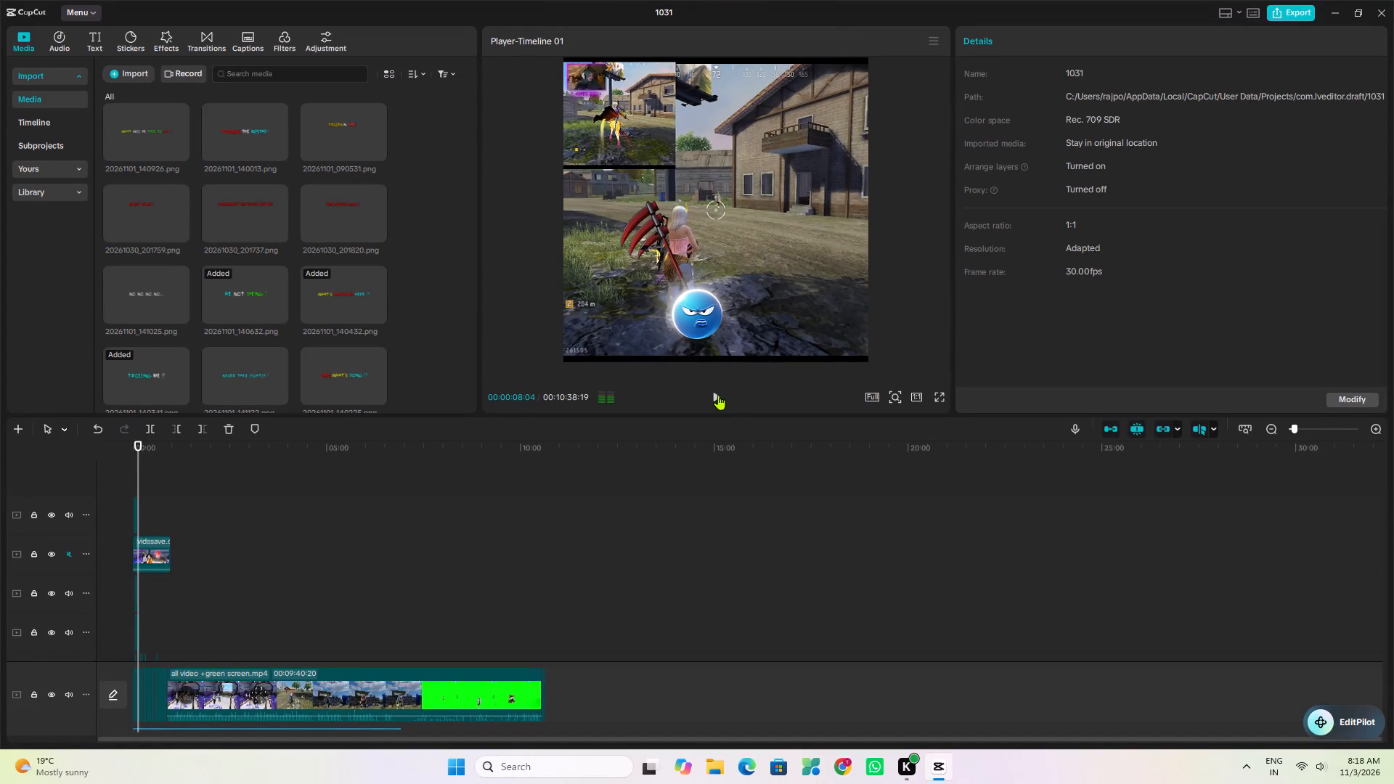
Preview the edited opening footage and scan the long "all video +green screen.mp4" clip on the main track.
{"action": "left_click", "coordinate": [718, 395]}
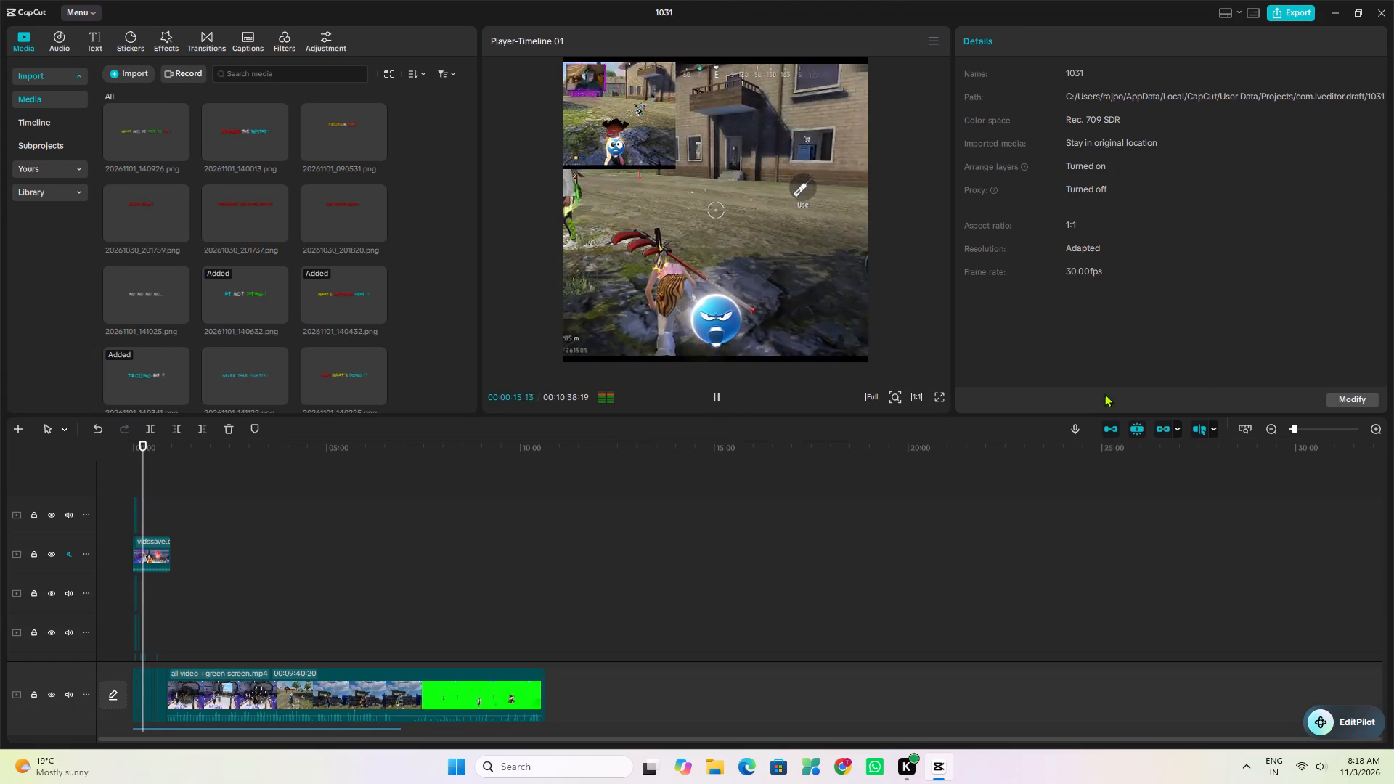
{"action": "left_click", "coordinate": [1313, 425]}
{"action": "left_click", "coordinate": [855, 550]}
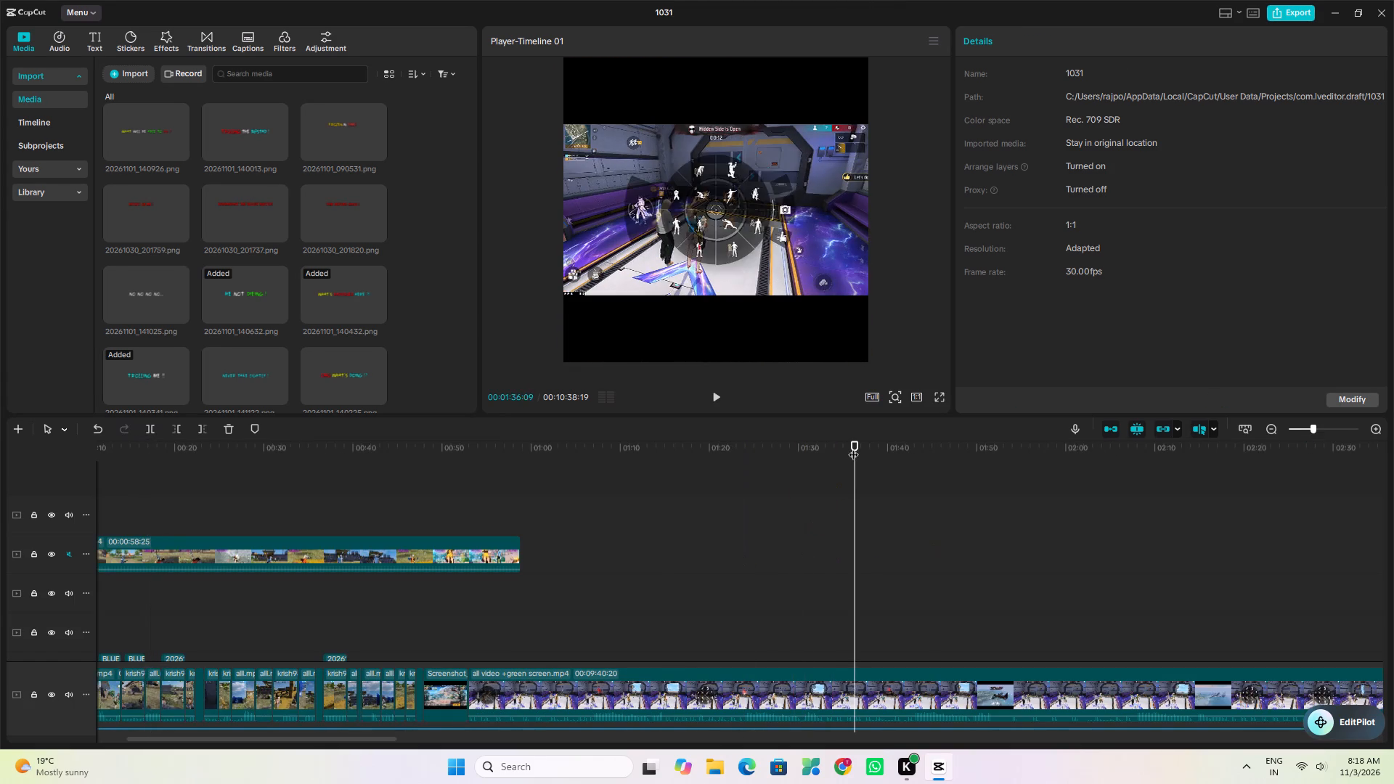
{"action": "left_click", "coordinate": [853, 447]}
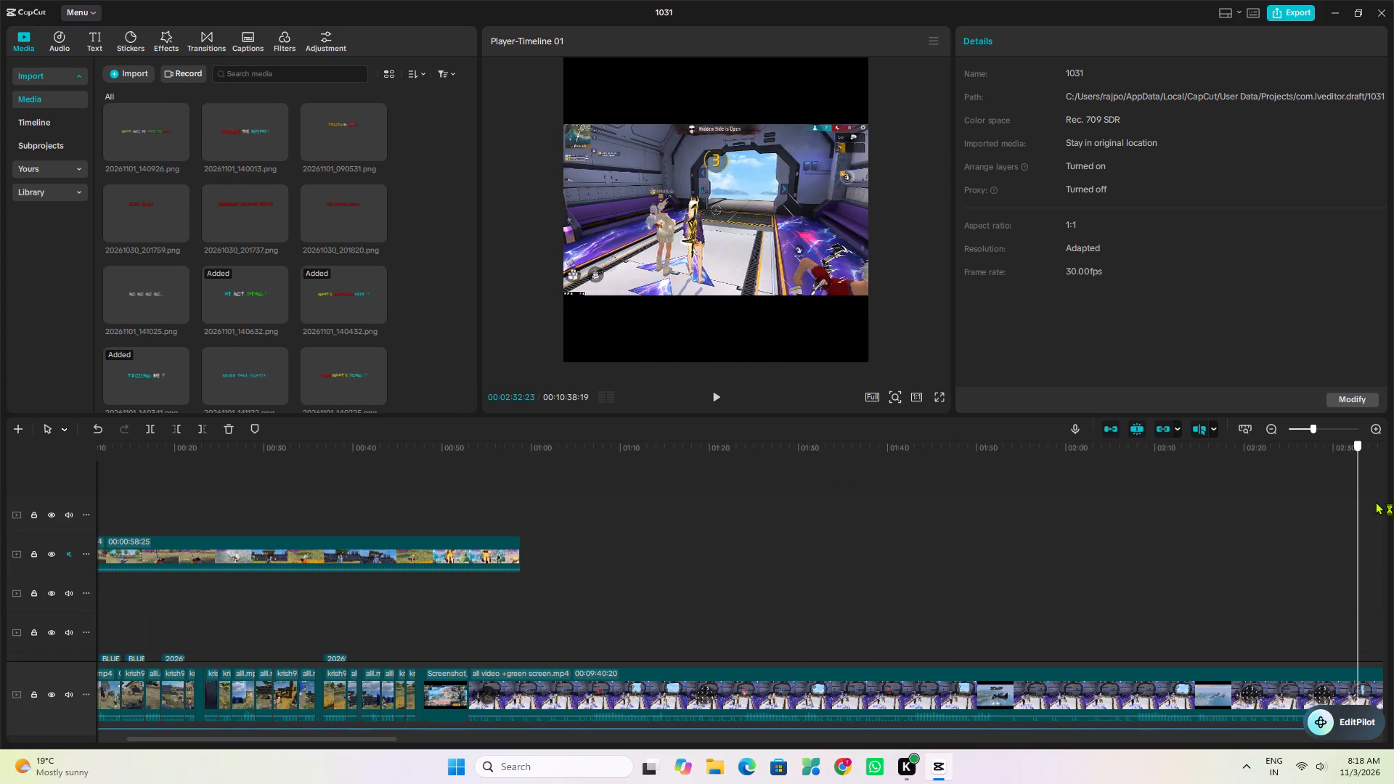
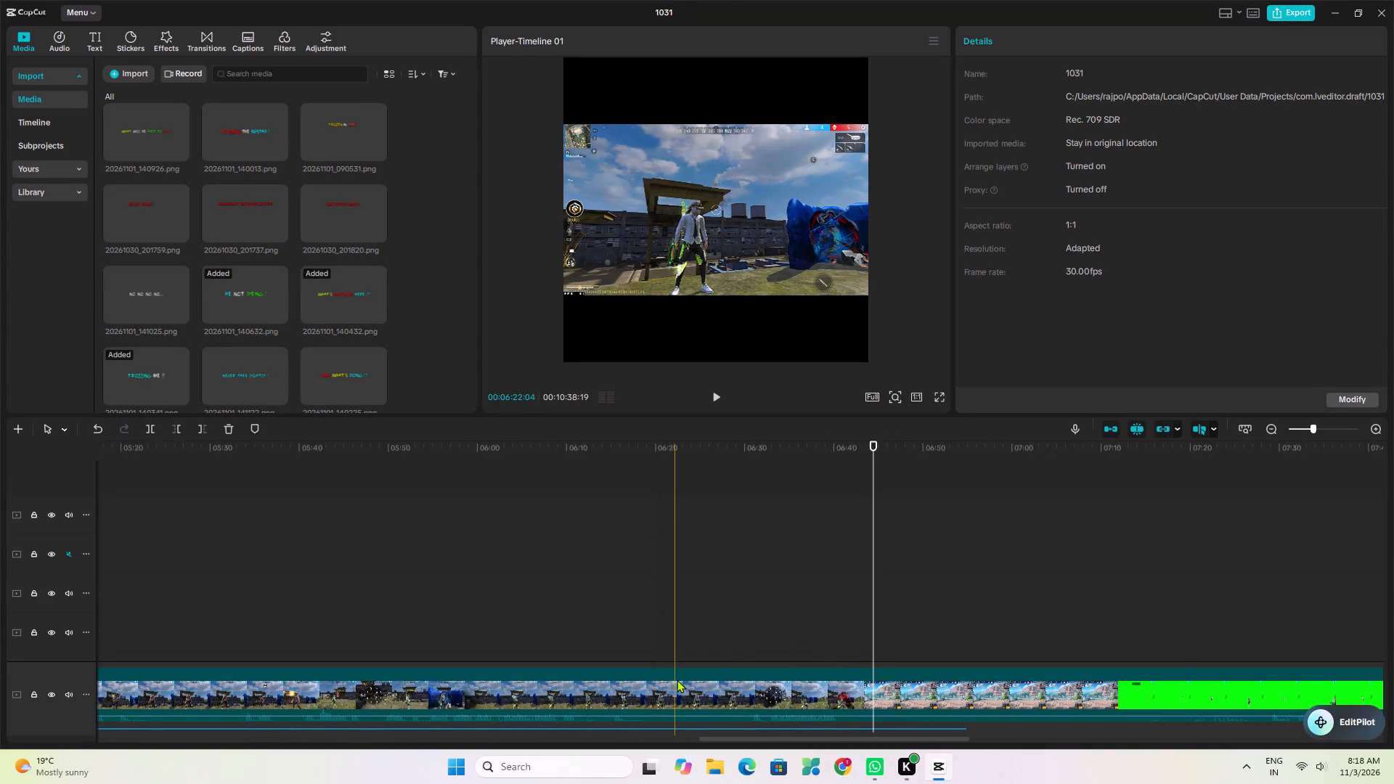
Trim away the start of the long green-screen clip on the main track up to about 06:44.
{"action": "left_click", "coordinate": [484, 702]}
{"action": "scroll", "coordinate": [505, 606], "scroll_direction": "down", "scroll_amount": 3}
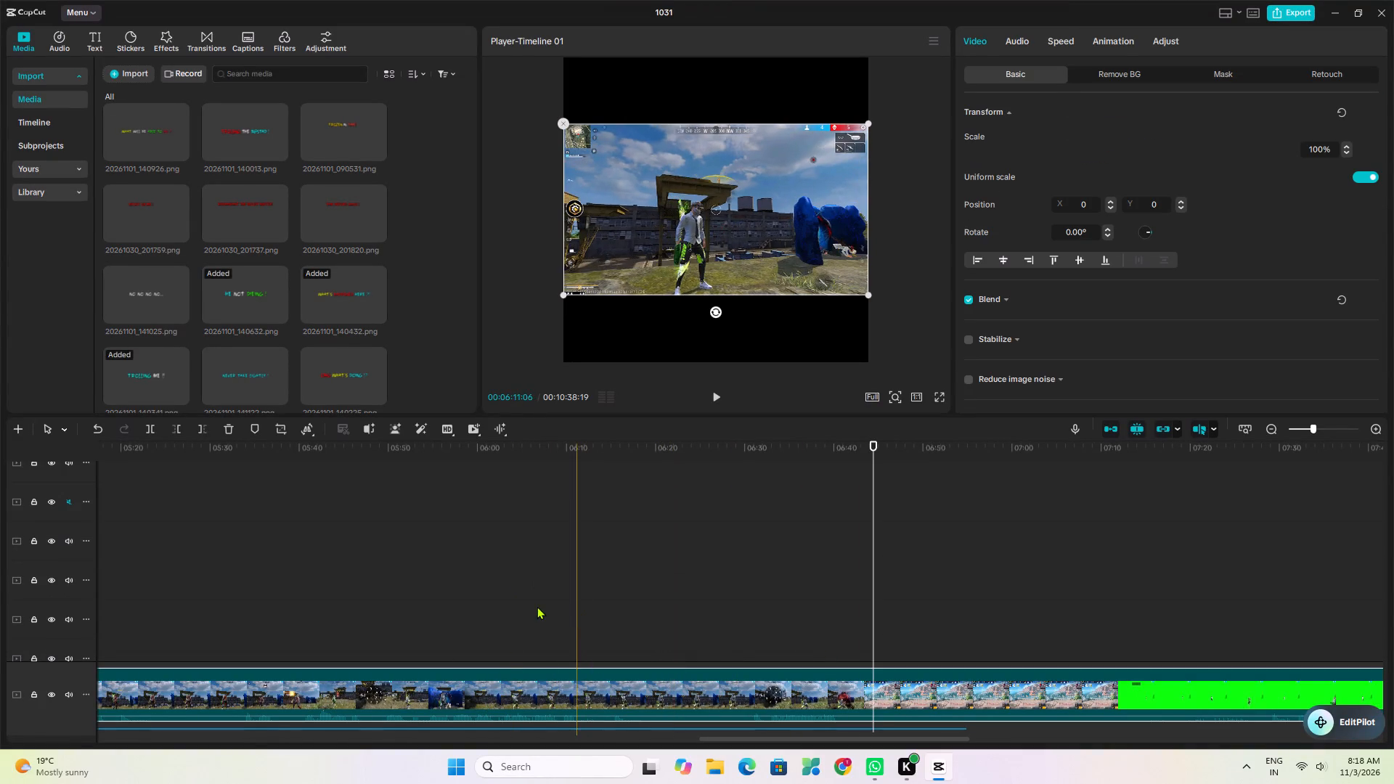
{"action": "left_click", "coordinate": [176, 427]}
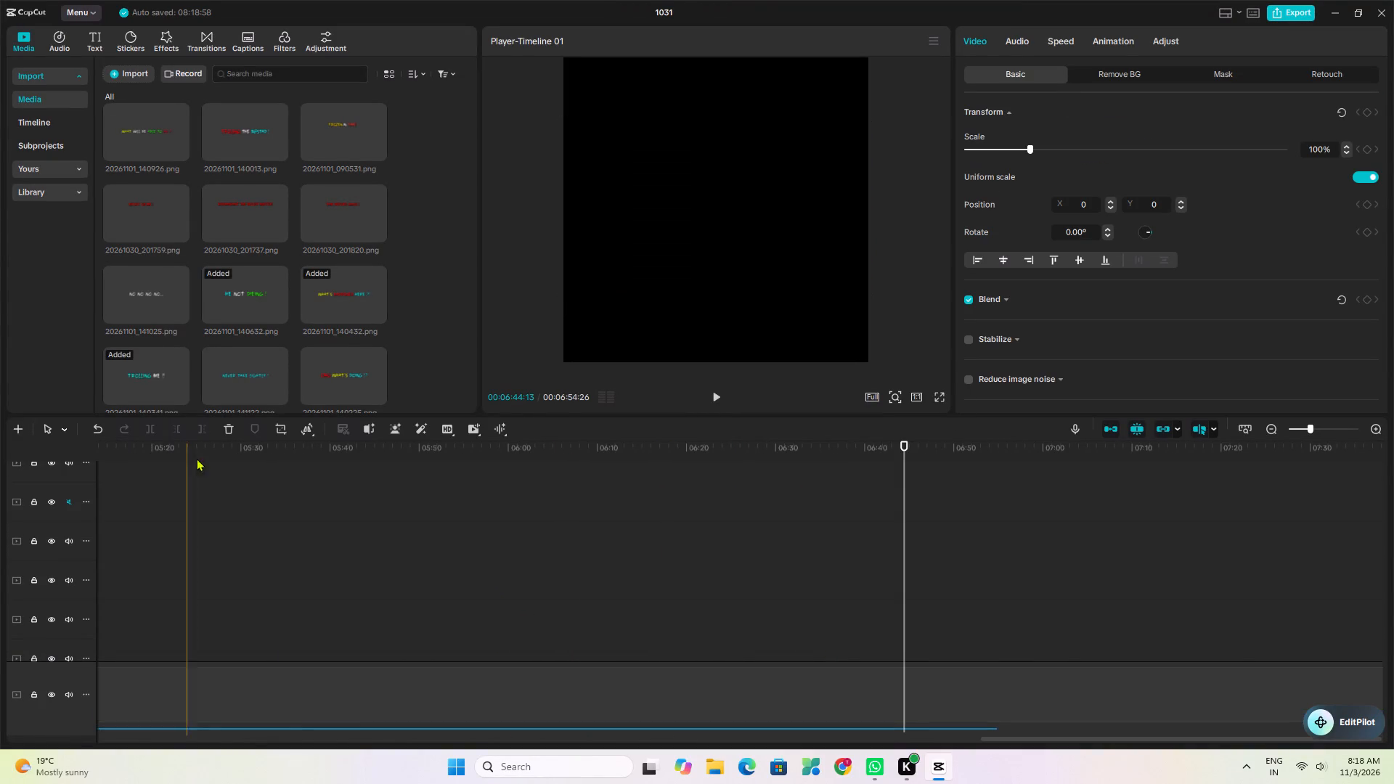
Insert a 3-second freeze frame near the start of the trimmed green-screen clip, at about 00:54.
{"action": "scroll", "coordinate": [417, 489], "scroll_direction": "down", "scroll_amount": 5}
{"action": "left_click_drag", "start_coordinate": [899, 456], "coordinate": [296, 547]}
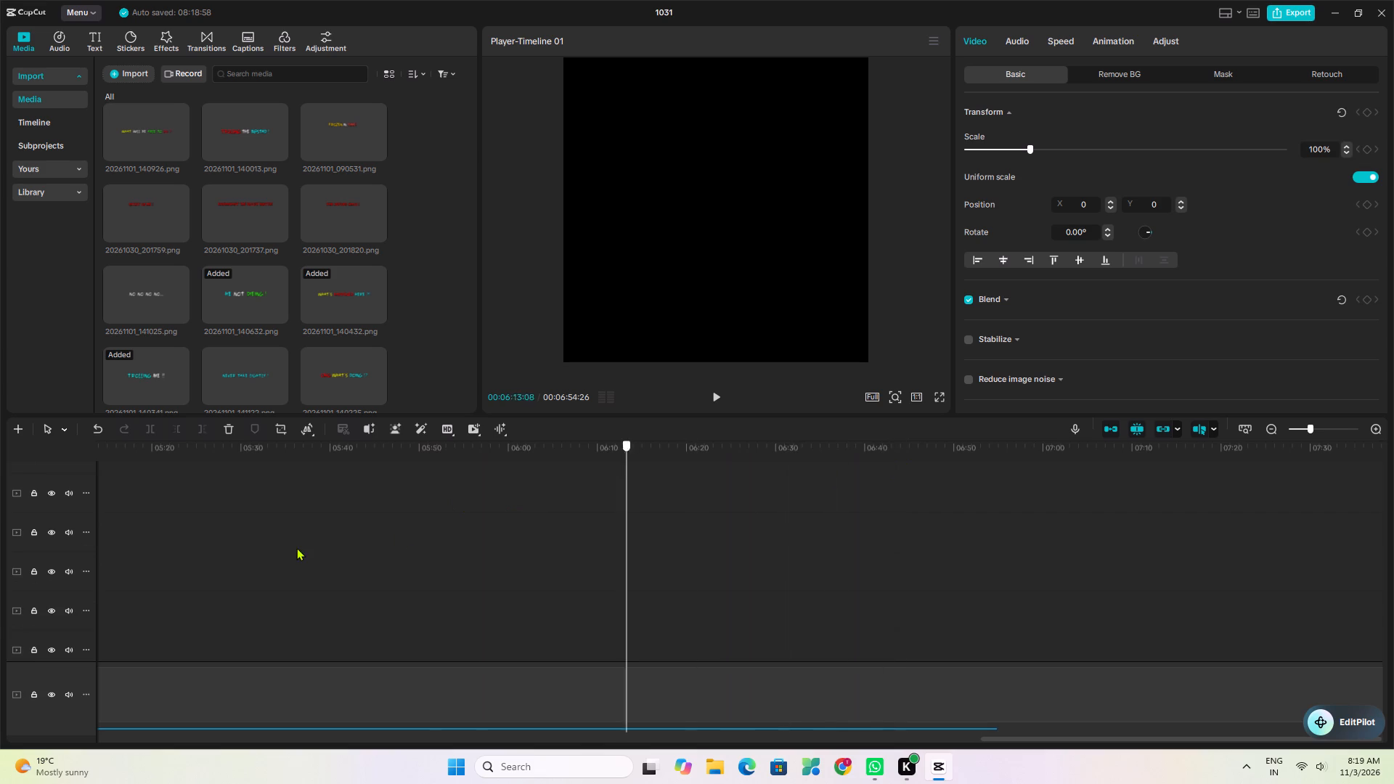
{"action": "left_click_drag", "start_coordinate": [296, 547], "coordinate": [178, 605]}
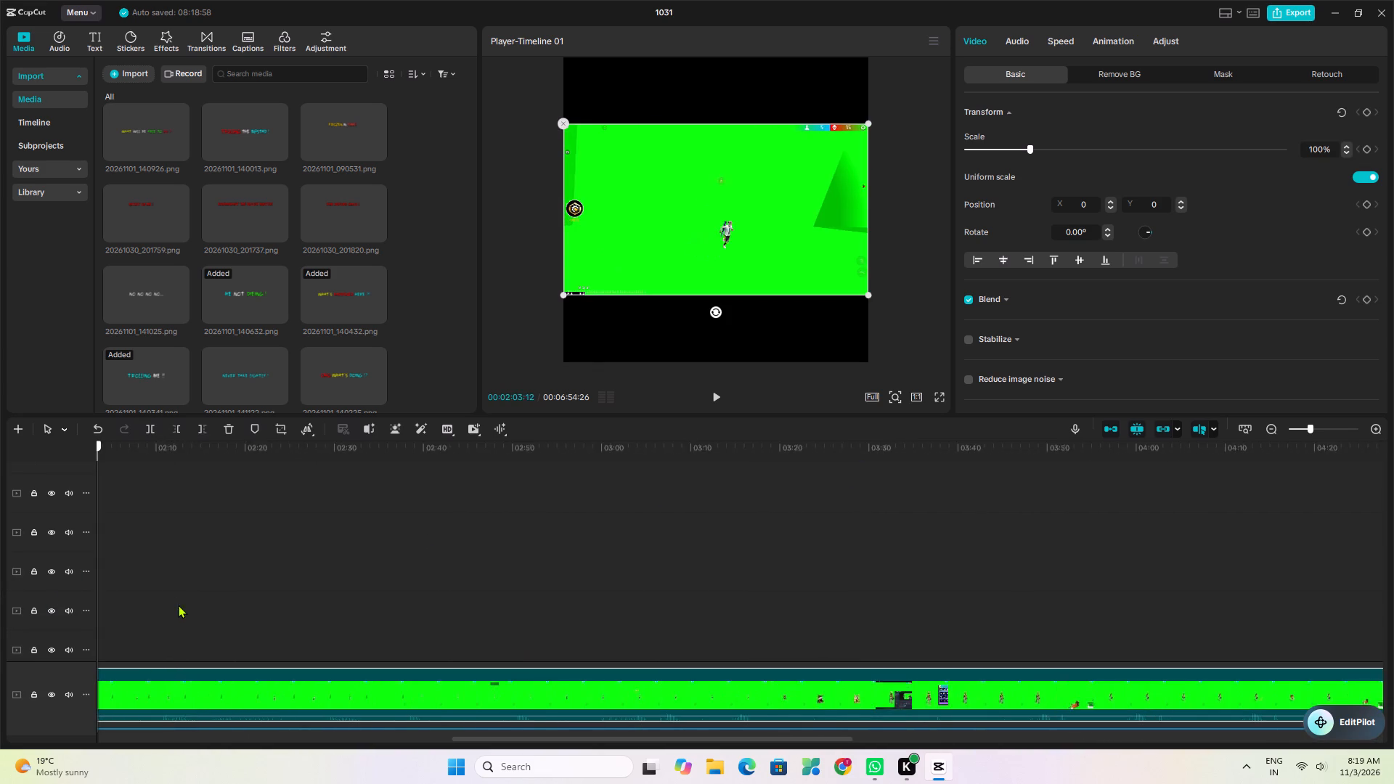
{"action": "left_click_drag", "start_coordinate": [178, 605], "coordinate": [635, 646]}
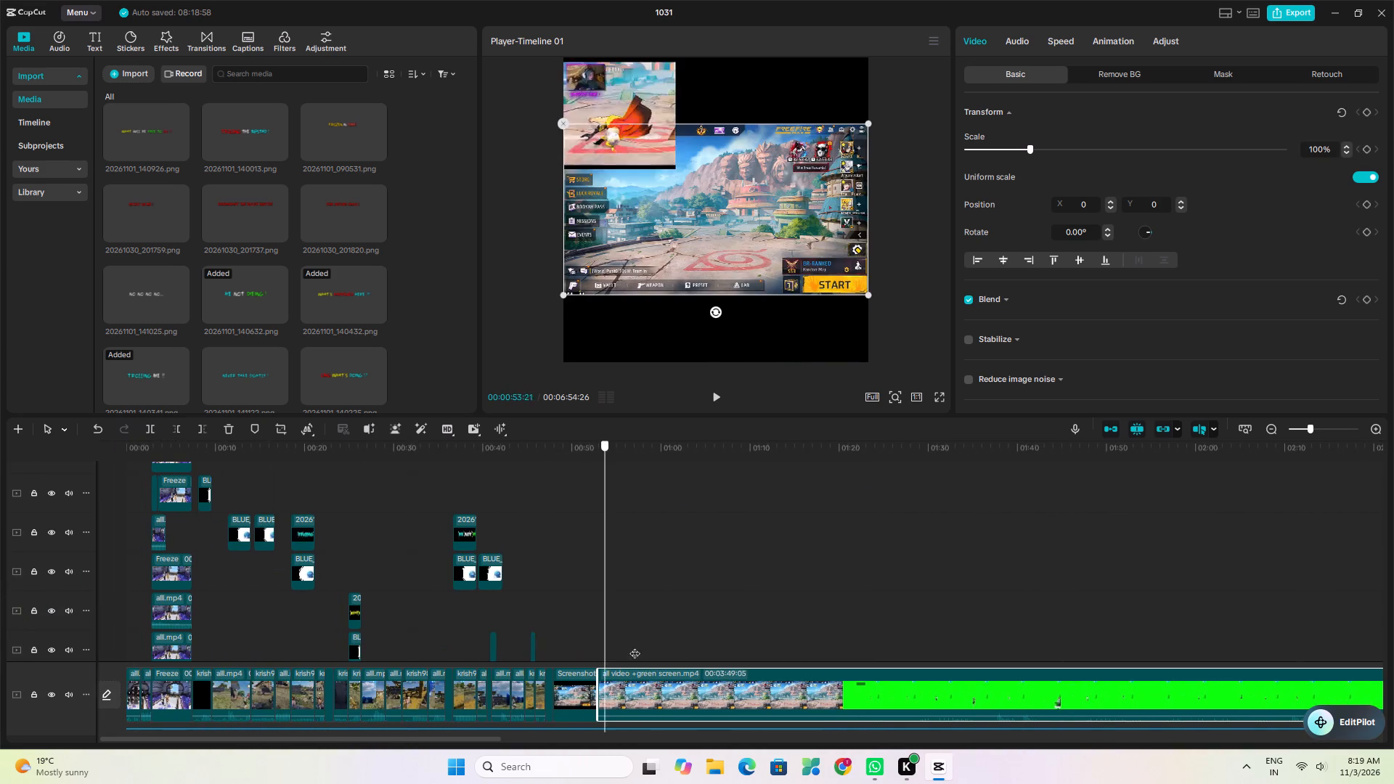
{"action": "left_click_drag", "start_coordinate": [635, 646], "coordinate": [617, 698]}
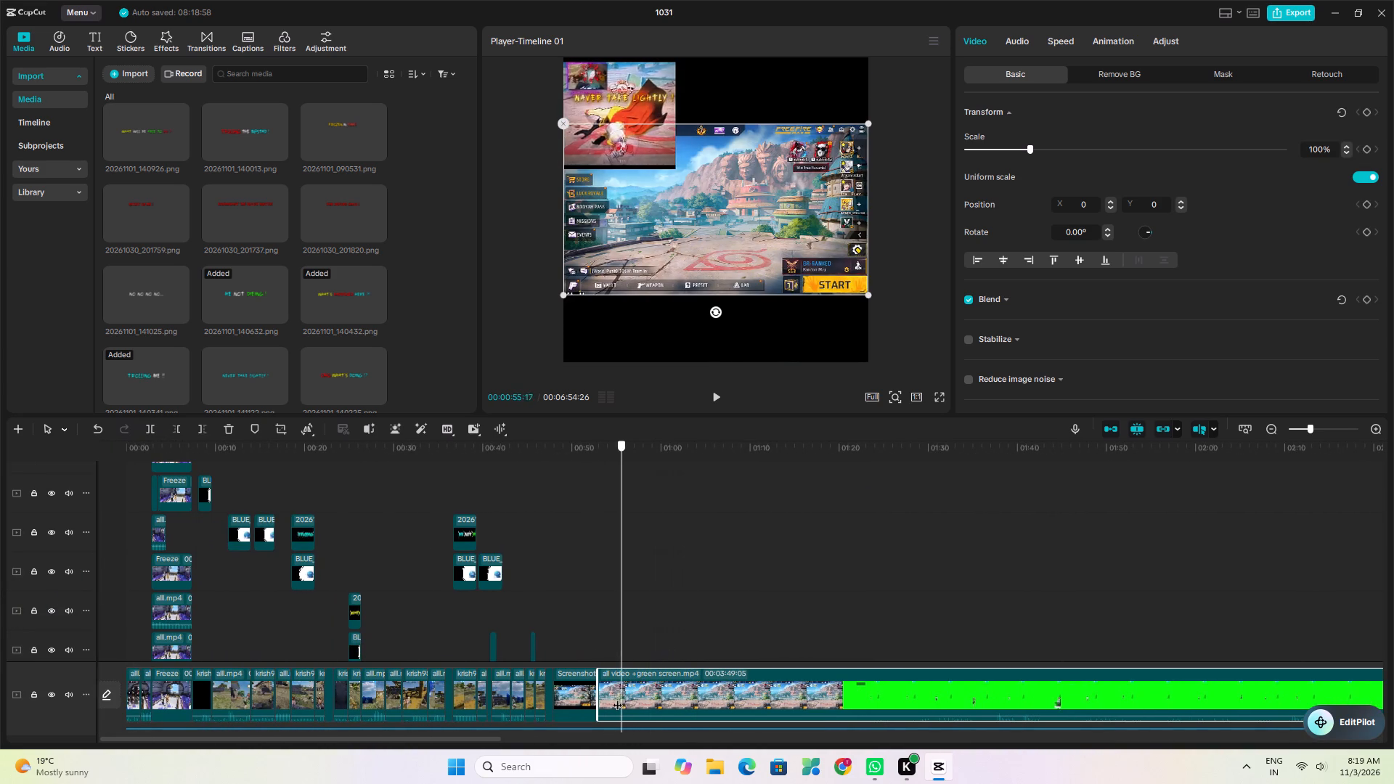
{"action": "left_click_drag", "start_coordinate": [617, 698], "coordinate": [612, 703]}
{"action": "left_click", "coordinate": [619, 693]}
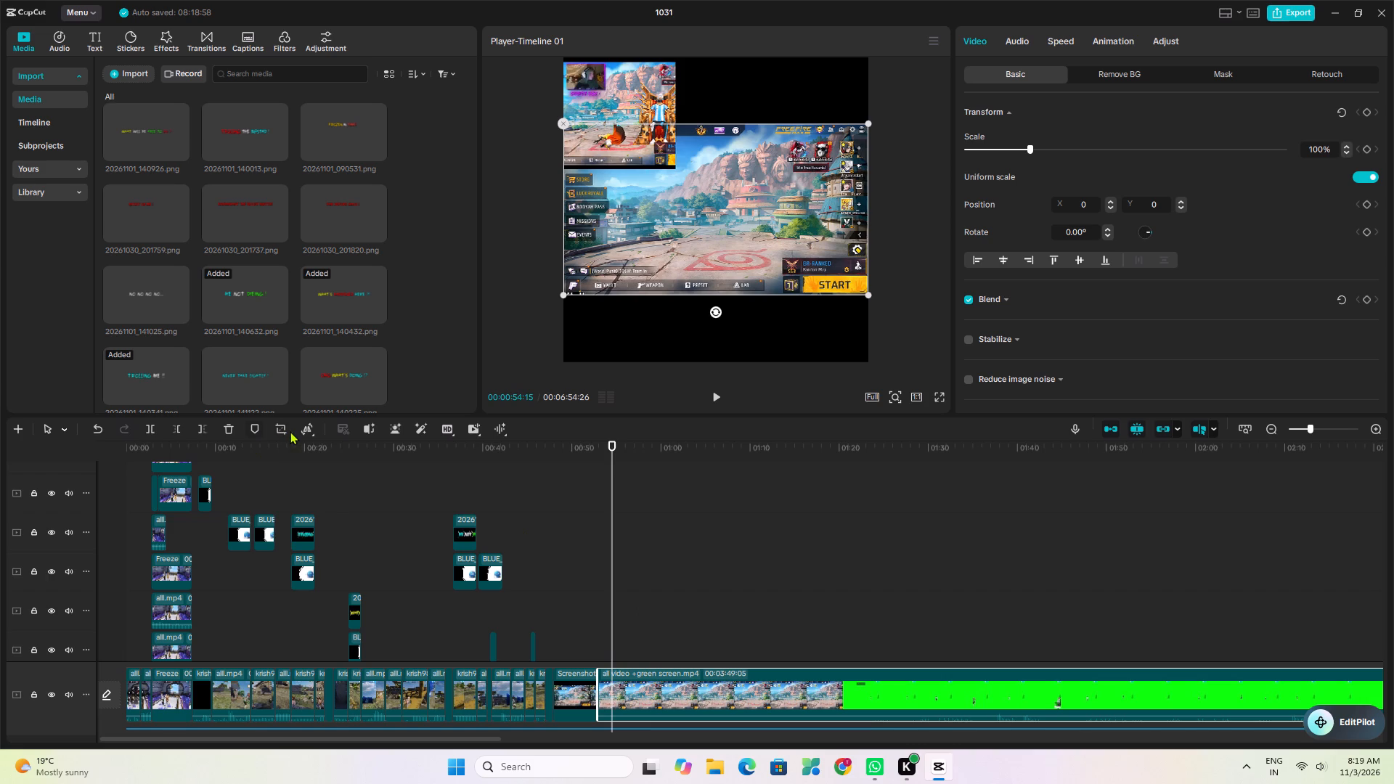
{"action": "left_click", "coordinate": [345, 460]}
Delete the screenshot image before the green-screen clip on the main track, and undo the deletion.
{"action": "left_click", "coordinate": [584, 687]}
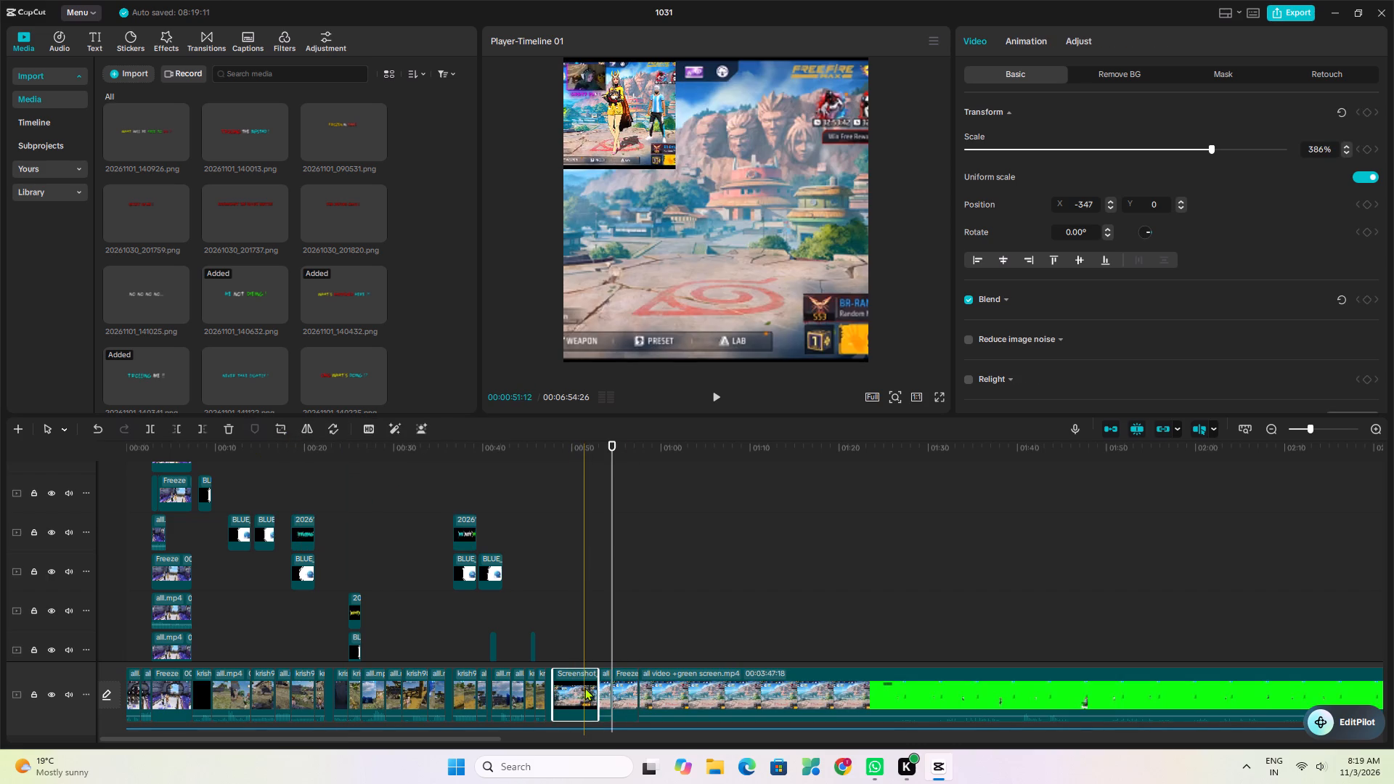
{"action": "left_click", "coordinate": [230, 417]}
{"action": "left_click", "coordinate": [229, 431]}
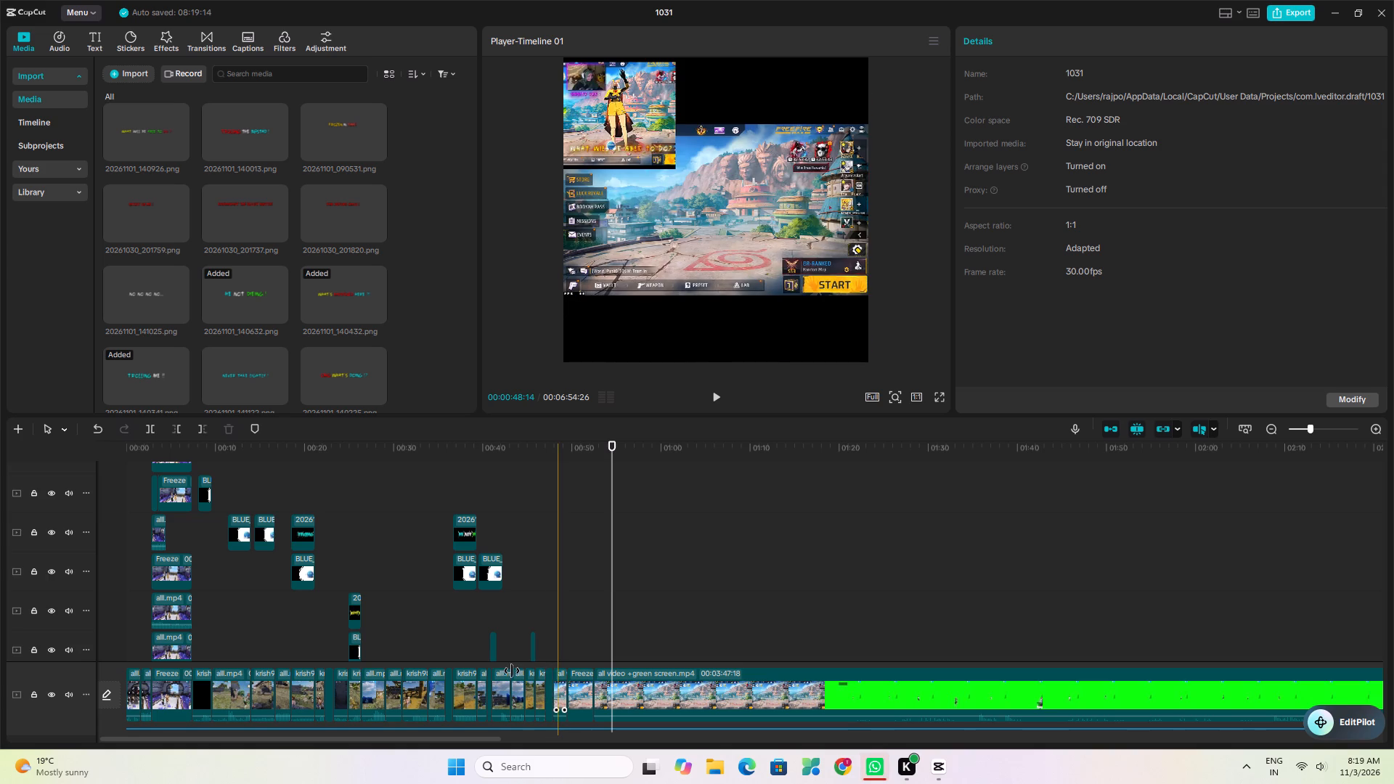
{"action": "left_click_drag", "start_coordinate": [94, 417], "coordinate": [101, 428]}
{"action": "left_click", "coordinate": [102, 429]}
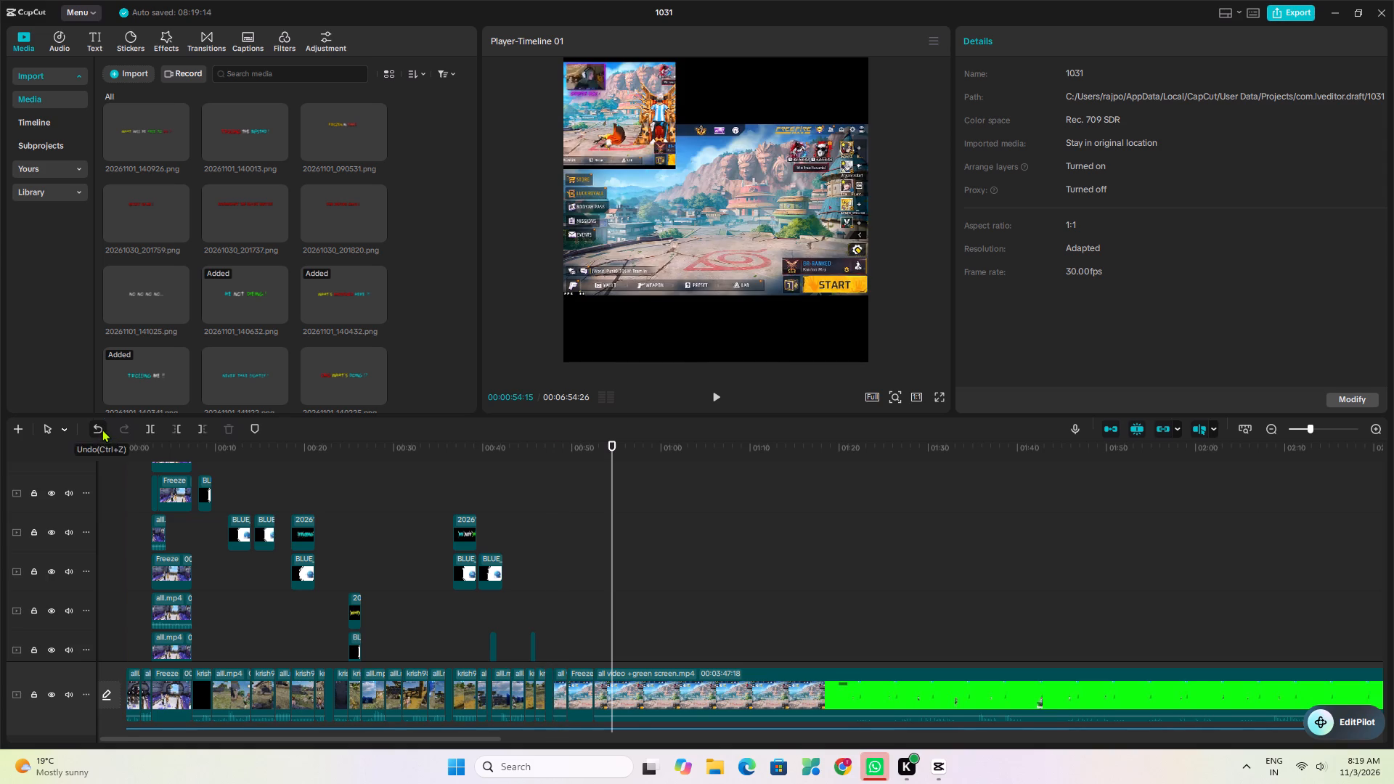
{"action": "left_click", "coordinate": [1333, 424]}
{"action": "left_click", "coordinate": [1333, 424]}
{"action": "left_click", "coordinate": [1323, 428]}
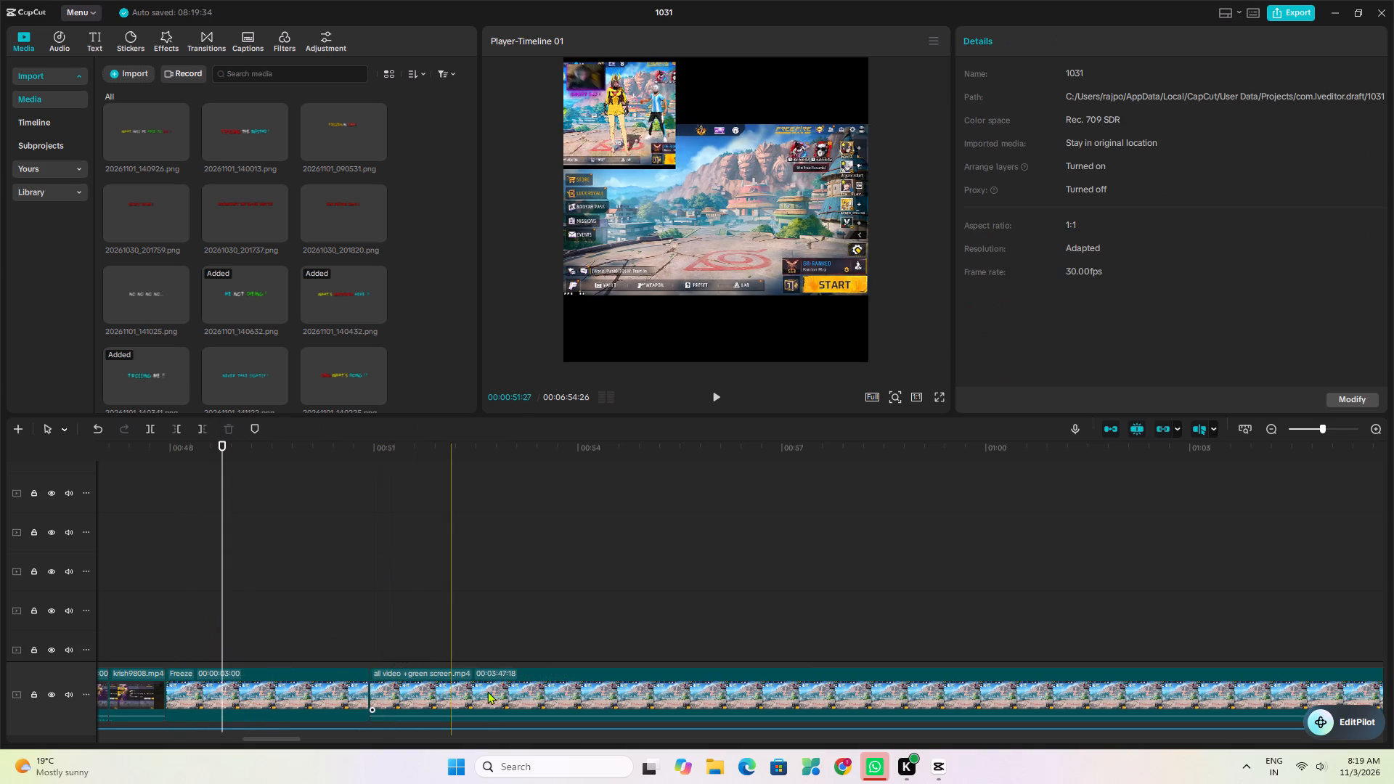
{"action": "left_click", "coordinate": [513, 687]}
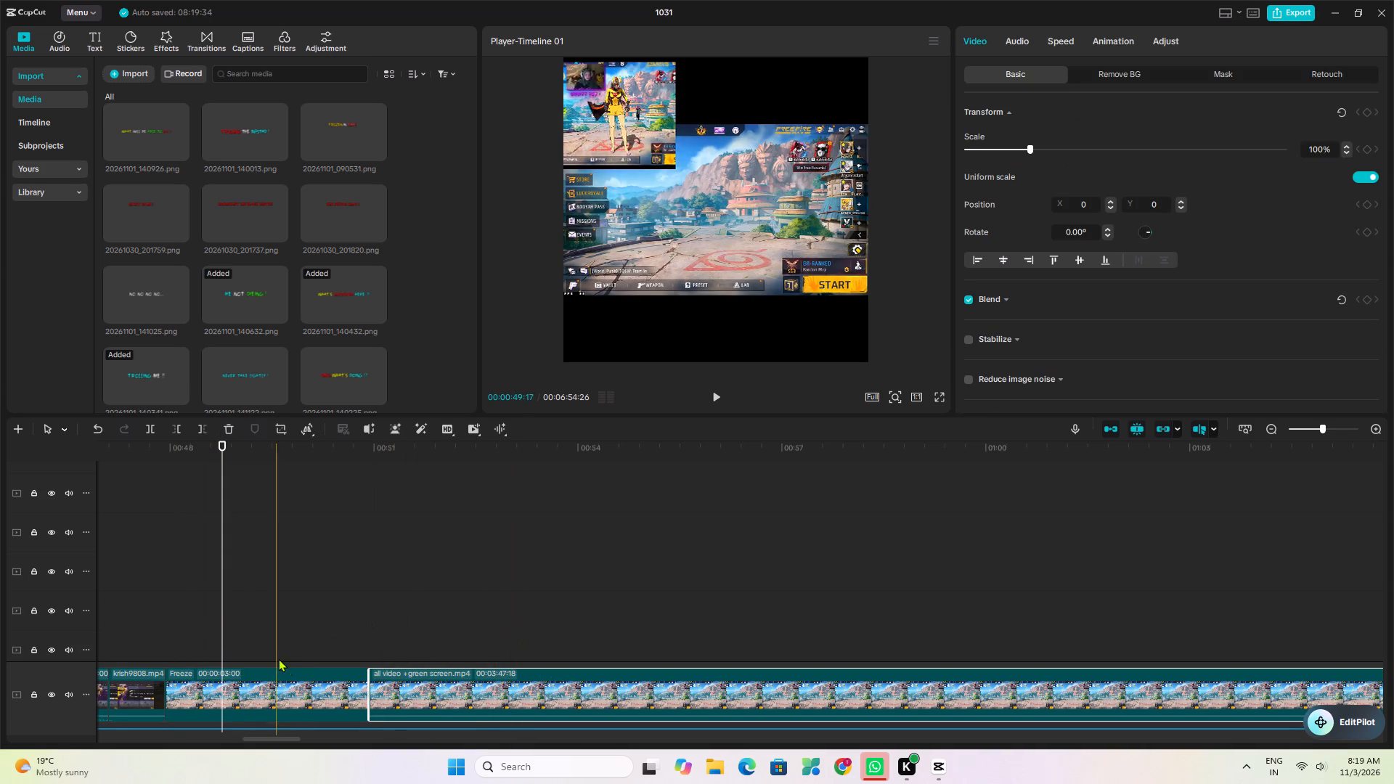
{"action": "left_click", "coordinate": [499, 698]}
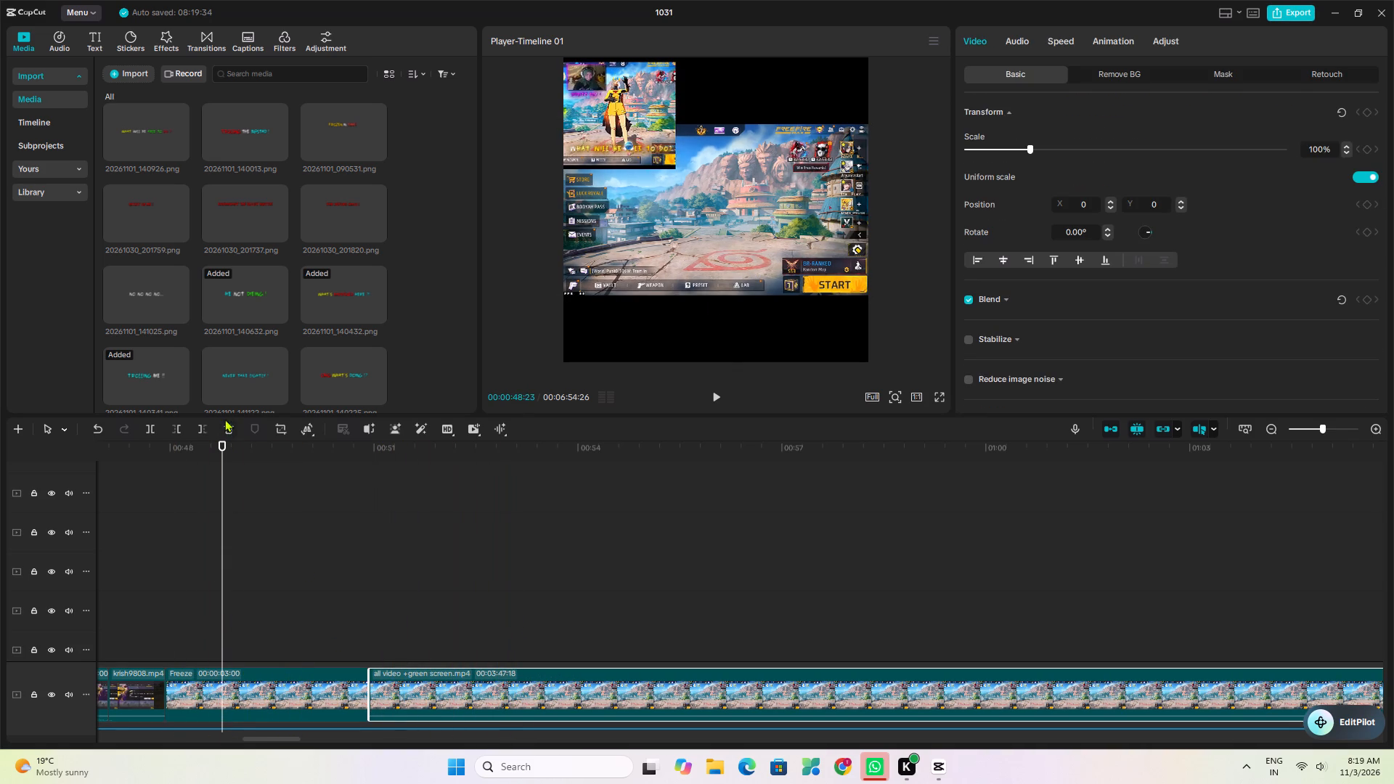
{"action": "left_click", "coordinate": [231, 423]}
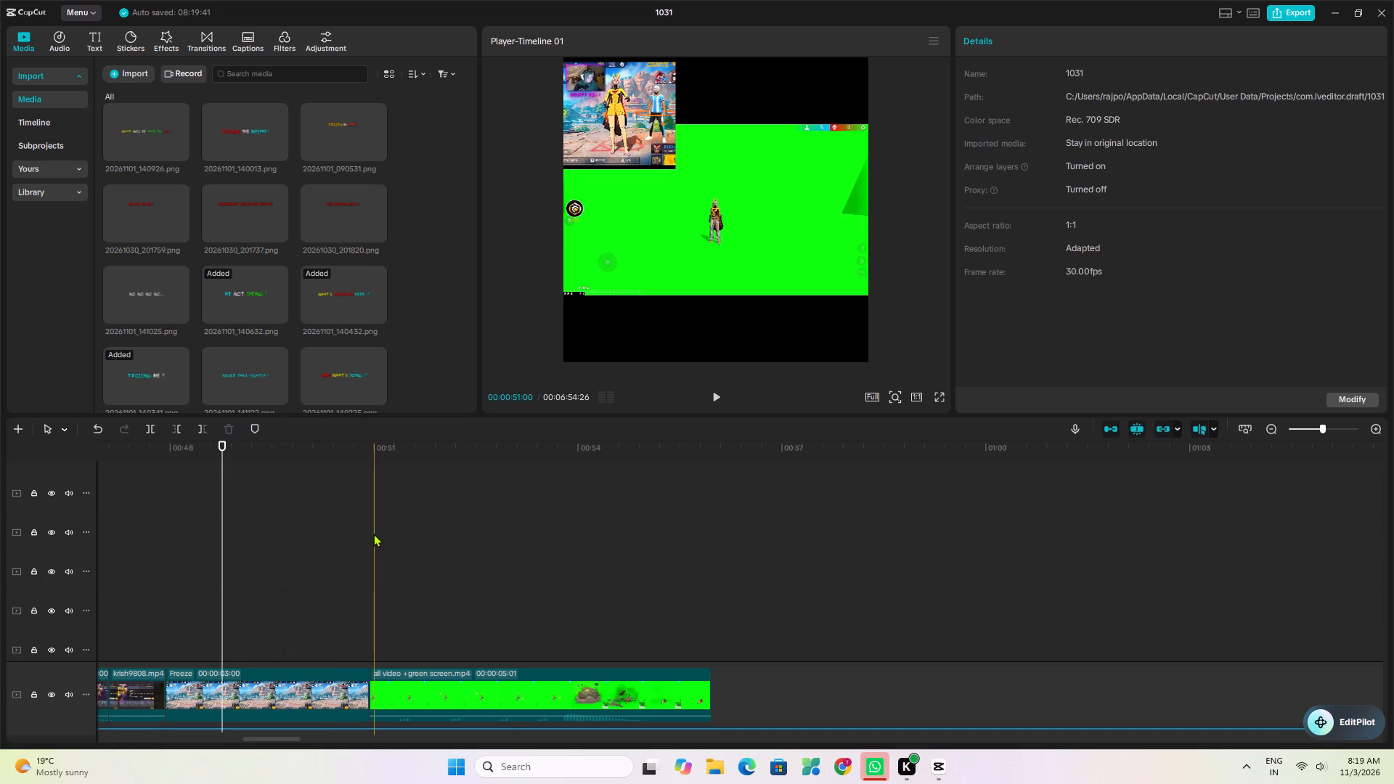
Extend the start of the remaining green-screen clip after the freeze frame to recover earlier footage, making it about 51 seconds long.
{"action": "key", "text": "space"}
{"action": "key", "text": "space"}
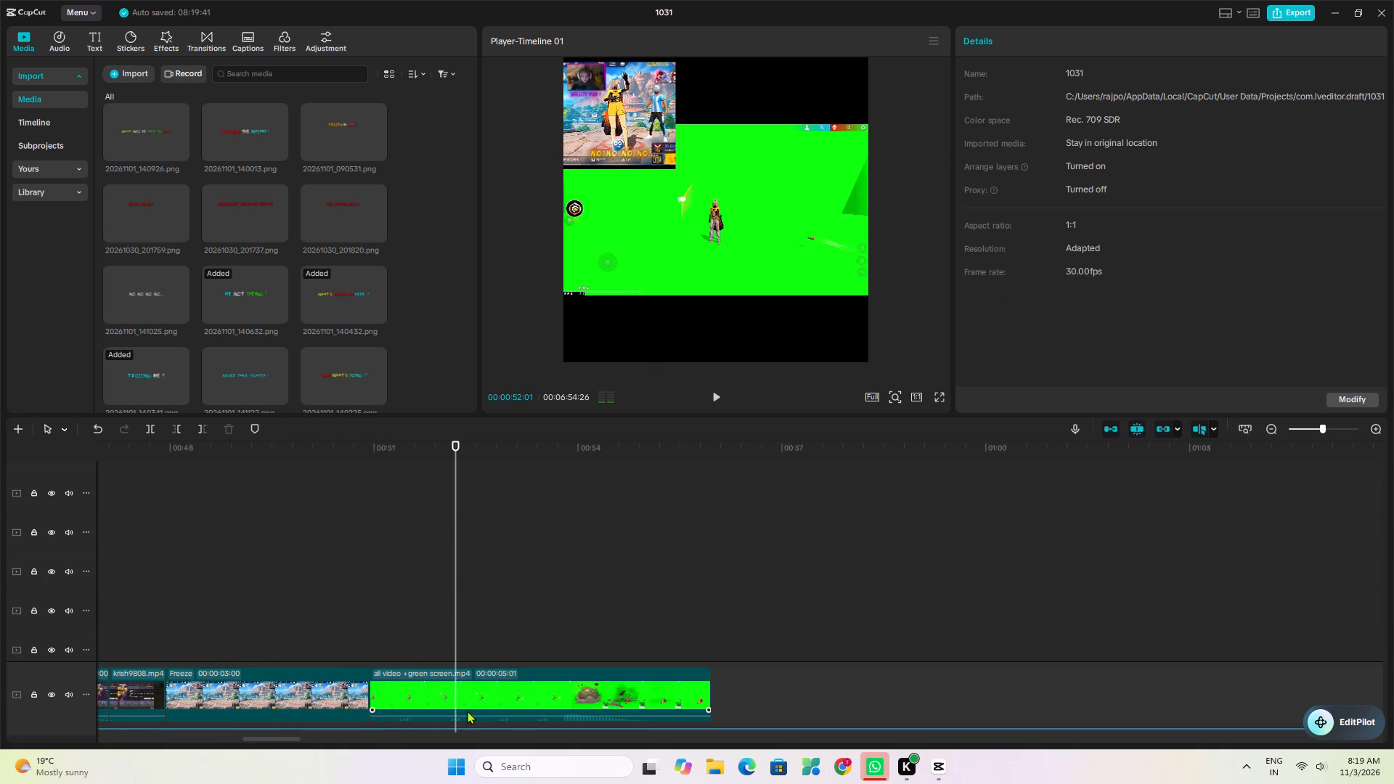
{"action": "left_click", "coordinate": [467, 711]}
{"action": "left_click_drag", "start_coordinate": [368, 690], "coordinate": [223, 682]}
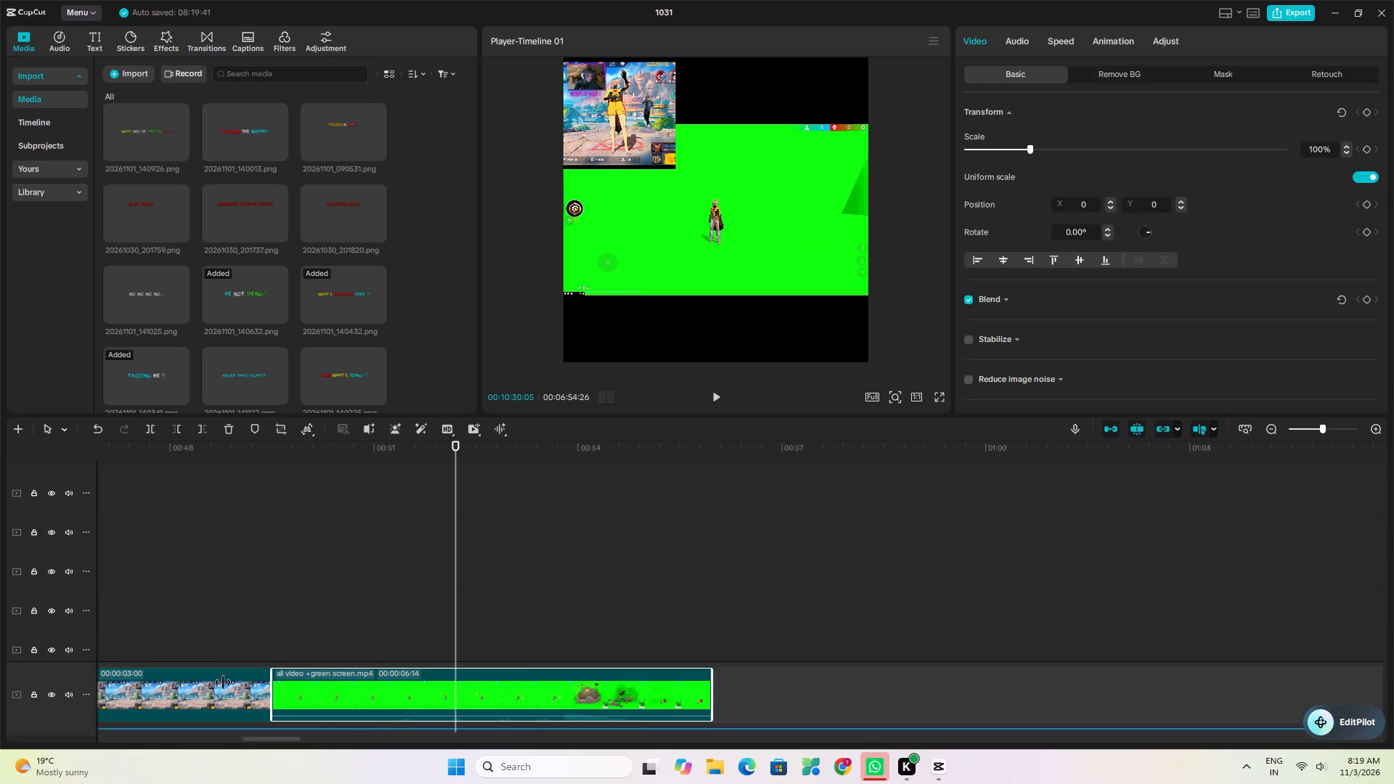
{"action": "left_click_drag", "start_coordinate": [223, 682], "coordinate": [202, 650]}
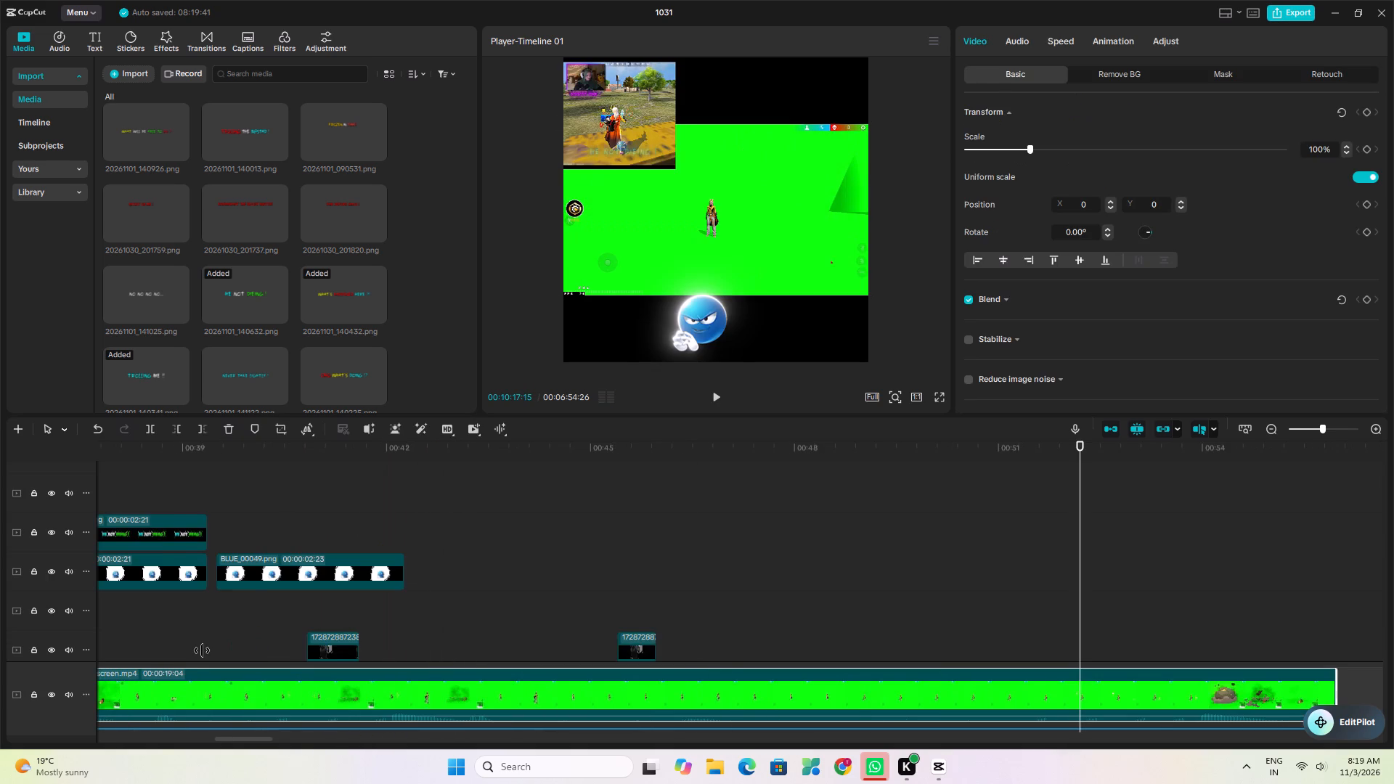
{"action": "left_click_drag", "start_coordinate": [202, 650], "coordinate": [168, 629]}
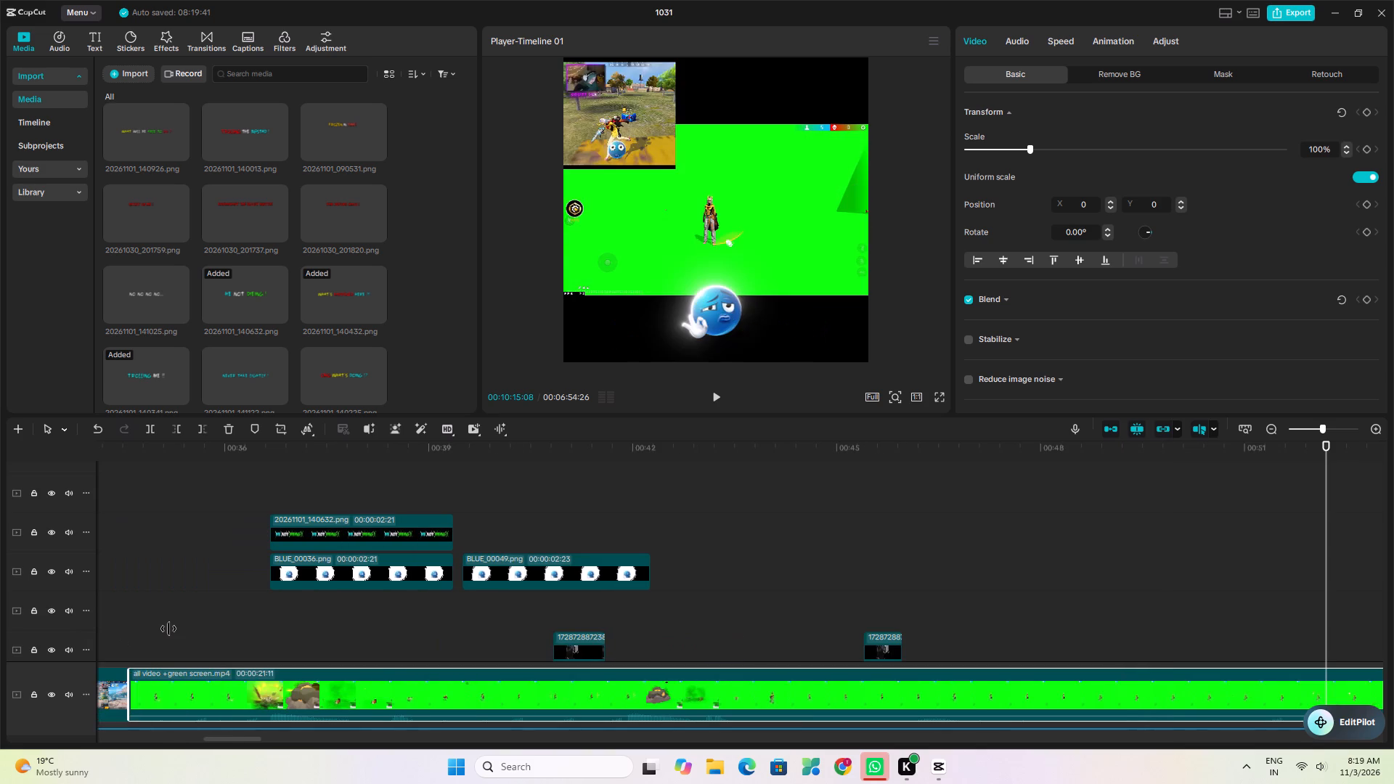
{"action": "left_click_drag", "start_coordinate": [168, 629], "coordinate": [226, 620]}
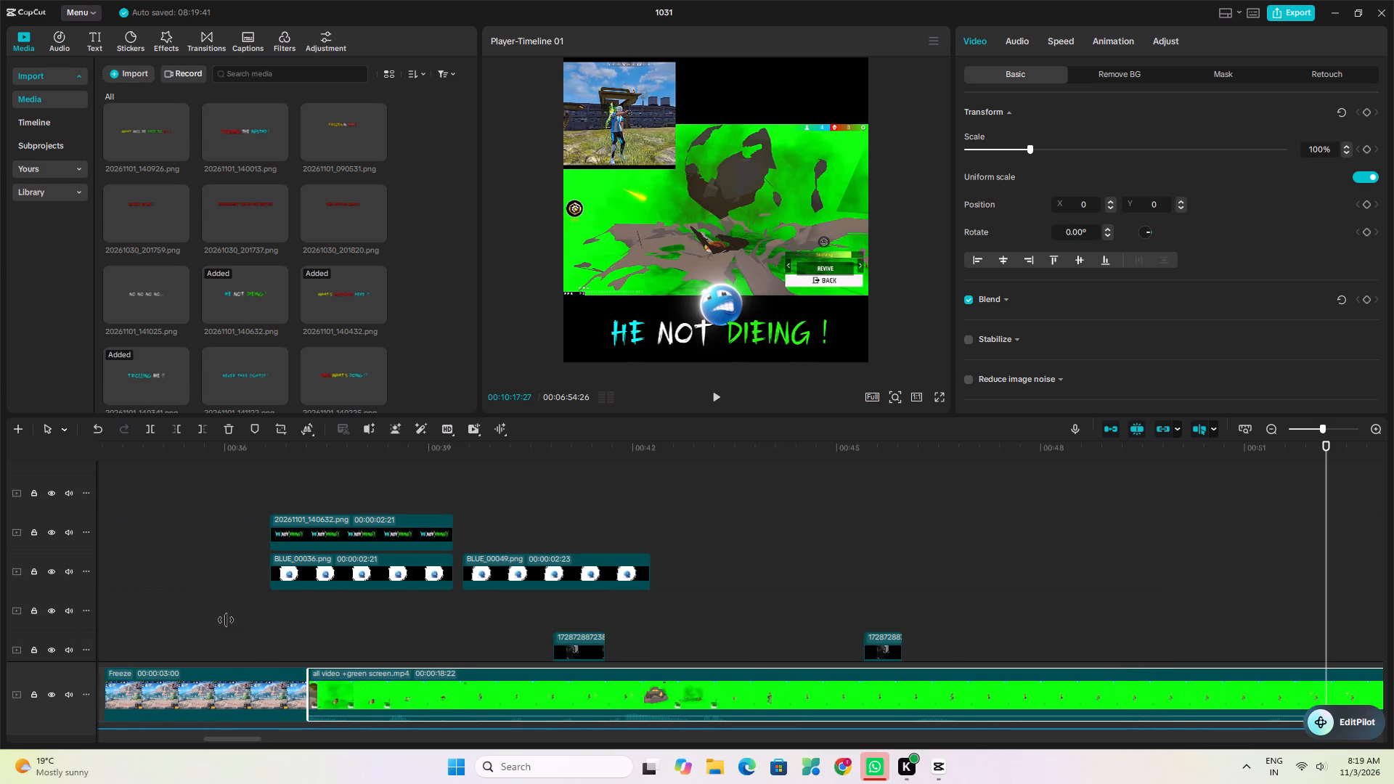
{"action": "left_click_drag", "start_coordinate": [226, 620], "coordinate": [42, 612]}
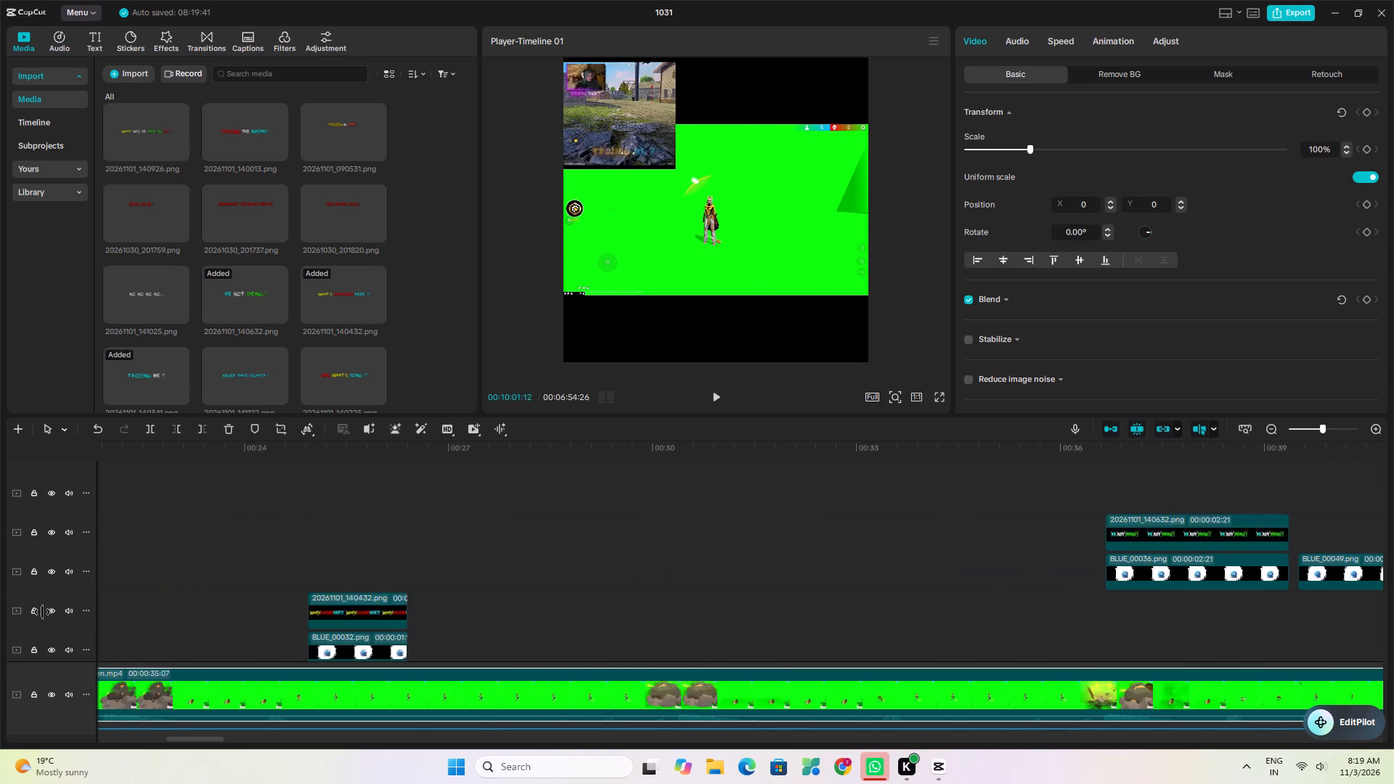
{"action": "left_click_drag", "start_coordinate": [42, 612], "coordinate": [257, 632]}
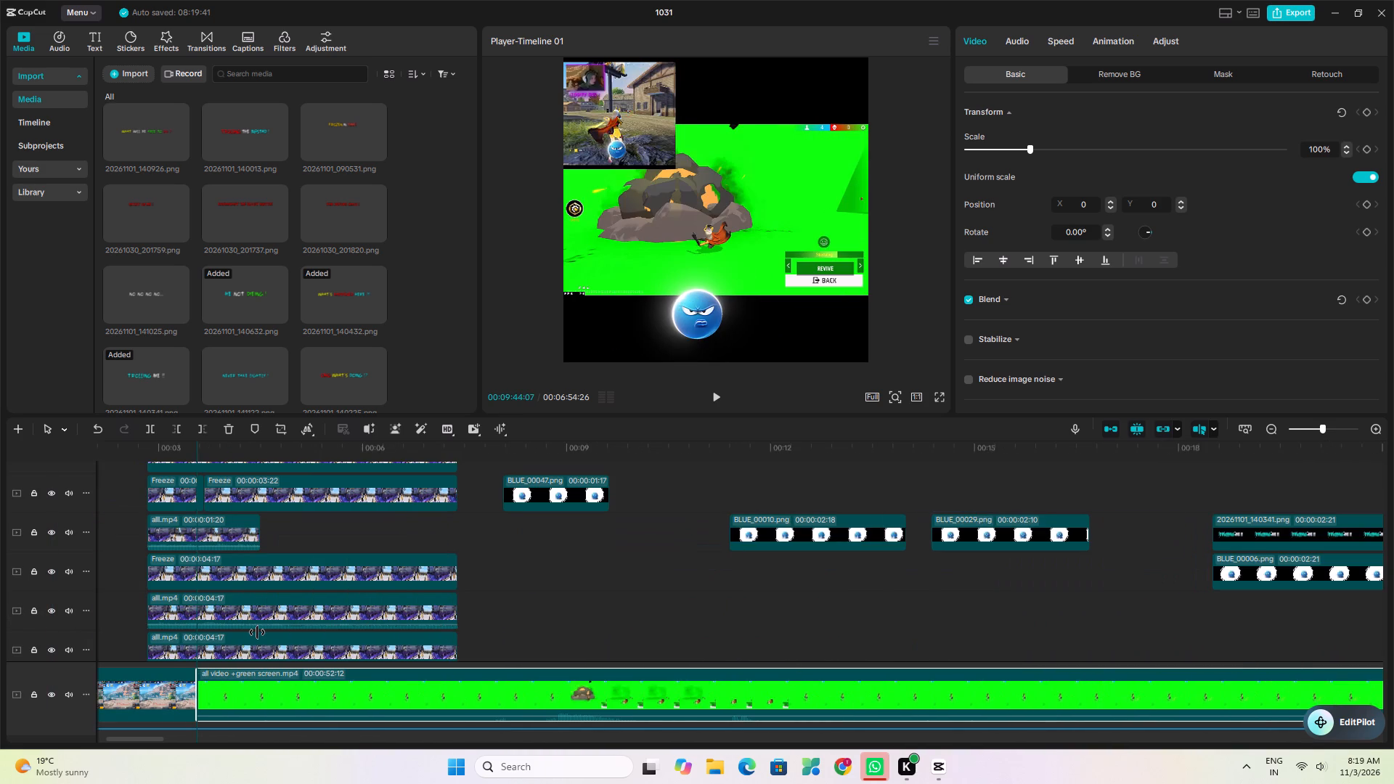
{"action": "left_click_drag", "start_coordinate": [257, 632], "coordinate": [315, 632]}
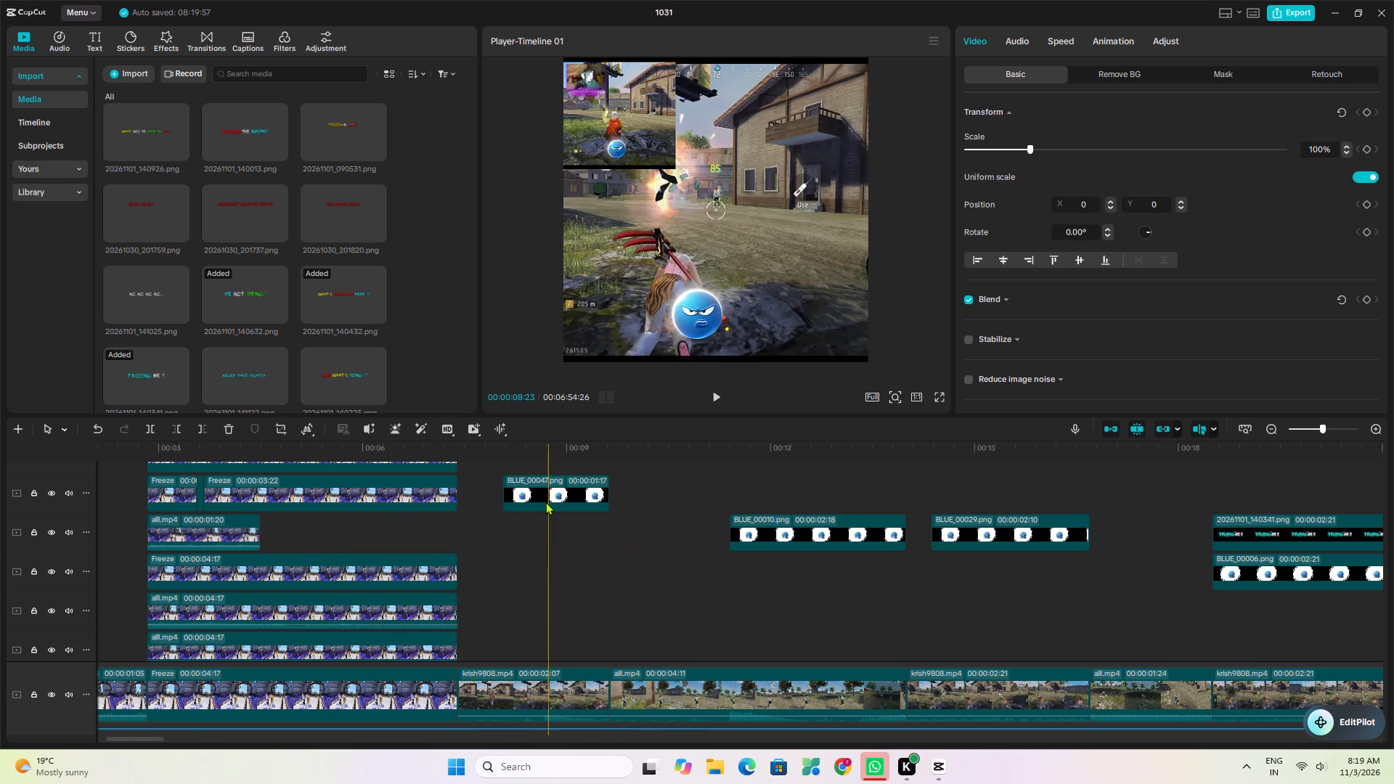
Review the extended green-screen clip on the main track from about 00:54 onward.
{"action": "left_click_drag", "start_coordinate": [544, 434], "coordinate": [706, 432]}
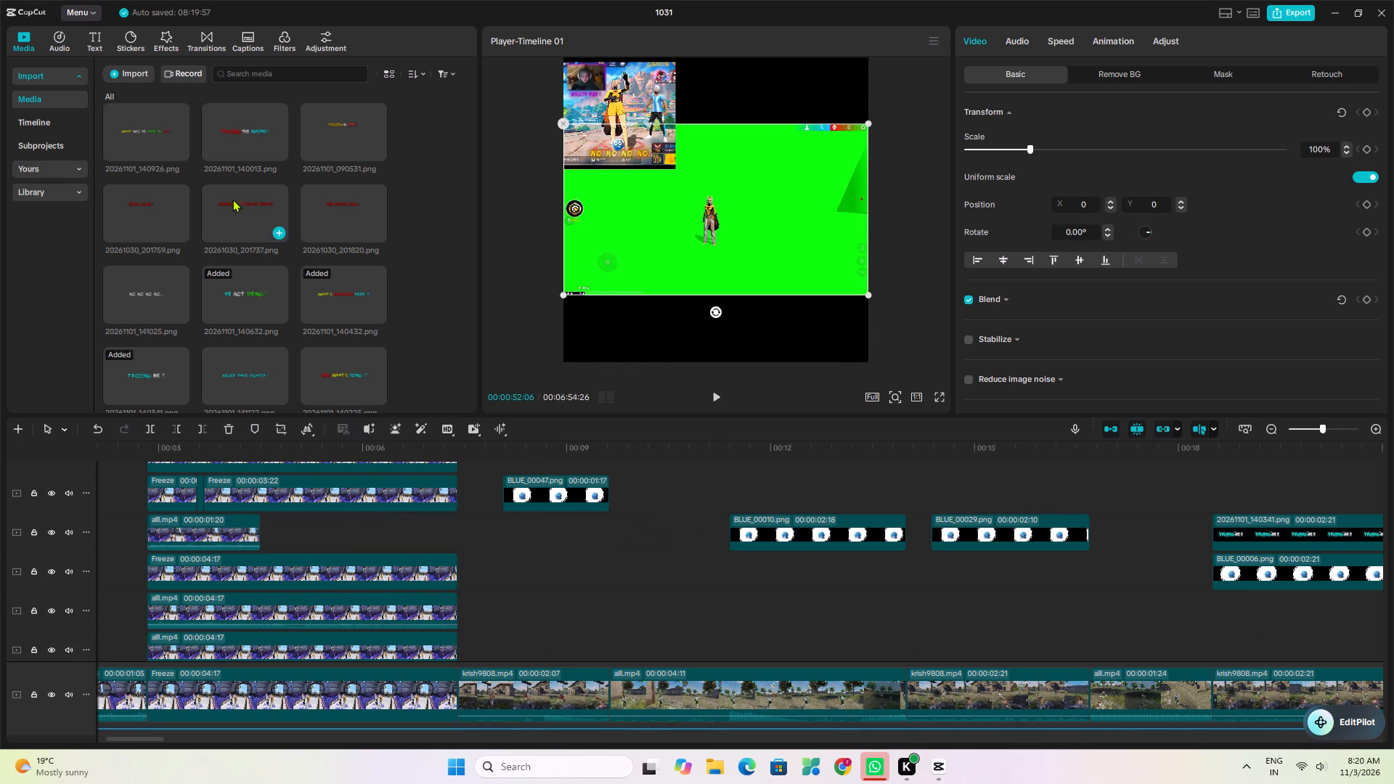
{"action": "scroll", "coordinate": [282, 223], "scroll_direction": "down", "scroll_amount": 5}
{"action": "scroll", "coordinate": [600, 539], "scroll_direction": "down", "scroll_amount": 8}
{"action": "scroll", "coordinate": [778, 686], "scroll_direction": "down", "scroll_amount": 3}
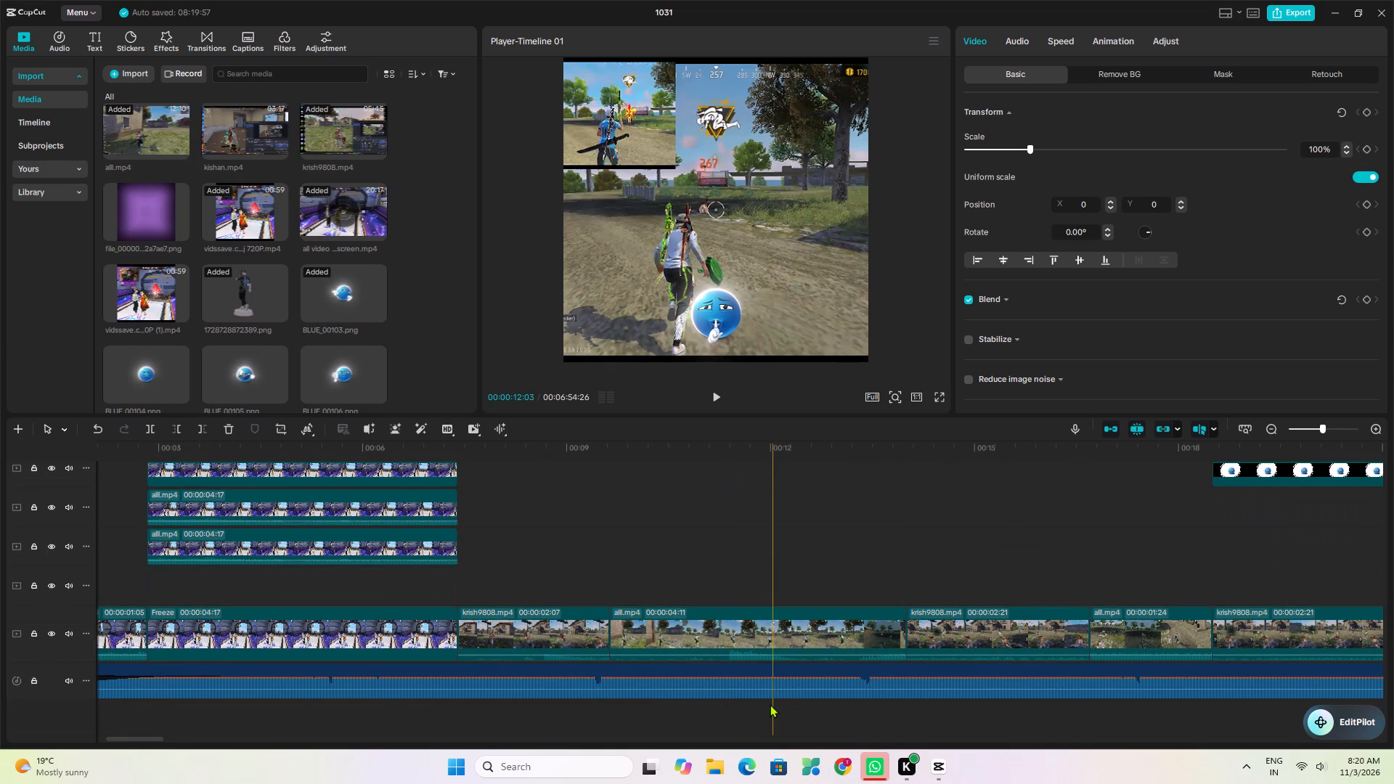
{"action": "left_click_drag", "start_coordinate": [150, 741], "coordinate": [947, 746]}
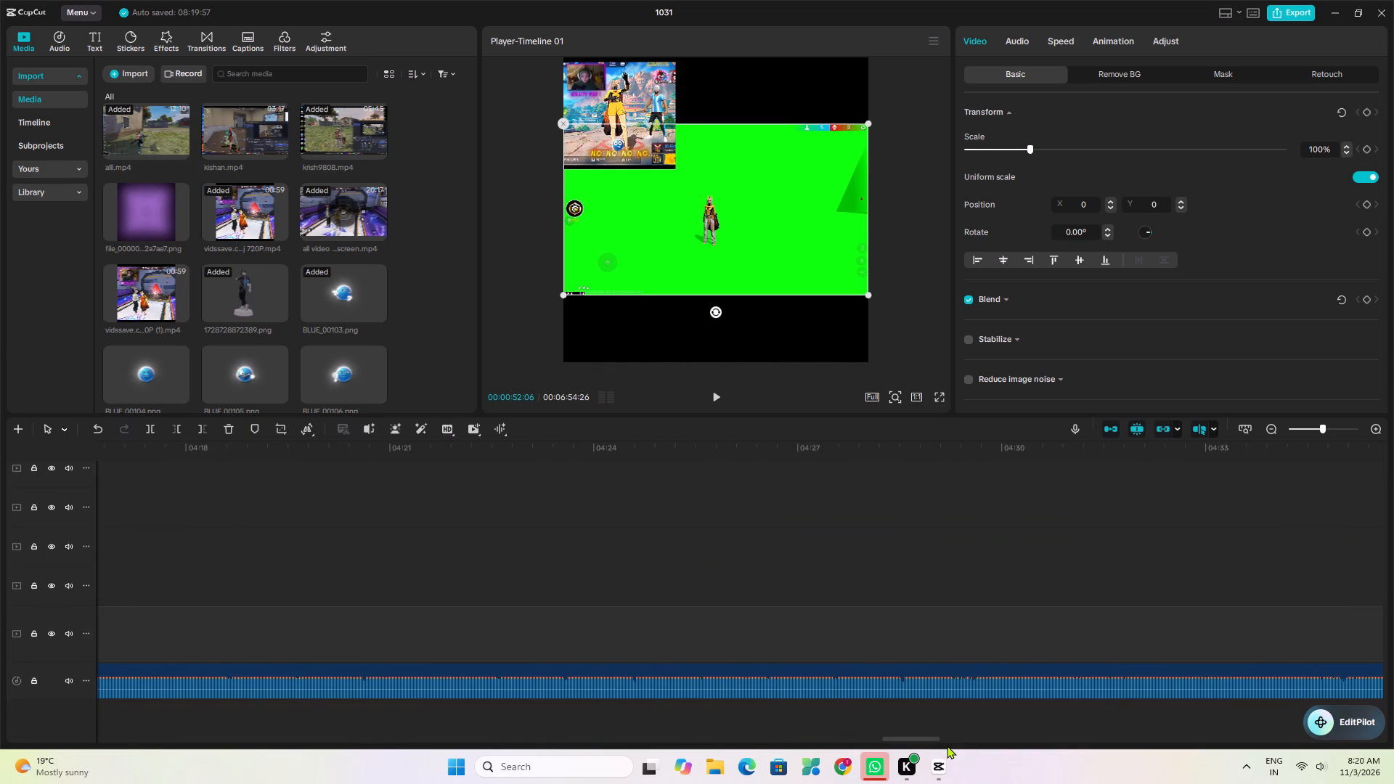
{"action": "left_click_drag", "start_coordinate": [947, 746], "coordinate": [306, 769]}
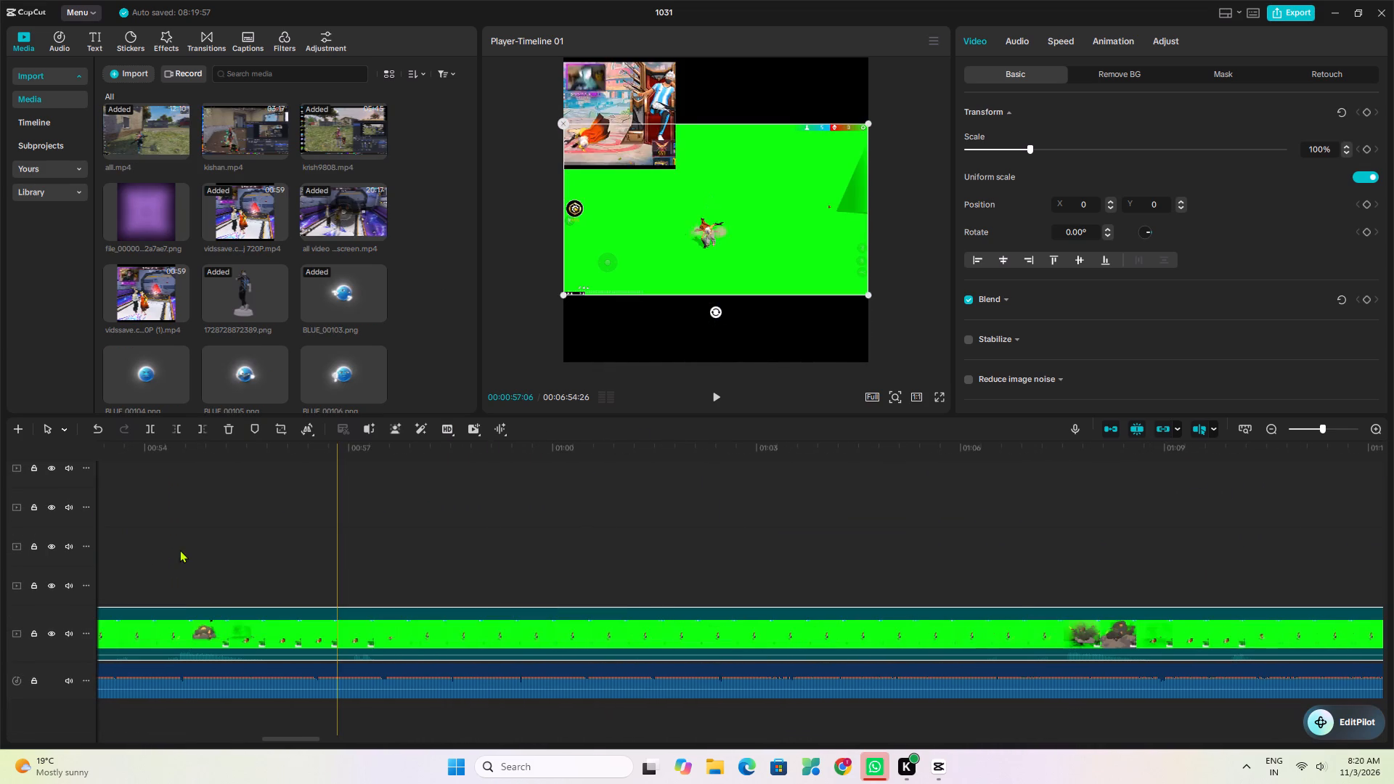
{"action": "left_click", "coordinate": [133, 542]}
{"action": "key", "text": "space"}
{"action": "key", "text": "space"}
{"action": "left_click_drag", "start_coordinate": [258, 630], "coordinate": [416, 639]}
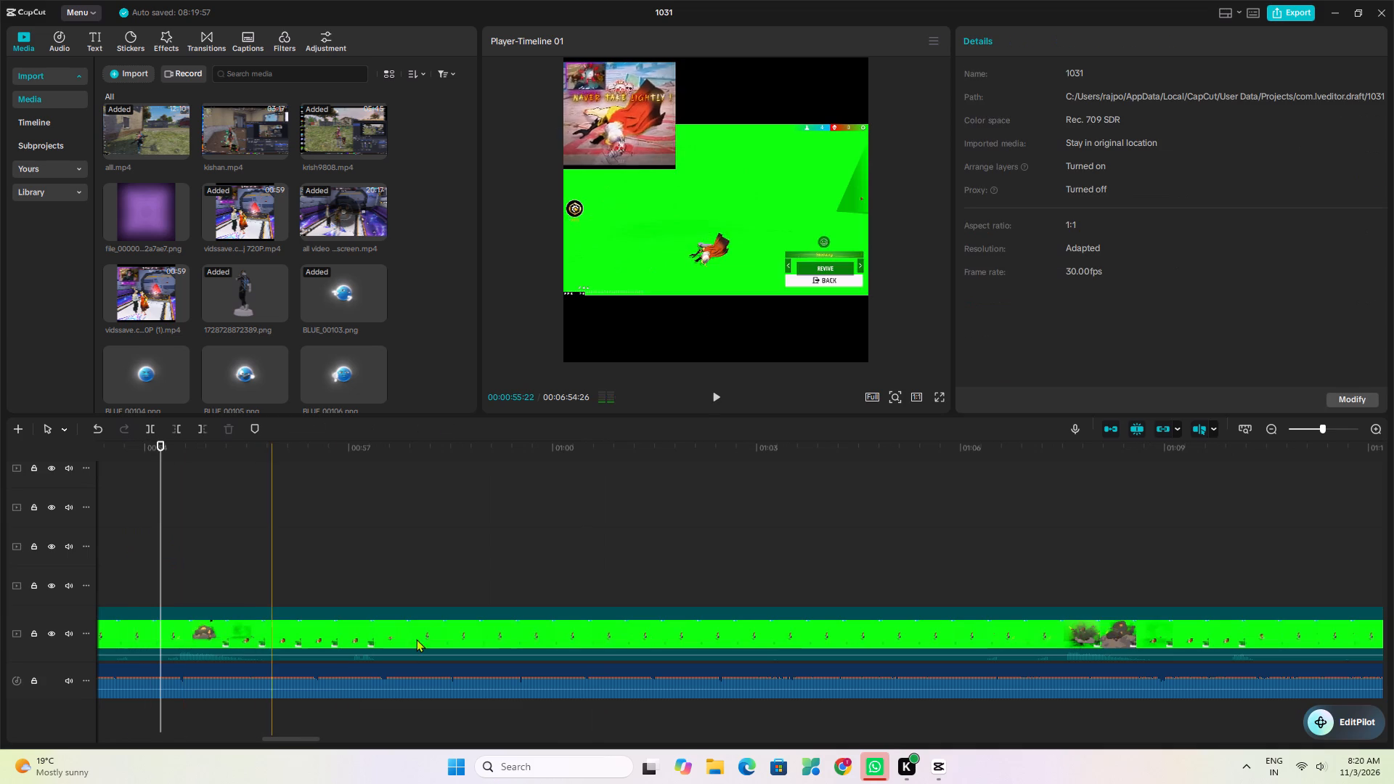
{"action": "left_click_drag", "start_coordinate": [416, 639], "coordinate": [658, 637]}
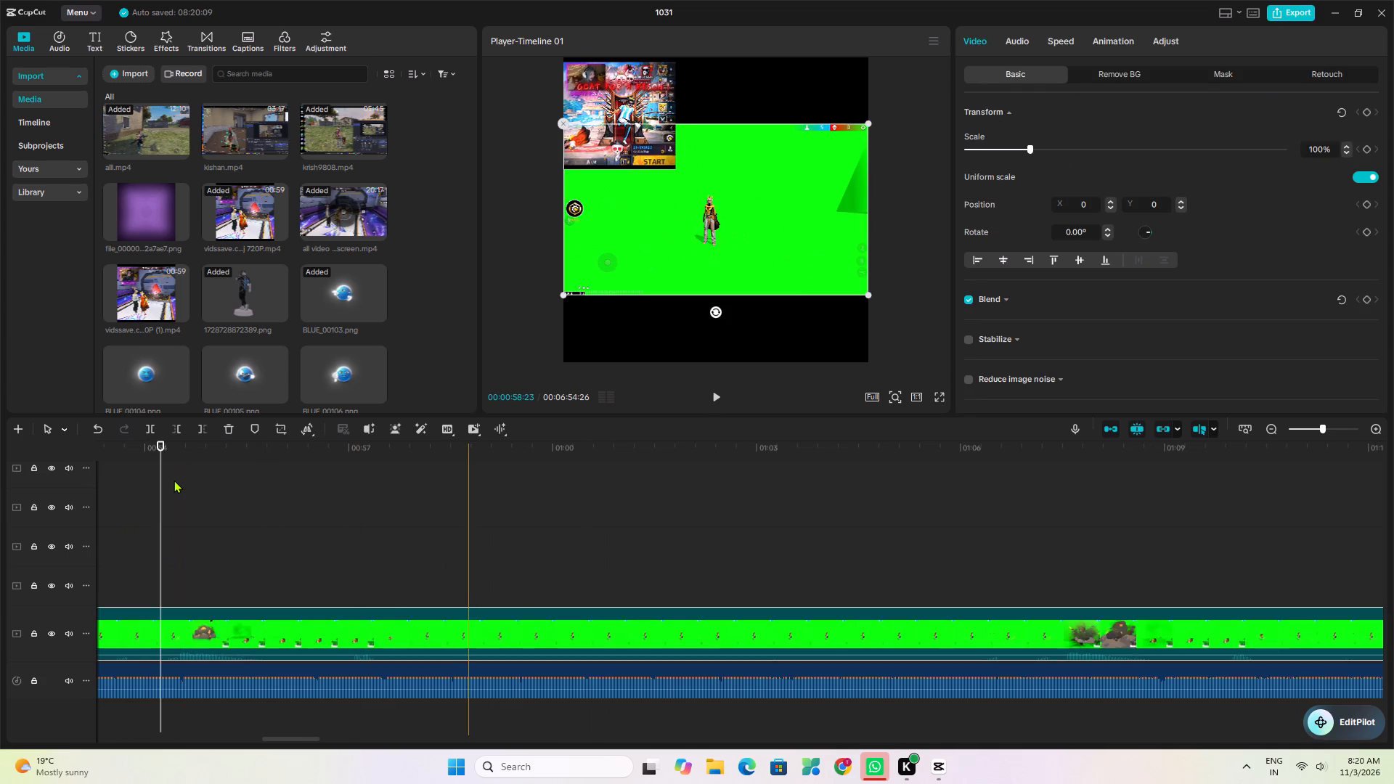
{"action": "left_click_drag", "start_coordinate": [171, 480], "coordinate": [48, 489]}
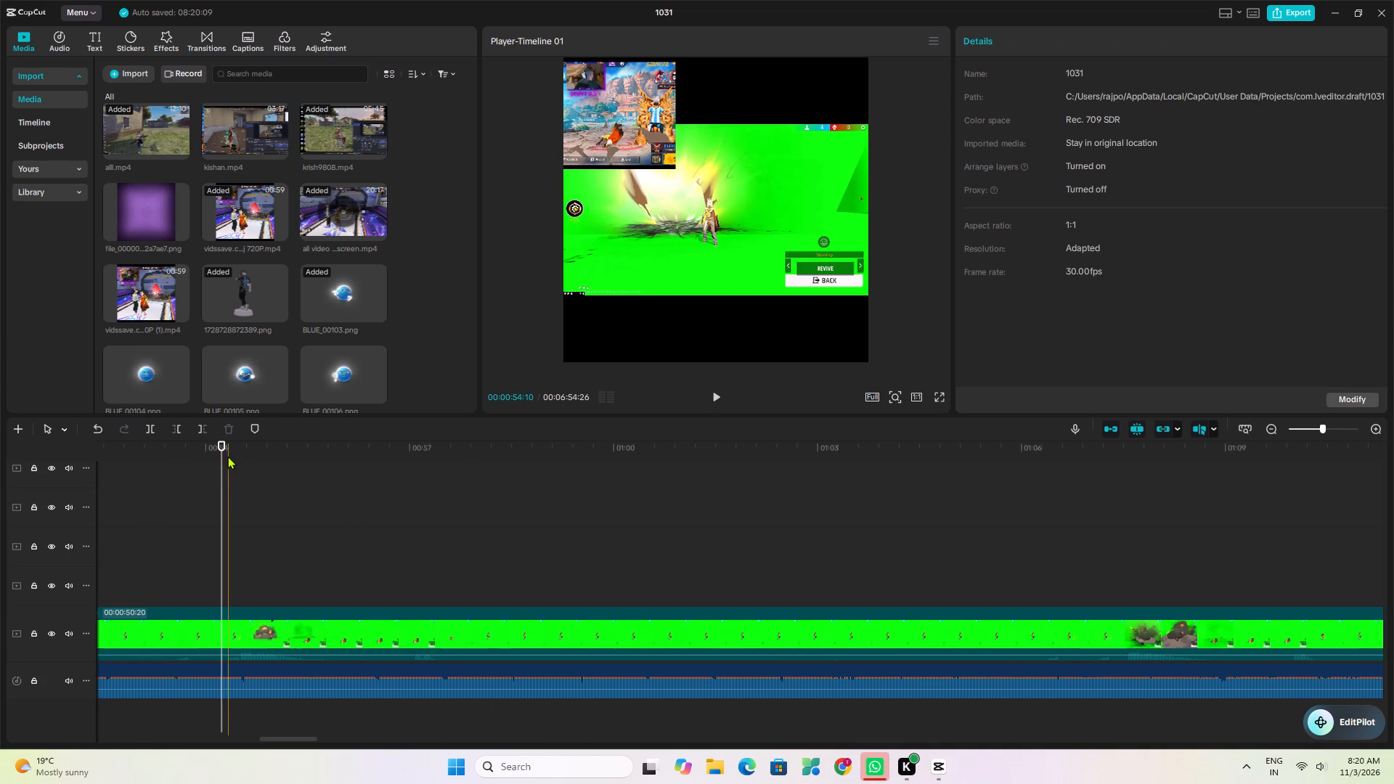
Extend the start of the green-screen clip on the main track to recover earlier footage, making it 00:03:14:18 long.
{"action": "left_click", "coordinate": [1315, 427]}
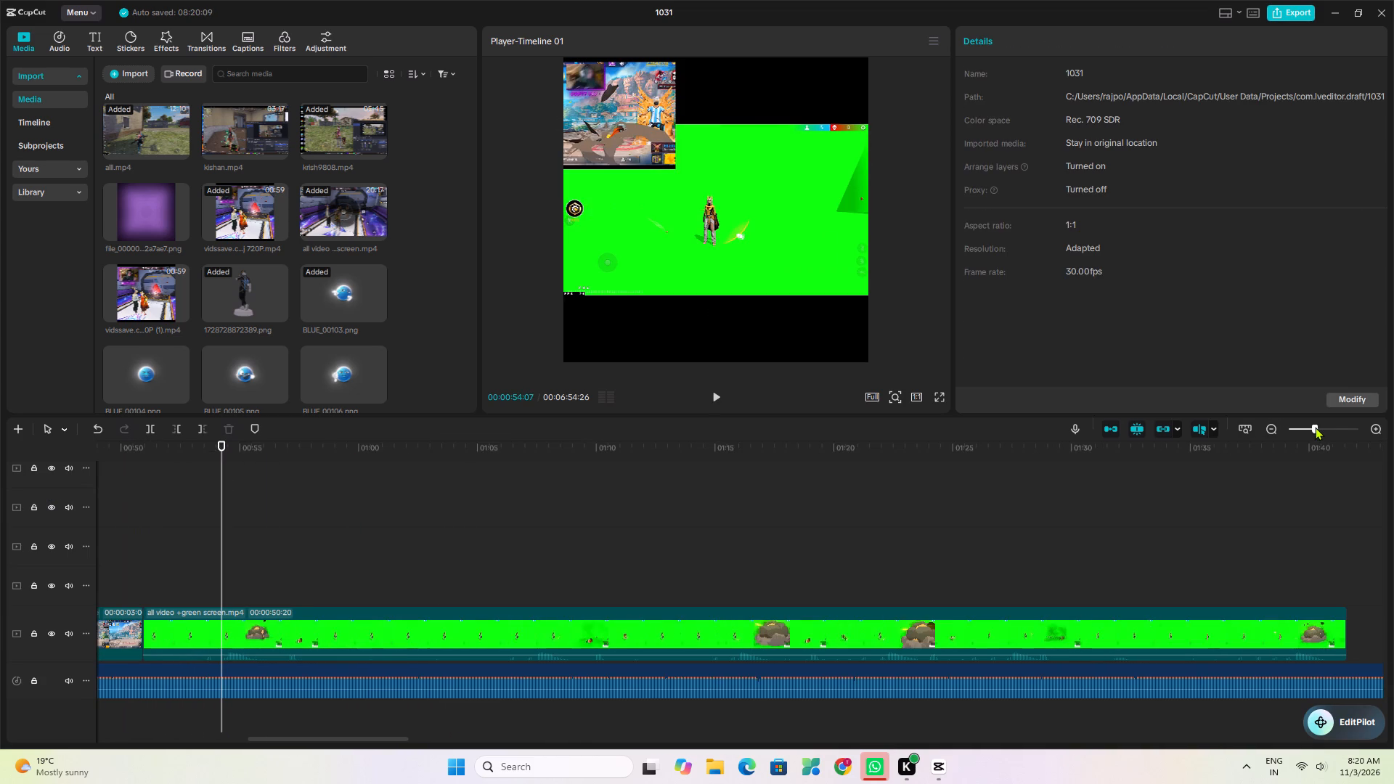
{"action": "left_click", "coordinate": [1292, 427]}
{"action": "left_click", "coordinate": [1298, 427]}
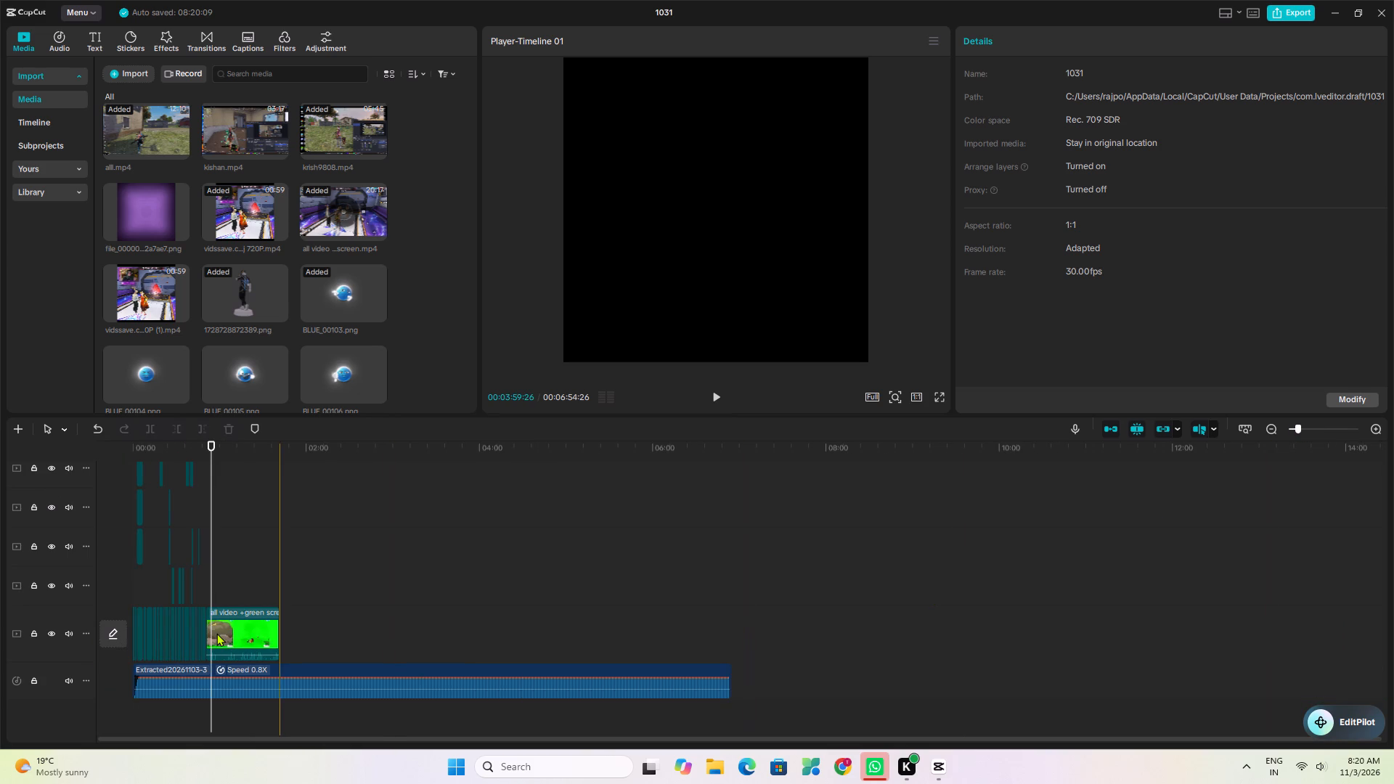
{"action": "left_click", "coordinate": [211, 629]}
{"action": "left_click_drag", "start_coordinate": [208, 630], "coordinate": [0, 638]}
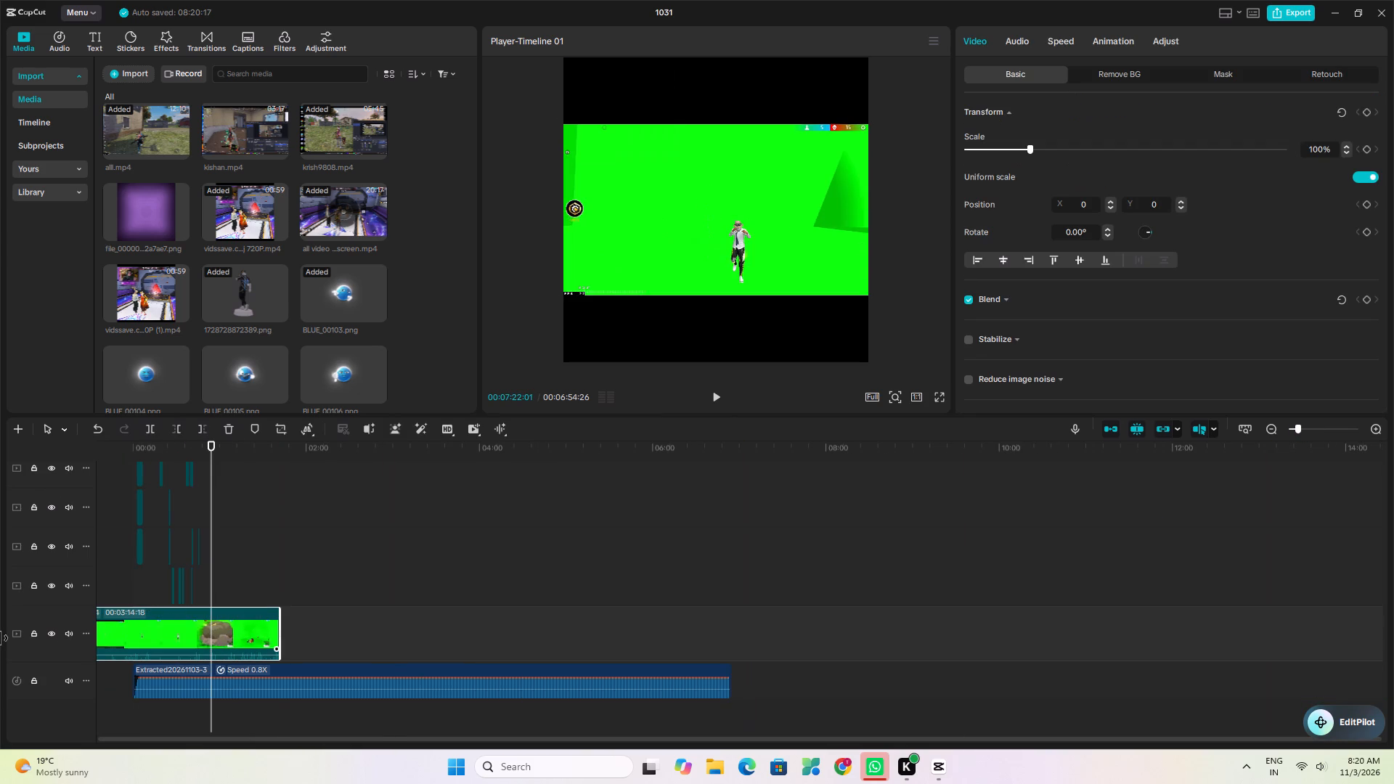
{"action": "left_click_drag", "start_coordinate": [0, 638], "coordinate": [0, 642]}
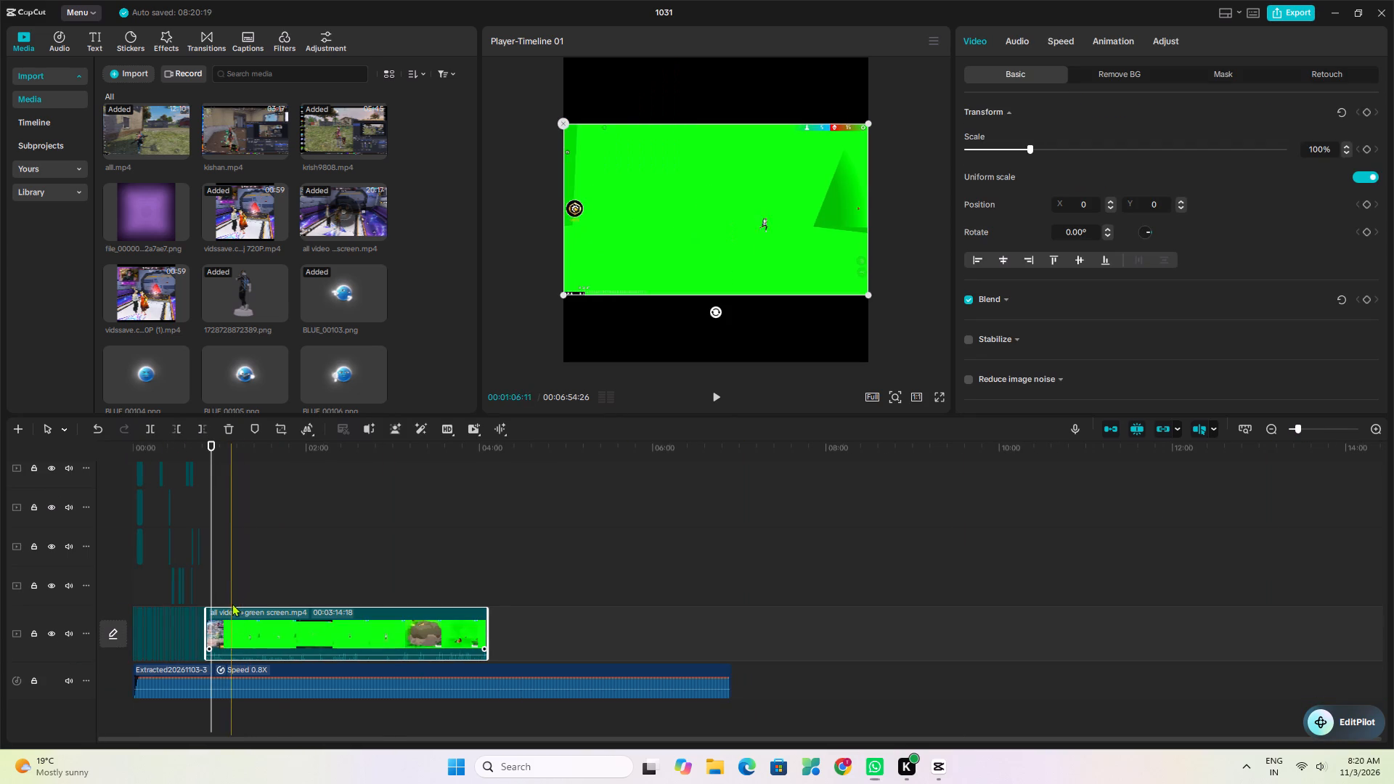
Review the extended green-screen clip from about 01:06 to 02:04 for a suitable starting point.
{"action": "left_click", "coordinate": [229, 562]}
{"action": "key", "text": "space"}
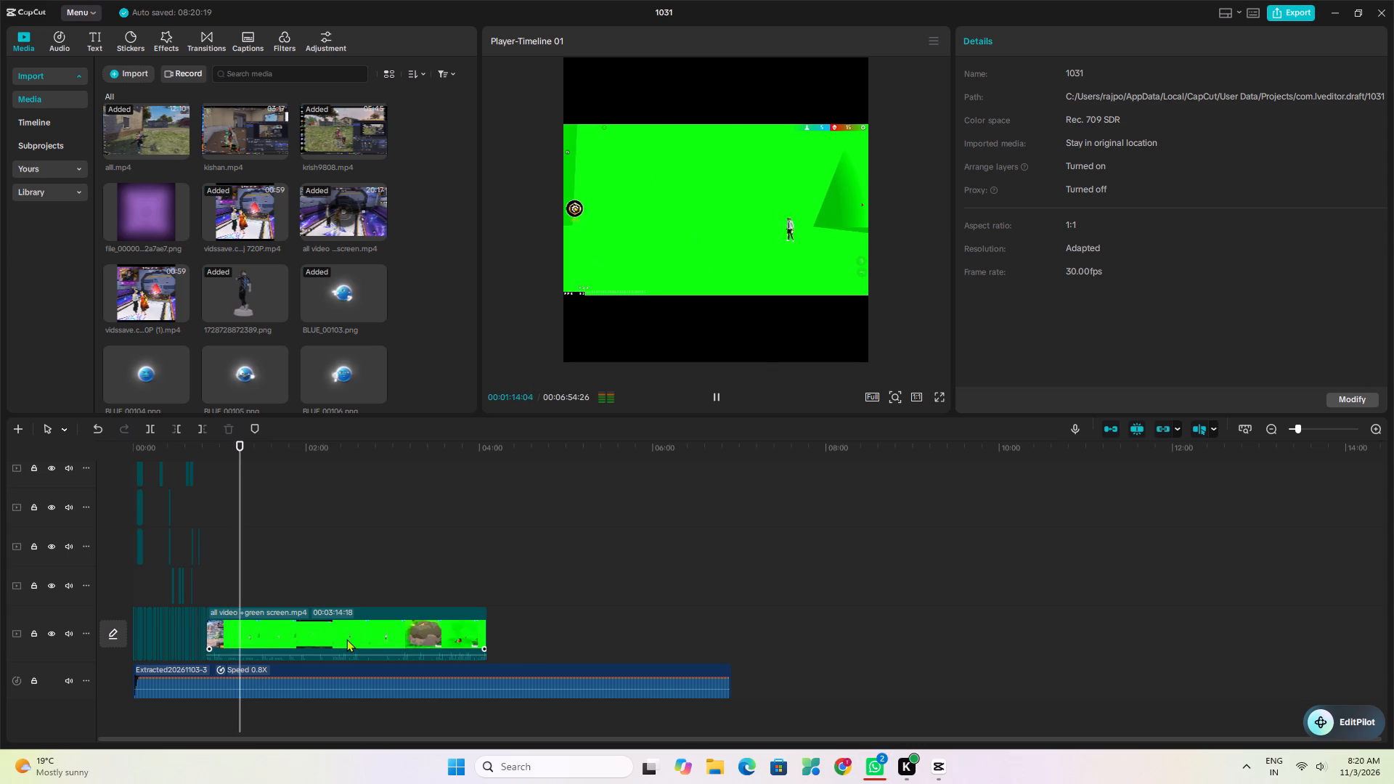
{"action": "left_click", "coordinate": [1305, 430]}
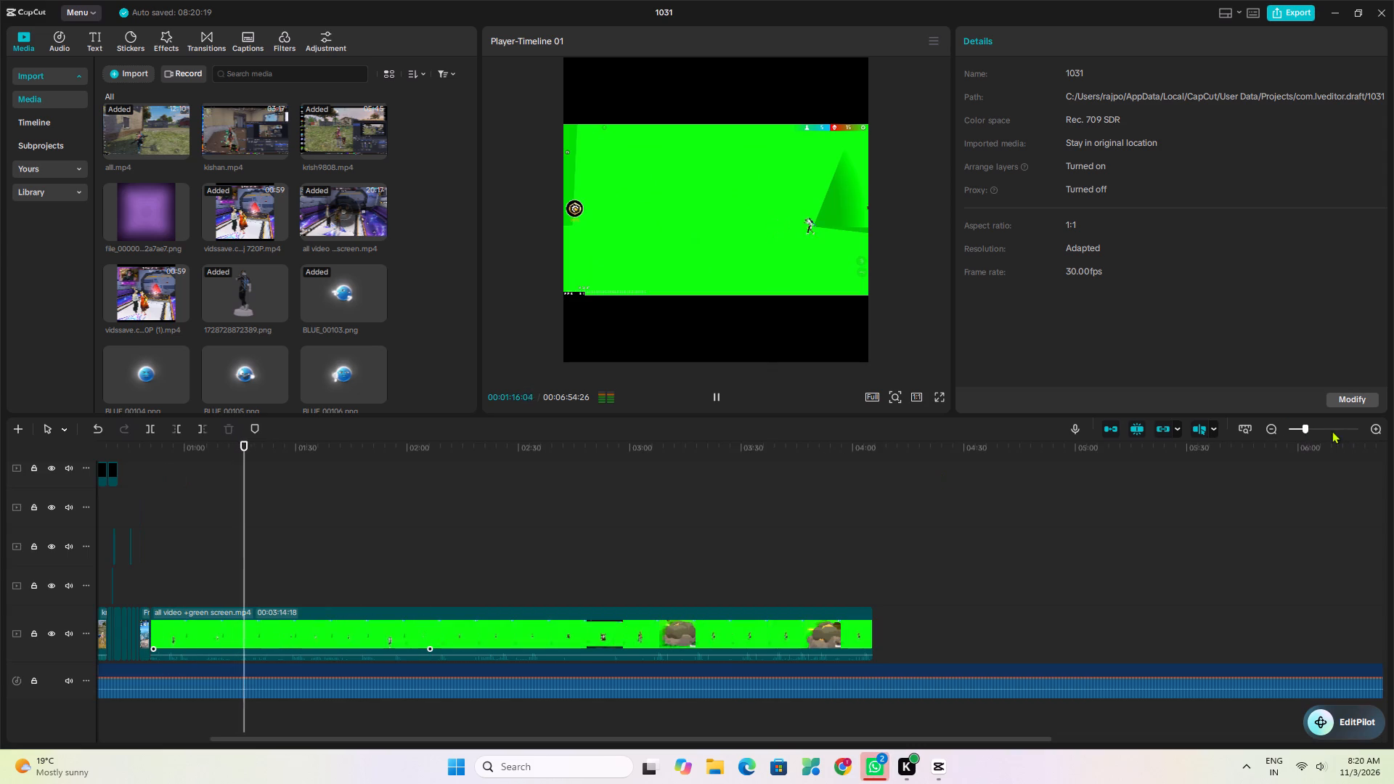
{"action": "left_click", "coordinate": [1316, 428]}
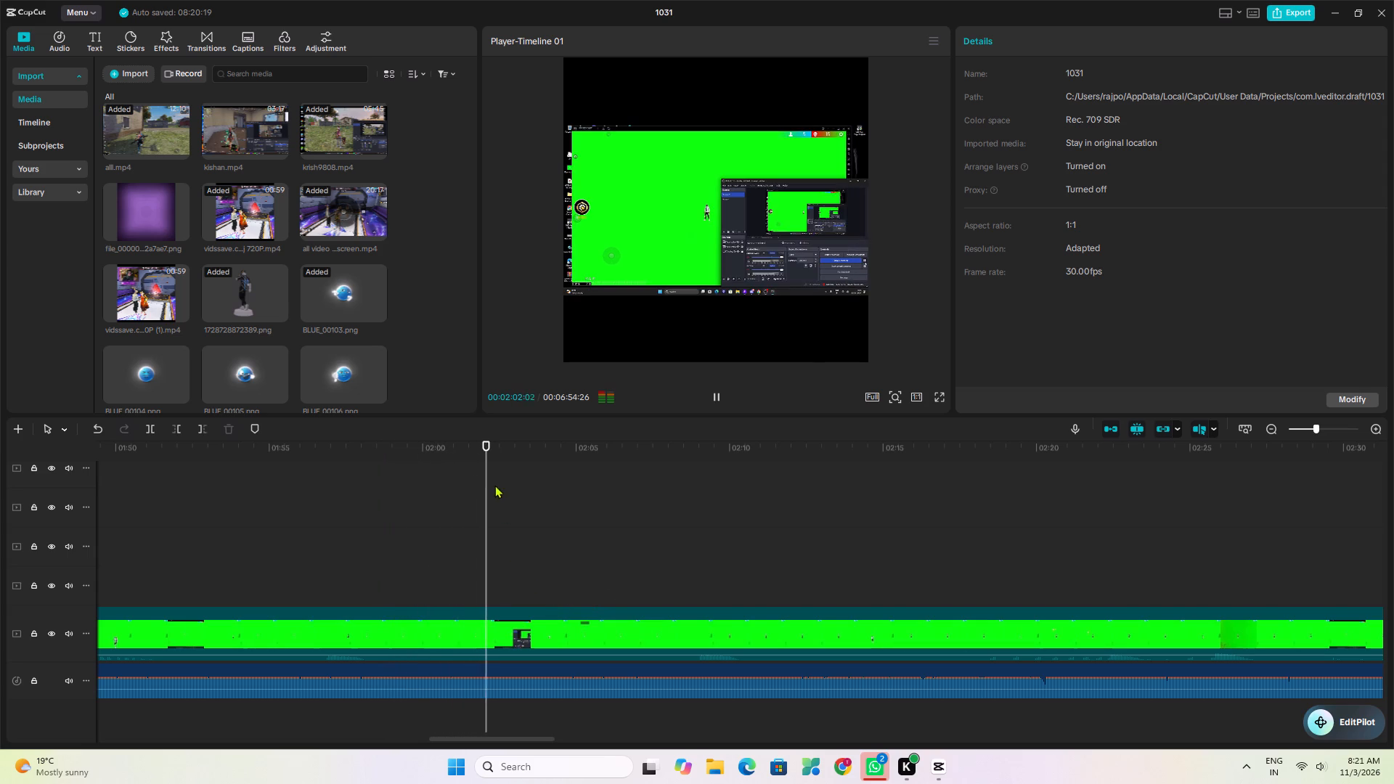
{"action": "left_click_drag", "start_coordinate": [486, 478], "coordinate": [276, 525]}
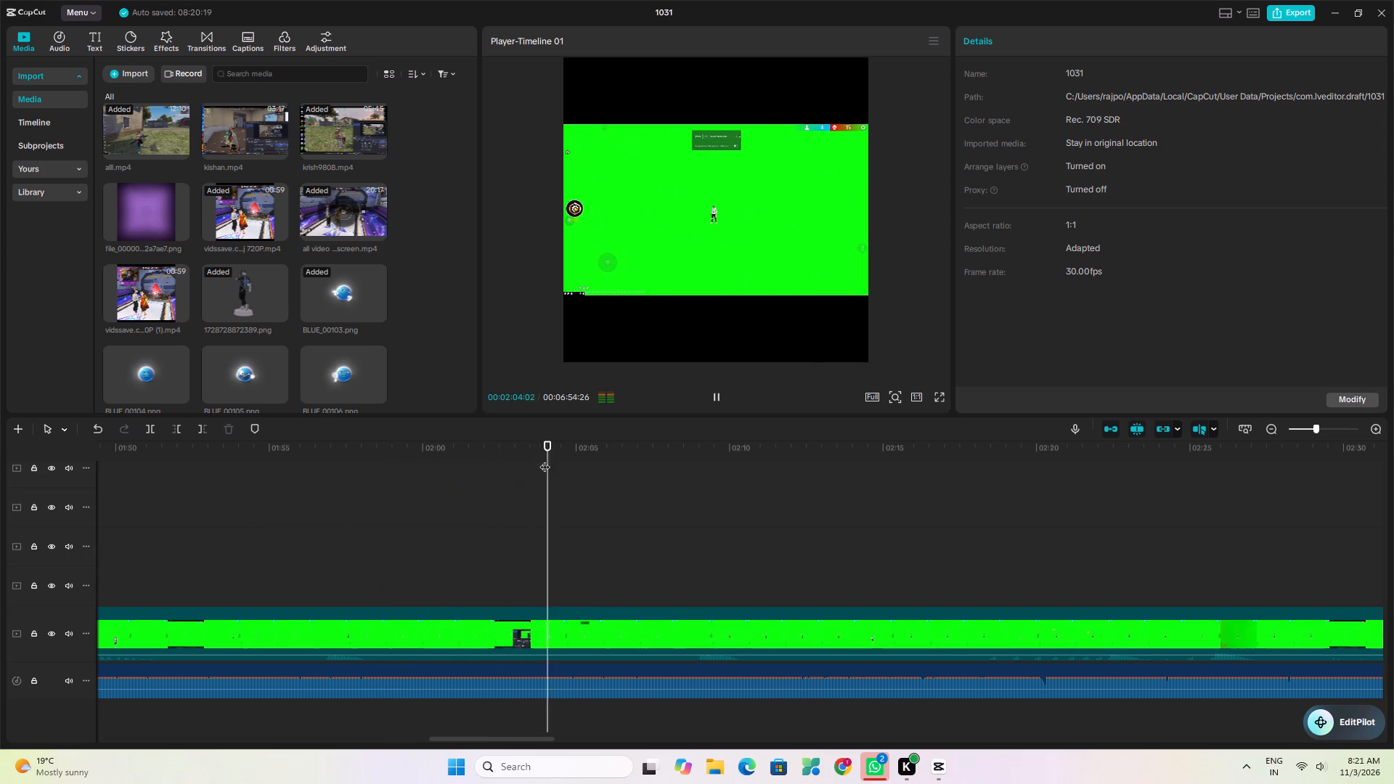
{"action": "left_click_drag", "start_coordinate": [555, 454], "coordinate": [188, 507]}
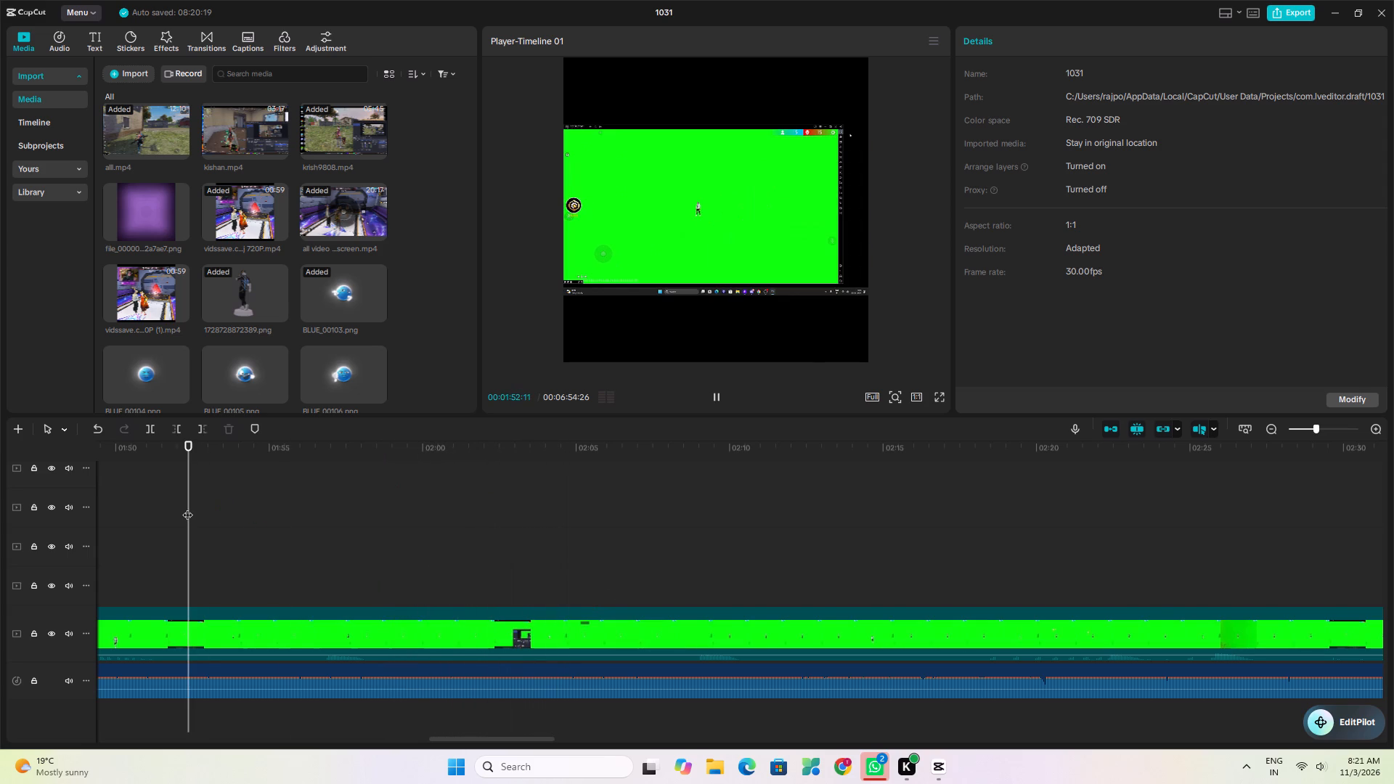
Locate the clean full-screen moment at about 01:56:18 in the green-screen clip and trim away the clip's footage before it.
{"action": "left_click", "coordinate": [1326, 424]}
{"action": "left_click", "coordinate": [1321, 427]}
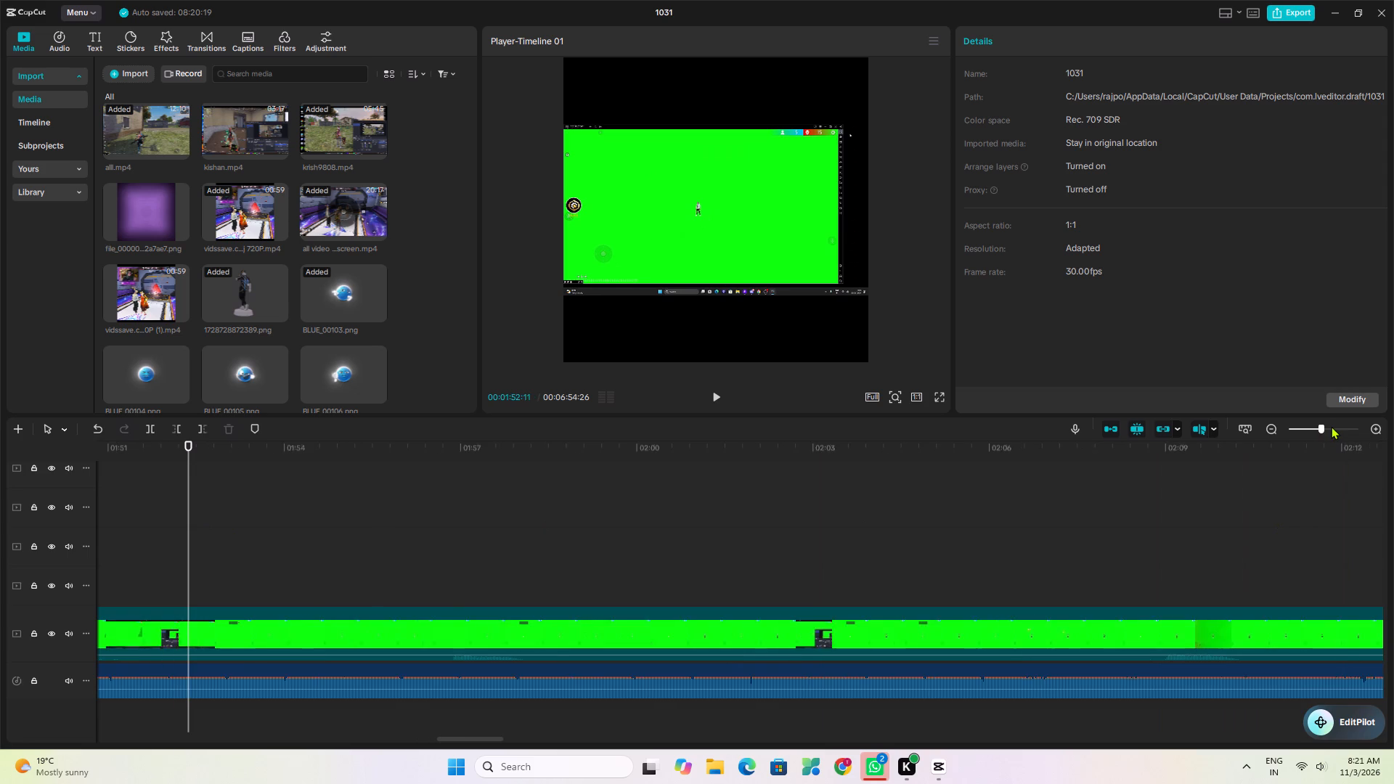
{"action": "left_click", "coordinate": [1332, 426]}
{"action": "key", "text": "space"}
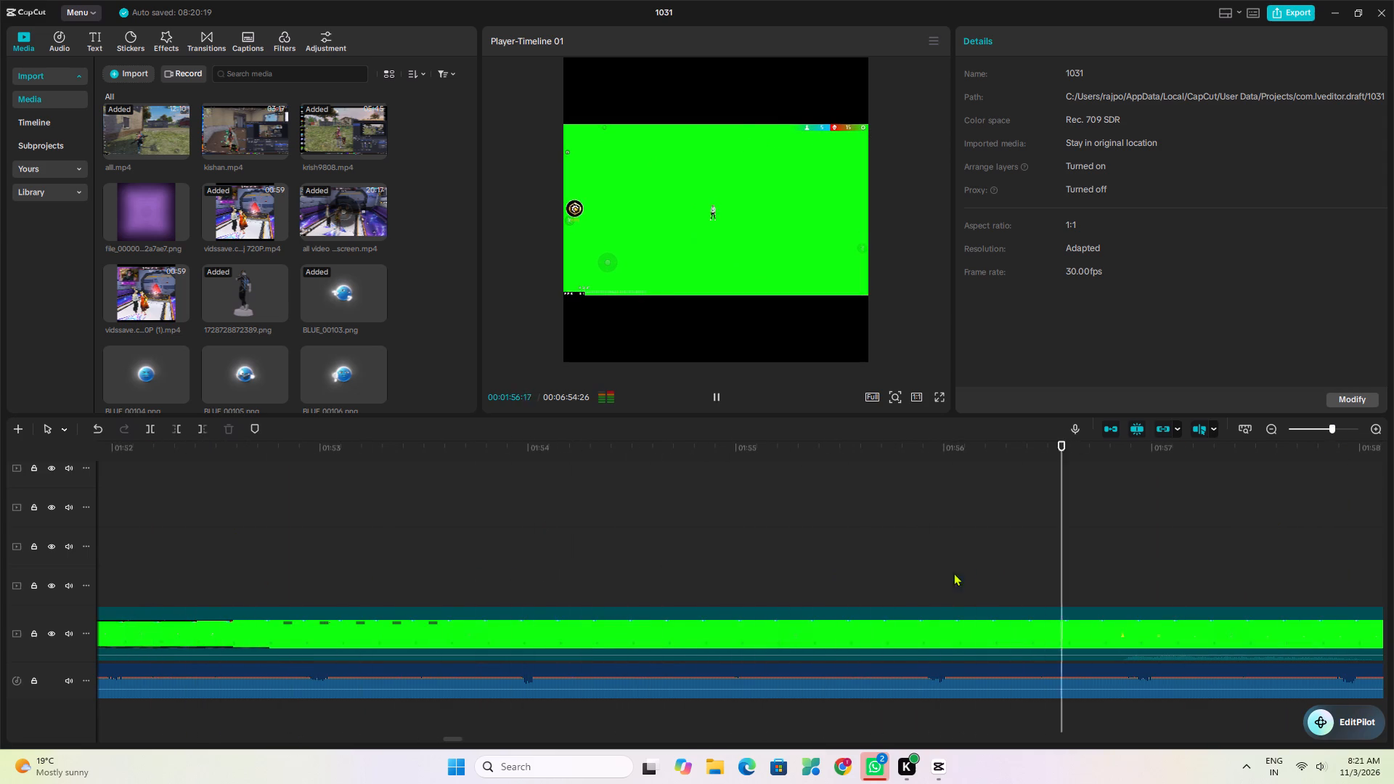
{"action": "key", "text": "space"}
{"action": "left_click", "coordinate": [873, 558]}
{"action": "key", "text": "space"}
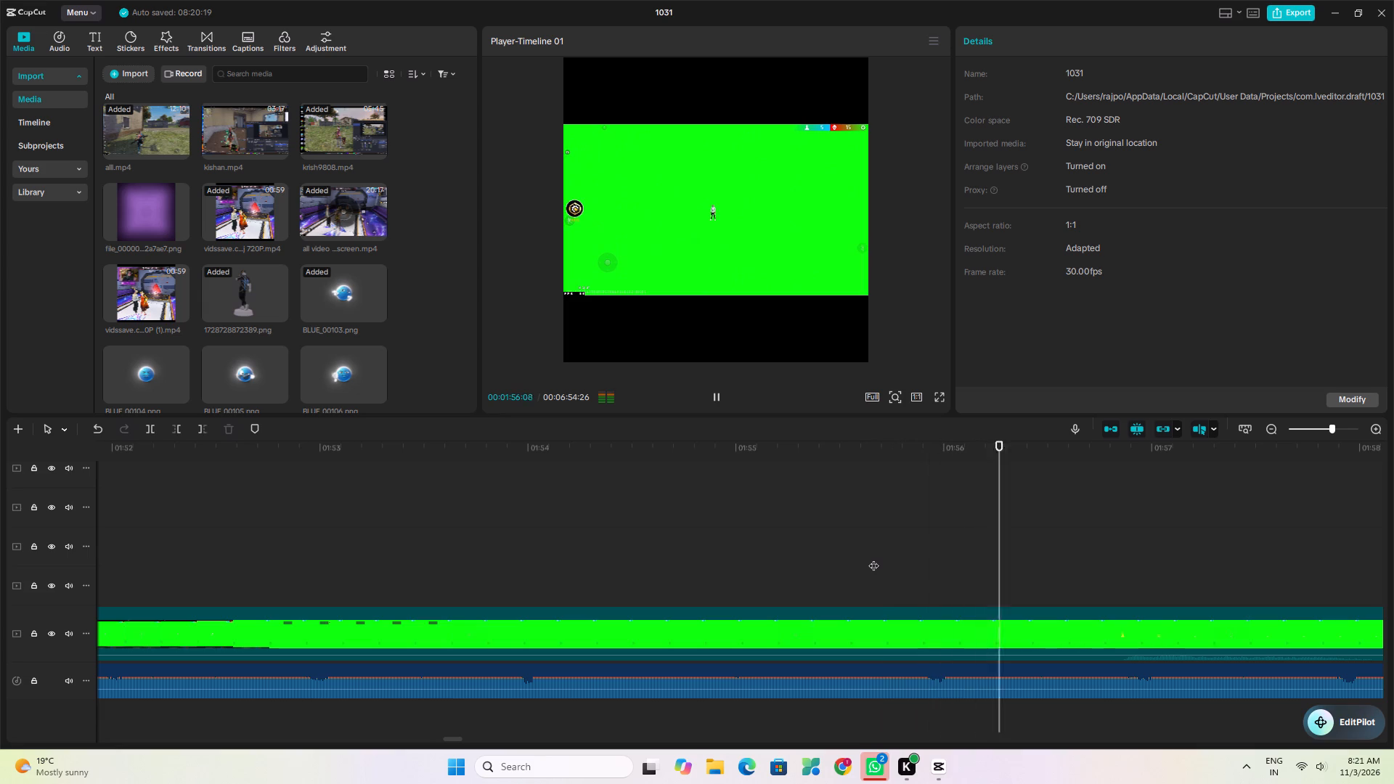
{"action": "key", "text": "space"}
{"action": "left_click", "coordinate": [879, 560]}
{"action": "key", "text": "space"}
{"action": "key", "text": "space"}
{"action": "key", "text": "space"}
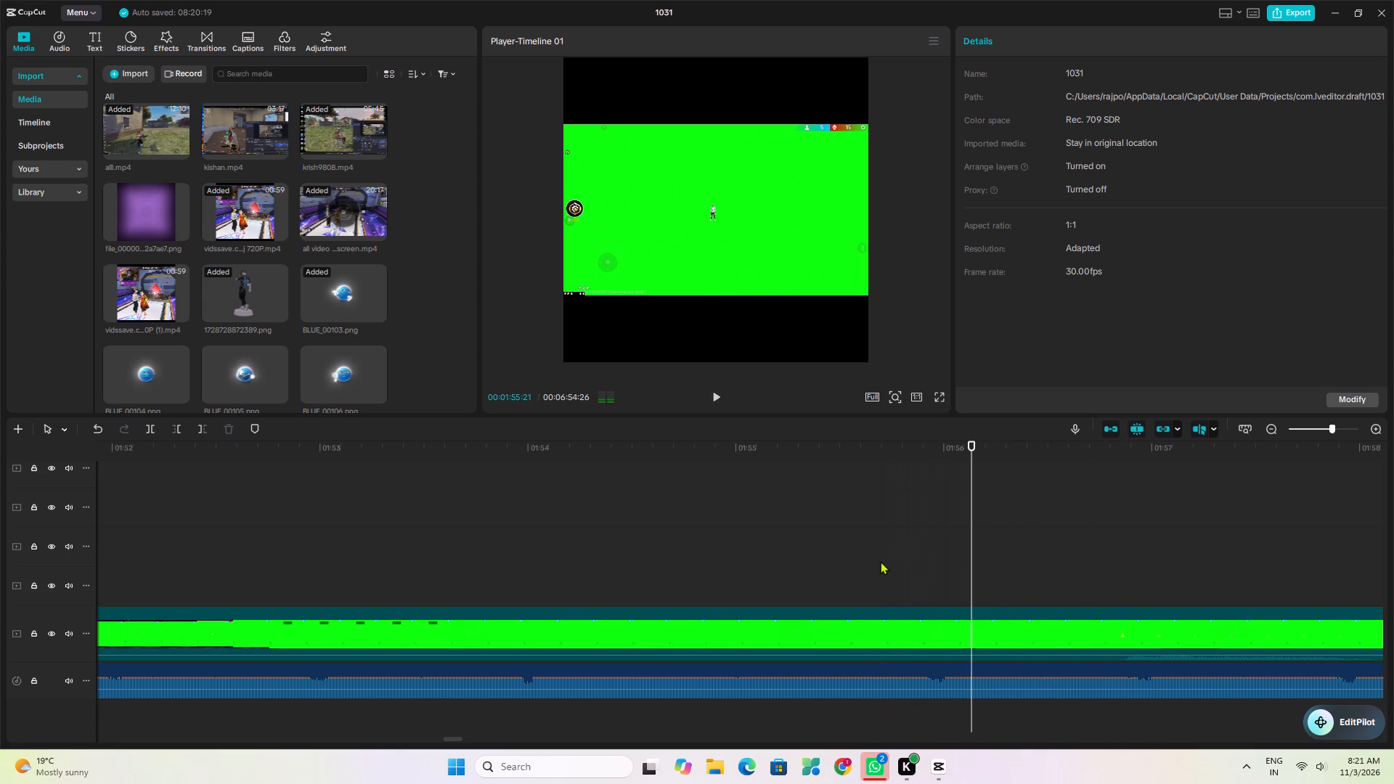
{"action": "key", "text": "space"}
{"action": "key", "text": "space"}
{"action": "key", "text": "space"}
{"action": "key", "text": "space"}
{"action": "key", "text": "space"}
{"action": "key", "text": "space"}
{"action": "key", "text": "space"}
{"action": "key", "text": "space"}
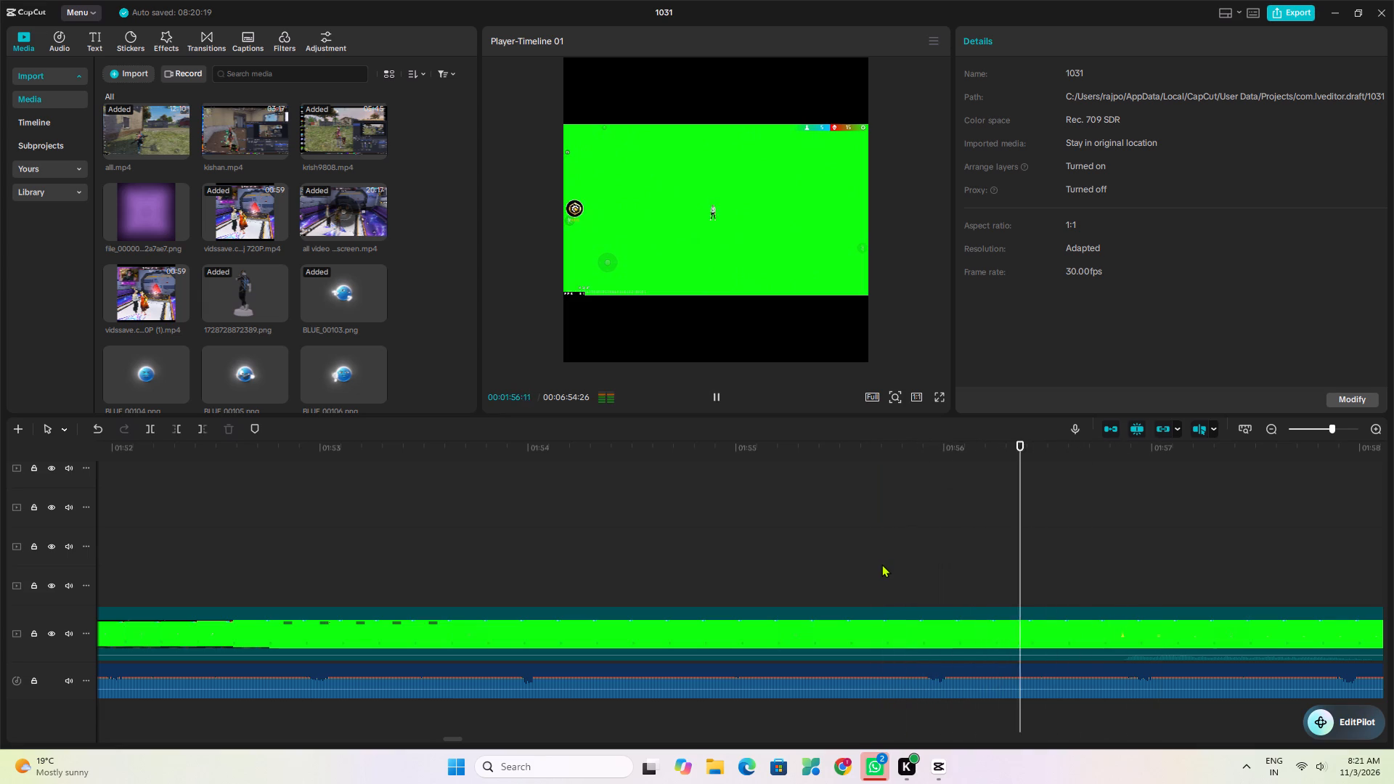
{"action": "key", "text": "space"}
{"action": "left_click", "coordinate": [1068, 582]}
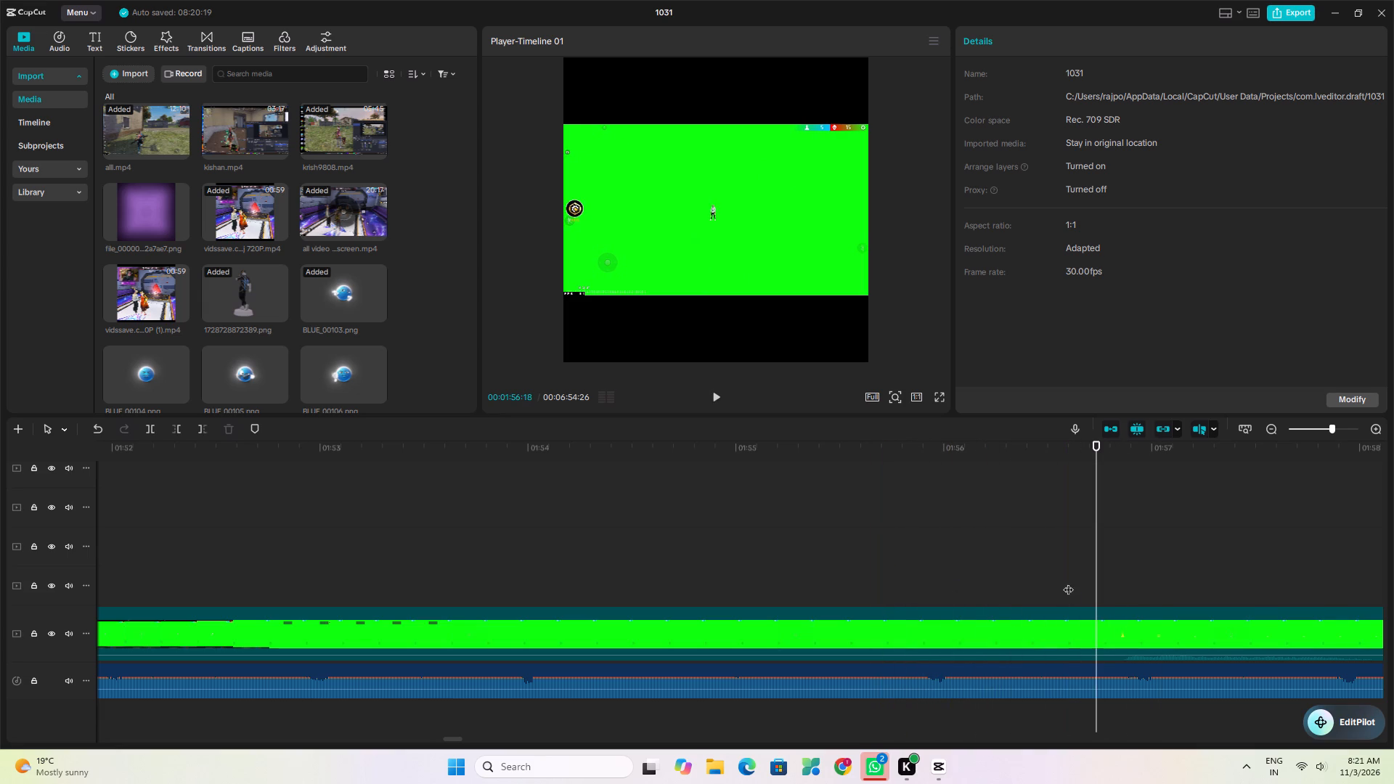
{"action": "left_click", "coordinate": [1059, 632]}
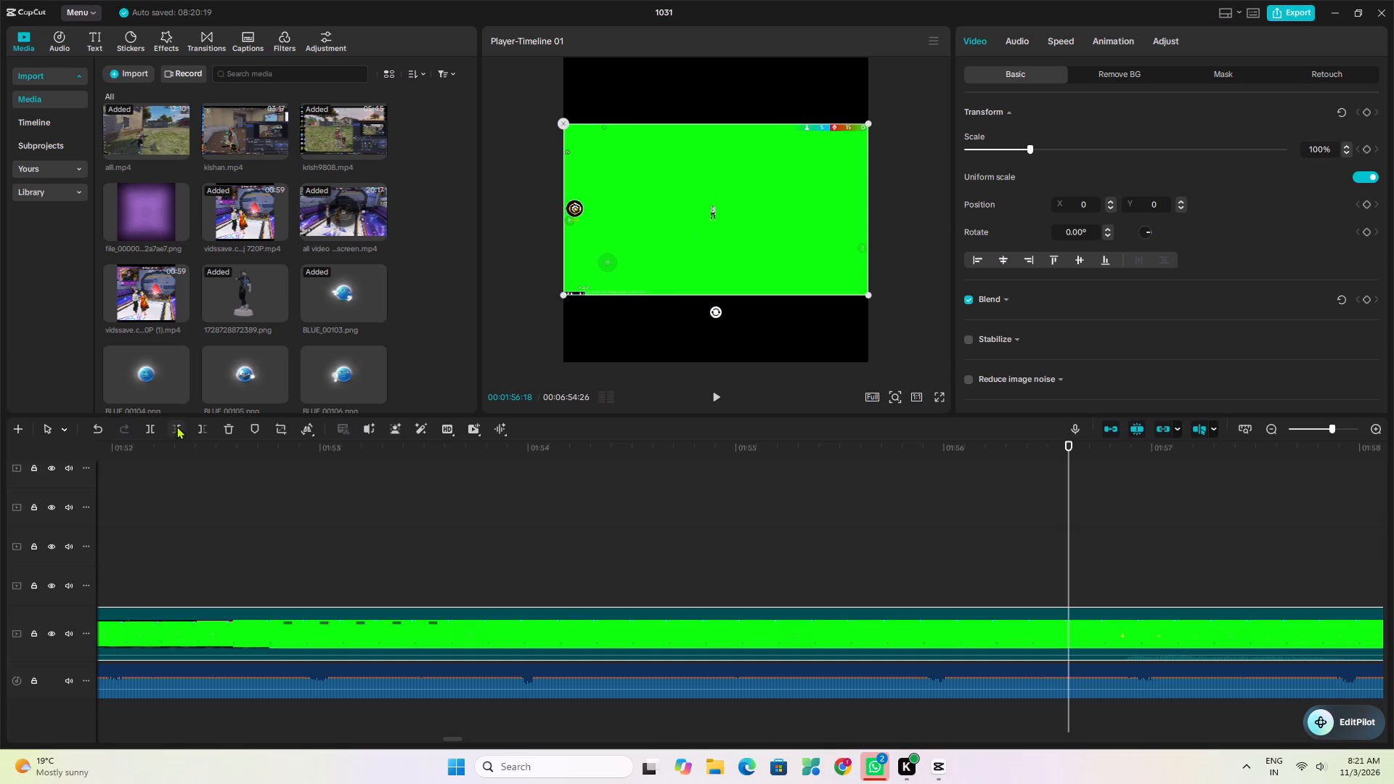
{"action": "left_click", "coordinate": [176, 426]}
Examine the trimmed green-screen clip back toward its beginning and play its opening seconds after the freeze frame.
{"action": "left_click_drag", "start_coordinate": [695, 483], "coordinate": [47, 483]}
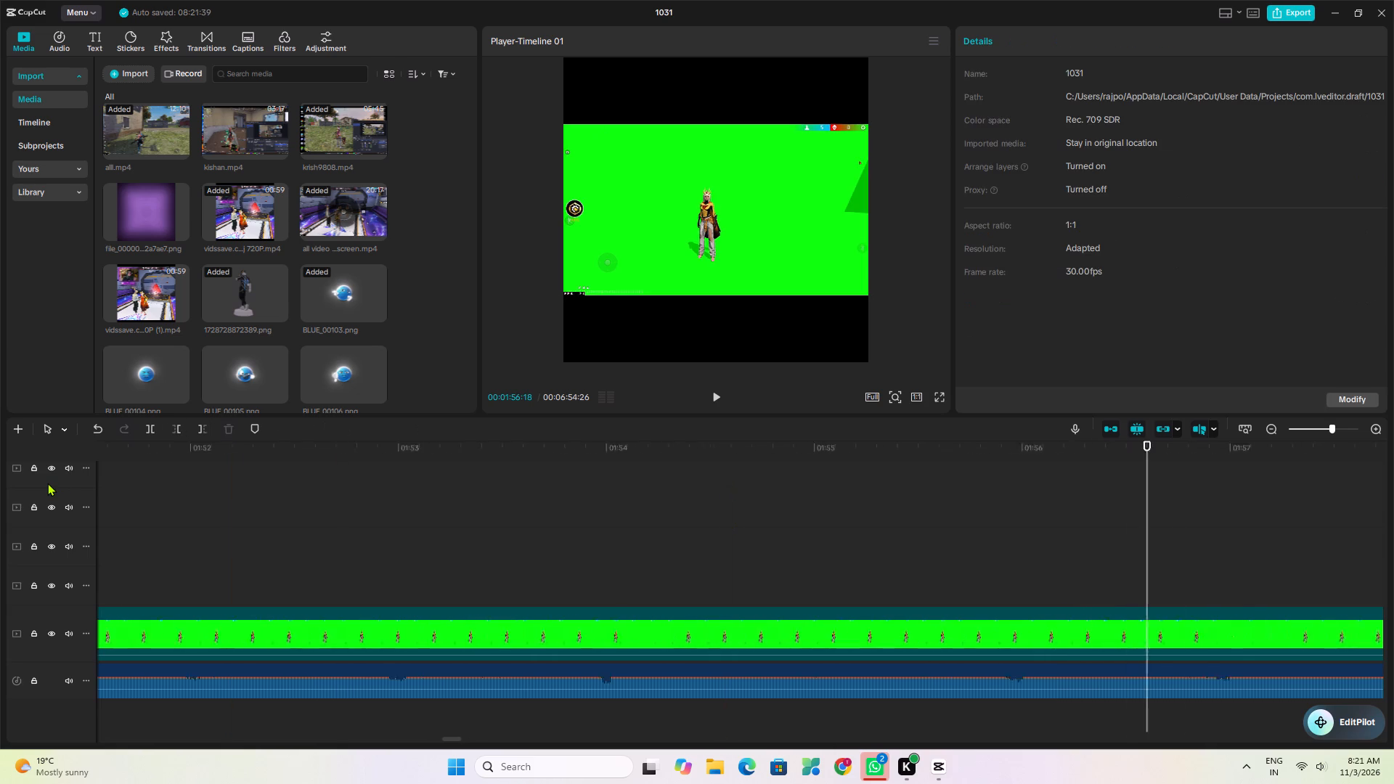
{"action": "left_click_drag", "start_coordinate": [47, 483], "coordinate": [118, 483]}
{"action": "left_click_drag", "start_coordinate": [94, 493], "coordinate": [32, 498]}
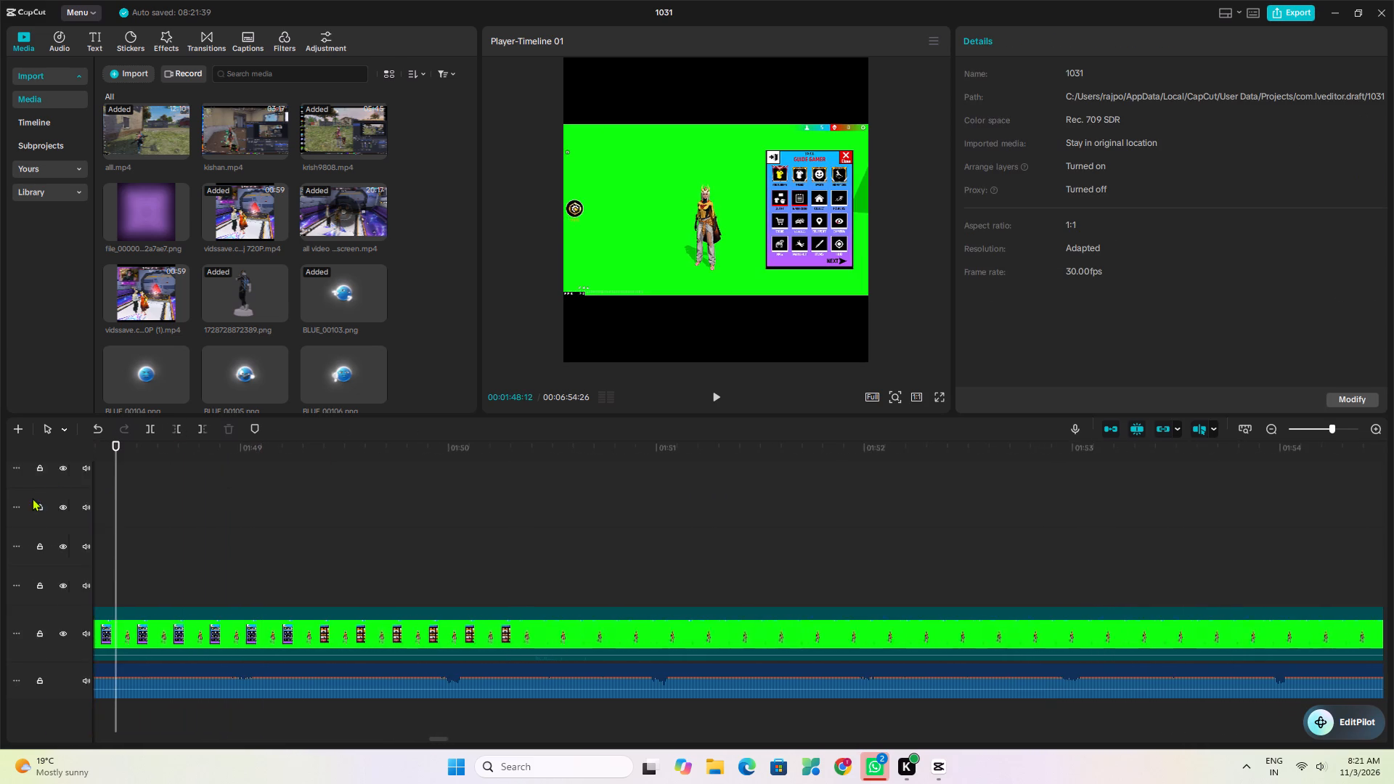
{"action": "left_click_drag", "start_coordinate": [32, 498], "coordinate": [30, 498]}
{"action": "left_click_drag", "start_coordinate": [309, 495], "coordinate": [0, 516]}
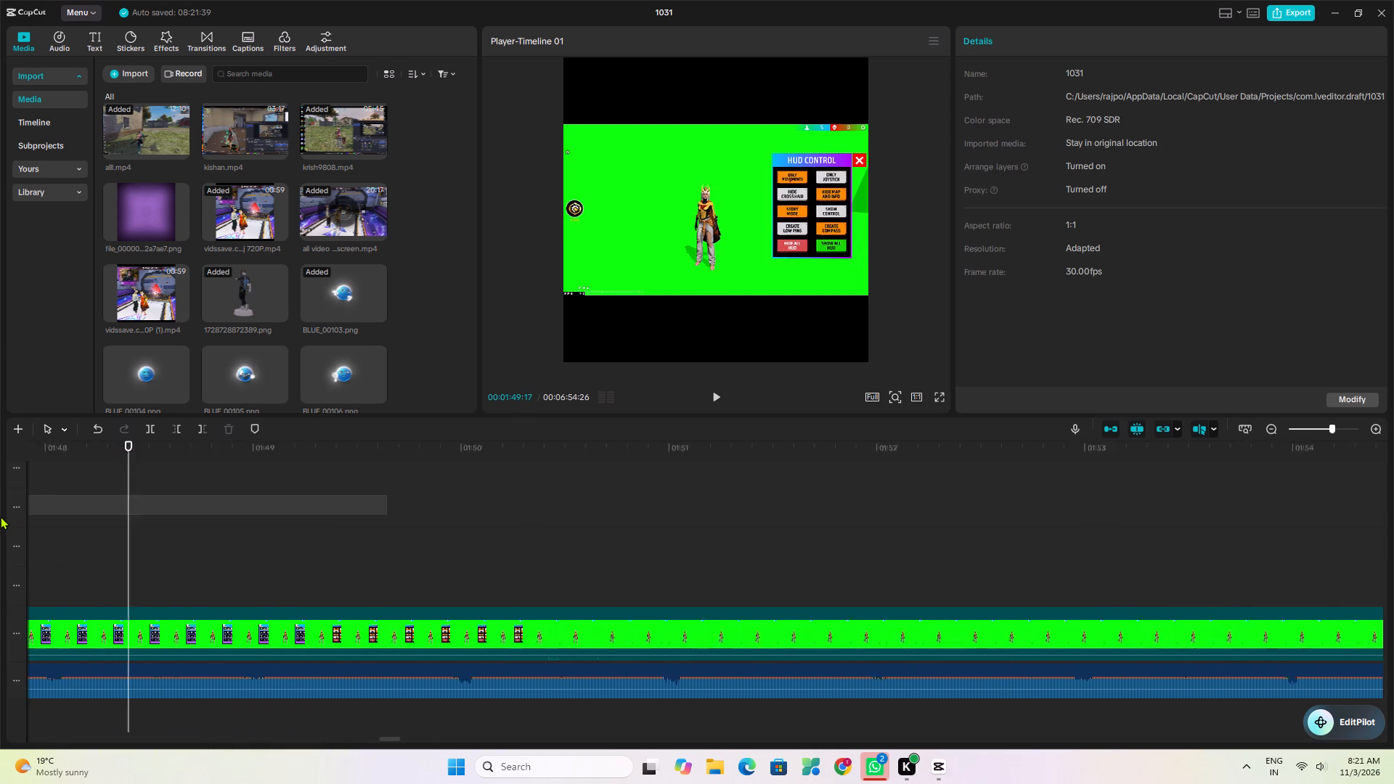
{"action": "left_click_drag", "start_coordinate": [0, 516], "coordinate": [0, 517]}
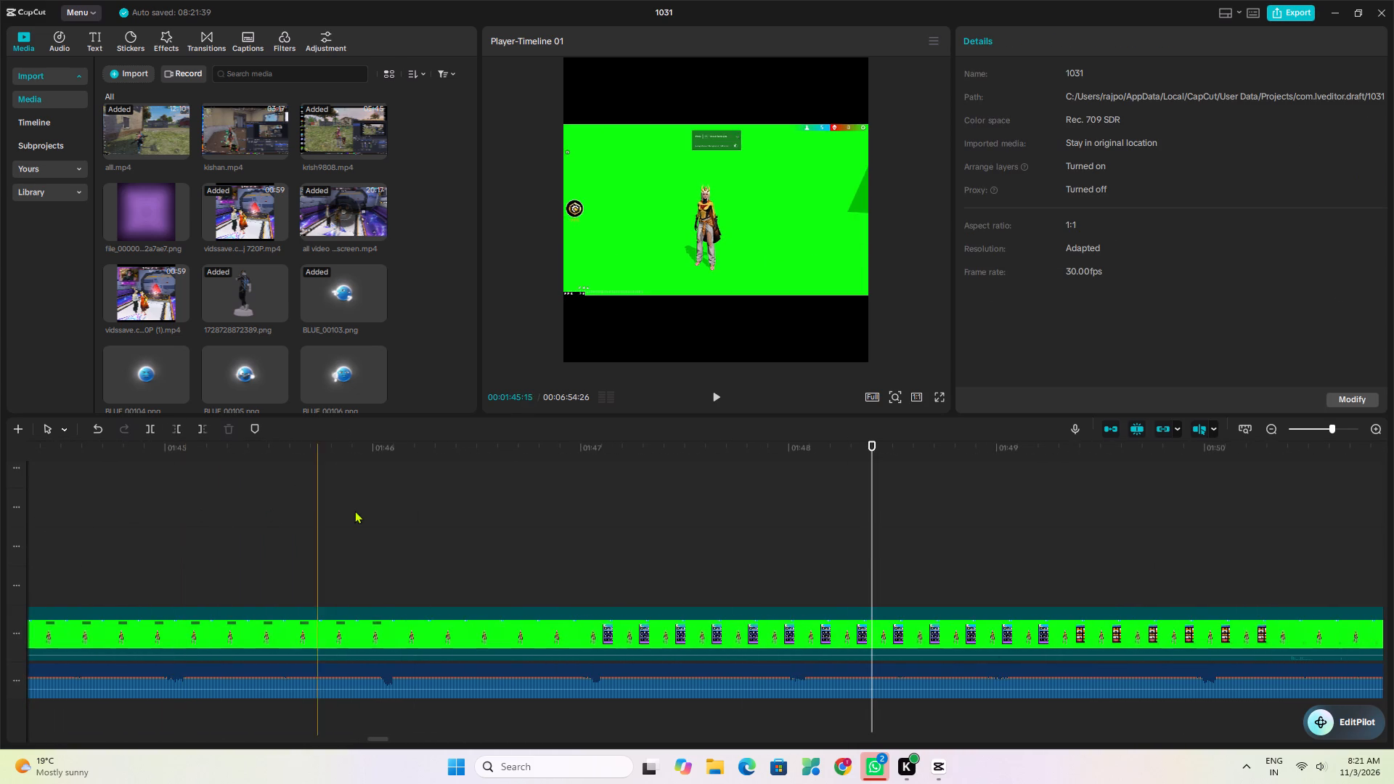
{"action": "left_click_drag", "start_coordinate": [260, 514], "coordinate": [83, 529]}
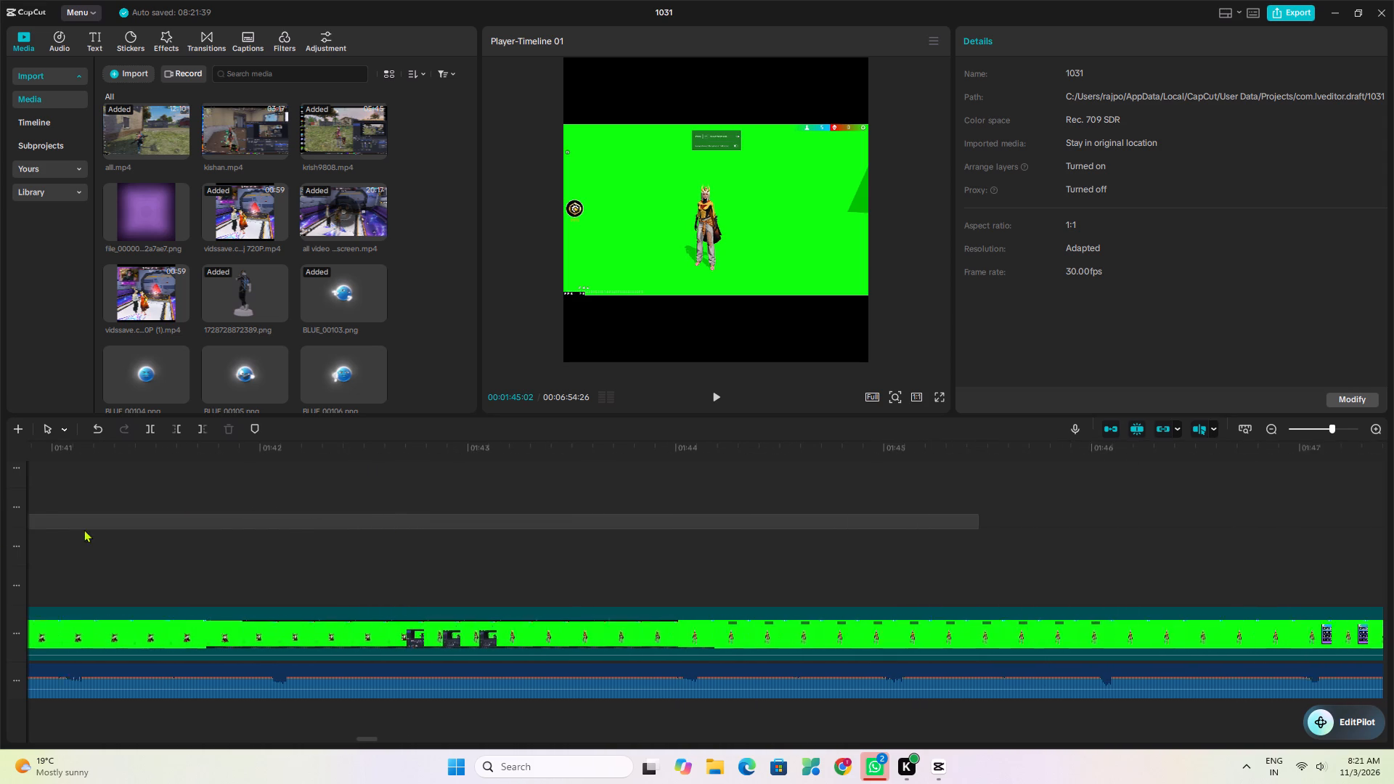
{"action": "left_click_drag", "start_coordinate": [83, 529], "coordinate": [1, 562]}
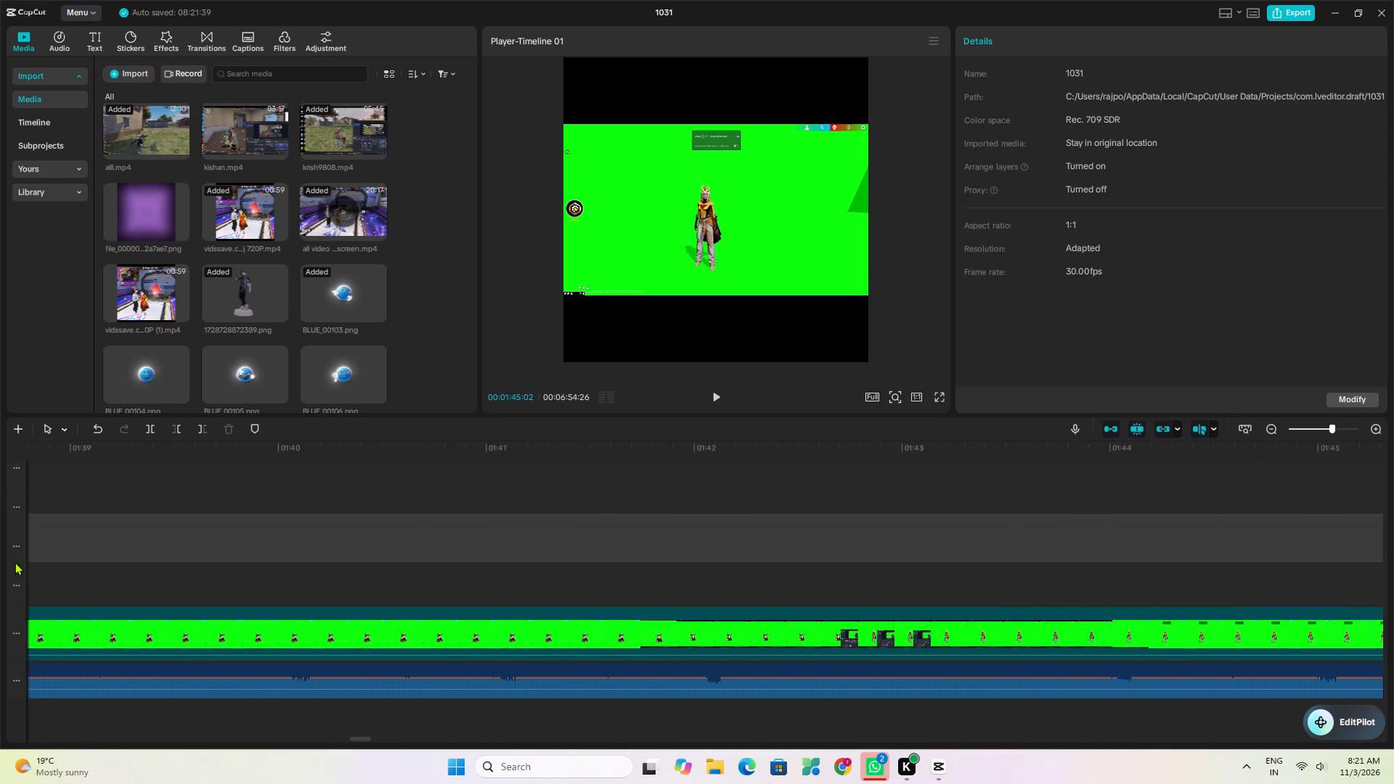
{"action": "left_click_drag", "start_coordinate": [166, 553], "coordinate": [7, 568]}
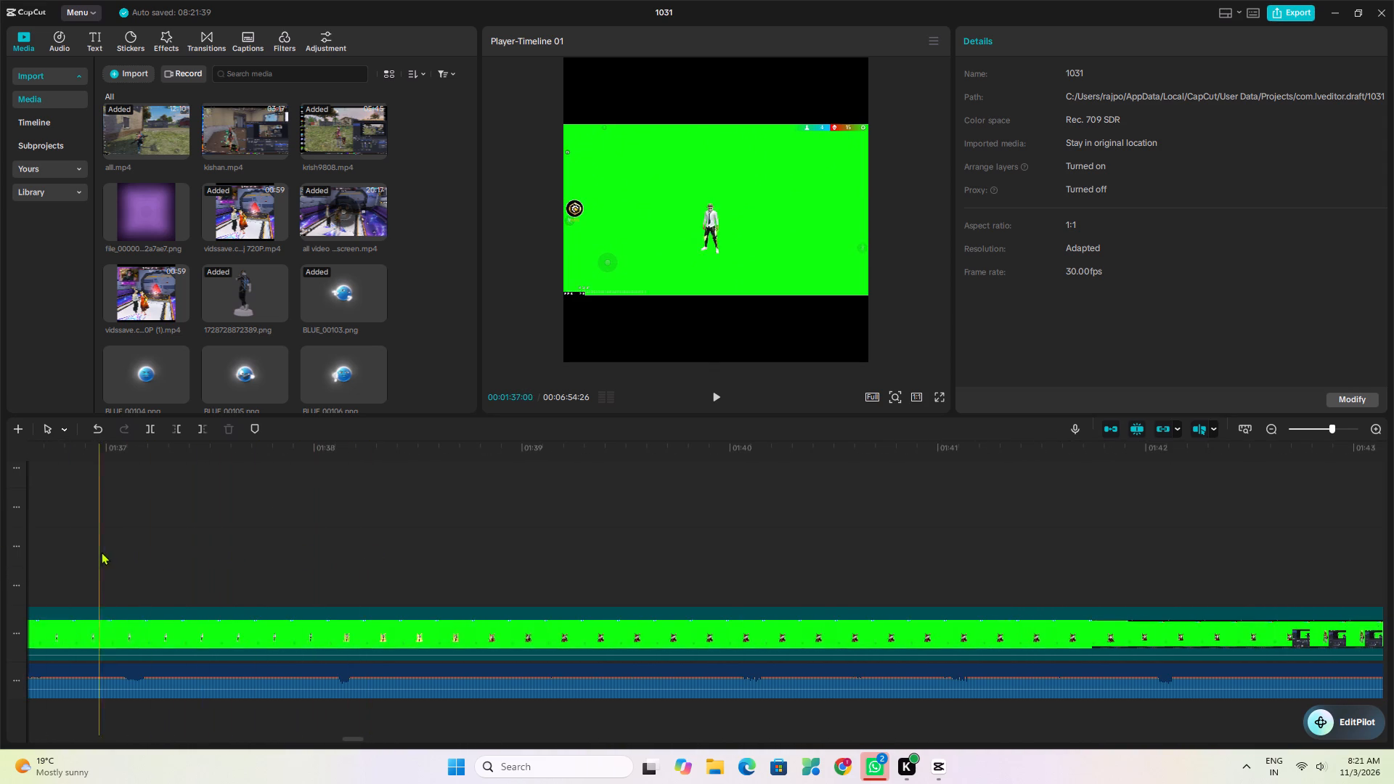
{"action": "left_click_drag", "start_coordinate": [305, 540], "coordinate": [21, 553]}
{"action": "left_click_drag", "start_coordinate": [361, 550], "coordinate": [0, 563]}
{"action": "left_click_drag", "start_coordinate": [563, 547], "coordinate": [29, 591]}
{"action": "key", "text": "space"}
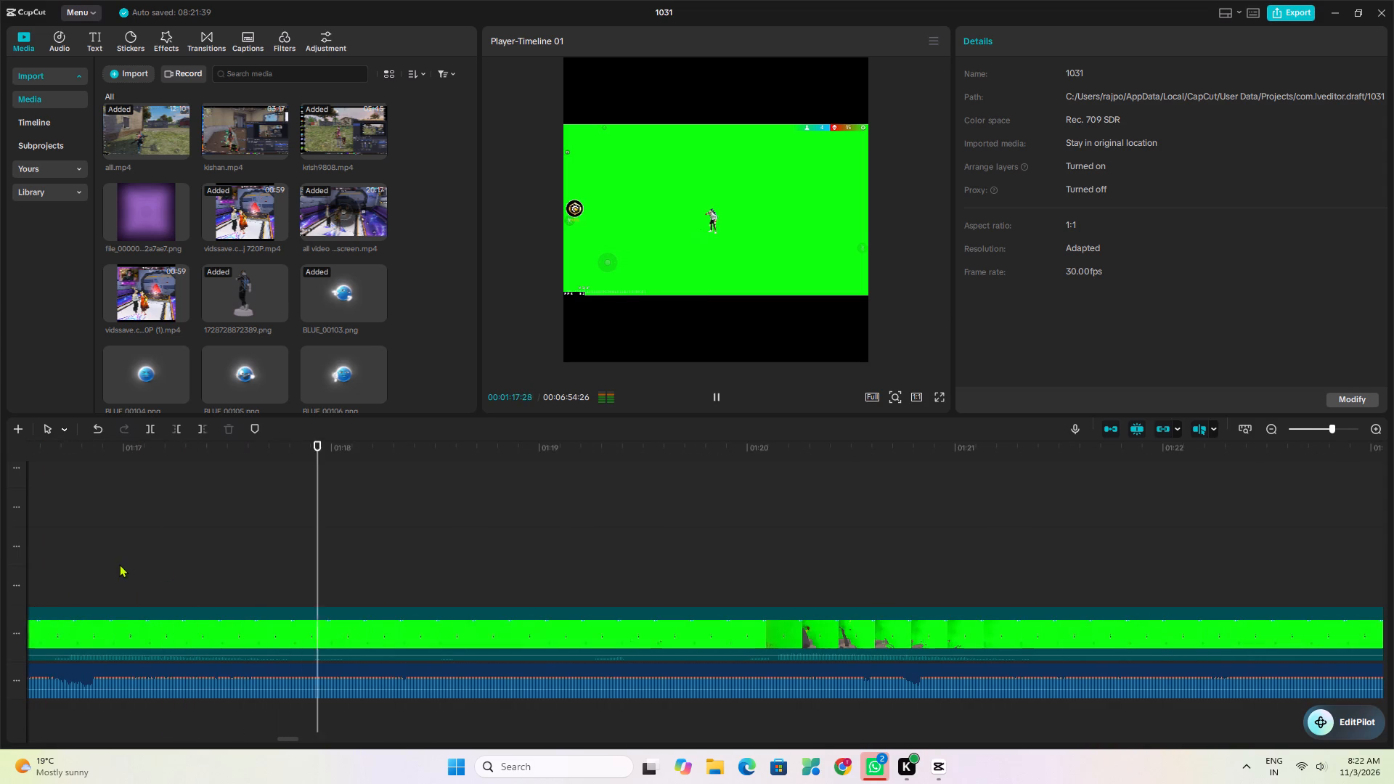
{"action": "key", "text": "space"}
{"action": "left_click", "coordinate": [1312, 428]}
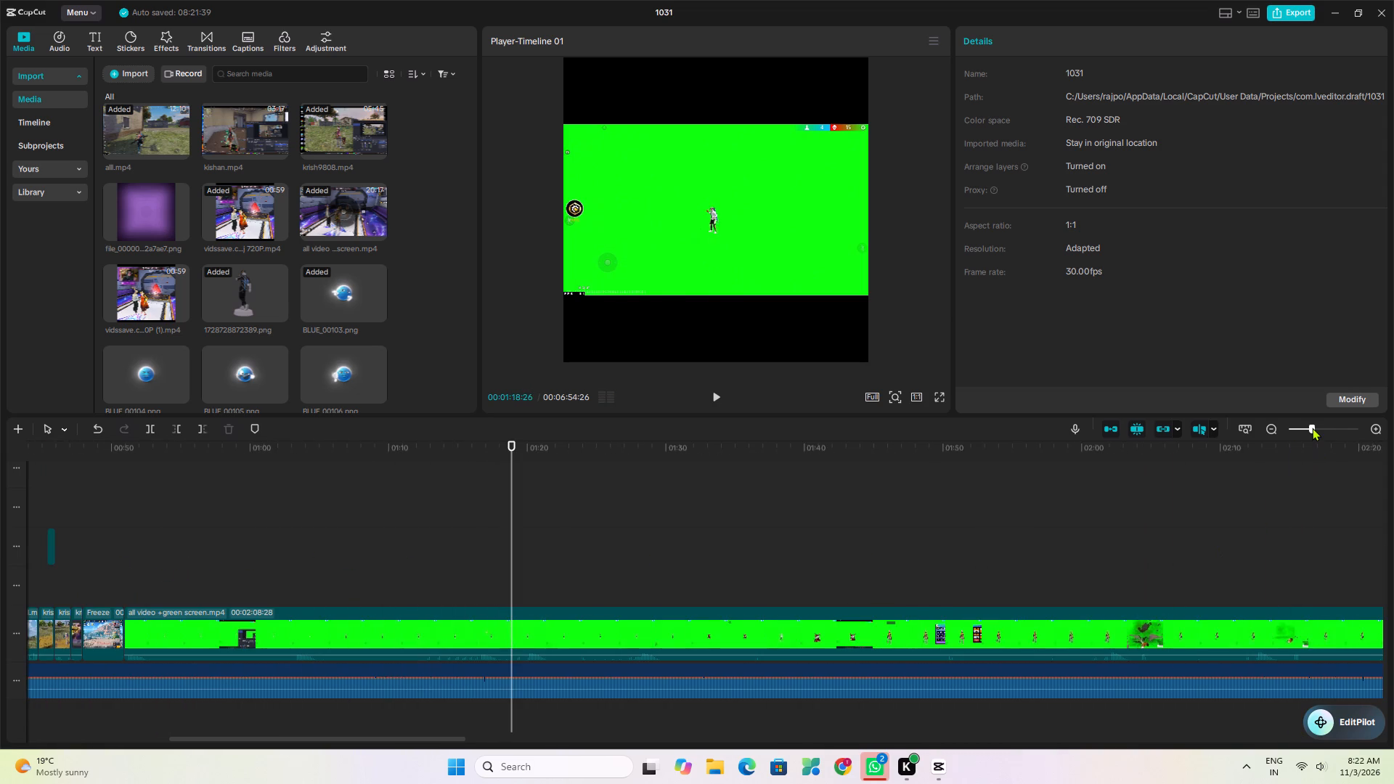
{"action": "left_click", "coordinate": [160, 570]}
{"action": "key", "text": "space"}
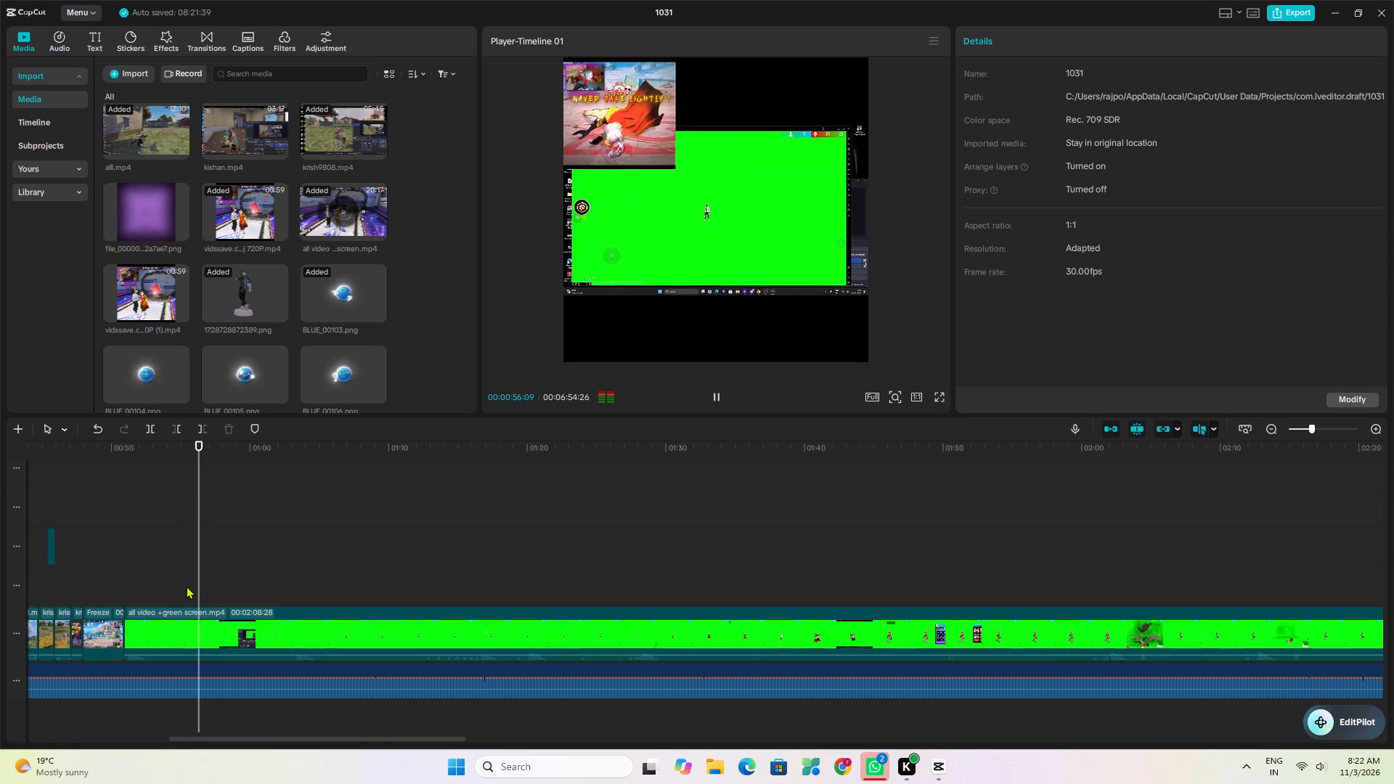
{"action": "left_click", "coordinate": [126, 568]}
{"action": "key", "text": "space"}
{"action": "key", "text": "space"}
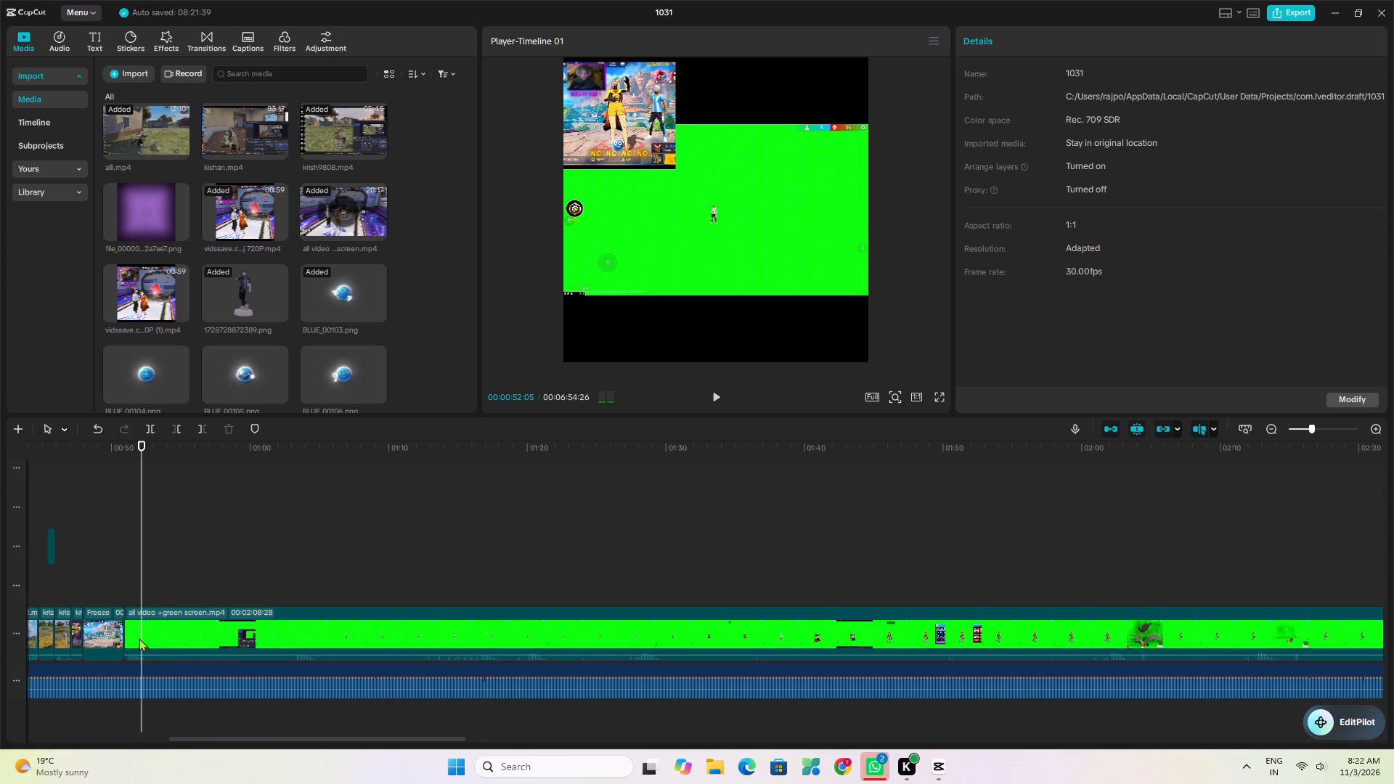
Split the green-screen clip shortly after its start, at about 00:51:12, following the yellow glow around the character.
{"action": "left_click", "coordinate": [139, 638]}
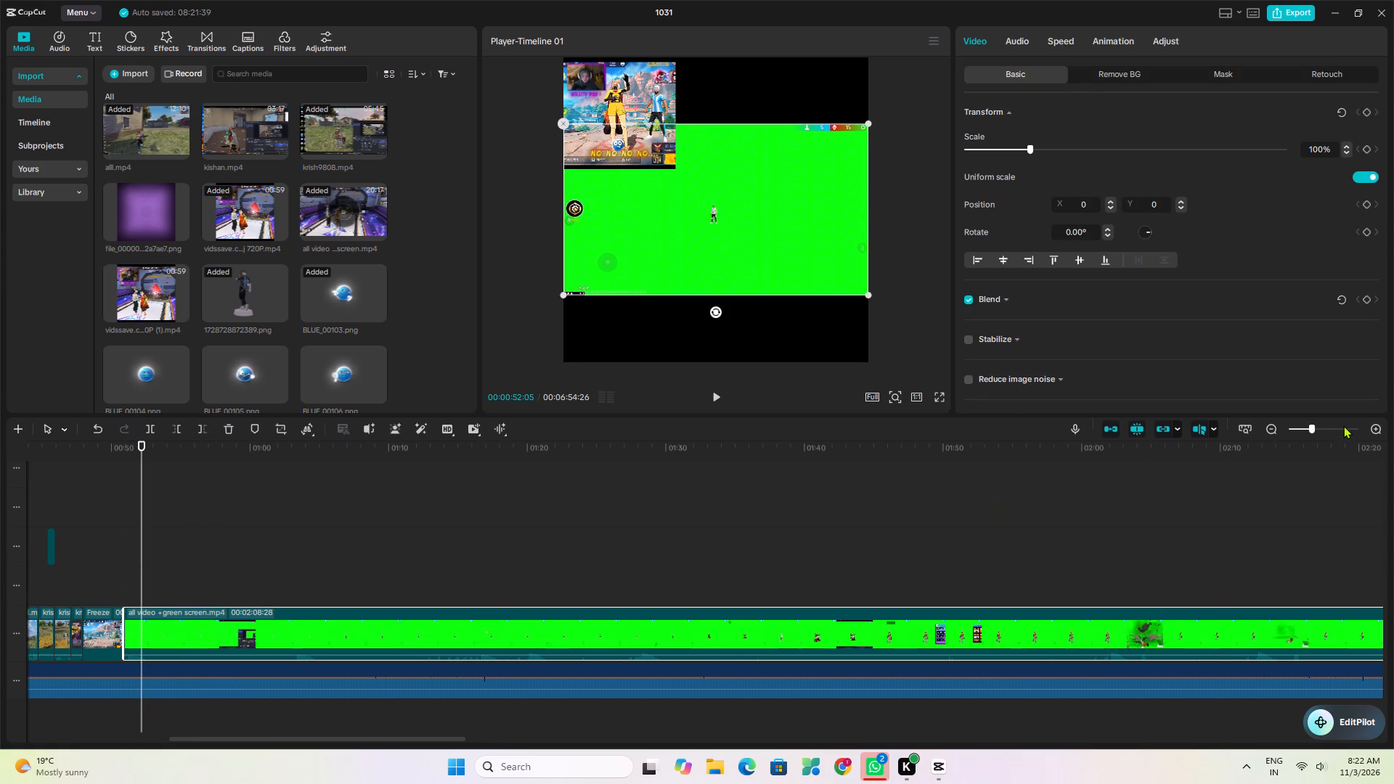
{"action": "left_click", "coordinate": [1343, 425]}
{"action": "left_click_drag", "start_coordinate": [232, 504], "coordinate": [0, 547]}
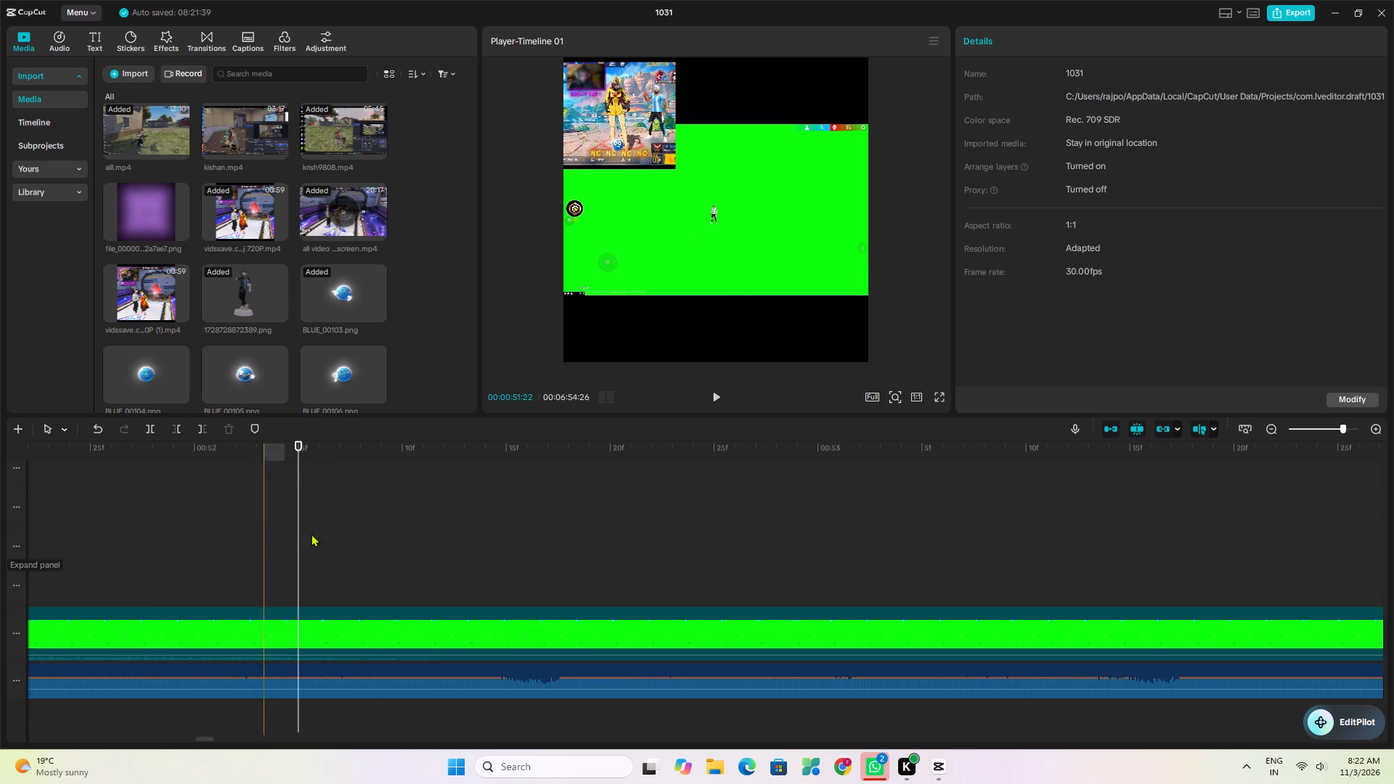
{"action": "left_click_drag", "start_coordinate": [480, 531], "coordinate": [0, 560]}
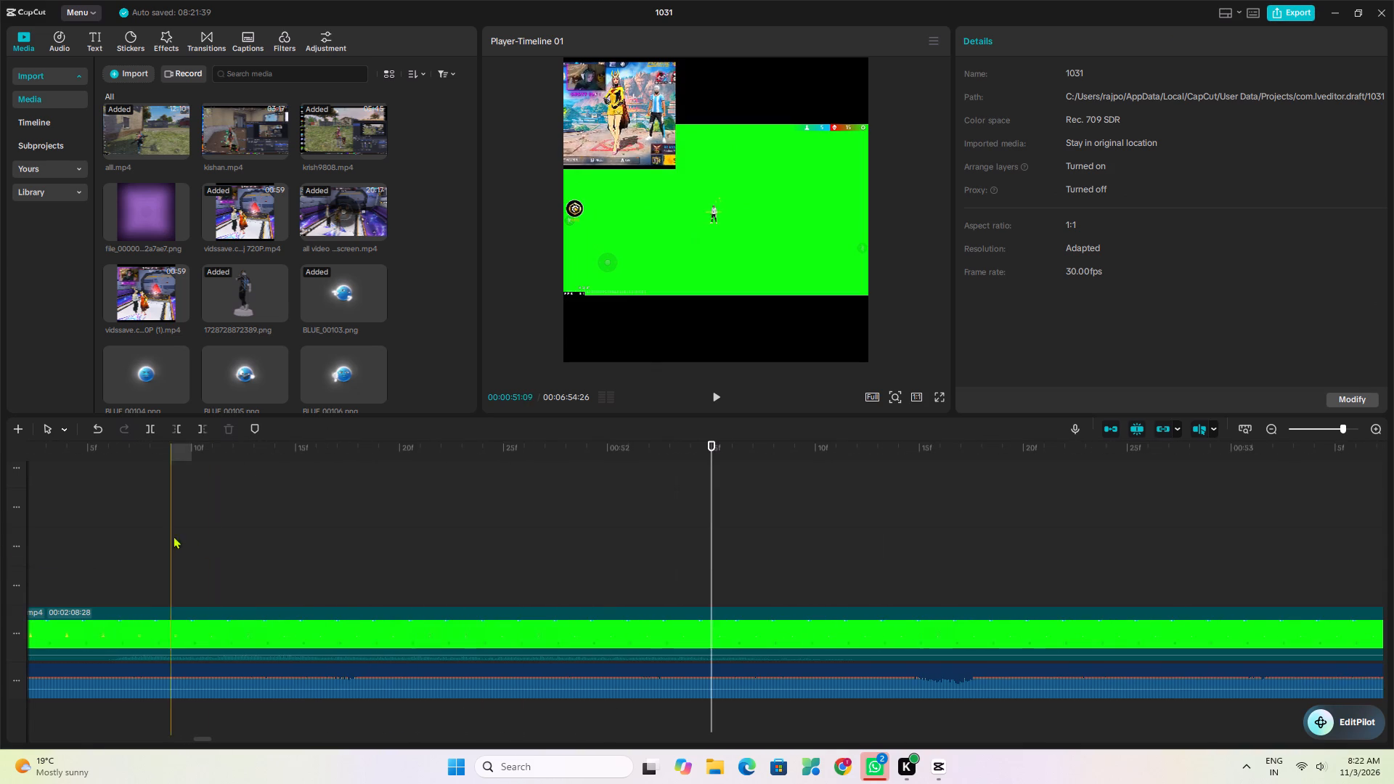
{"action": "left_click_drag", "start_coordinate": [512, 534], "coordinate": [0, 595]}
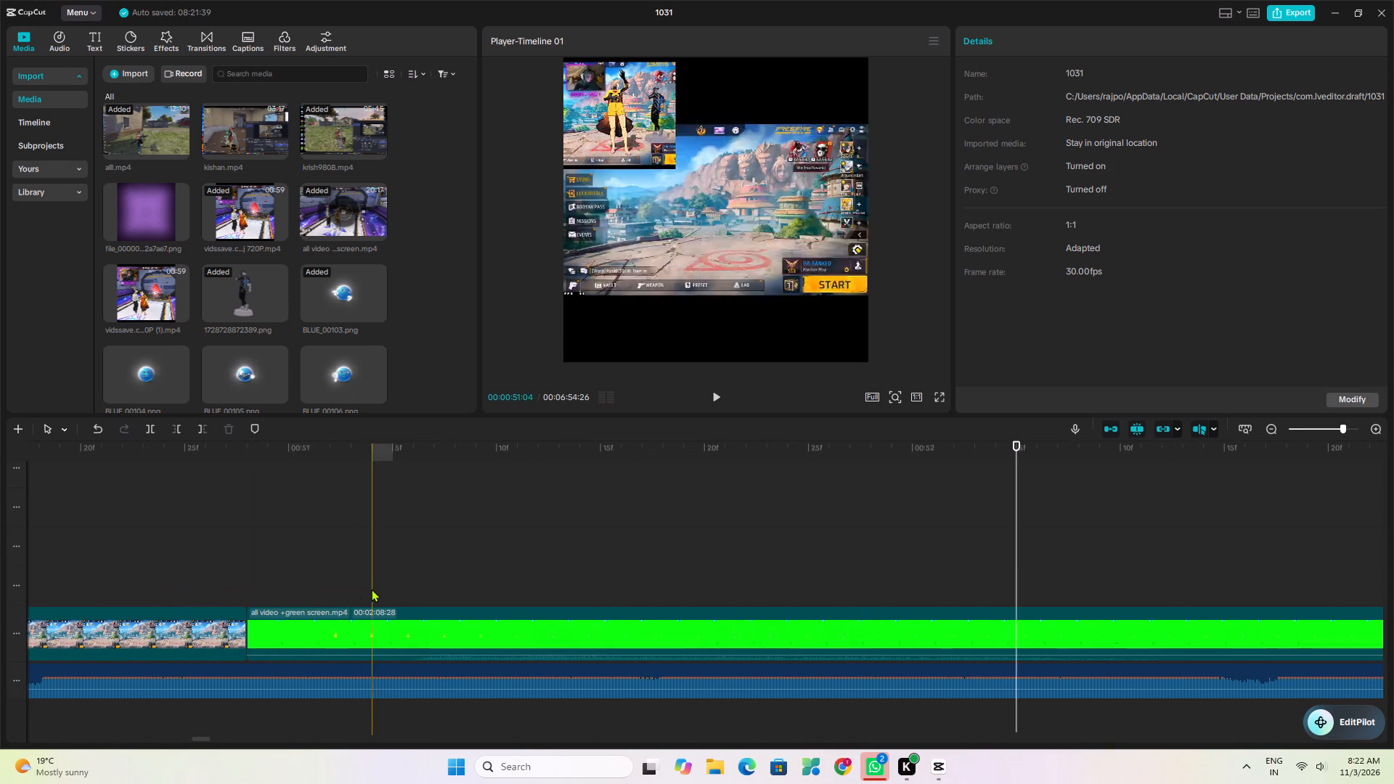
{"action": "left_click", "coordinate": [248, 557]}
{"action": "key", "text": "space"}
{"action": "key", "text": "space"}
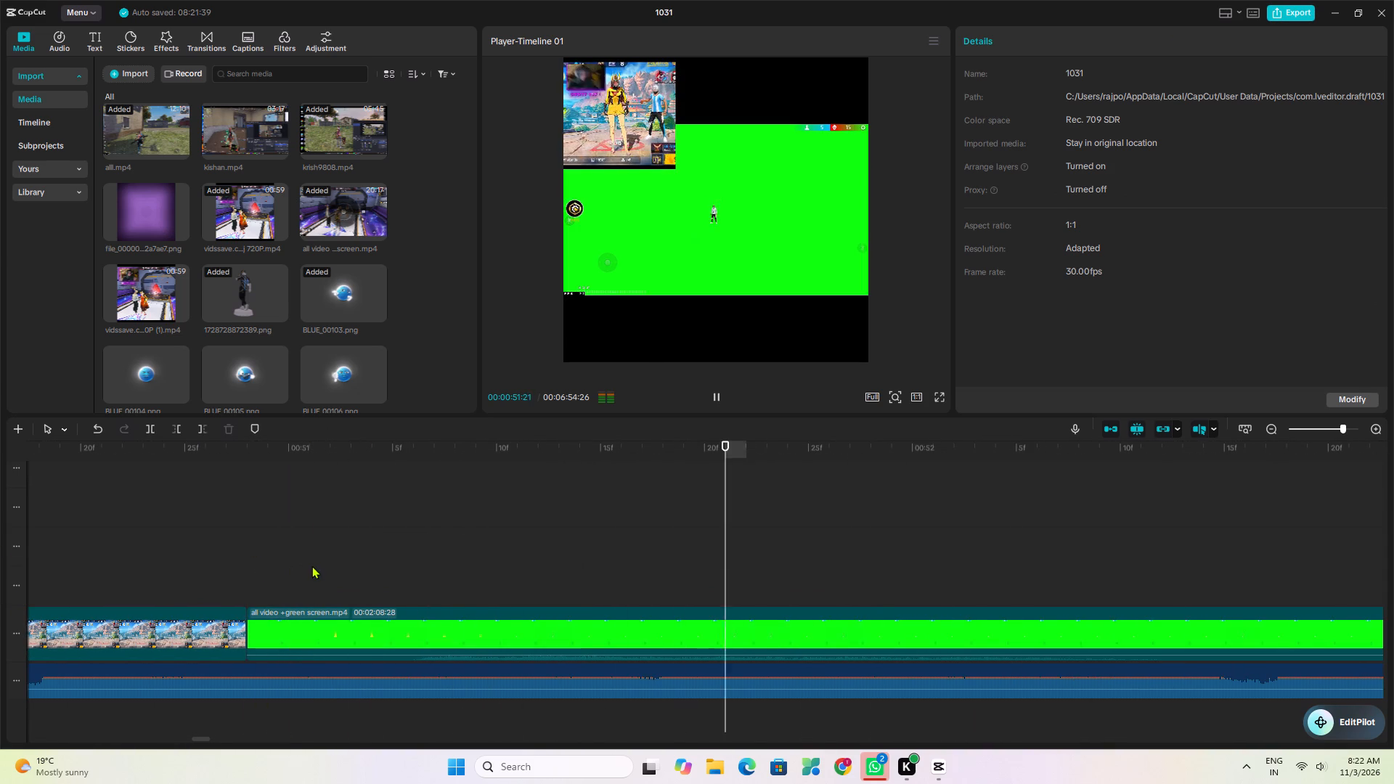
{"action": "left_click", "coordinate": [245, 518]}
{"action": "key", "text": "space"}
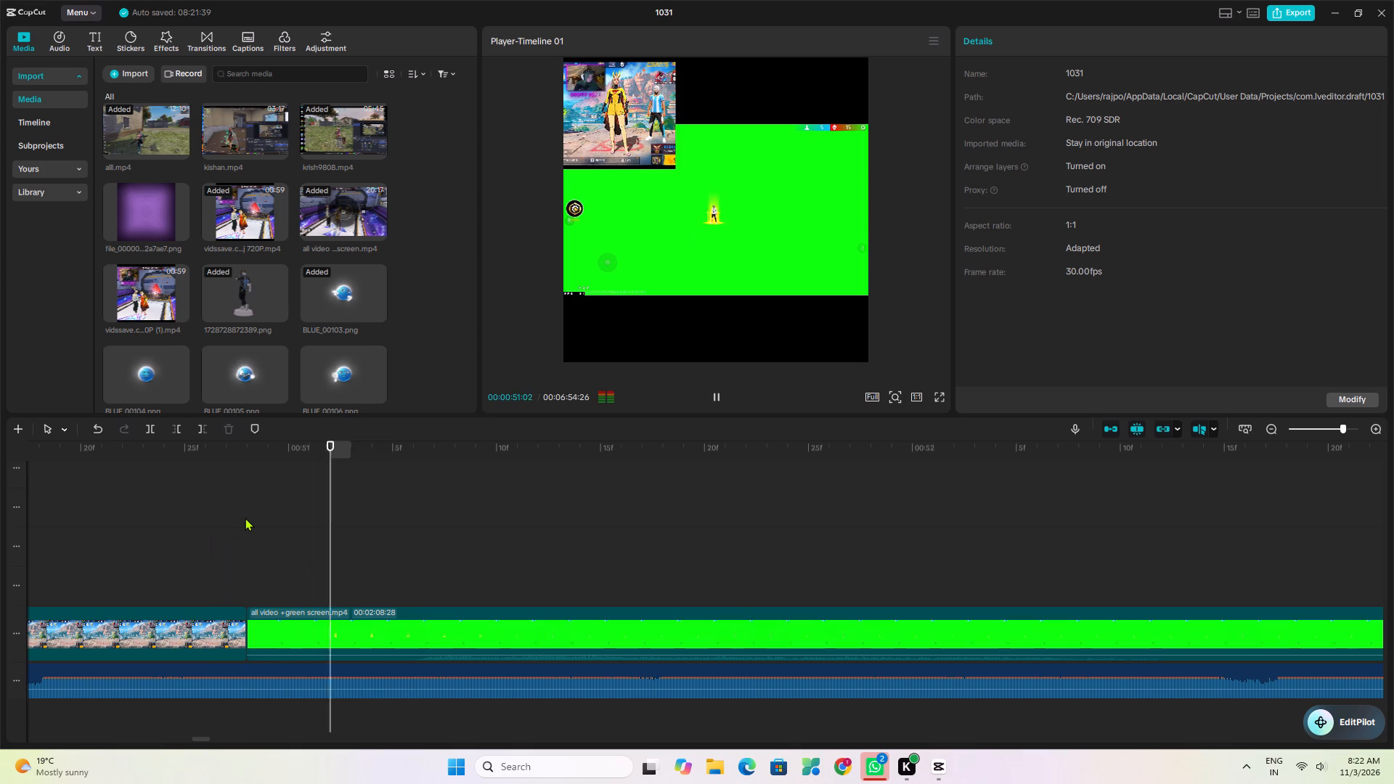
{"action": "key", "text": "space"}
{"action": "left_click", "coordinate": [416, 624]}
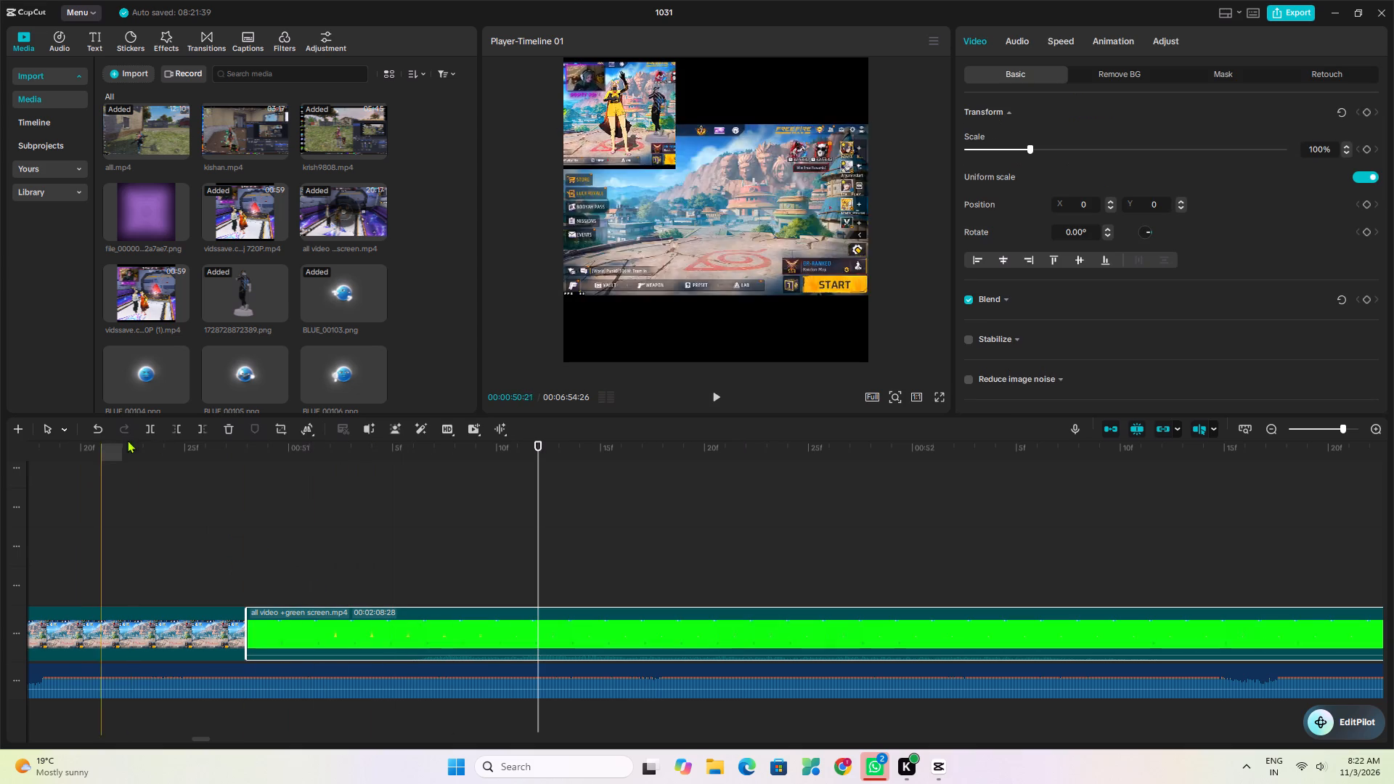
{"action": "left_click", "coordinate": [148, 423]}
Play the green-screen clip after the split, locate the point at about 00:53:23, and trim away that clip's footage before it.
{"action": "key", "text": "space"}
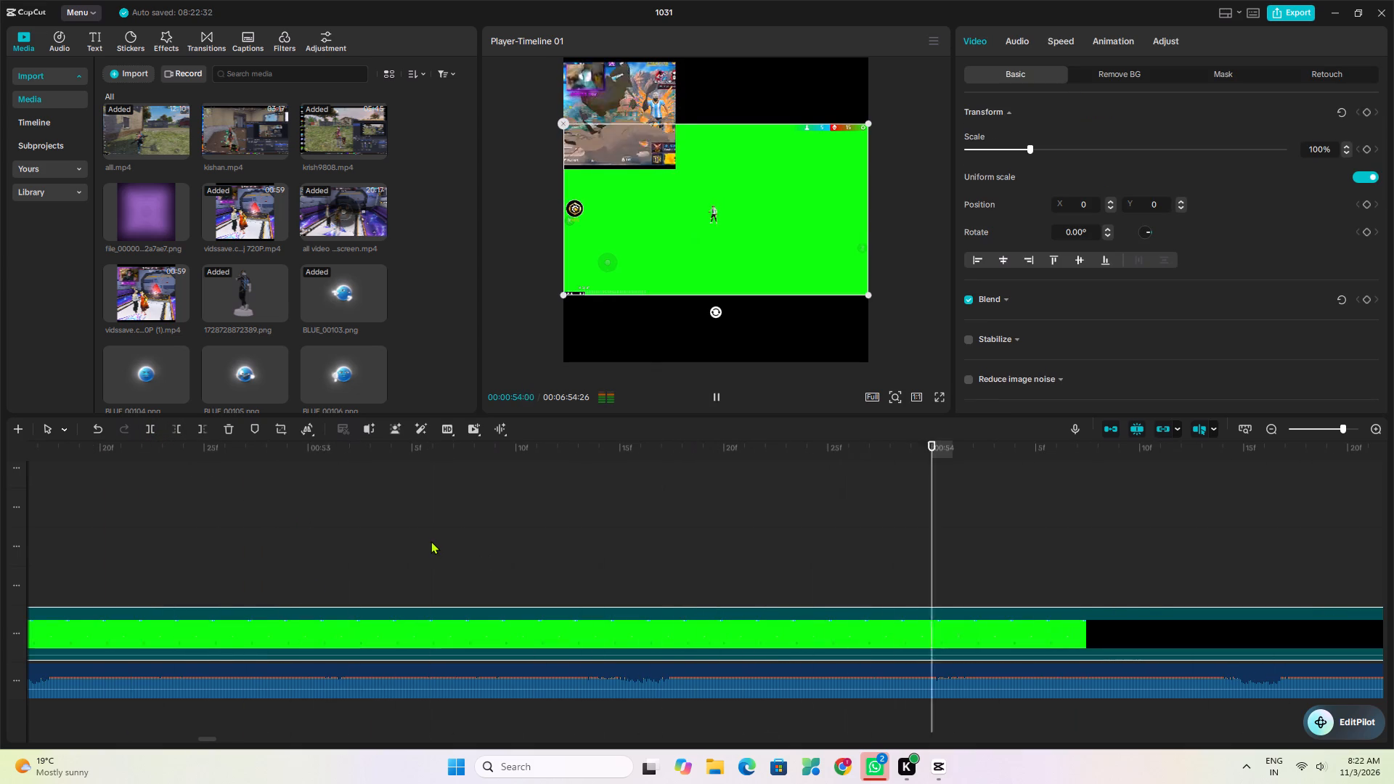
{"action": "key", "text": "space"}
{"action": "left_click", "coordinate": [537, 482]}
{"action": "key", "text": "space"}
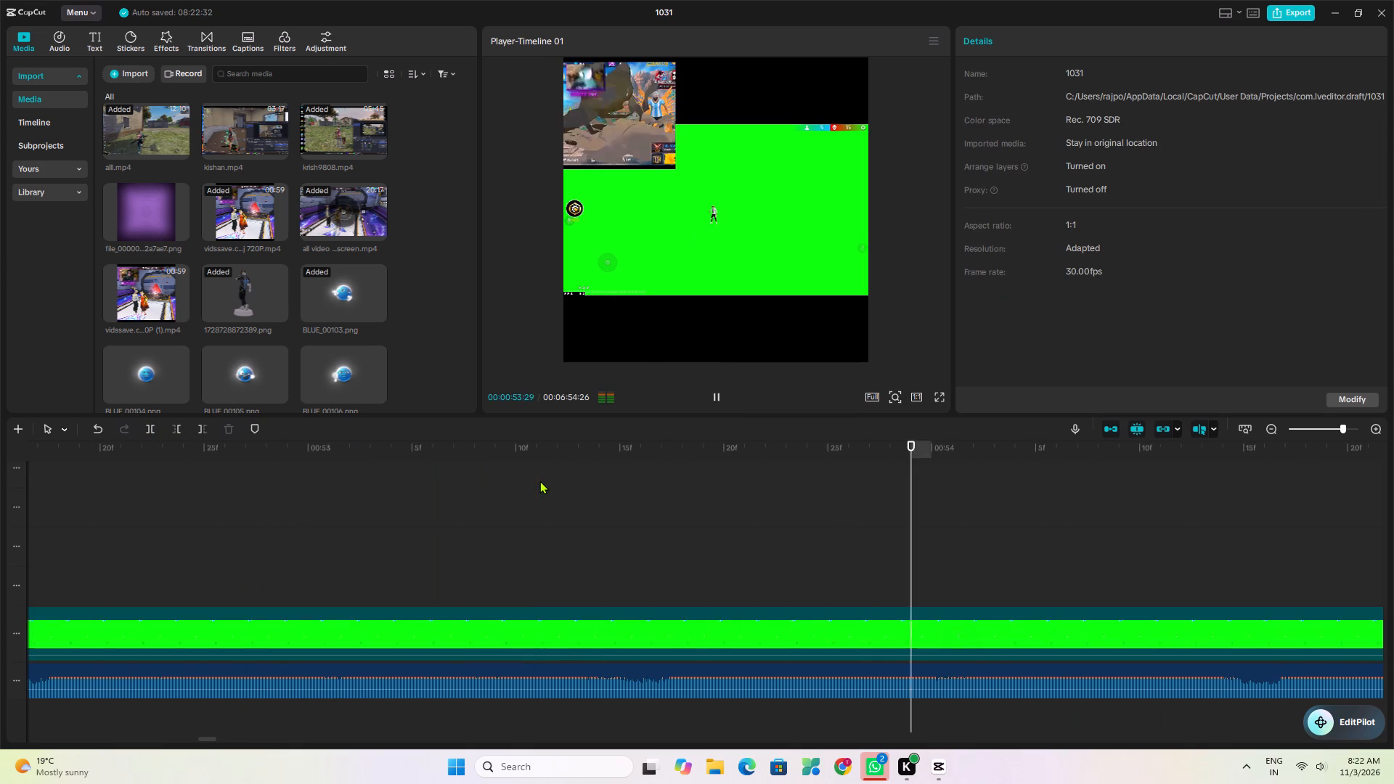
{"action": "key", "text": "space"}
{"action": "left_click", "coordinate": [537, 484]}
{"action": "key", "text": "space"}
{"action": "key", "text": "space"}
{"action": "key", "text": "space"}
{"action": "key", "text": "space"}
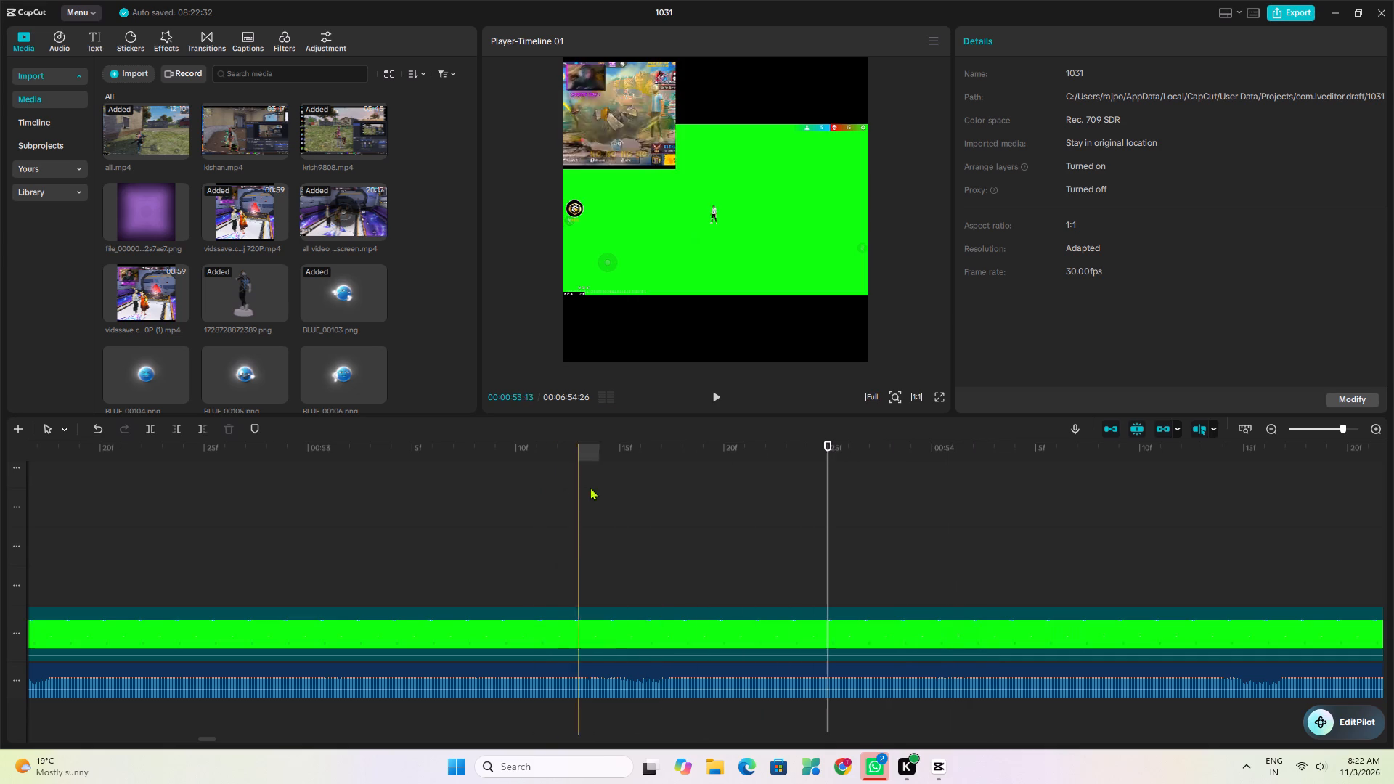
{"action": "left_click", "coordinate": [791, 489]}
{"action": "left_click", "coordinate": [803, 616]}
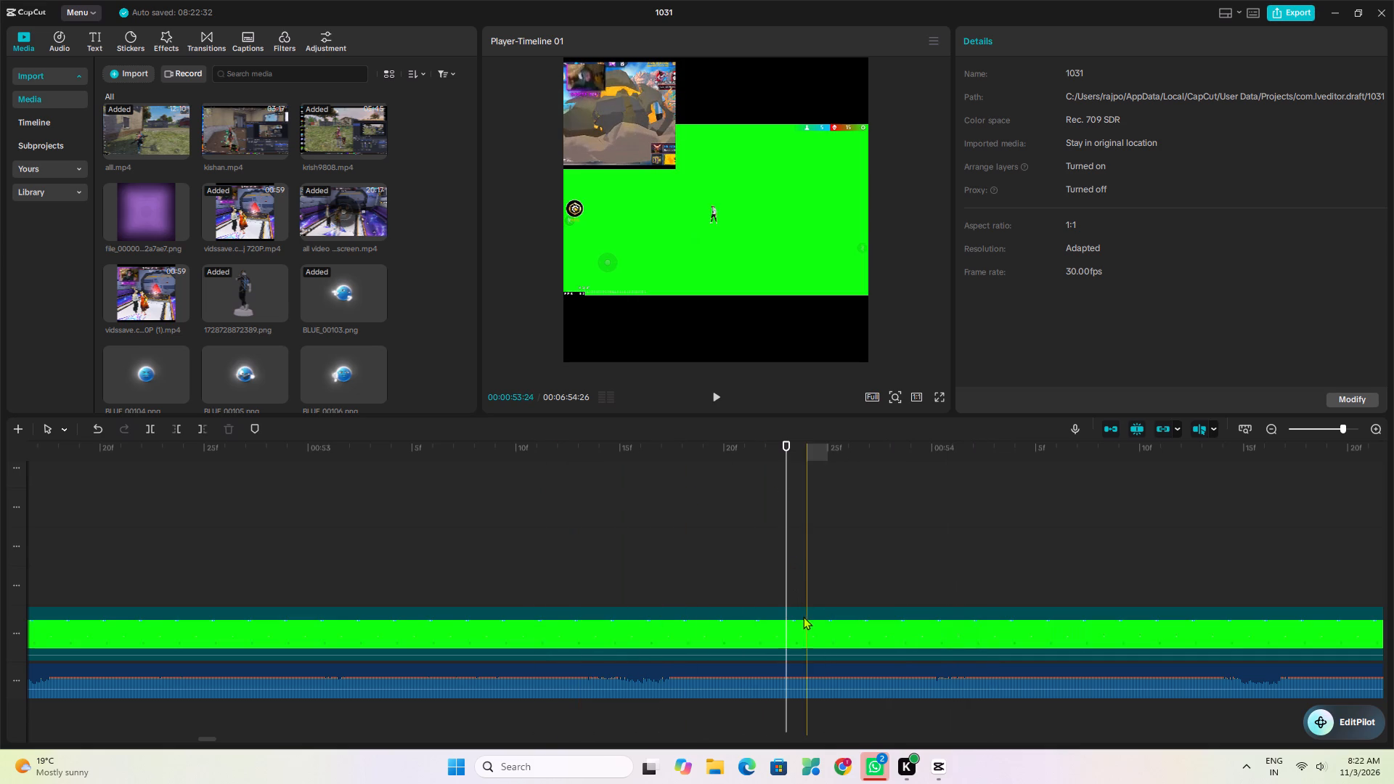
{"action": "left_click", "coordinate": [176, 423]}
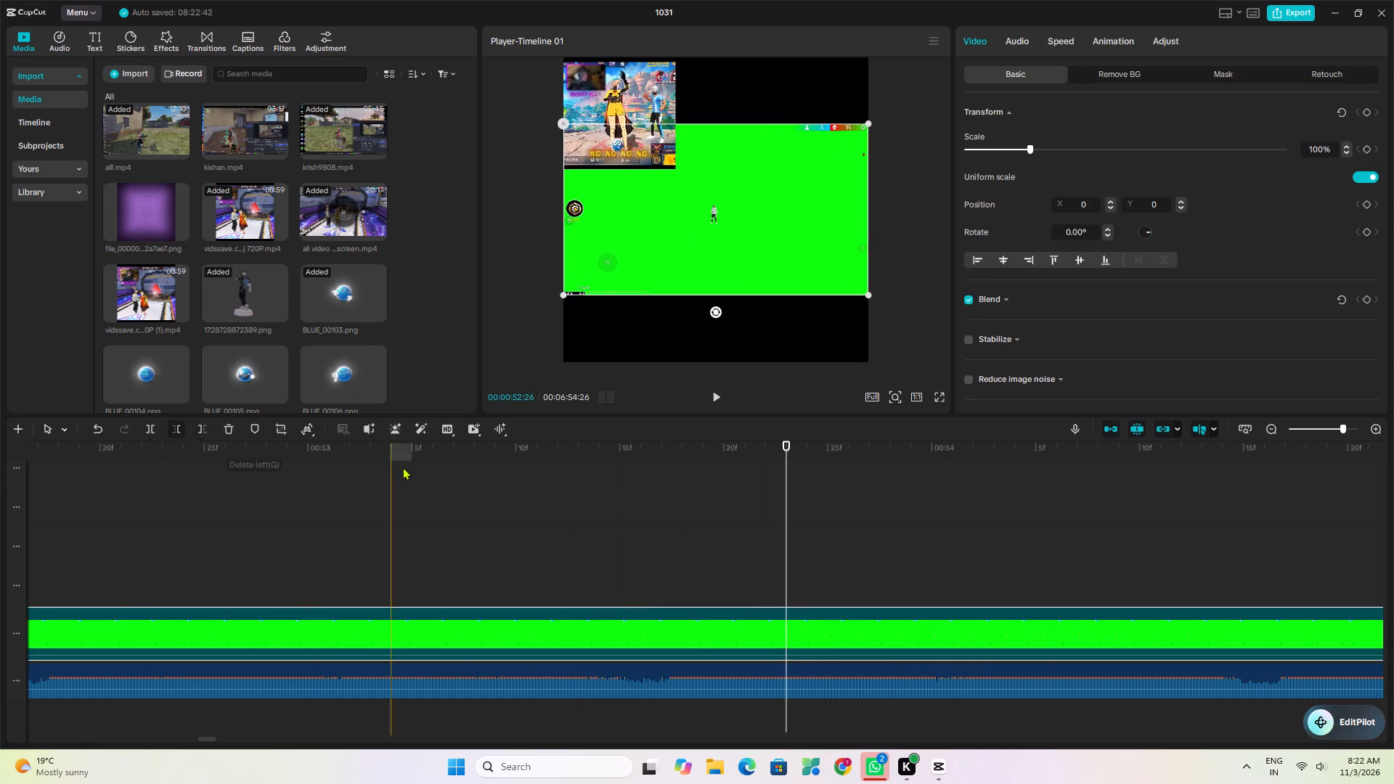
Play the trimmed green-screen clip's opening and split the clip at about 00:52:12.
{"action": "left_click_drag", "start_coordinate": [776, 453], "coordinate": [213, 507]}
{"action": "key", "text": "space"}
{"action": "key", "text": "space"}
{"action": "left_click", "coordinate": [97, 502]}
{"action": "key", "text": "space"}
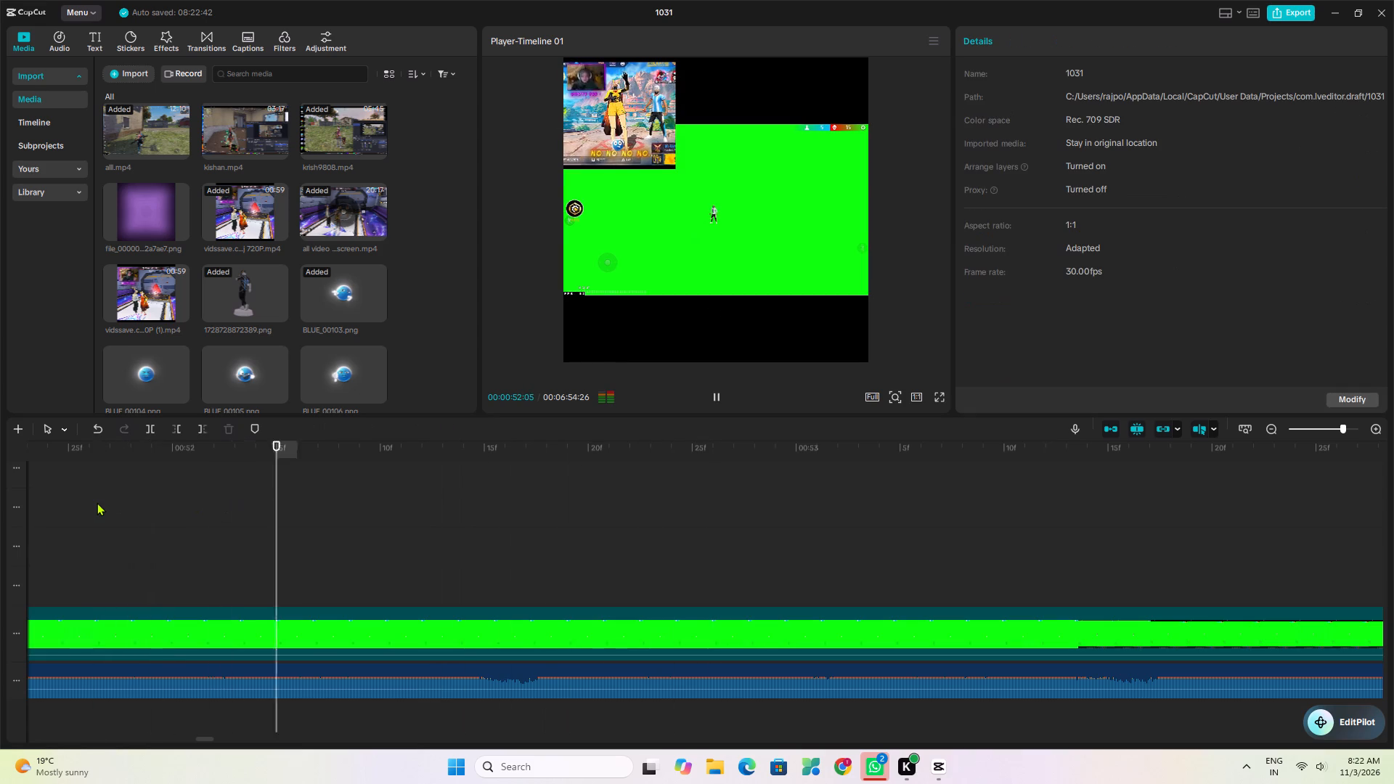
{"action": "key", "text": "space"}
{"action": "left_click", "coordinate": [368, 614]}
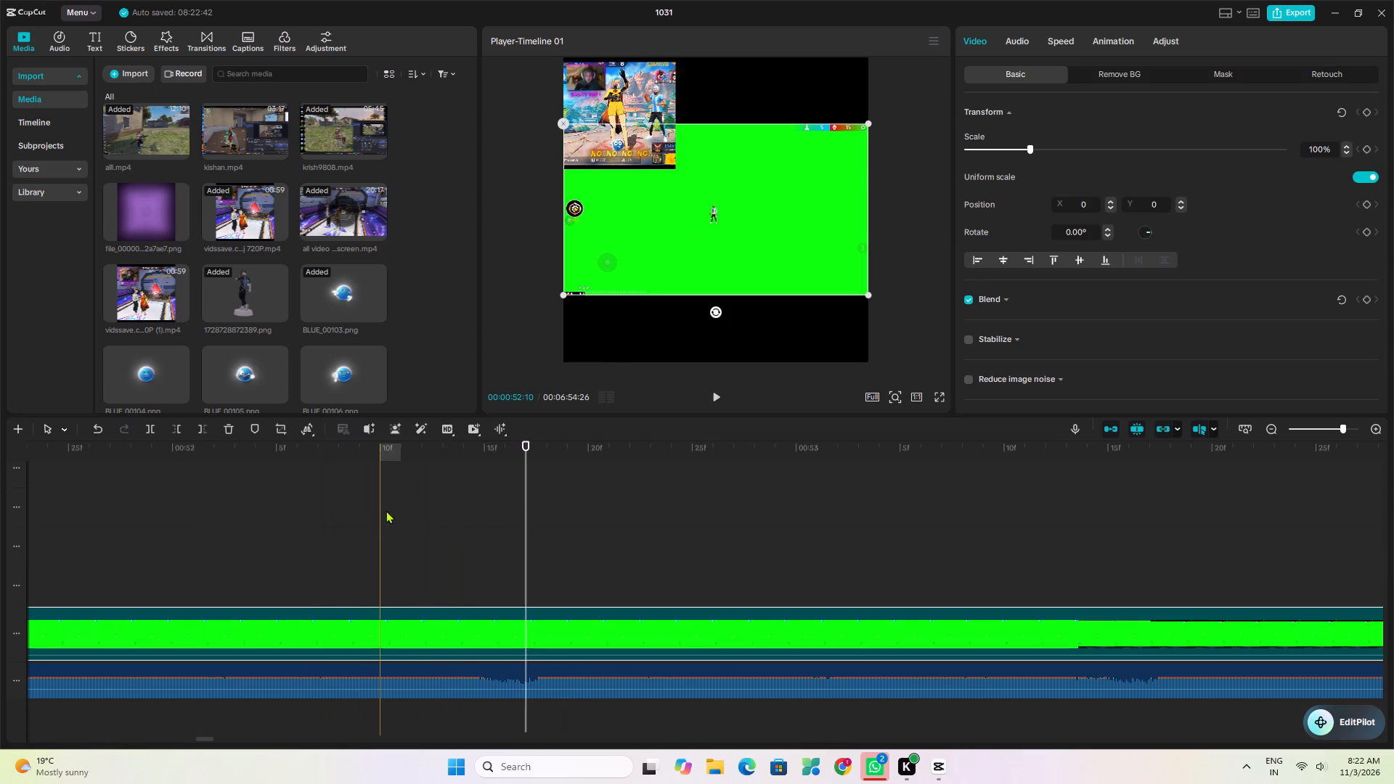
{"action": "left_click", "coordinate": [413, 505]}
{"action": "left_click", "coordinate": [398, 629]}
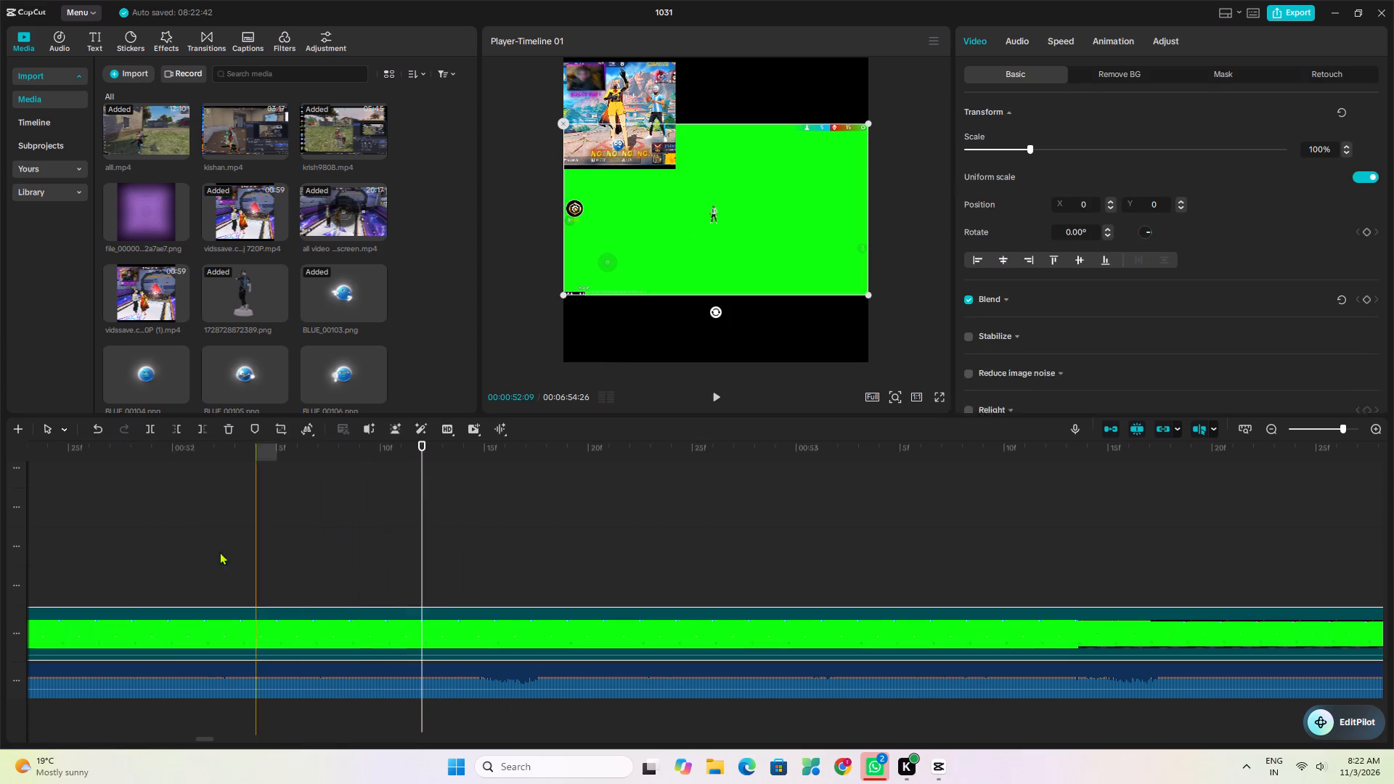
{"action": "left_click", "coordinate": [147, 432]}
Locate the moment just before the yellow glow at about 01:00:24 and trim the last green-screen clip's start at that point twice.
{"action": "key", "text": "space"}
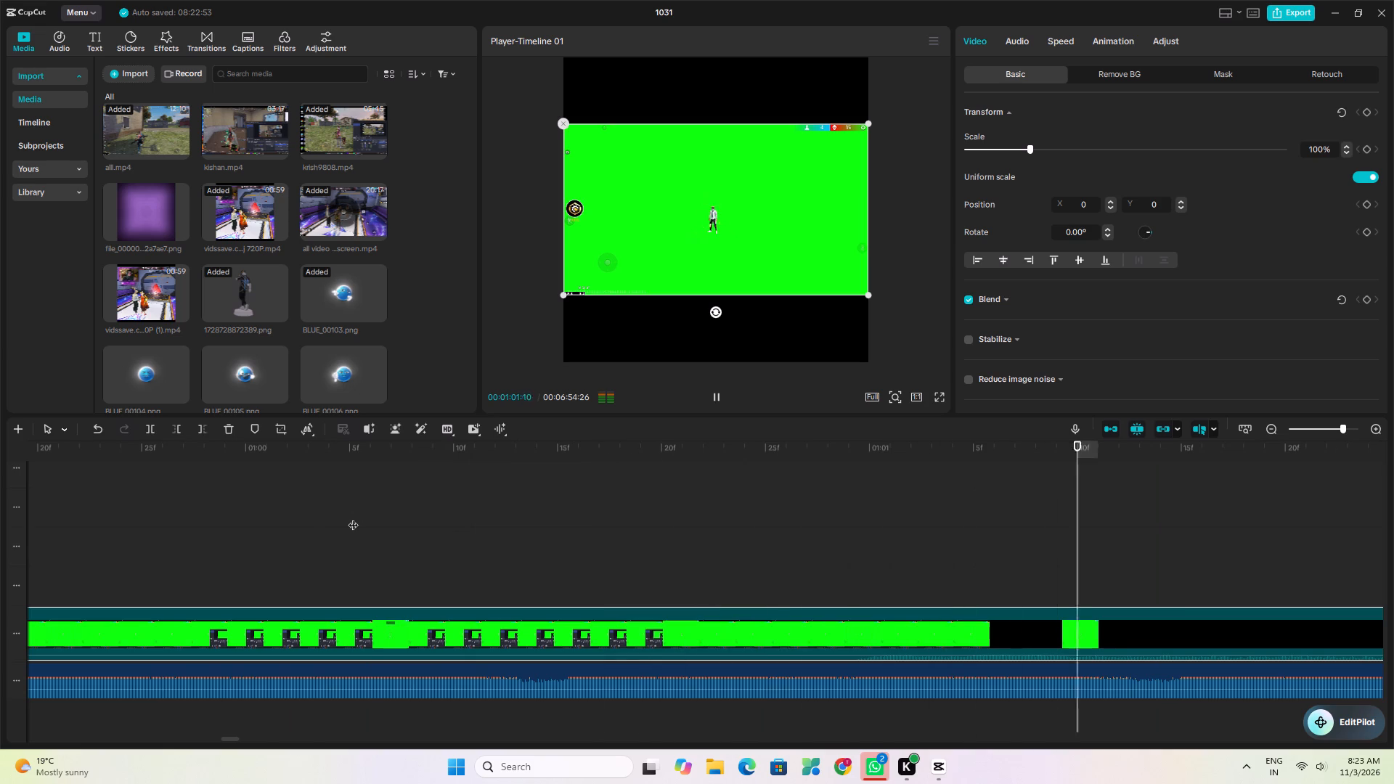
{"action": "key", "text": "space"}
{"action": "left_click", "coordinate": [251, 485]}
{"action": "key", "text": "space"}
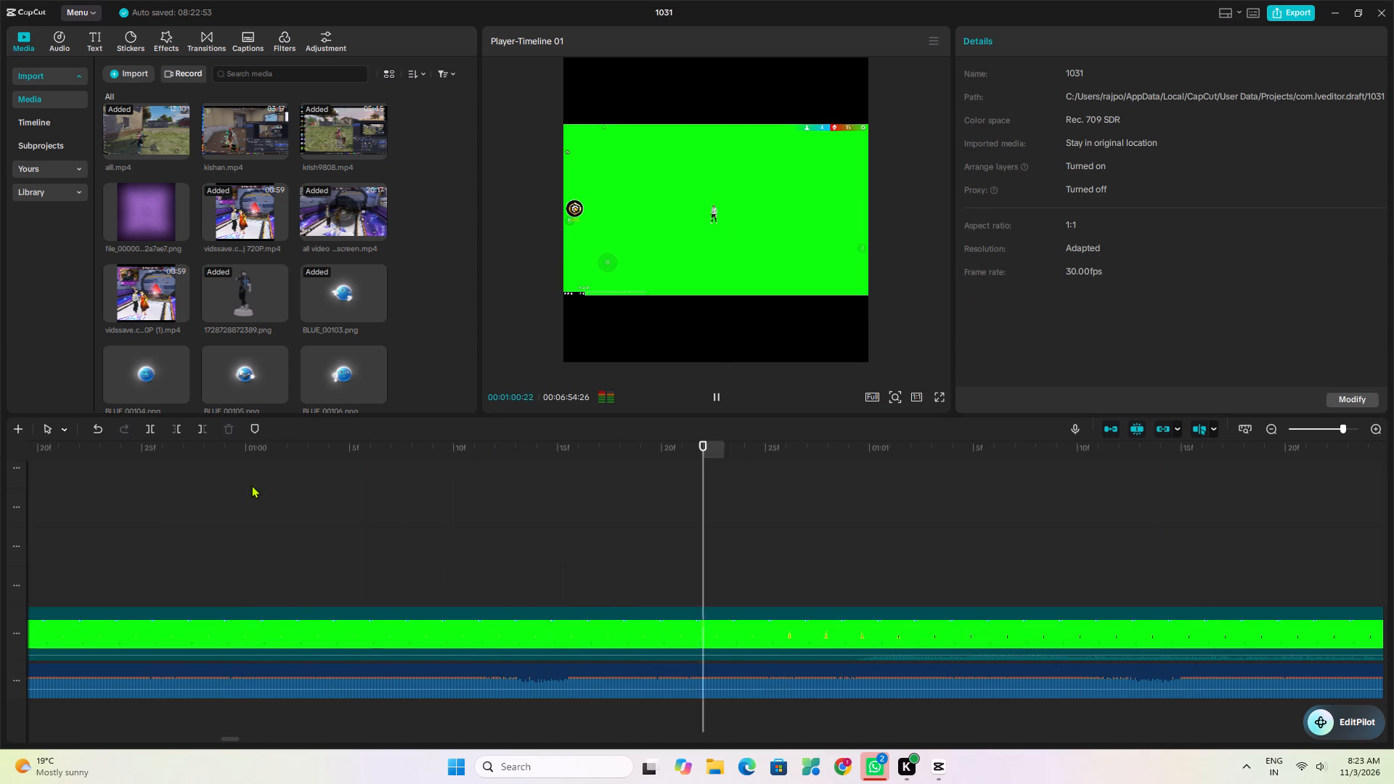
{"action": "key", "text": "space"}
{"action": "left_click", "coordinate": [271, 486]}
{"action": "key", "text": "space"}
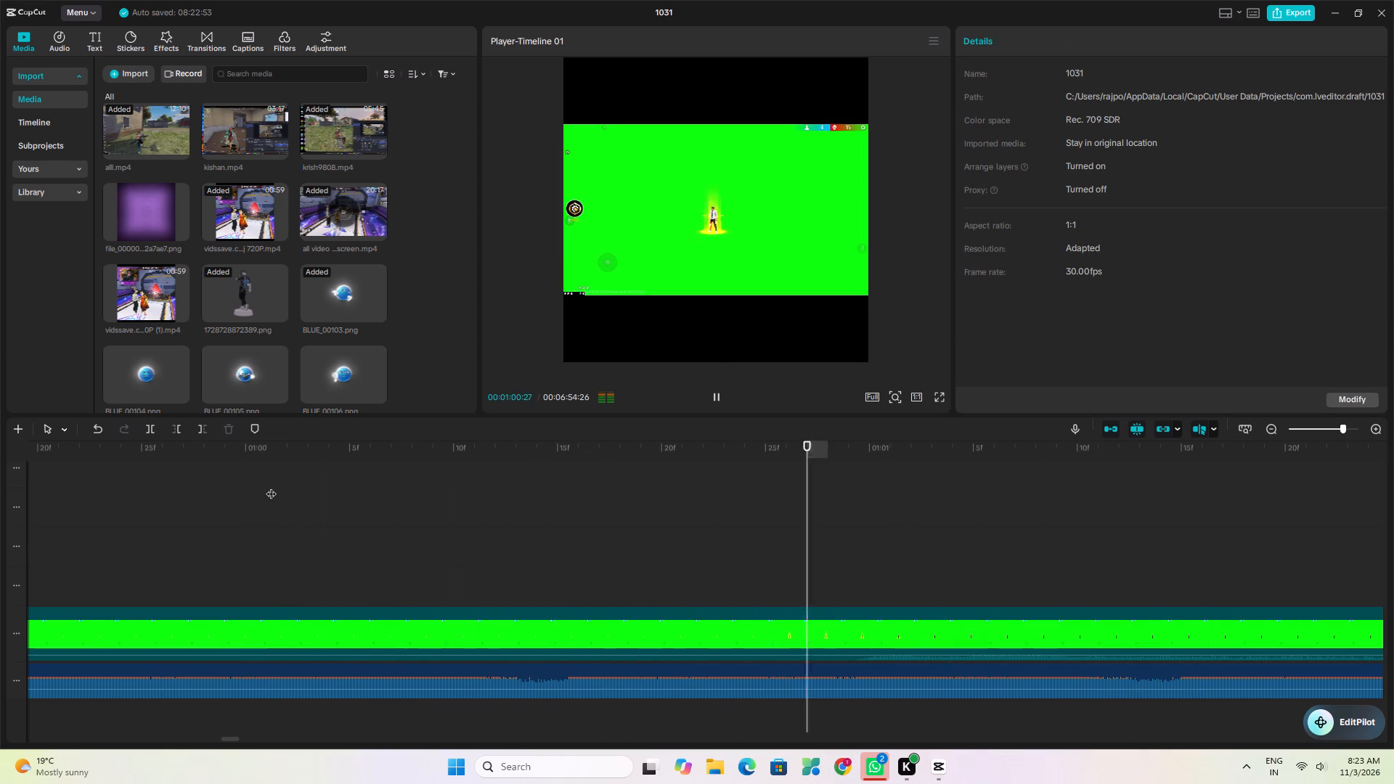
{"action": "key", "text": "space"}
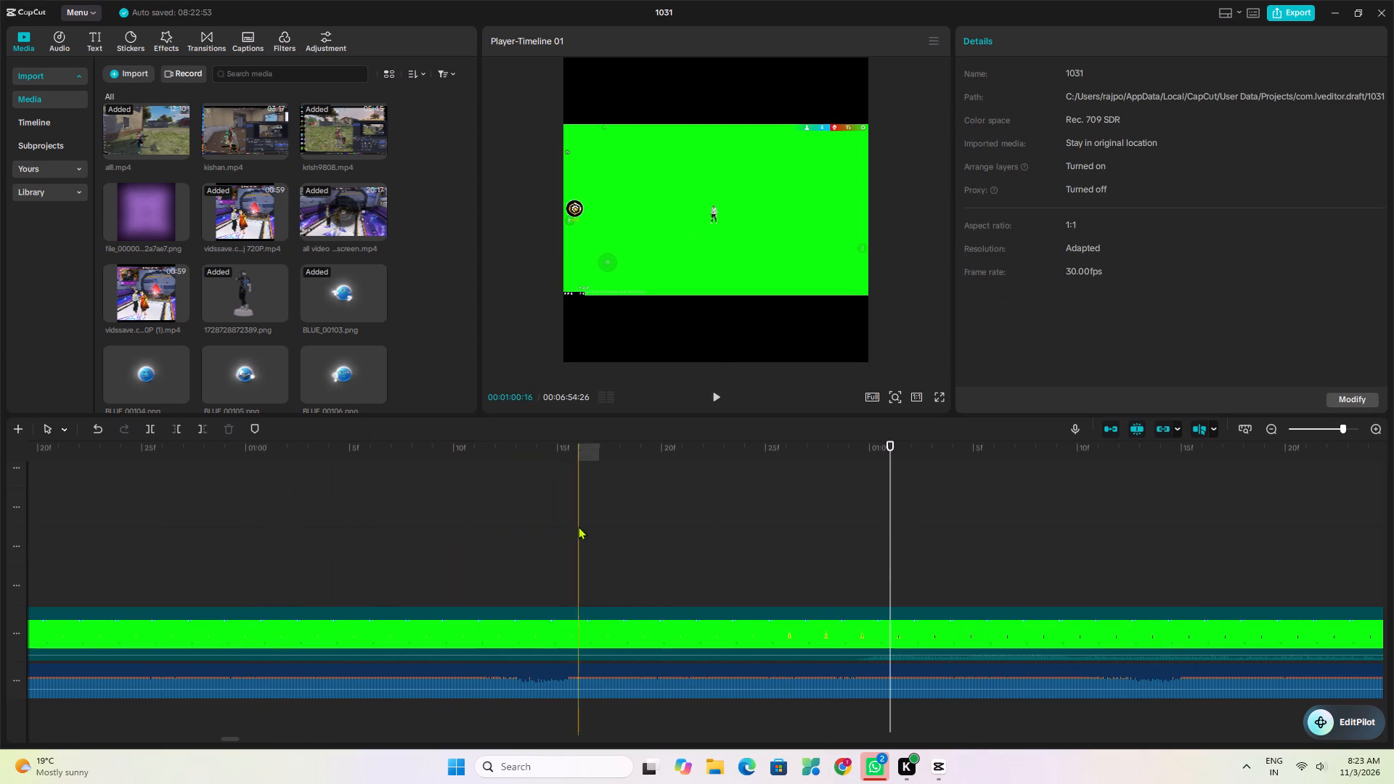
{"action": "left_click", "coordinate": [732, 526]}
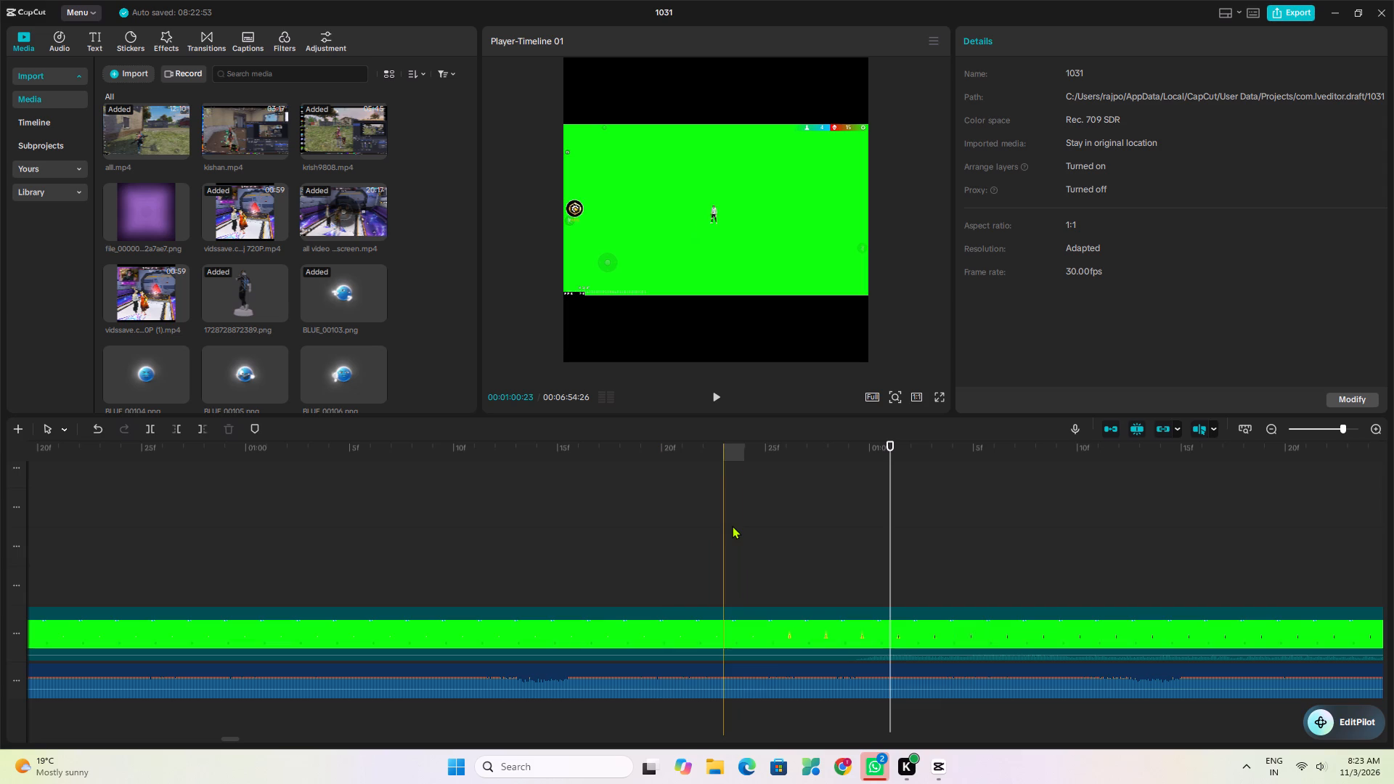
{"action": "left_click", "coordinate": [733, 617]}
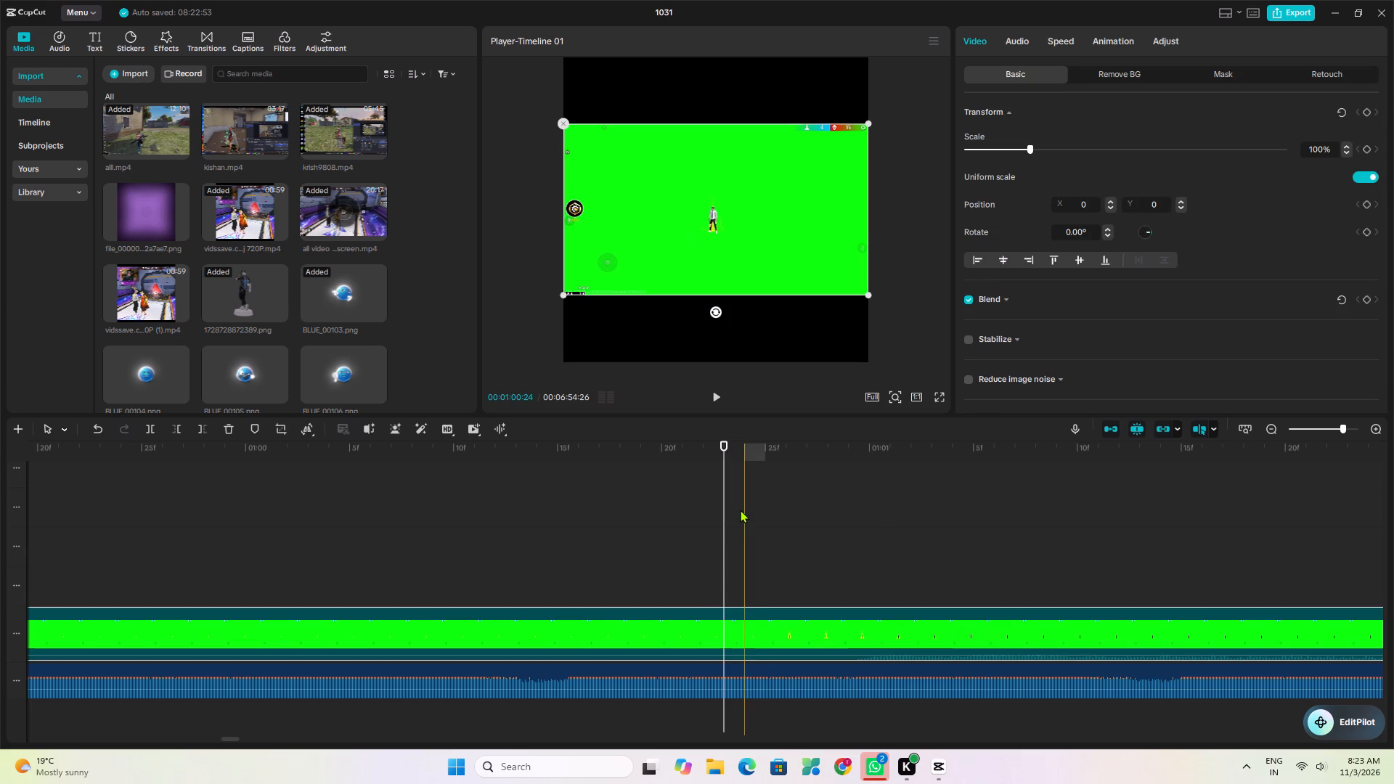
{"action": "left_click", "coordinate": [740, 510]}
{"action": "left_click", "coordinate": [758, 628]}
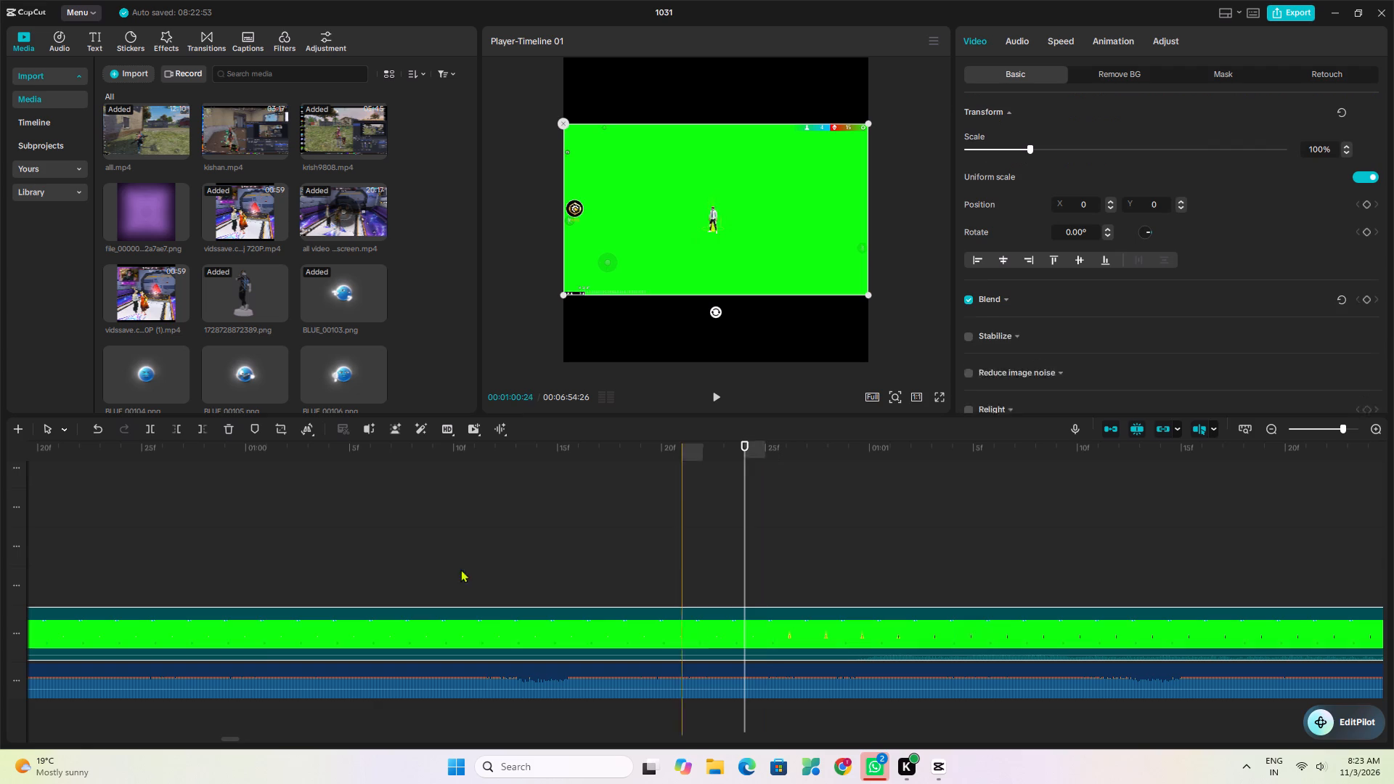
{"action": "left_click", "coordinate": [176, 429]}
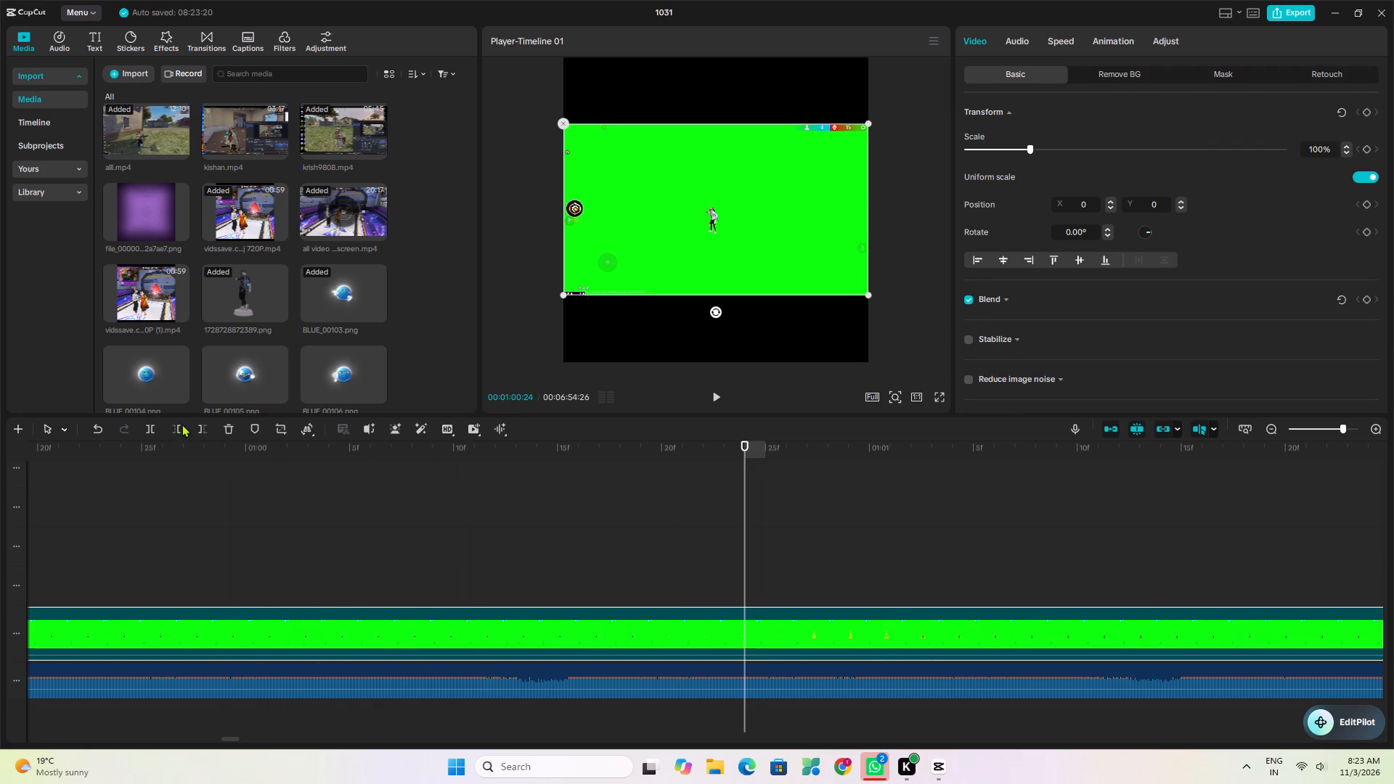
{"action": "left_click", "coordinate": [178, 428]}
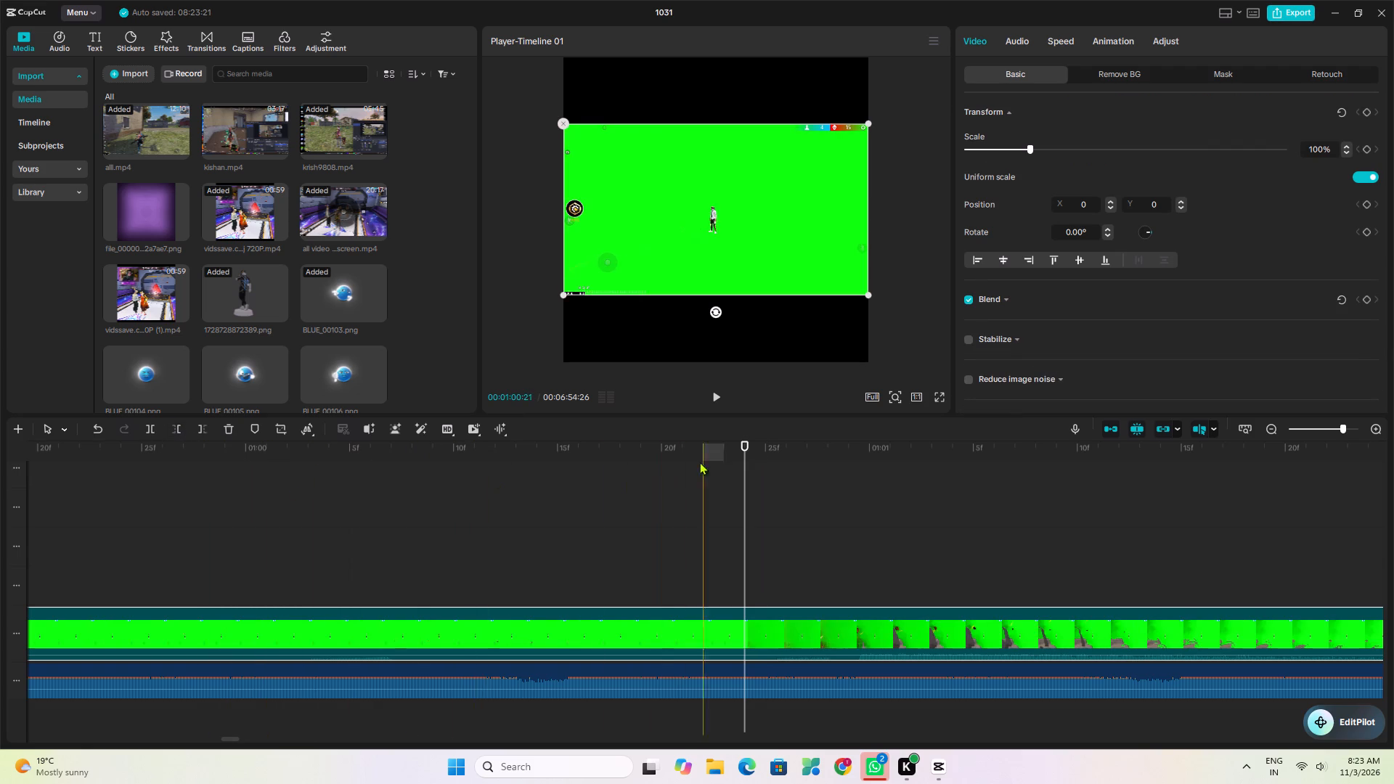
Scrub back through the trimmed green-screen clip and play it between about 00:54 and 00:56.
{"action": "left_click_drag", "start_coordinate": [737, 445], "coordinate": [0, 540]}
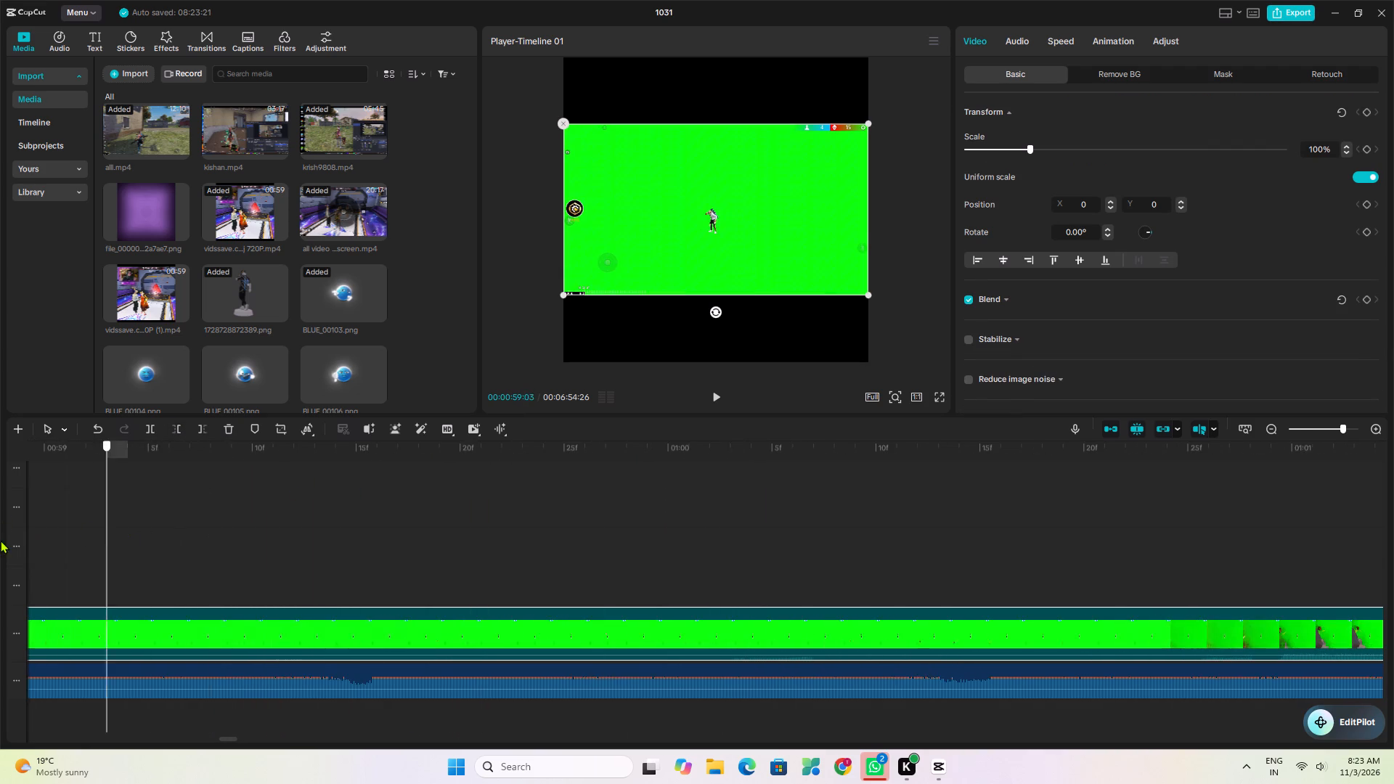
{"action": "left_click_drag", "start_coordinate": [0, 540], "coordinate": [62, 576]}
{"action": "left_click", "coordinate": [656, 536]}
{"action": "key", "text": "space"}
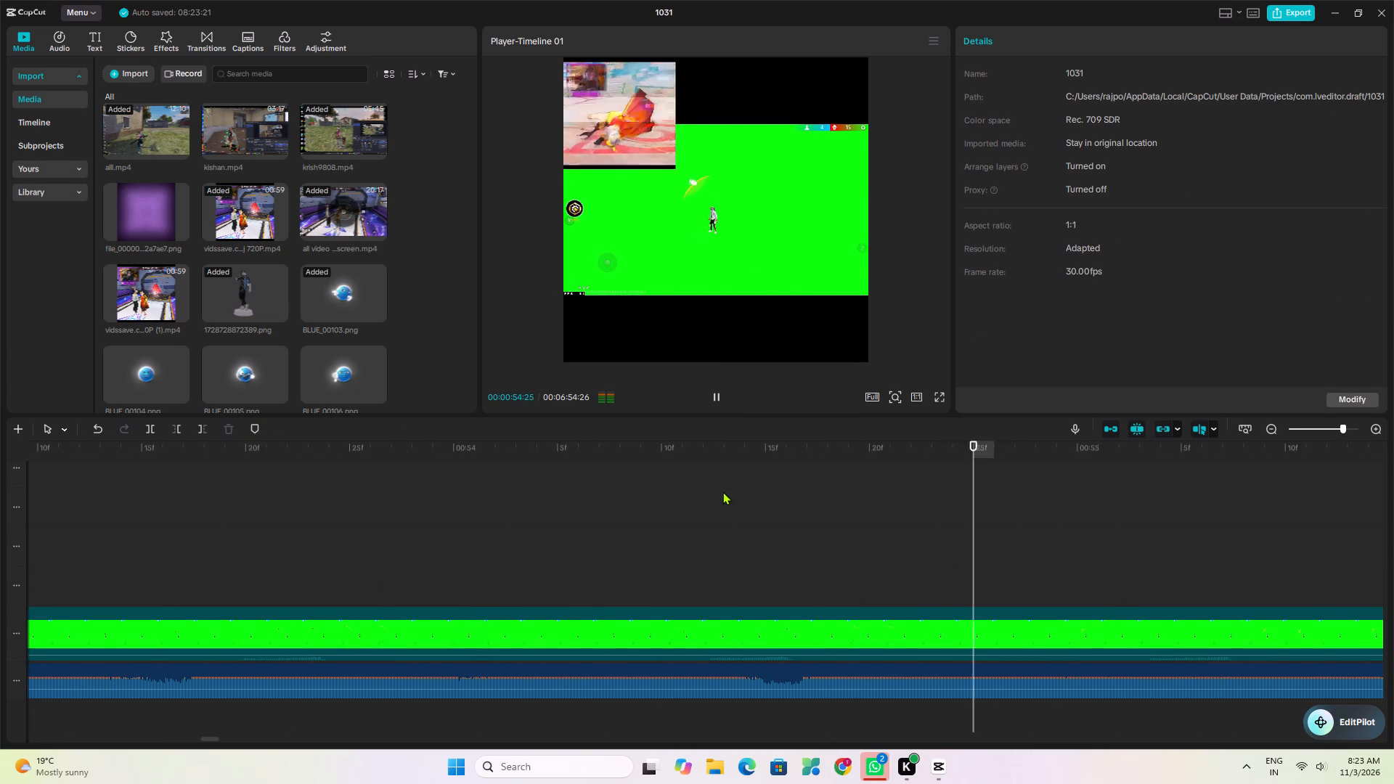
{"action": "left_click_drag", "start_coordinate": [722, 491], "coordinate": [0, 603]}
{"action": "key", "text": "space"}
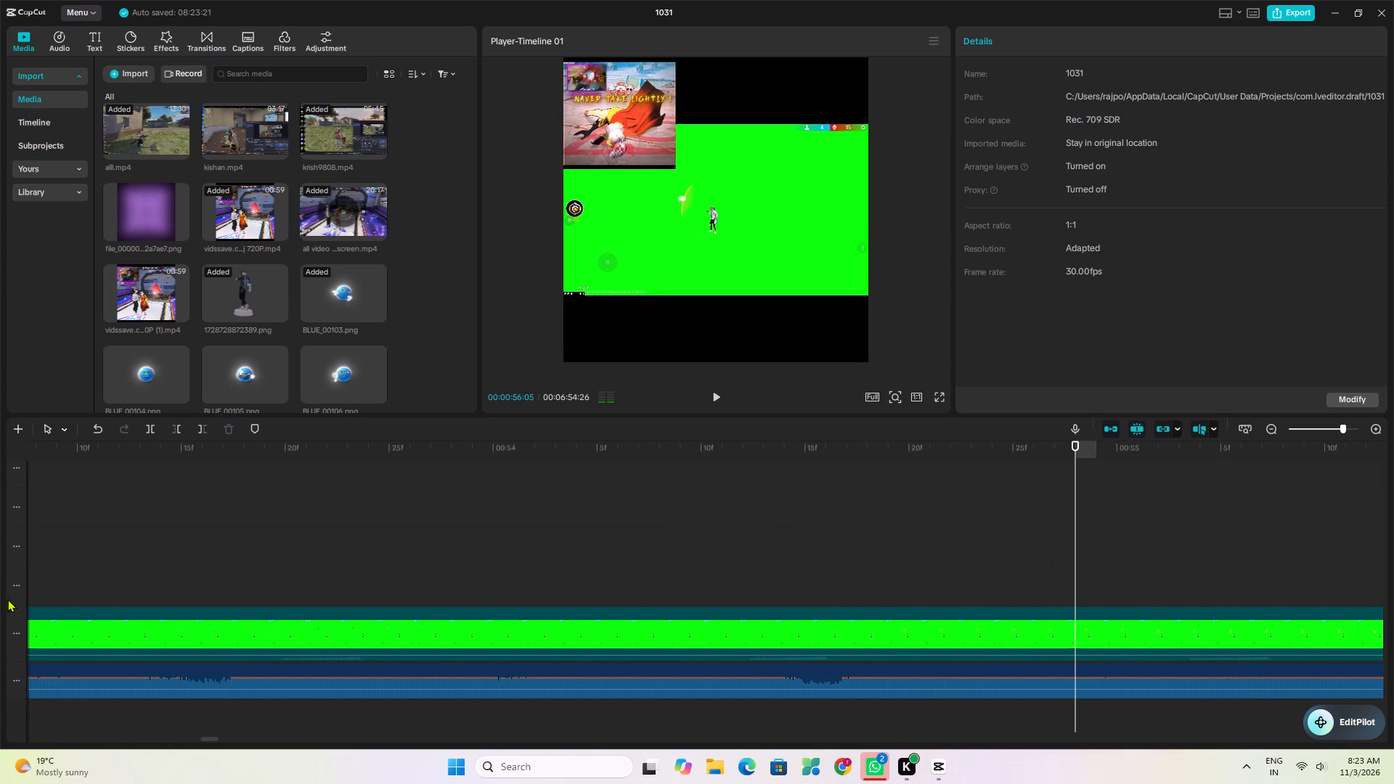
{"action": "left_click_drag", "start_coordinate": [740, 516], "coordinate": [0, 574]}
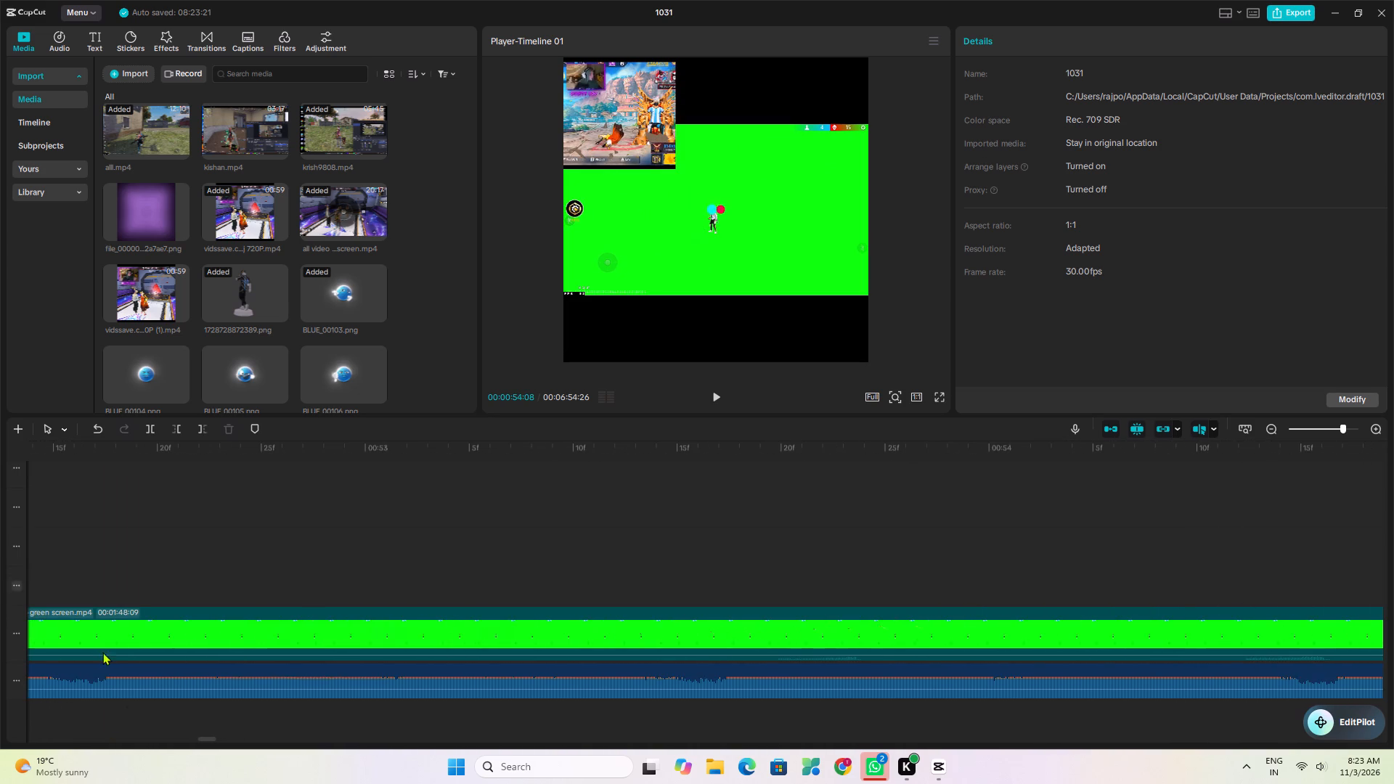
Examine the cut at about 00:52:12 between the short green-screen segment and the last clip by playing and scrubbing across it.
{"action": "left_click_drag", "start_coordinate": [207, 739], "coordinate": [192, 741]}
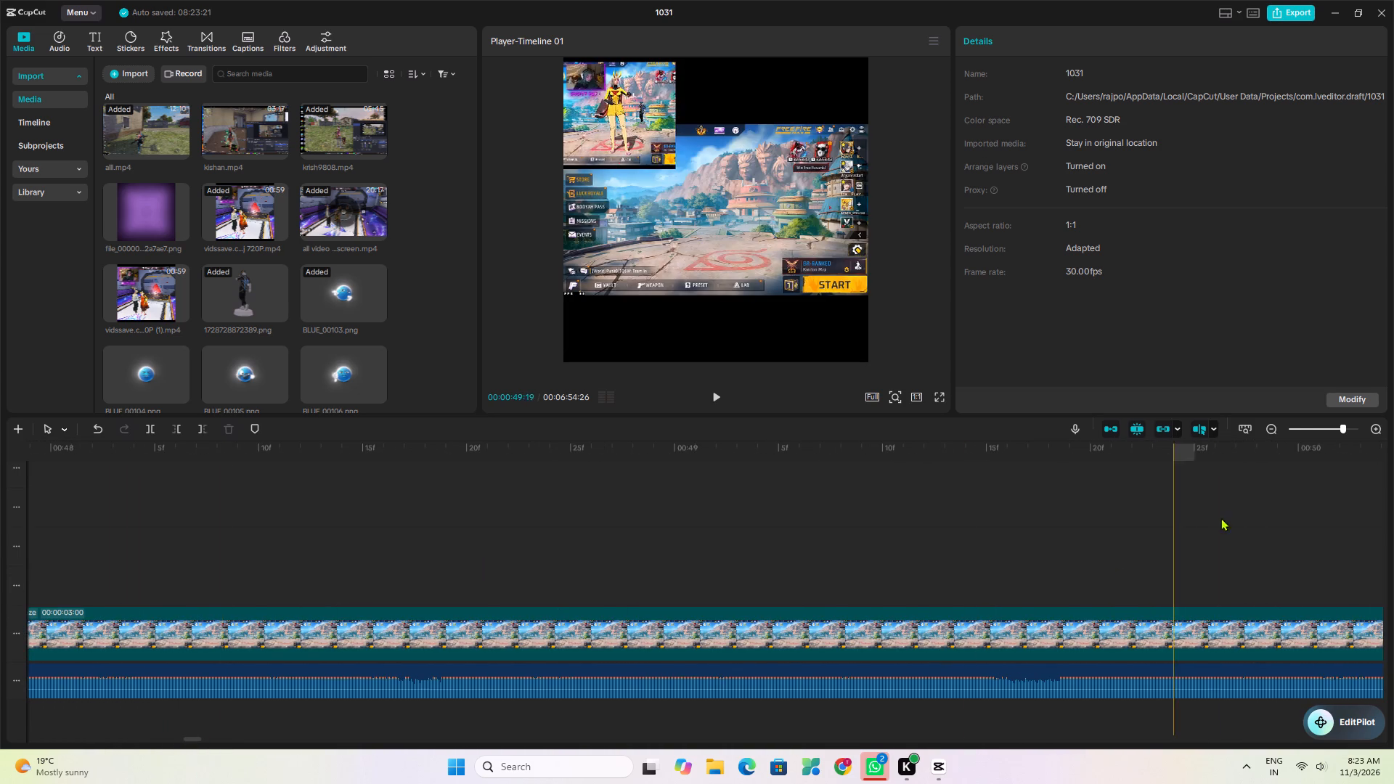
{"action": "left_click_drag", "start_coordinate": [191, 732], "coordinate": [203, 738]}
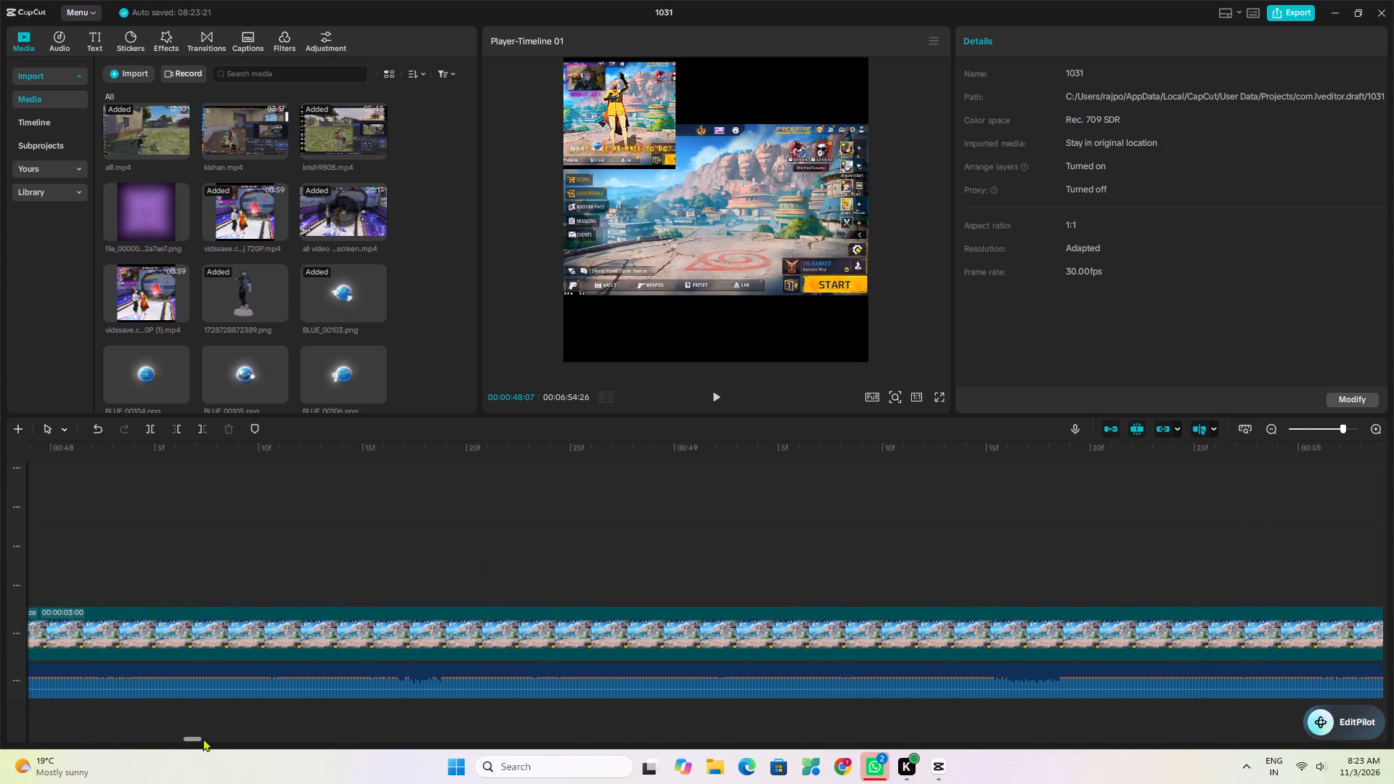
{"action": "left_click_drag", "start_coordinate": [195, 738], "coordinate": [210, 743]}
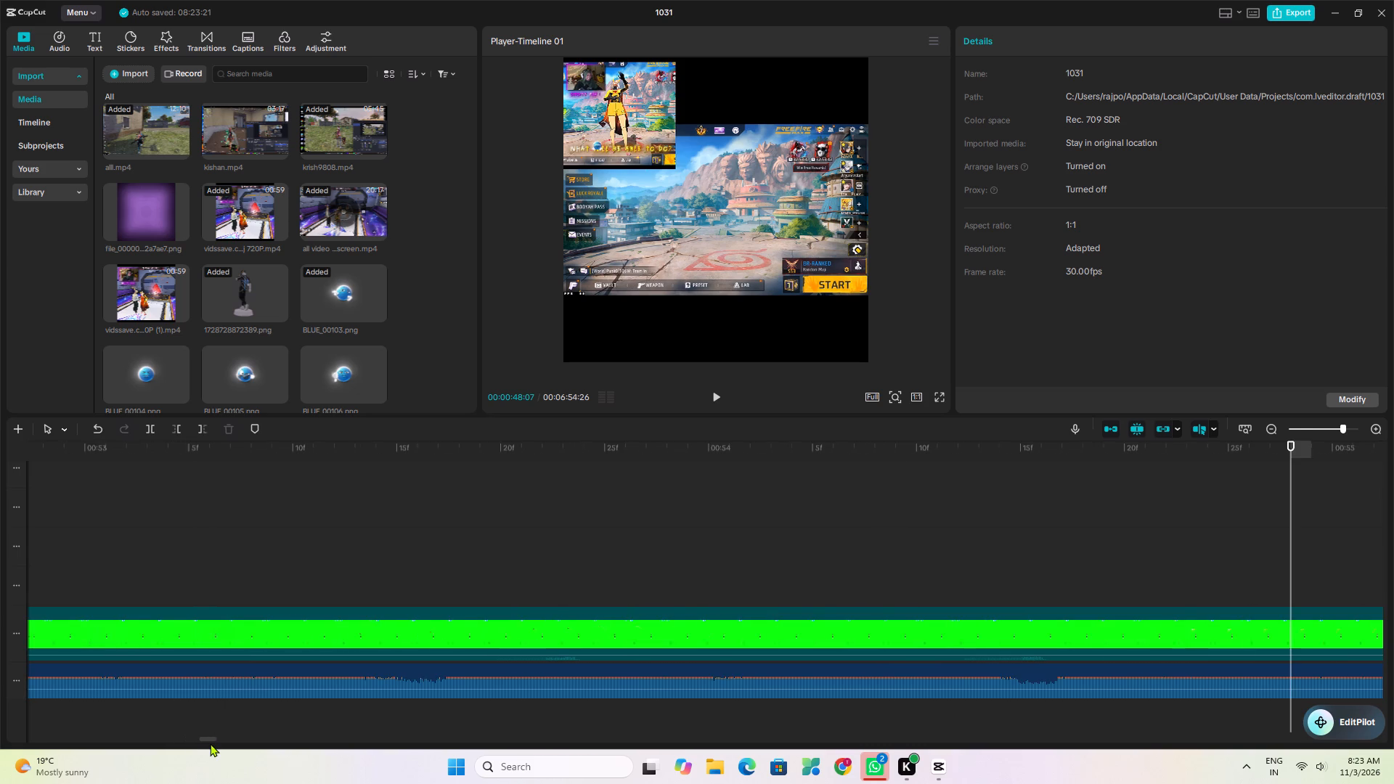
{"action": "left_click_drag", "start_coordinate": [210, 743], "coordinate": [207, 744]}
{"action": "left_click", "coordinate": [320, 555]}
{"action": "key", "text": "space"}
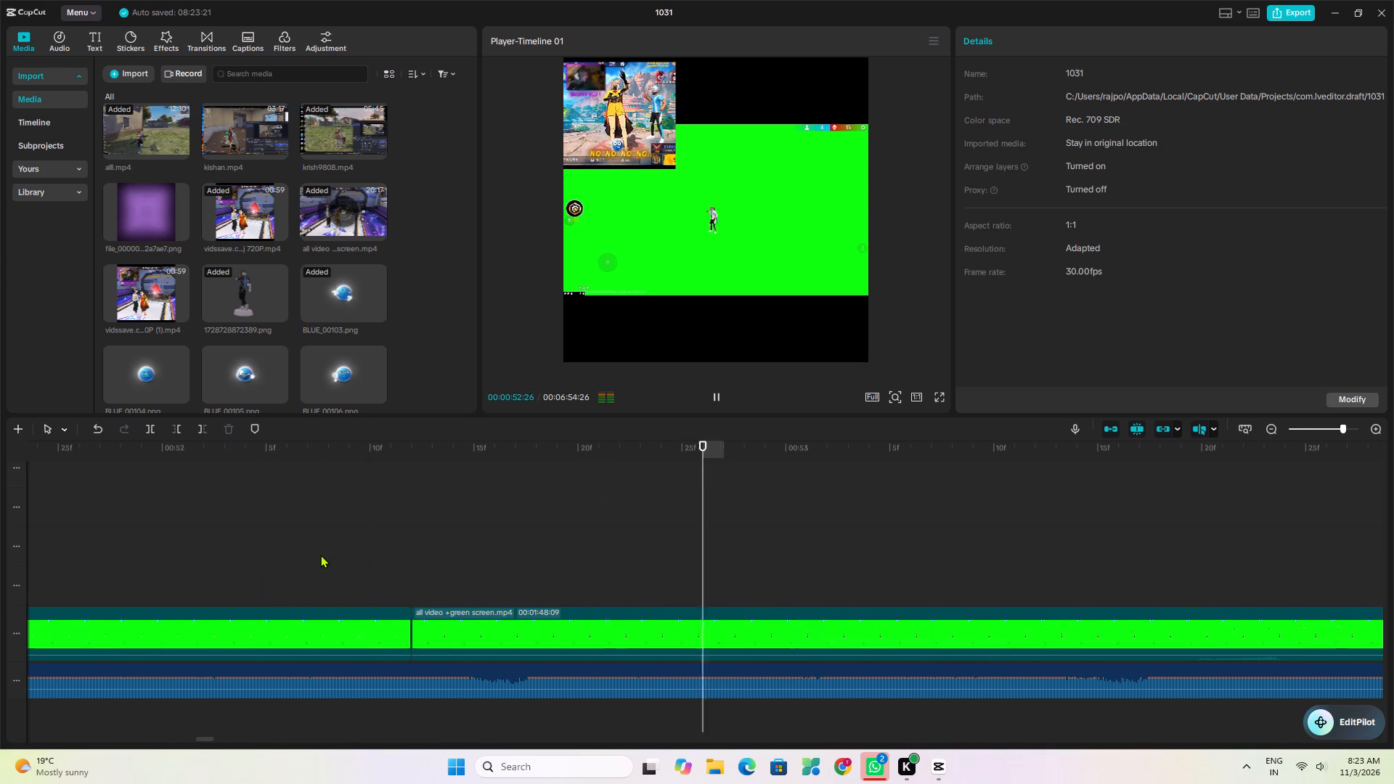
{"action": "left_click_drag", "start_coordinate": [216, 549], "coordinate": [209, 545]}
{"action": "key", "text": "space"}
{"action": "left_click", "coordinate": [208, 545]}
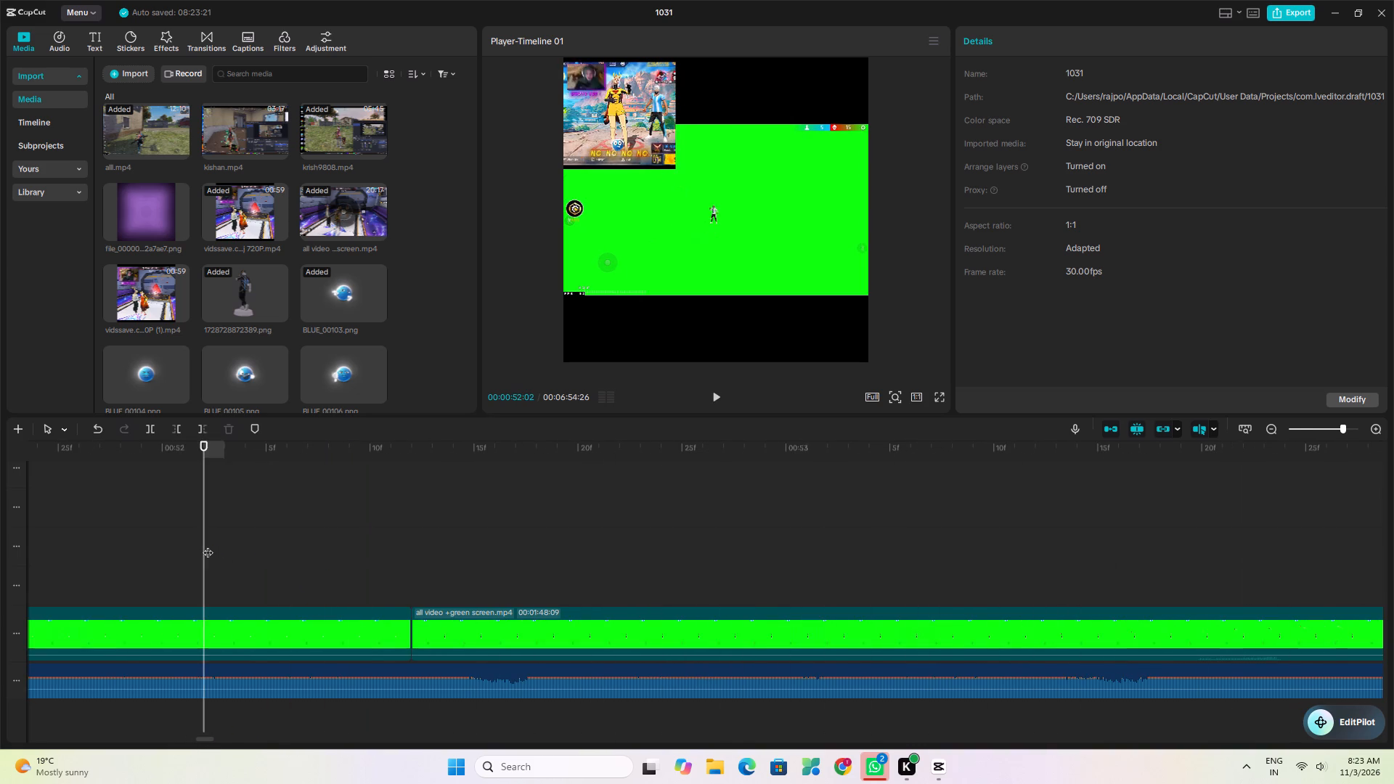
{"action": "key", "text": "space"}
{"action": "key", "text": "space"}
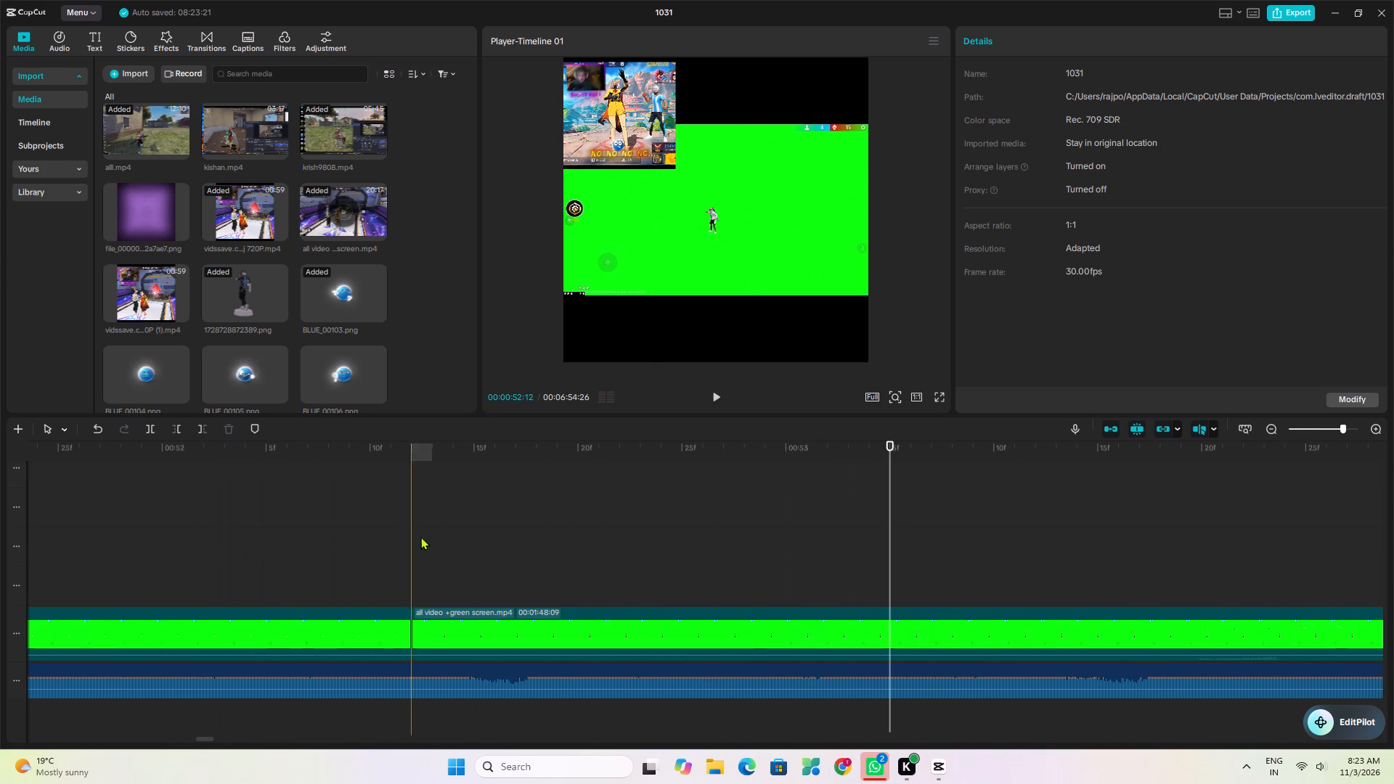
{"action": "left_click", "coordinate": [408, 601]}
{"action": "left_click_drag", "start_coordinate": [325, 553], "coordinate": [276, 552]}
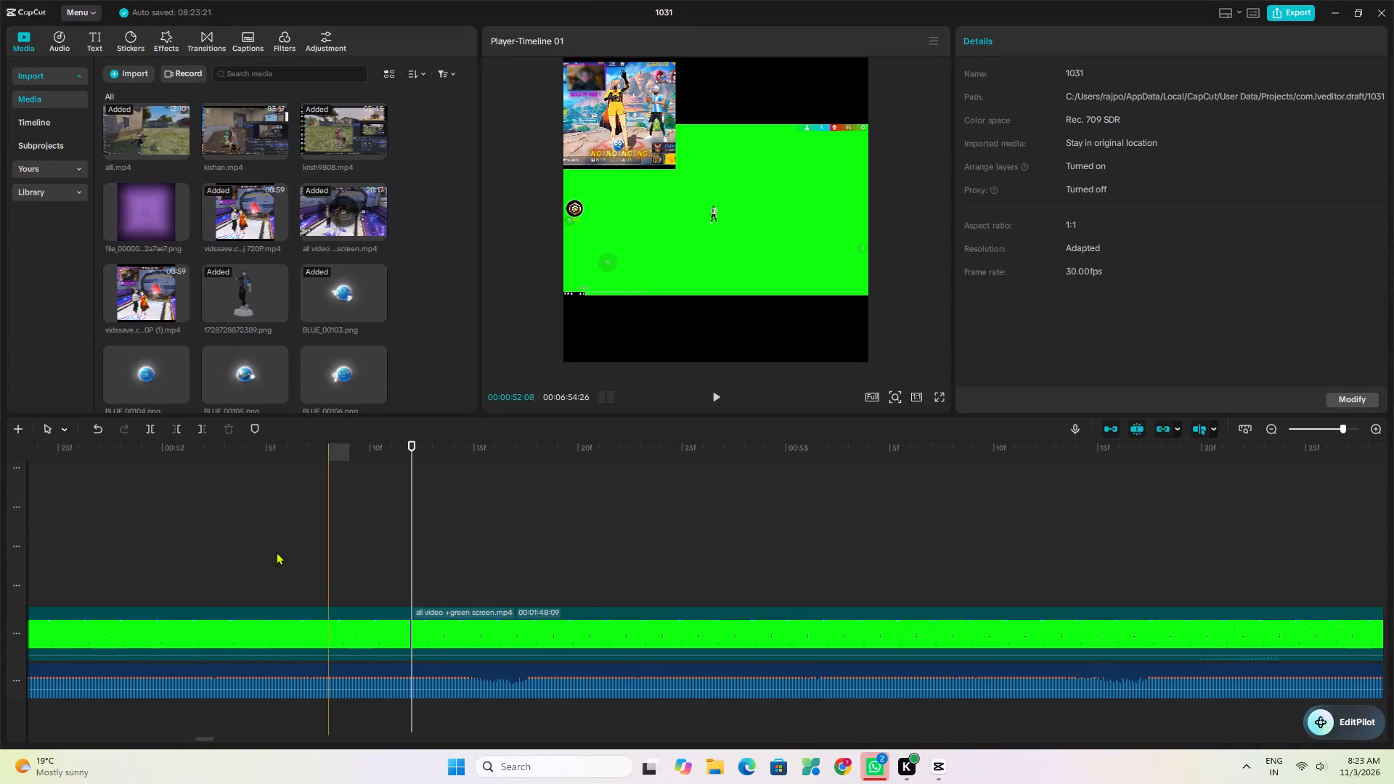
{"action": "left_click_drag", "start_coordinate": [276, 552], "coordinate": [20, 576]}
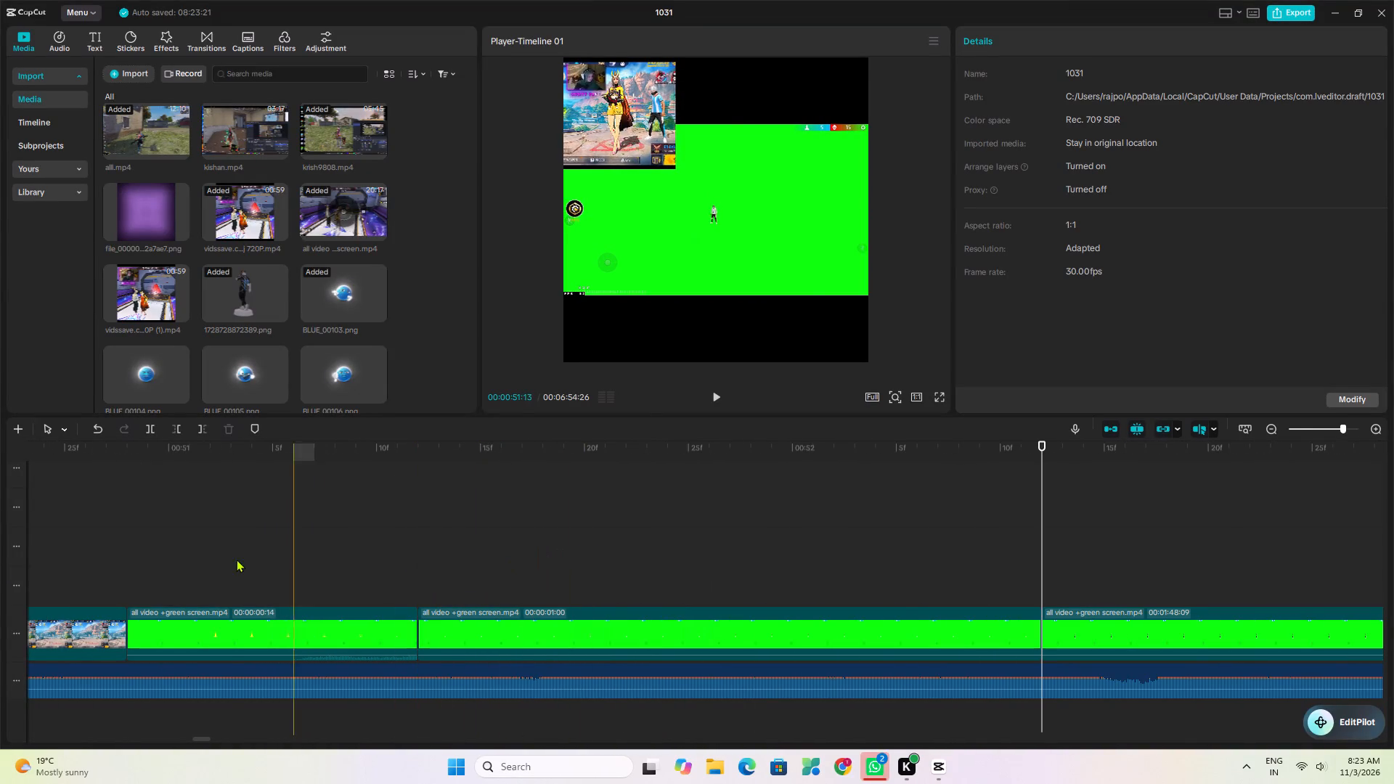
Recover the trimmed footage at the last green-screen clip's start by extending its beginning backward to a clip length of 02:06:26.
{"action": "left_click_drag", "start_coordinate": [1135, 627], "coordinate": [1124, 627]}
{"action": "left_click_drag", "start_coordinate": [1045, 625], "coordinate": [372, 679]}
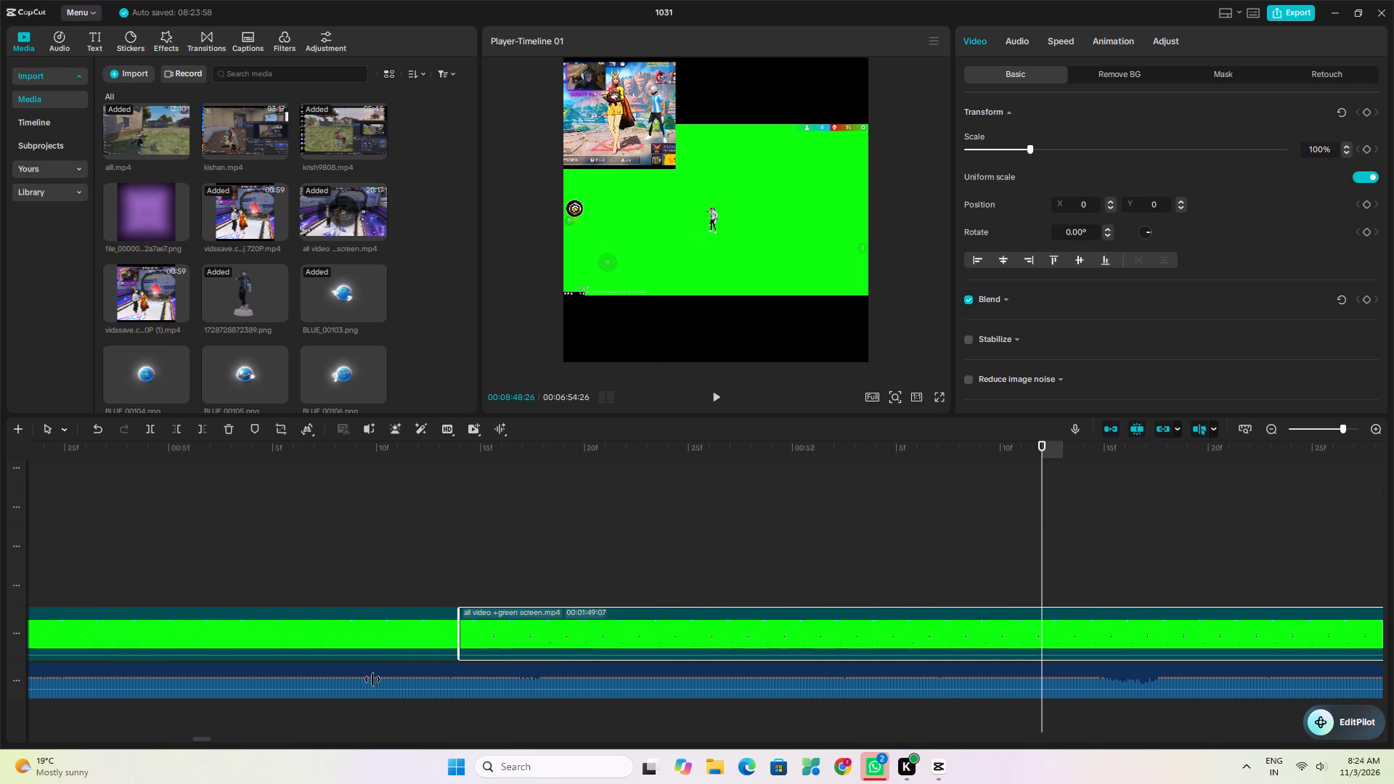
{"action": "left_click_drag", "start_coordinate": [372, 679], "coordinate": [10, 758]}
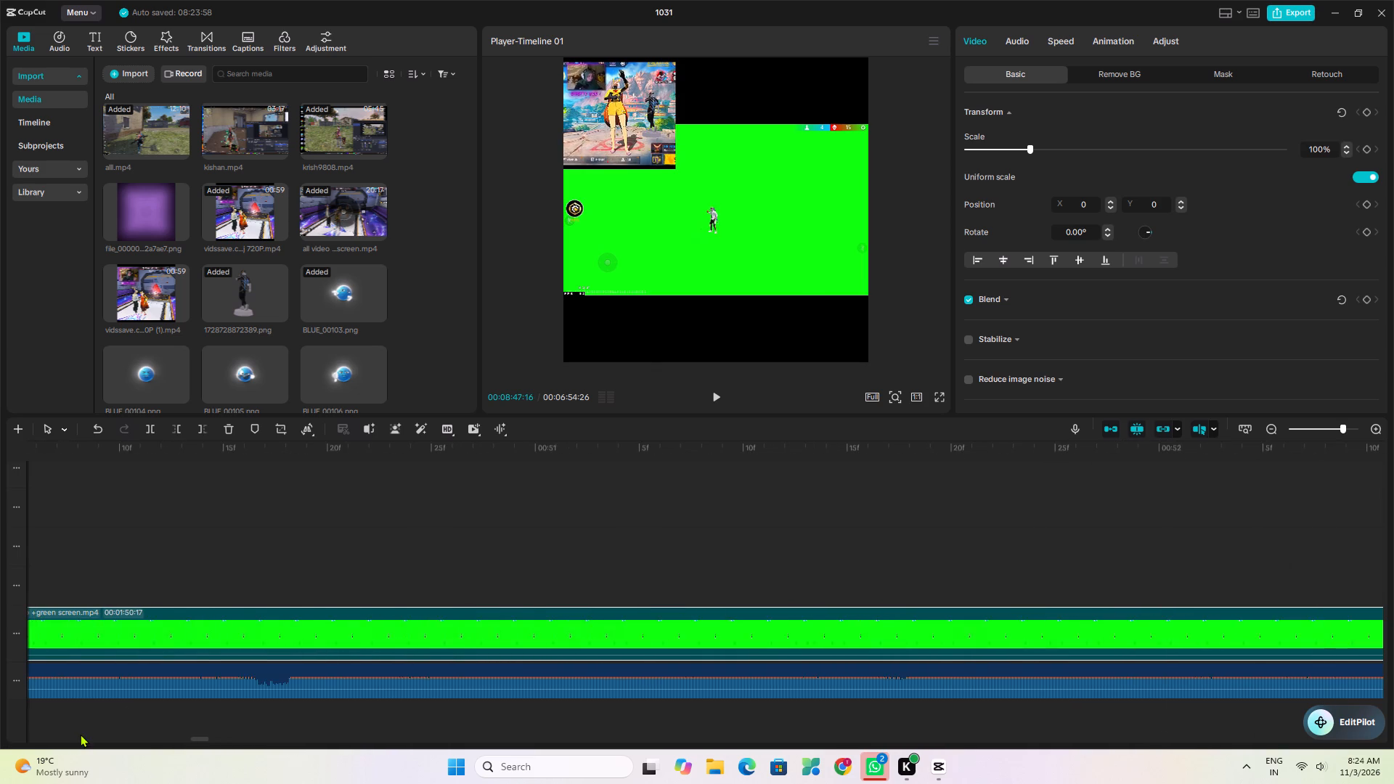
{"action": "key", "text": "space"}
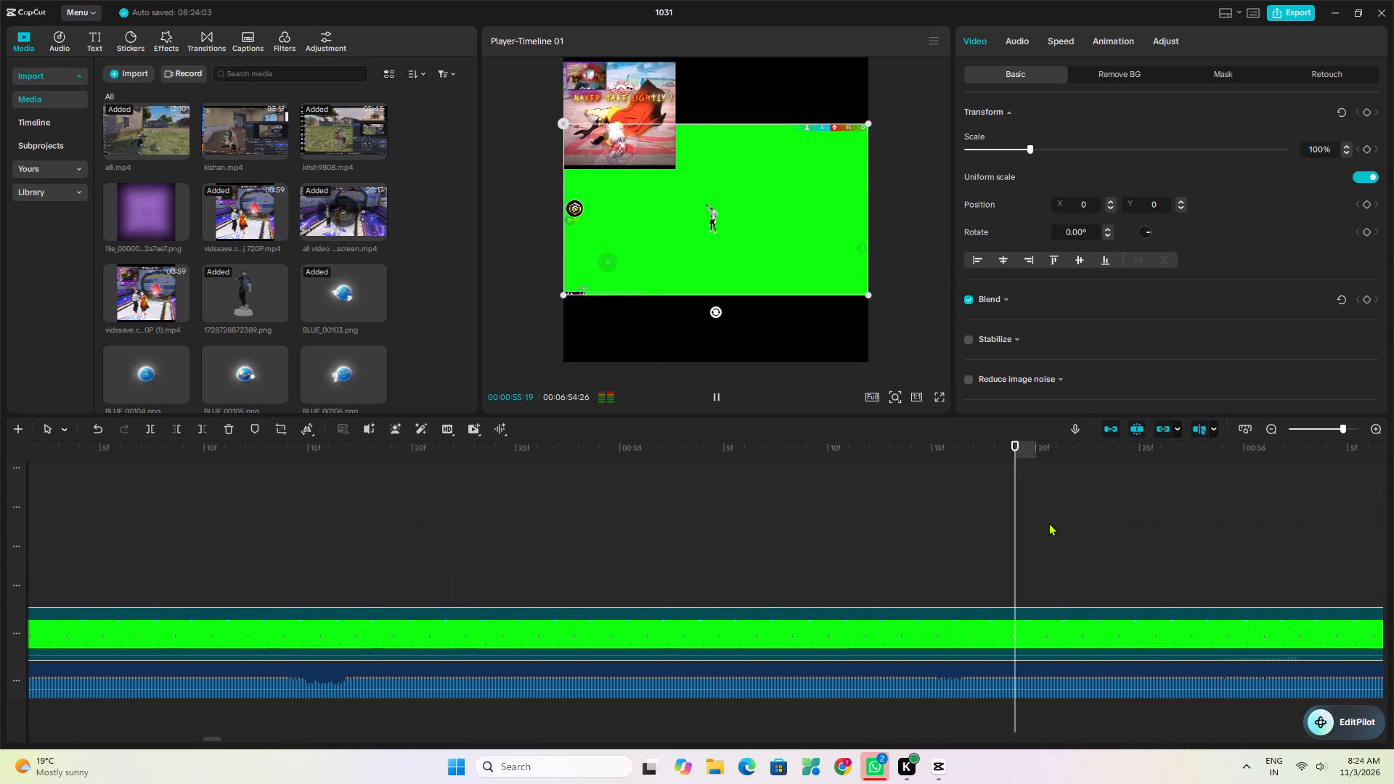
{"action": "key", "text": "space"}
{"action": "left_click", "coordinate": [1316, 421]}
{"action": "left_click", "coordinate": [1316, 427]}
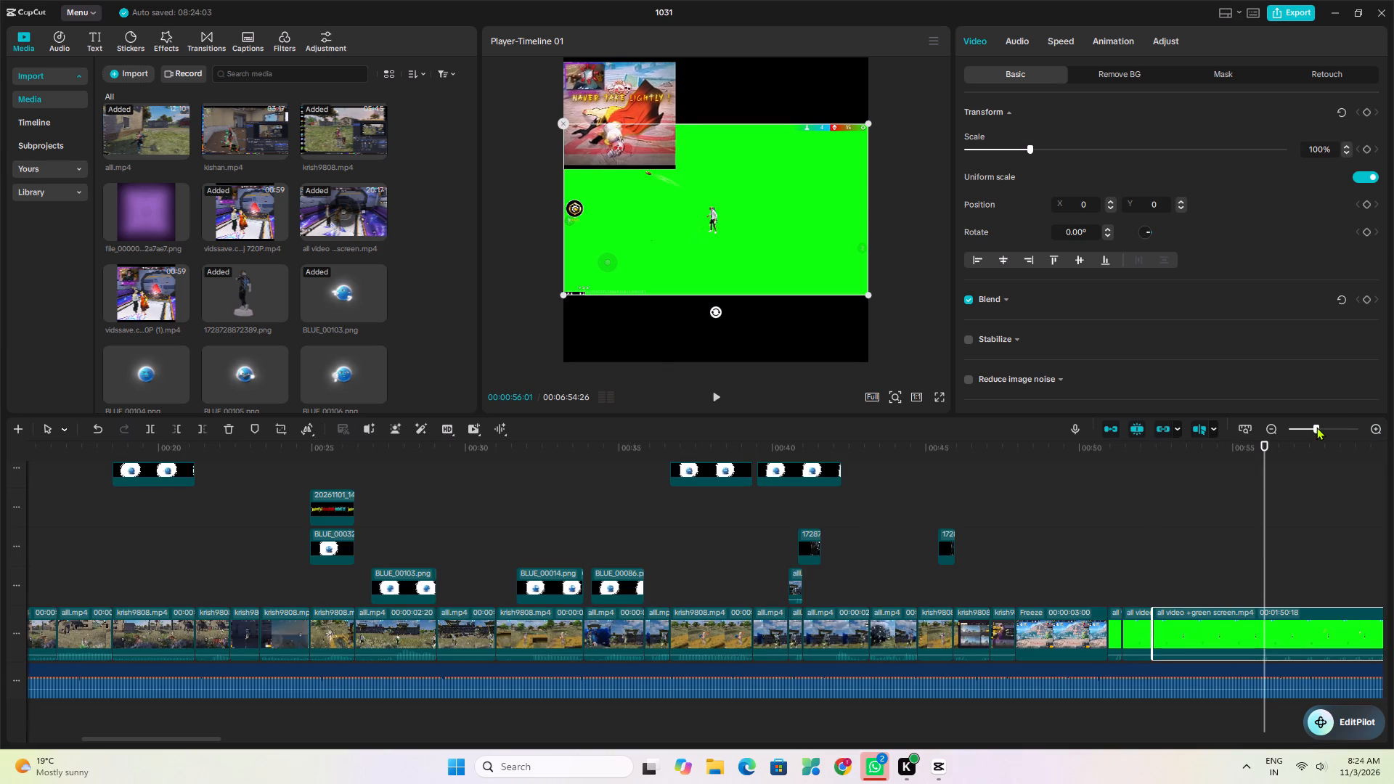
{"action": "left_click_drag", "start_coordinate": [1149, 639], "coordinate": [957, 665]}
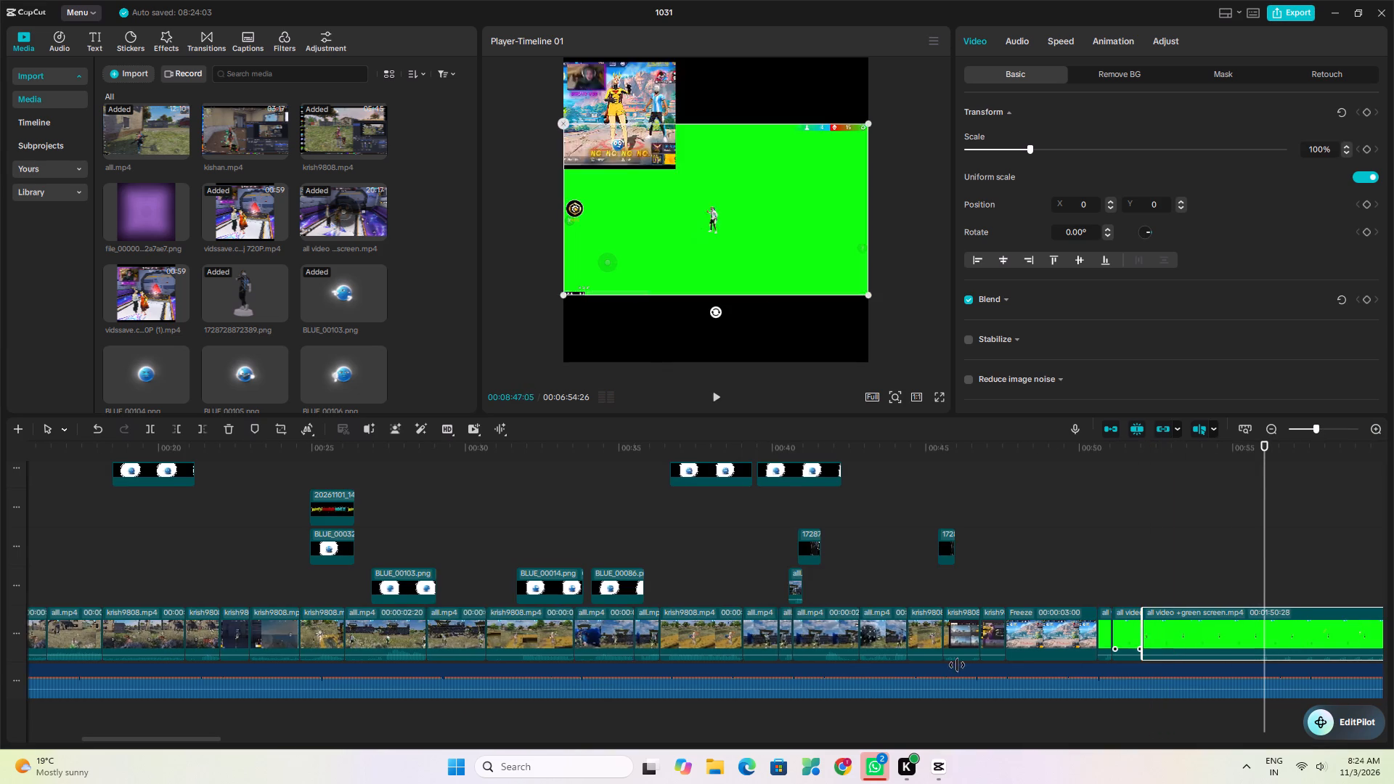
{"action": "left_click_drag", "start_coordinate": [957, 665], "coordinate": [653, 693]}
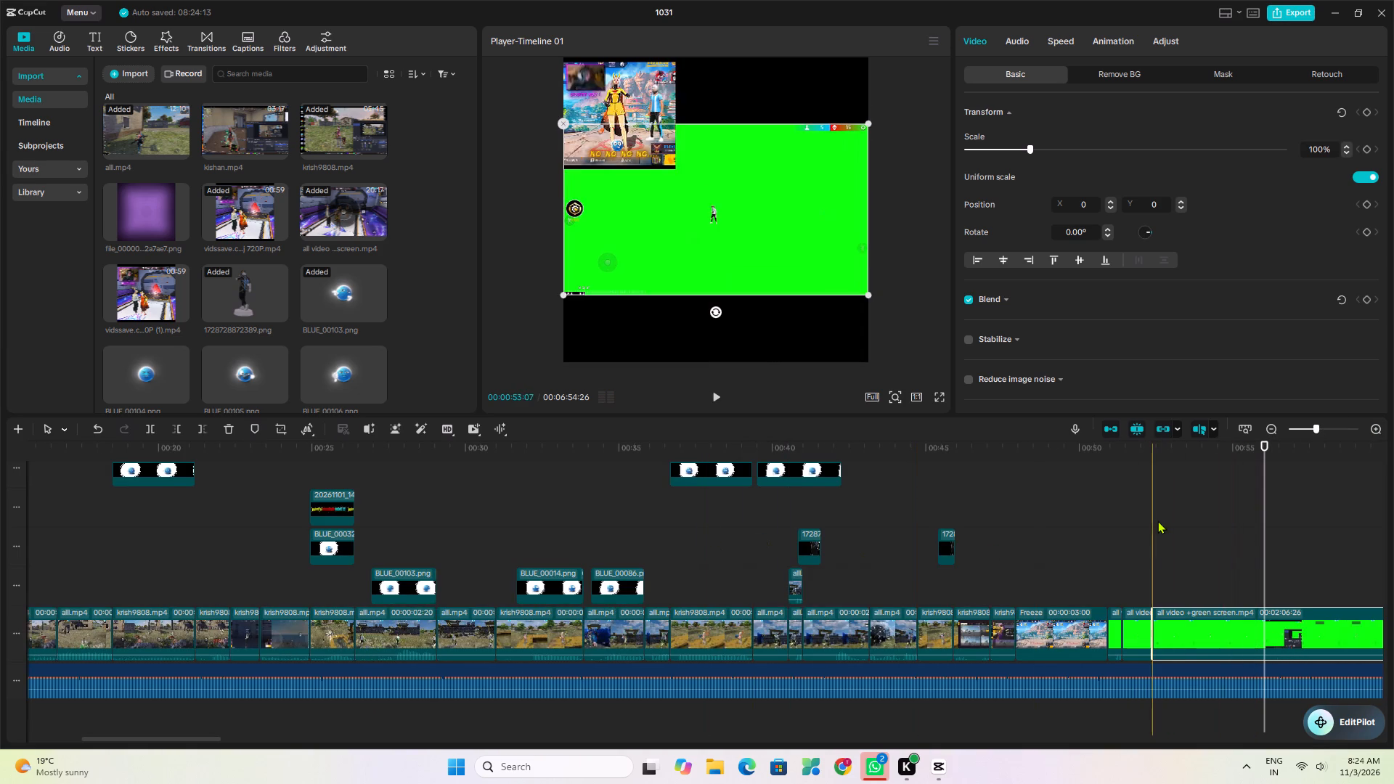
Find the yellow glow in the last green-screen clip and trim the clip's start just before it, at about 01:02:18.
{"action": "left_click", "coordinate": [1157, 520]}
{"action": "key", "text": "space"}
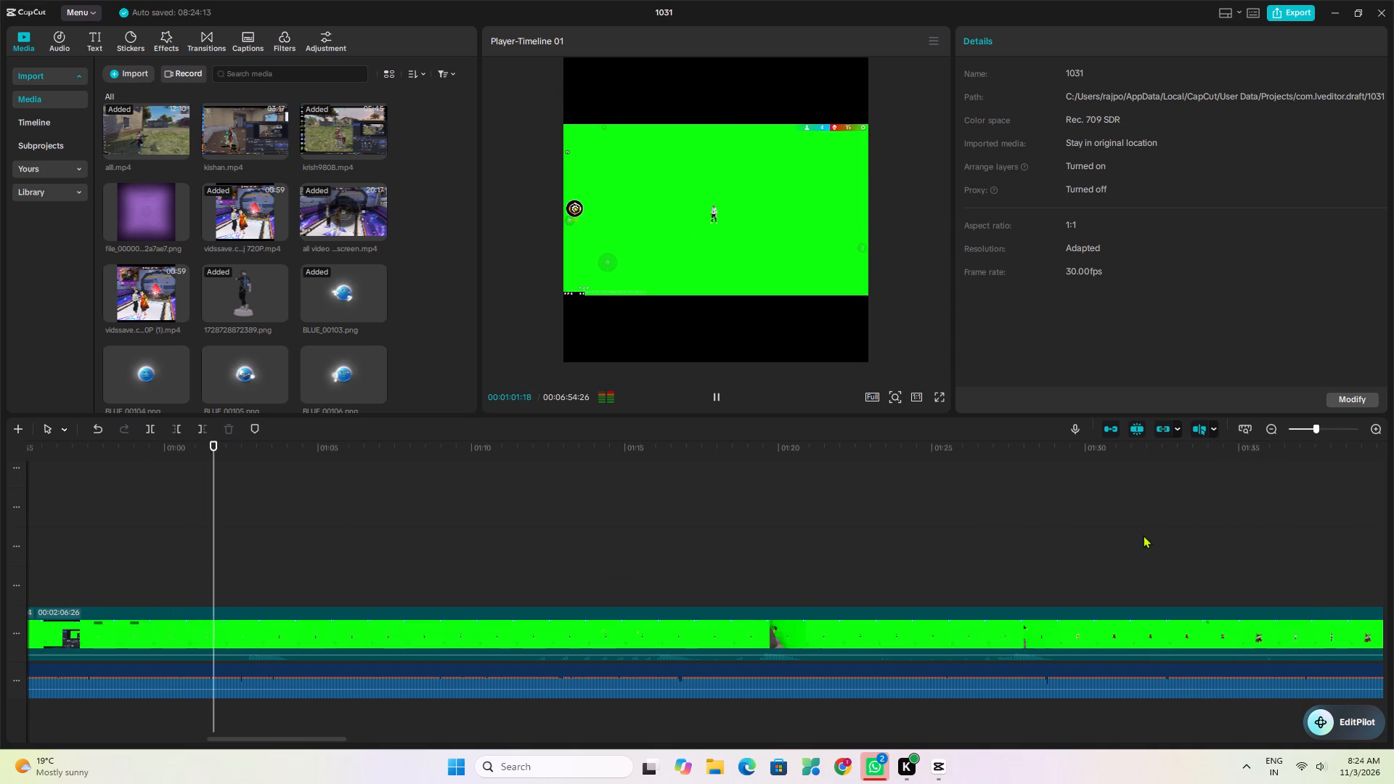
{"action": "key", "text": "space"}
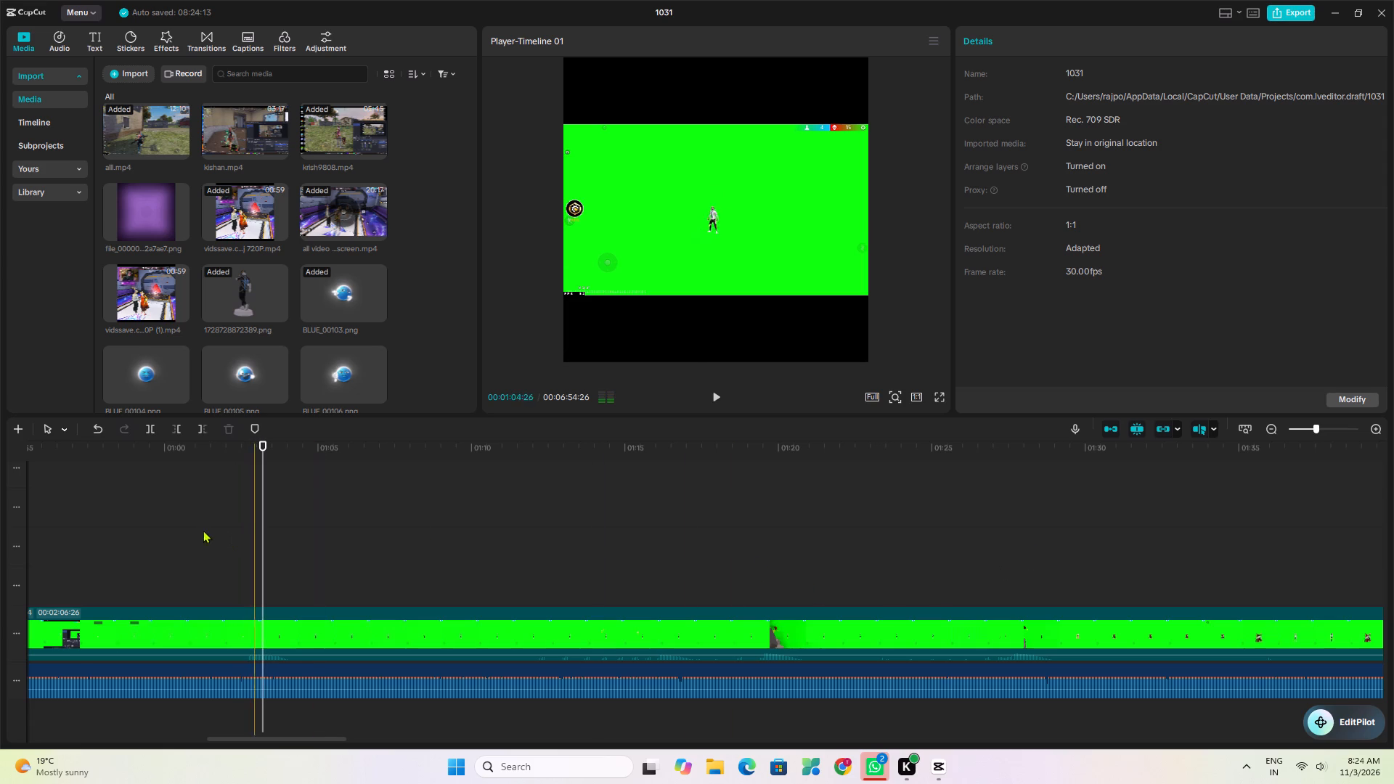
{"action": "left_click", "coordinate": [188, 522]}
{"action": "key", "text": "space"}
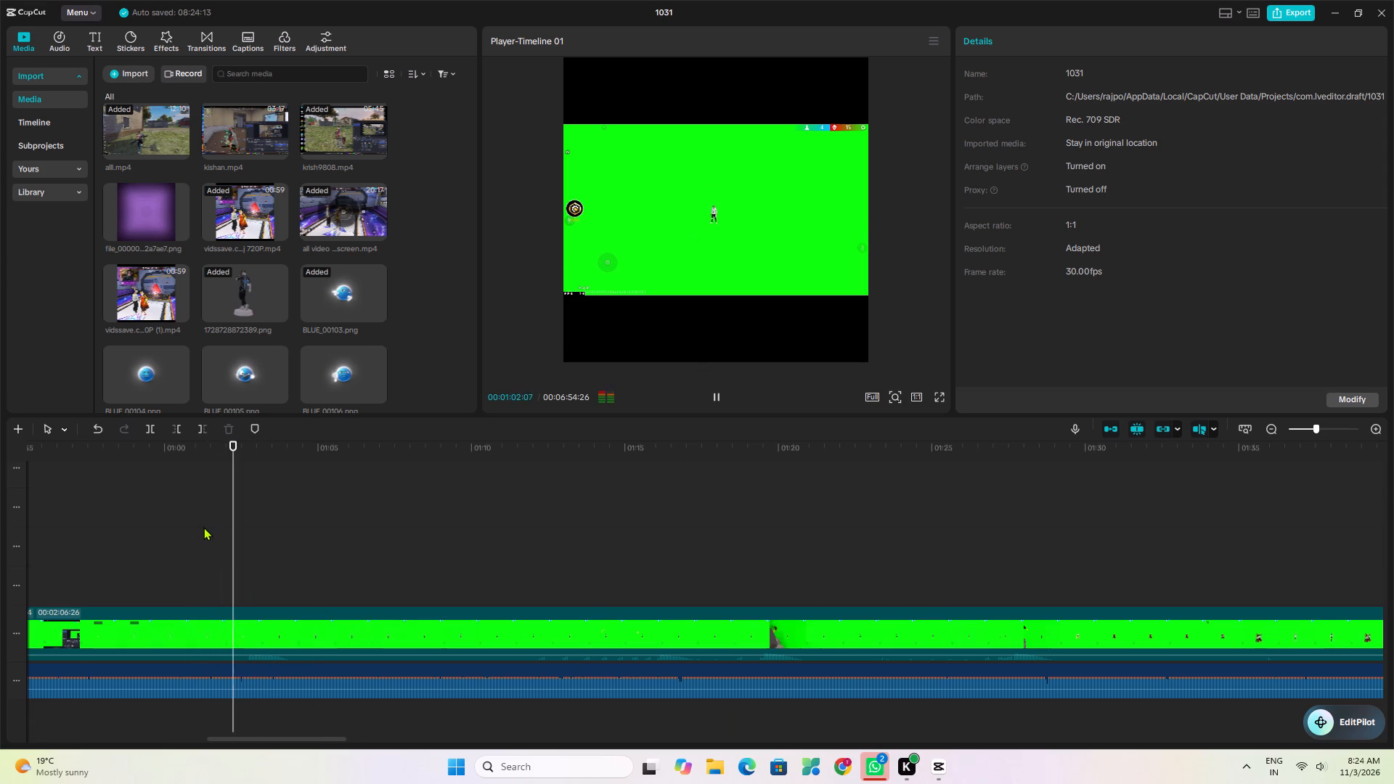
{"action": "key", "text": "space"}
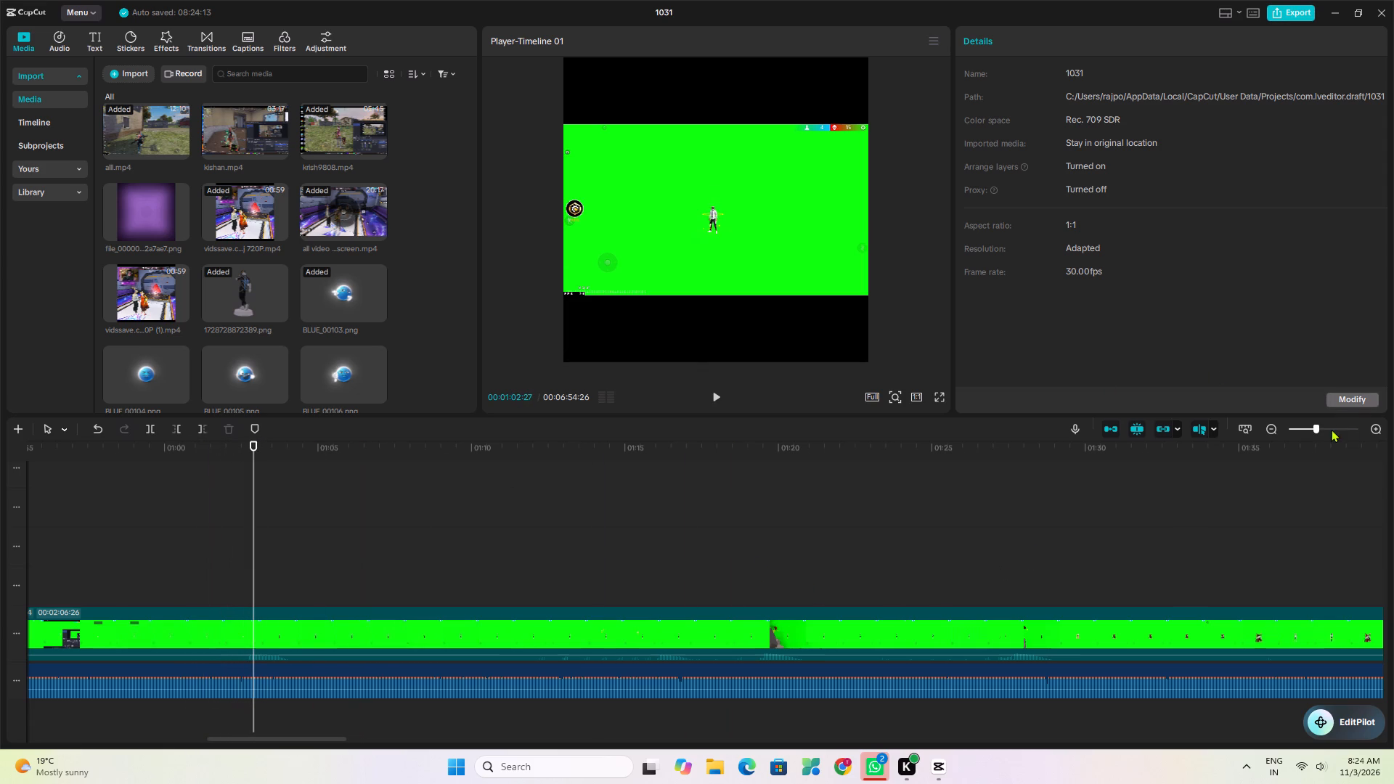
{"action": "left_click", "coordinate": [1331, 429]}
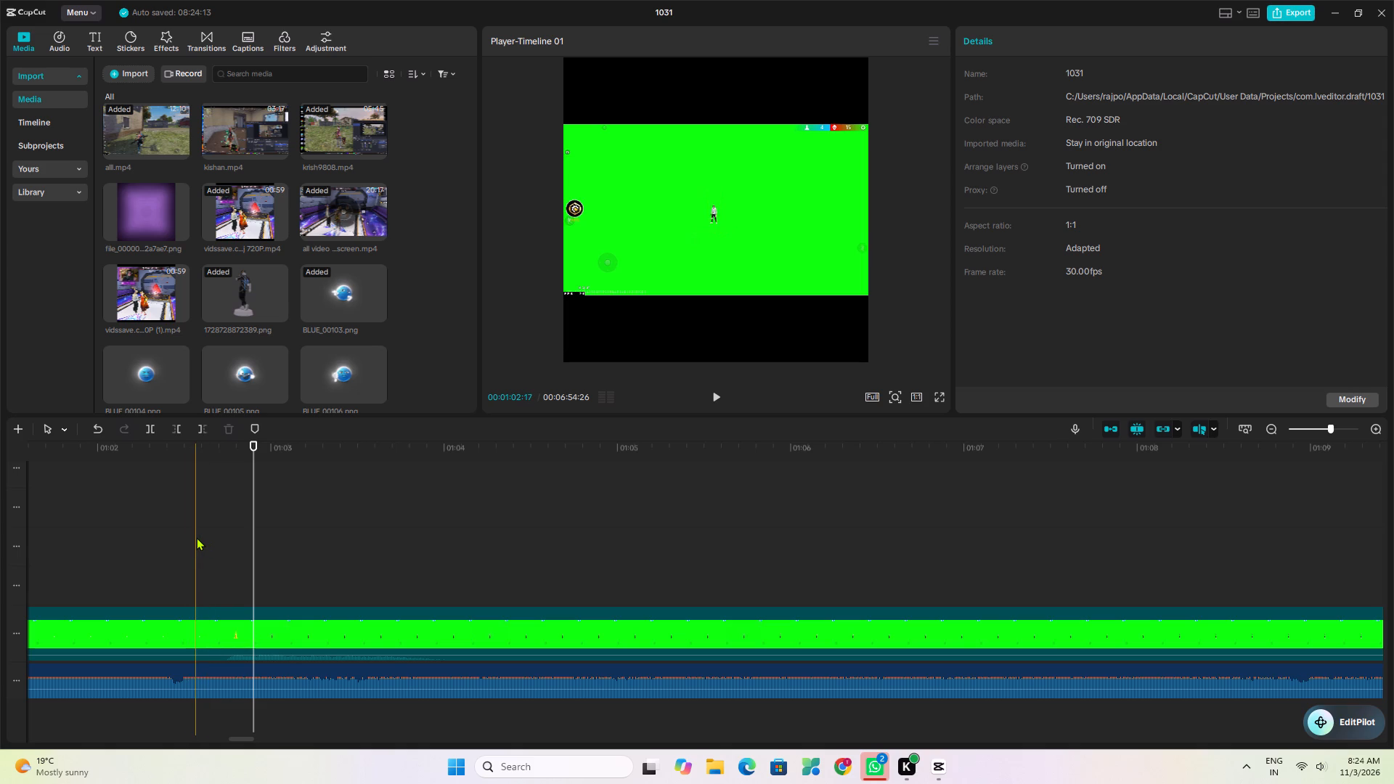
{"action": "left_click", "coordinate": [202, 537]}
{"action": "left_click", "coordinate": [199, 608]}
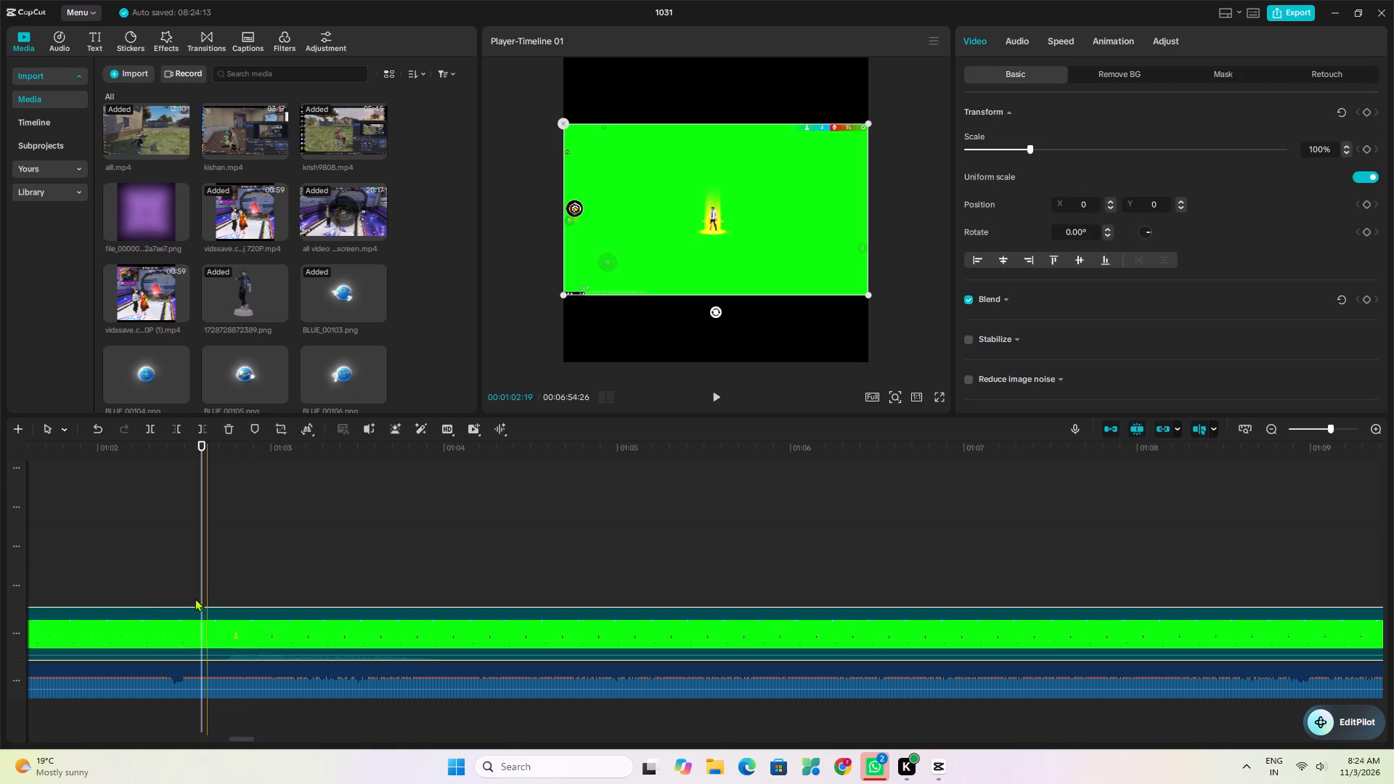
{"action": "left_click", "coordinate": [179, 427]}
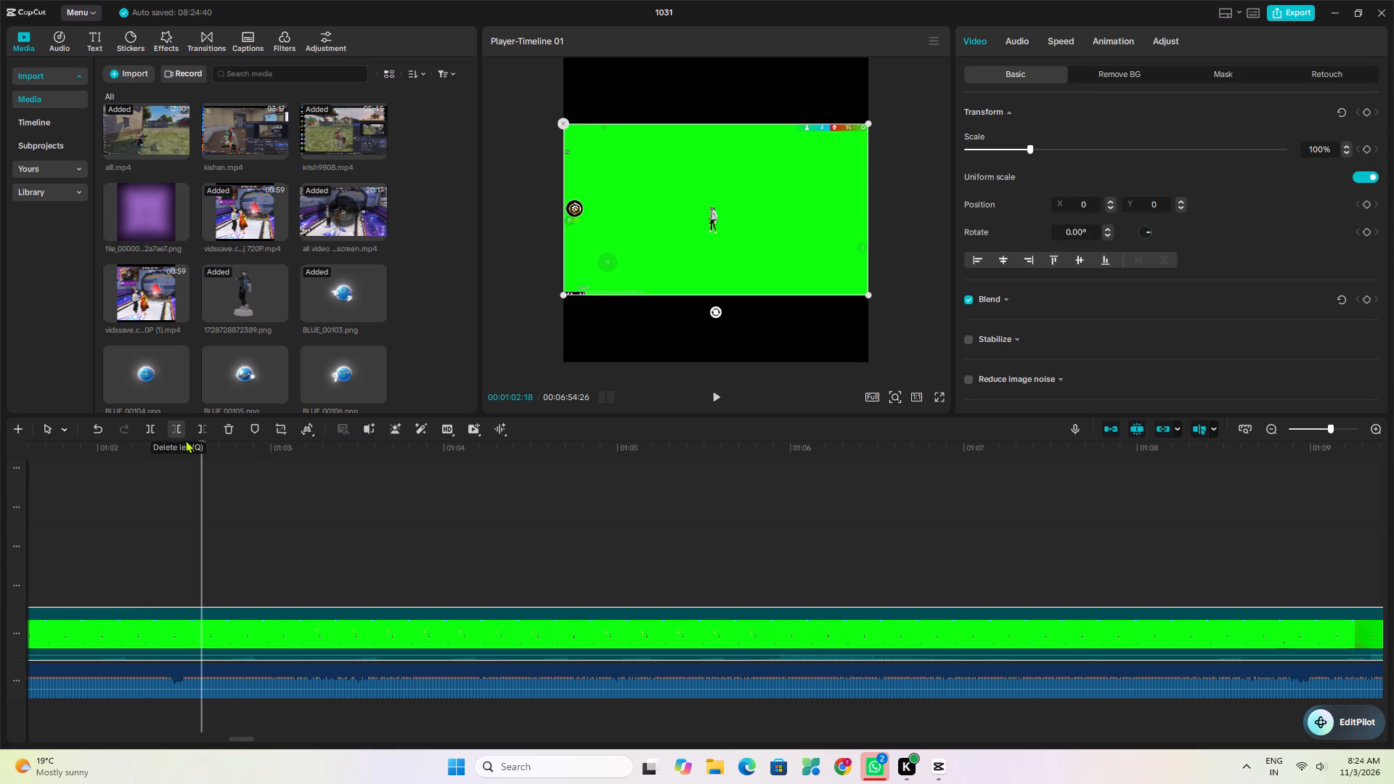
Play across the short green-screen cuts from about 00:51 and split the last clip just after its yellow glow, at about 00:52:23.
{"action": "left_click_drag", "start_coordinate": [200, 451], "coordinate": [17, 491]}
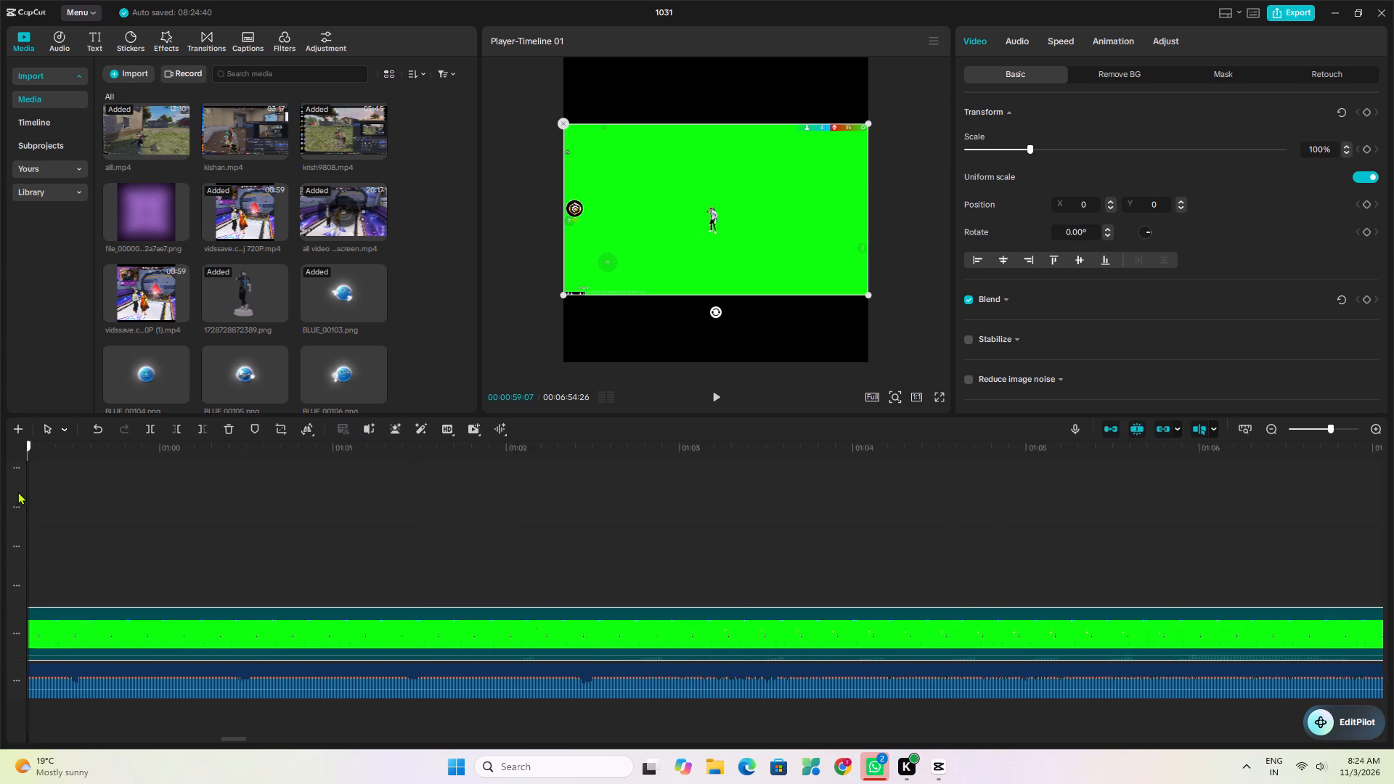
{"action": "left_click_drag", "start_coordinate": [17, 491], "coordinate": [14, 508]}
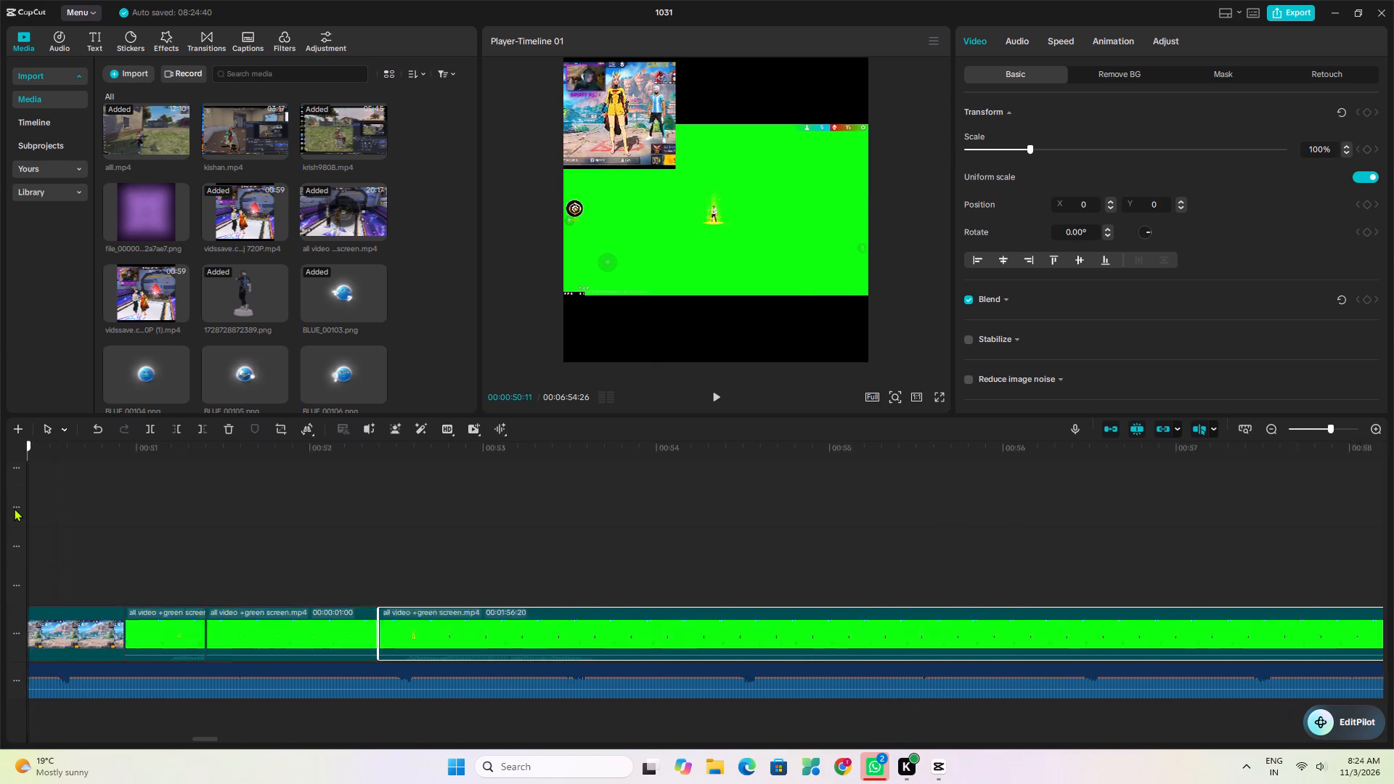
{"action": "left_click_drag", "start_coordinate": [14, 508], "coordinate": [671, 497]}
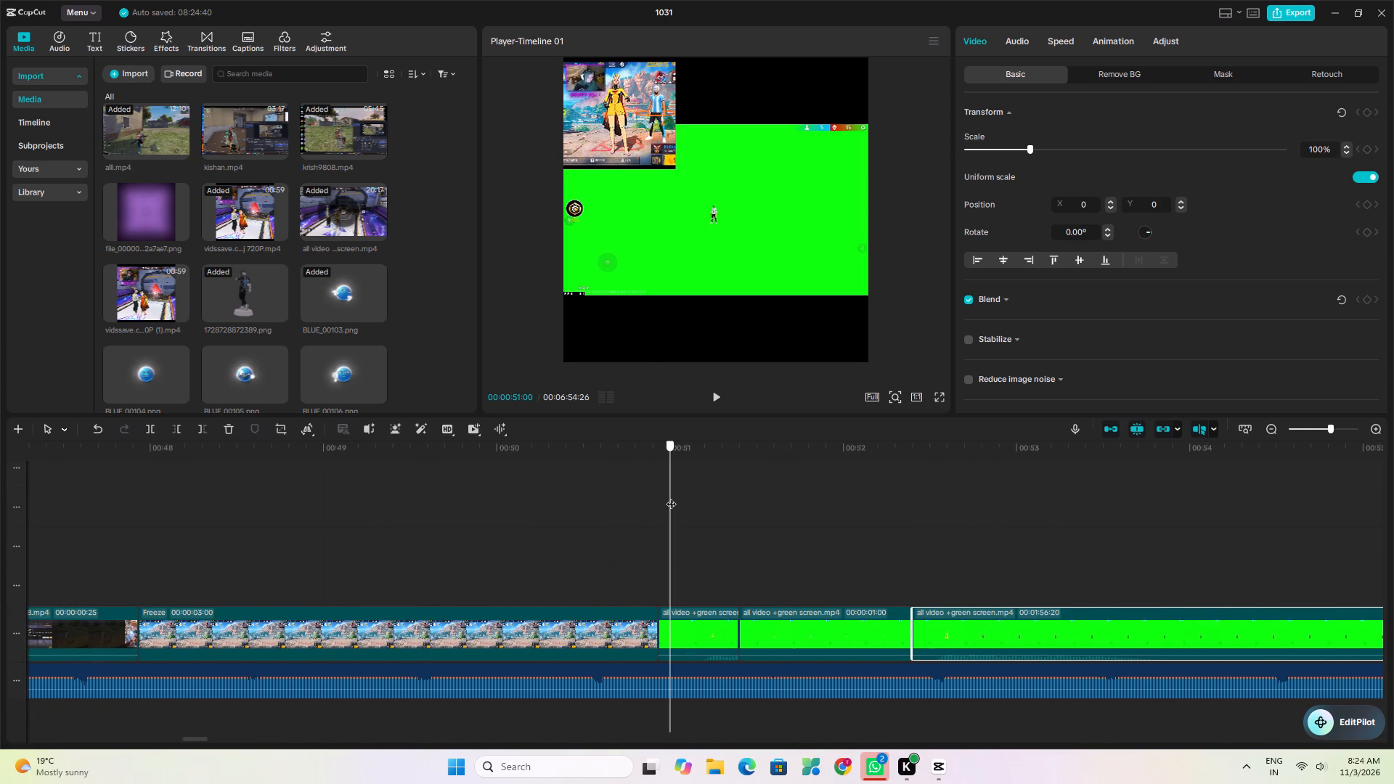
{"action": "left_click_drag", "start_coordinate": [671, 497], "coordinate": [656, 504]}
{"action": "key", "text": "space"}
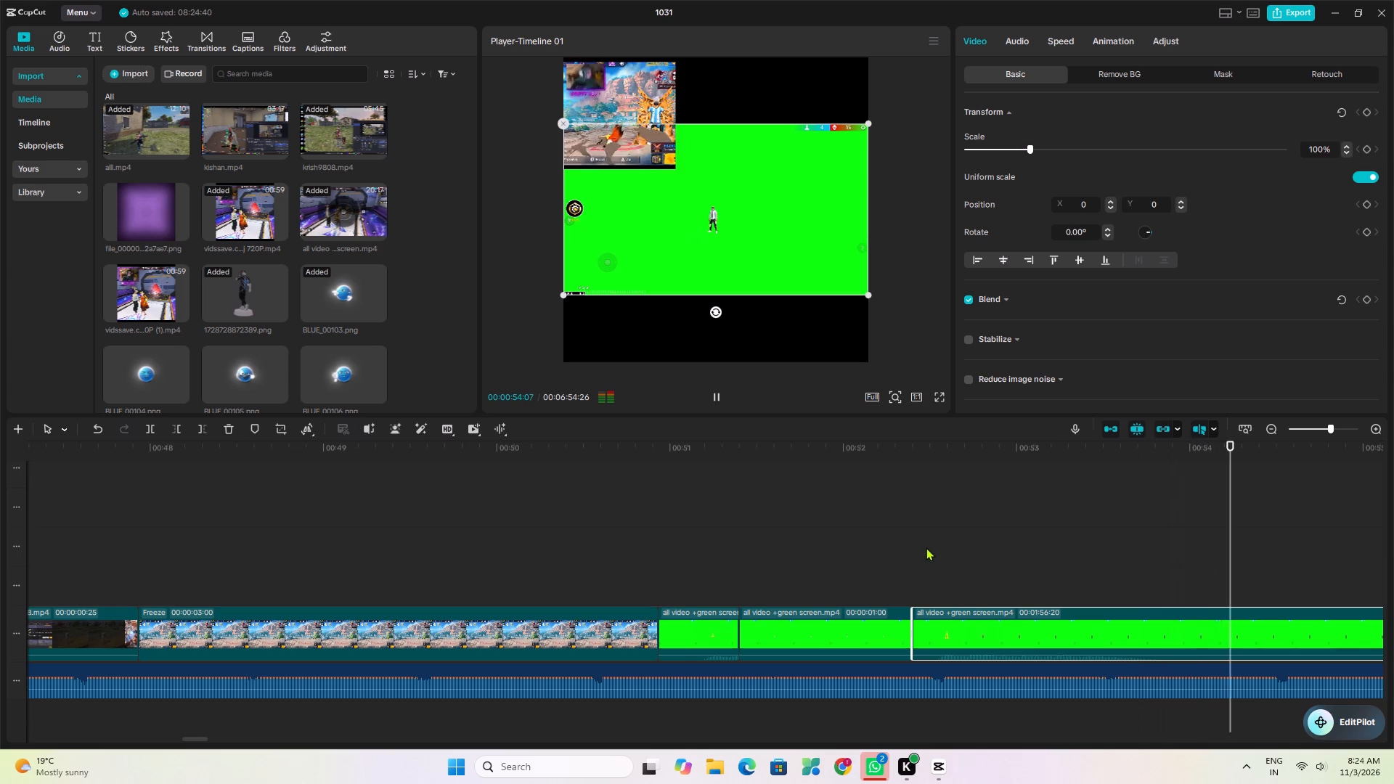
{"action": "key", "text": "space"}
{"action": "left_click_drag", "start_coordinate": [380, 499], "coordinate": [0, 518]}
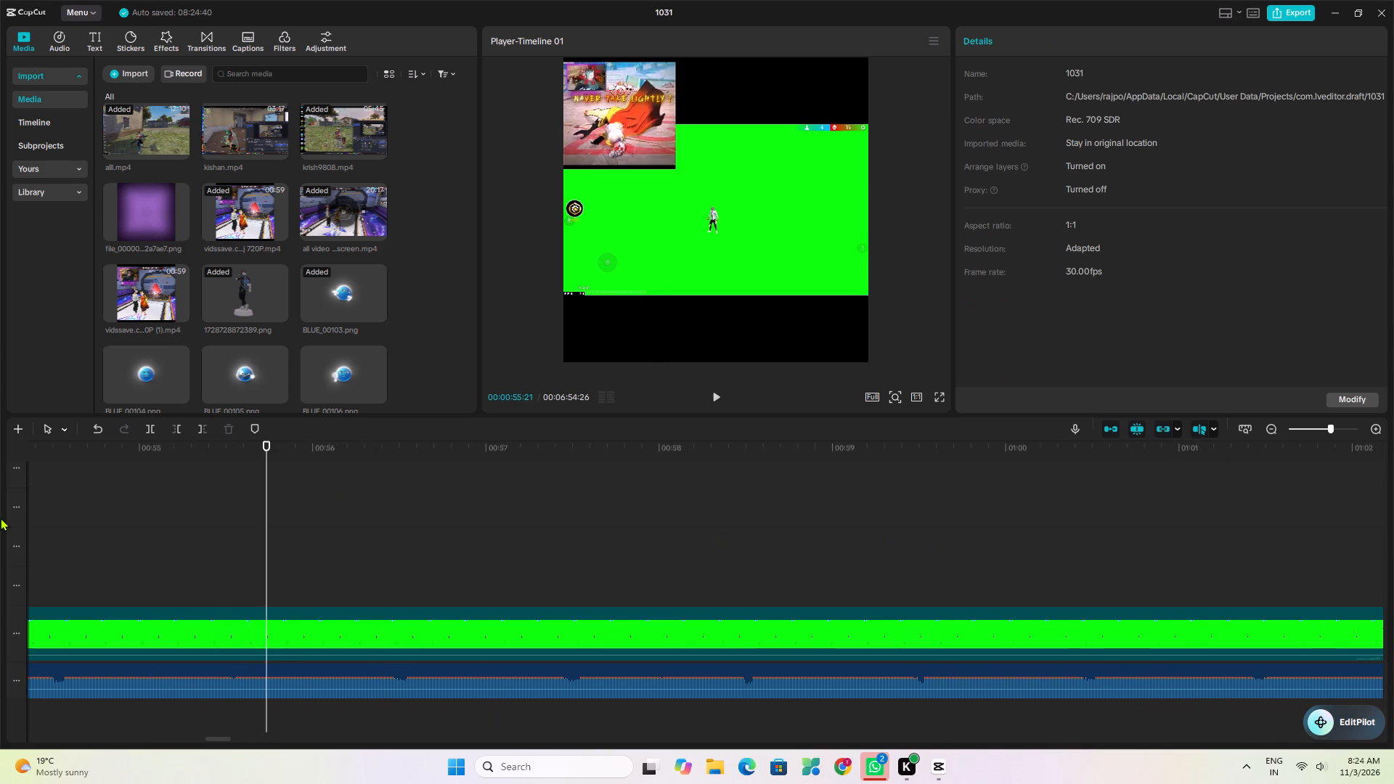
{"action": "left_click_drag", "start_coordinate": [0, 518], "coordinate": [0, 526]}
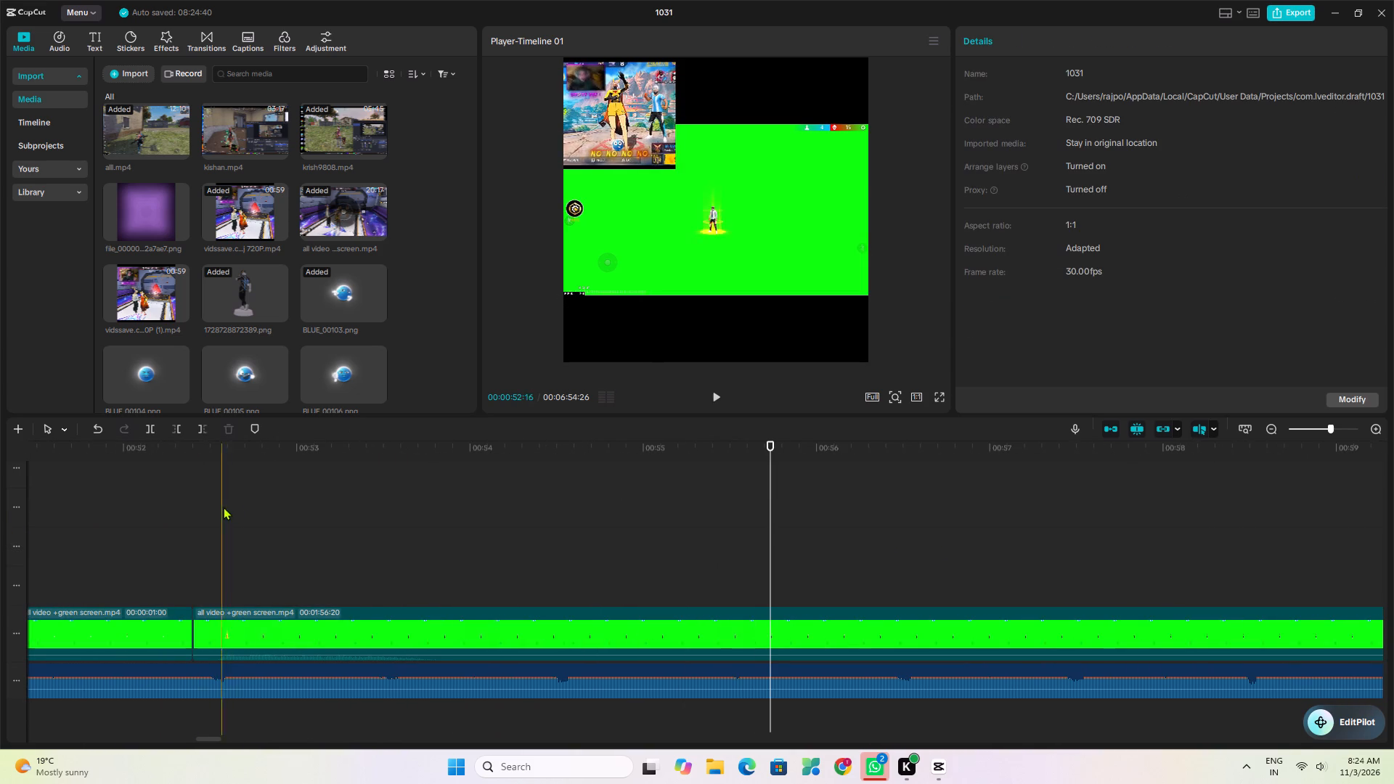
{"action": "left_click", "coordinate": [257, 508]}
{"action": "left_click", "coordinate": [280, 629]}
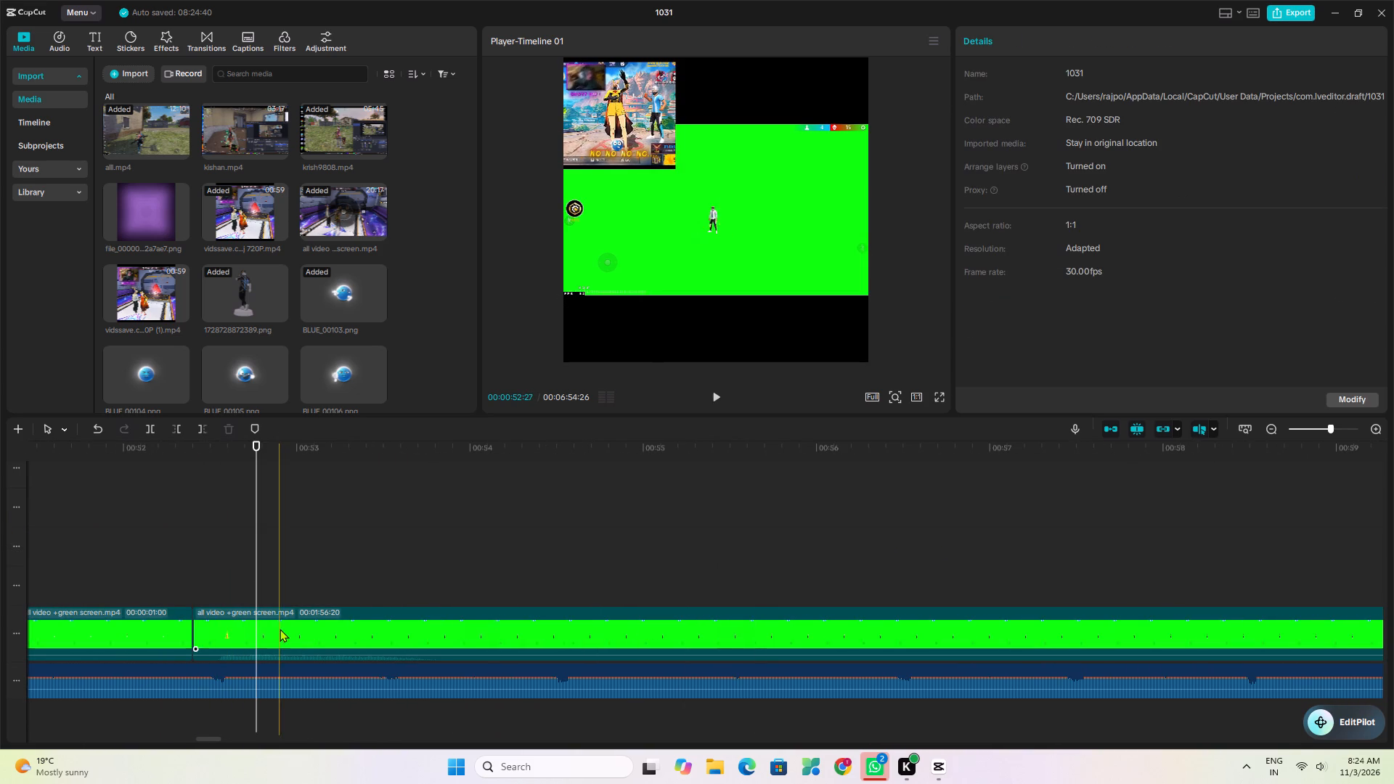
{"action": "left_click", "coordinate": [149, 430]}
Play the last green-screen clip through to about 01:22 and scrub back to about 01:11, looking for the next cut point.
{"action": "key", "text": "space"}
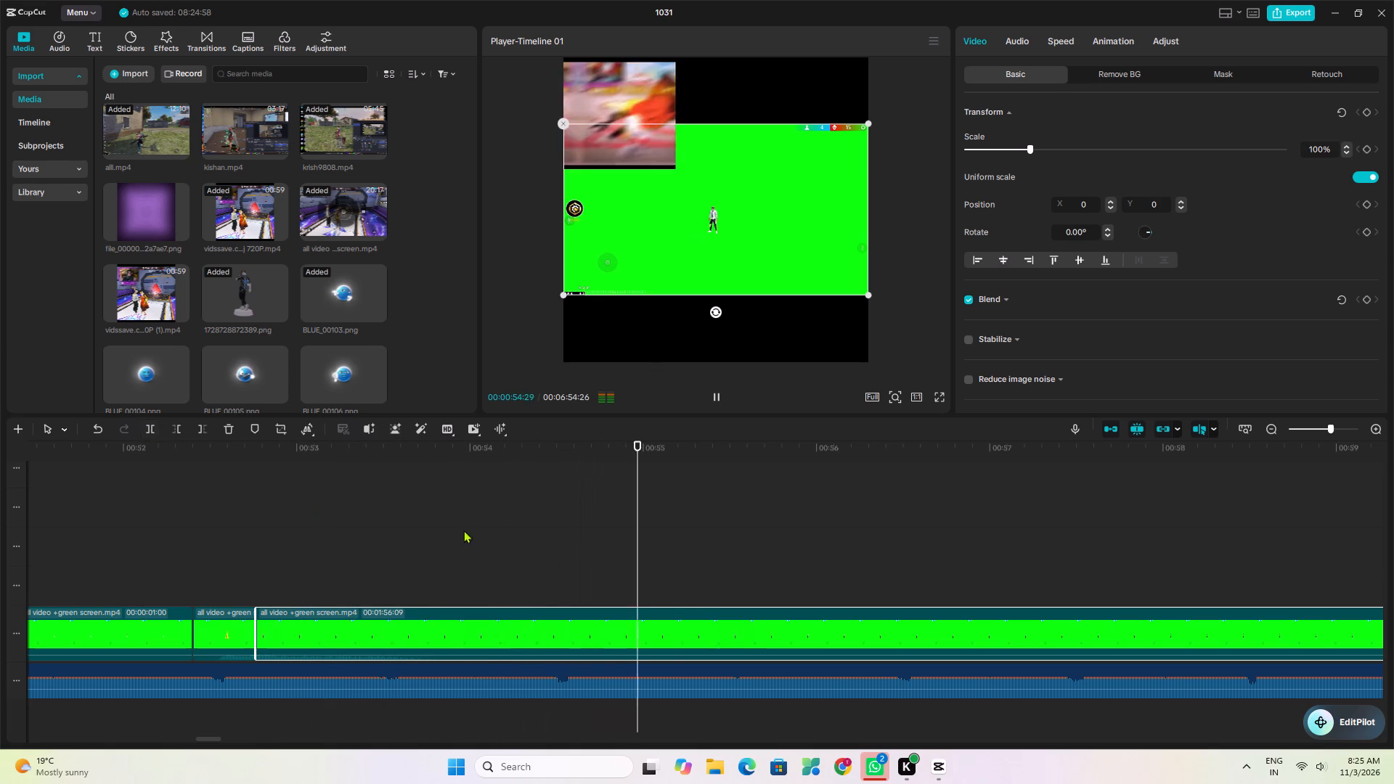
{"action": "key", "text": "space"}
{"action": "left_click", "coordinate": [797, 507]}
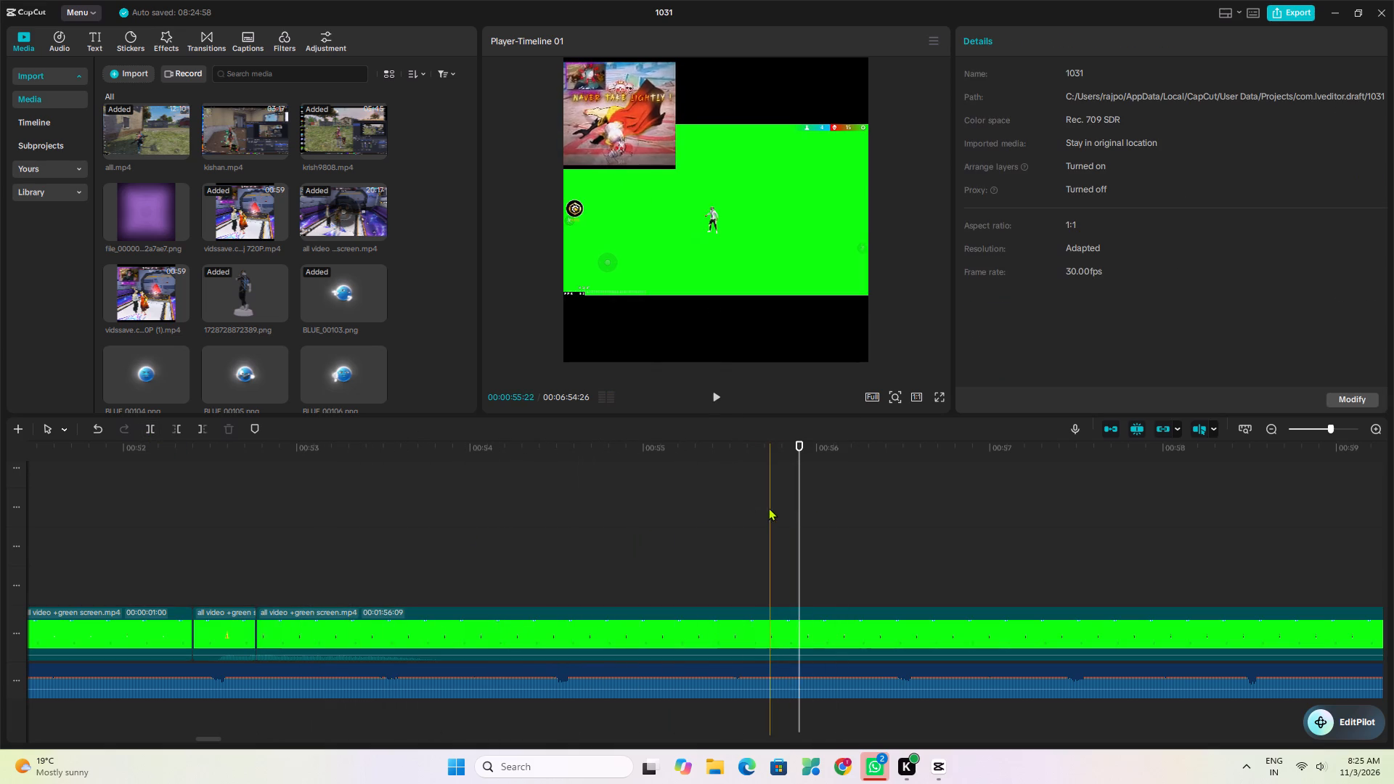
{"action": "key", "text": "space"}
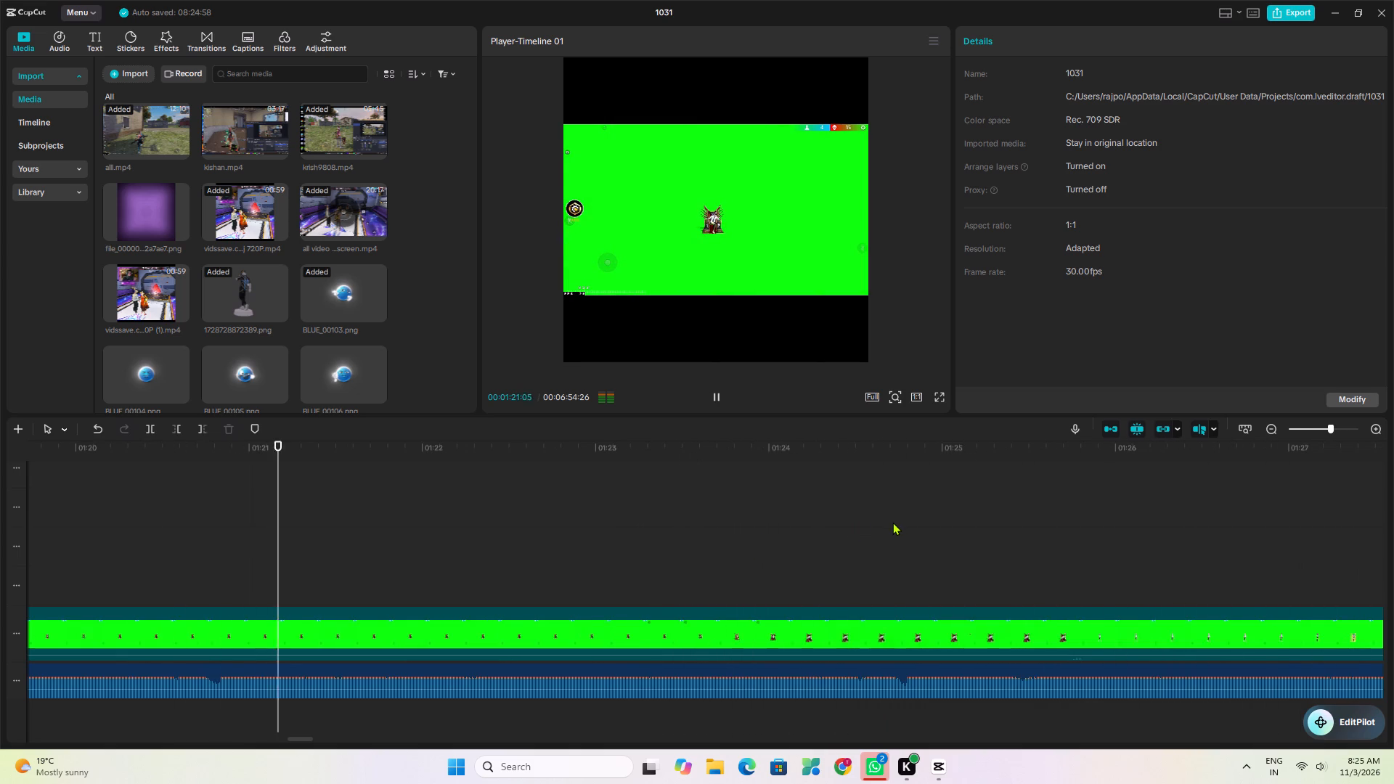
{"action": "key", "text": "space"}
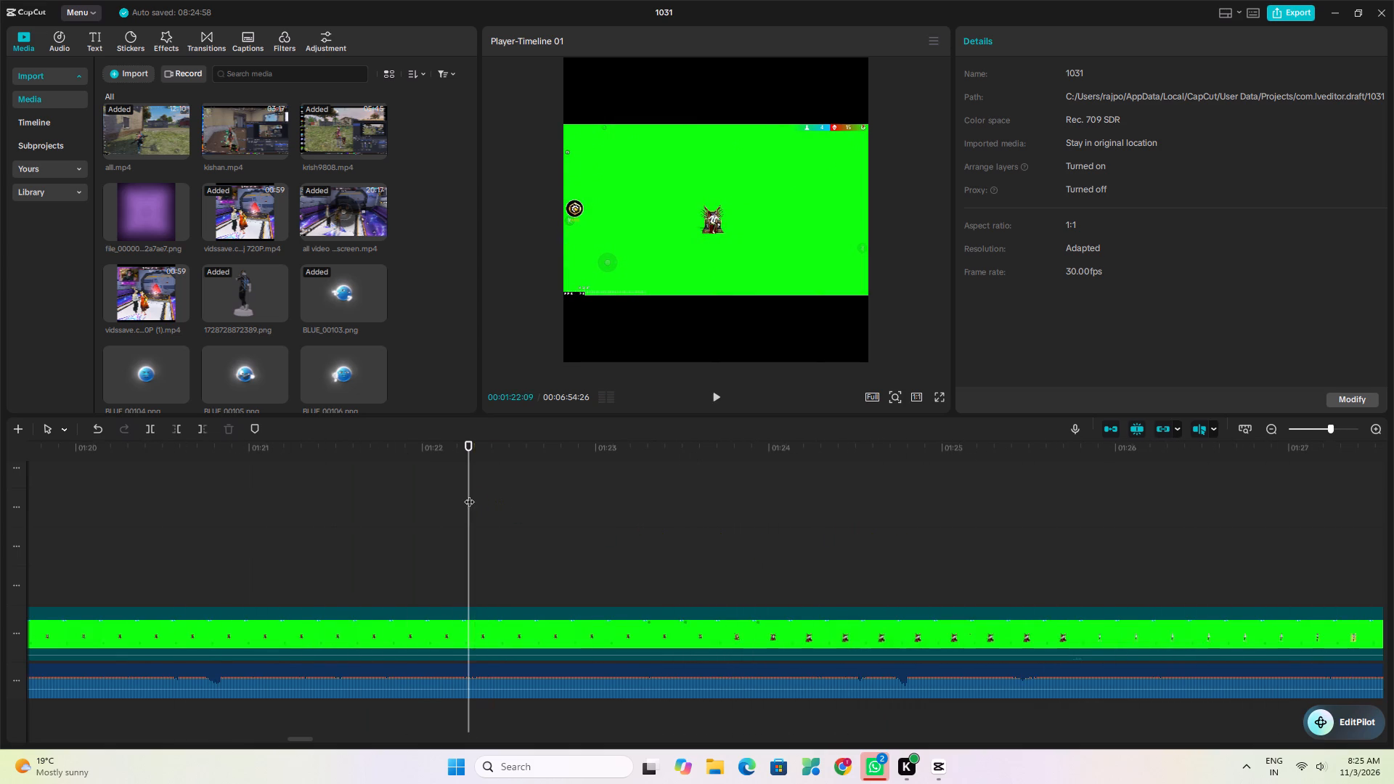
{"action": "left_click_drag", "start_coordinate": [468, 495], "coordinate": [259, 579]}
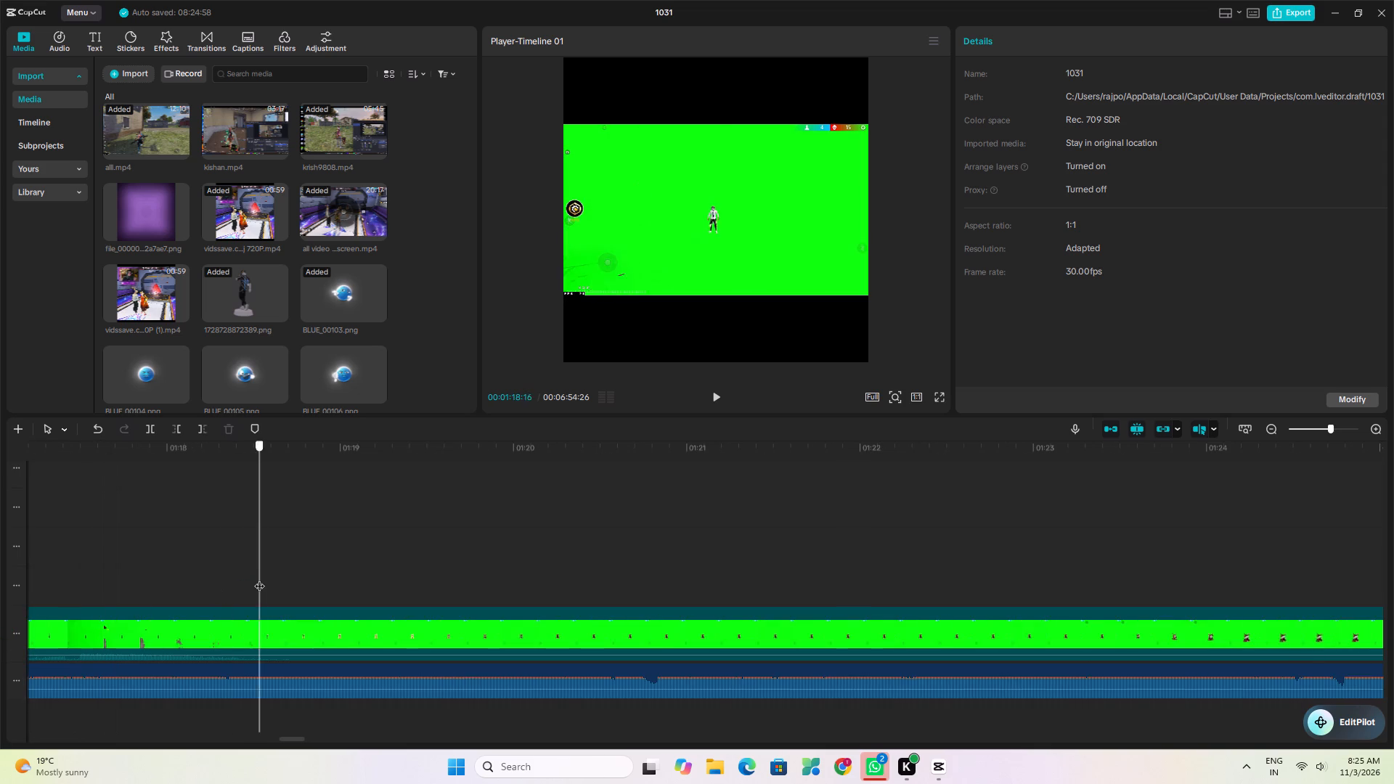
{"action": "left_click_drag", "start_coordinate": [259, 579], "coordinate": [30, 639]}
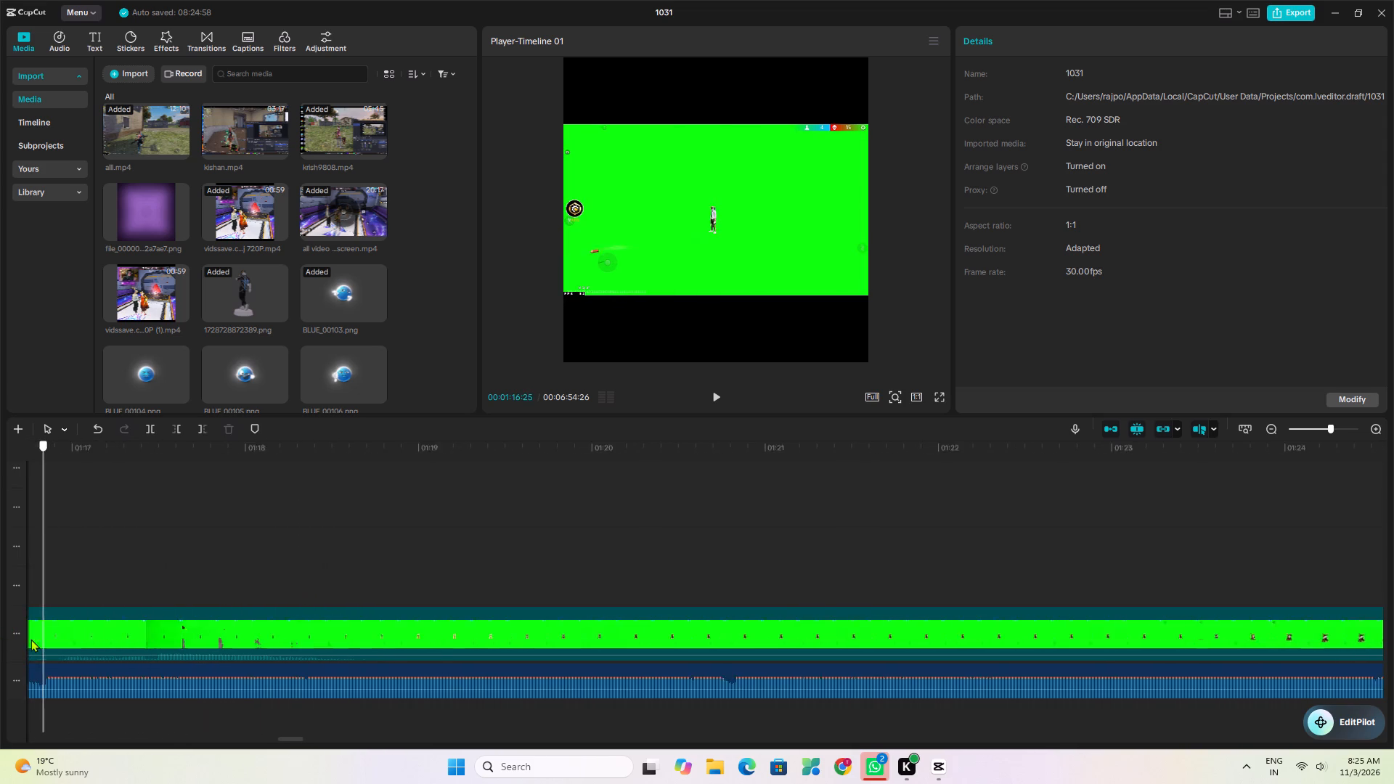
{"action": "left_click_drag", "start_coordinate": [30, 639], "coordinate": [431, 592]}
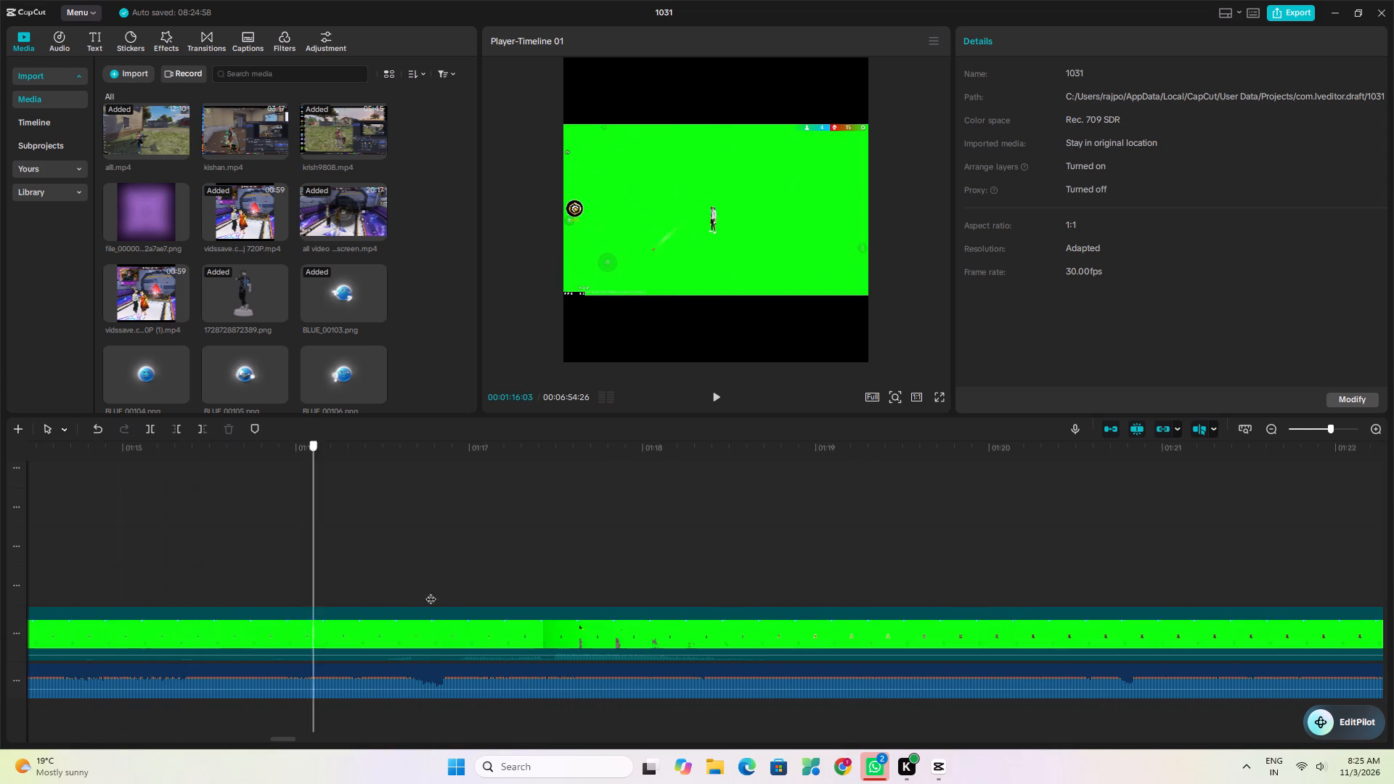
{"action": "left_click_drag", "start_coordinate": [431, 592], "coordinate": [52, 706]}
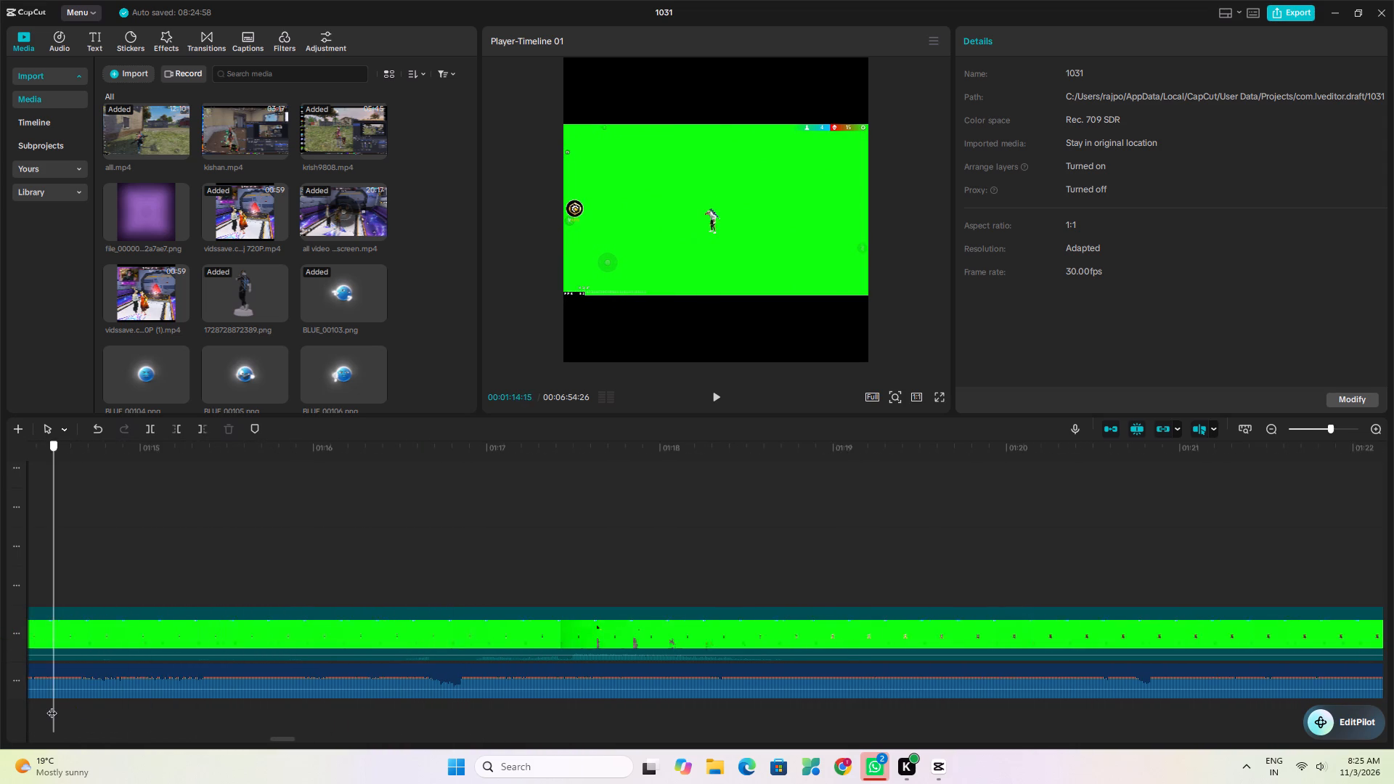
{"action": "left_click_drag", "start_coordinate": [52, 706], "coordinate": [44, 713]}
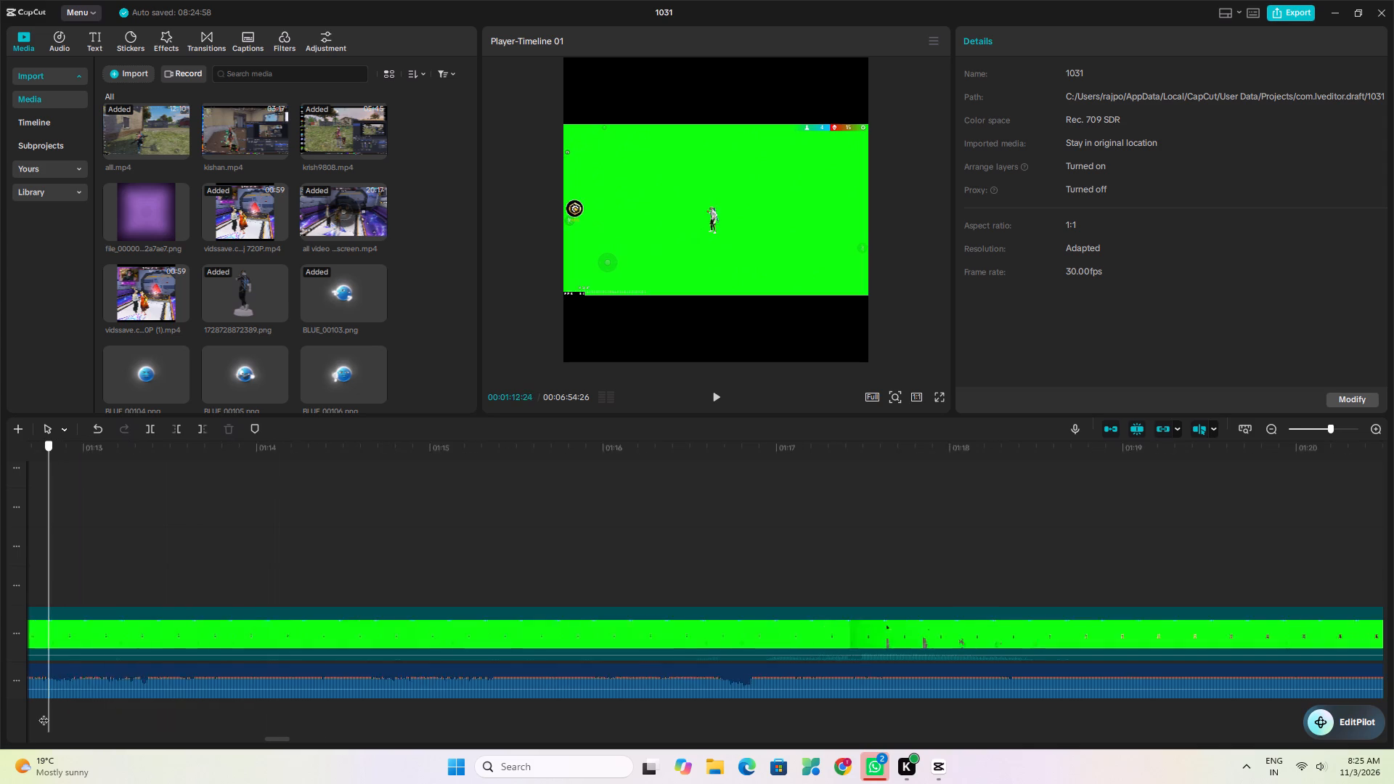
{"action": "left_click_drag", "start_coordinate": [44, 713], "coordinate": [52, 735]}
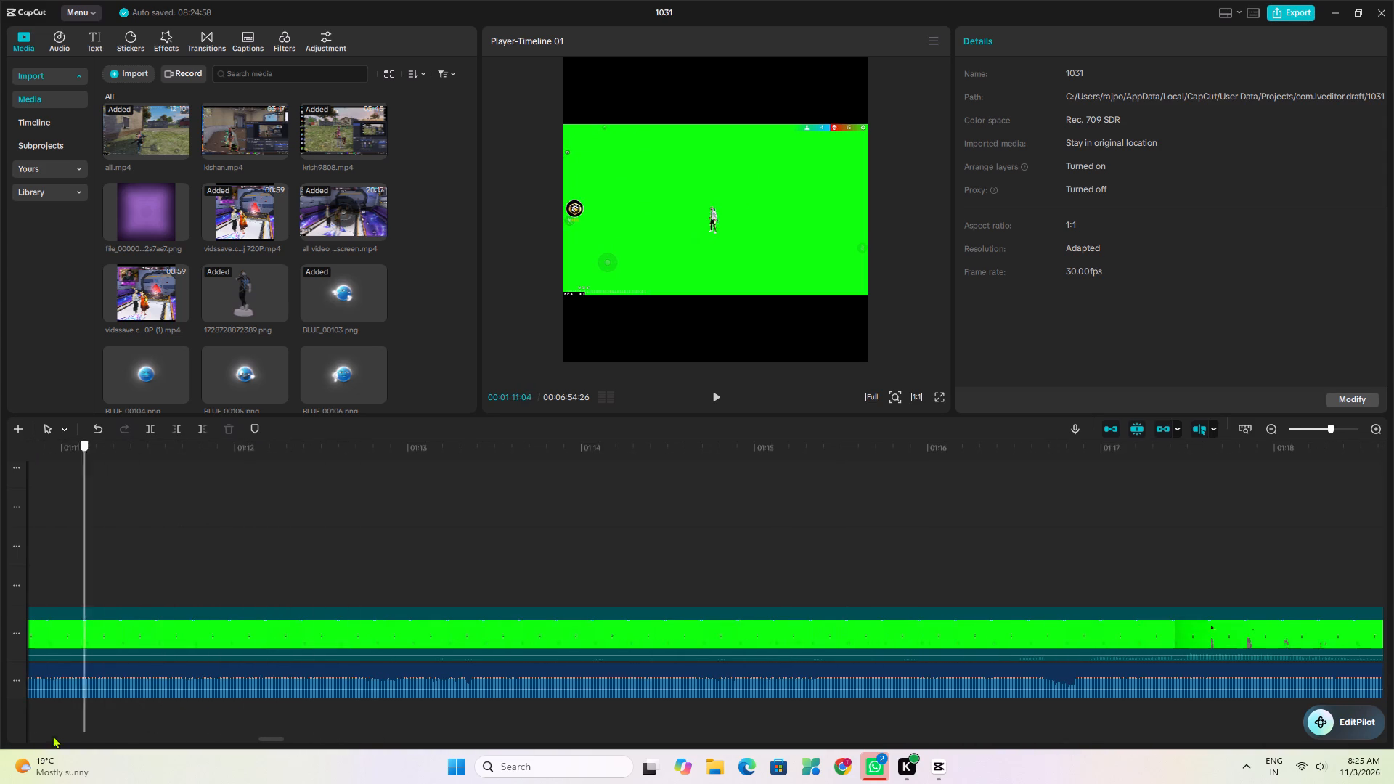
{"action": "left_click_drag", "start_coordinate": [52, 735], "coordinate": [250, 713]}
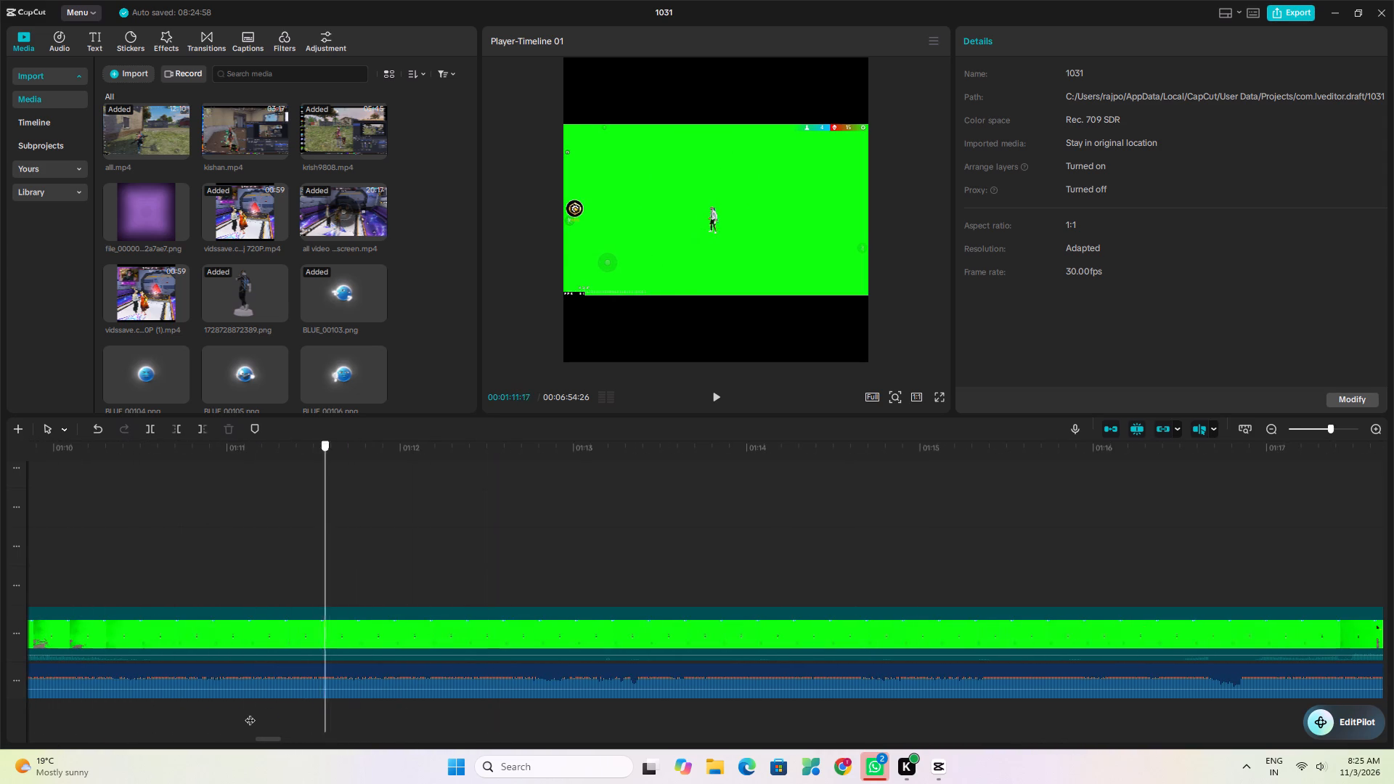
{"action": "left_click_drag", "start_coordinate": [250, 713], "coordinate": [237, 719]}
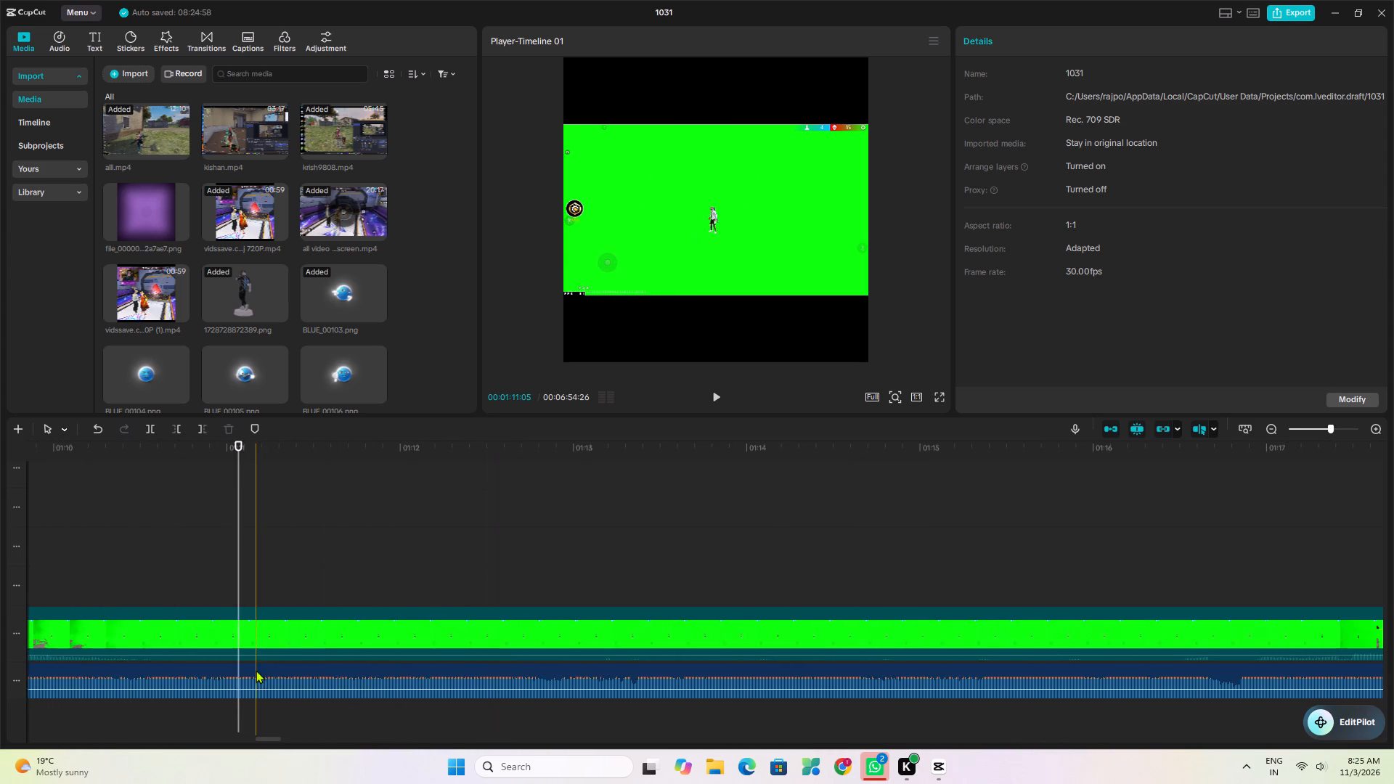
Split the last green-screen clip at about 01:10:13, just after the brown debris leaves the frame.
{"action": "left_click", "coordinate": [192, 528]}
{"action": "left_click", "coordinate": [163, 531]}
{"action": "left_click", "coordinate": [146, 536]}
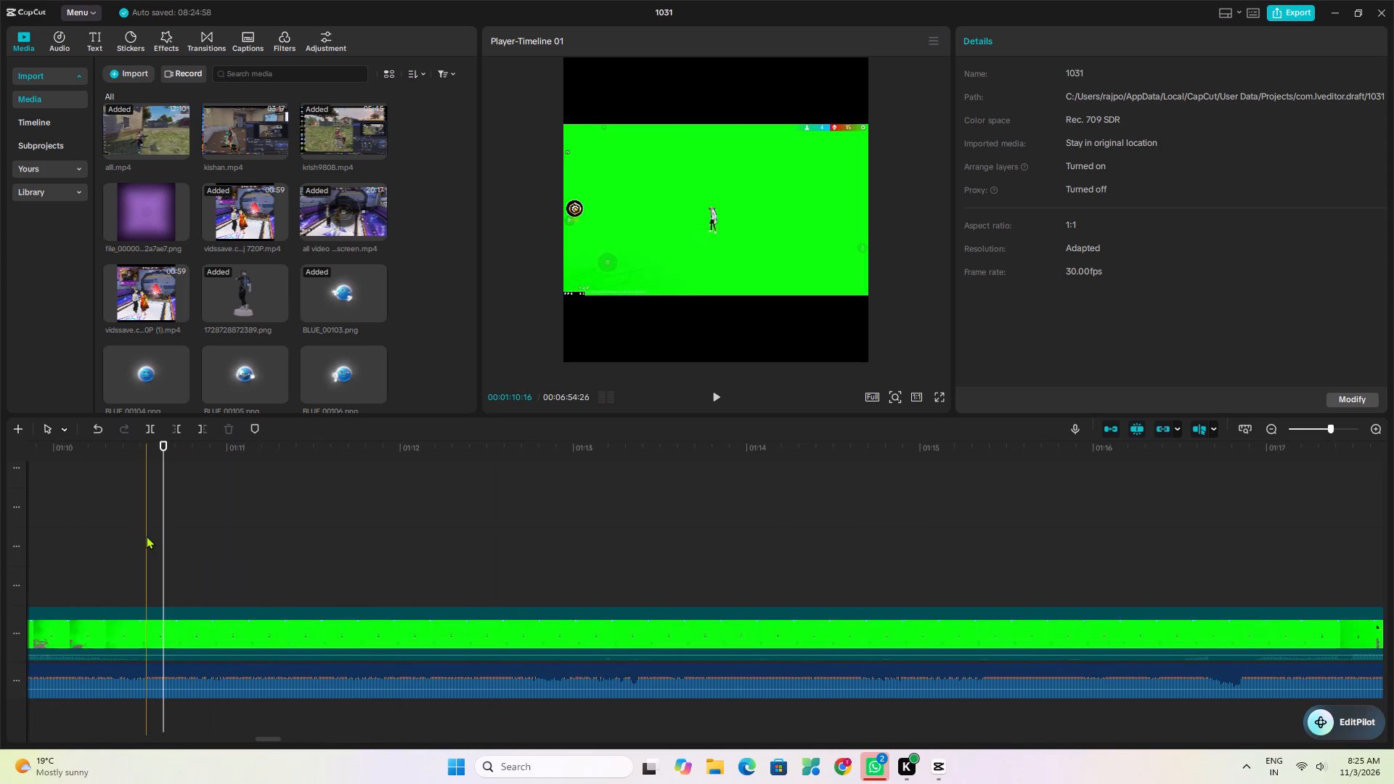
{"action": "left_click", "coordinate": [115, 541]}
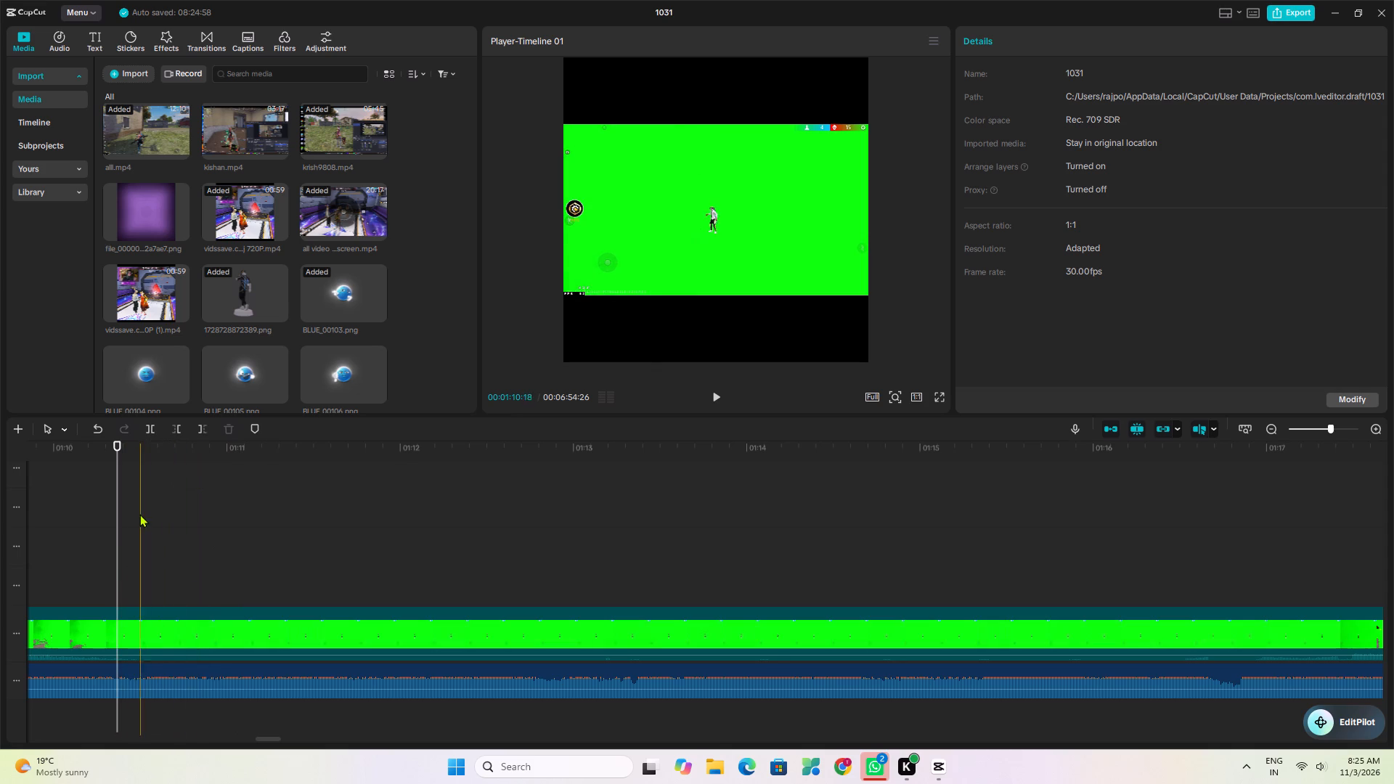
{"action": "left_click_drag", "start_coordinate": [127, 510], "coordinate": [127, 504]}
{"action": "left_click", "coordinate": [166, 632]}
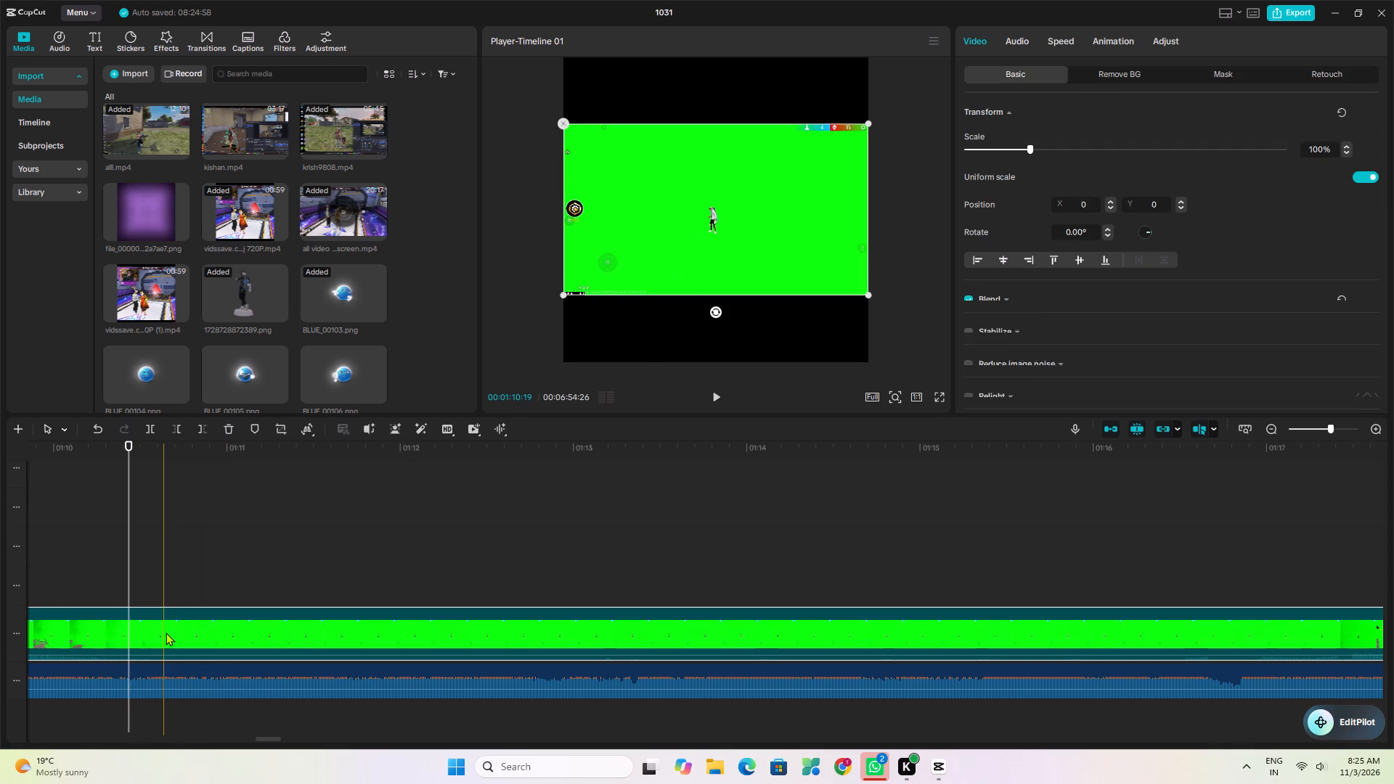
{"action": "left_click", "coordinate": [150, 425]}
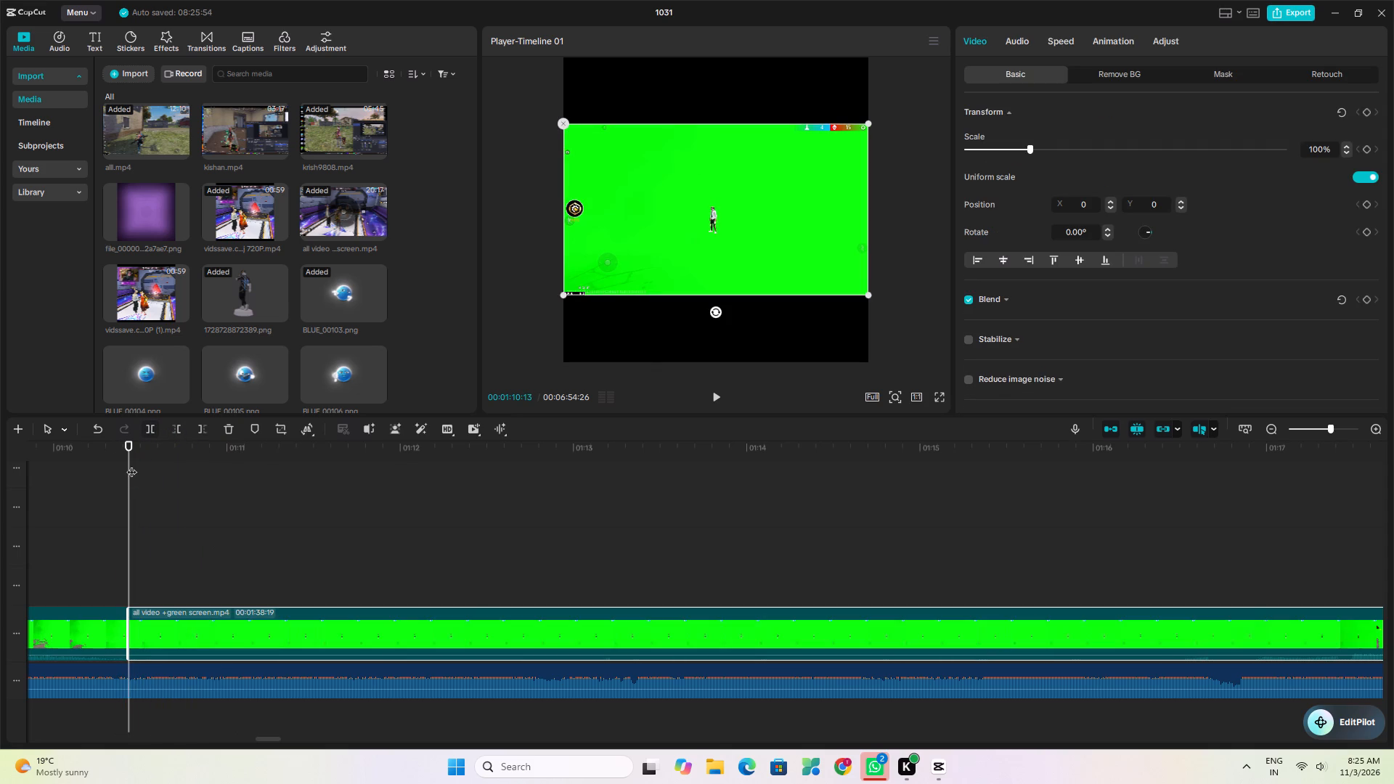
Trim the start of the 17-second green-screen clip that ends at the brown debris to about 00:54:19.
{"action": "left_click_drag", "start_coordinate": [128, 464], "coordinate": [117, 479]}
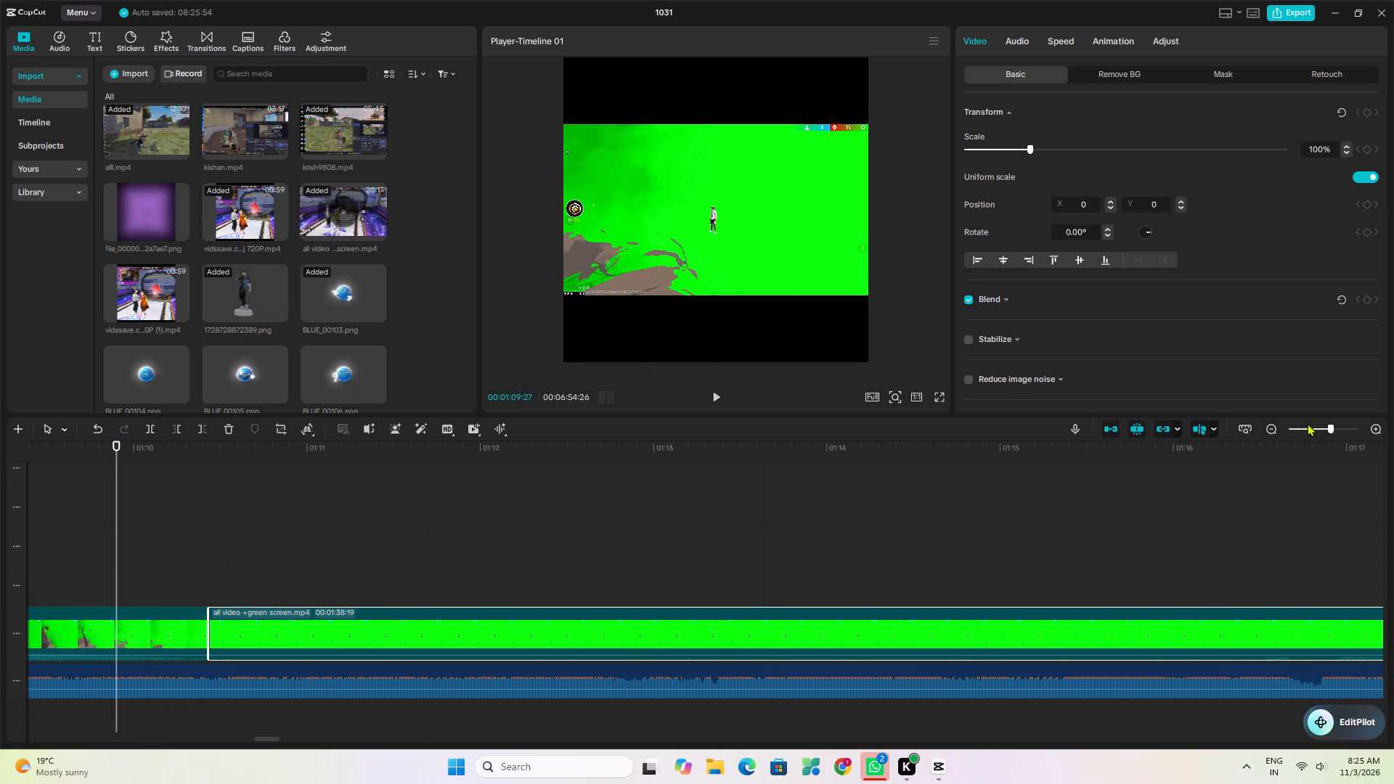
{"action": "left_click", "coordinate": [1308, 423]}
{"action": "double_click", "coordinate": [1321, 423]}
{"action": "left_click_drag", "start_coordinate": [114, 474], "coordinate": [63, 534]}
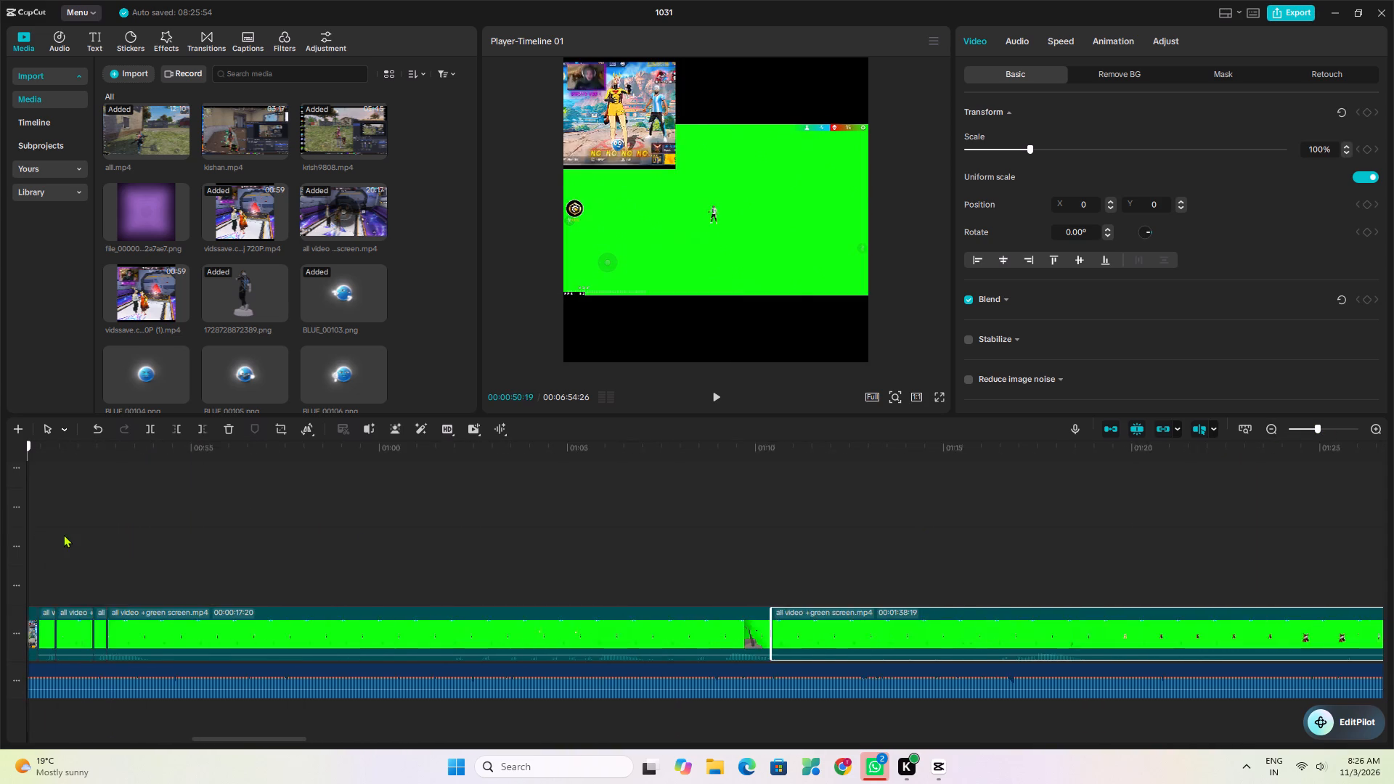
{"action": "left_click_drag", "start_coordinate": [63, 534], "coordinate": [199, 532]}
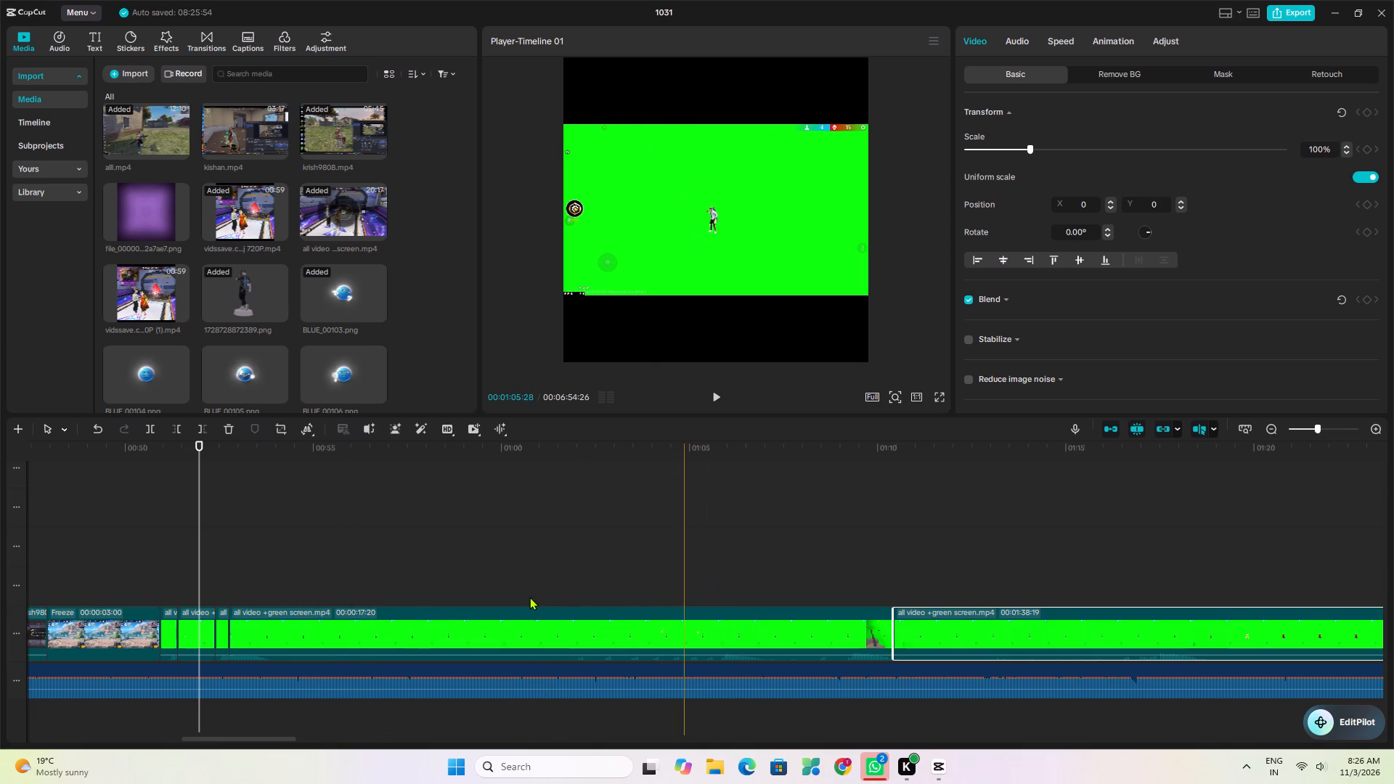
{"action": "left_click", "coordinate": [300, 600]}
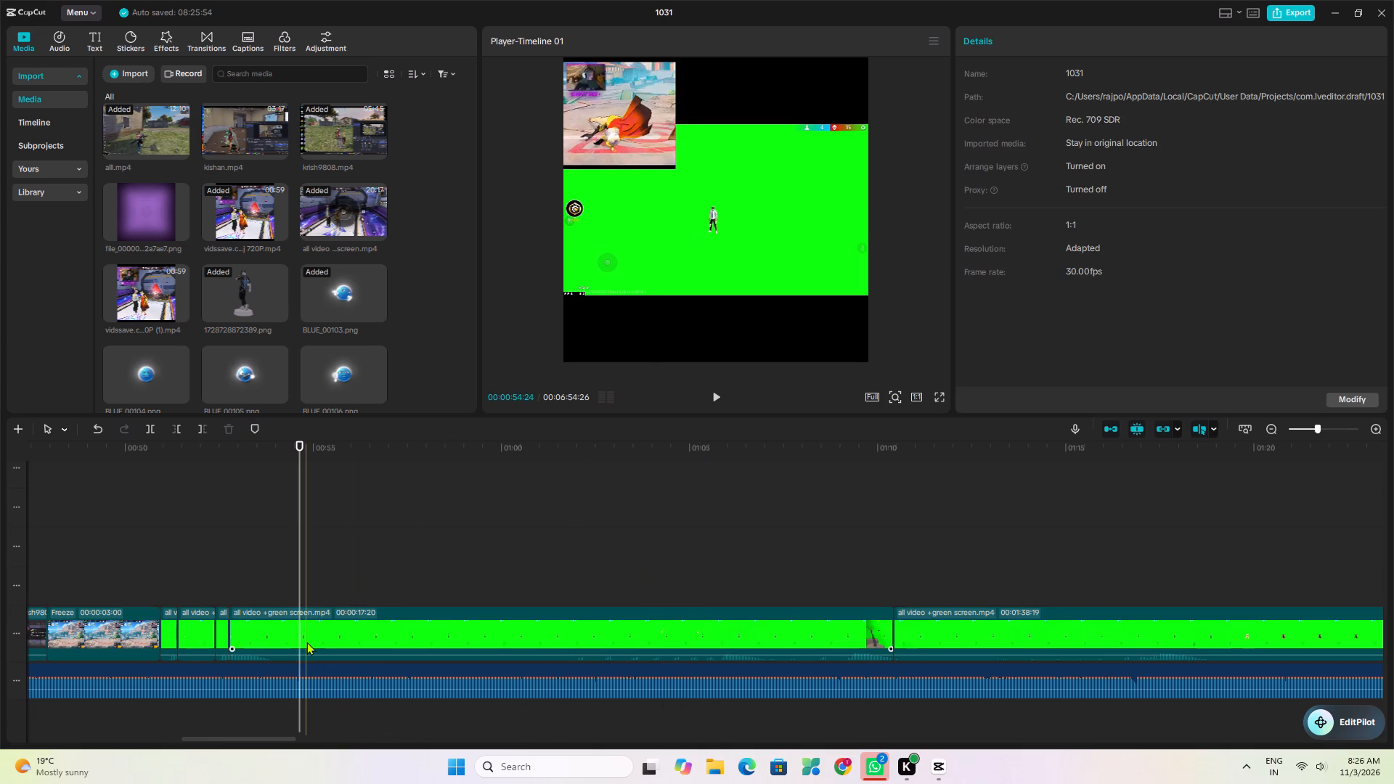
{"action": "left_click", "coordinate": [306, 642]}
{"action": "left_click", "coordinate": [173, 428]}
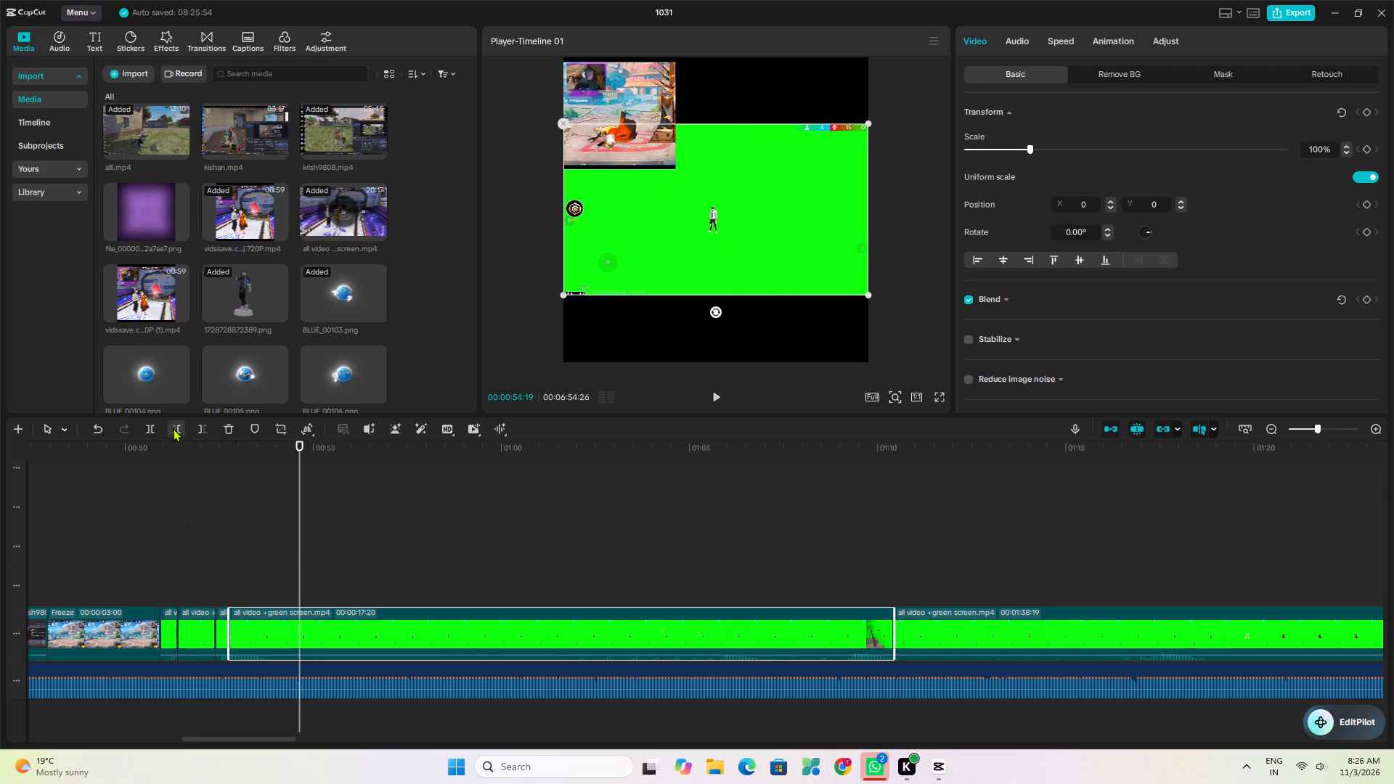
Play the trimmed green-screen clip from its beginning and trim its start again at about 00:53:20.
{"action": "left_click", "coordinate": [226, 529]}
{"action": "key", "text": "space"}
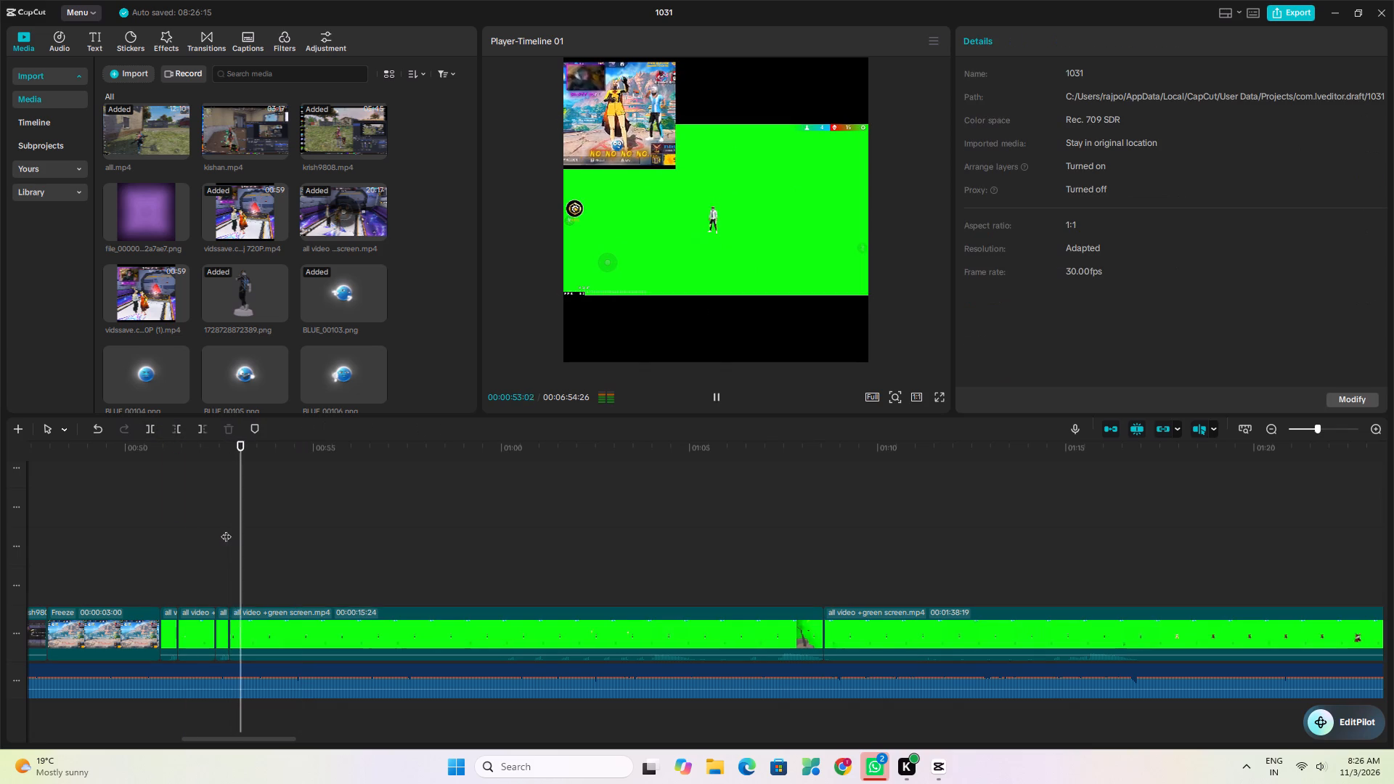
{"action": "key", "text": "space"}
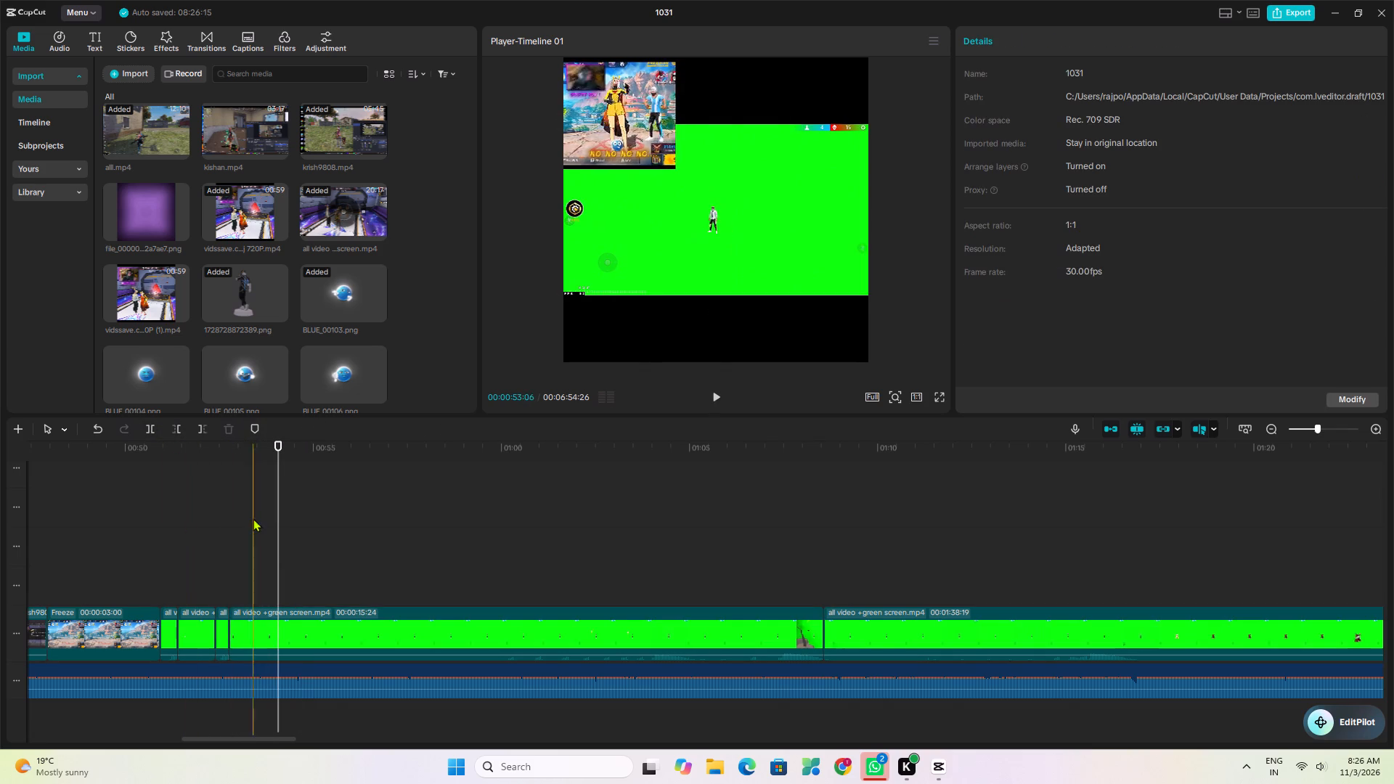
{"action": "left_click", "coordinate": [263, 519]}
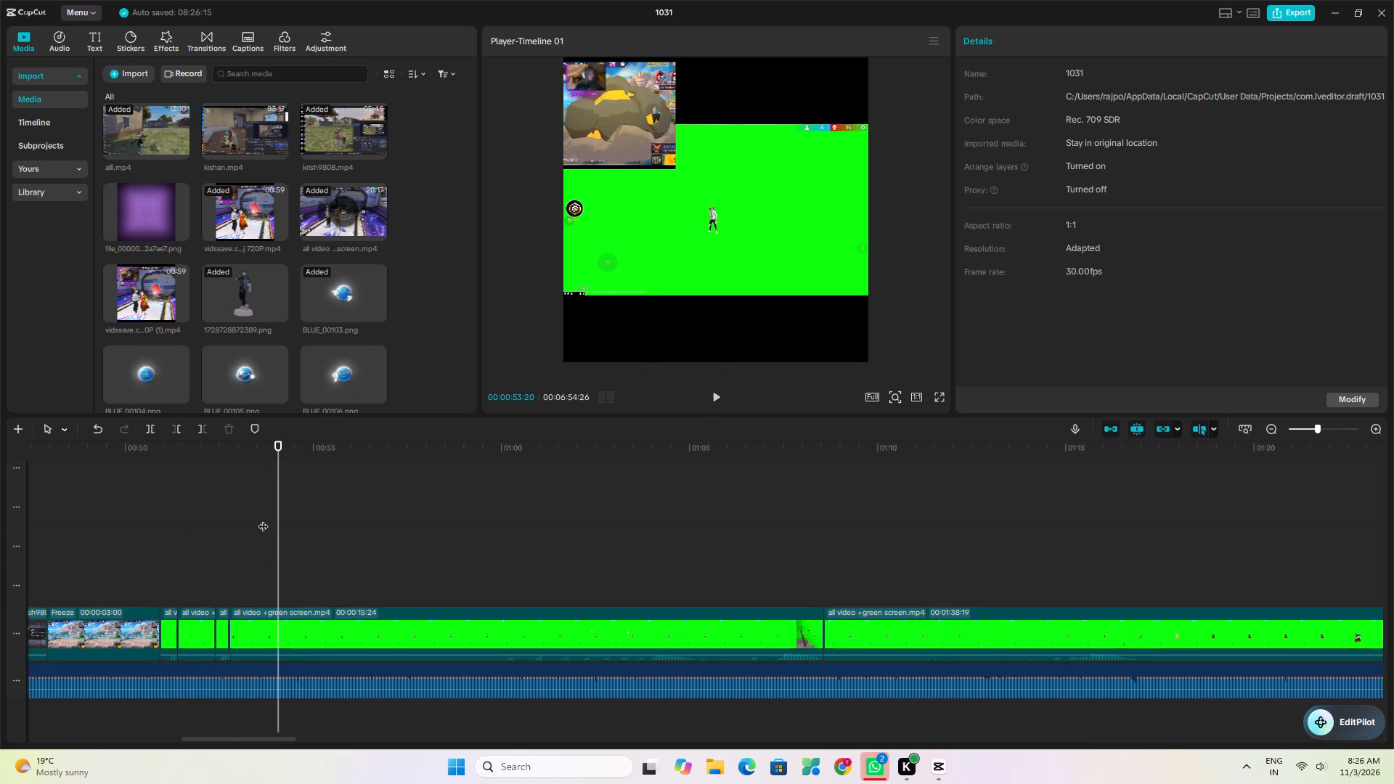
{"action": "left_click", "coordinate": [274, 621]}
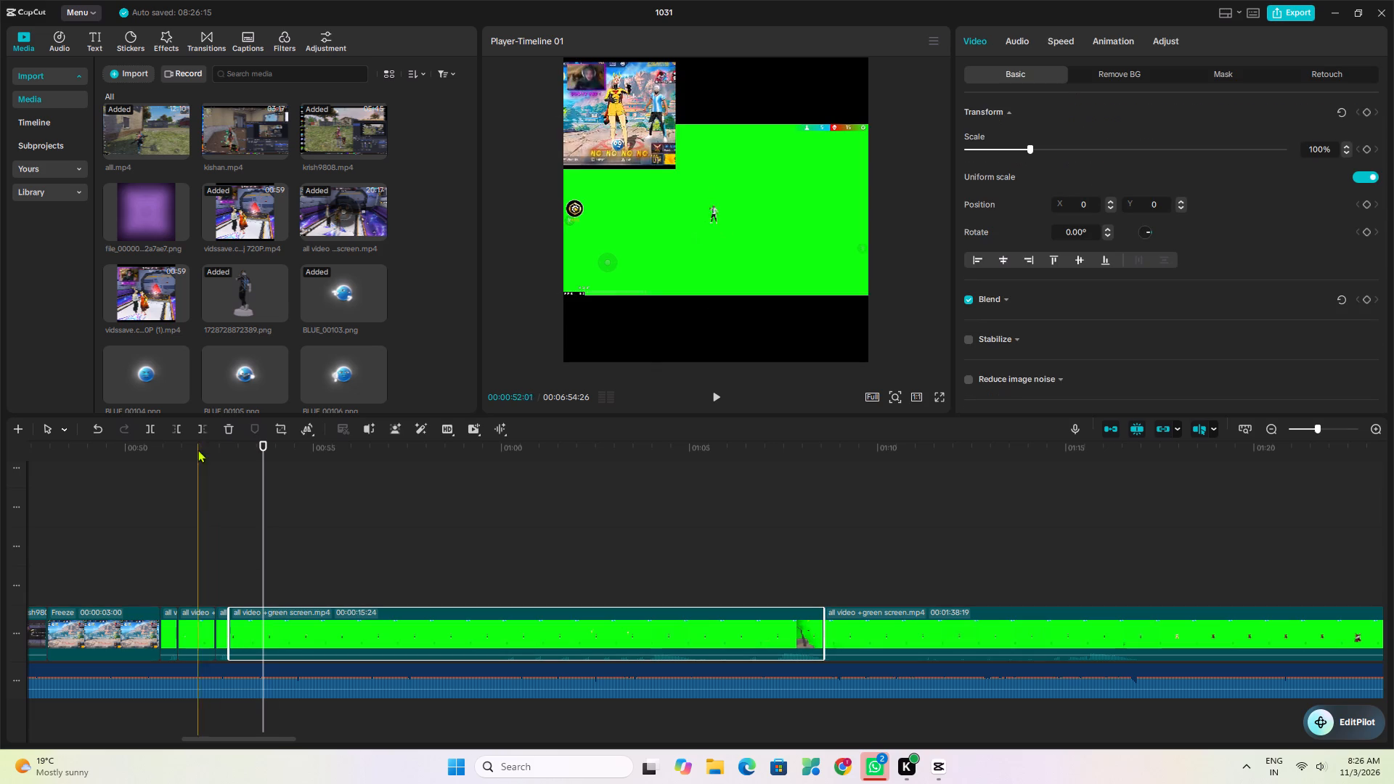
{"action": "left_click", "coordinate": [174, 425]}
Replay the beginning of the same green-screen clip and split it at about 00:53:12.
{"action": "left_click", "coordinate": [232, 502]}
{"action": "key", "text": "space"}
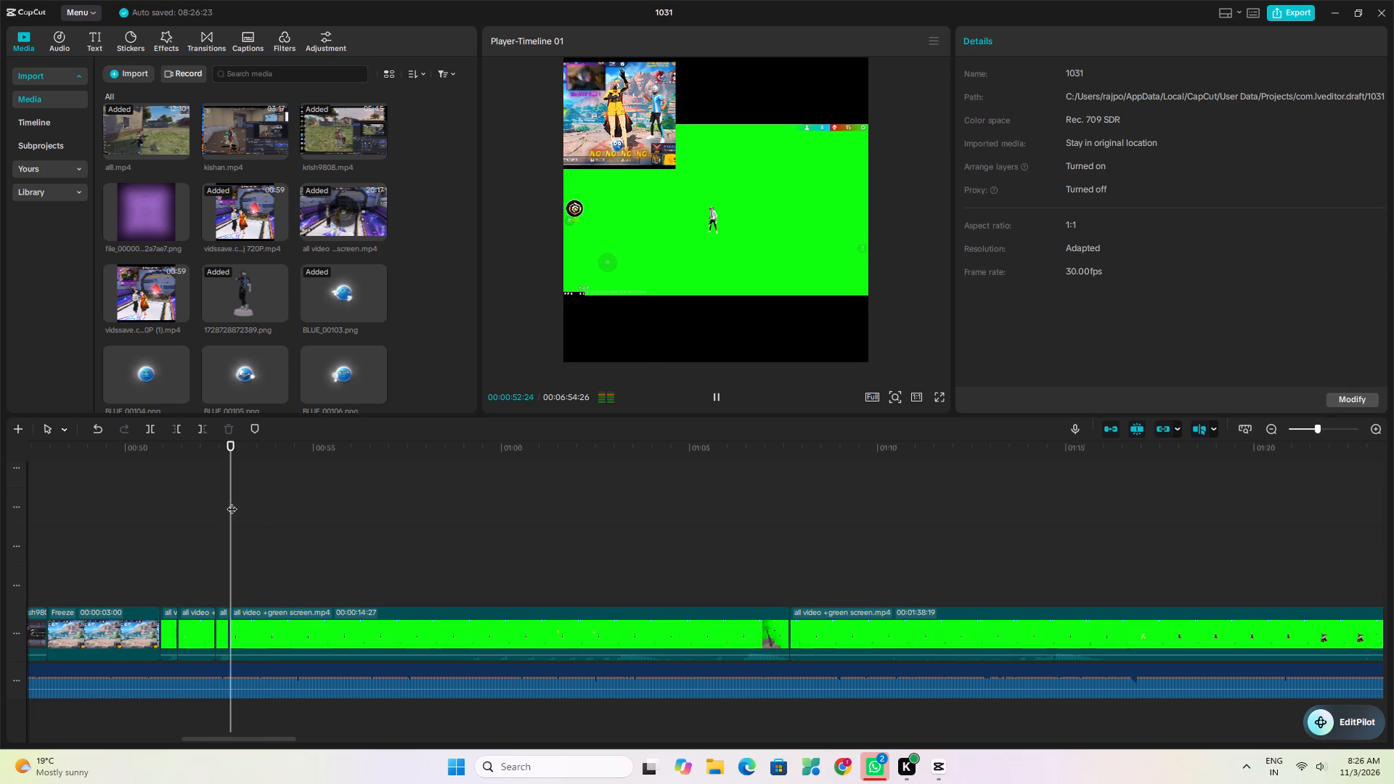
{"action": "key", "text": "space"}
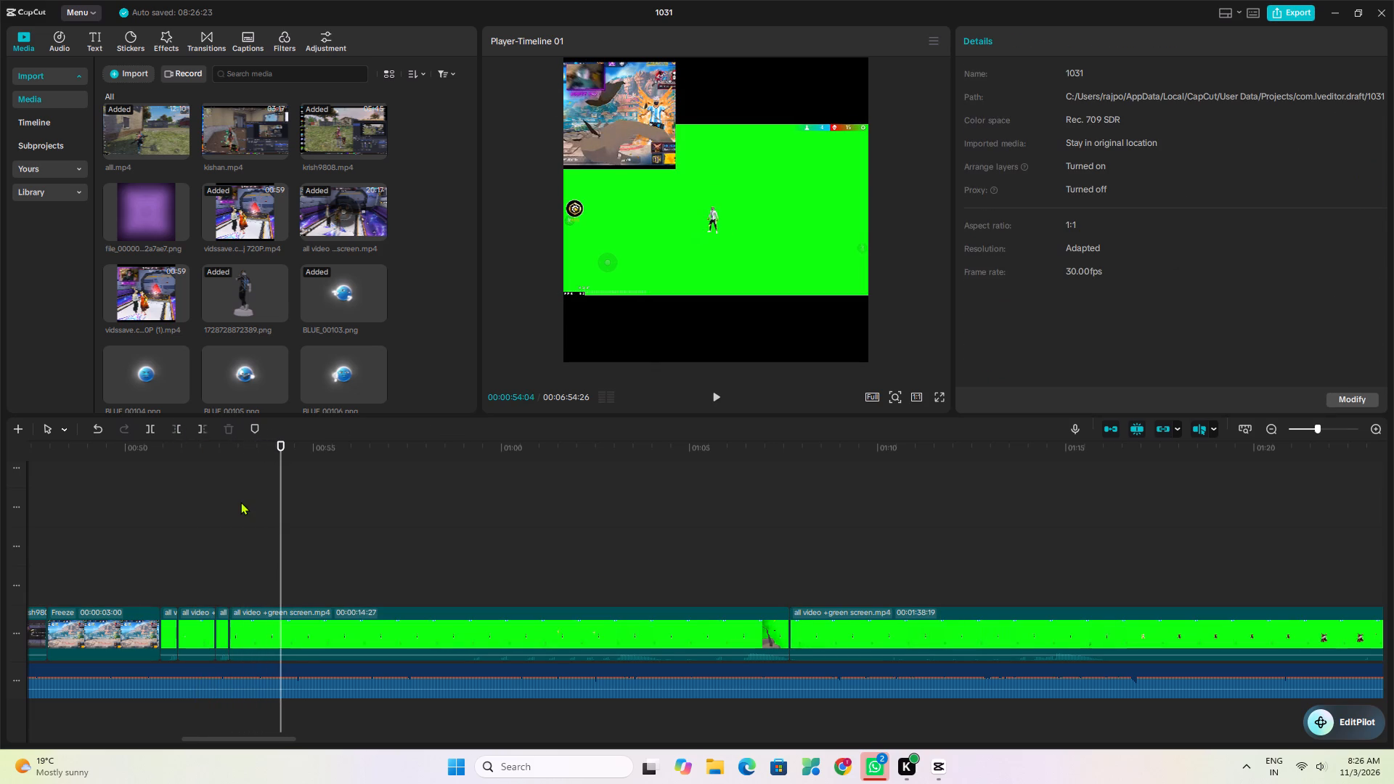
{"action": "left_click", "coordinate": [231, 520]}
{"action": "key", "text": "space"}
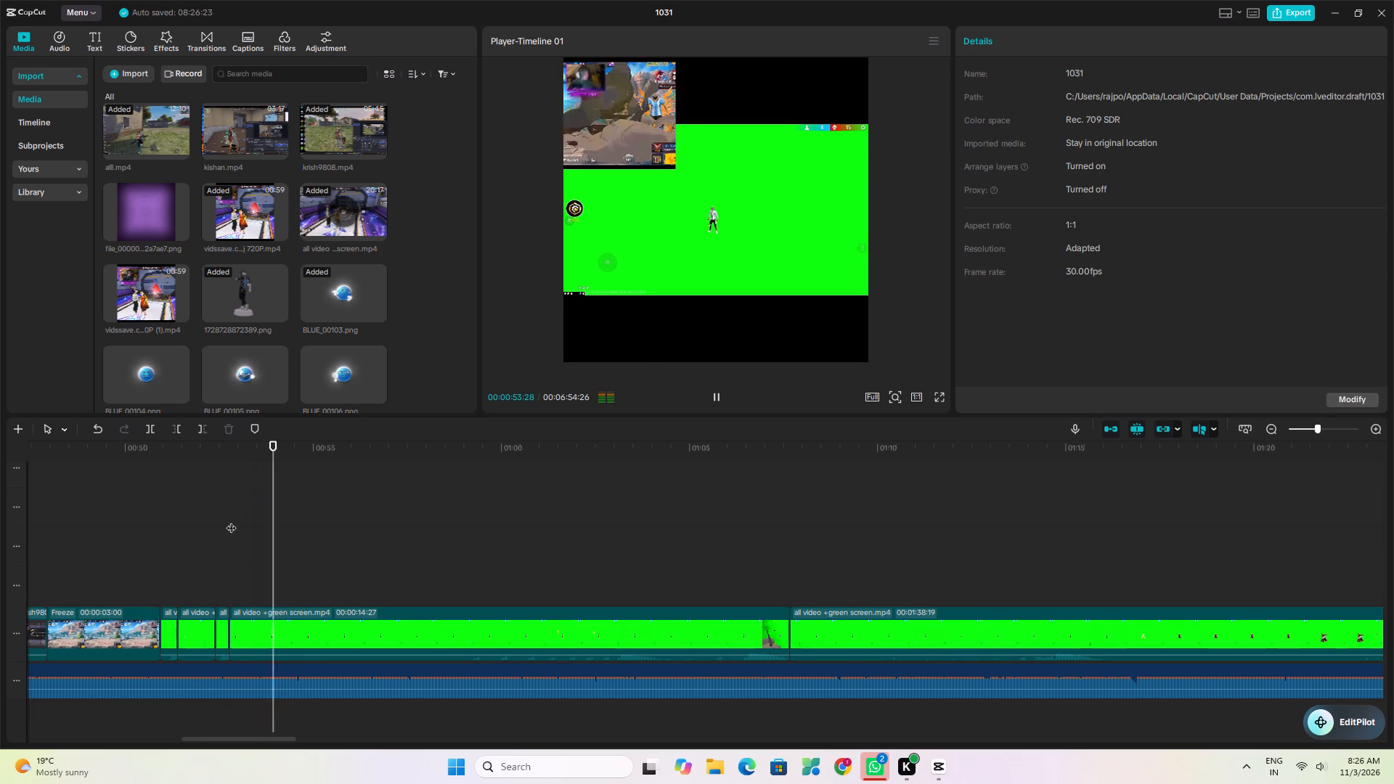
{"action": "key", "text": "space"}
{"action": "left_click", "coordinate": [231, 520]}
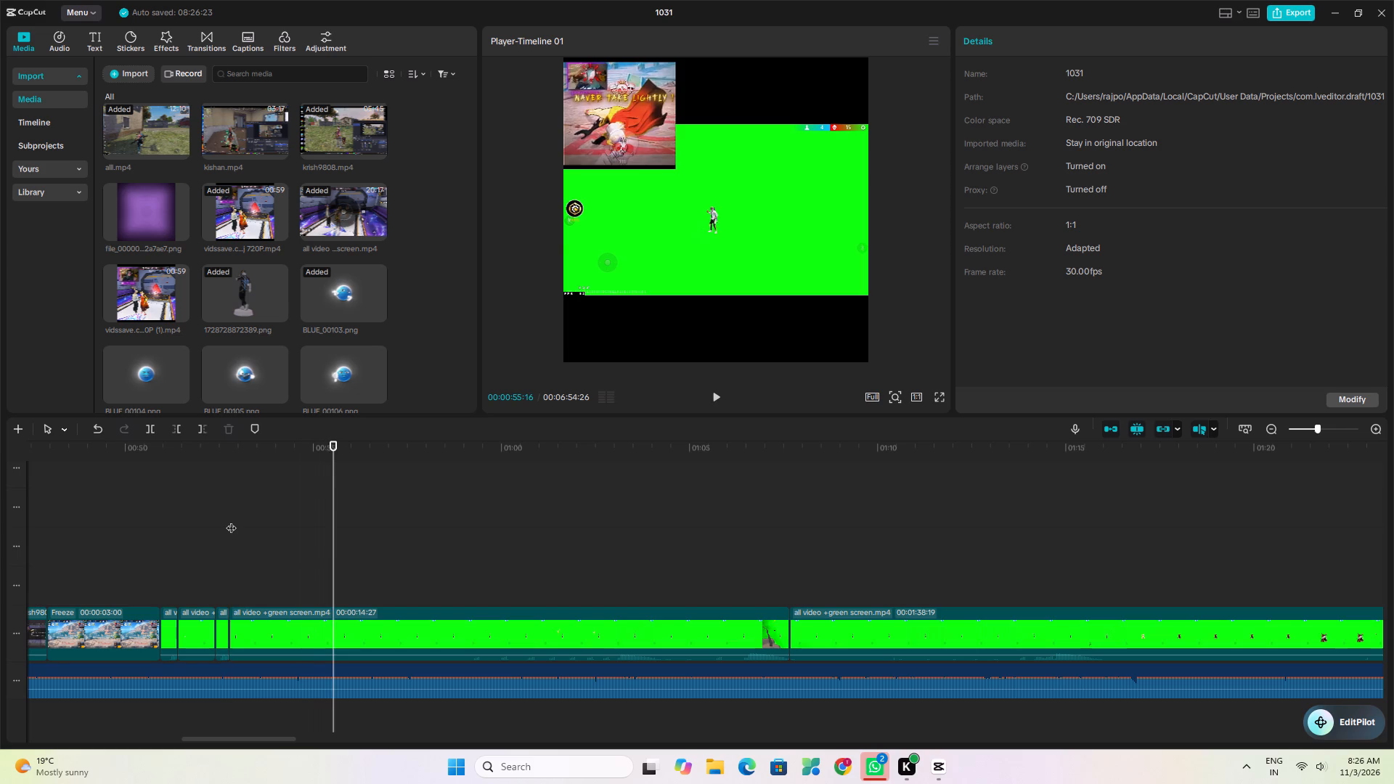
{"action": "key", "text": "space"}
{"action": "key", "text": "space"}
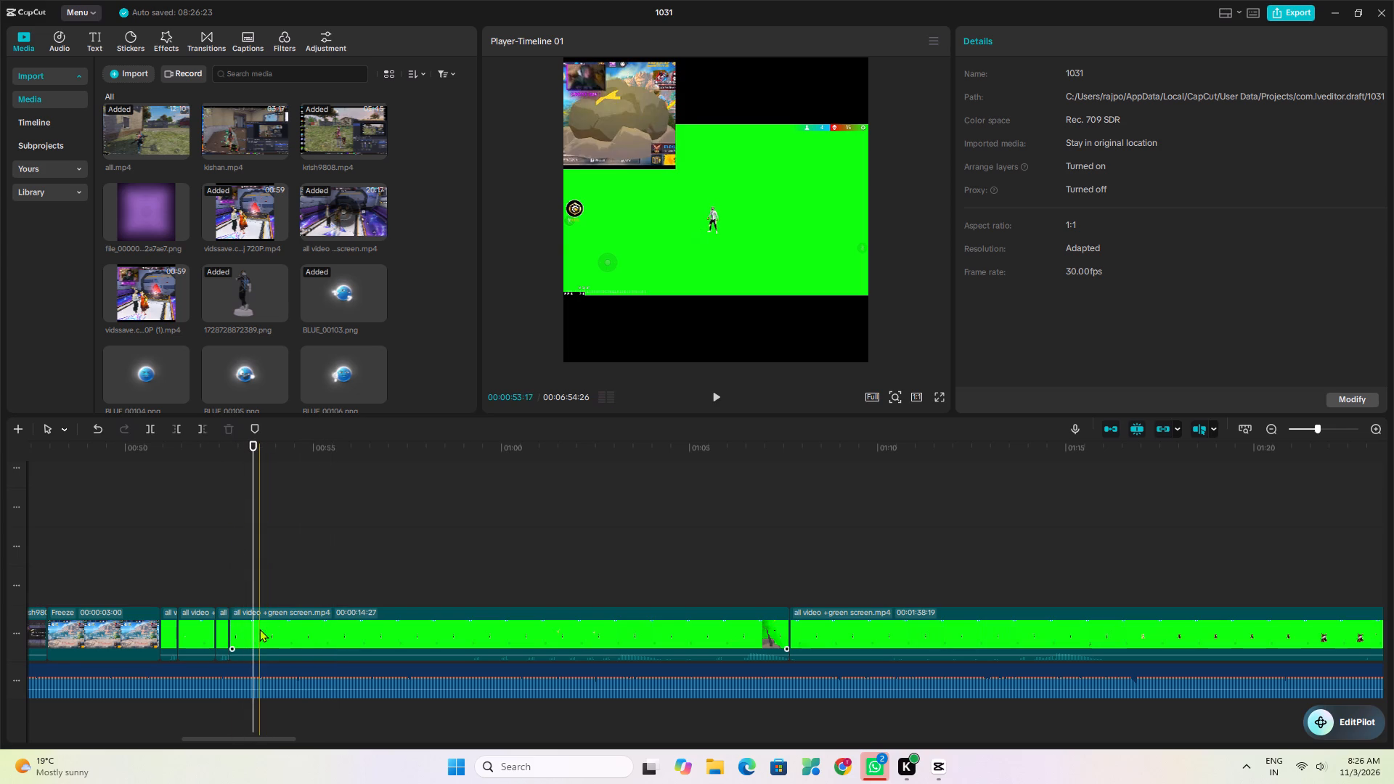
{"action": "left_click", "coordinate": [259, 629]}
{"action": "left_click", "coordinate": [147, 425]}
Play the portion after the new split, find the exact frame, and trim that clip's start at about 00:54:27.
{"action": "key", "text": "space"}
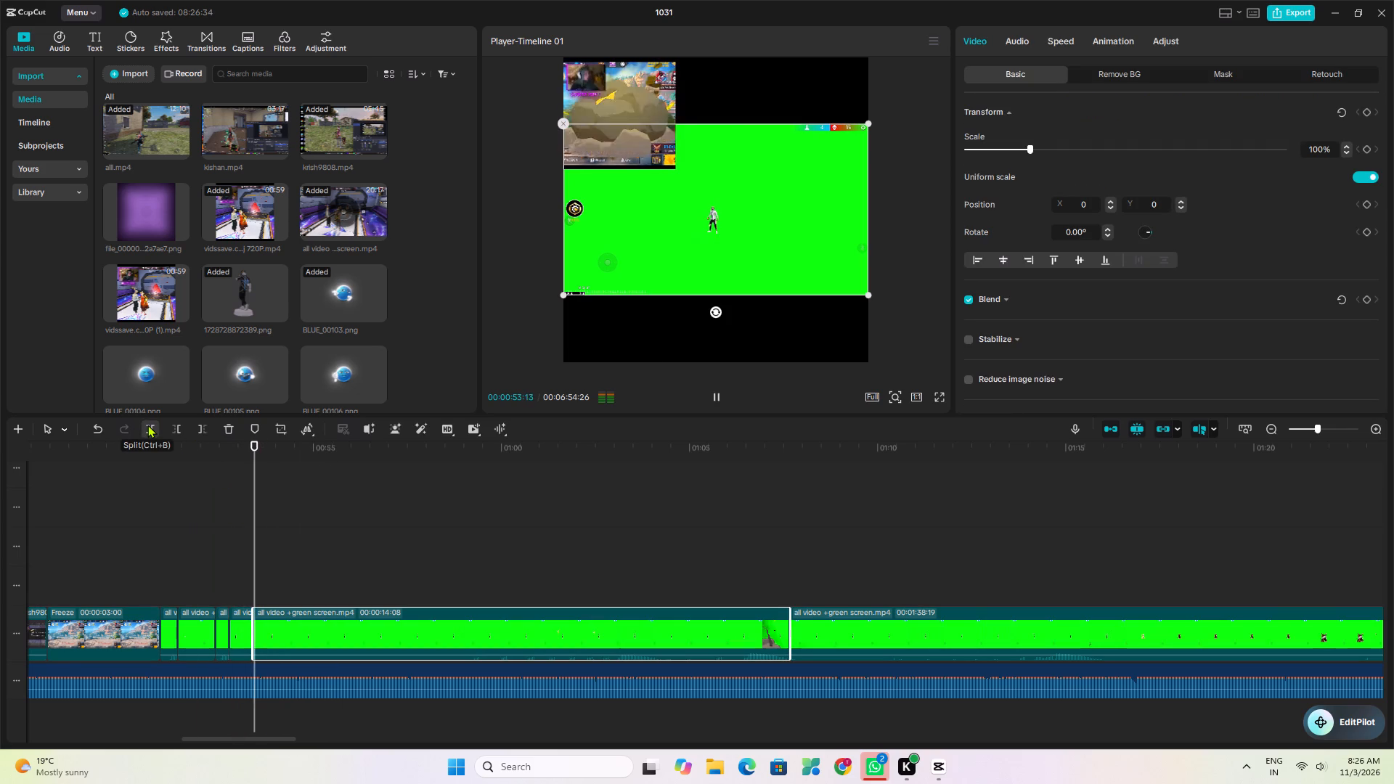
{"action": "key", "text": "space"}
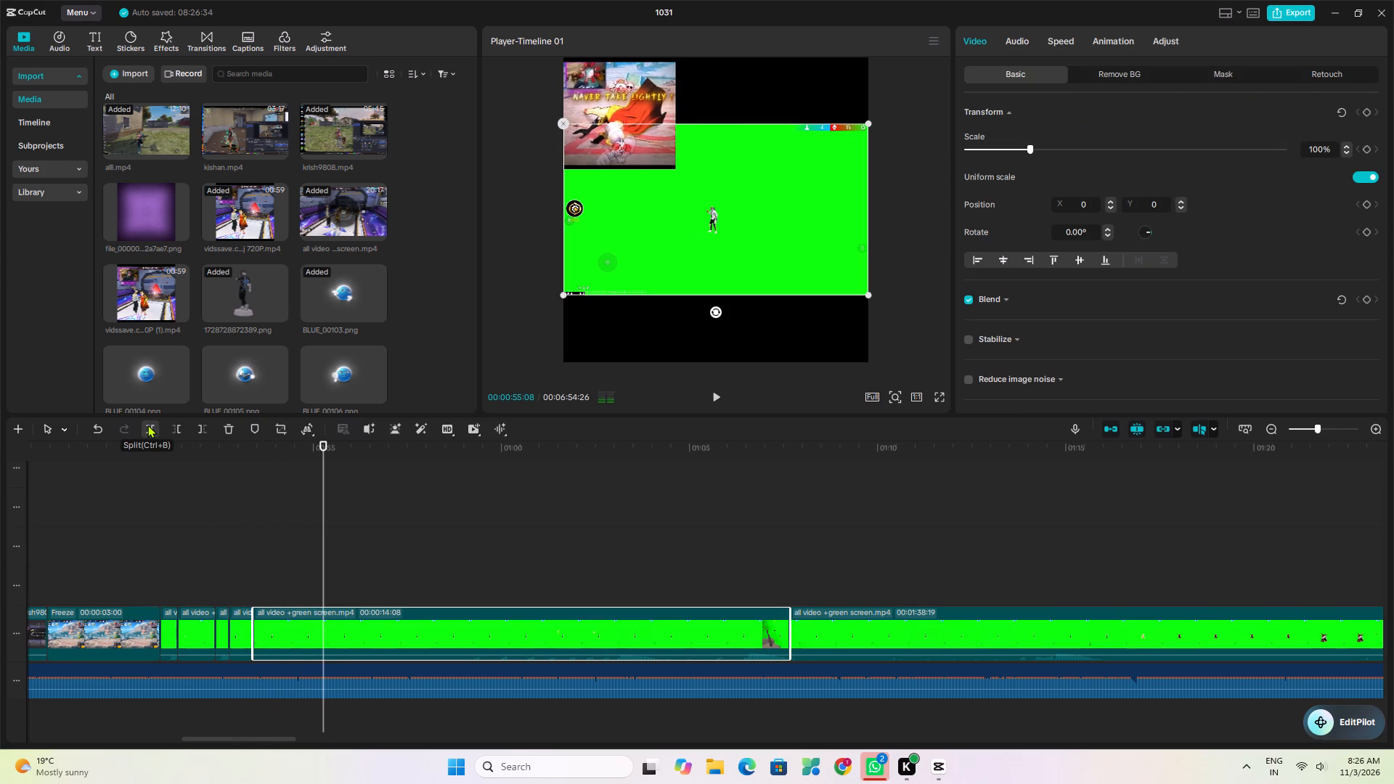
{"action": "left_click", "coordinate": [1348, 428]}
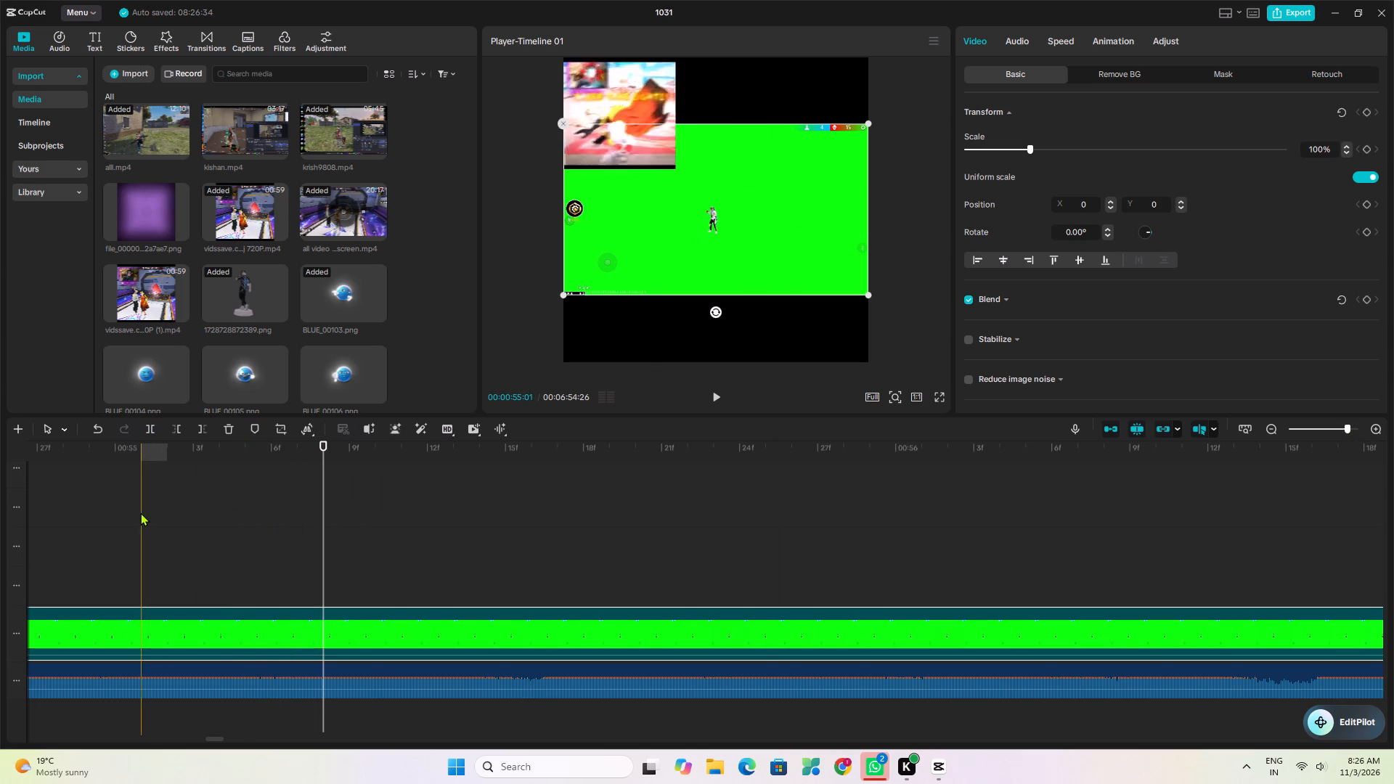
{"action": "left_click_drag", "start_coordinate": [76, 528], "coordinate": [44, 534]}
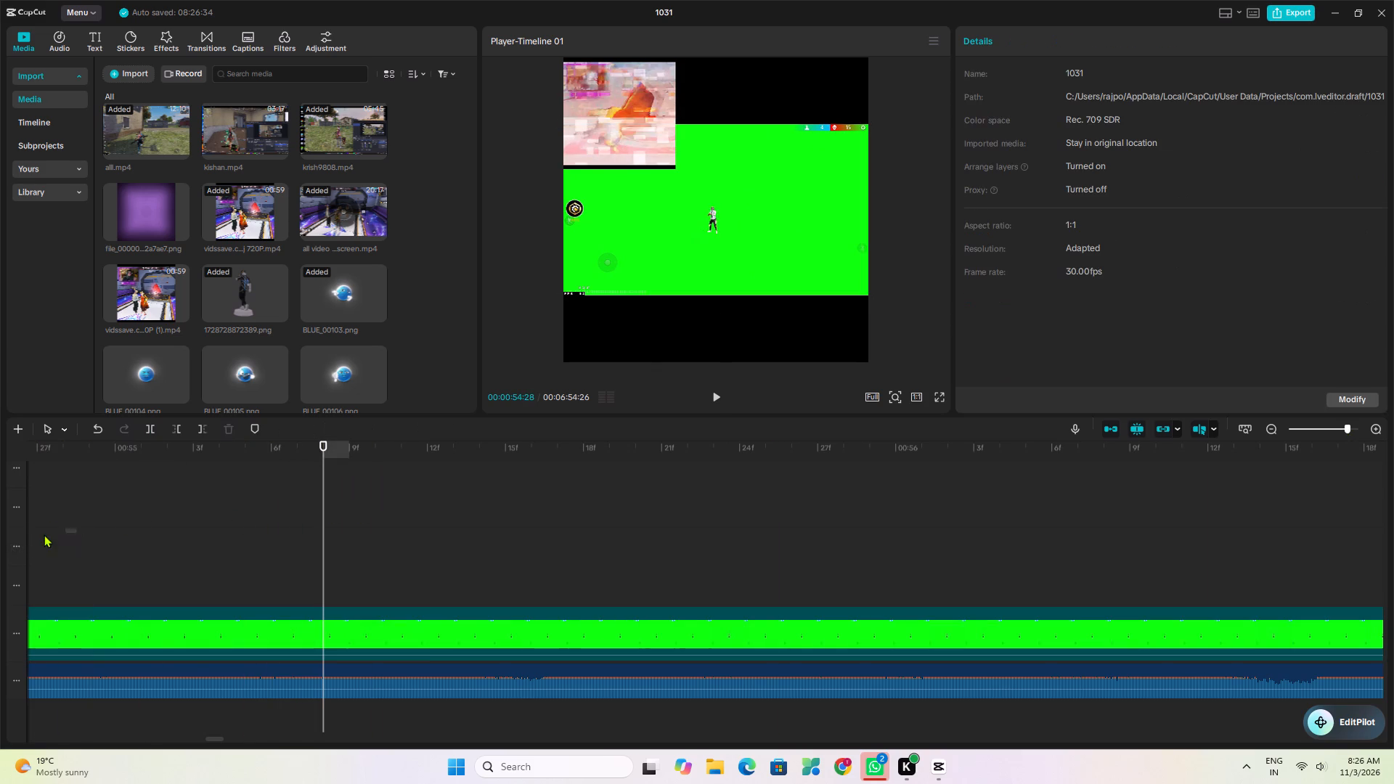
{"action": "left_click_drag", "start_coordinate": [44, 534], "coordinate": [28, 535]}
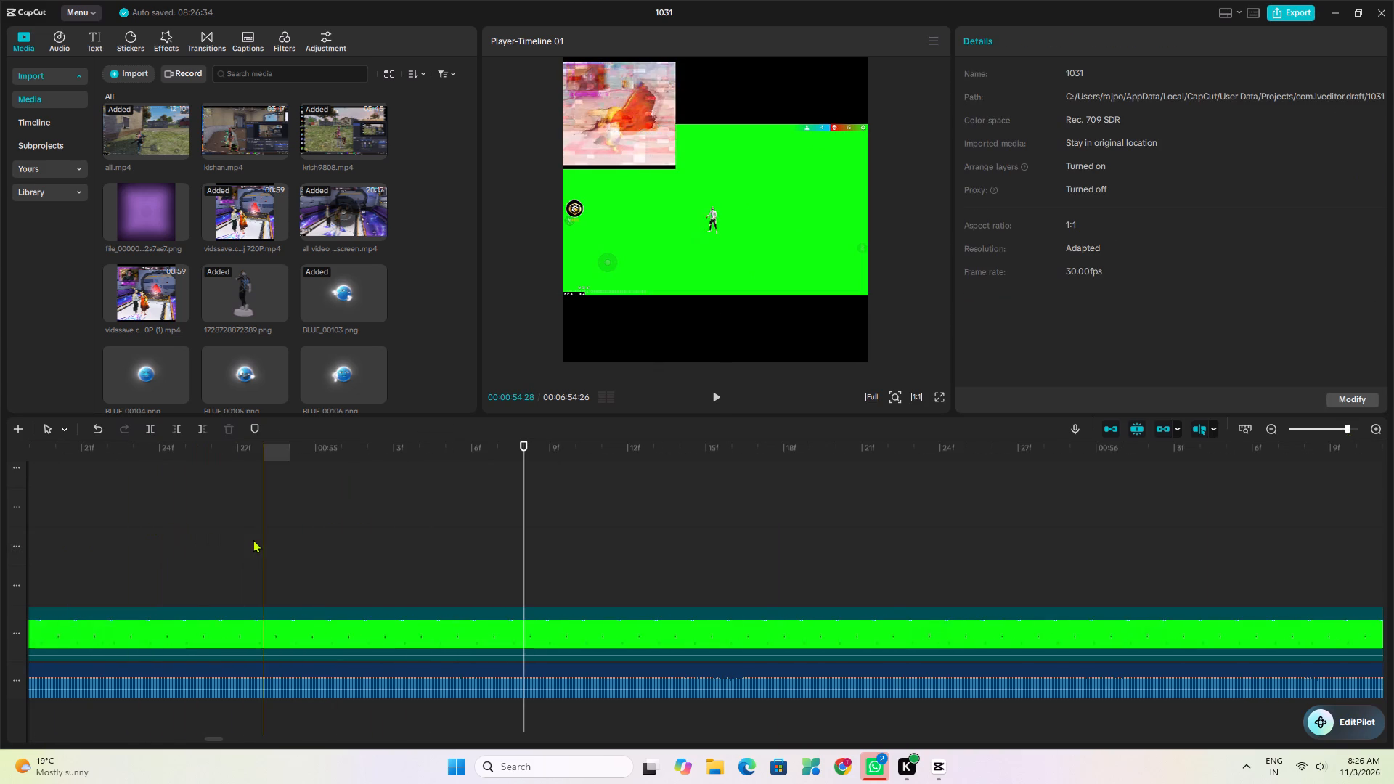
{"action": "left_click", "coordinate": [235, 549]}
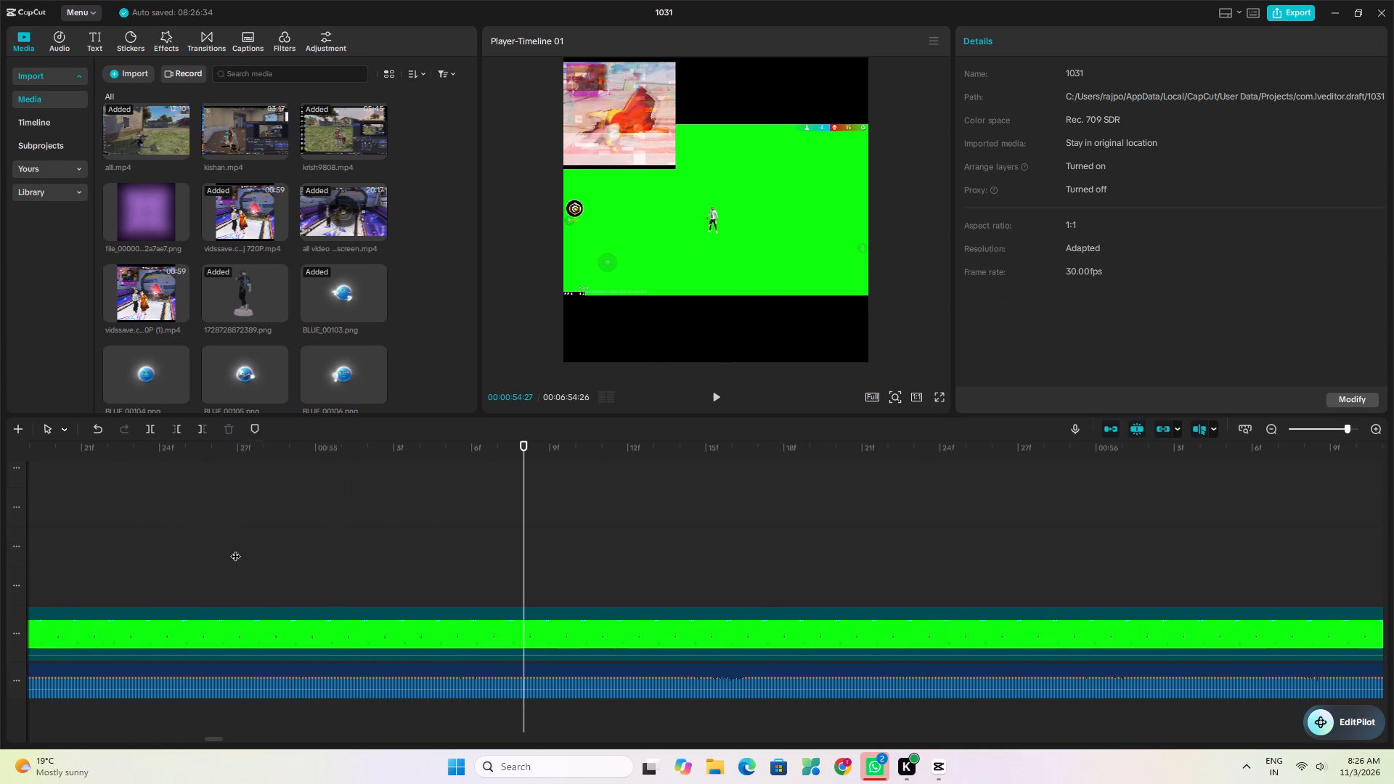
{"action": "left_click_drag", "start_coordinate": [243, 606], "coordinate": [245, 613]}
{"action": "left_click", "coordinate": [248, 619]}
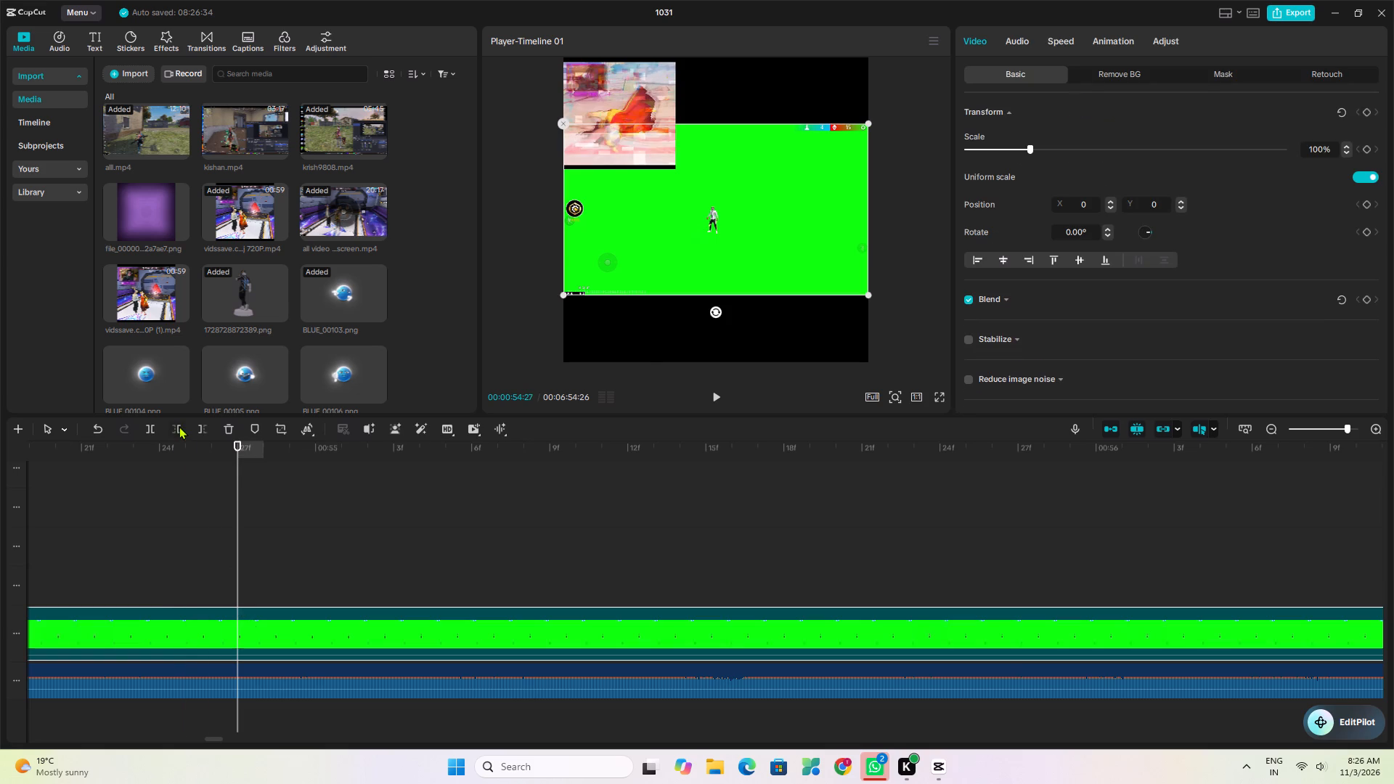
{"action": "left_click", "coordinate": [179, 425]}
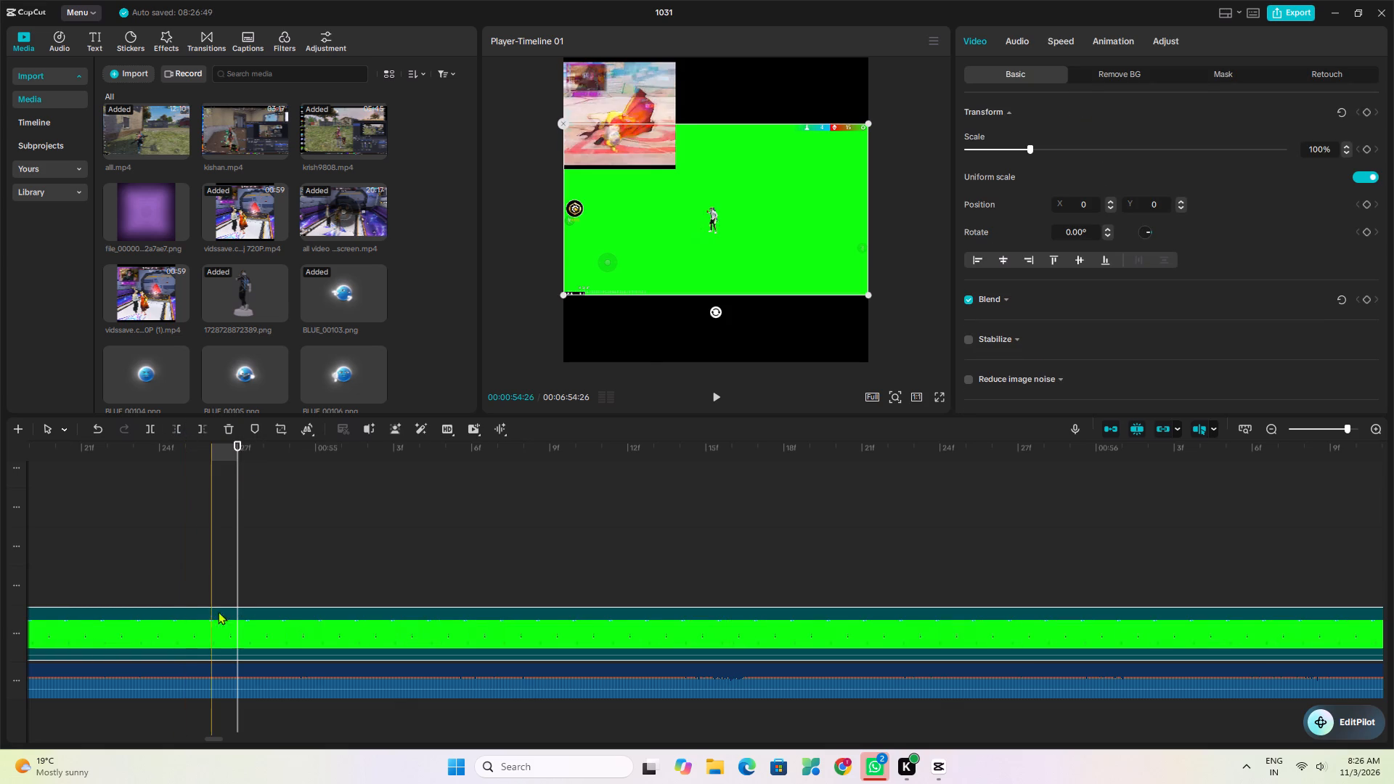
Check the new cut, play the short cuts from the end of the freeze frame, and delete the first short green-screen clip.
{"action": "left_click_drag", "start_coordinate": [236, 446], "coordinate": [0, 490]}
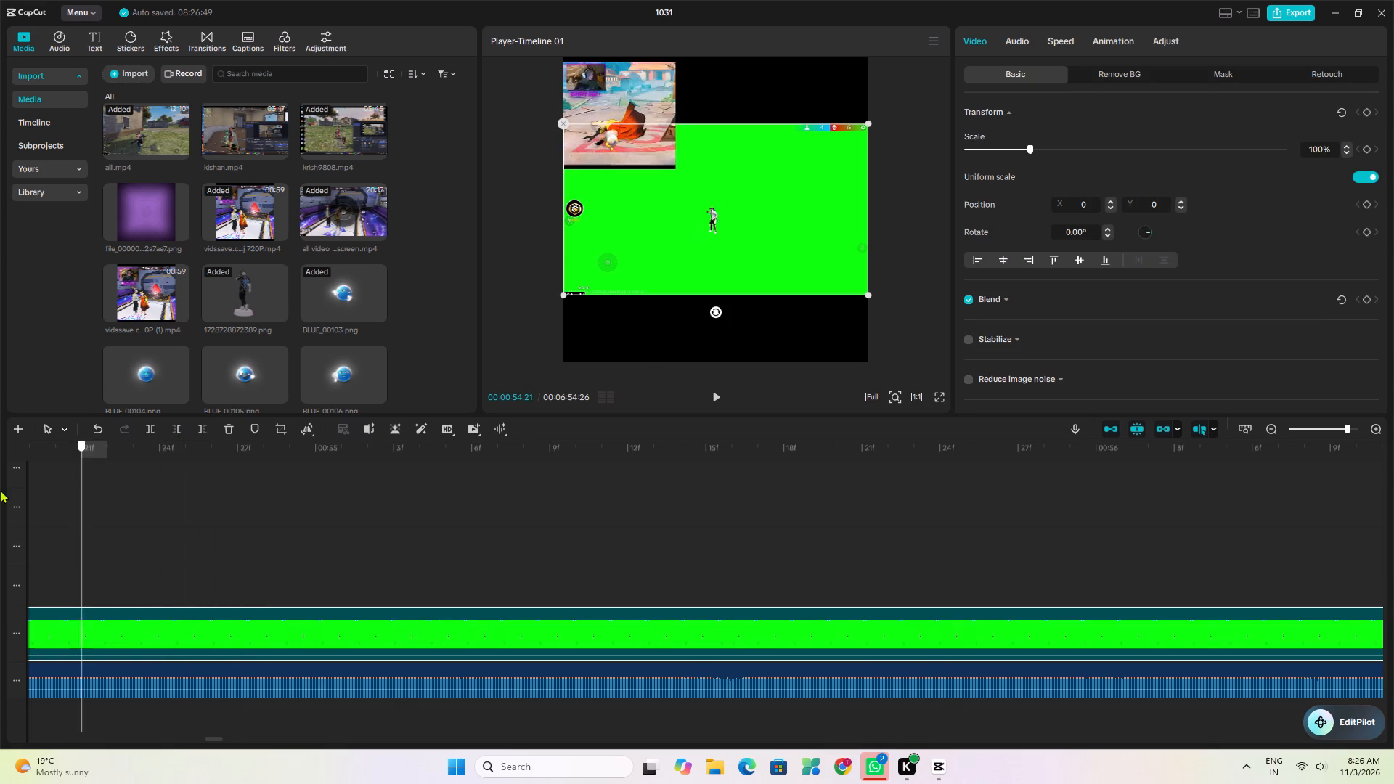
{"action": "left_click_drag", "start_coordinate": [0, 490], "coordinate": [147, 543]}
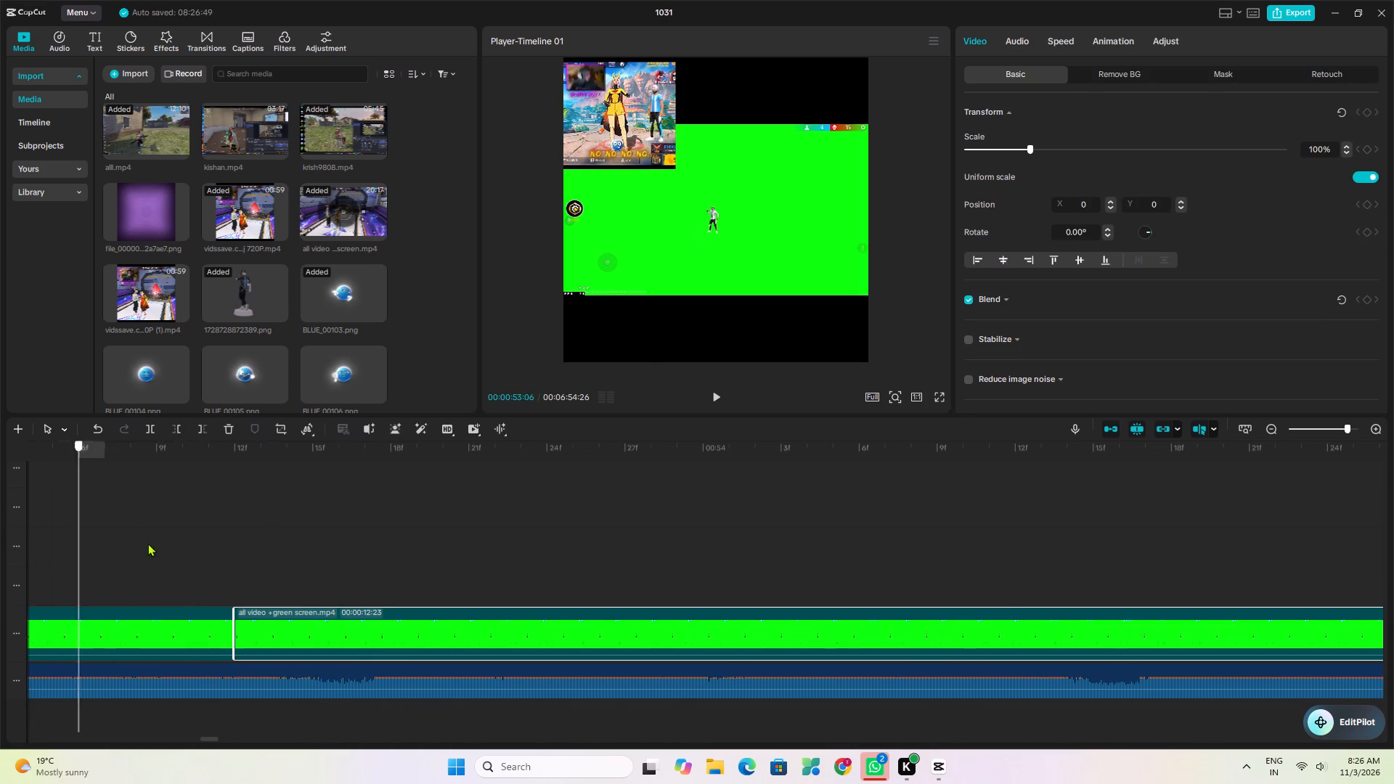
{"action": "left_click_drag", "start_coordinate": [147, 543], "coordinate": [624, 540]}
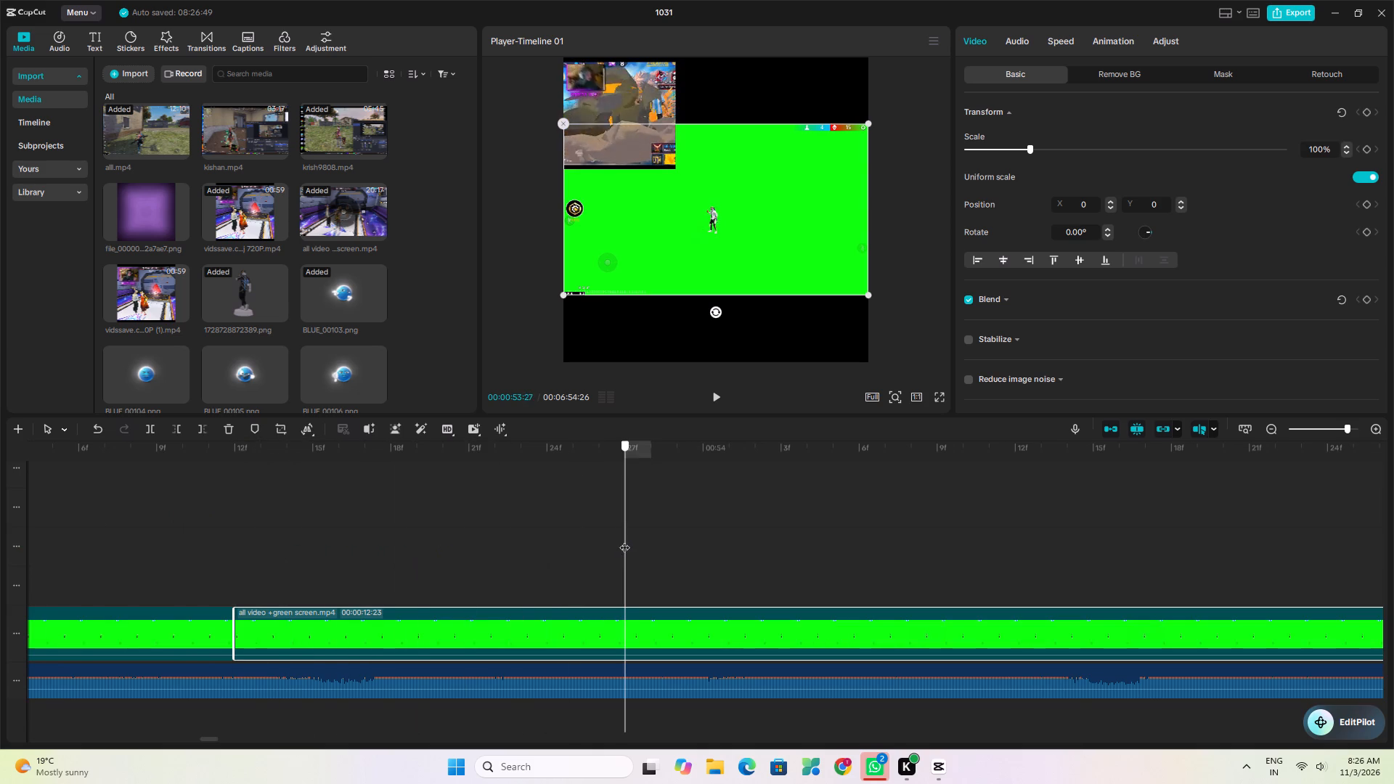
{"action": "left_click_drag", "start_coordinate": [624, 540], "coordinate": [625, 540]}
{"action": "left_click", "coordinate": [1324, 429]}
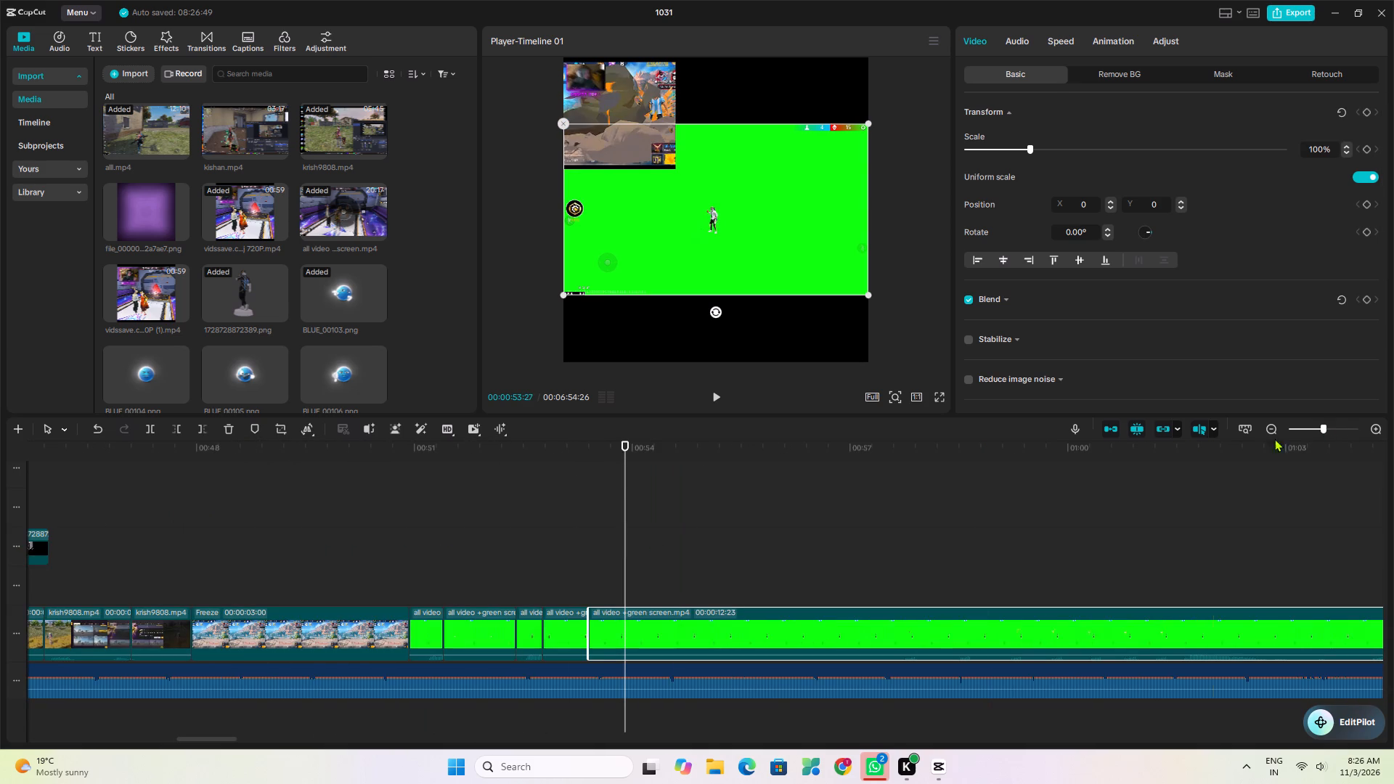
{"action": "left_click", "coordinate": [402, 505]}
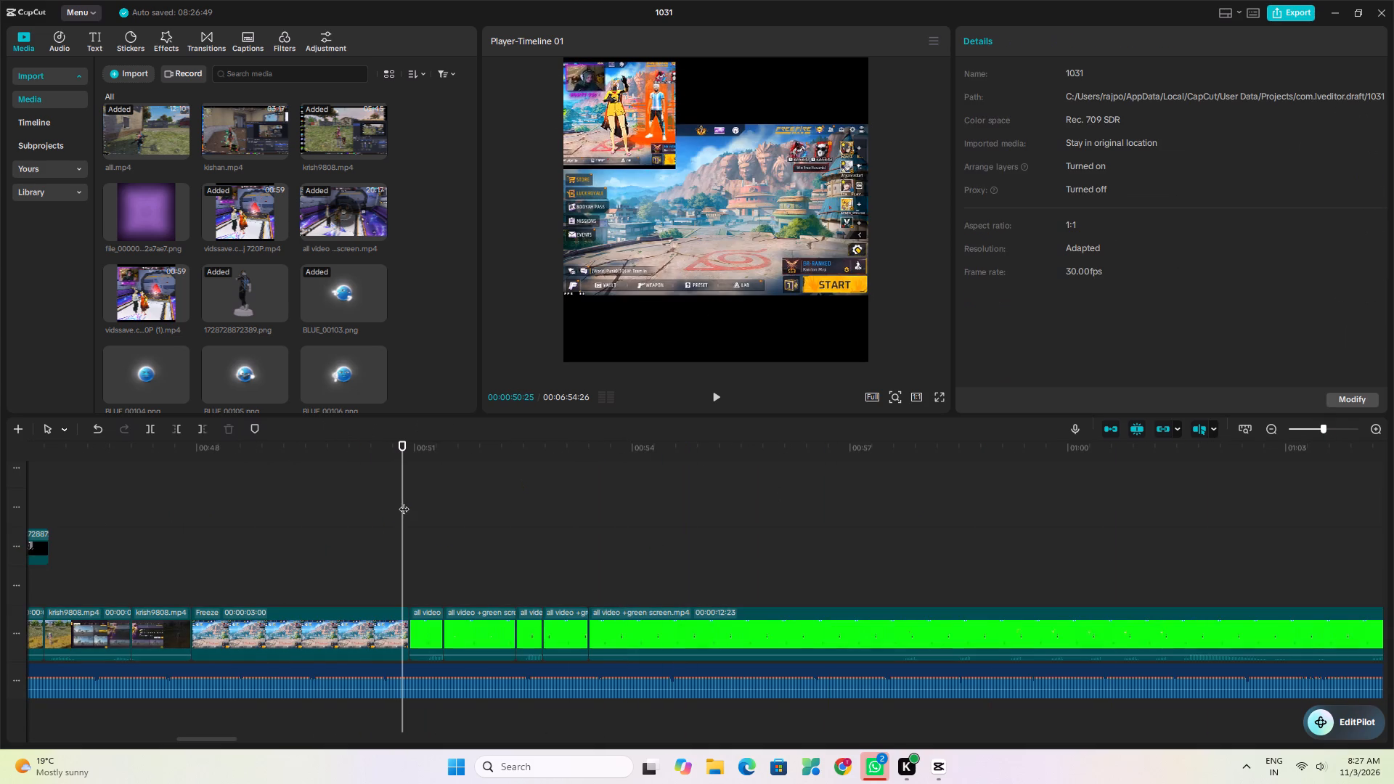
{"action": "left_click", "coordinate": [409, 498]}
{"action": "key", "text": "space"}
{"action": "key", "text": "space"}
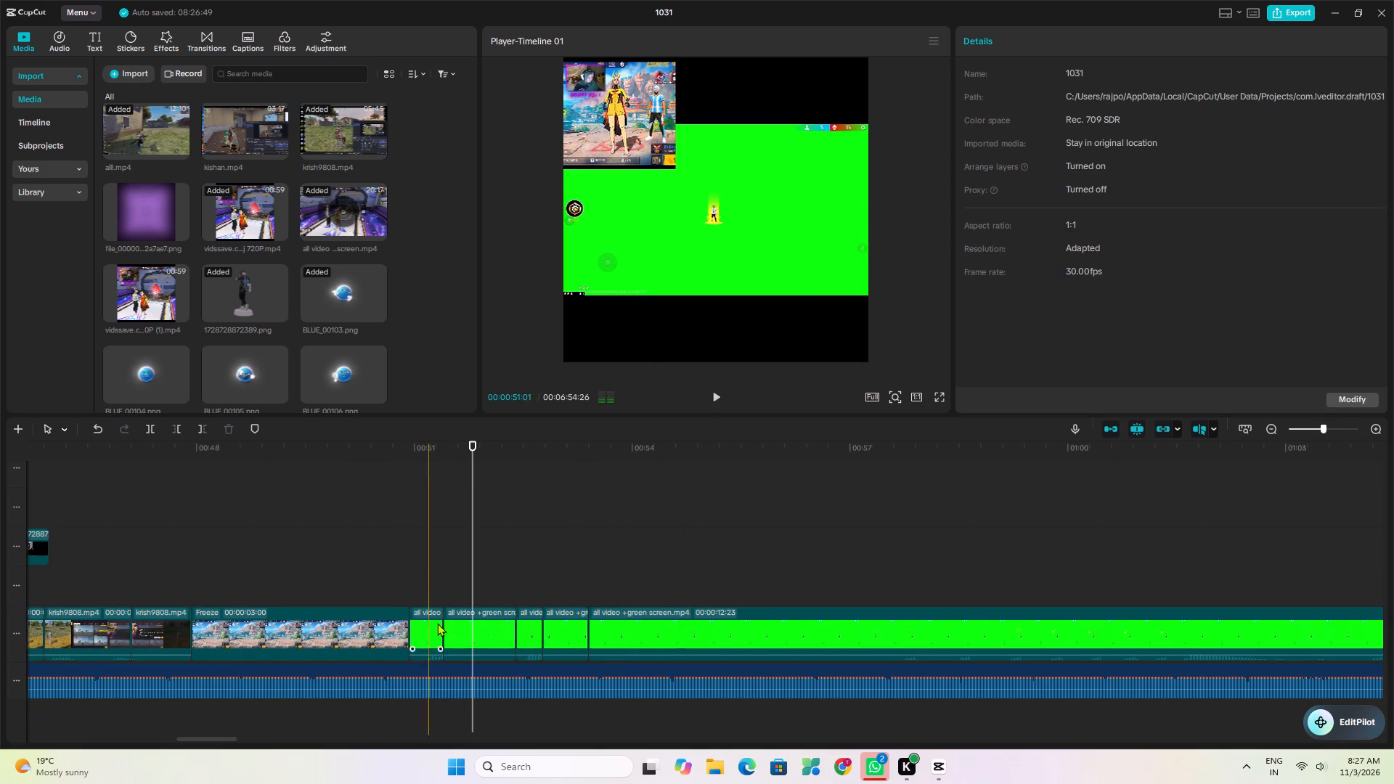
{"action": "left_click", "coordinate": [436, 631]}
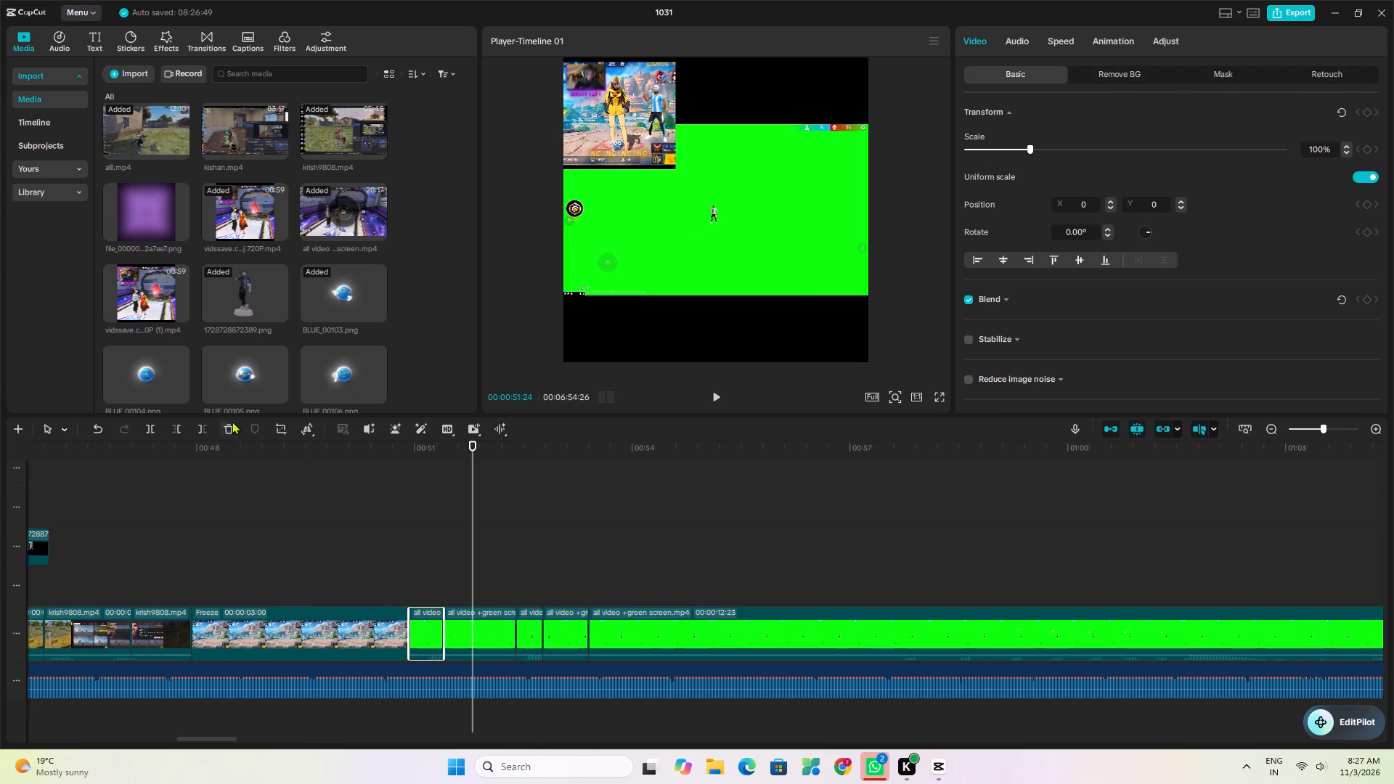
{"action": "left_click", "coordinate": [225, 421]}
Play on from the freeze frame's end and delete the green-screen clip that directly follows it.
{"action": "left_click", "coordinate": [409, 495]}
{"action": "key", "text": "space"}
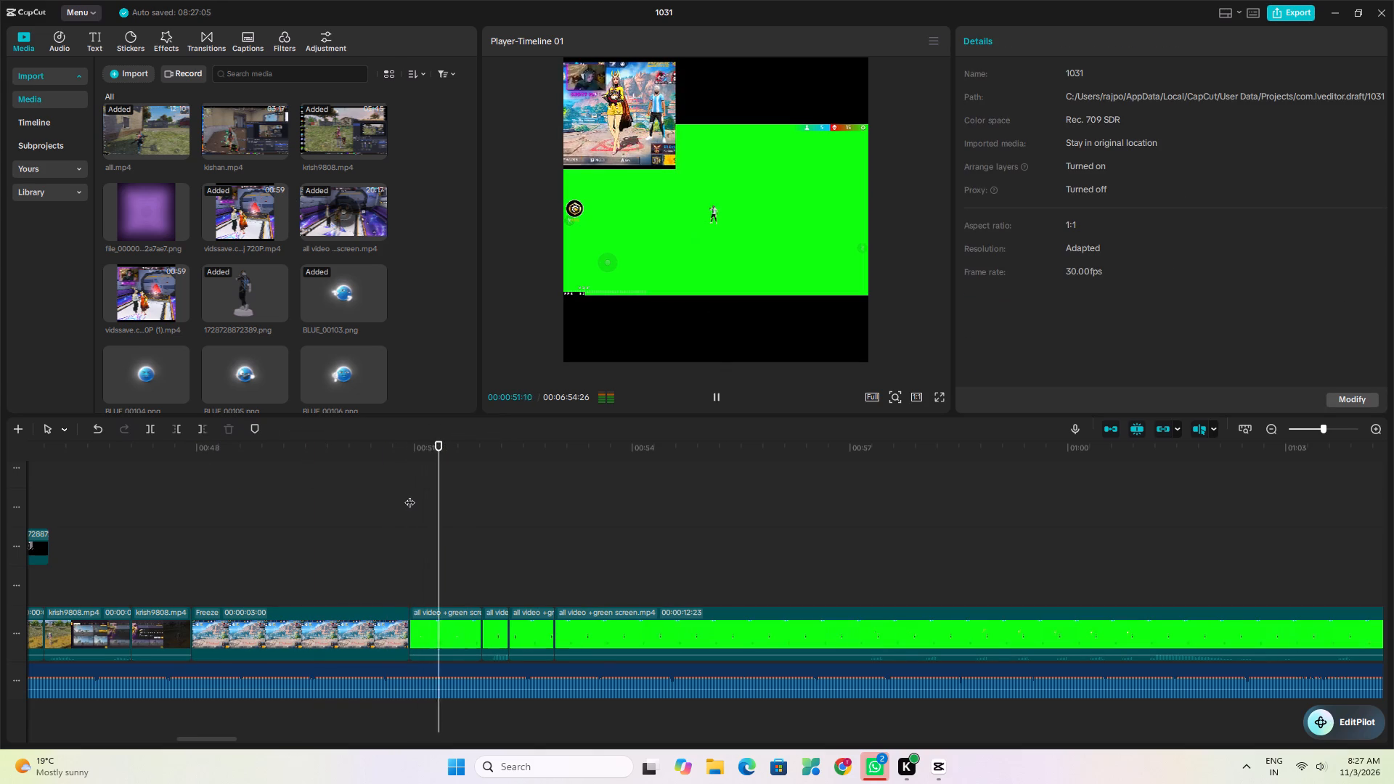
{"action": "key", "text": "space"}
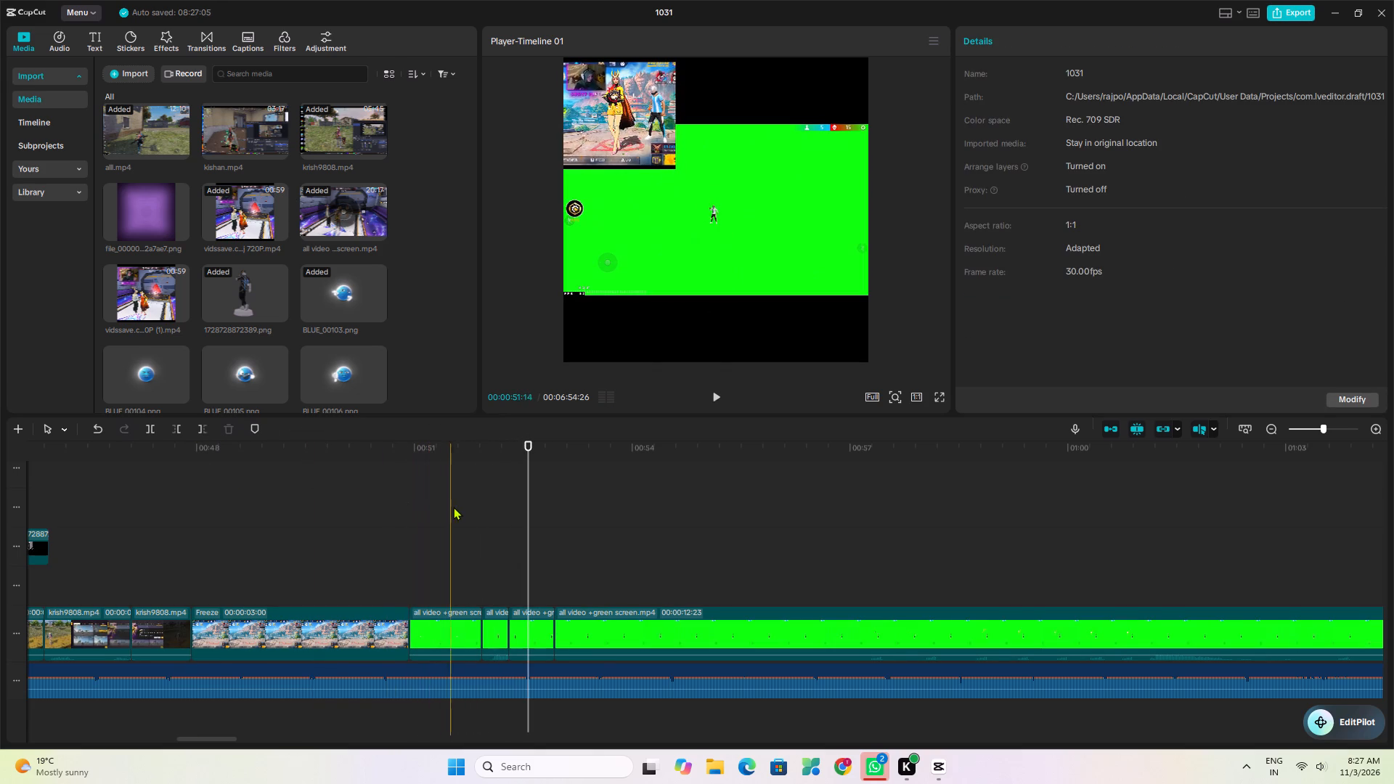
{"action": "left_click", "coordinate": [453, 638]}
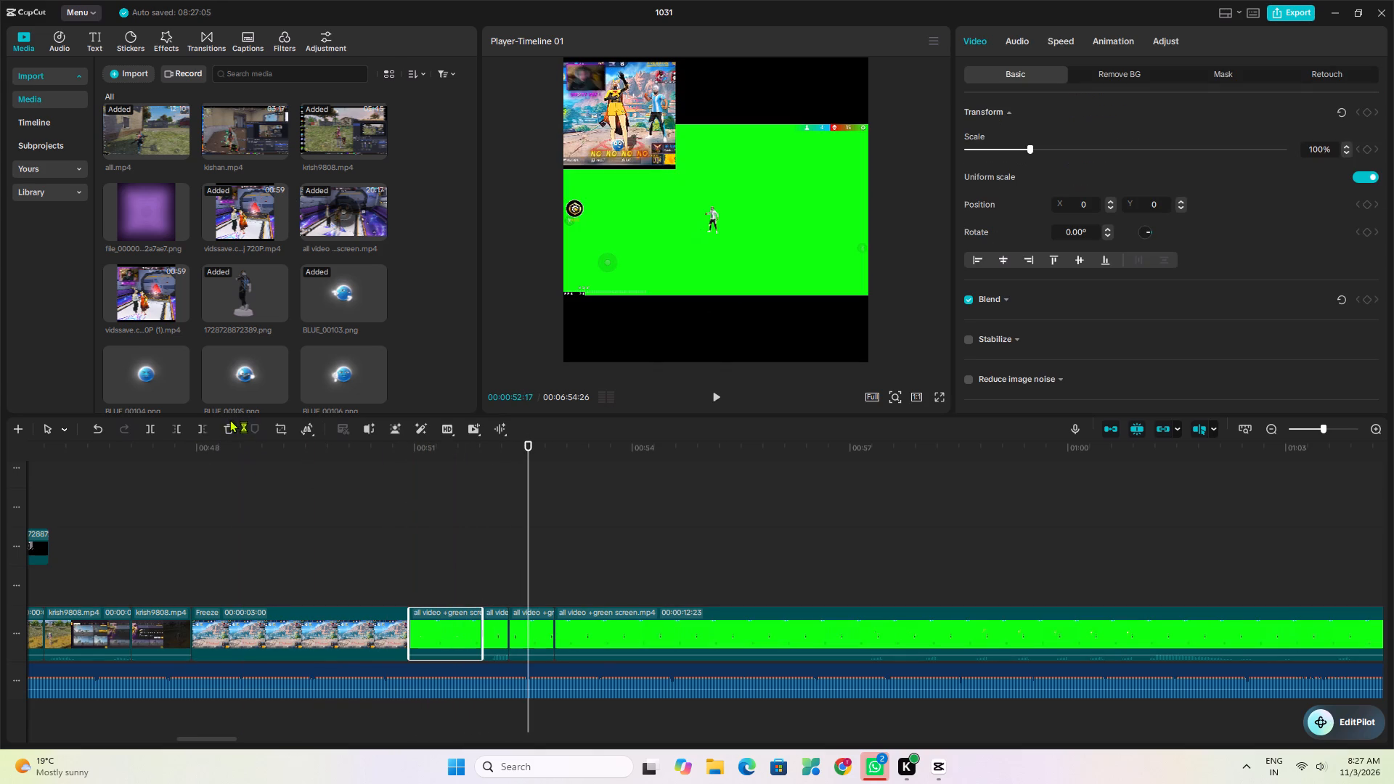
{"action": "left_click", "coordinate": [227, 420]}
Play from the end of the freeze frame and split the long green-screen clip at about 00:52:16.
{"action": "left_click", "coordinate": [410, 490]}
{"action": "key", "text": "space"}
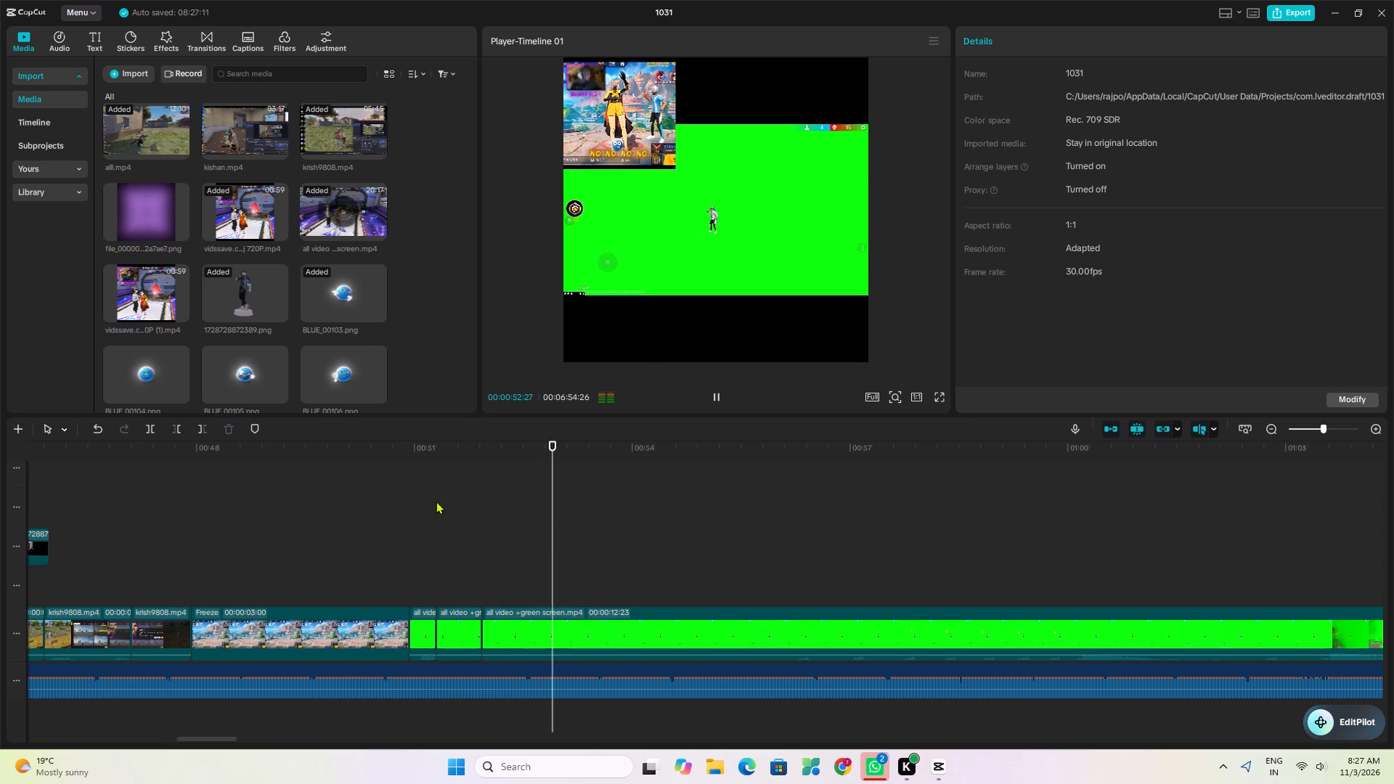
{"action": "key", "text": "space"}
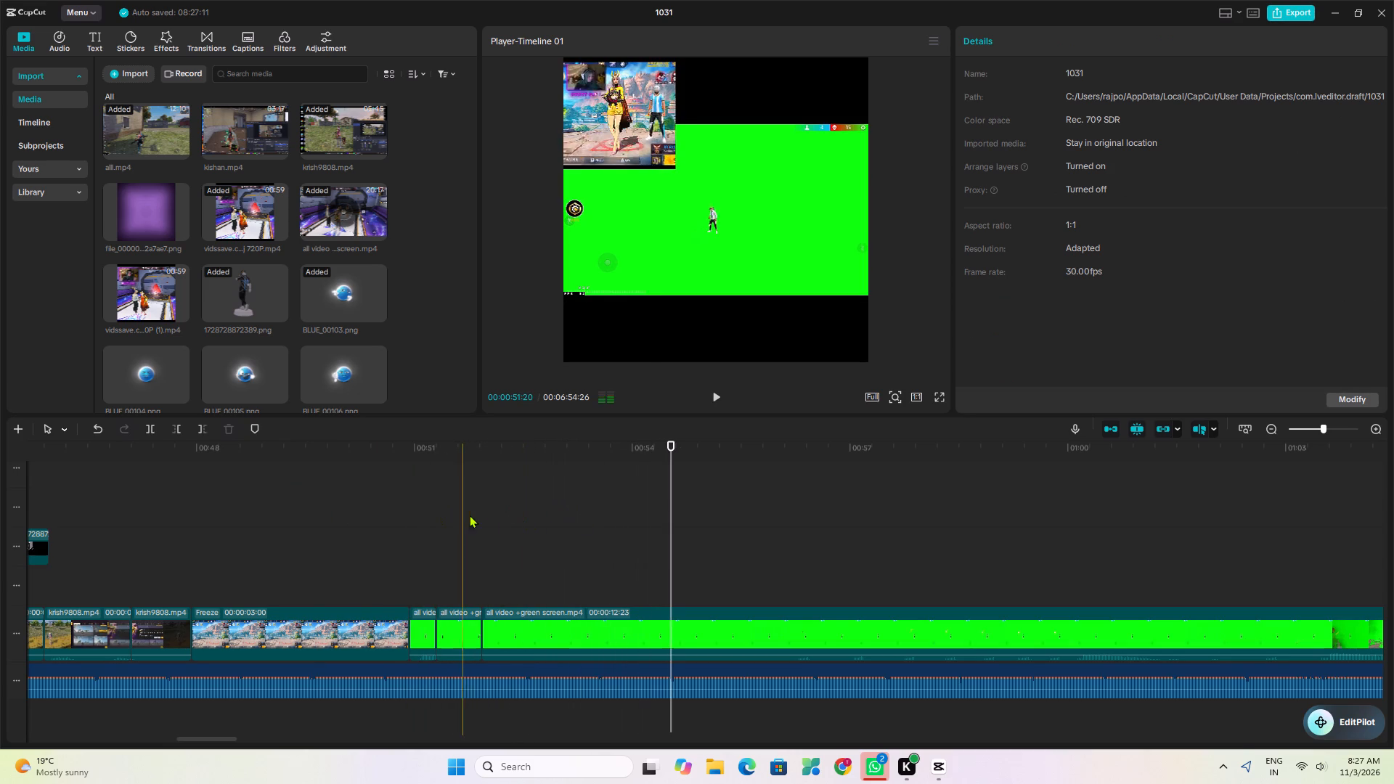
{"action": "left_click", "coordinate": [481, 513]}
{"action": "key", "text": "space"}
{"action": "key", "text": "space"}
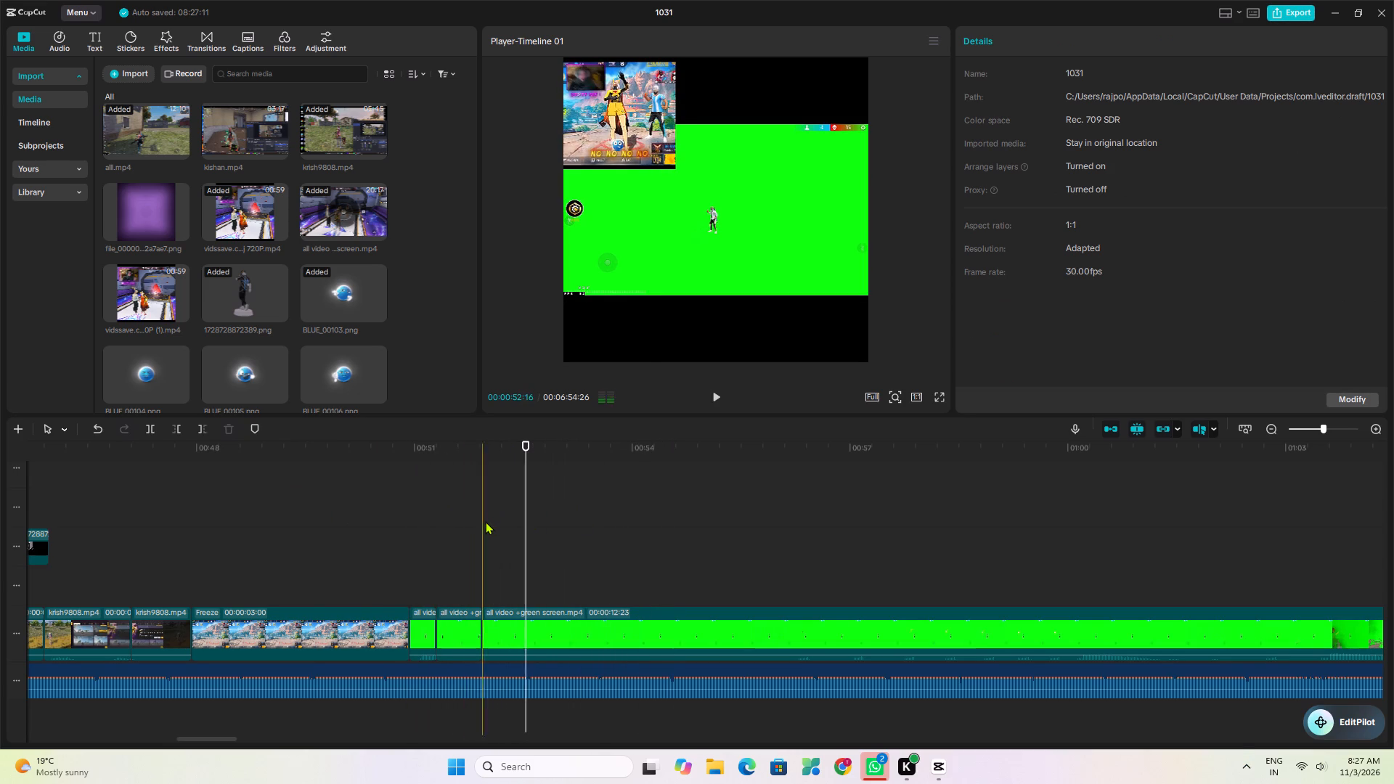
{"action": "left_click", "coordinate": [524, 632]}
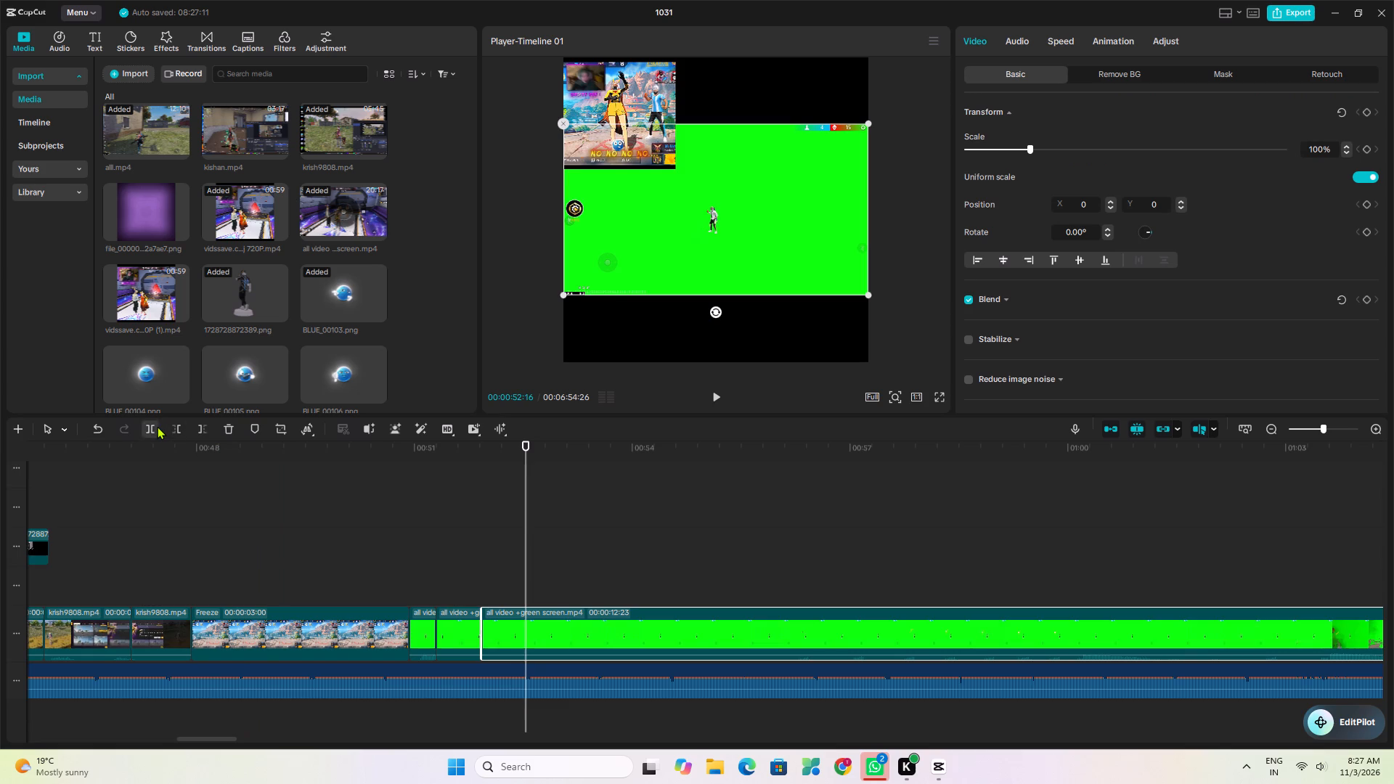
{"action": "left_click", "coordinate": [149, 426]}
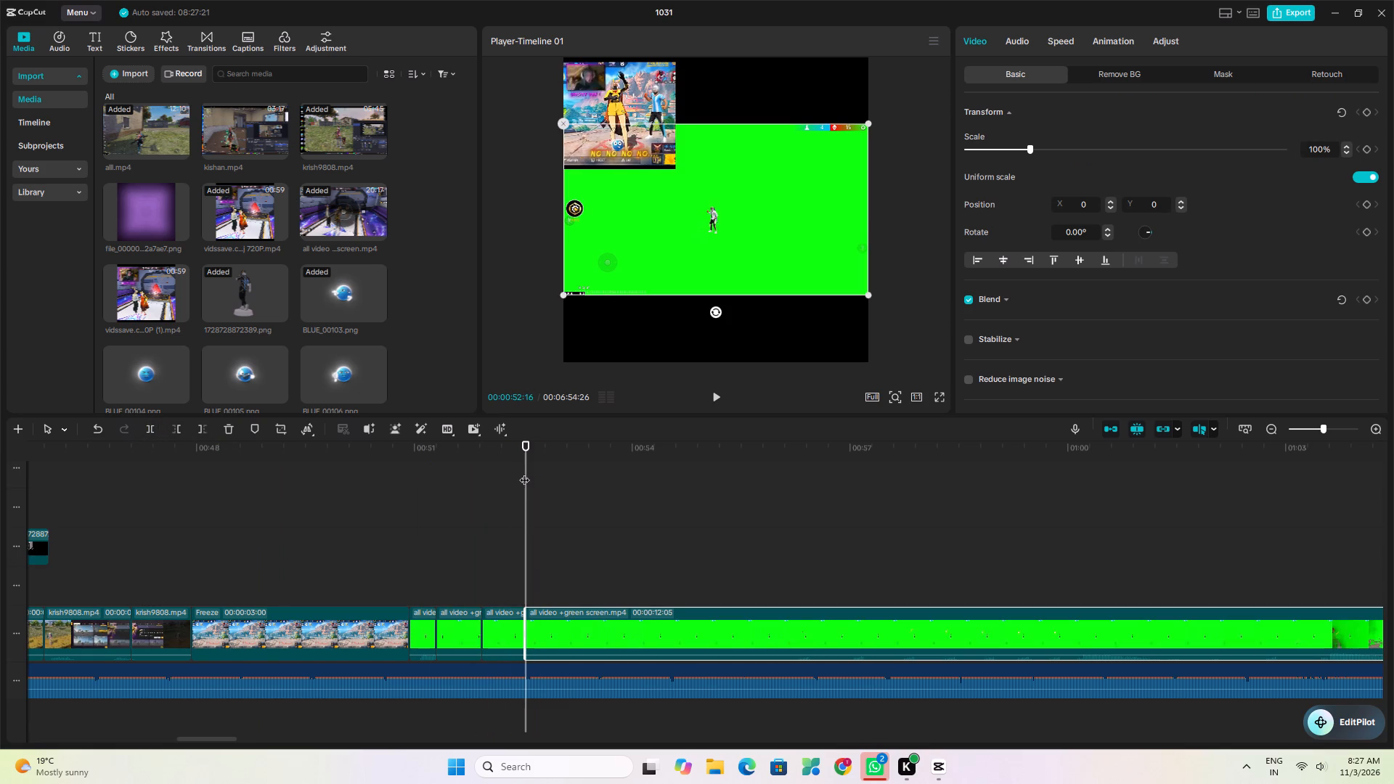
Scrub ahead into the following green-screen clip and trim its start at about 01:12:25.
{"action": "left_click_drag", "start_coordinate": [524, 473], "coordinate": [1393, 507]}
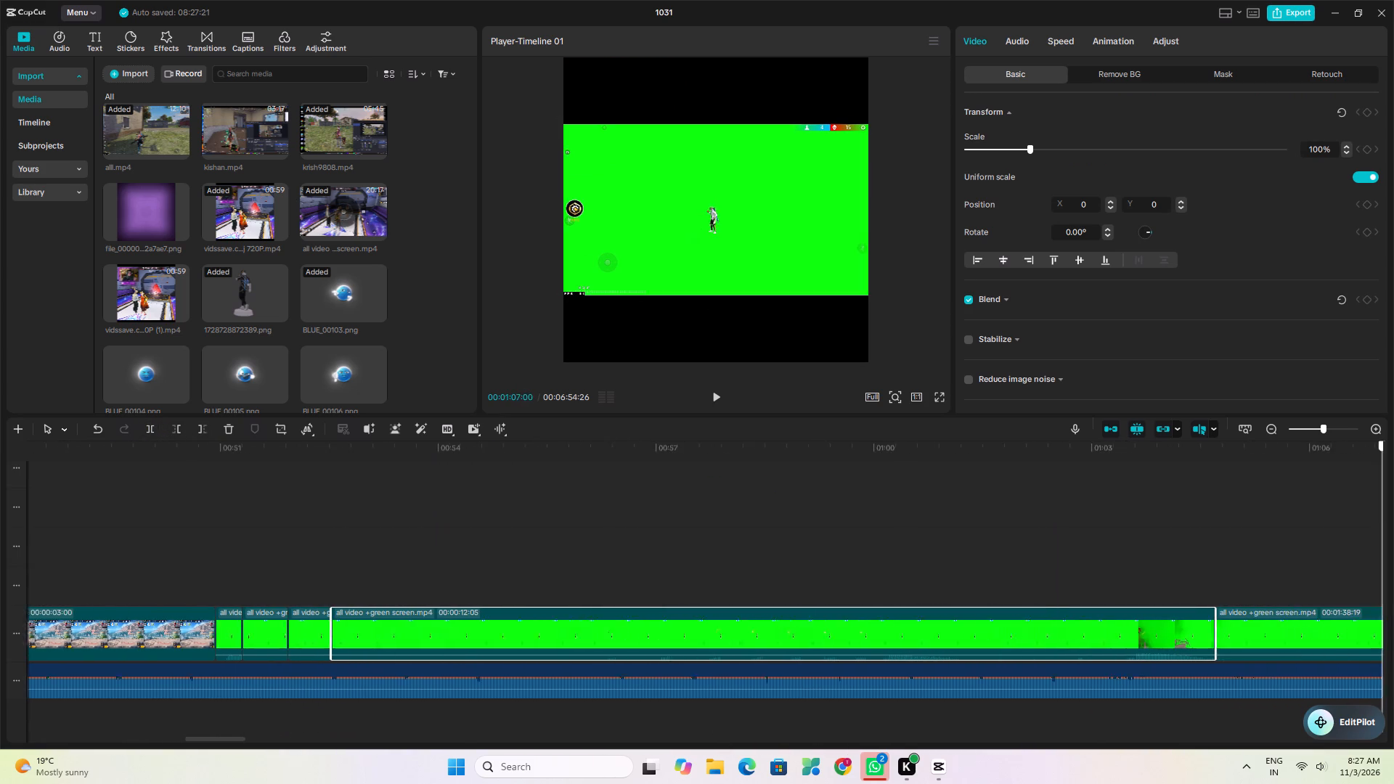
{"action": "left_click_drag", "start_coordinate": [1393, 507], "coordinate": [120, 531]}
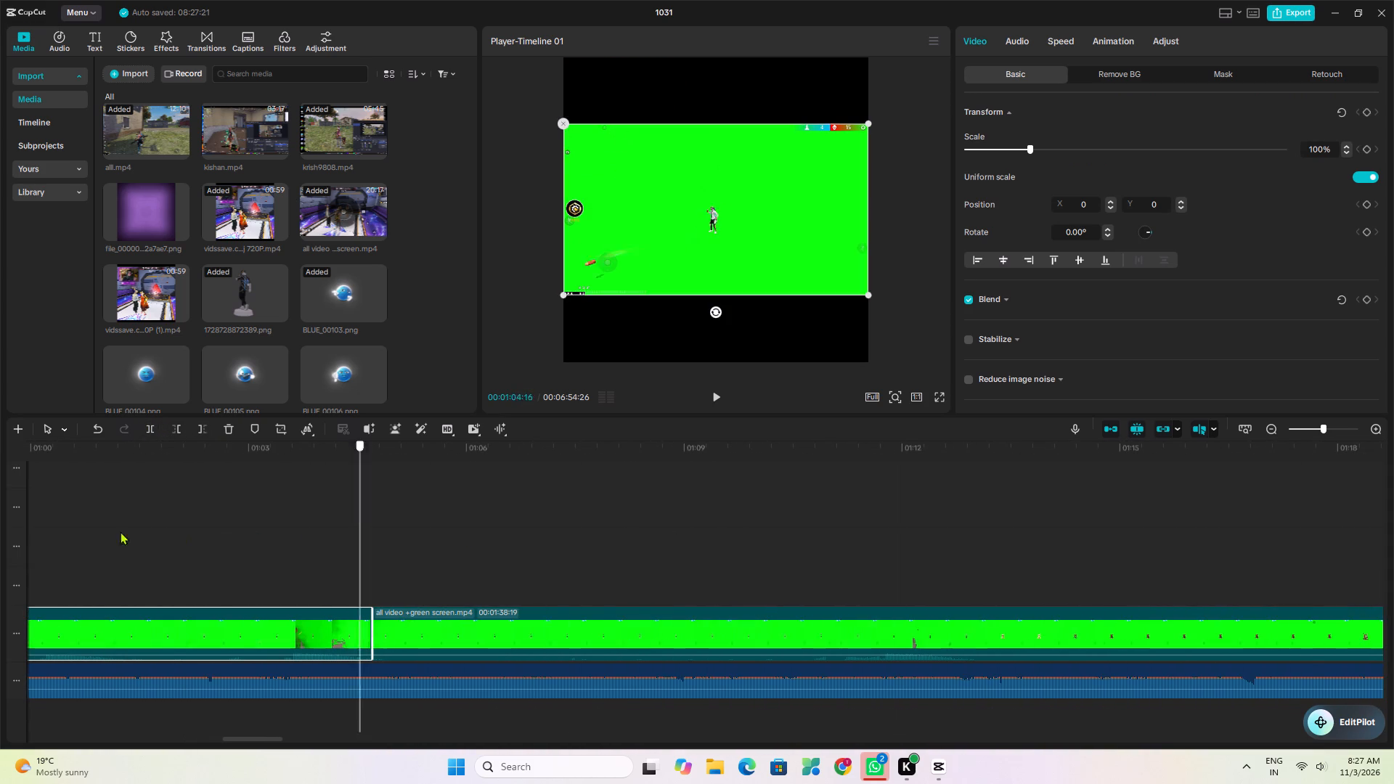
{"action": "left_click_drag", "start_coordinate": [120, 531], "coordinate": [596, 523]}
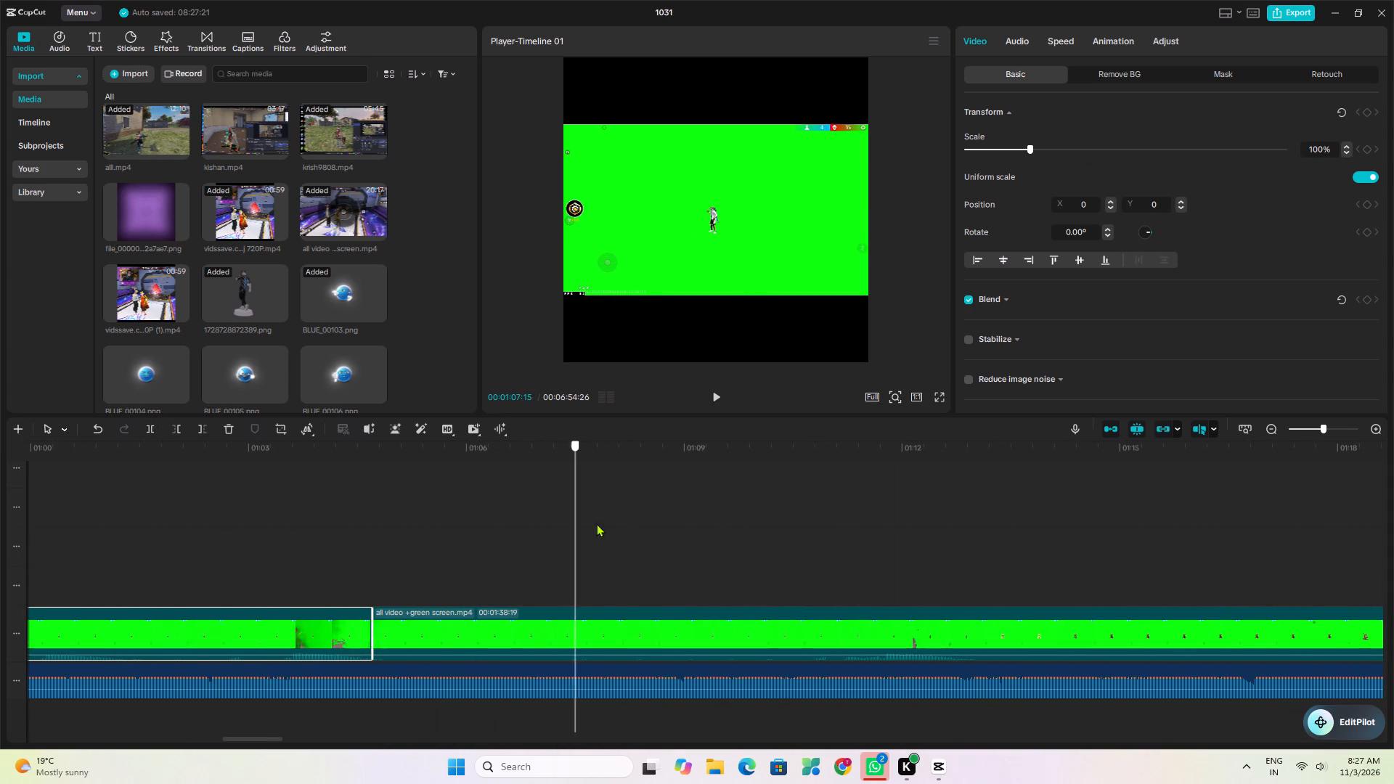
{"action": "left_click_drag", "start_coordinate": [596, 523], "coordinate": [957, 544]}
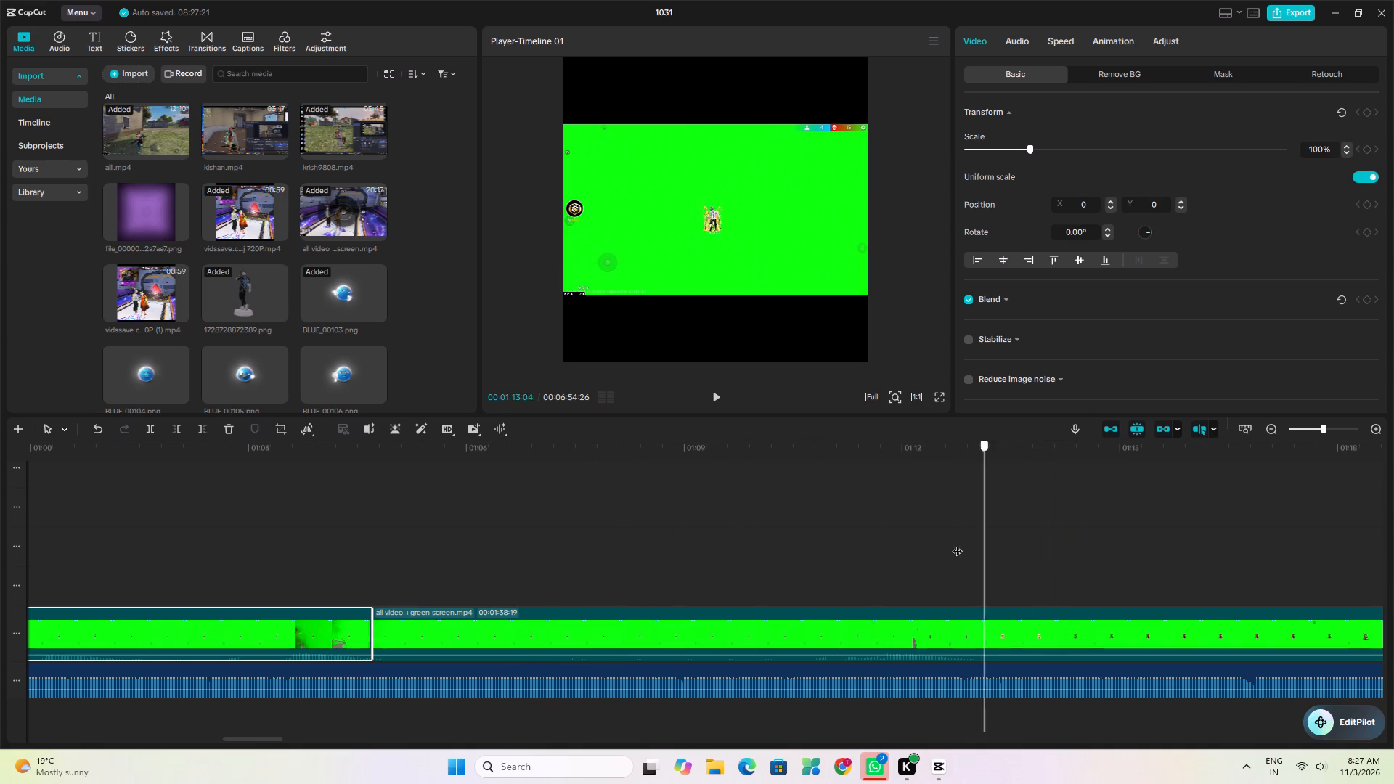
{"action": "left_click_drag", "start_coordinate": [957, 544], "coordinate": [963, 544]}
{"action": "left_click", "coordinate": [944, 637]}
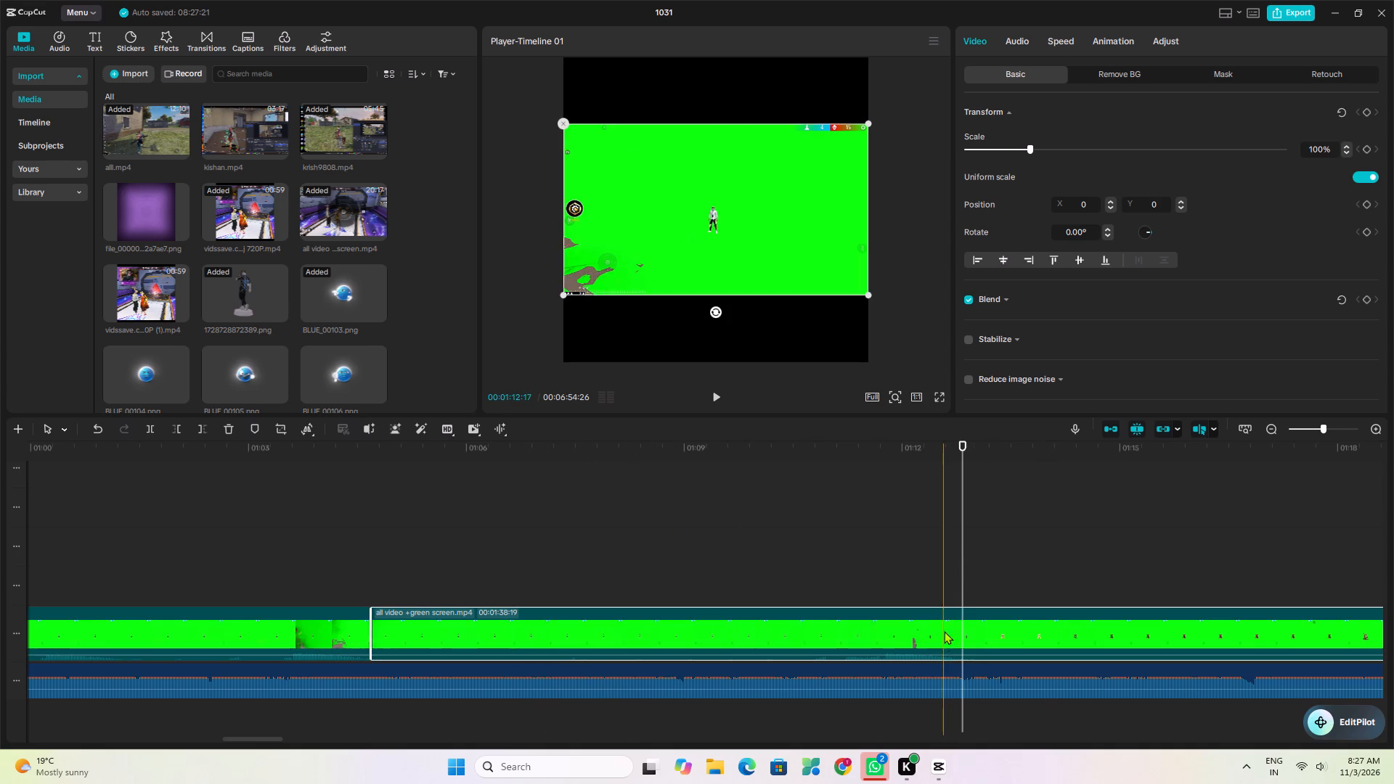
{"action": "left_click", "coordinate": [1337, 426]}
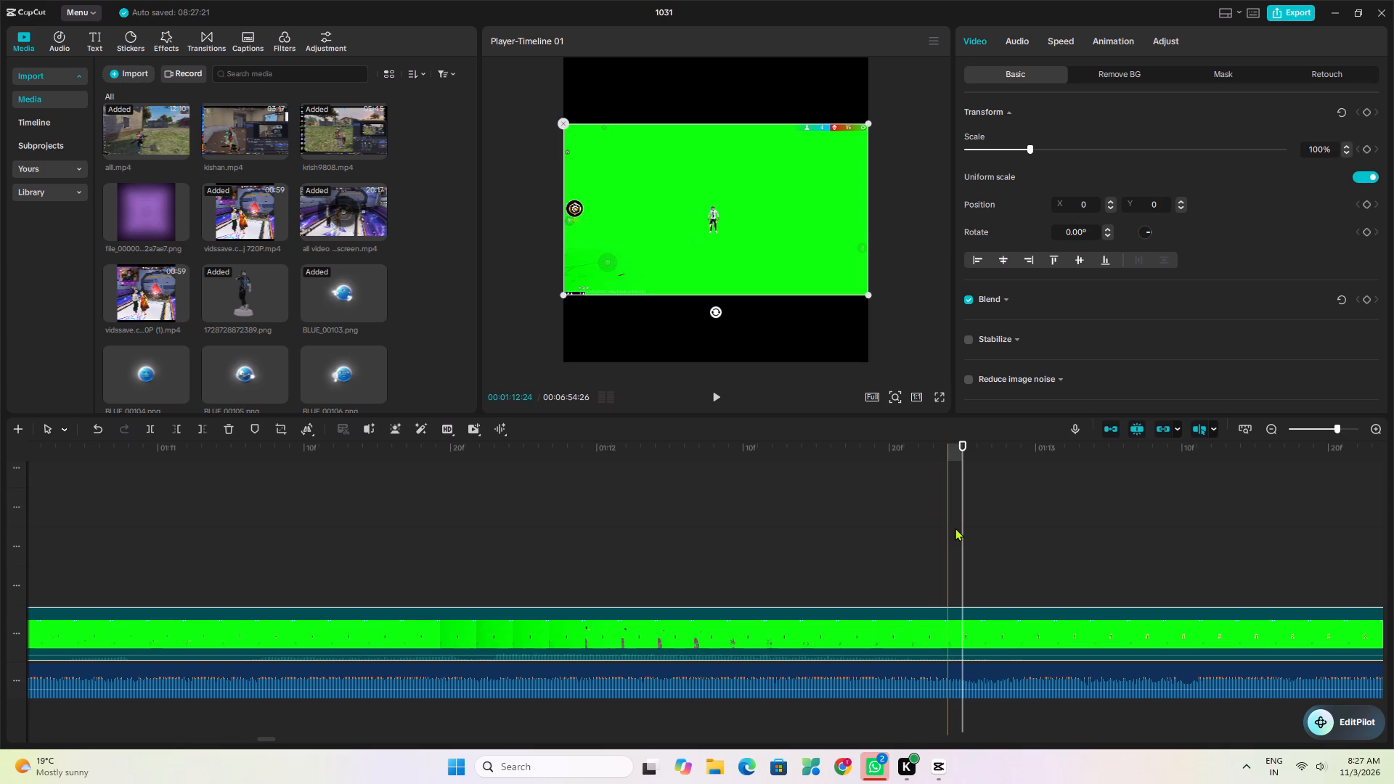
{"action": "left_click", "coordinate": [959, 625]}
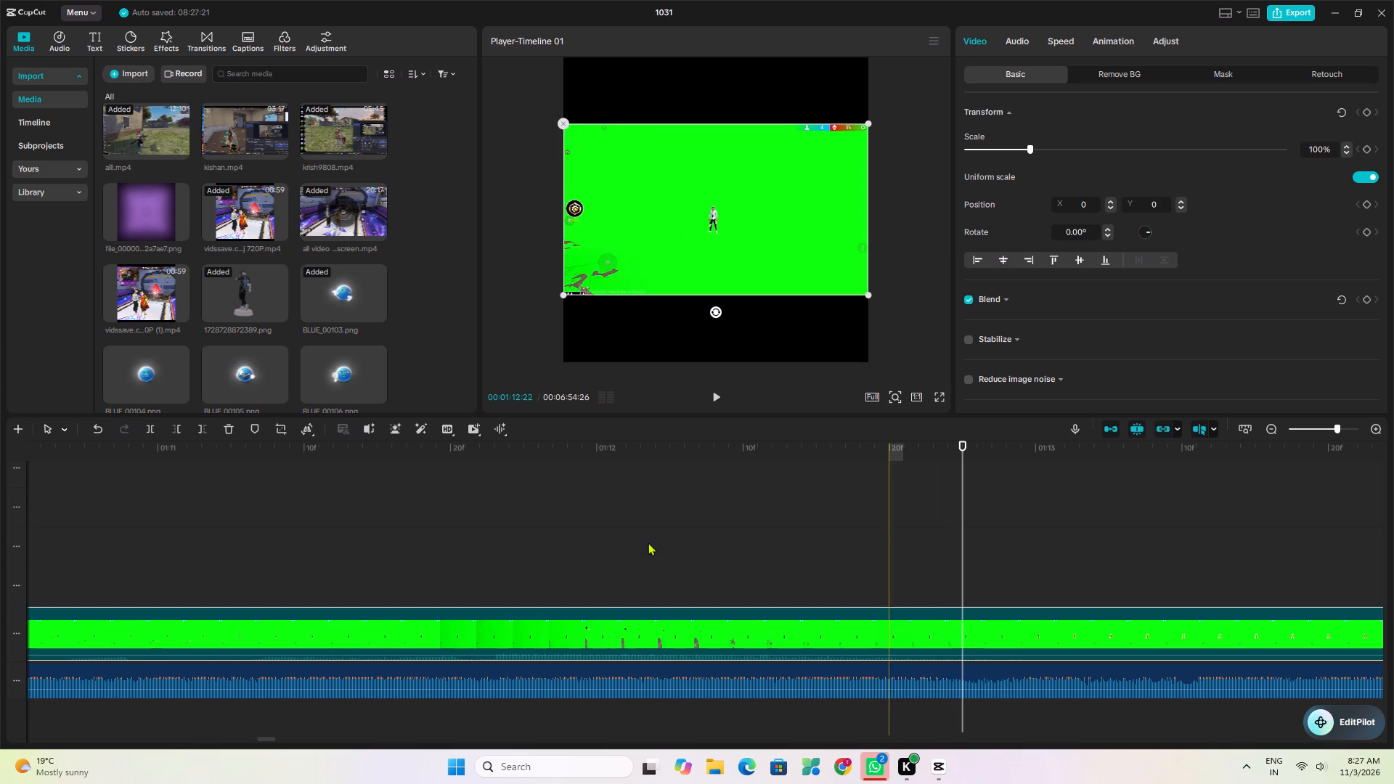
{"action": "left_click", "coordinate": [168, 424]}
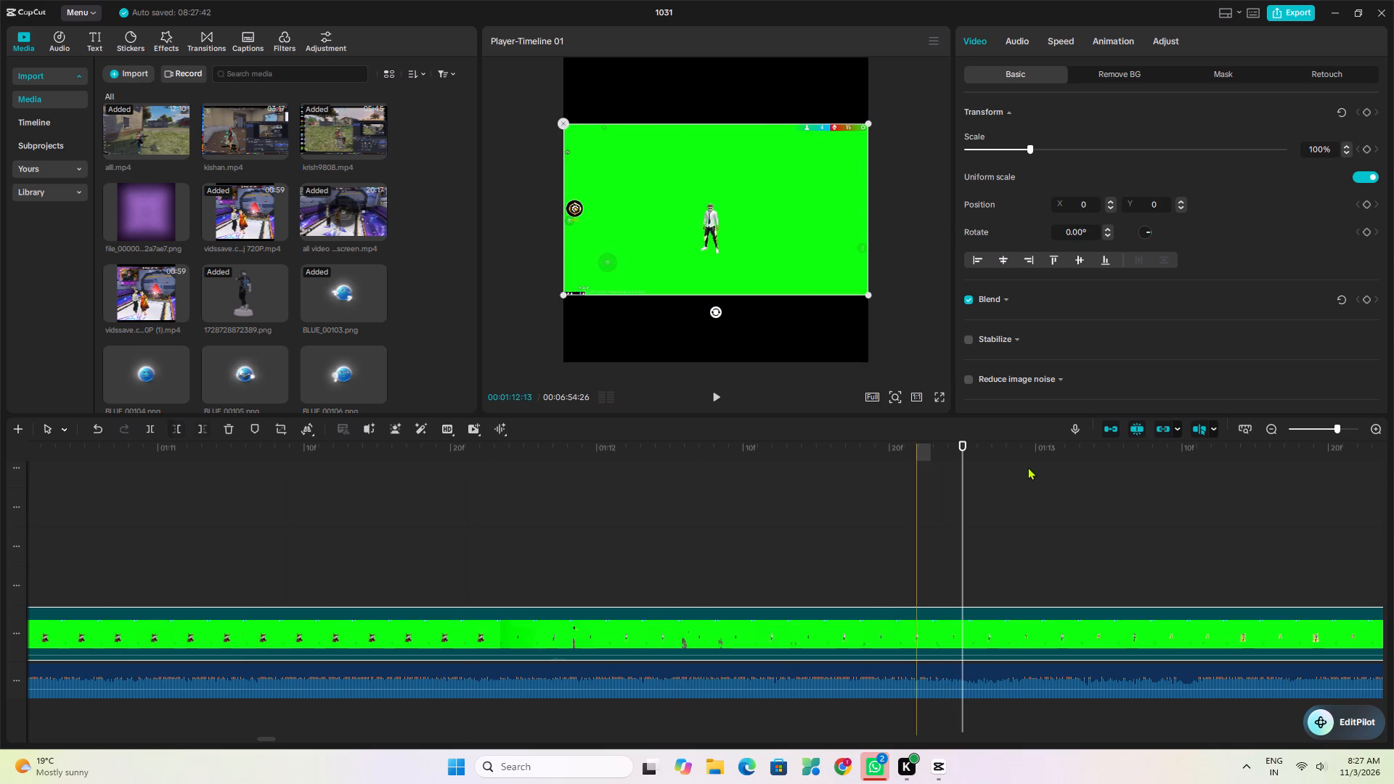
Scrub back through the newly trimmed green-screen clip and split it at about 01:07:18.
{"action": "left_click", "coordinate": [1320, 430]}
{"action": "left_click_drag", "start_coordinate": [958, 472], "coordinate": [613, 527]}
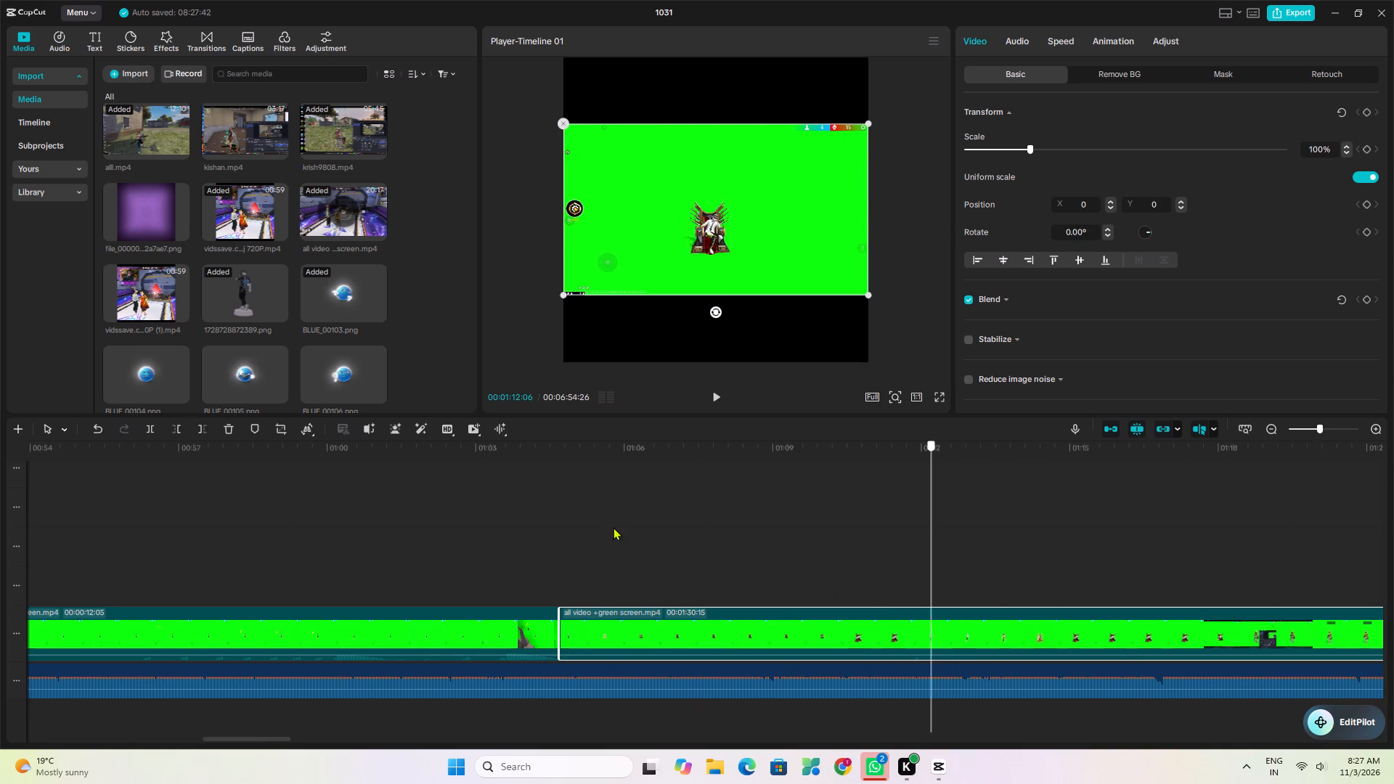
{"action": "left_click_drag", "start_coordinate": [613, 527], "coordinate": [626, 535]}
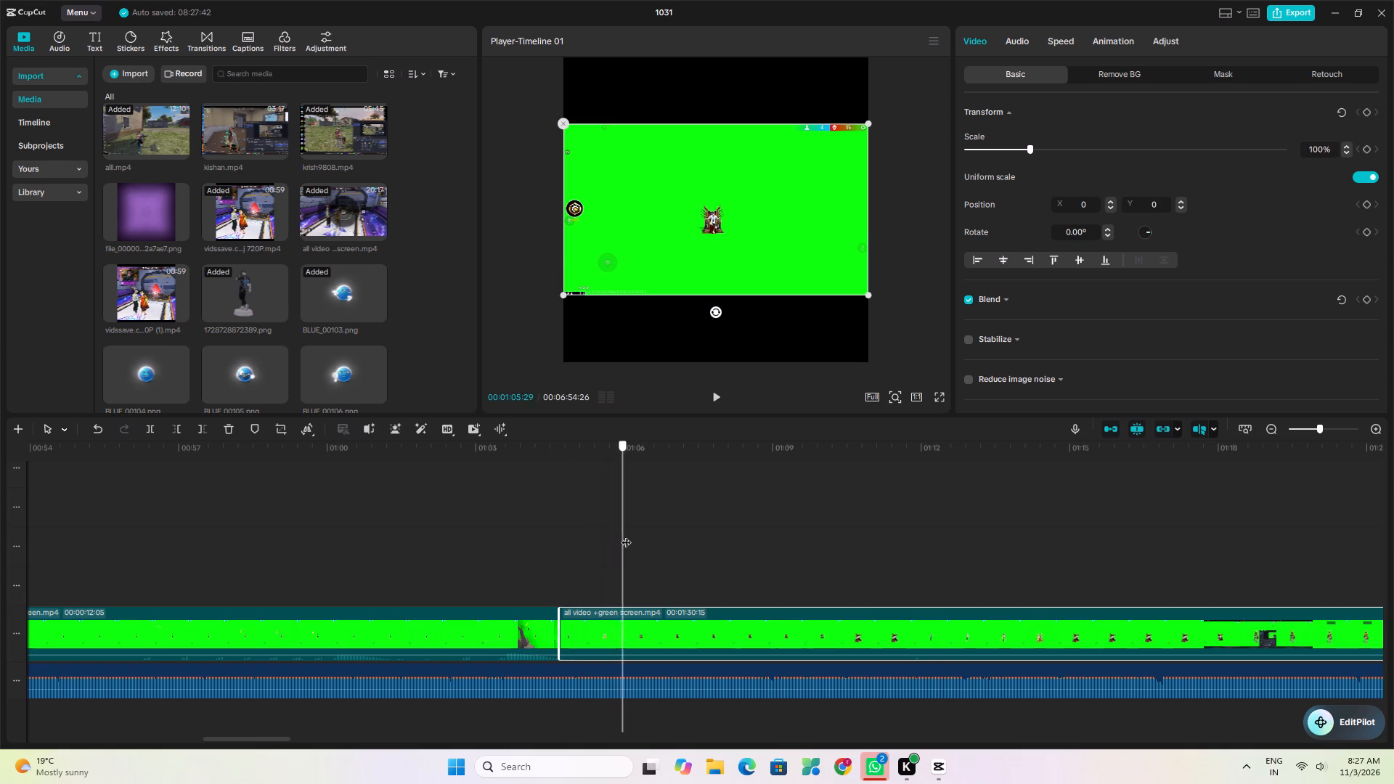
{"action": "left_click_drag", "start_coordinate": [626, 535], "coordinate": [703, 535]}
{"action": "left_click", "coordinate": [713, 636]}
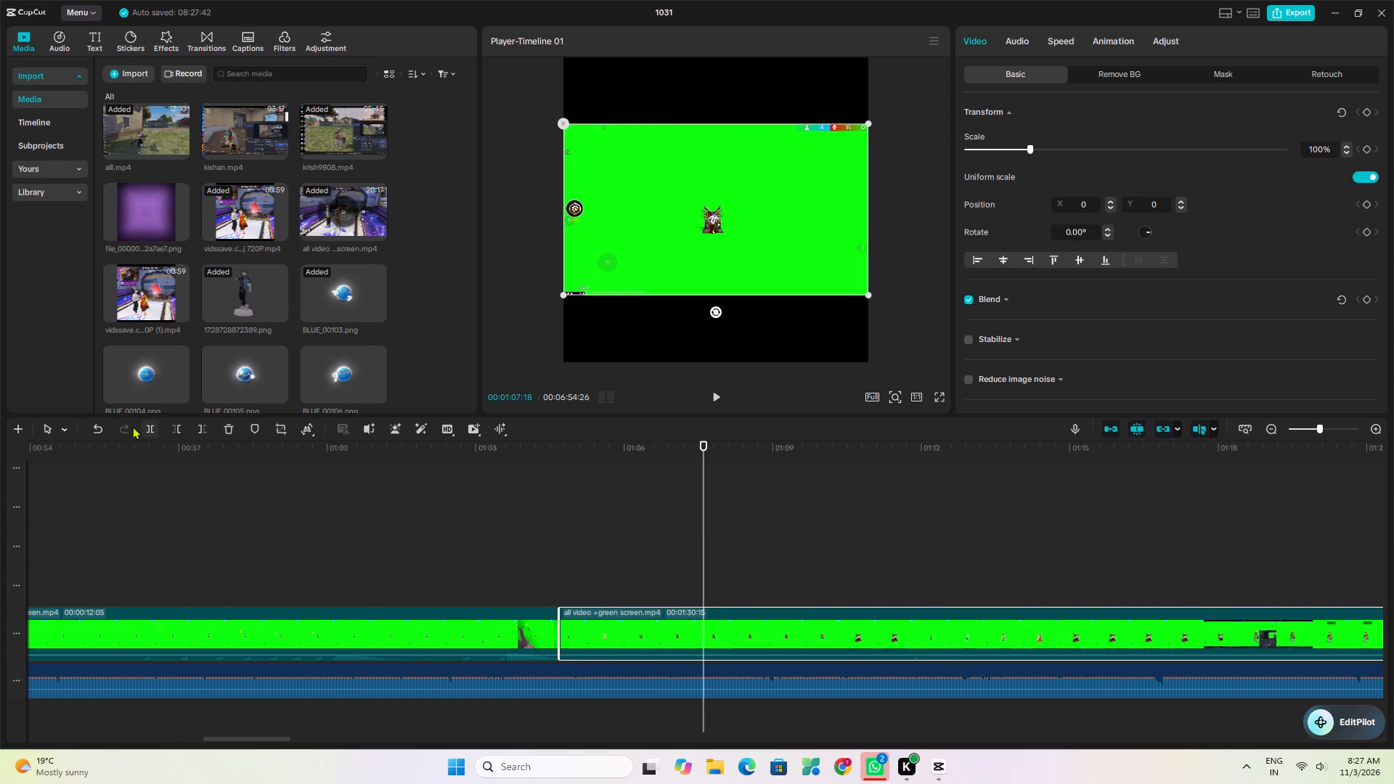
{"action": "left_click", "coordinate": [150, 429]}
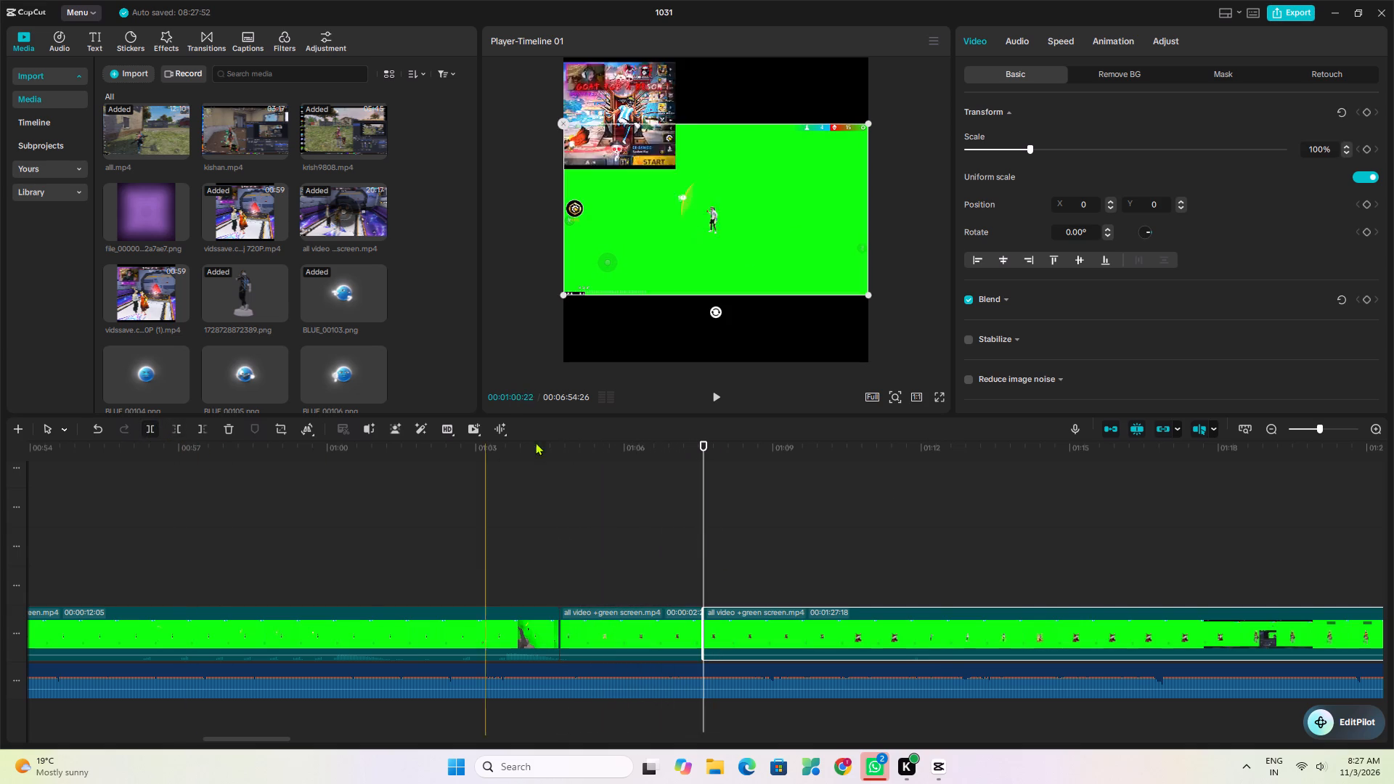
Scrub through the portion after the new split and trim that clip's start at about 01:13:01.
{"action": "left_click_drag", "start_coordinate": [704, 447], "coordinate": [828, 479]}
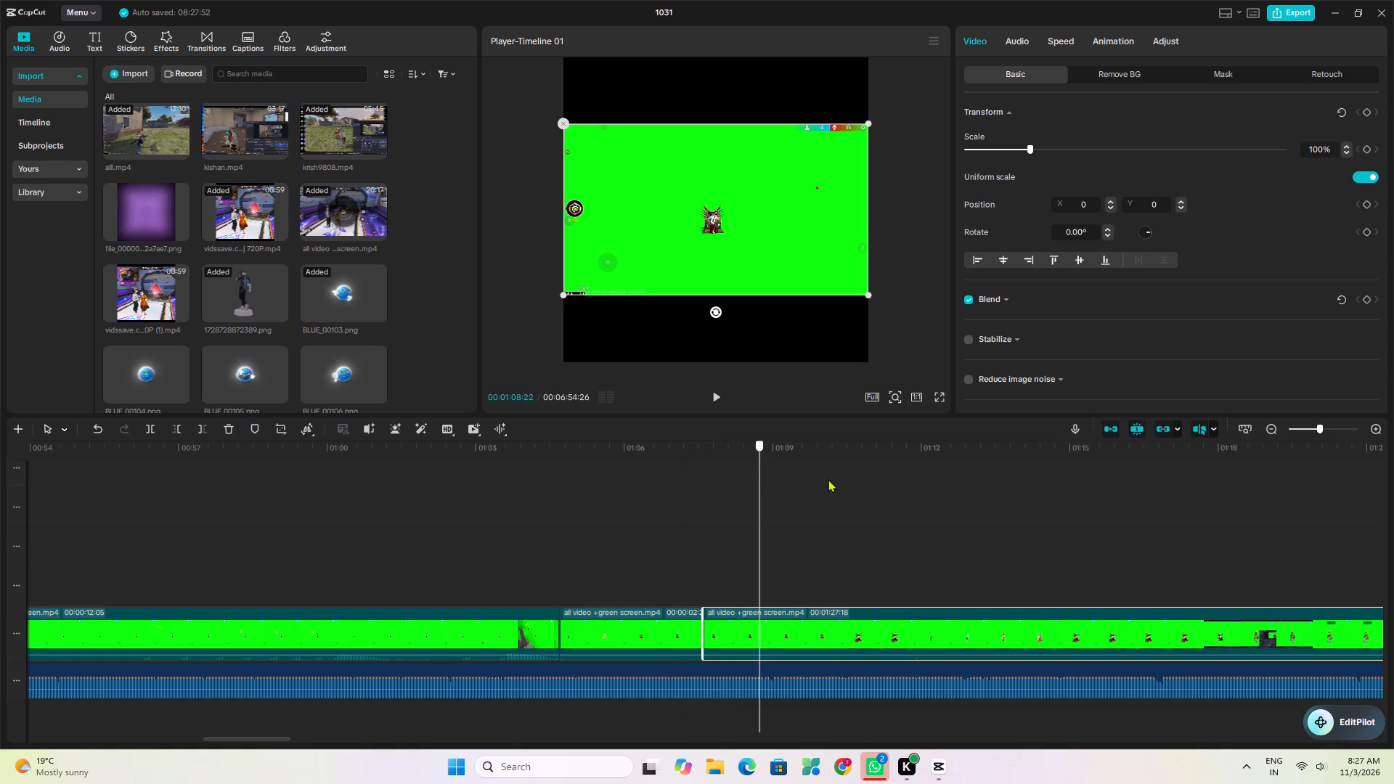
{"action": "left_click_drag", "start_coordinate": [828, 479], "coordinate": [996, 503]}
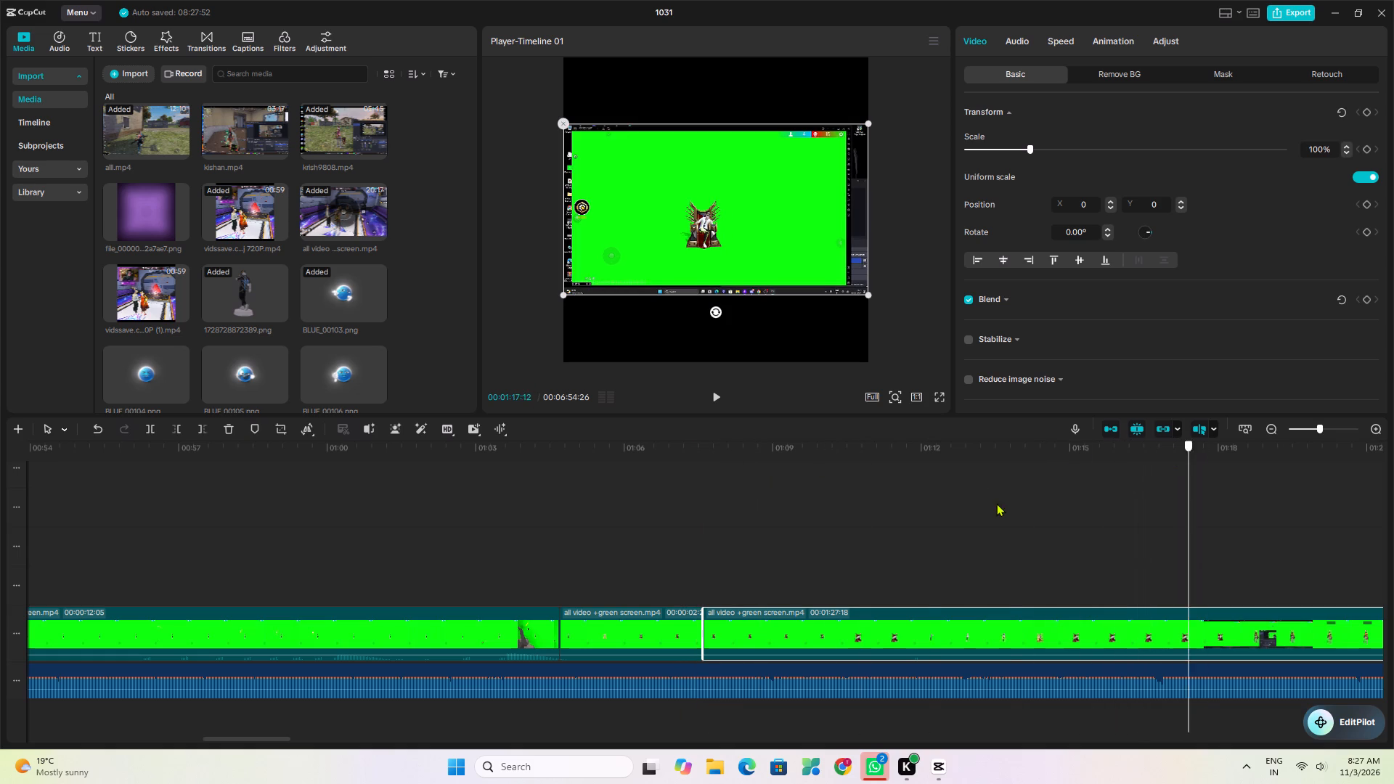
{"action": "left_click_drag", "start_coordinate": [996, 503], "coordinate": [1015, 511]}
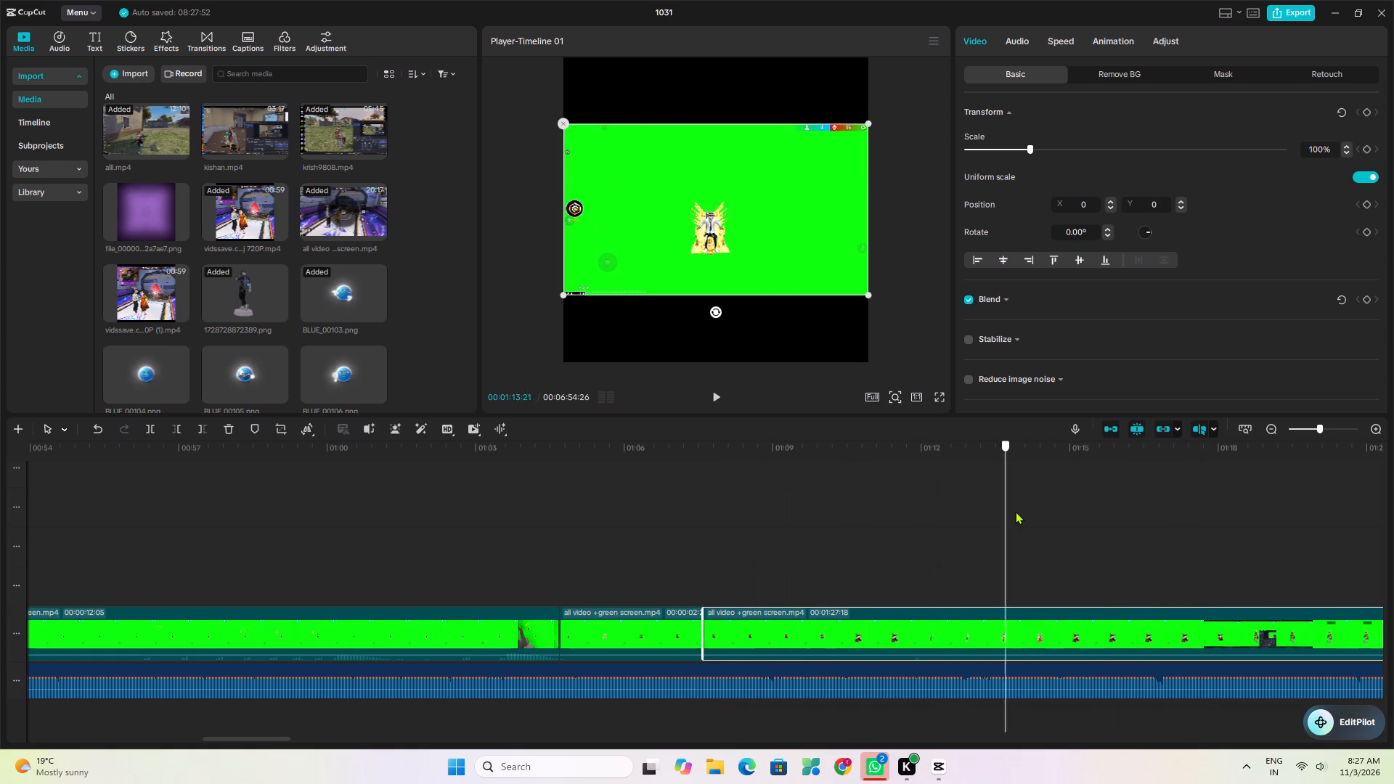
{"action": "left_click_drag", "start_coordinate": [1015, 511], "coordinate": [929, 528]}
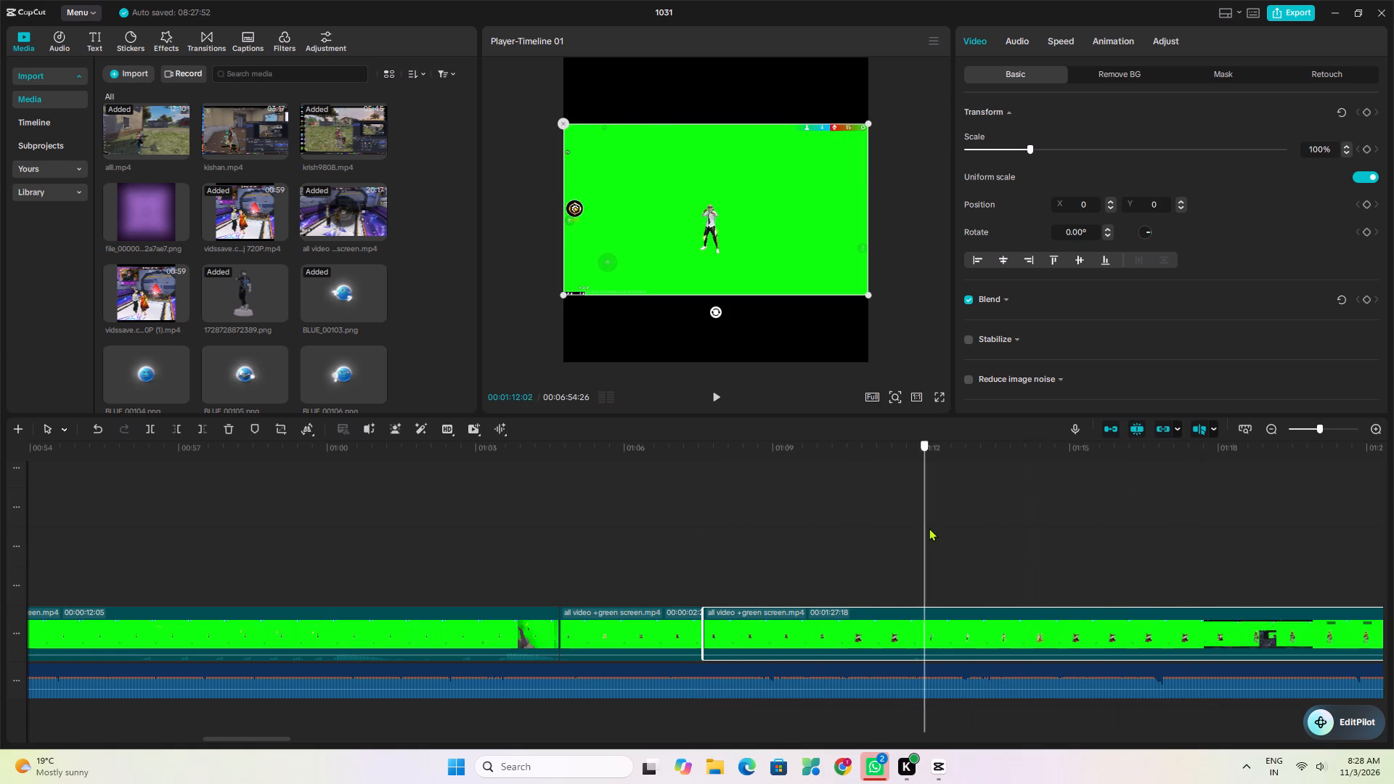
{"action": "left_click_drag", "start_coordinate": [929, 528], "coordinate": [950, 525]}
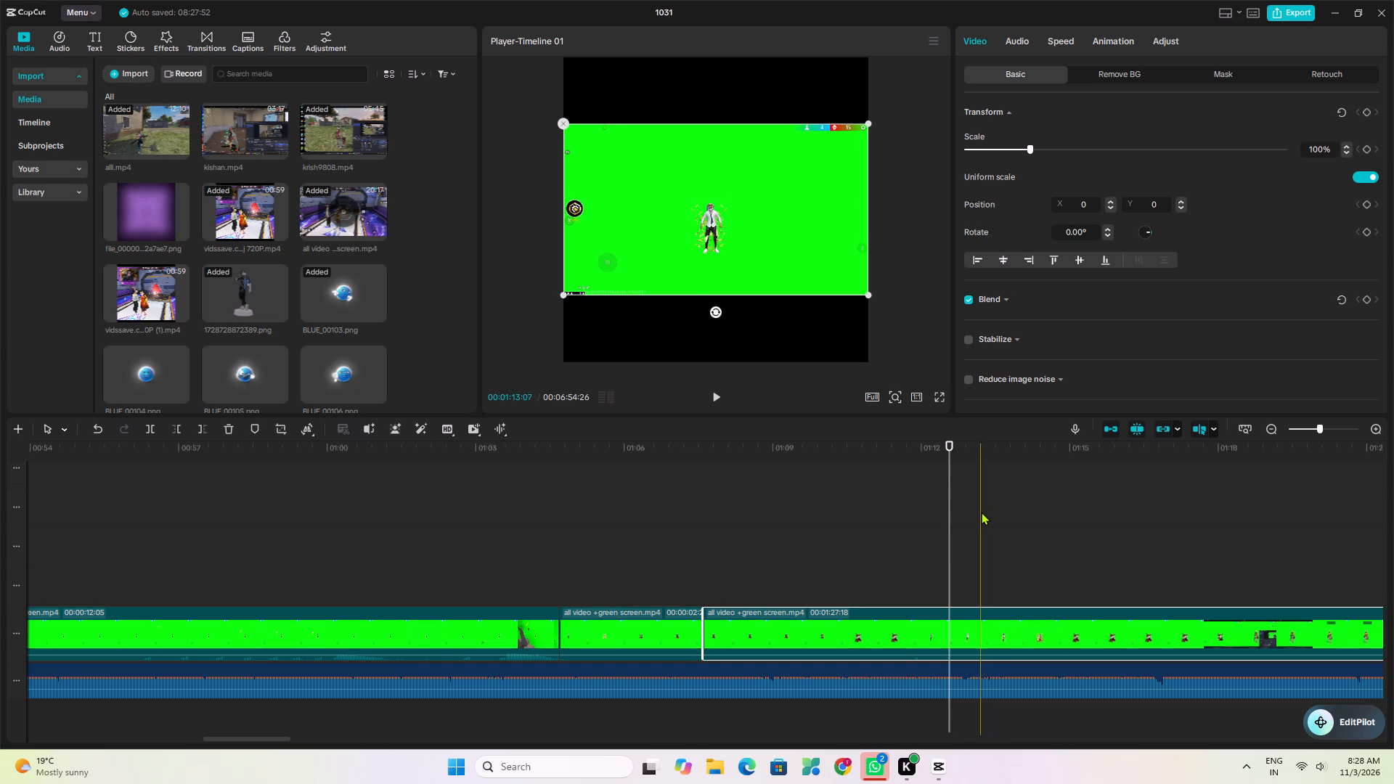
{"action": "left_click", "coordinate": [972, 525]}
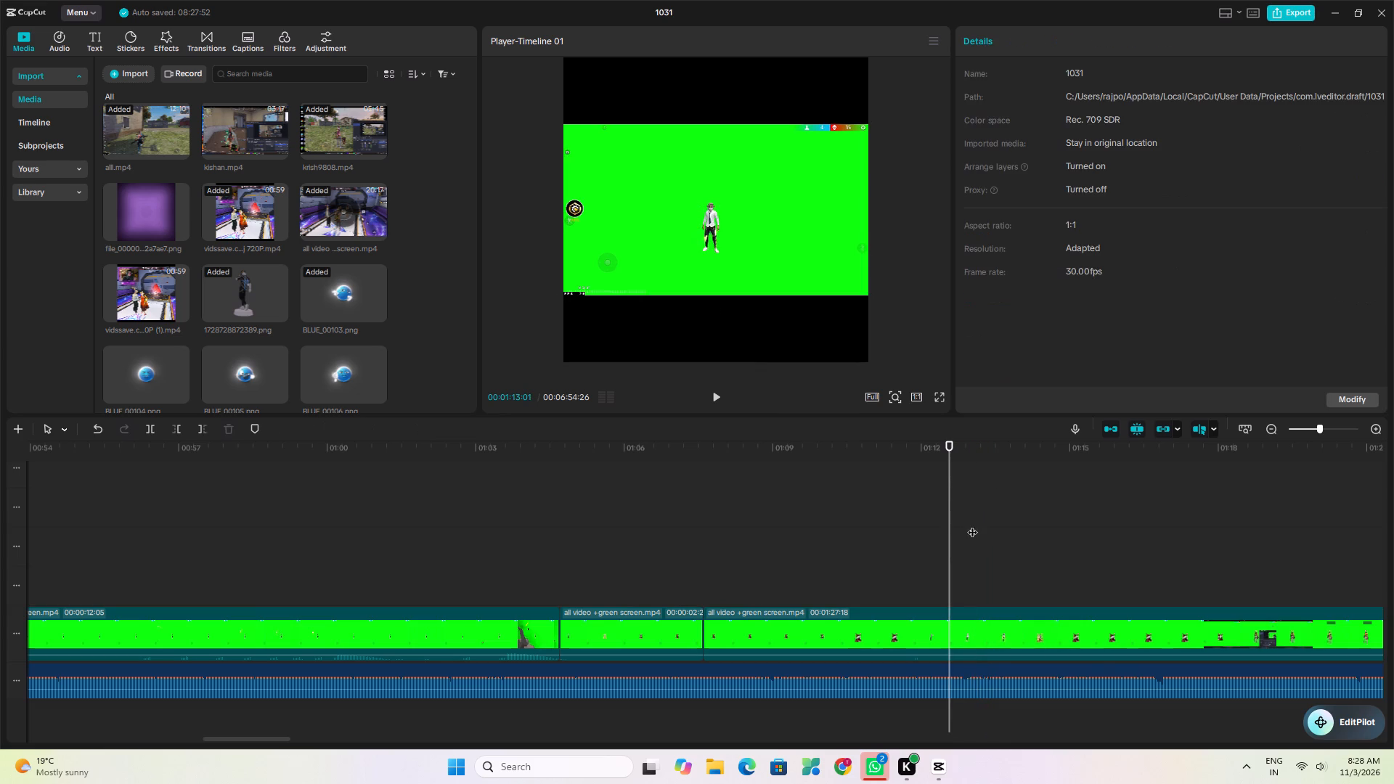
{"action": "left_click", "coordinate": [945, 619]}
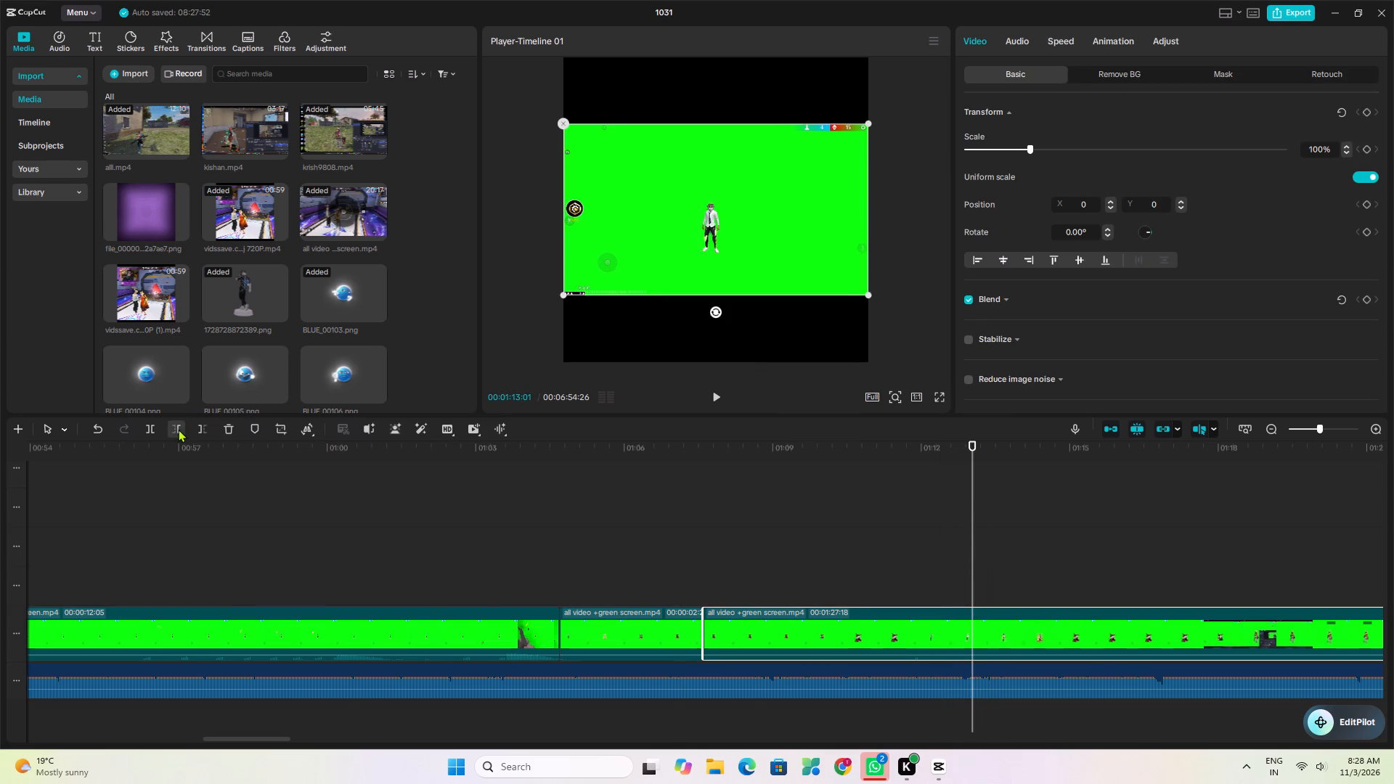
{"action": "left_click", "coordinate": [178, 429]}
Delete the short green-screen clip directly before the newly trimmed one.
{"action": "left_click", "coordinate": [590, 620]}
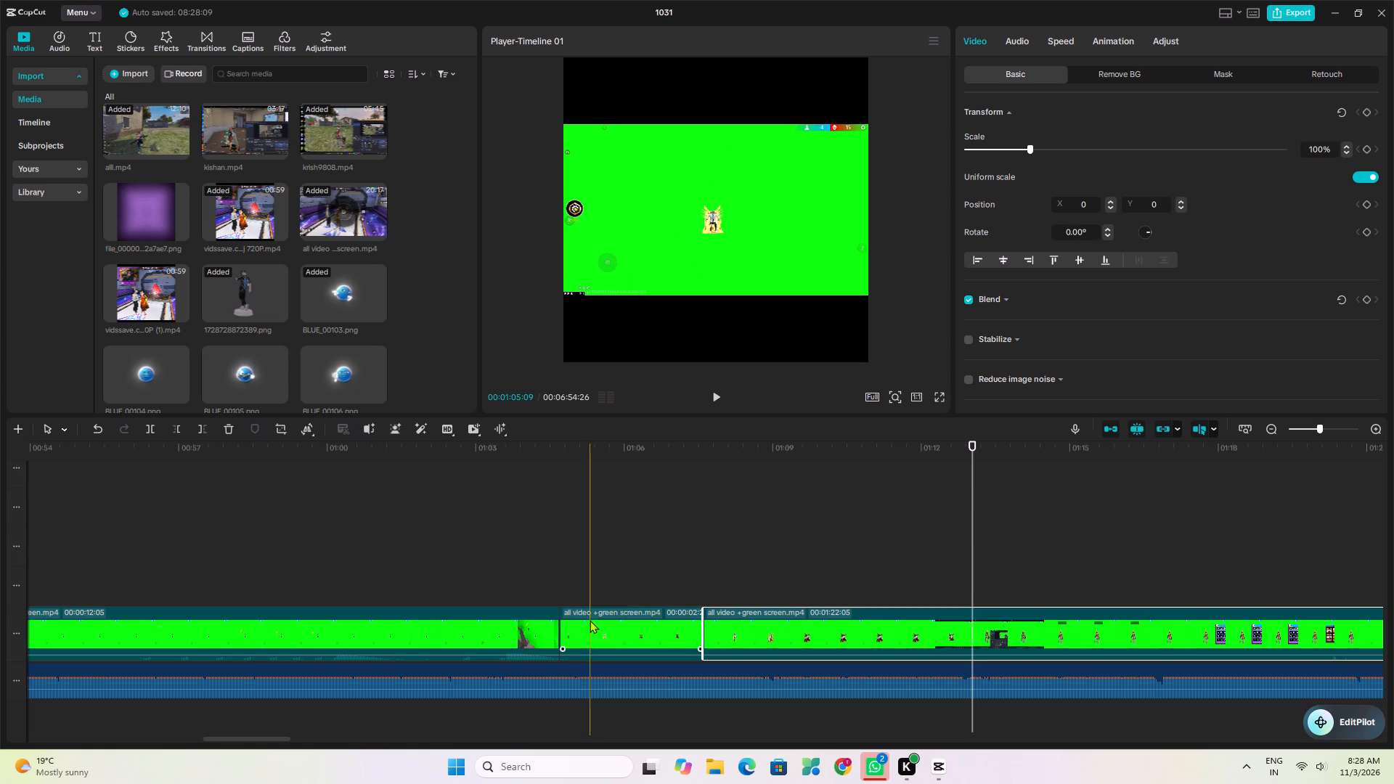
{"action": "left_click", "coordinate": [236, 430]}
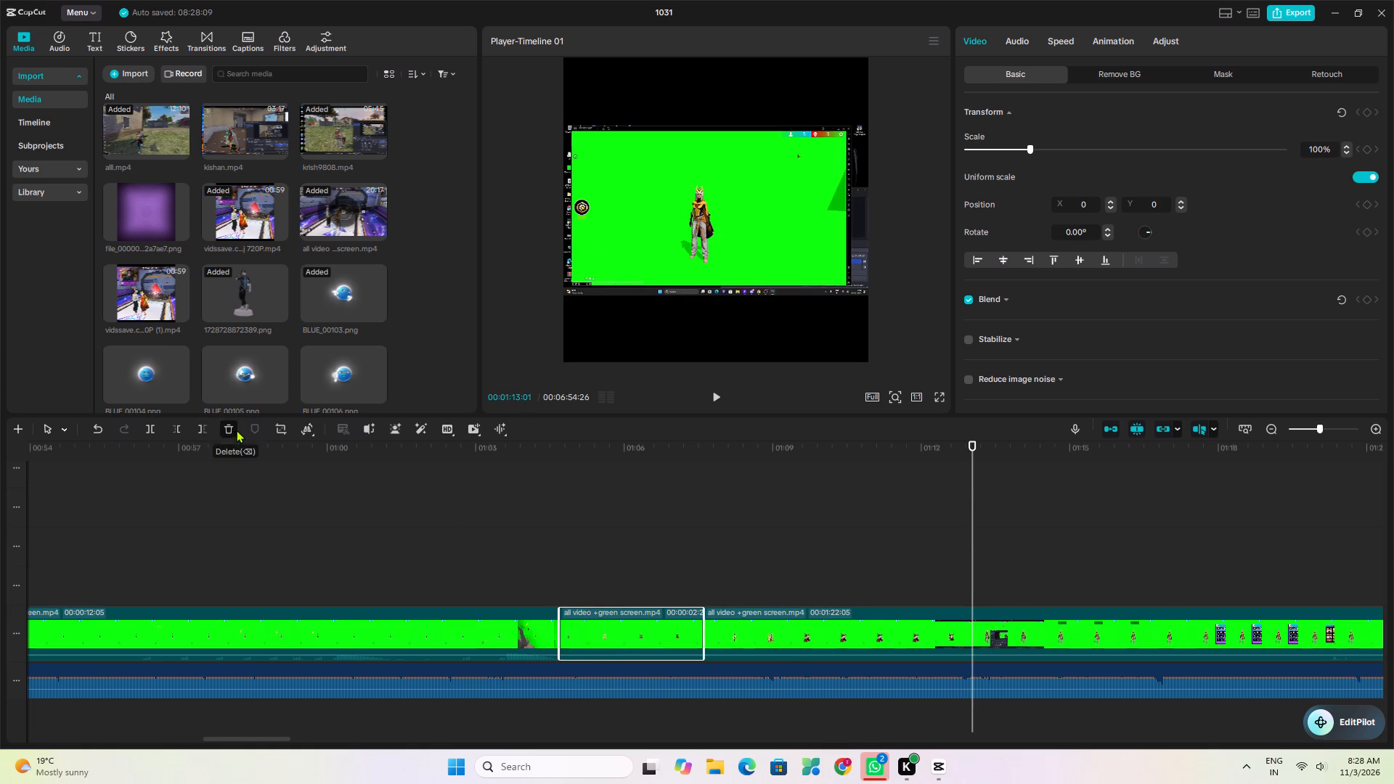
Split the long green-screen clip that starts at about 01:04:21 at about 01:08:04.
{"action": "left_click", "coordinate": [733, 473]}
{"action": "left_click", "coordinate": [714, 642]}
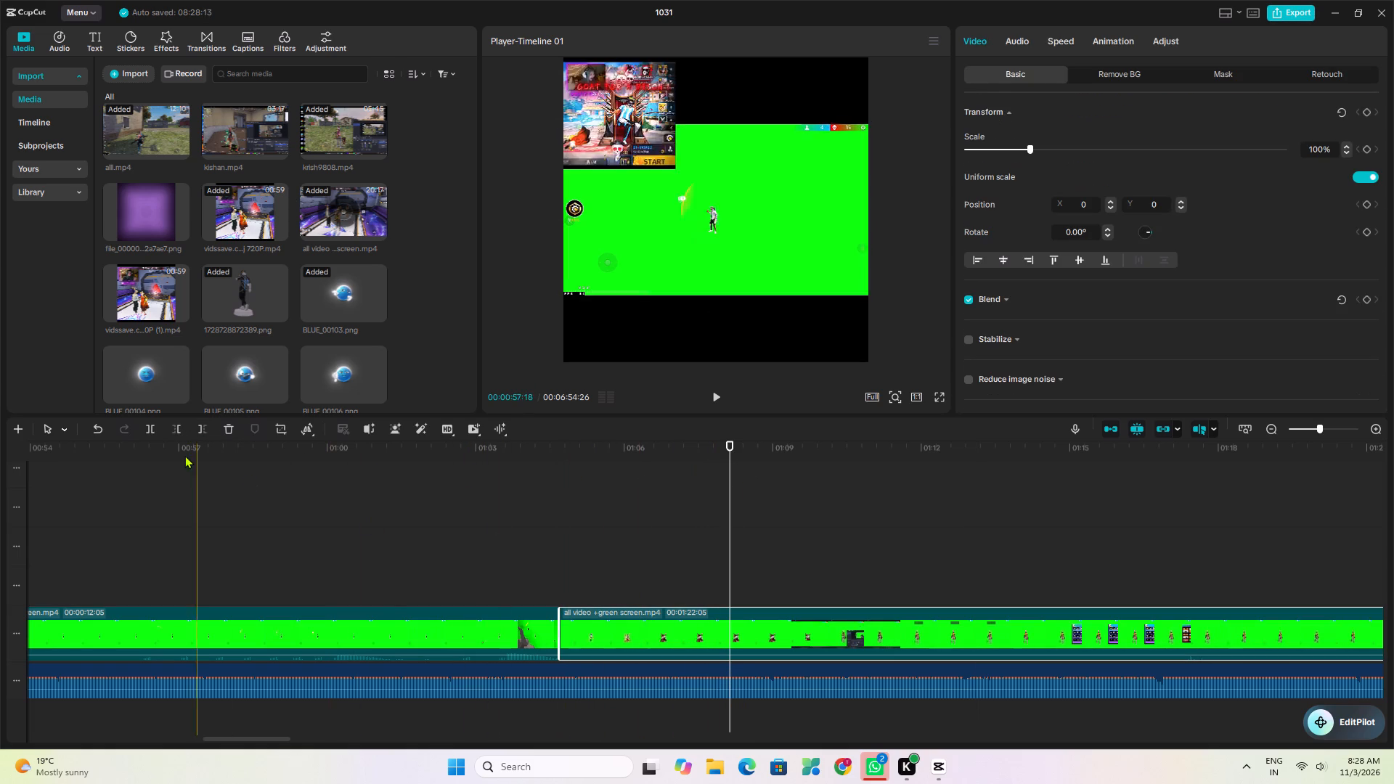
{"action": "left_click", "coordinate": [141, 427]}
{"action": "left_click", "coordinate": [144, 427]}
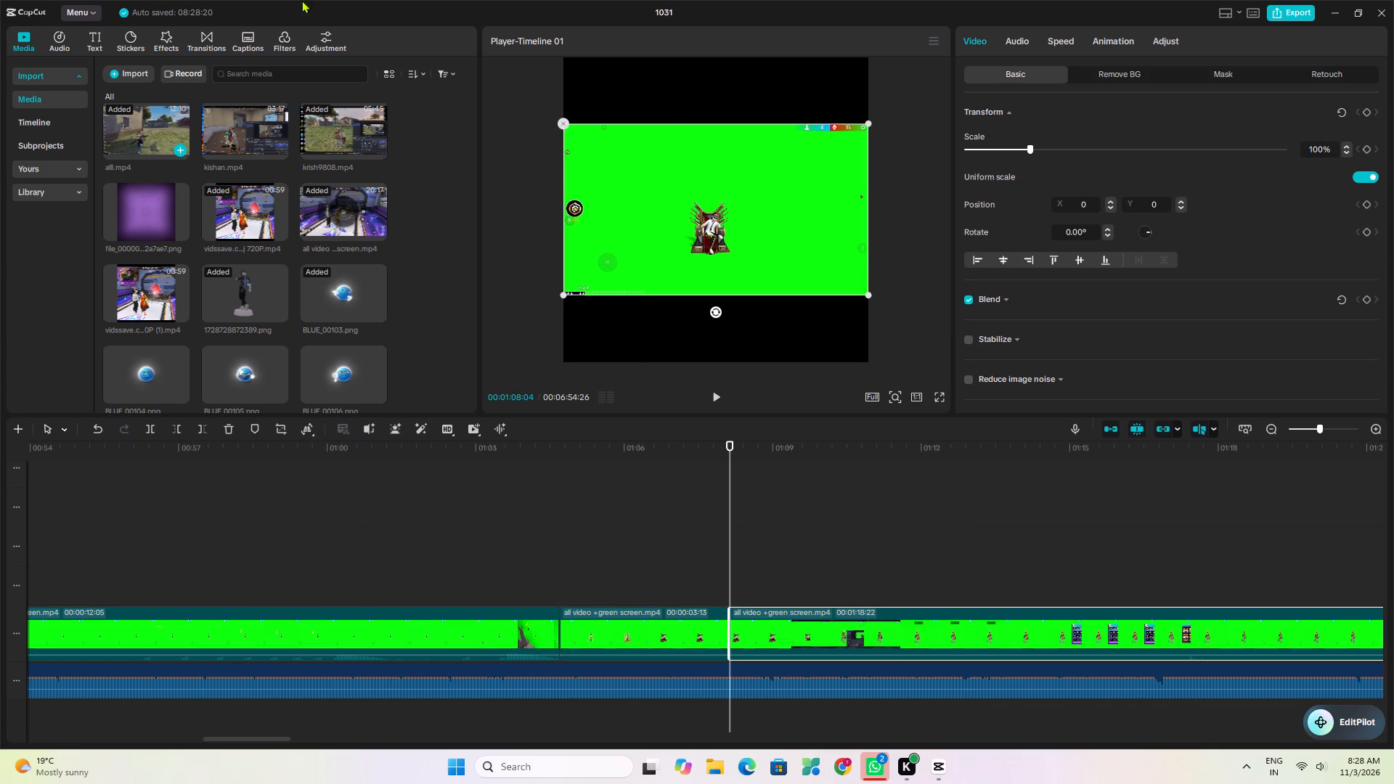
Play through the long green-screen clip from 01:08:04 to its end, checking which character actions to keep.
{"action": "key", "text": "space"}
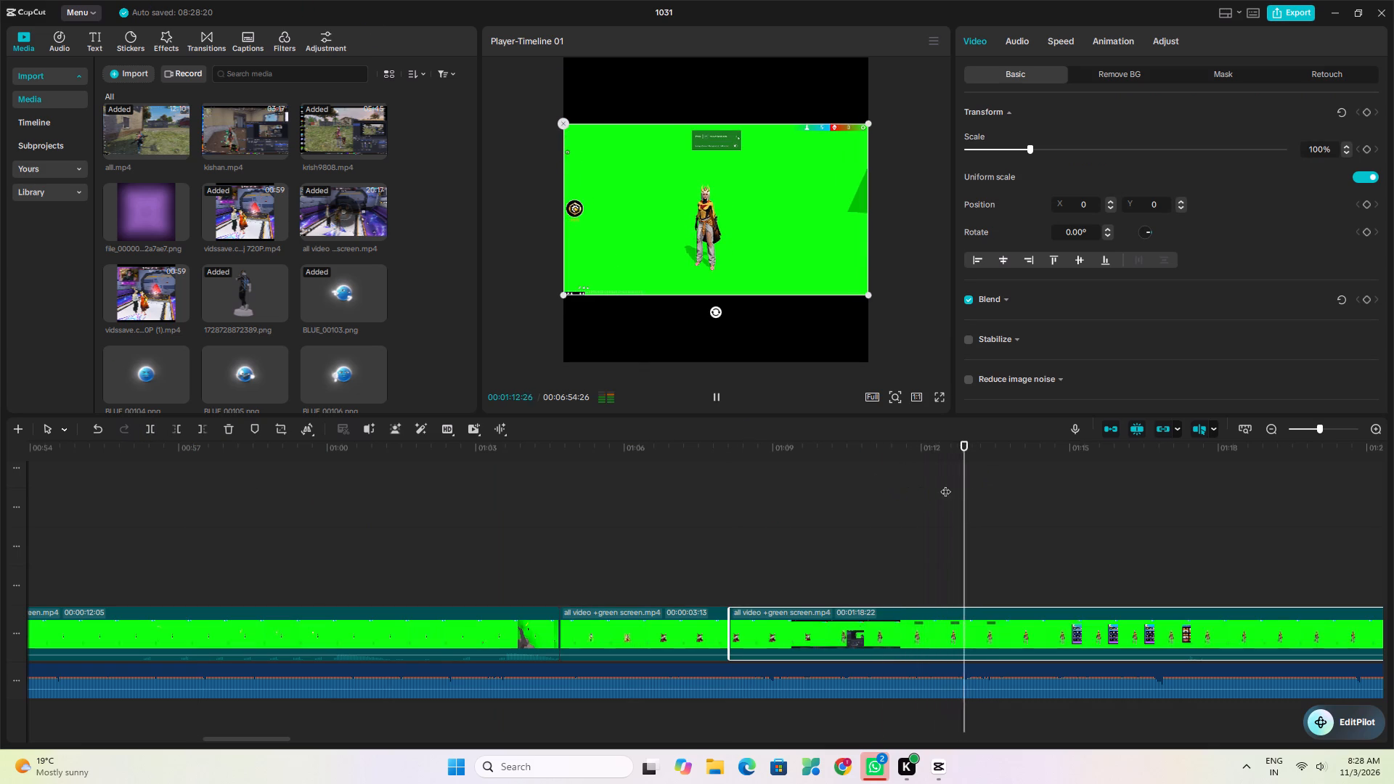
{"action": "left_click", "coordinate": [736, 515]}
{"action": "key", "text": "space"}
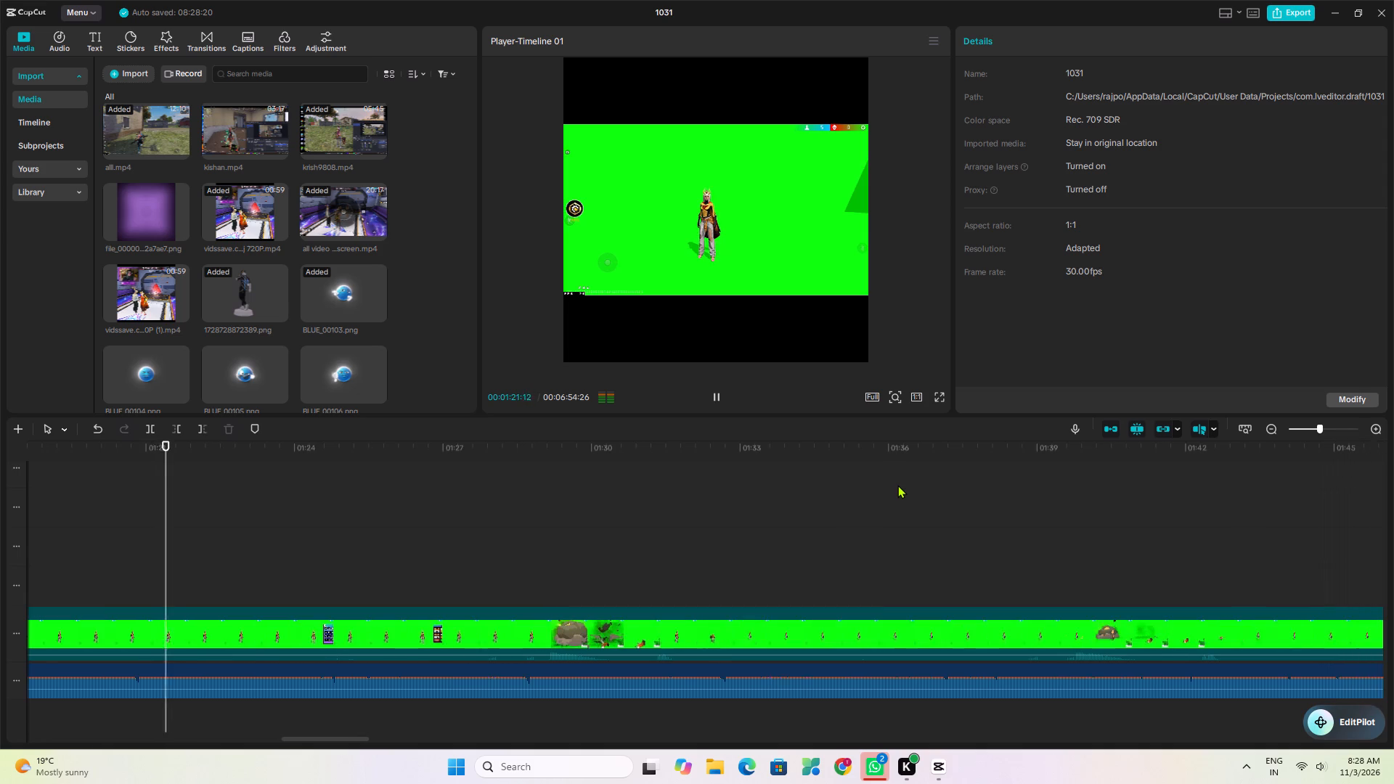
{"action": "left_click_drag", "start_coordinate": [395, 528], "coordinate": [811, 521]}
{"action": "left_click", "coordinate": [563, 581]}
{"action": "left_click", "coordinate": [523, 563]}
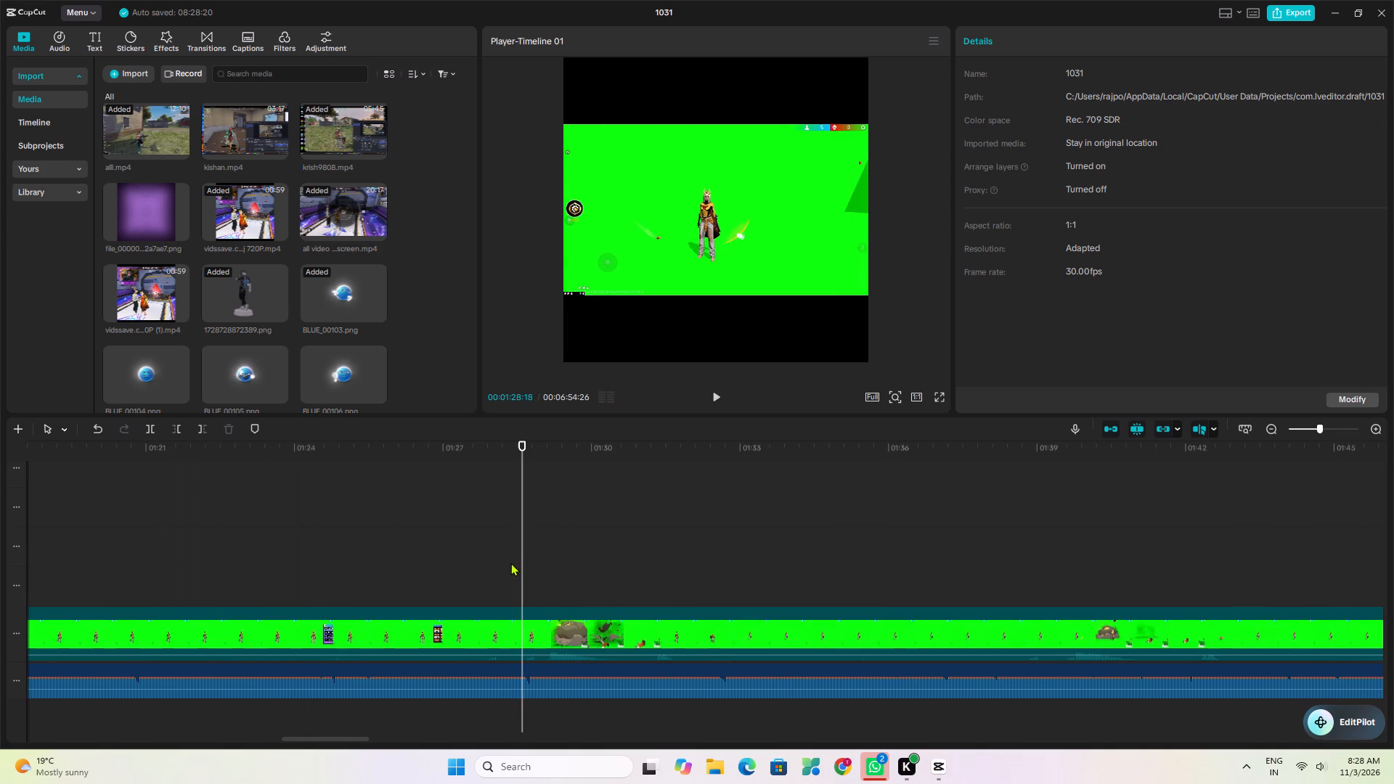
{"action": "left_click_drag", "start_coordinate": [484, 560], "coordinate": [468, 560]}
{"action": "left_click", "coordinate": [449, 558]}
{"action": "key", "text": "space"}
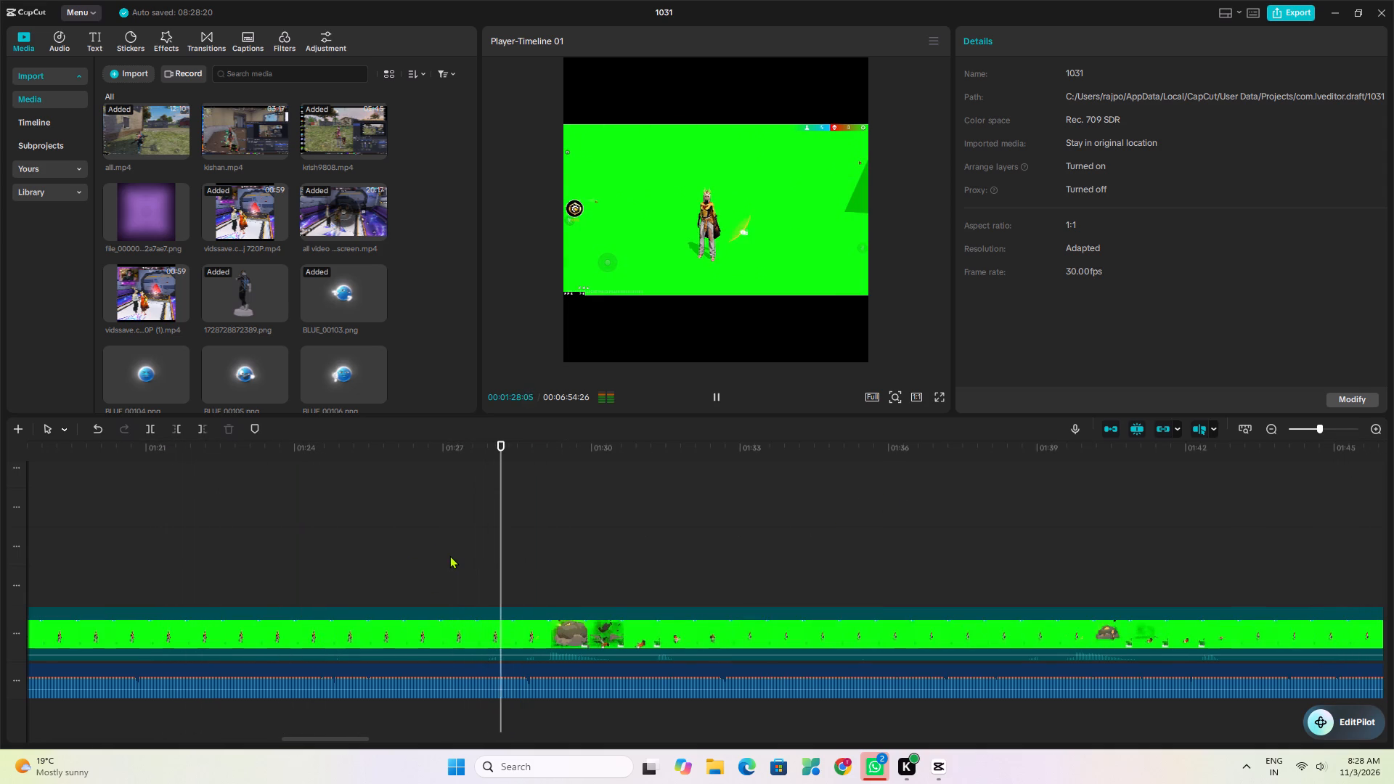
{"action": "key", "text": "space"}
{"action": "left_click", "coordinate": [490, 538]}
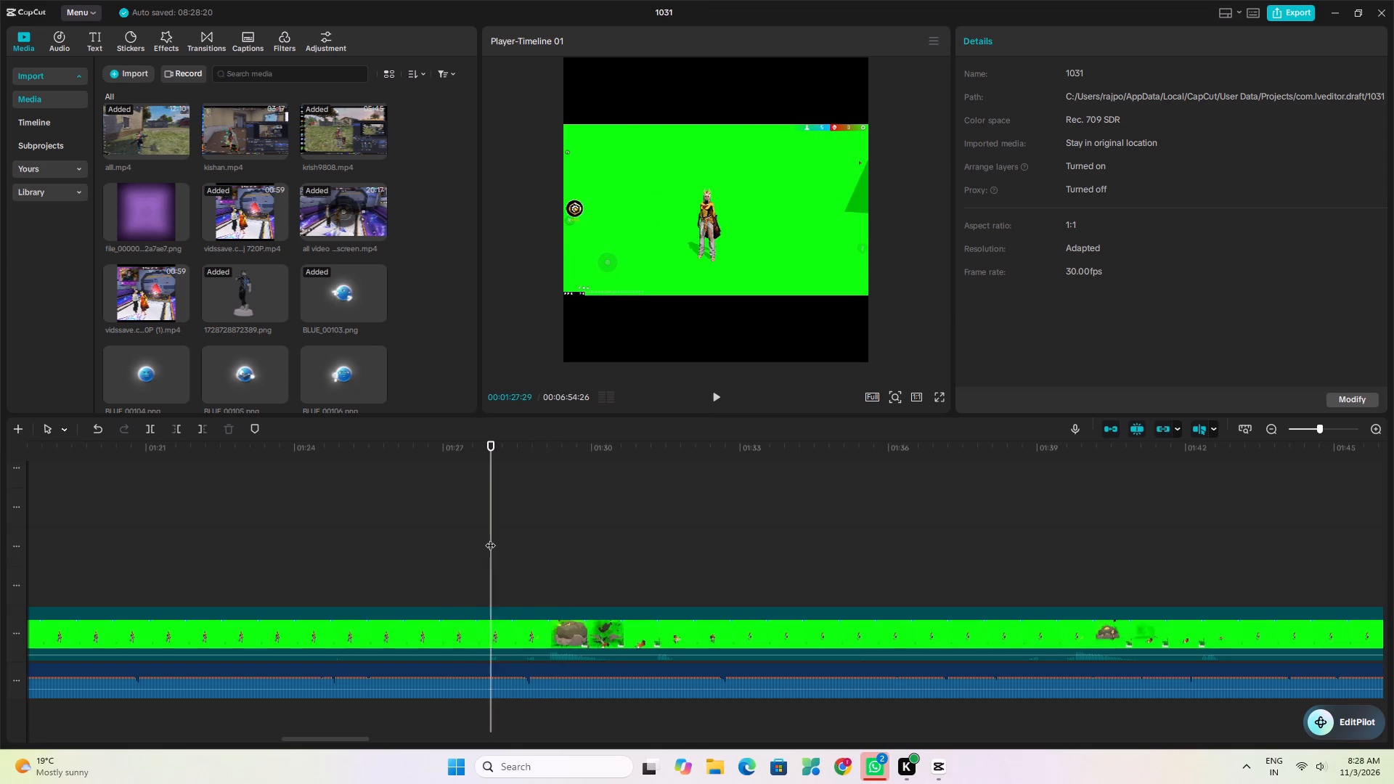
{"action": "key", "text": "space"}
{"action": "key", "text": "space"}
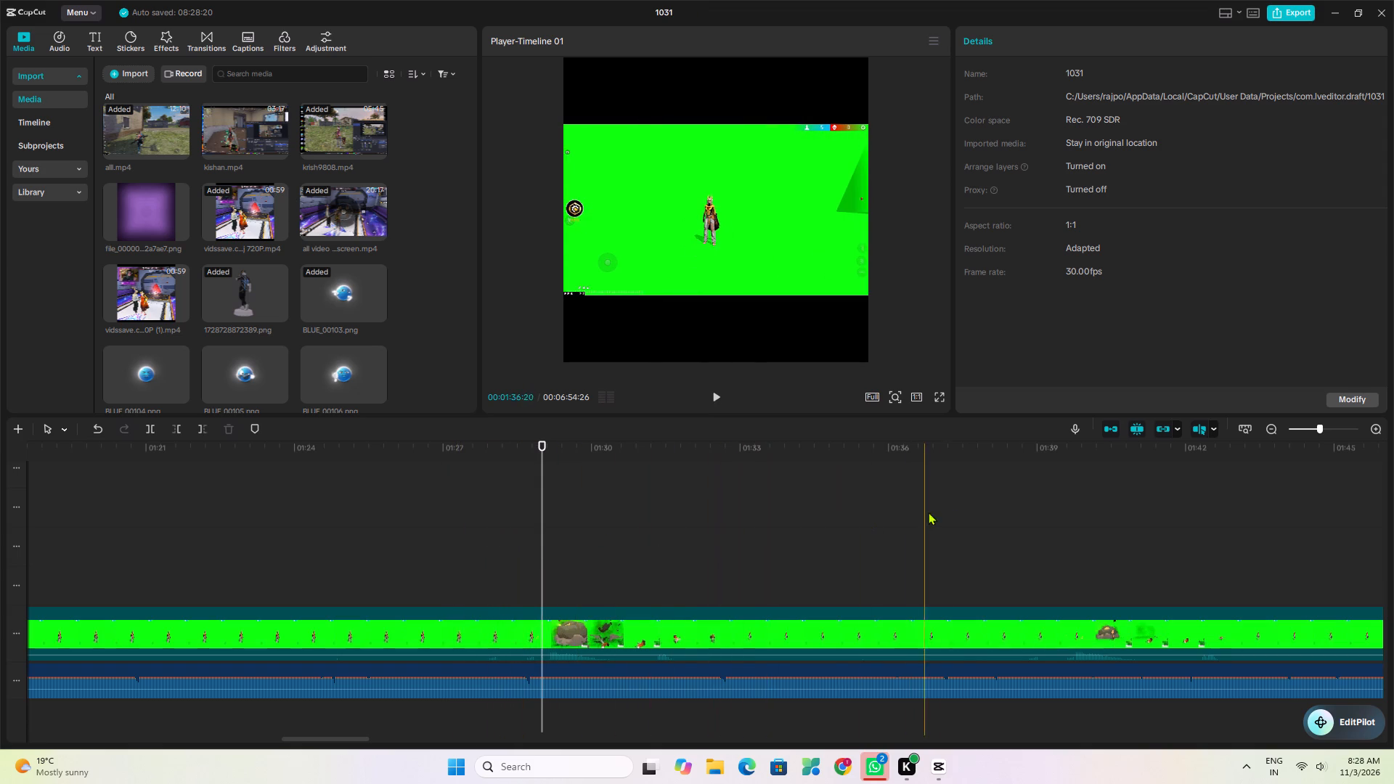
{"action": "key", "text": "space"}
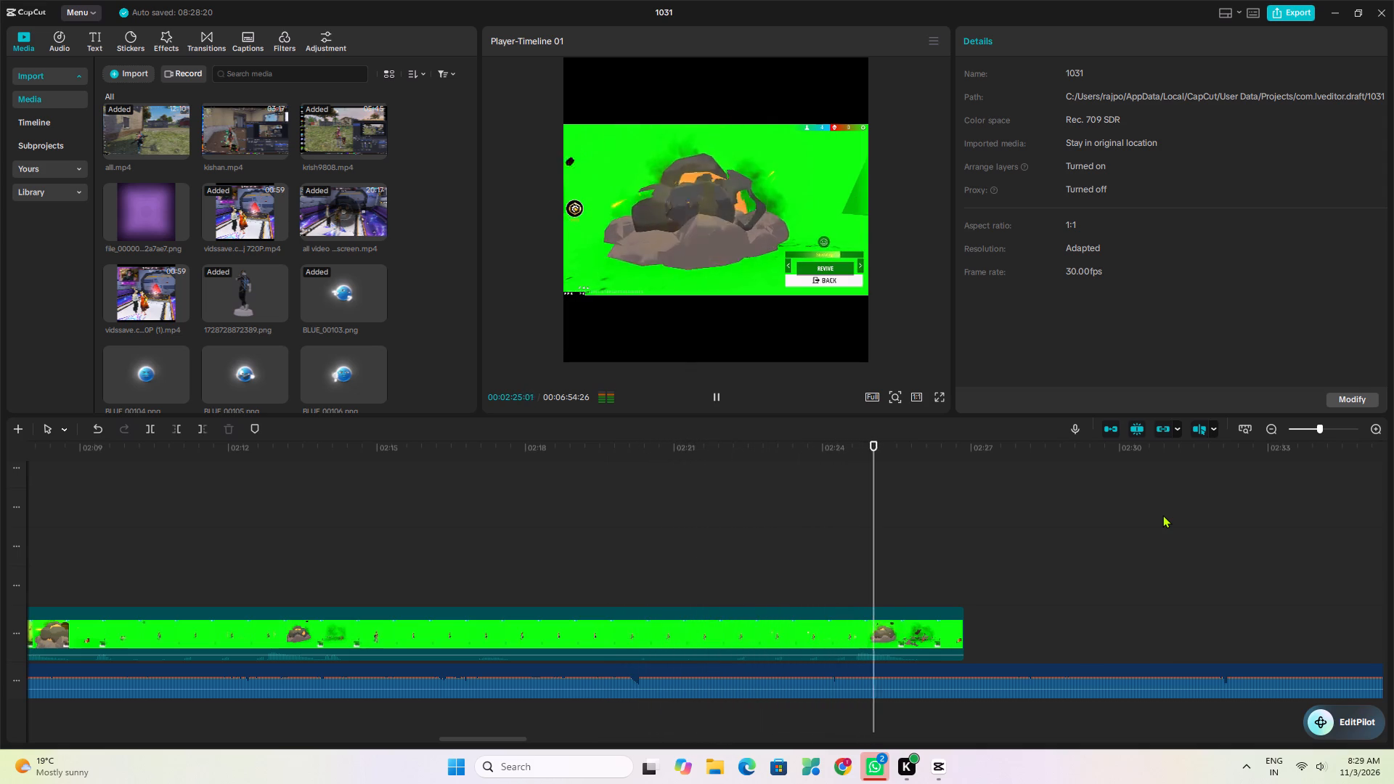
Trim the long green-screen clip's start at about 02:23:22, keeping only the closing action.
{"action": "left_click", "coordinate": [585, 527]}
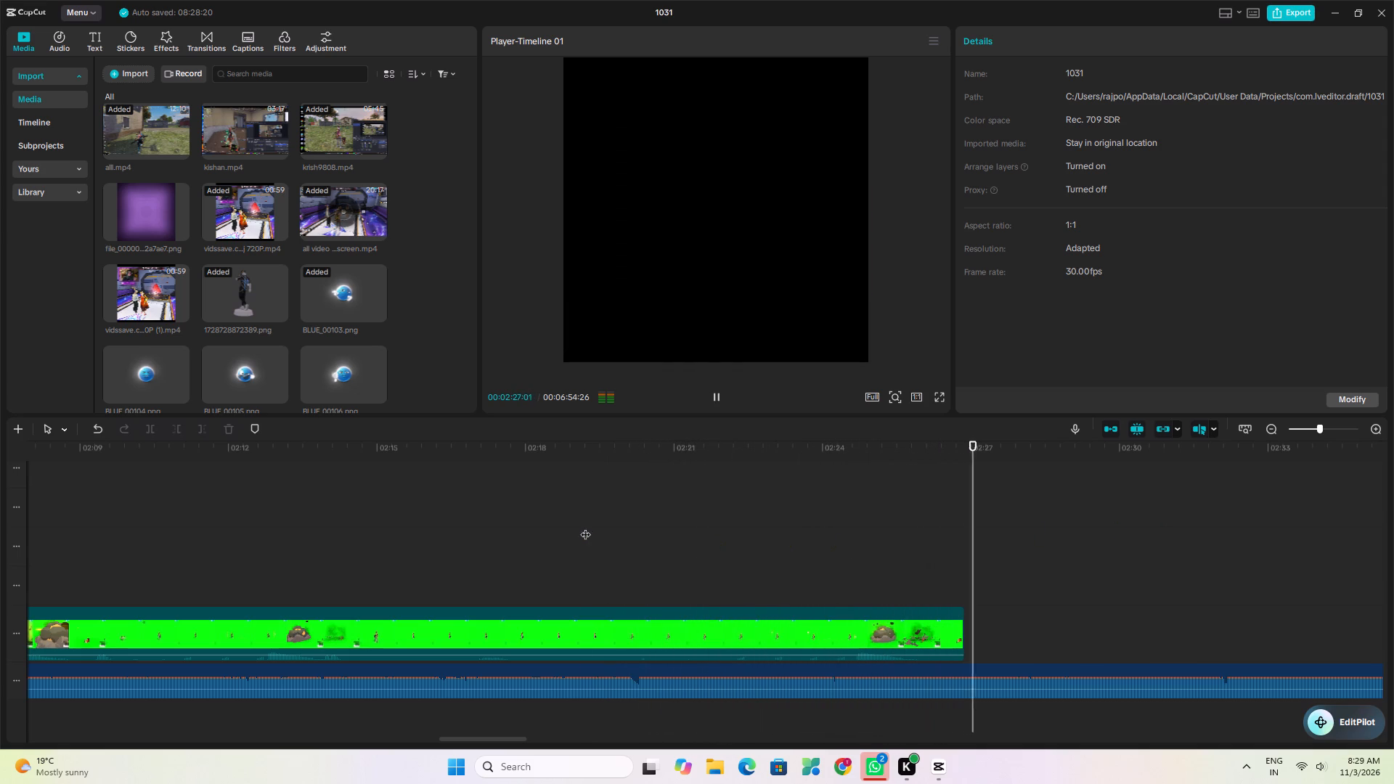
{"action": "key", "text": "space"}
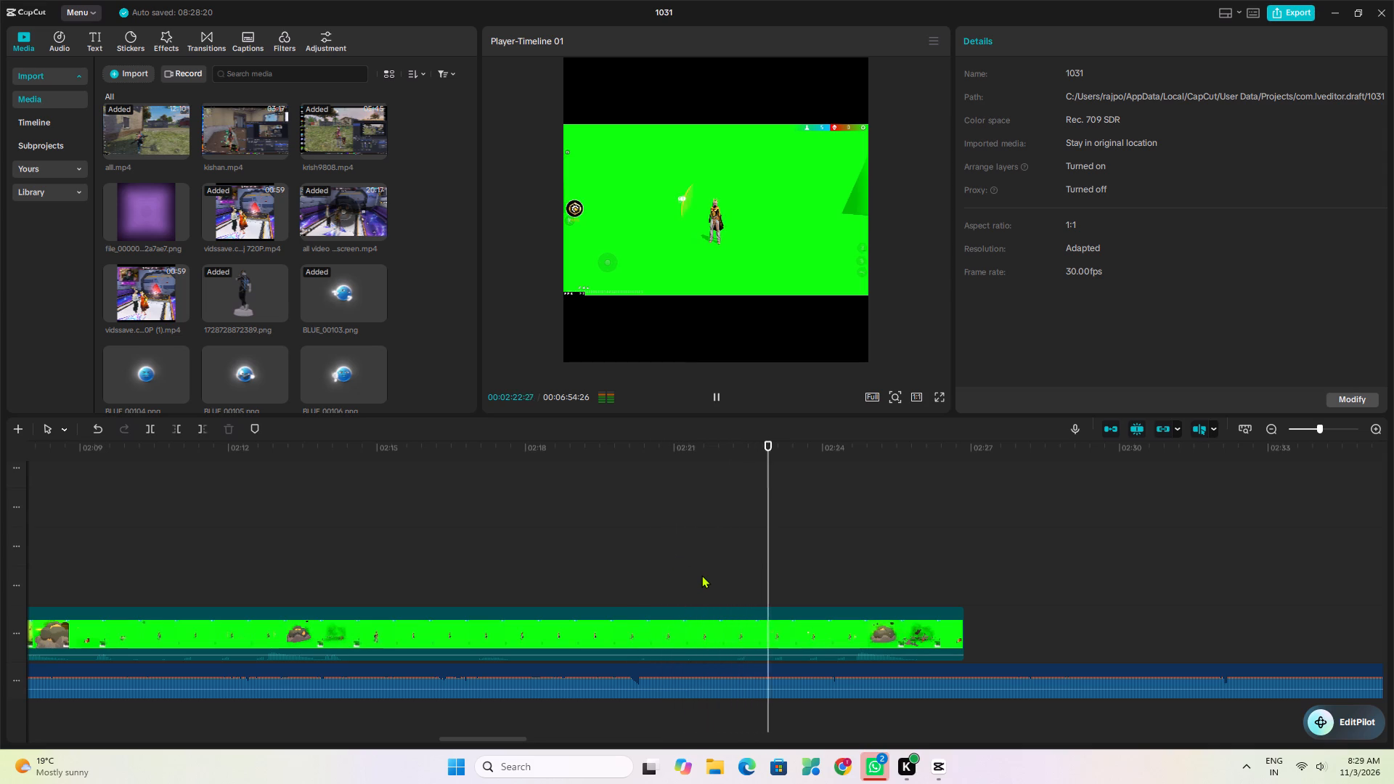
{"action": "key", "text": "space"}
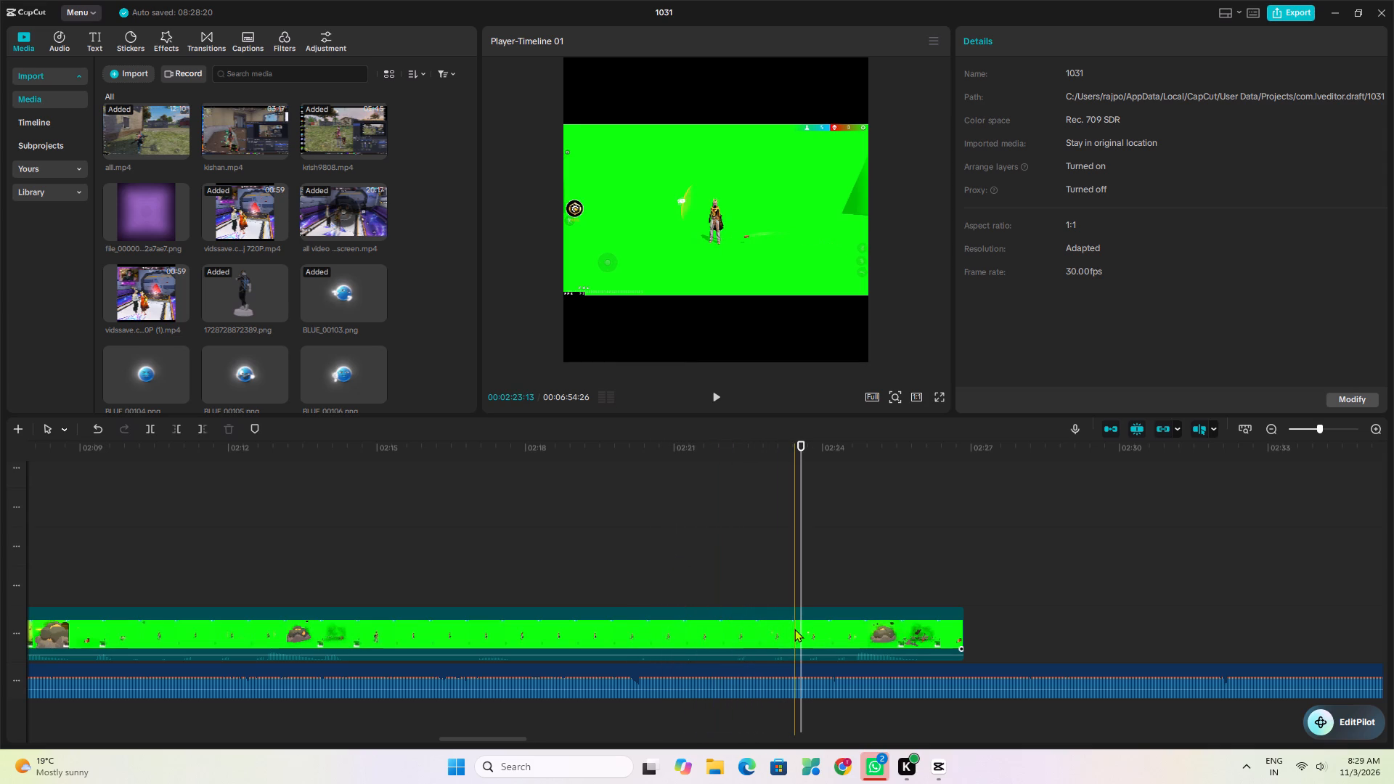
{"action": "left_click", "coordinate": [794, 629]}
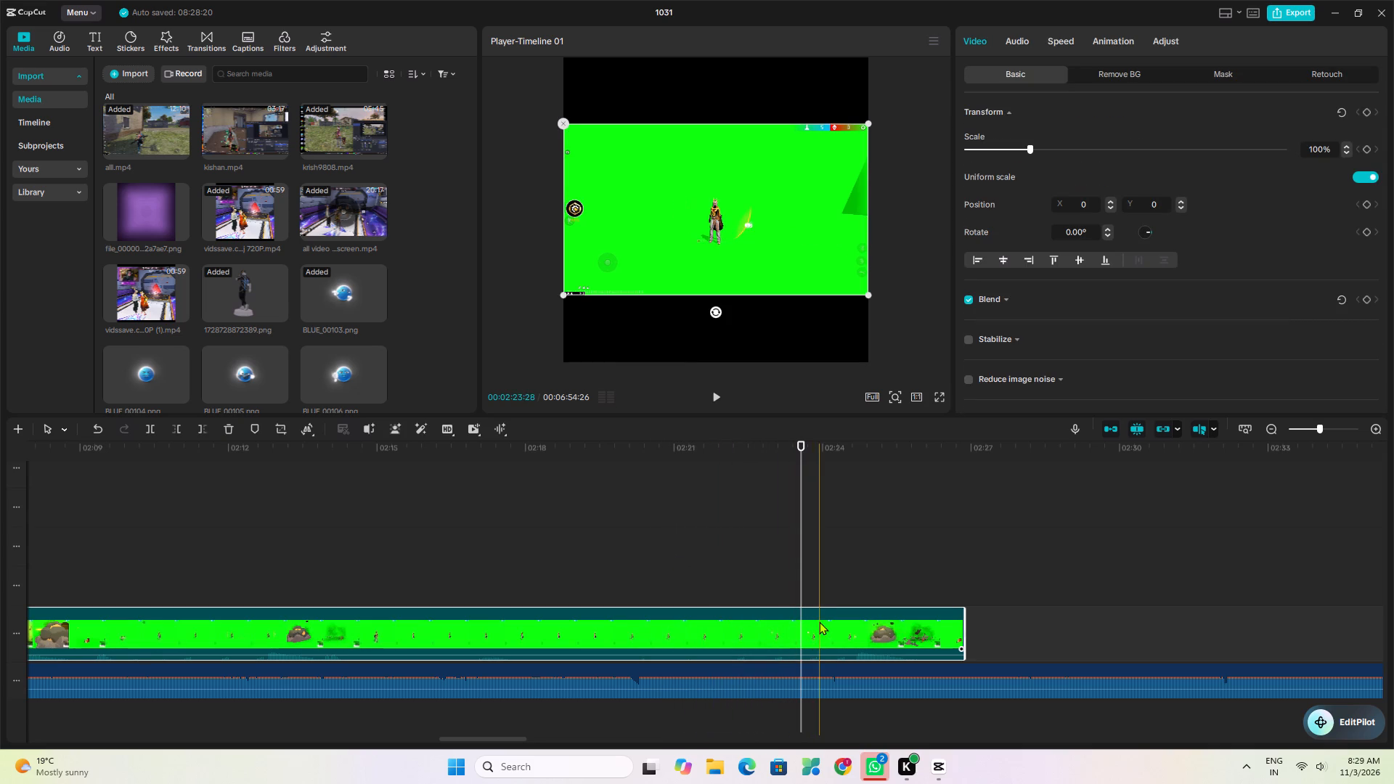
{"action": "left_click", "coordinate": [810, 624]}
{"action": "left_click", "coordinate": [809, 568]}
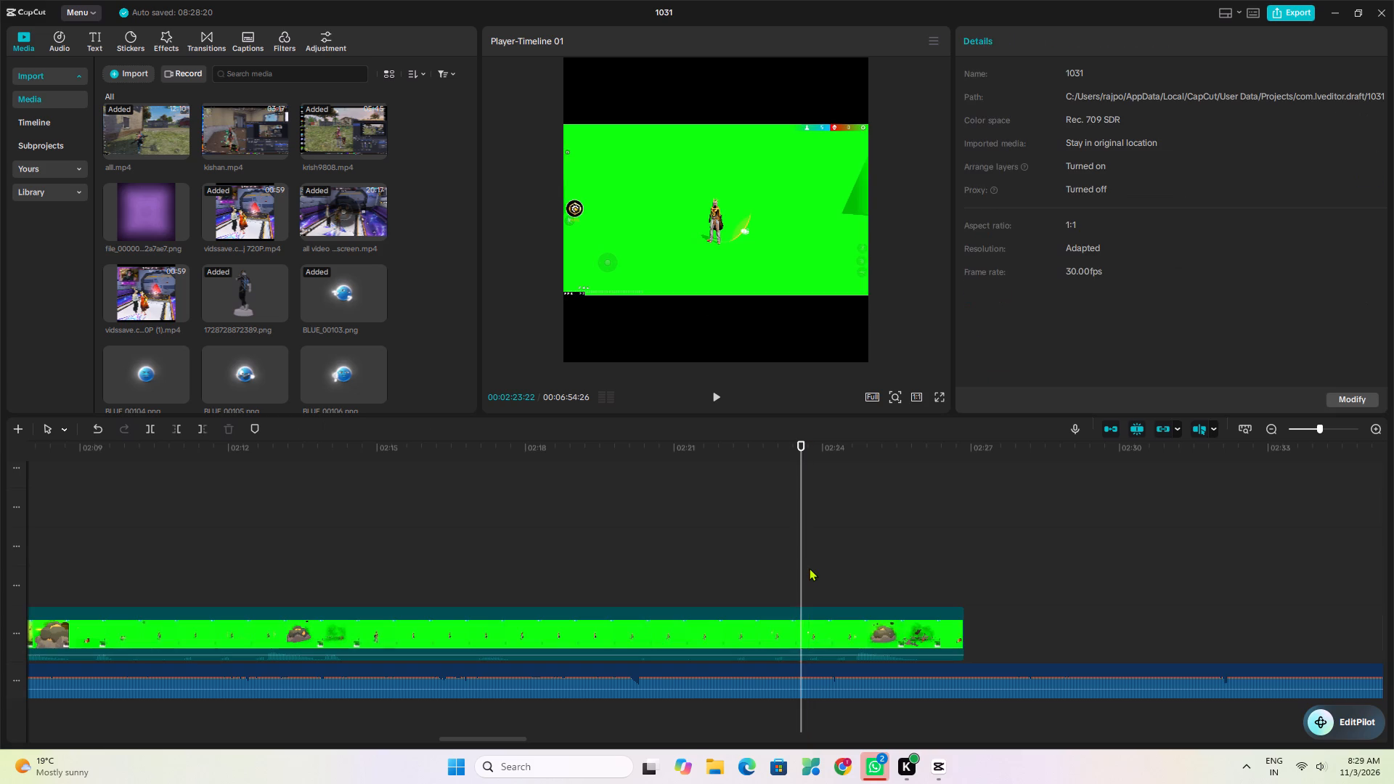
{"action": "left_click", "coordinate": [807, 637]}
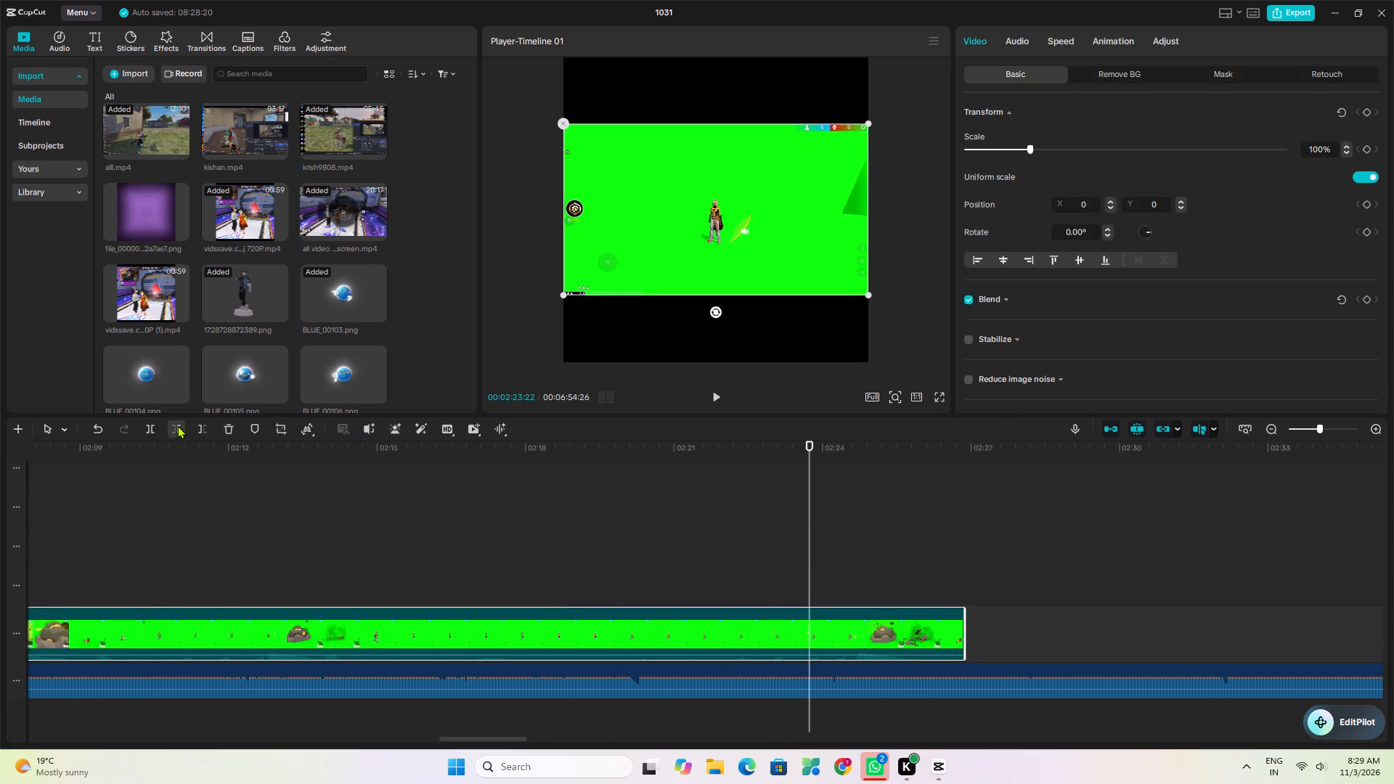
{"action": "left_click", "coordinate": [177, 425]}
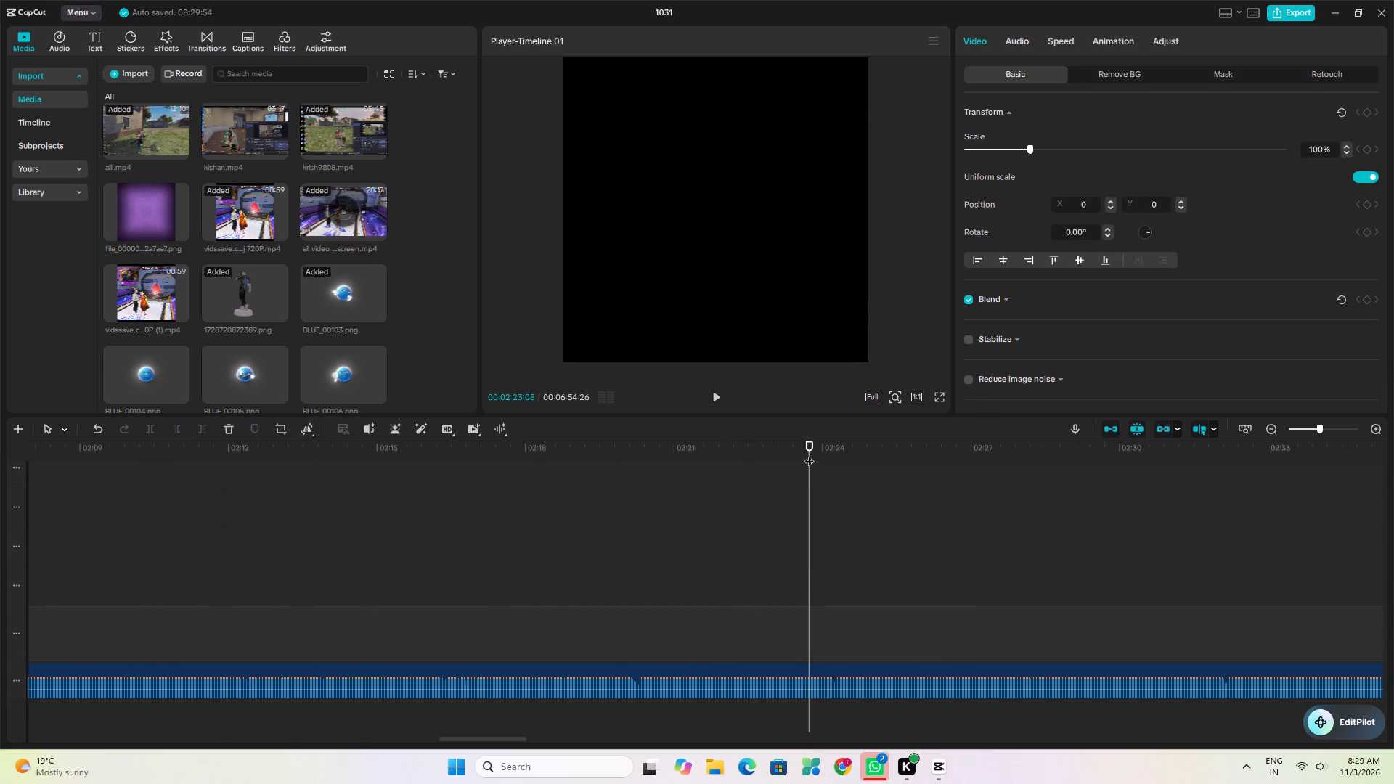
Move the 3:13 green-screen clip behind the newly trimmed 3:04 clip at the end of the main track.
{"action": "left_click_drag", "start_coordinate": [809, 454], "coordinate": [13, 518]}
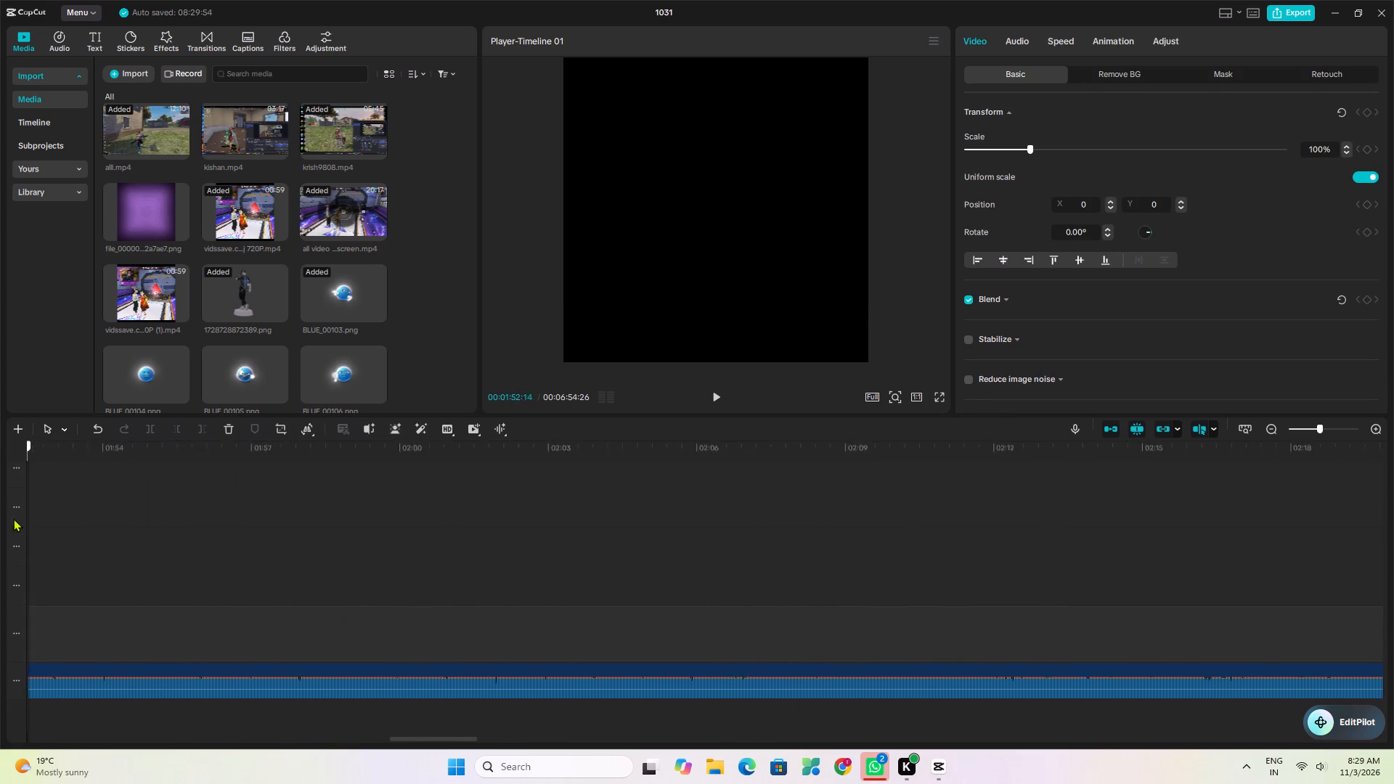
{"action": "left_click_drag", "start_coordinate": [13, 518], "coordinate": [12, 537]}
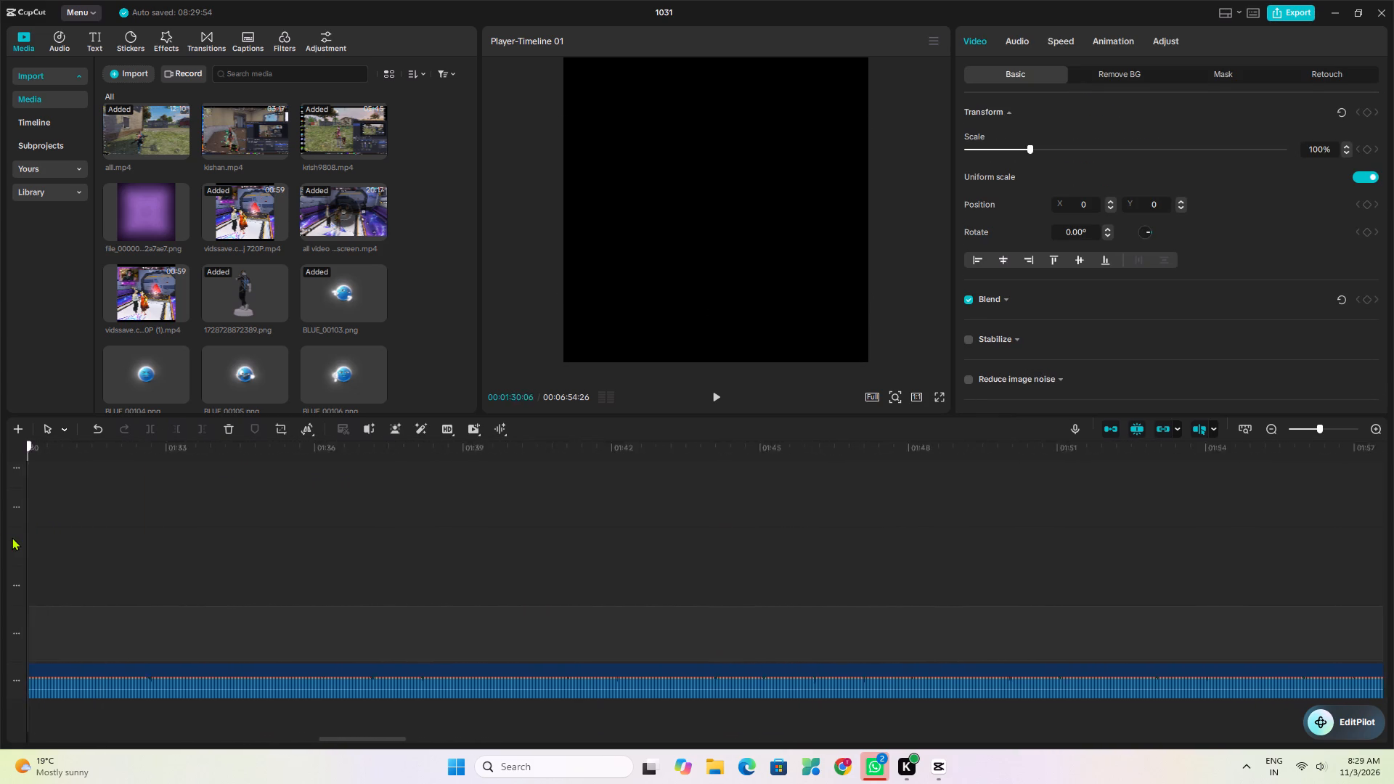
{"action": "left_click_drag", "start_coordinate": [12, 537], "coordinate": [33, 538]}
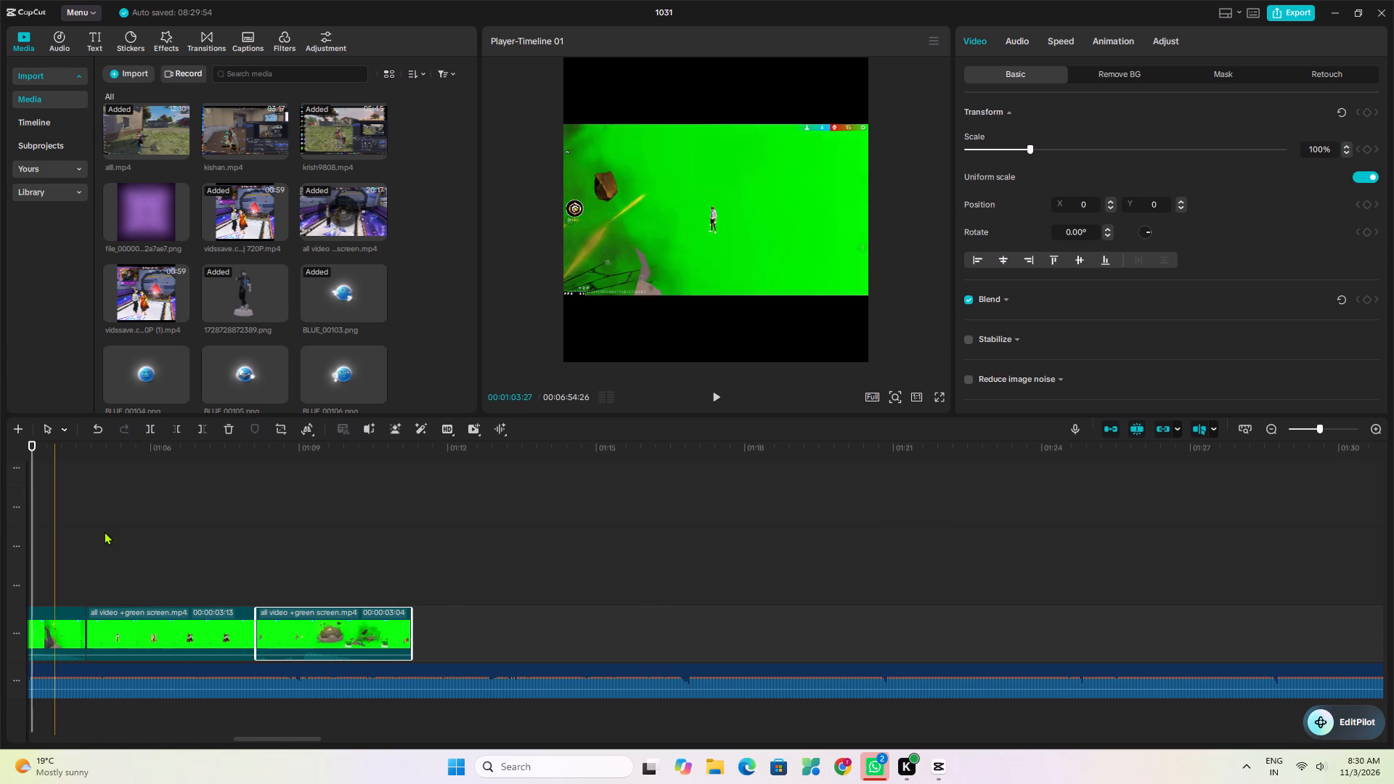
{"action": "left_click_drag", "start_coordinate": [151, 632], "coordinate": [189, 632]}
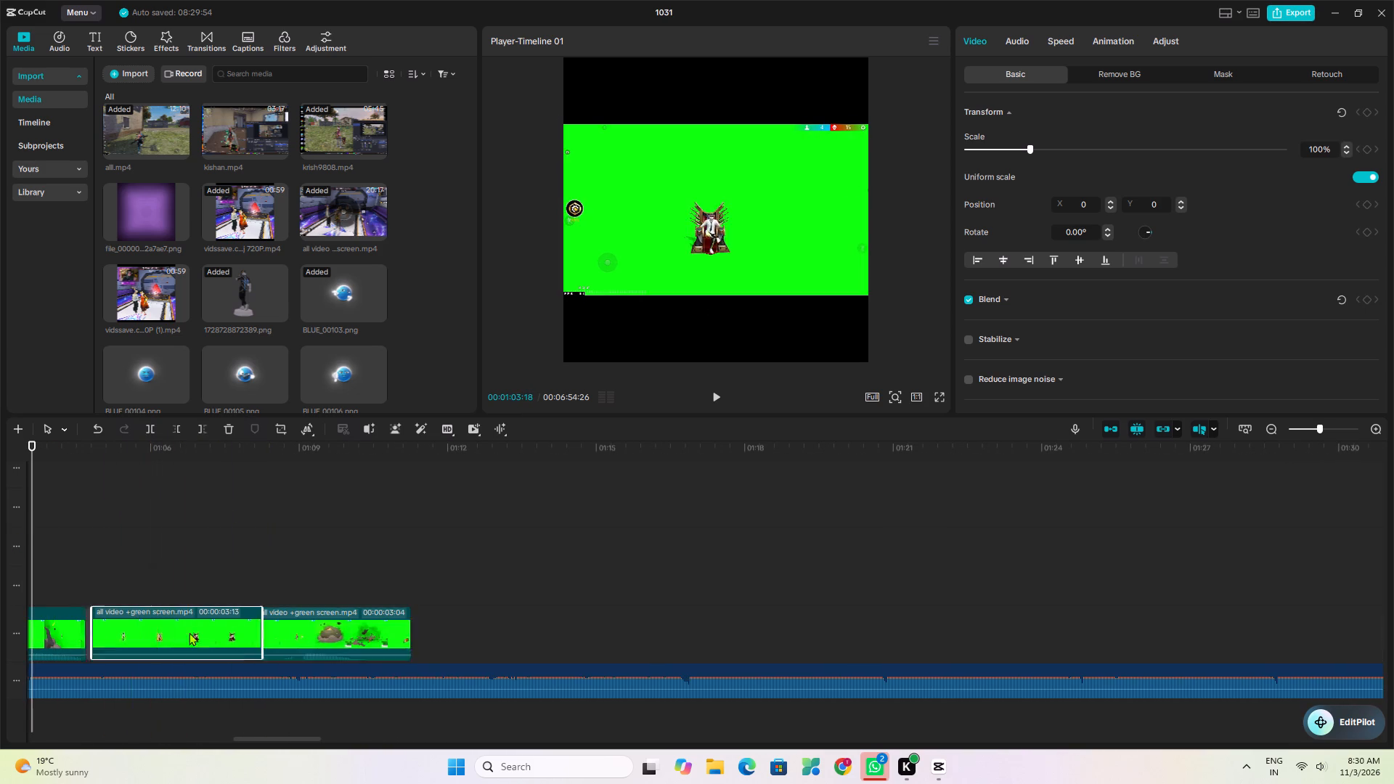
{"action": "left_click_drag", "start_coordinate": [189, 632], "coordinate": [440, 633]}
Play the green-screen footage from just after the freeze frame to about 01:03, checking where the character's actions occur.
{"action": "left_click_drag", "start_coordinate": [216, 515], "coordinate": [0, 526]}
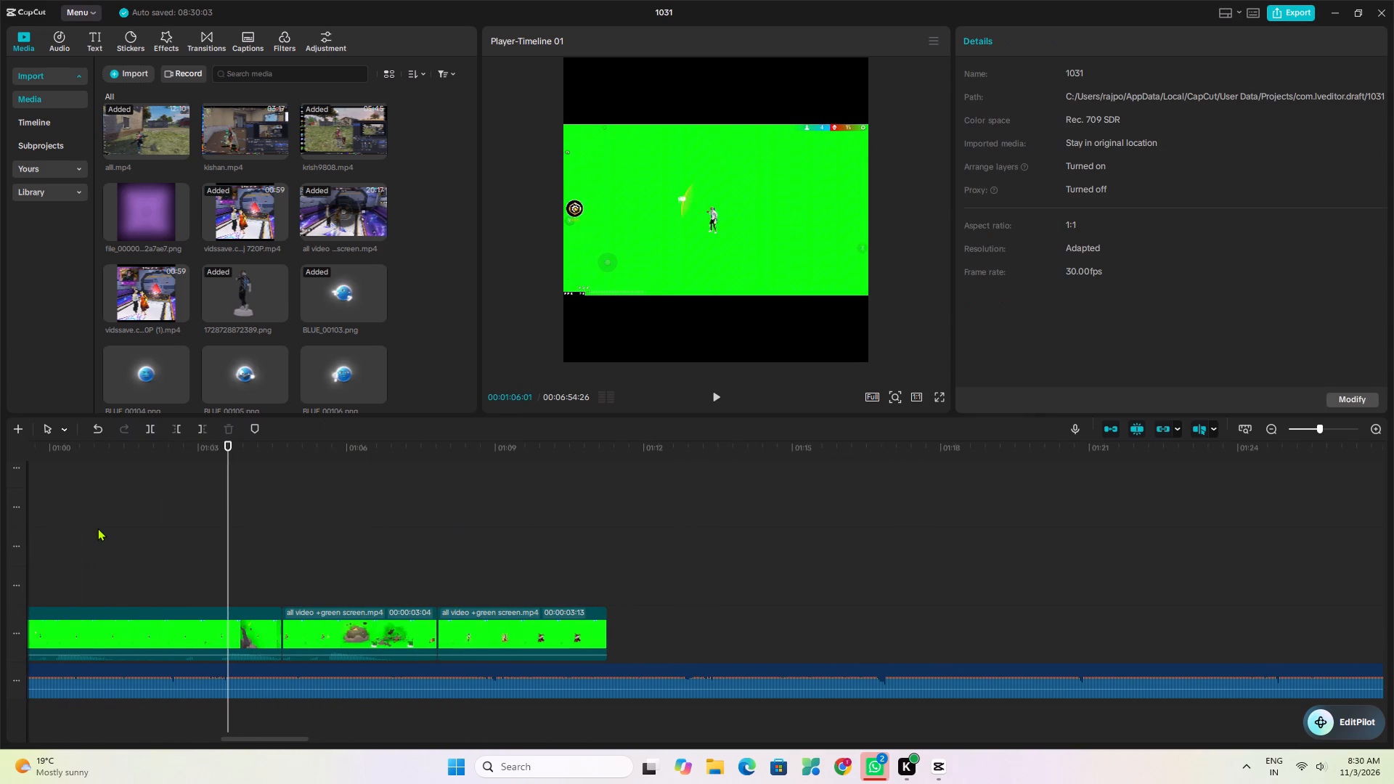
{"action": "left_click", "coordinate": [97, 528]}
{"action": "key", "text": "space"}
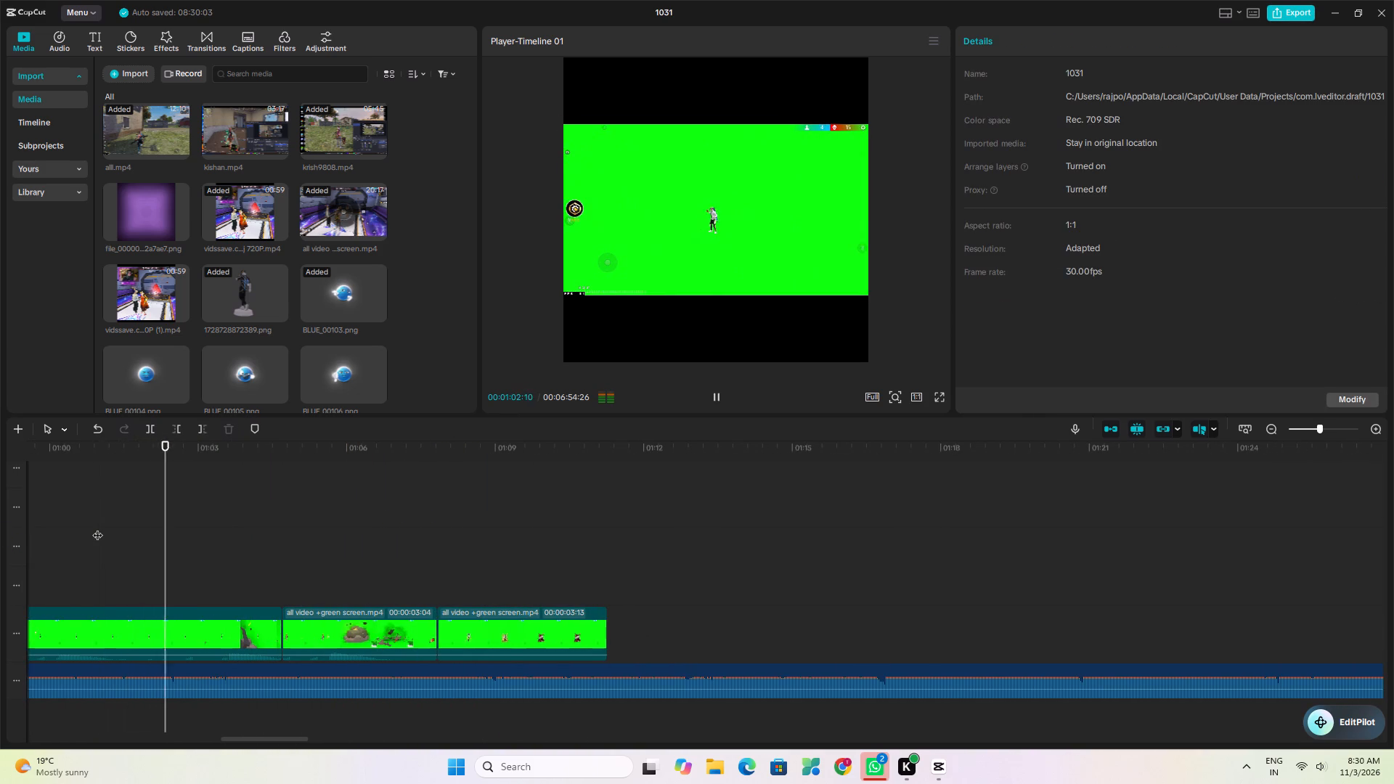
{"action": "key", "text": "space"}
{"action": "left_click_drag", "start_coordinate": [265, 518], "coordinate": [0, 519]}
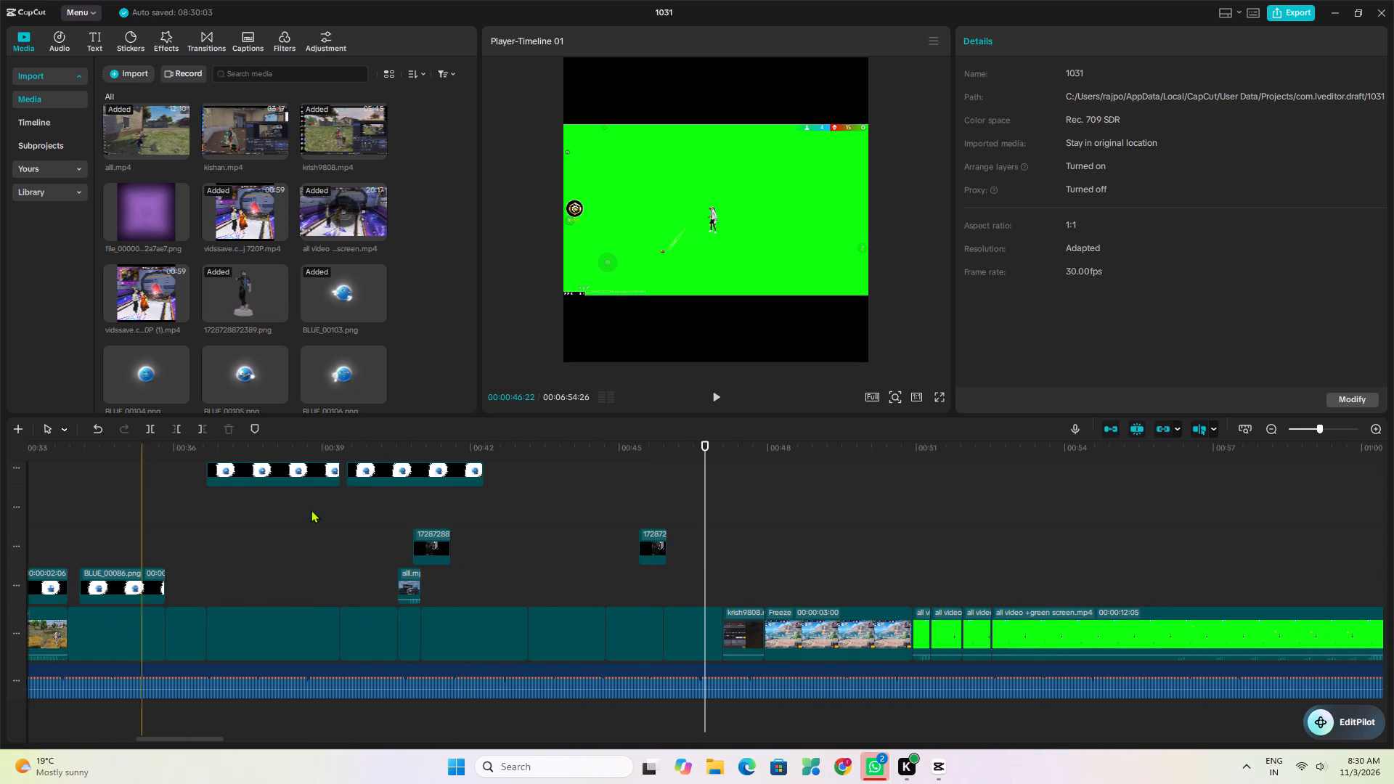
{"action": "left_click", "coordinate": [981, 519]}
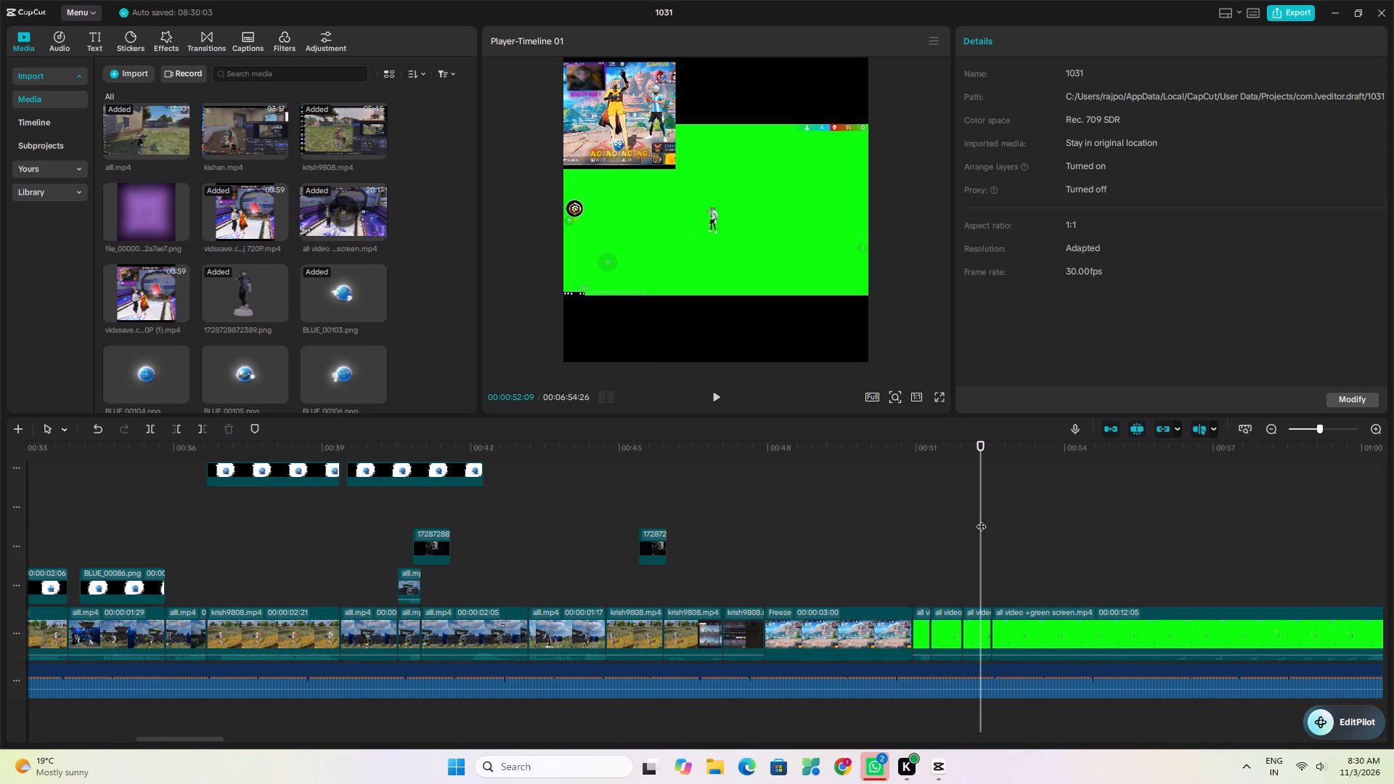
{"action": "key", "text": "space"}
{"action": "key", "text": "space"}
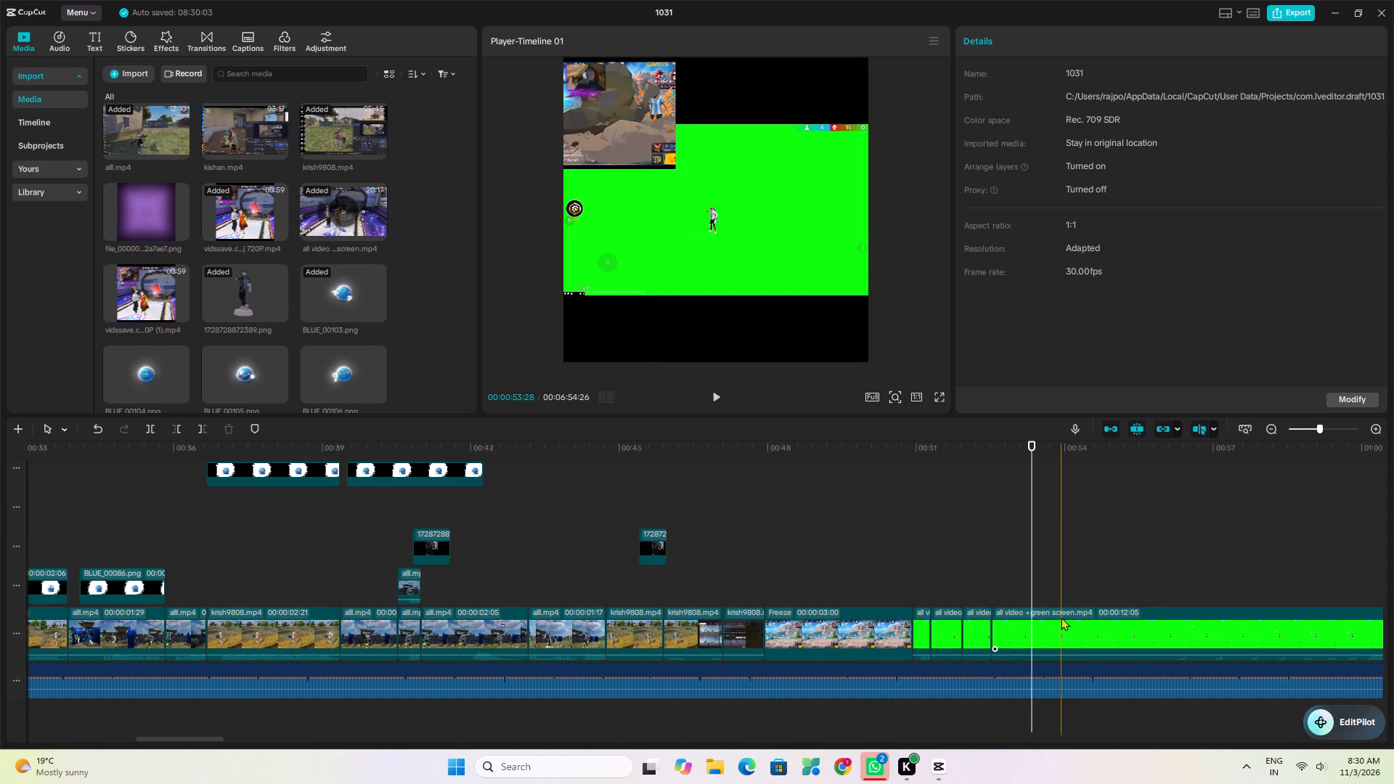
{"action": "key", "text": "space"}
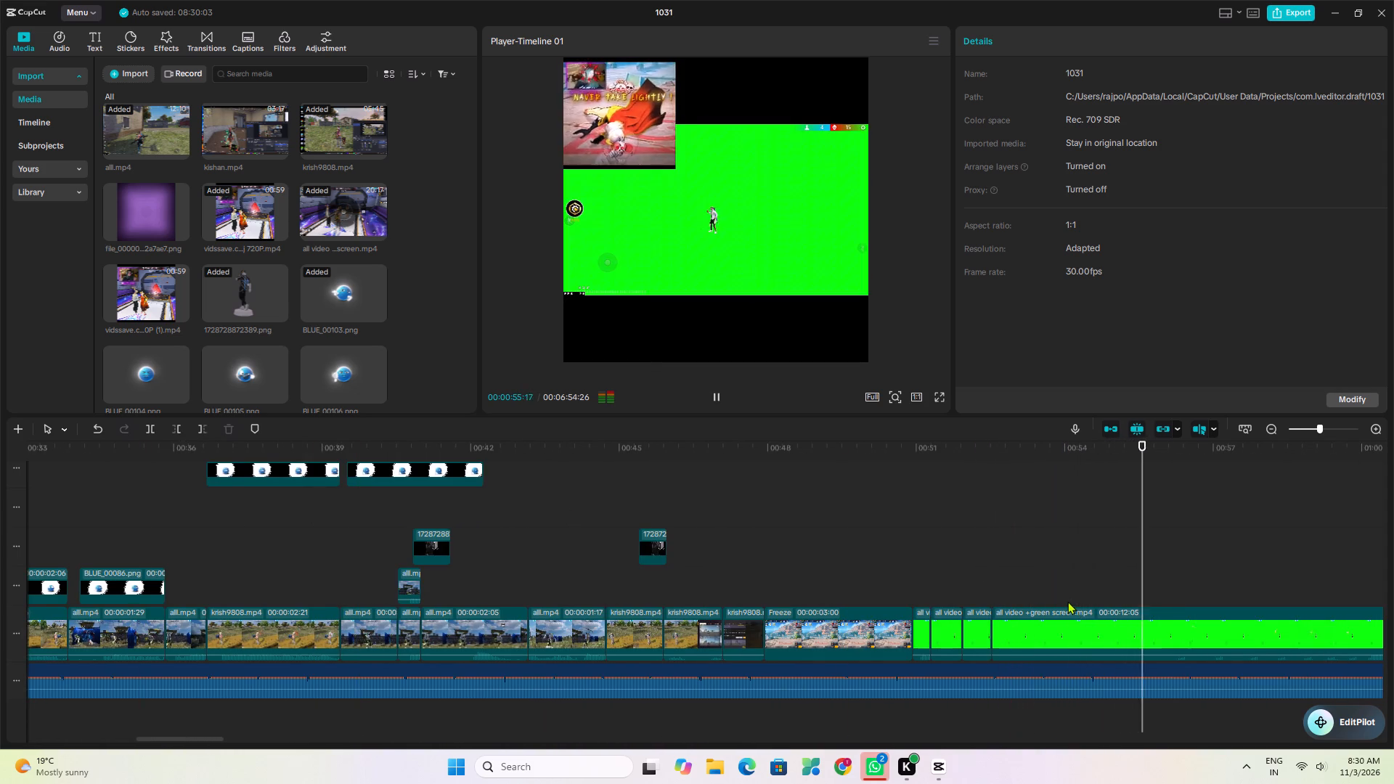
{"action": "key", "text": "space"}
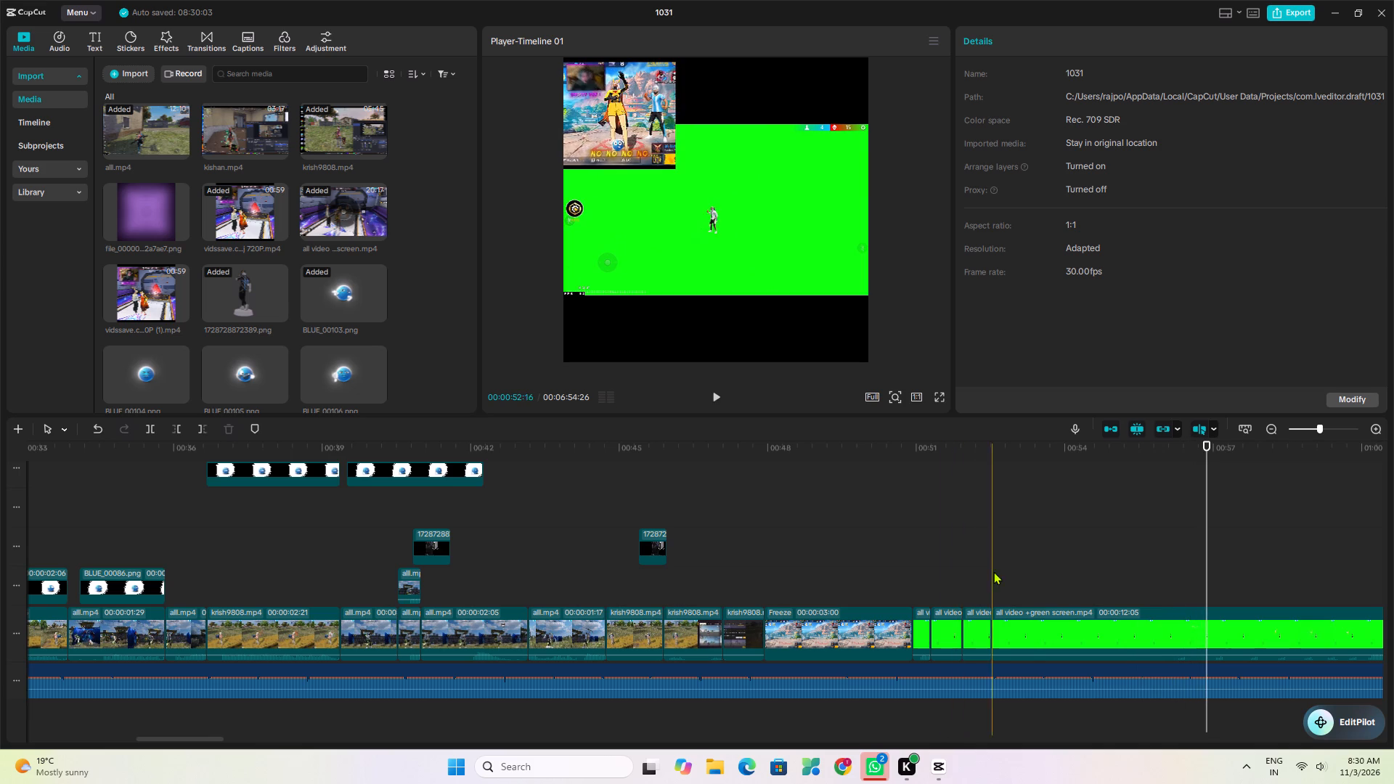
{"action": "left_click", "coordinate": [1209, 457]}
{"action": "key", "text": "space"}
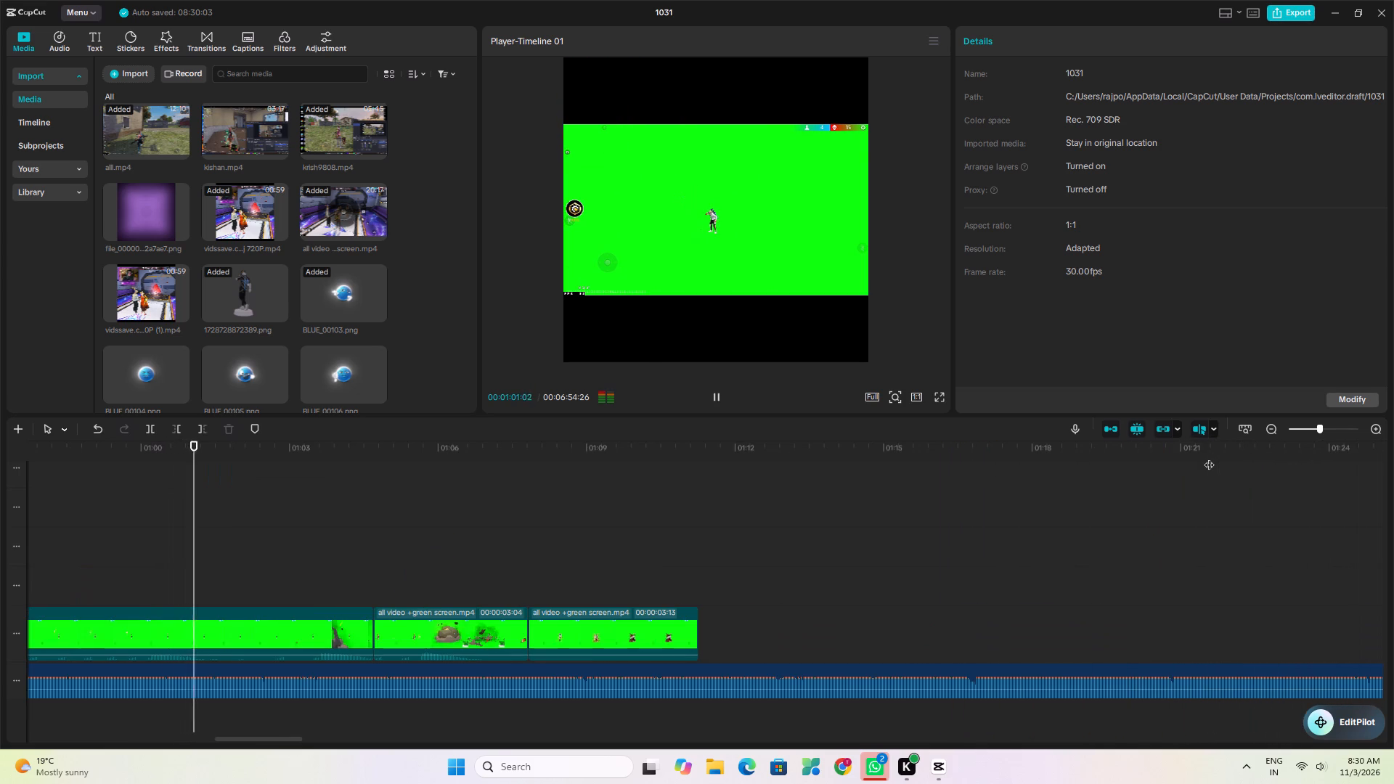
{"action": "key", "text": "space"}
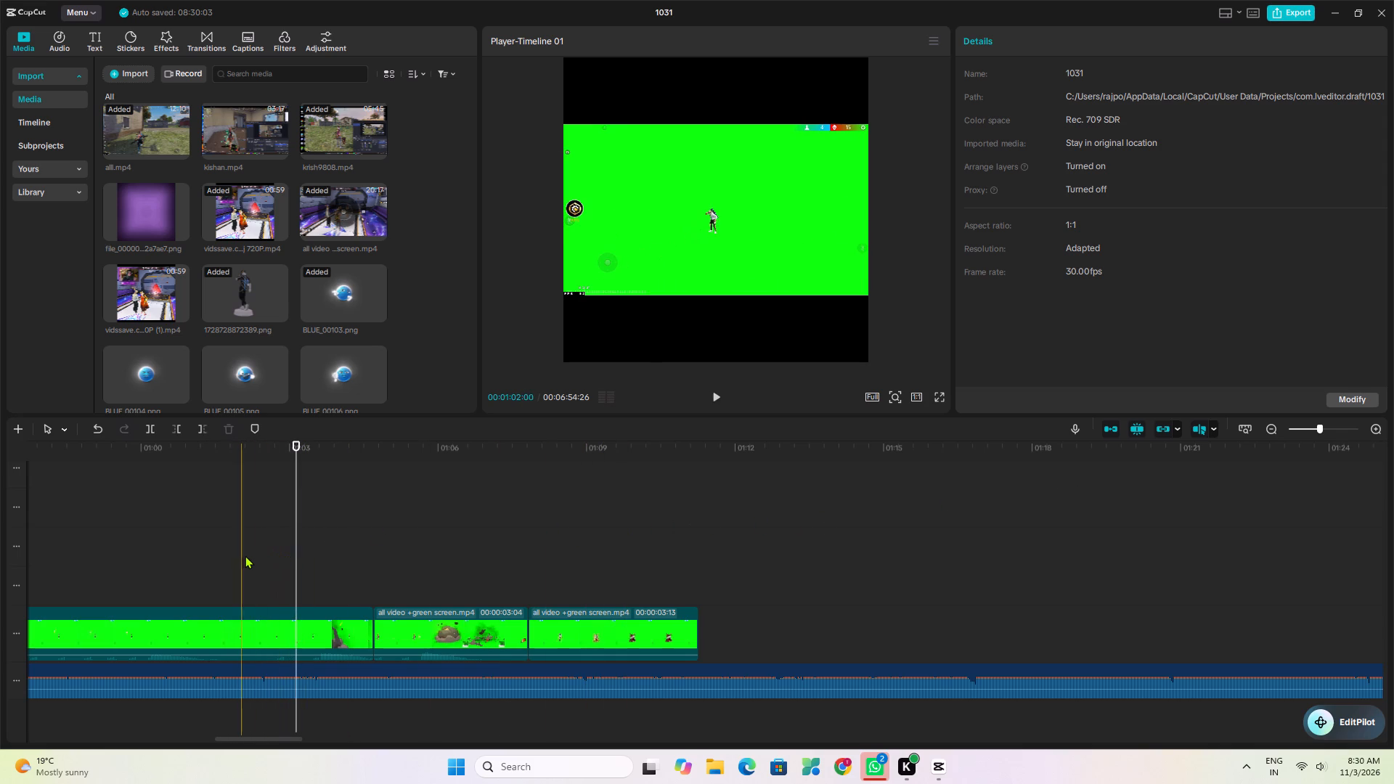
Split the 12:05 green-screen clip at about 01:02:18, just before its final action.
{"action": "left_click", "coordinate": [284, 551]}
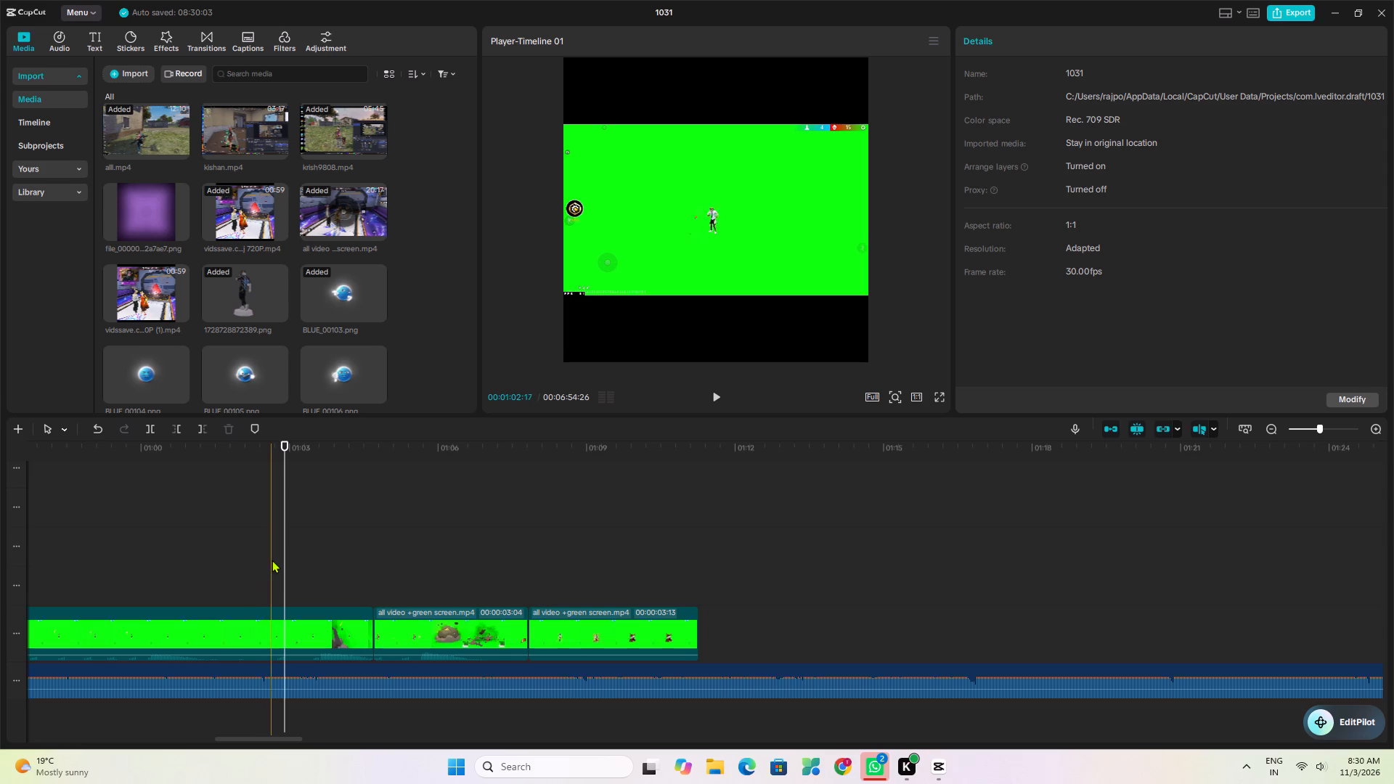
{"action": "left_click", "coordinate": [276, 565]}
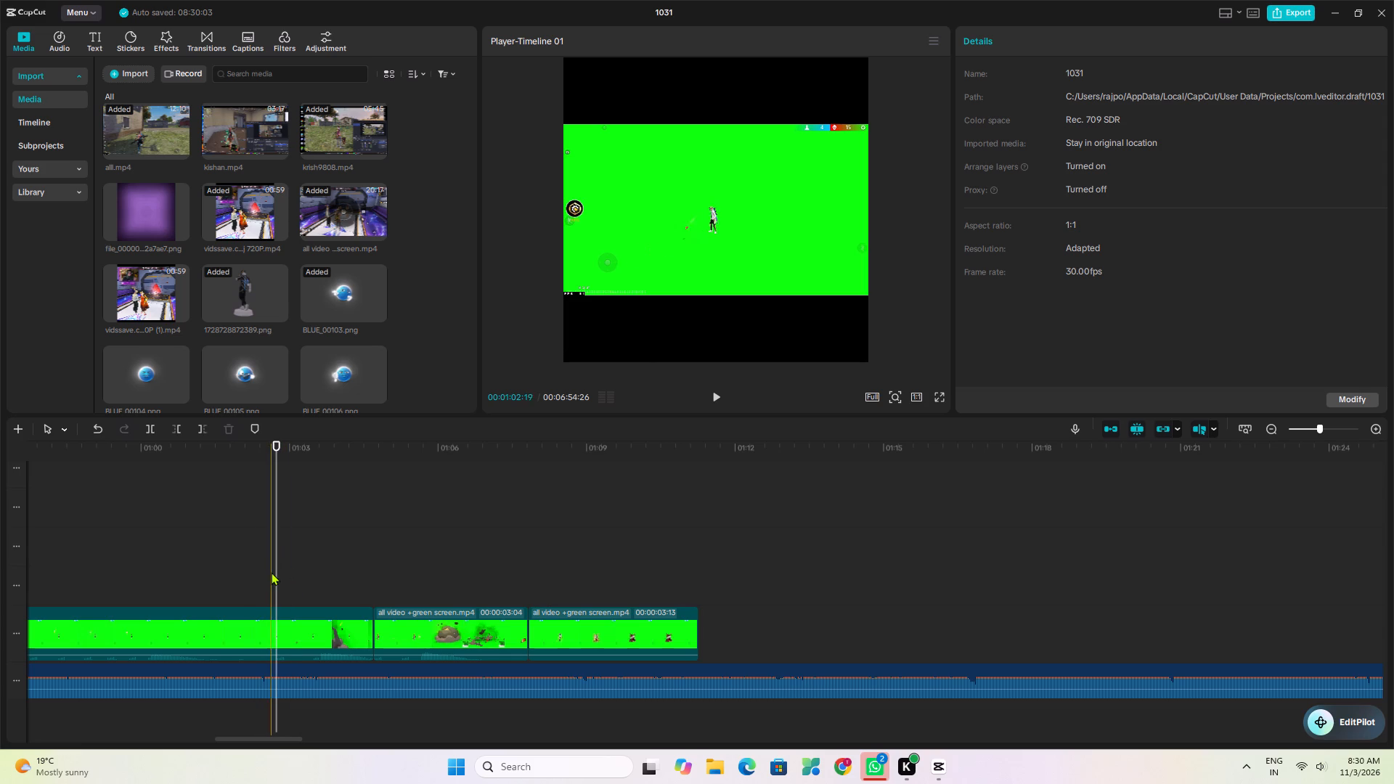
{"action": "left_click", "coordinate": [269, 575]}
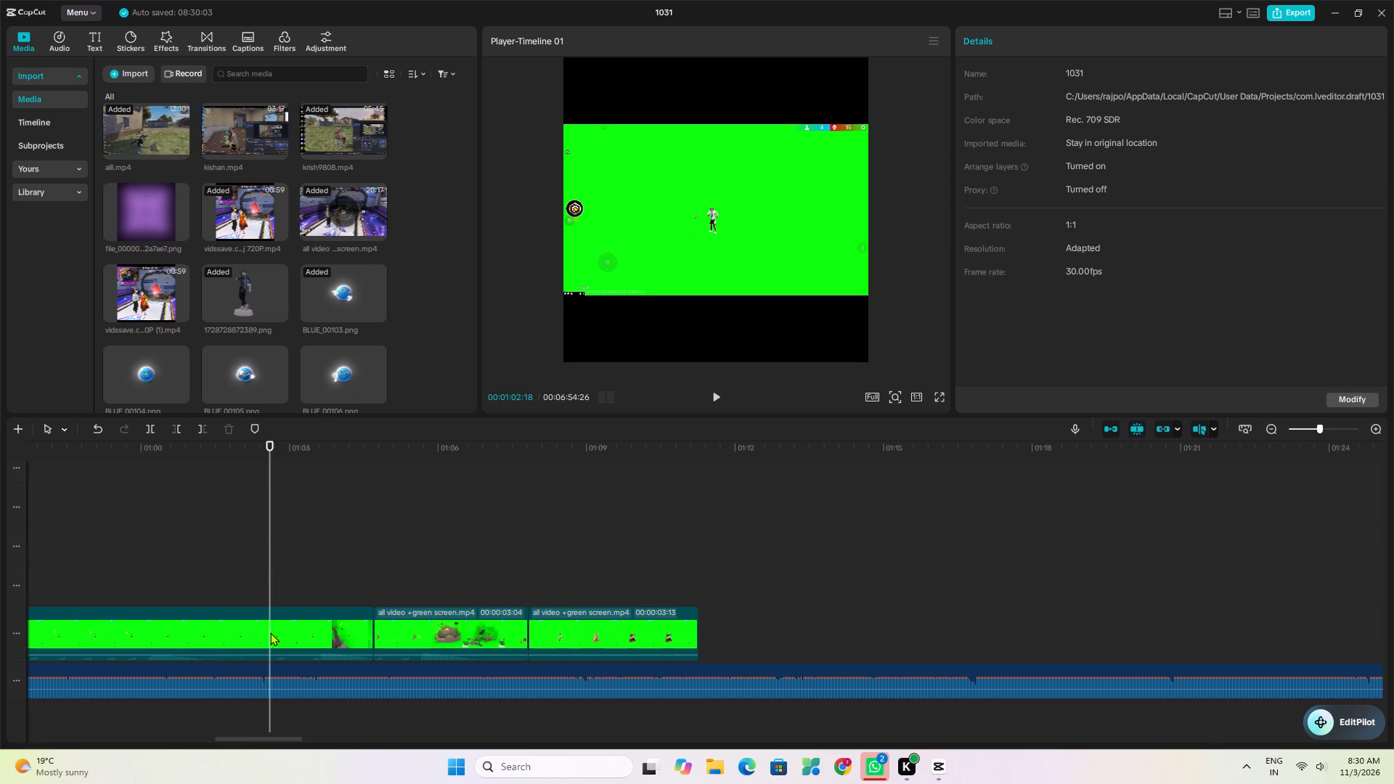
{"action": "left_click", "coordinate": [270, 632]}
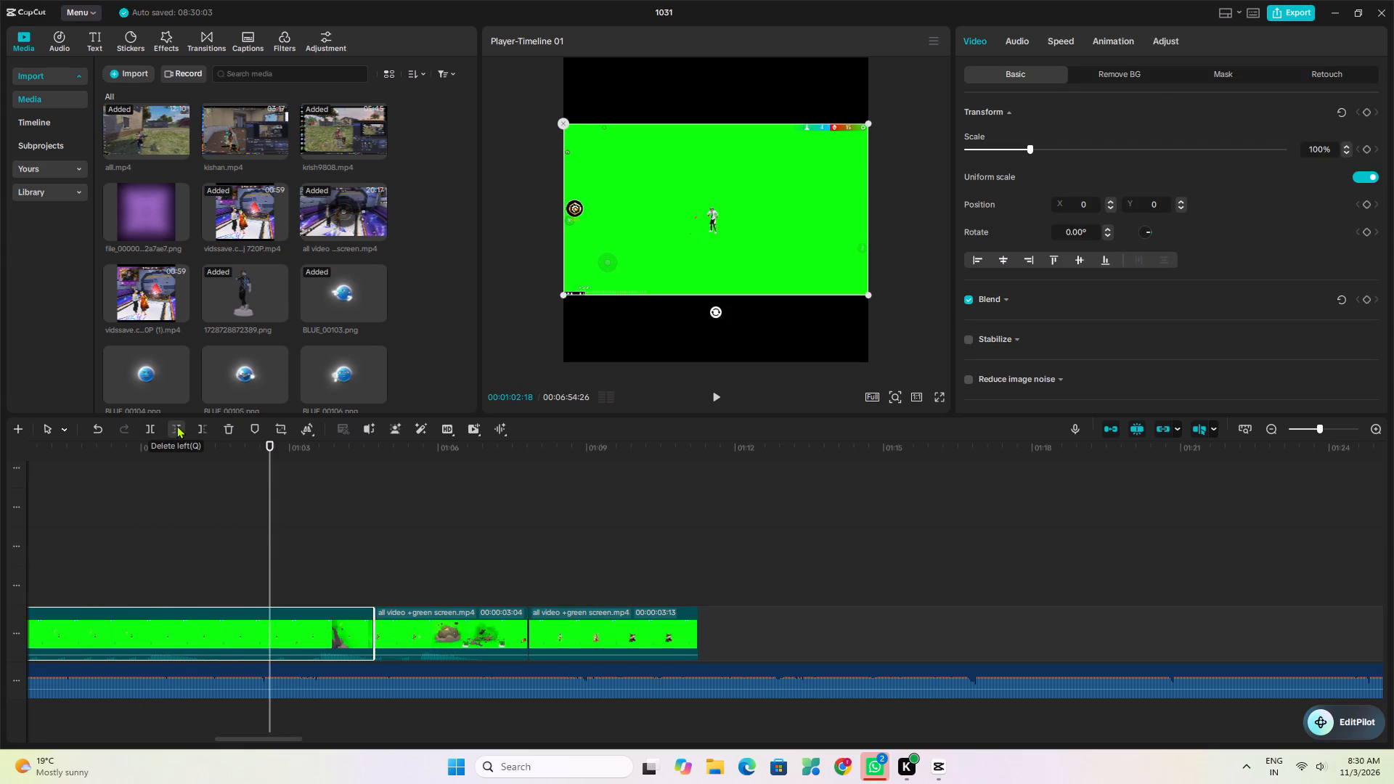
{"action": "left_click", "coordinate": [152, 429]}
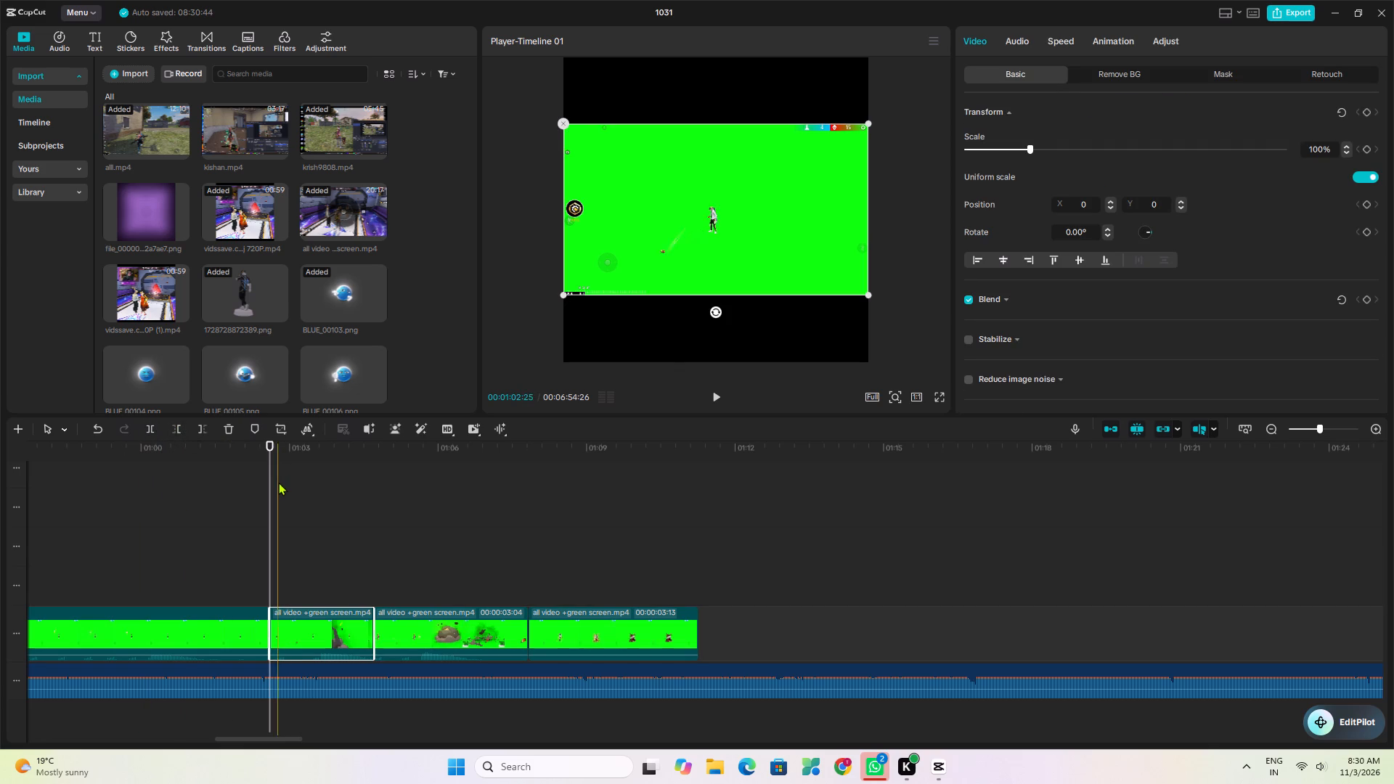
Replay the green-screen footage after the freeze frame and undo the last split, rejoining the 12:05 clip.
{"action": "left_click_drag", "start_coordinate": [267, 475], "coordinate": [317, 573]}
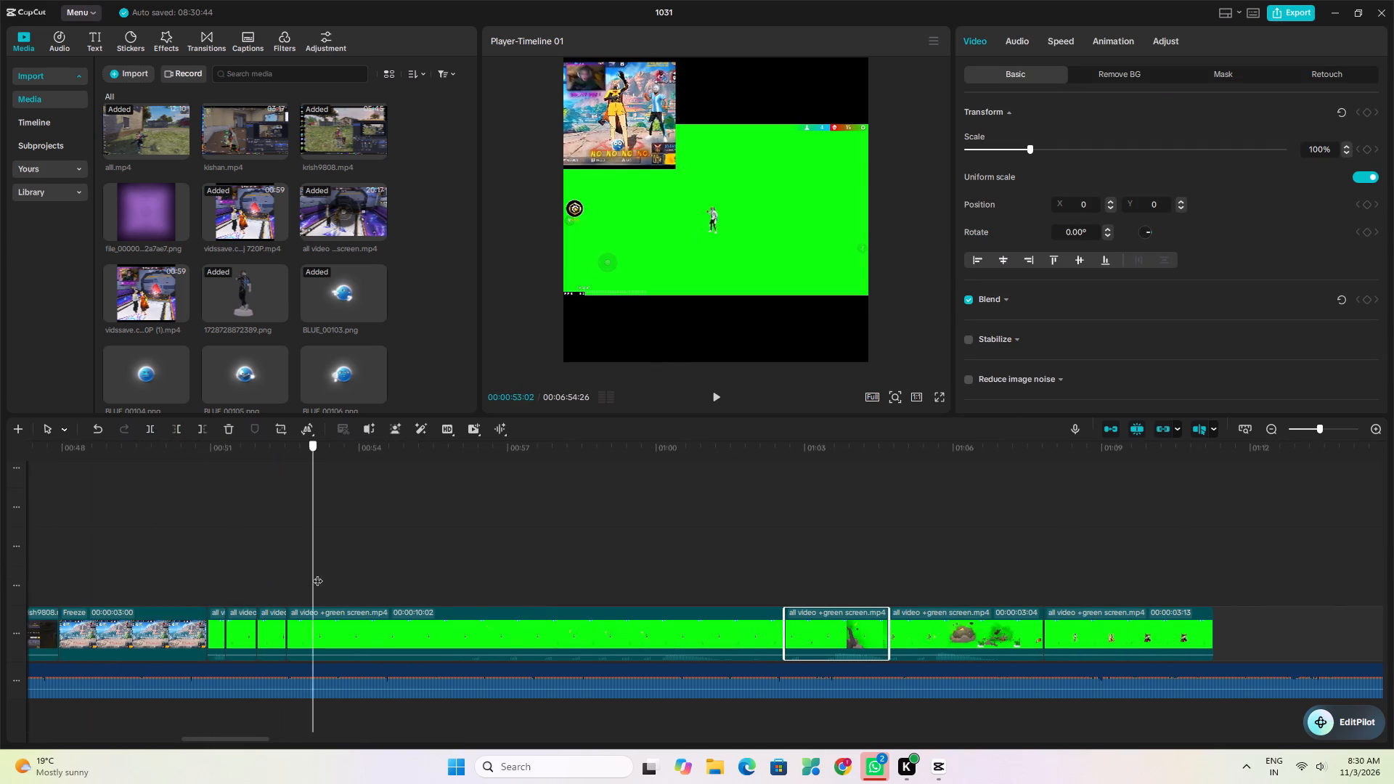
{"action": "left_click_drag", "start_coordinate": [317, 573], "coordinate": [354, 578]}
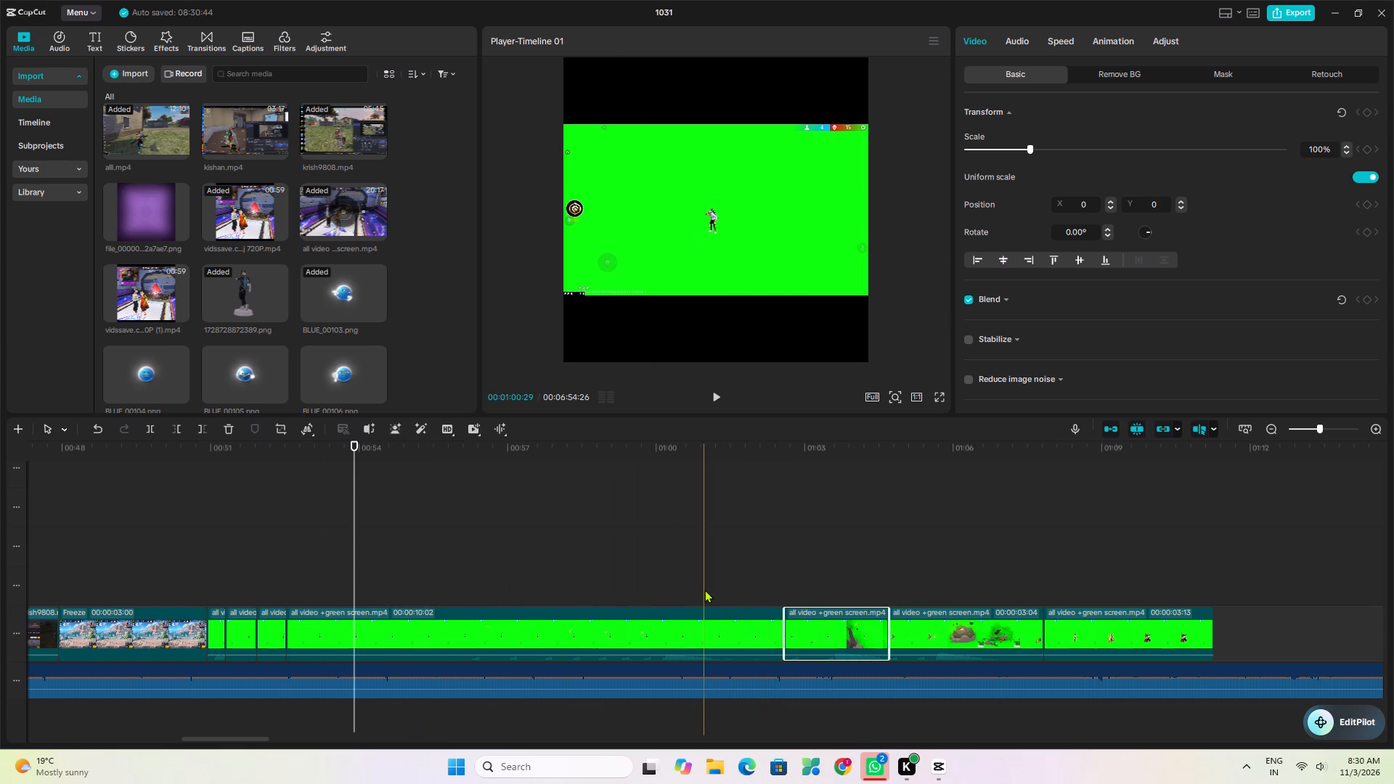
{"action": "left_click", "coordinate": [264, 581]}
{"action": "key", "text": "space"}
{"action": "key", "text": "space"}
{"action": "left_click", "coordinate": [378, 638]}
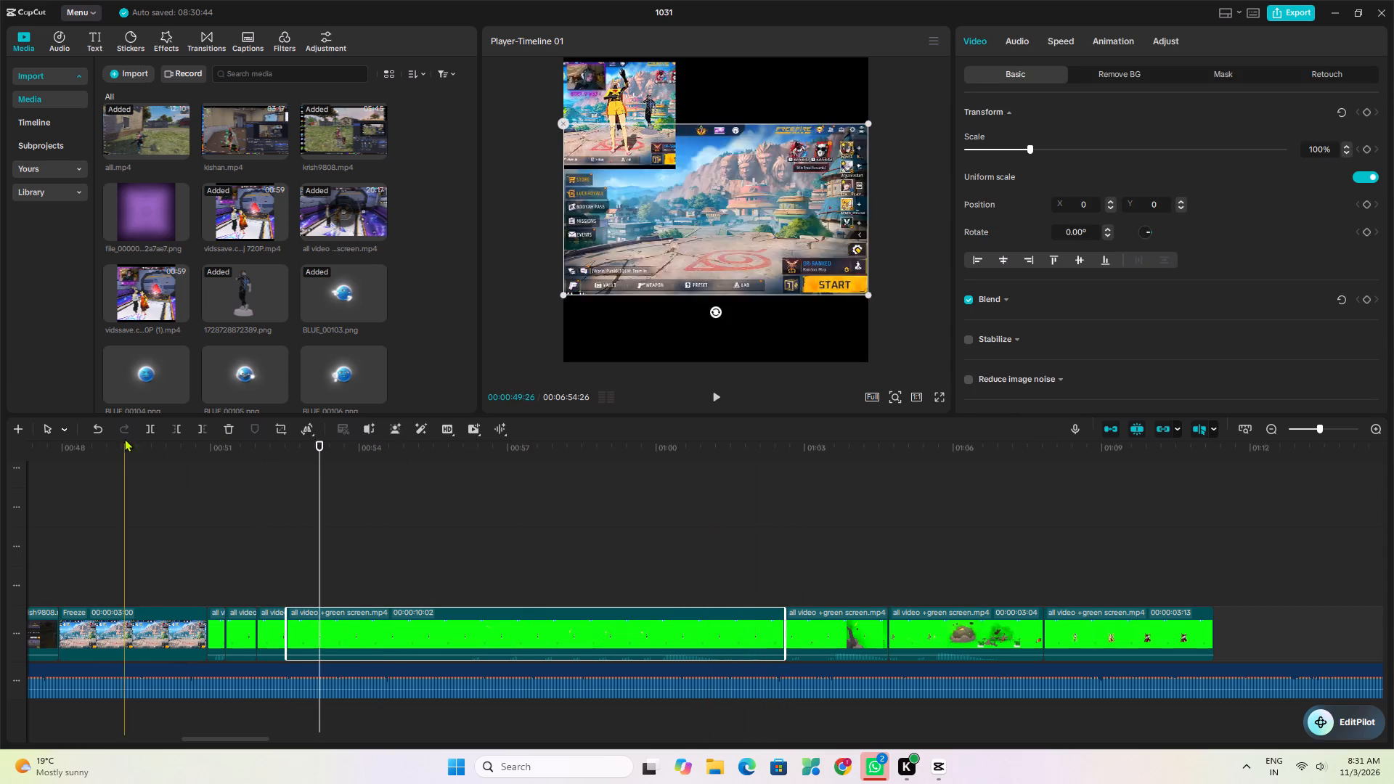
{"action": "left_click", "coordinate": [85, 422]}
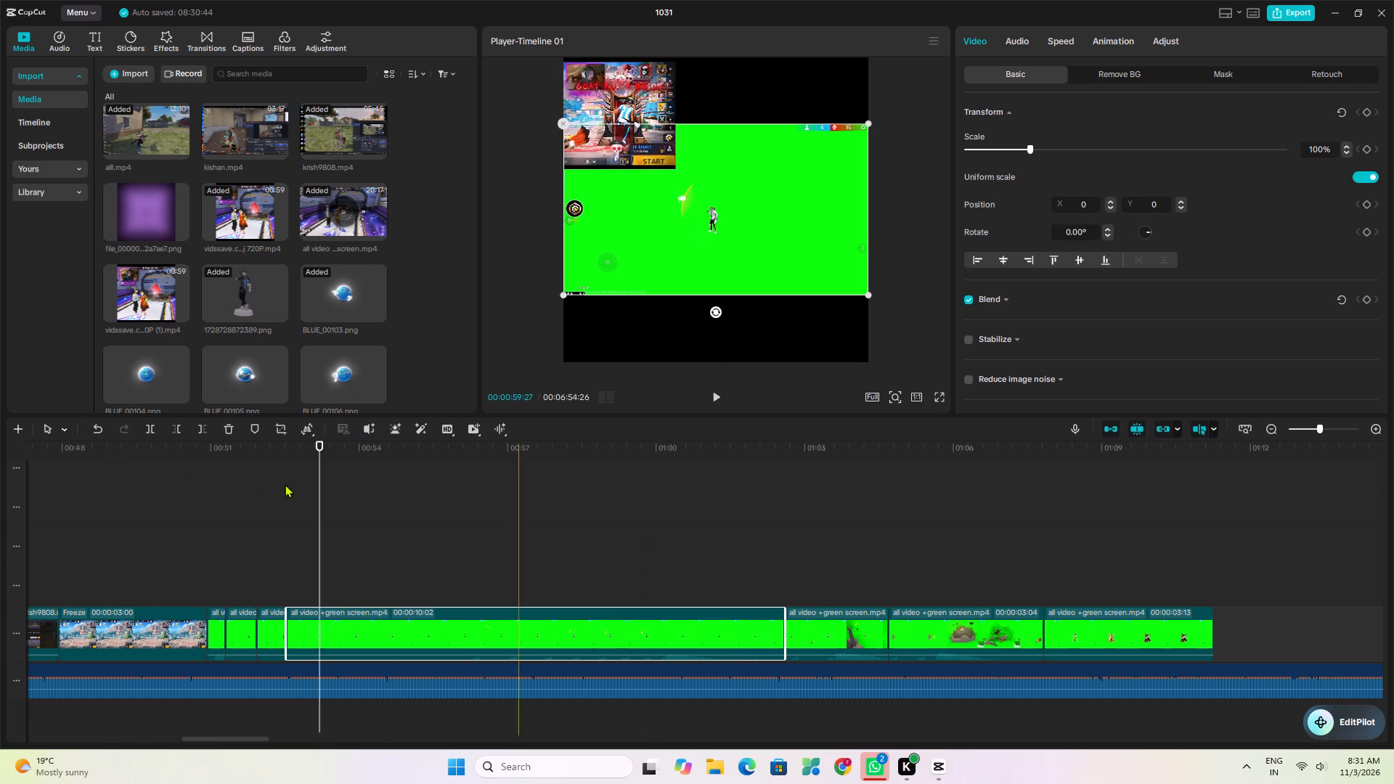
{"action": "left_click", "coordinate": [93, 428]}
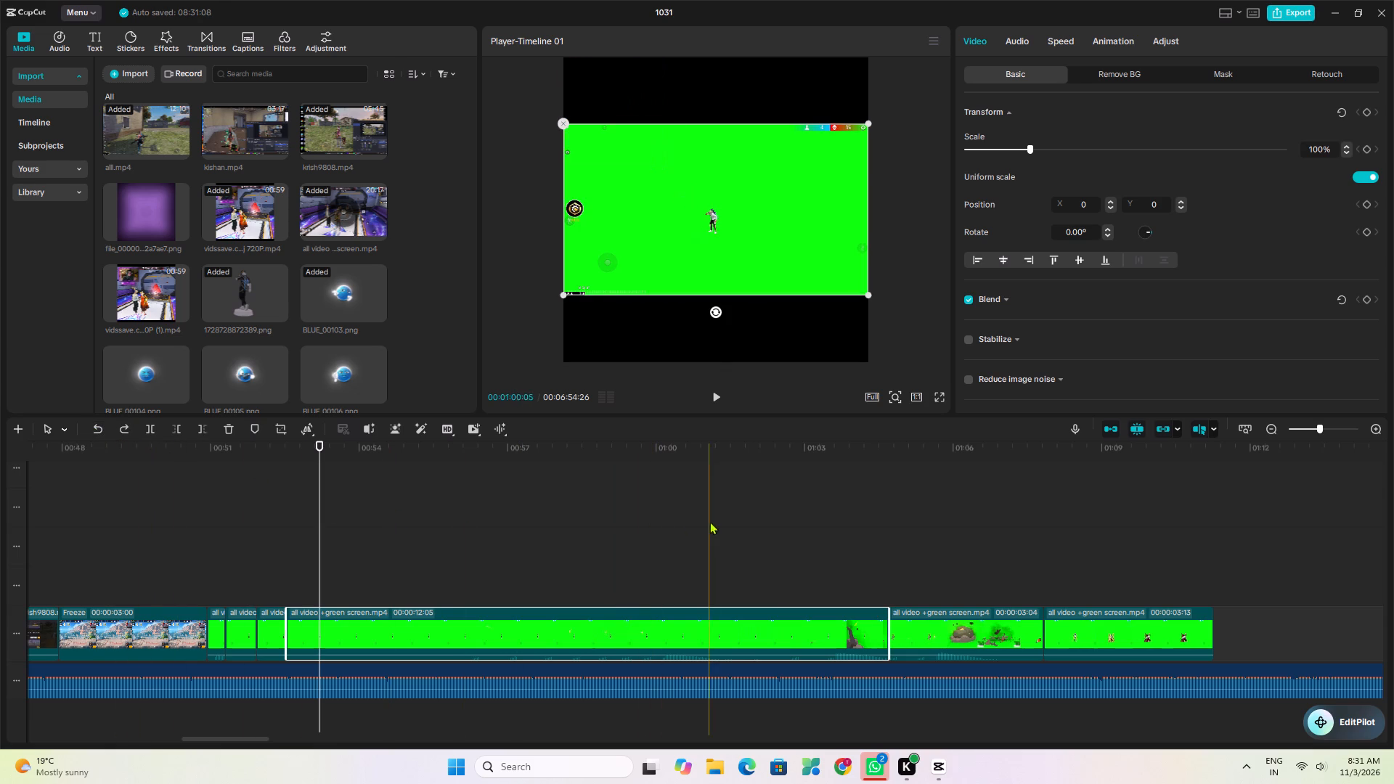
Trim the start of the 12:05 green-screen clip at about 01:02:11, keeping only its closing action.
{"action": "left_click", "coordinate": [773, 534]}
{"action": "left_click", "coordinate": [754, 632]}
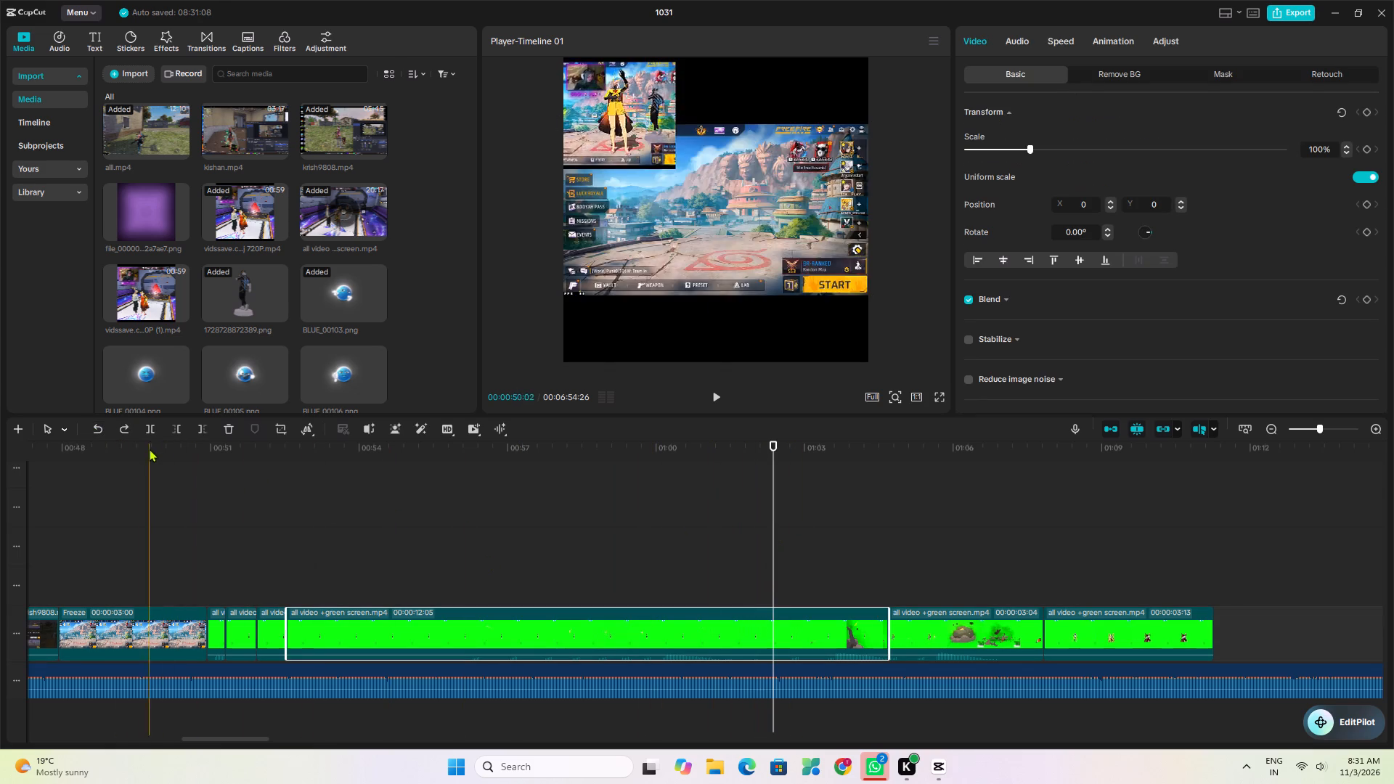
{"action": "left_click", "coordinate": [173, 428]}
Trim the end of the shortened green-screen clip at about 00:52:13 and play the sequence through from the freeze frame's end.
{"action": "left_click", "coordinate": [248, 521]}
{"action": "key", "text": "space"}
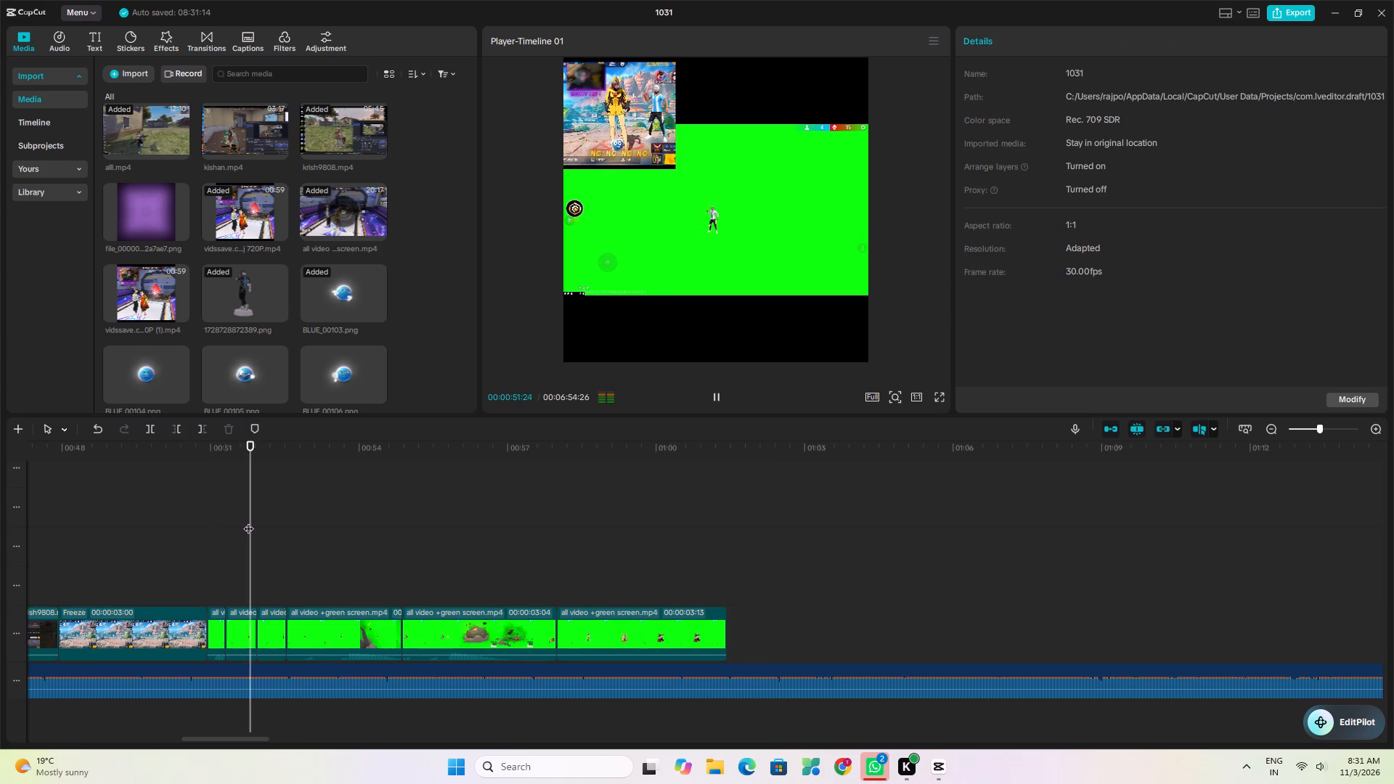
{"action": "key", "text": "space"}
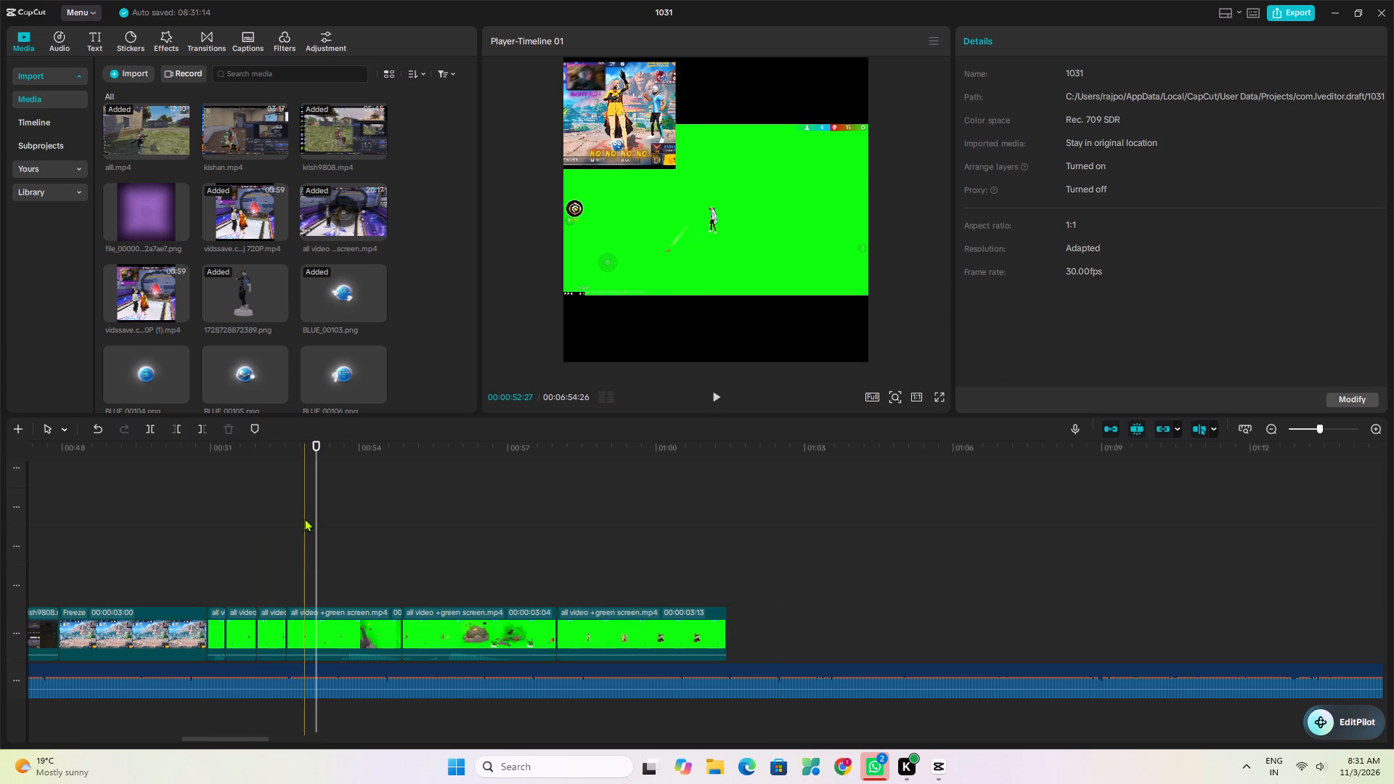
{"action": "left_click", "coordinate": [304, 518]}
{"action": "left_click_drag", "start_coordinate": [311, 634], "coordinate": [303, 631]}
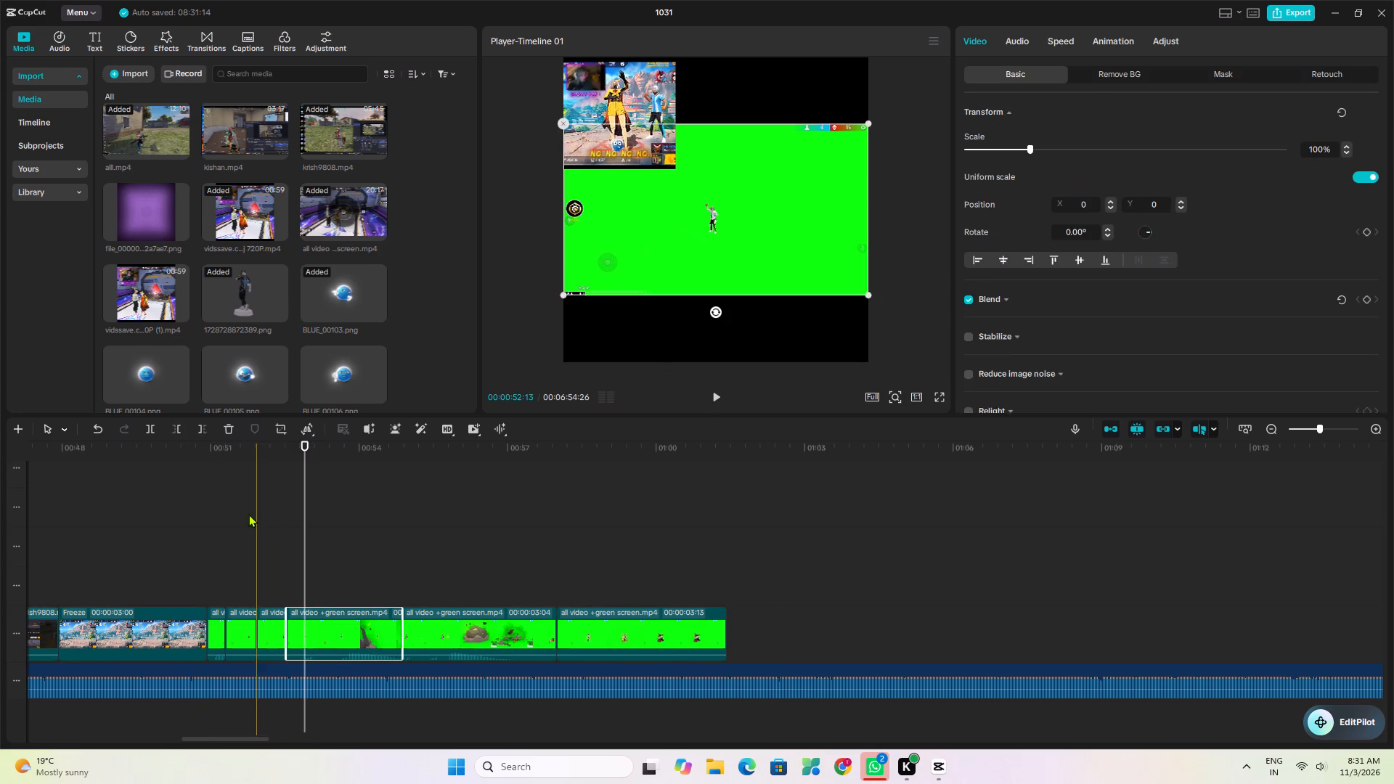
{"action": "left_click", "coordinate": [202, 425]}
{"action": "left_click", "coordinate": [211, 538]}
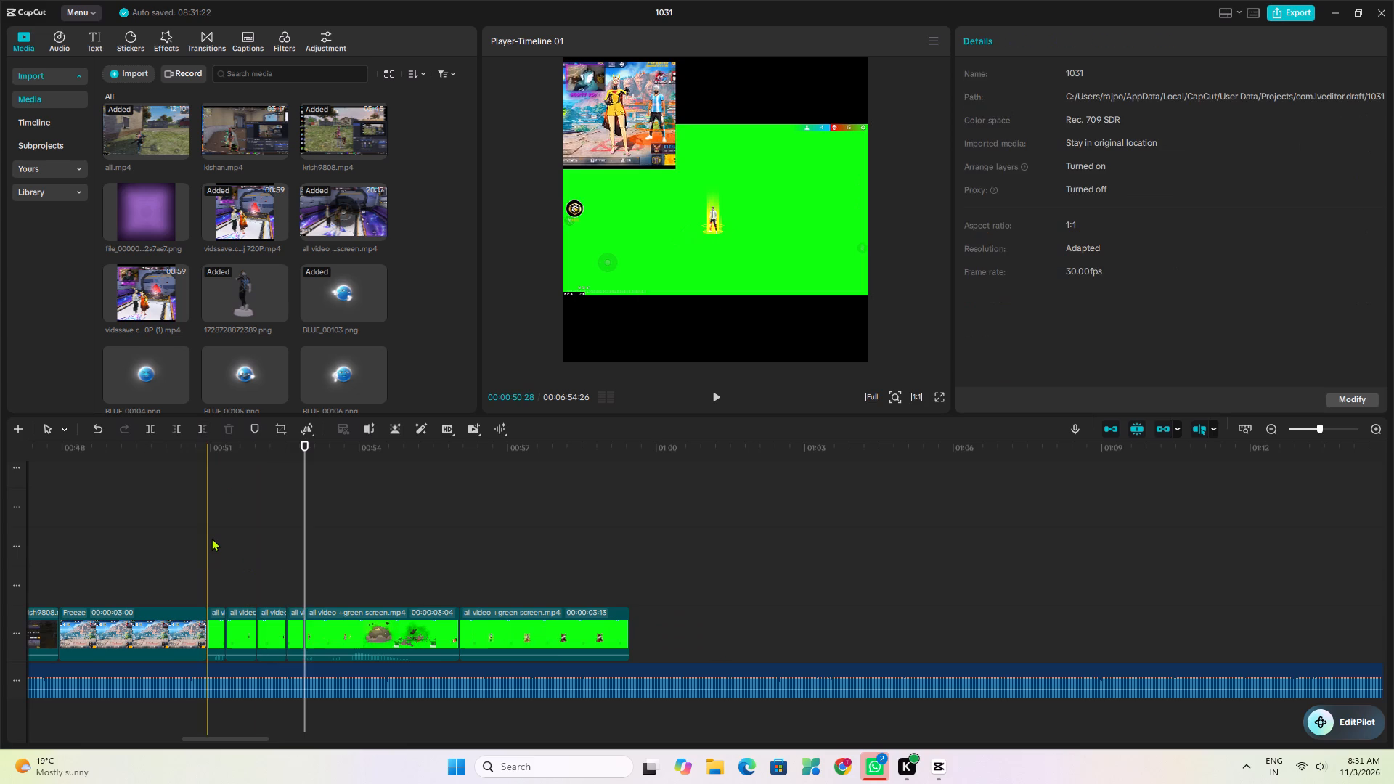
{"action": "key", "text": "space"}
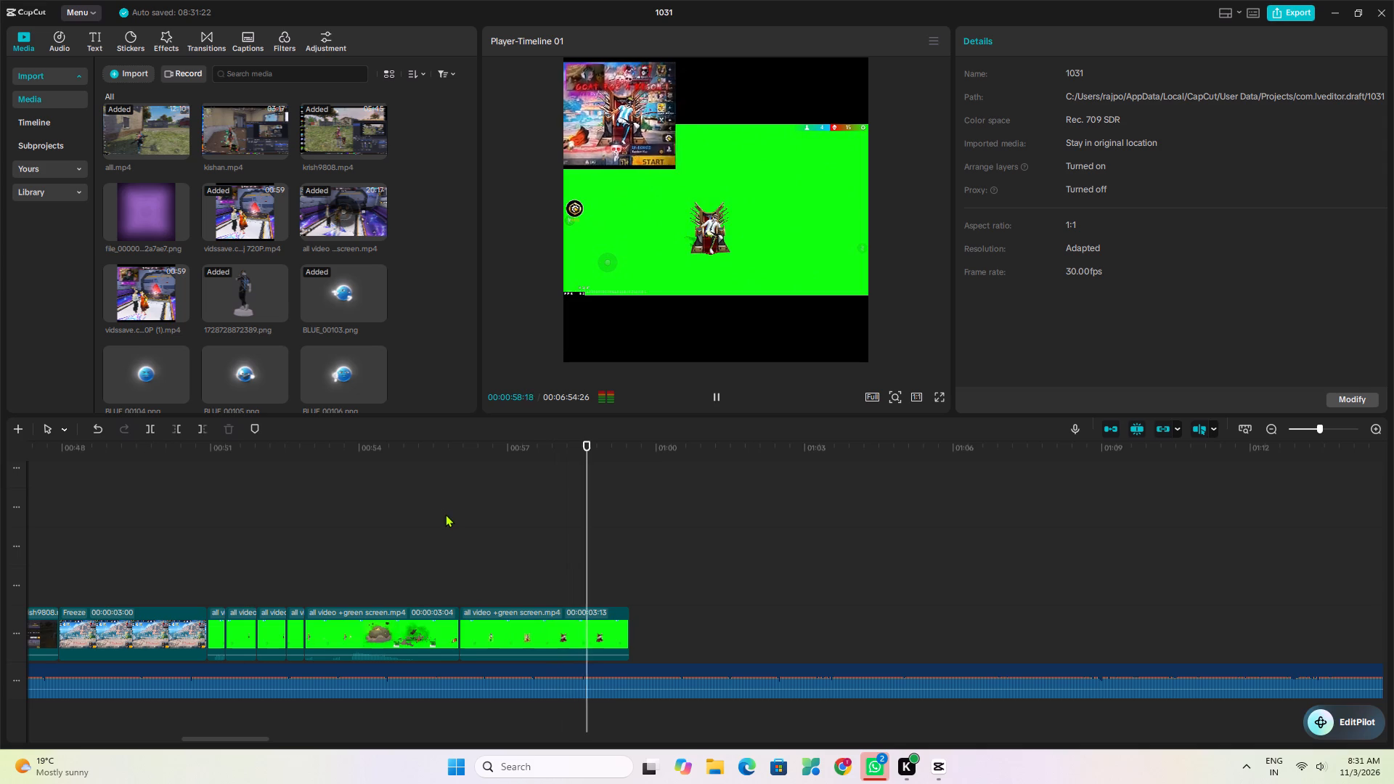
{"action": "key", "text": "space"}
Append another full copy of "all video +green screen.mp4" to the main track, directly after the 3:13 clip.
{"action": "scroll", "coordinate": [508, 535], "scroll_direction": "down", "scroll_amount": 2}
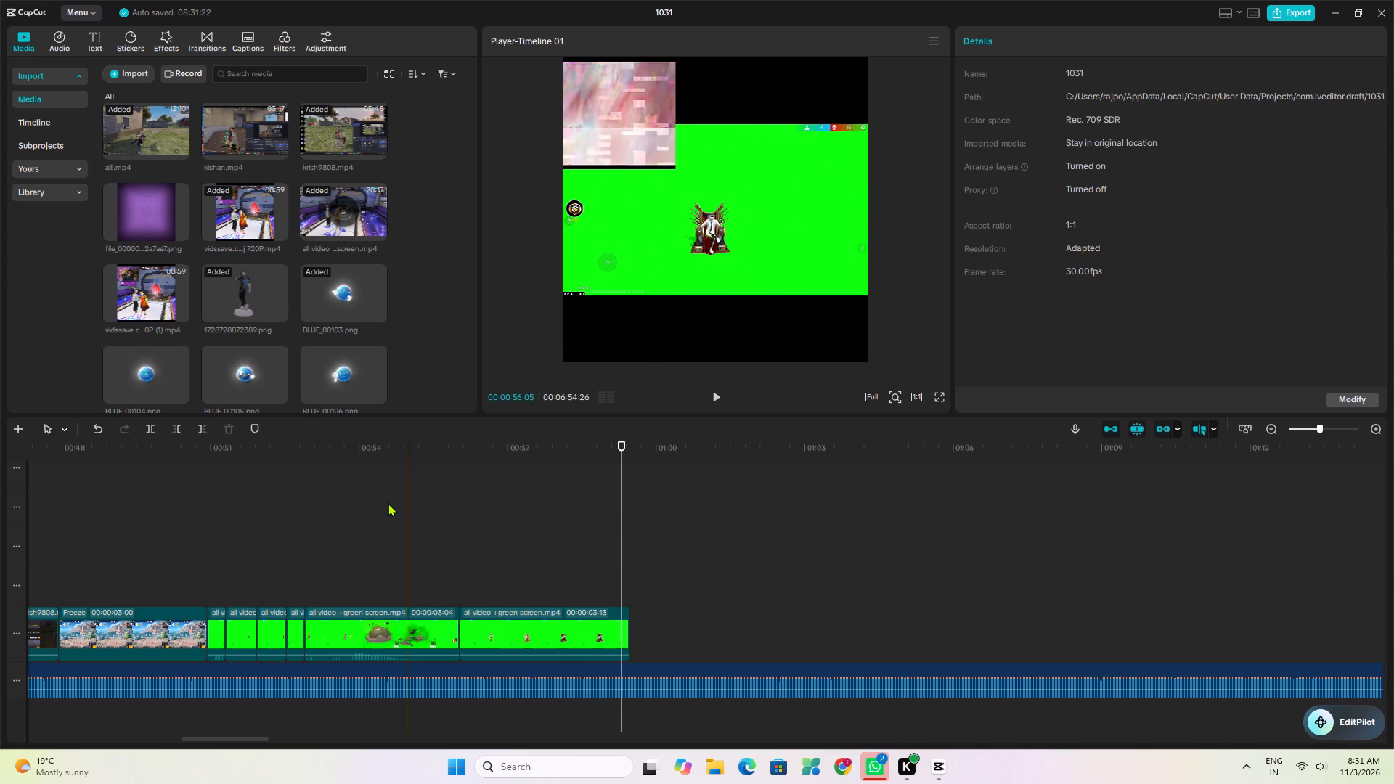
{"action": "left_click_drag", "start_coordinate": [327, 224], "coordinate": [610, 569]}
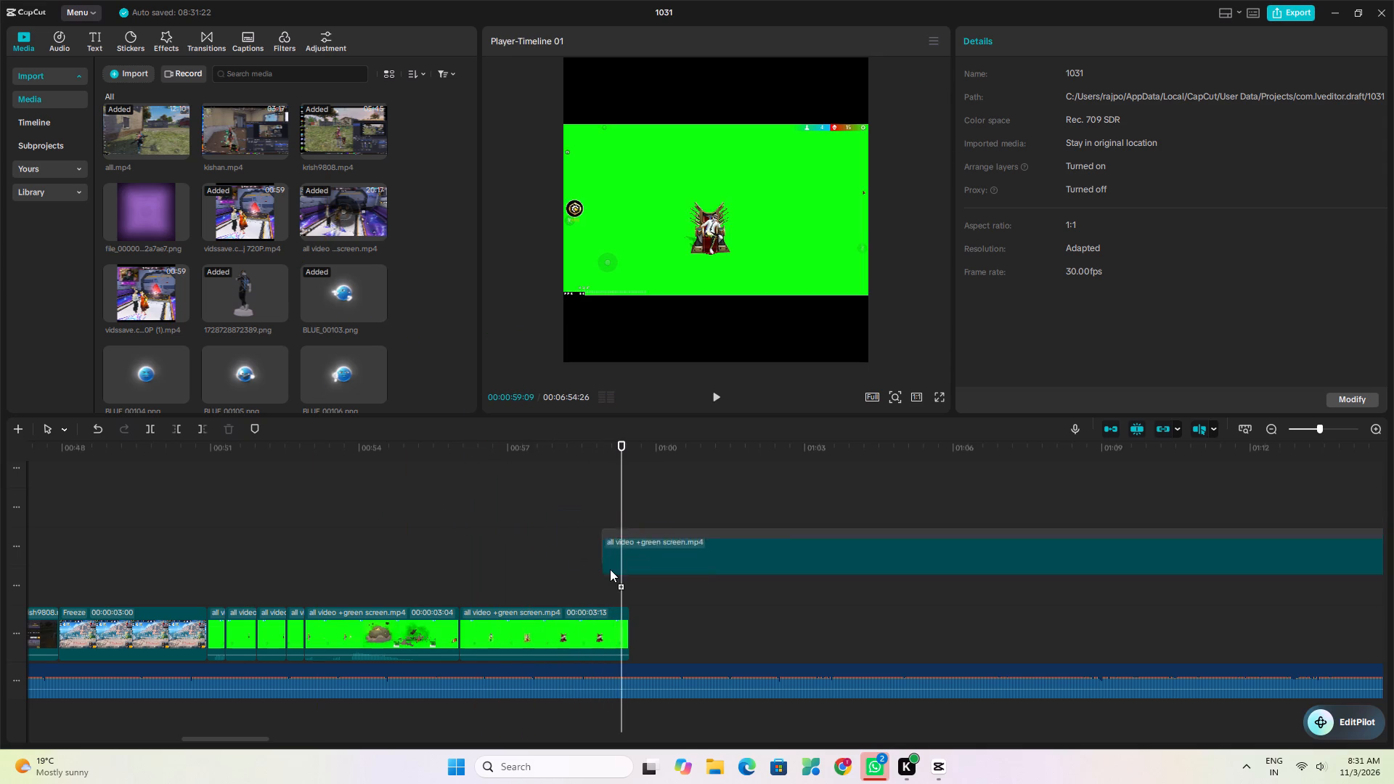
{"action": "left_click_drag", "start_coordinate": [610, 569], "coordinate": [632, 616]}
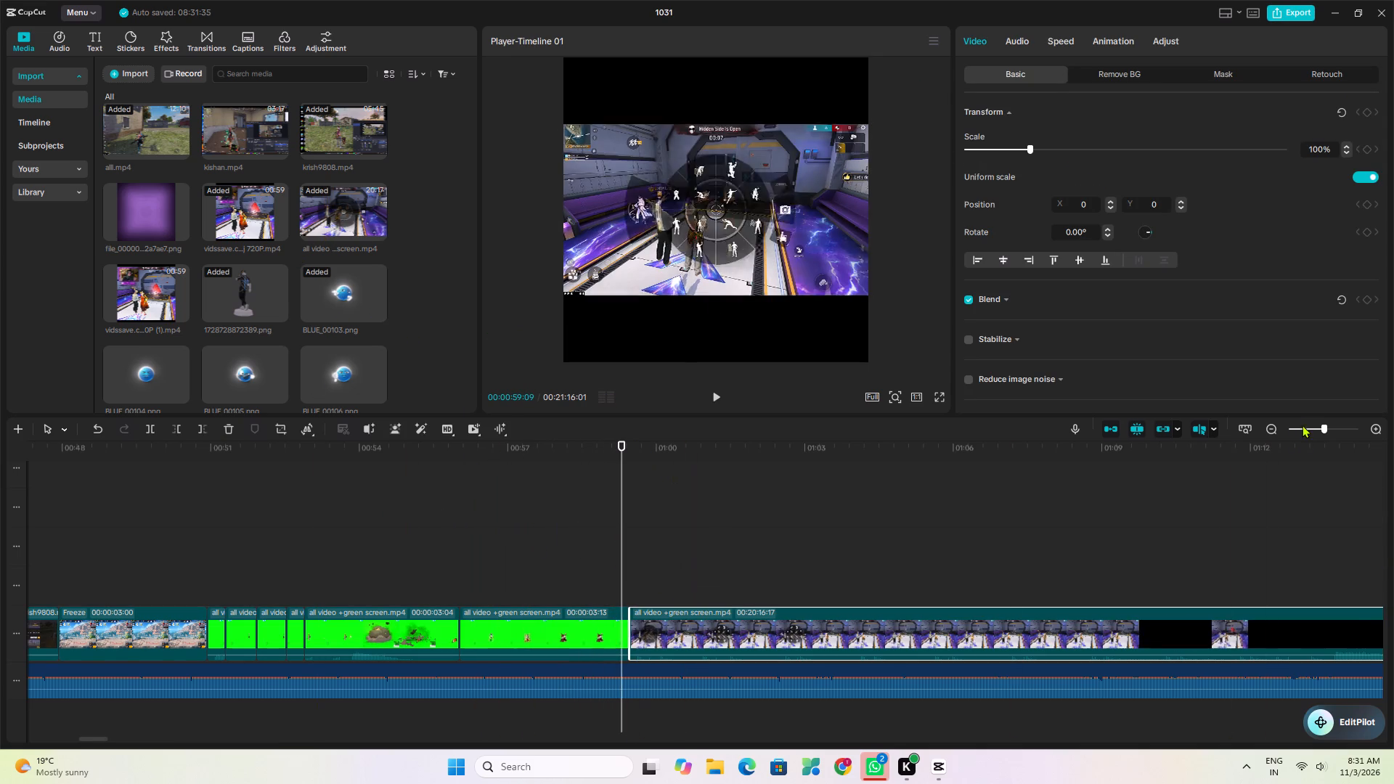
Skim the newly added green-screen video through to its end and back to about 14:30, looking for further character actions.
{"action": "left_click", "coordinate": [1307, 421]}
{"action": "left_click", "coordinate": [1312, 426]}
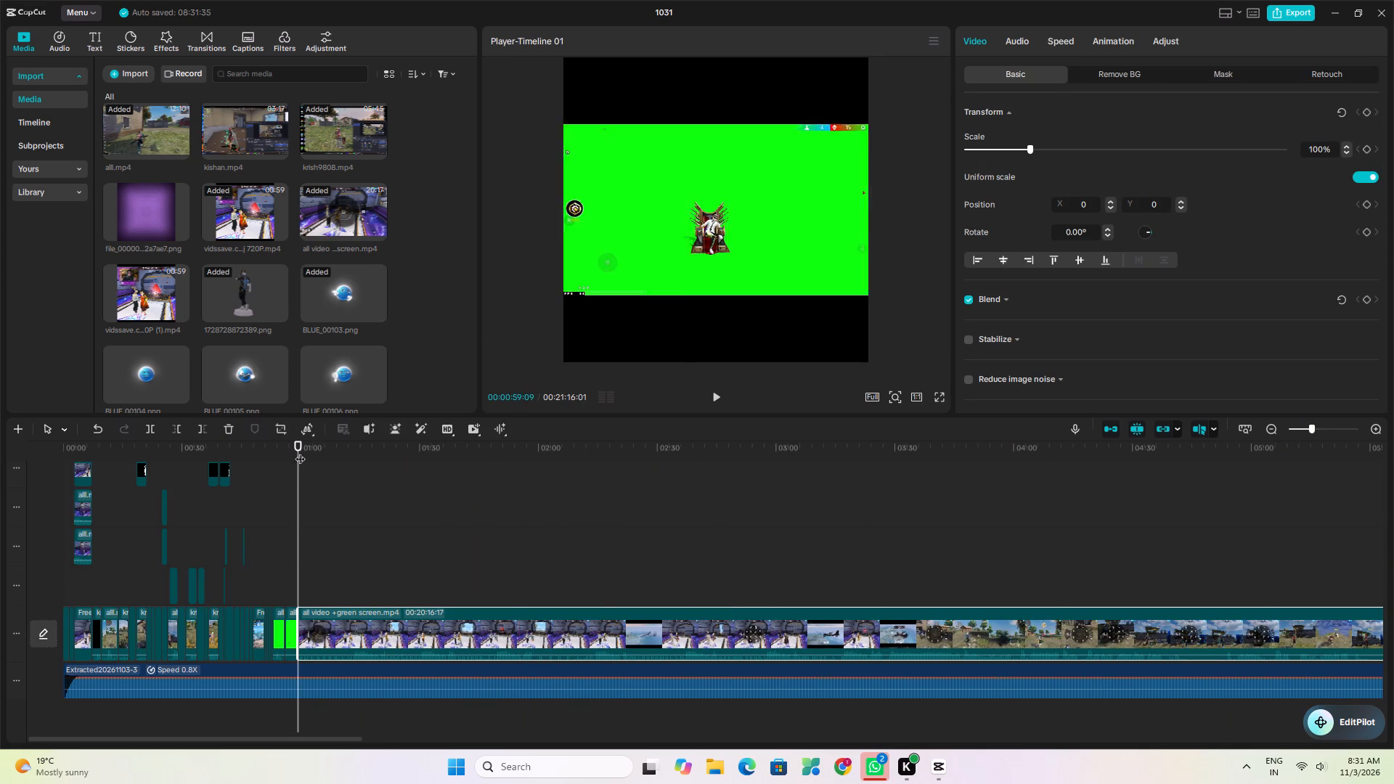
{"action": "left_click_drag", "start_coordinate": [300, 452], "coordinate": [1393, 473]}
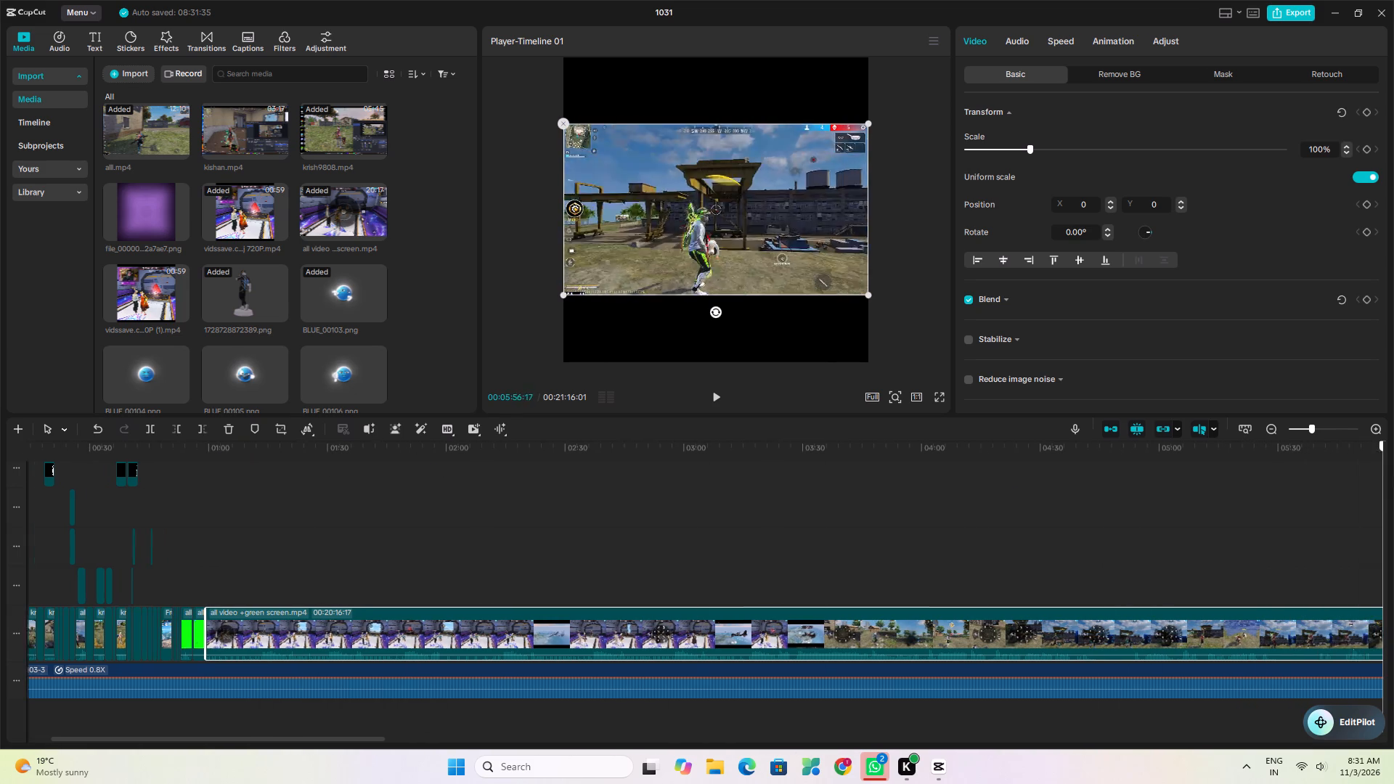
{"action": "left_click_drag", "start_coordinate": [1393, 473], "coordinate": [1142, 495]}
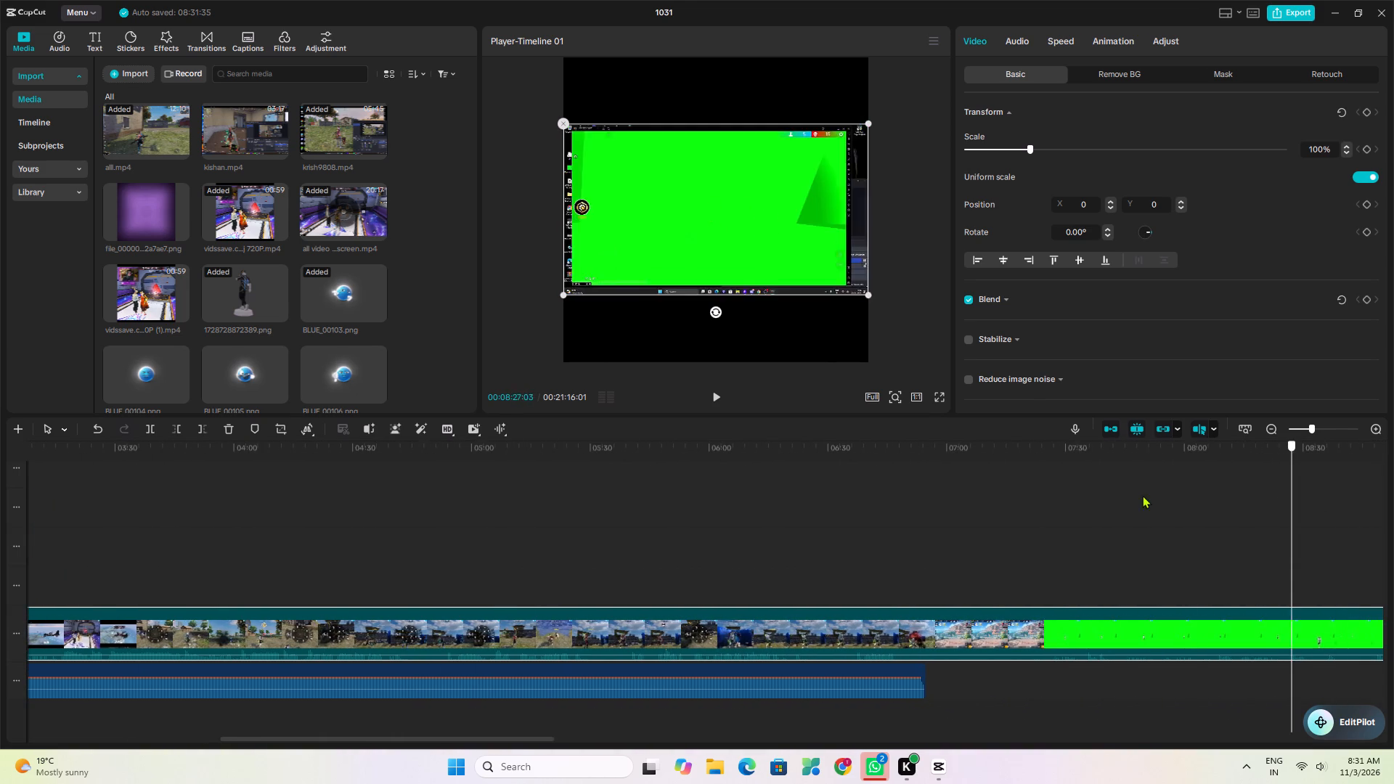
{"action": "left_click_drag", "start_coordinate": [1142, 495], "coordinate": [1393, 489]}
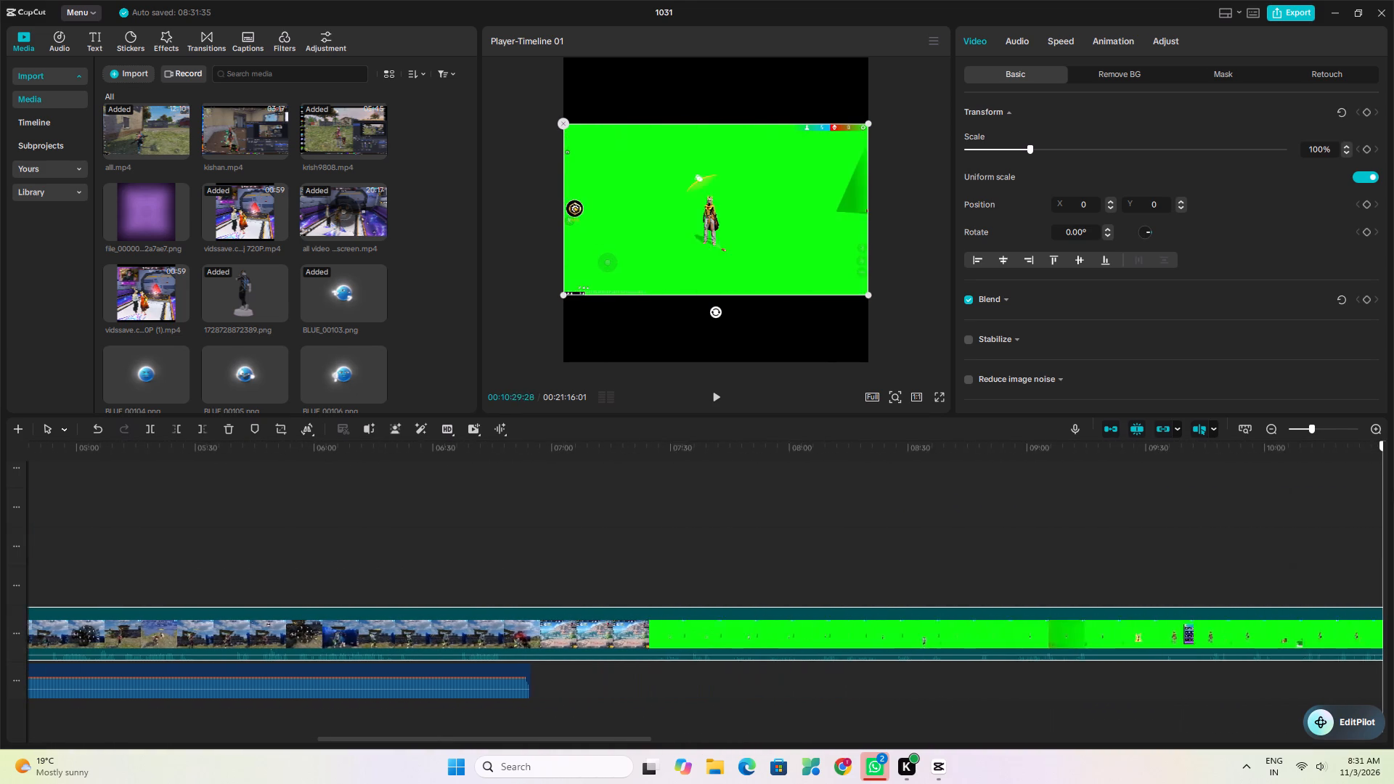
{"action": "left_click_drag", "start_coordinate": [1393, 489], "coordinate": [1087, 498]}
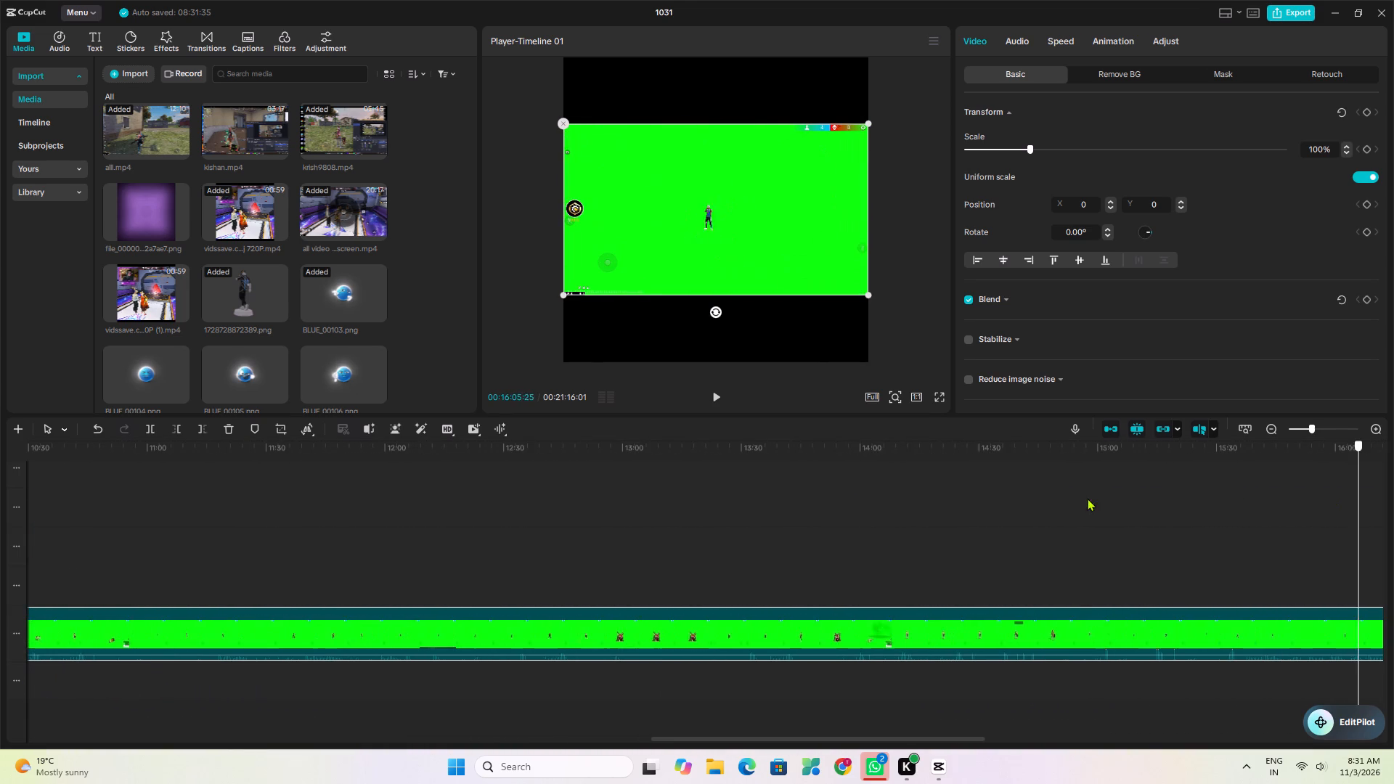
{"action": "left_click_drag", "start_coordinate": [1087, 498], "coordinate": [764, 495]}
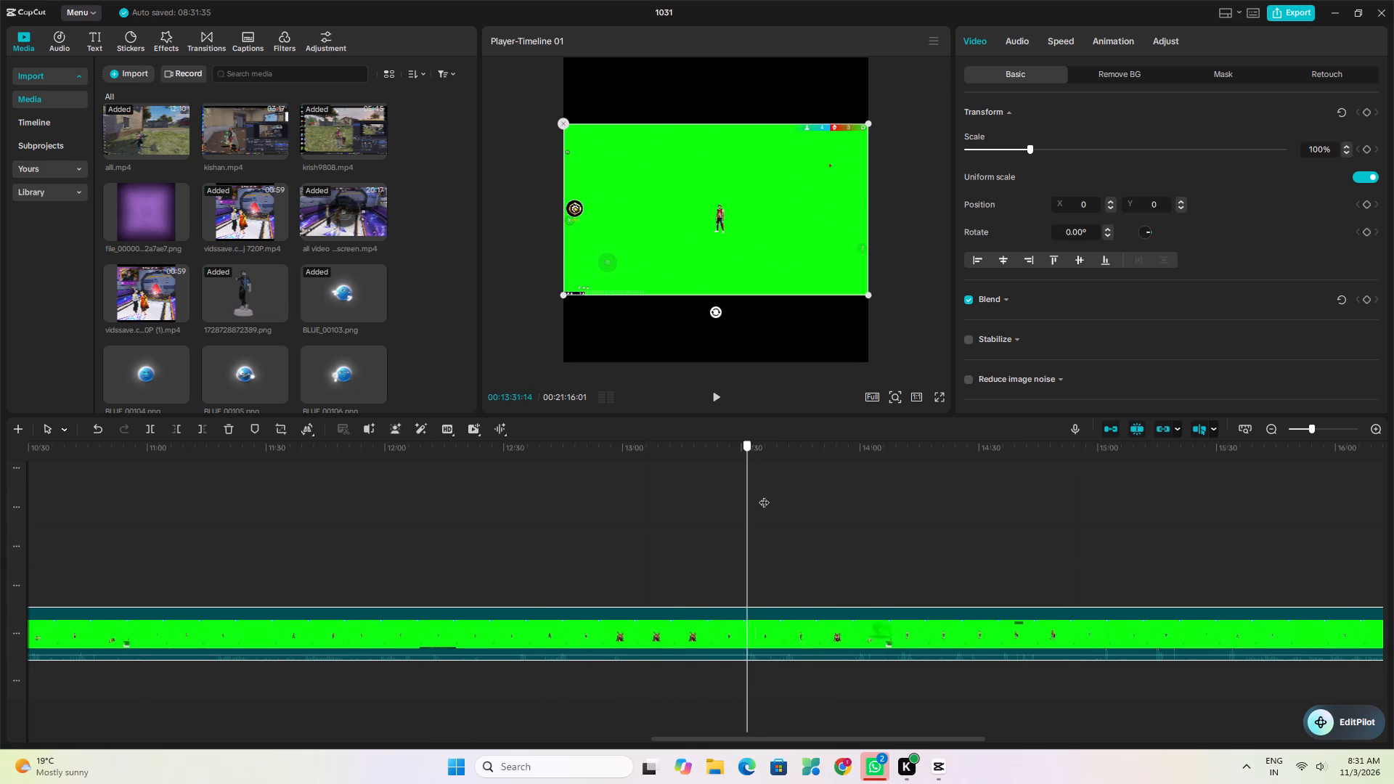
{"action": "left_click_drag", "start_coordinate": [764, 495], "coordinate": [1025, 511]}
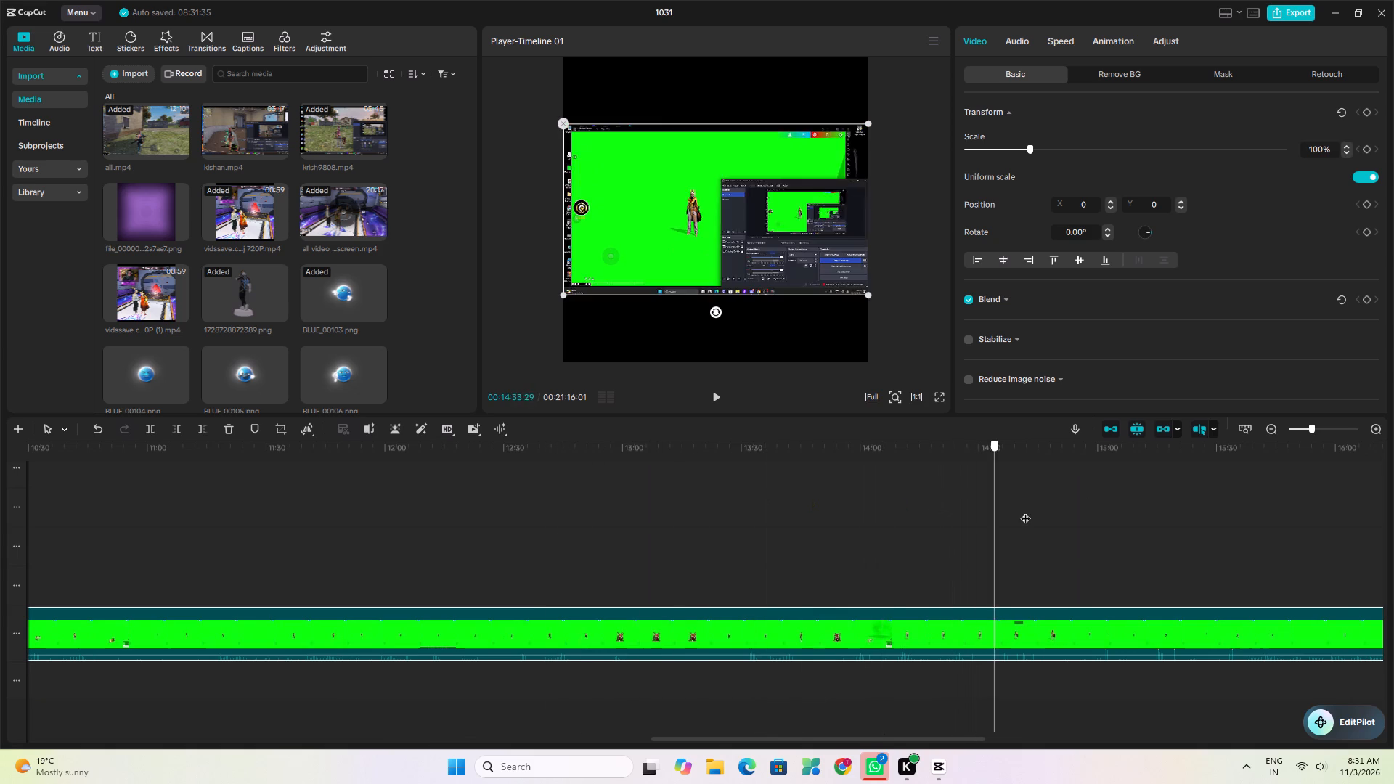
{"action": "left_click_drag", "start_coordinate": [1025, 511], "coordinate": [920, 518]}
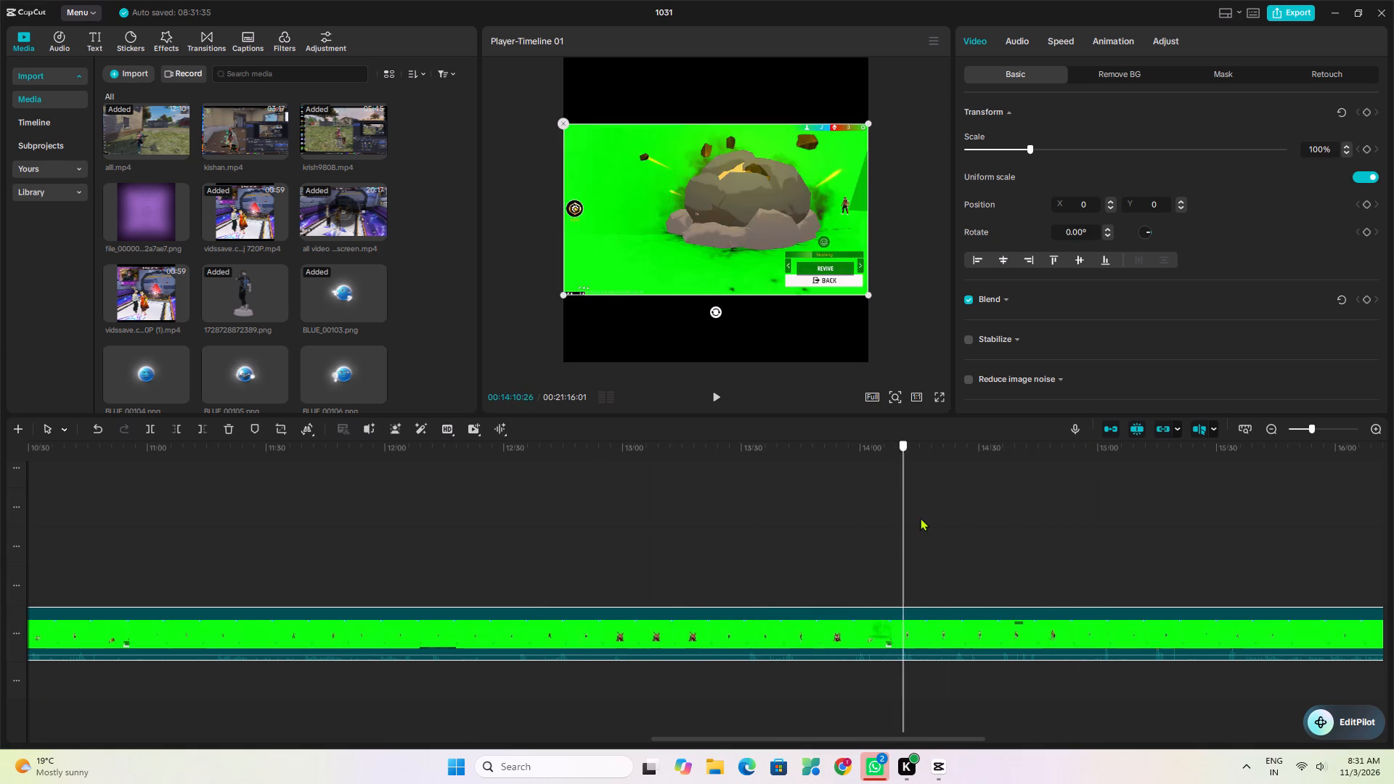
{"action": "left_click_drag", "start_coordinate": [920, 518], "coordinate": [1072, 516]}
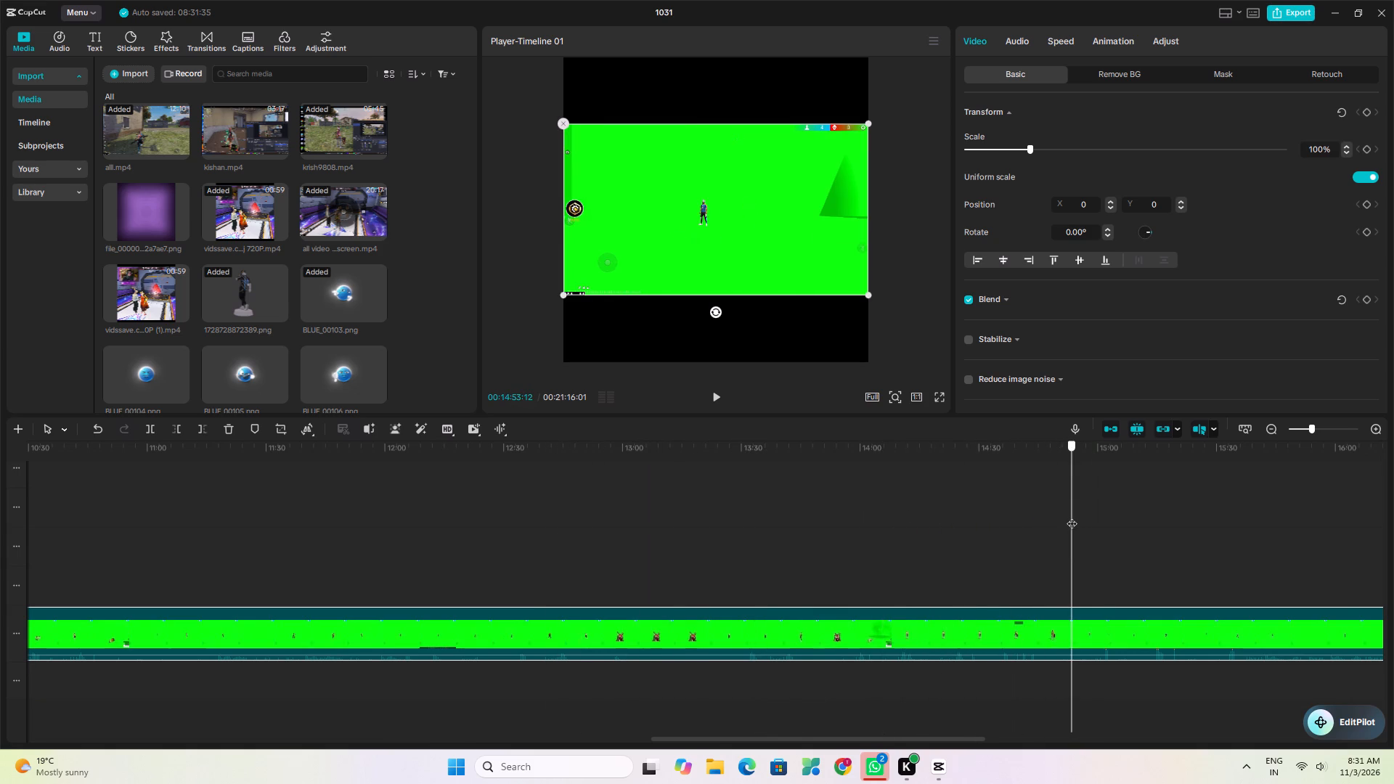
{"action": "left_click_drag", "start_coordinate": [1072, 516], "coordinate": [1393, 535]}
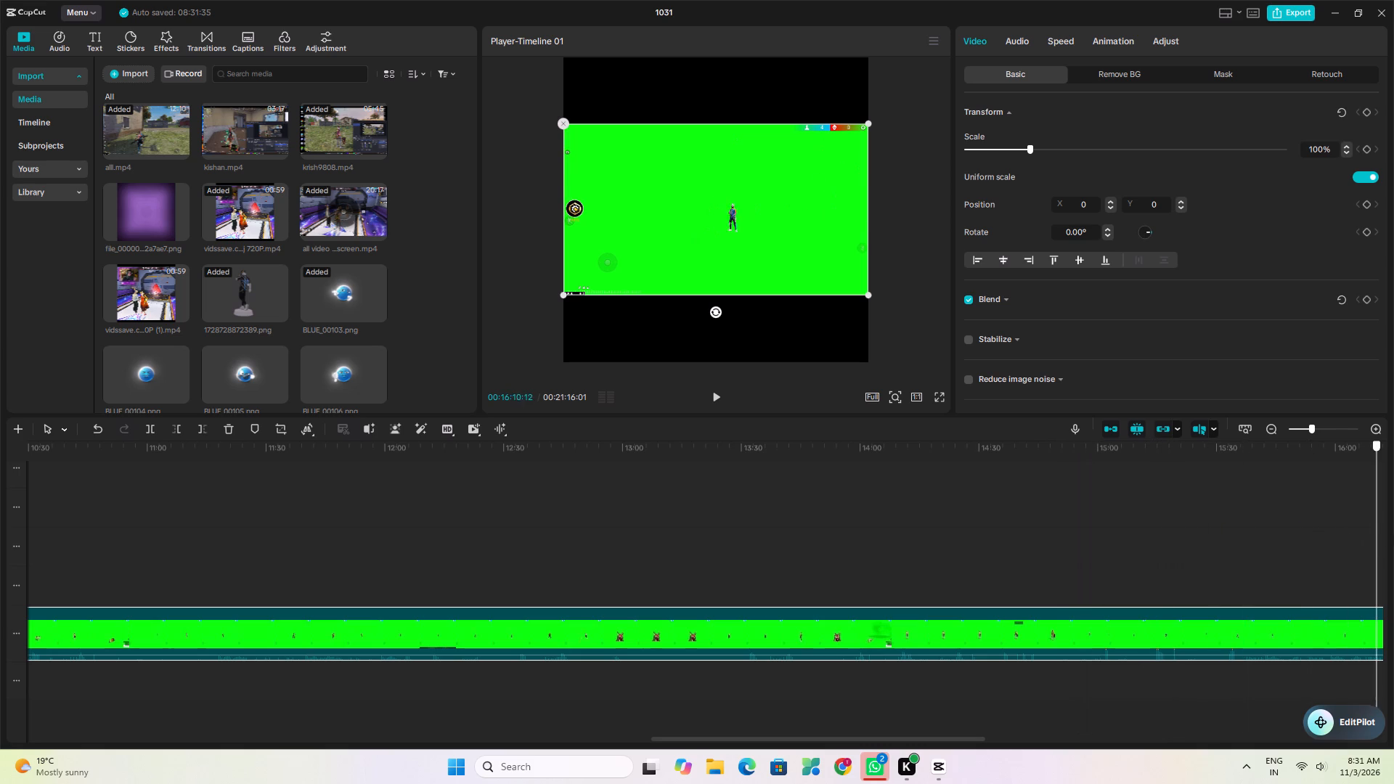
{"action": "left_click_drag", "start_coordinate": [1393, 535], "coordinate": [1393, 537]}
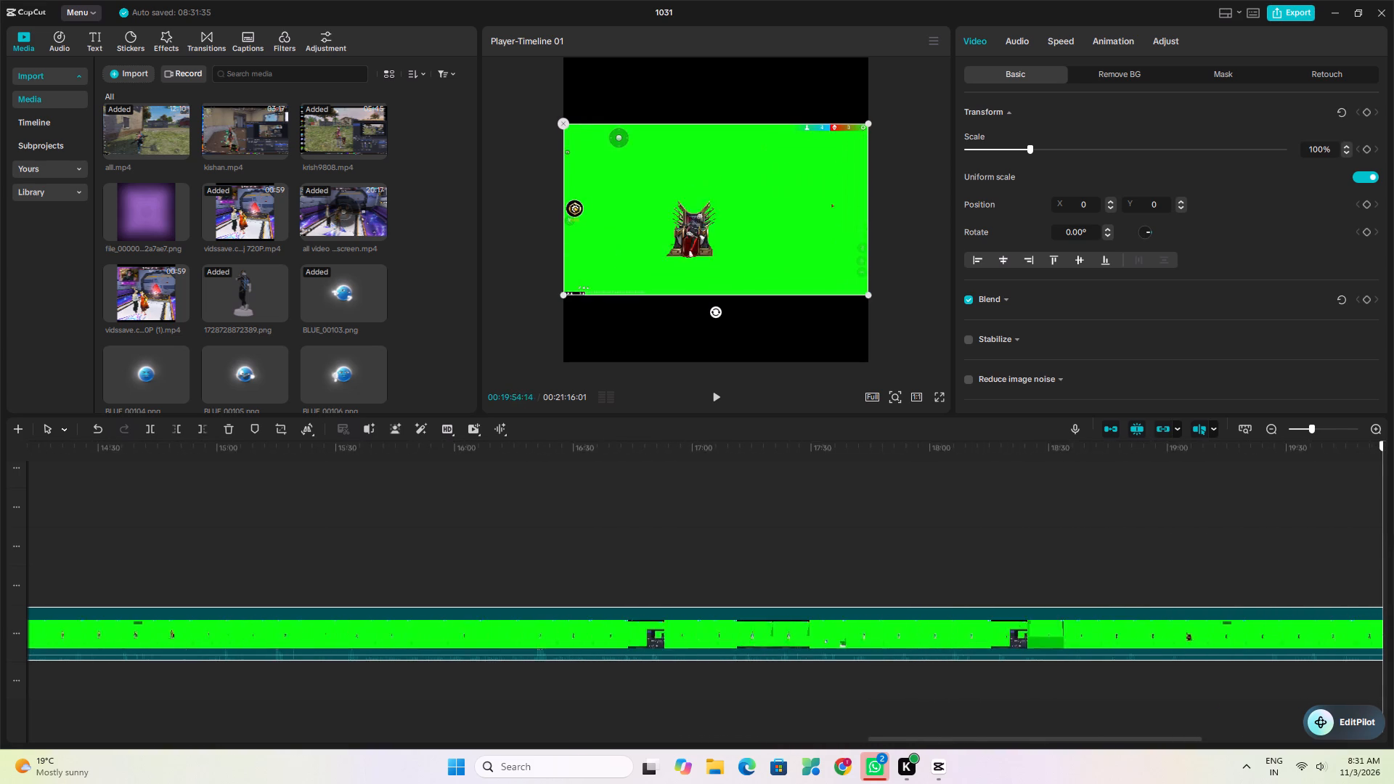
{"action": "left_click_drag", "start_coordinate": [1393, 537], "coordinate": [1116, 538]}
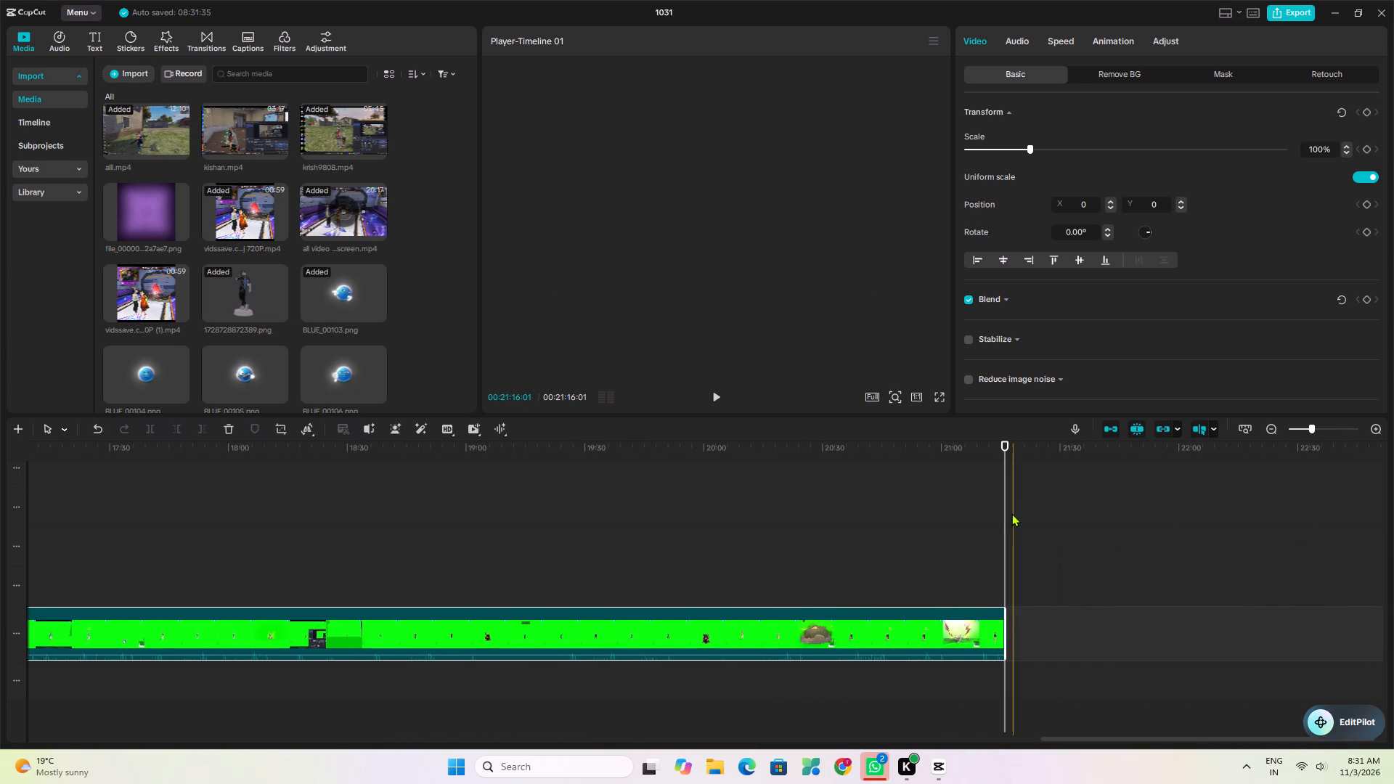
{"action": "left_click_drag", "start_coordinate": [1004, 504], "coordinate": [354, 523]}
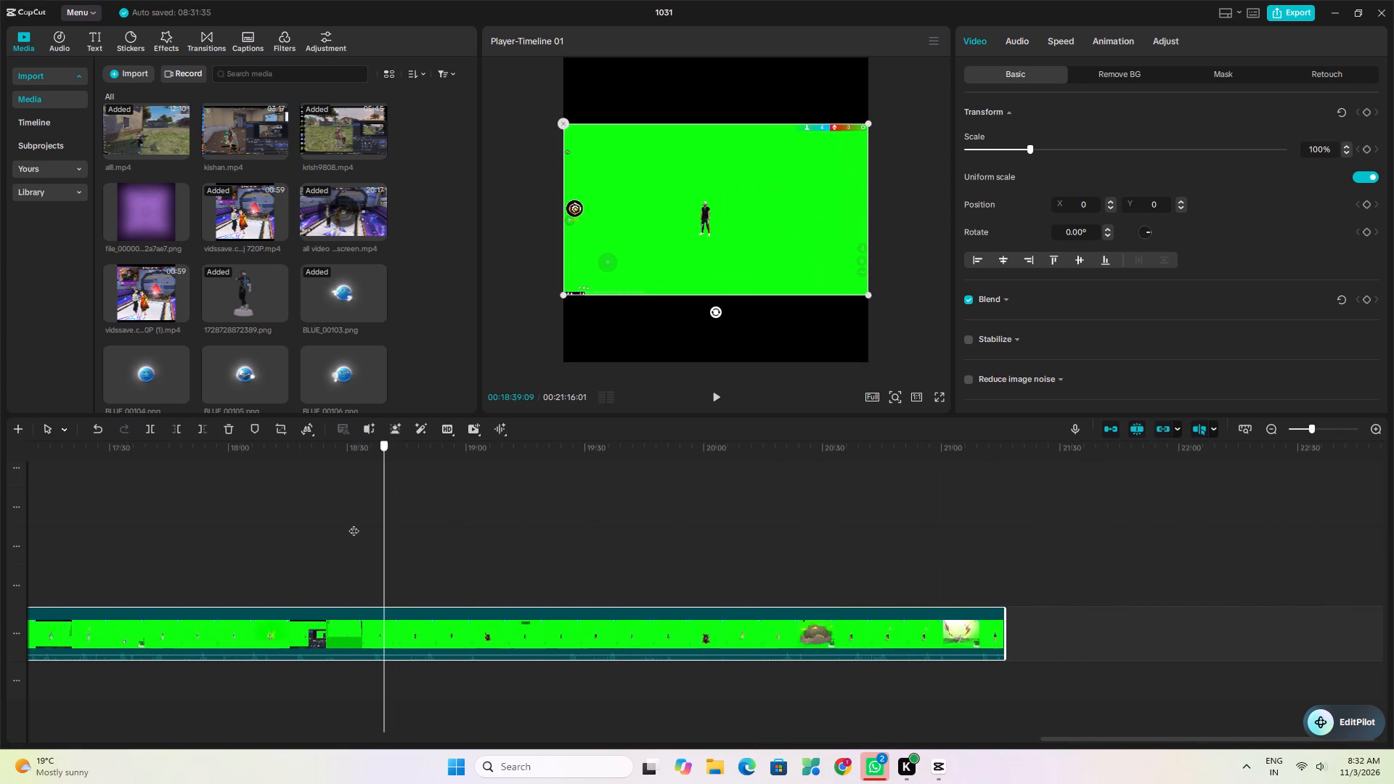
{"action": "left_click_drag", "start_coordinate": [354, 523], "coordinate": [83, 528]}
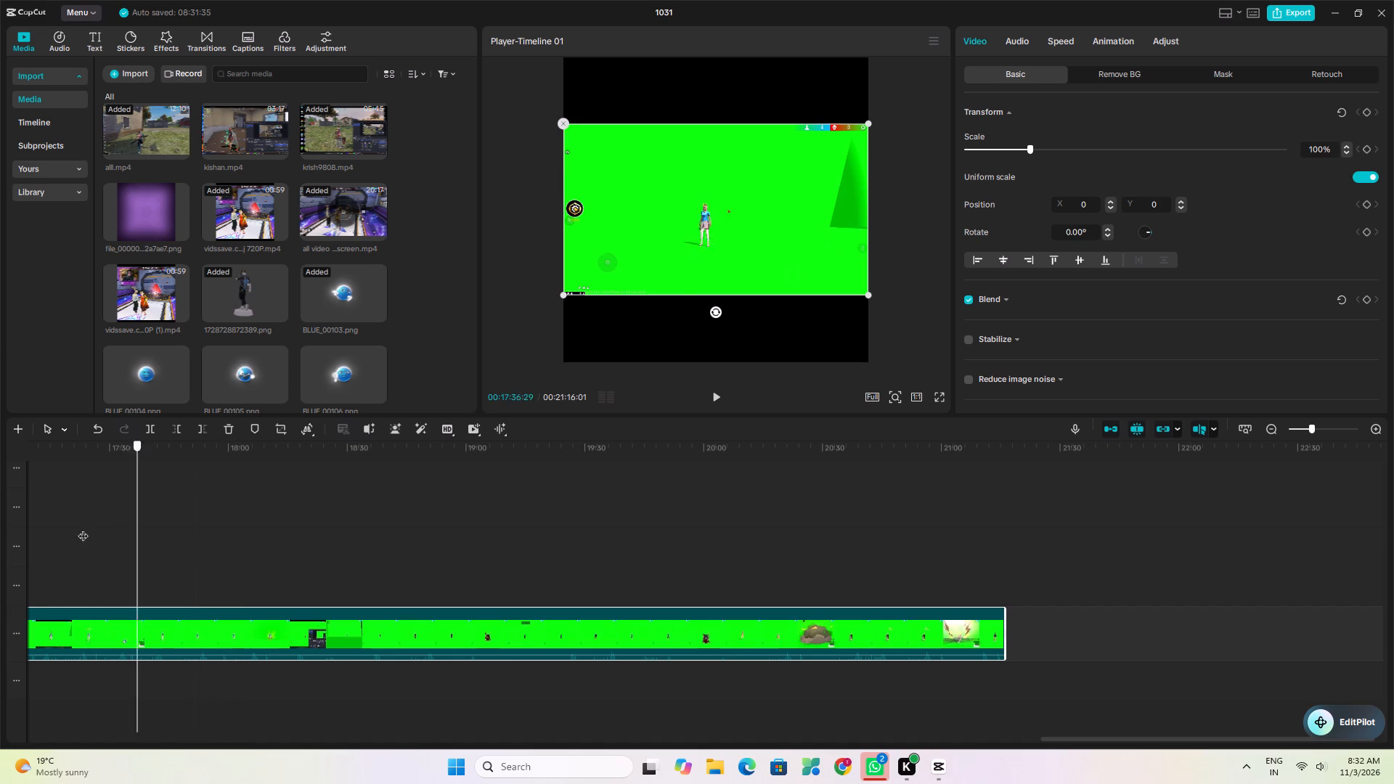
{"action": "left_click_drag", "start_coordinate": [83, 528], "coordinate": [31, 528]}
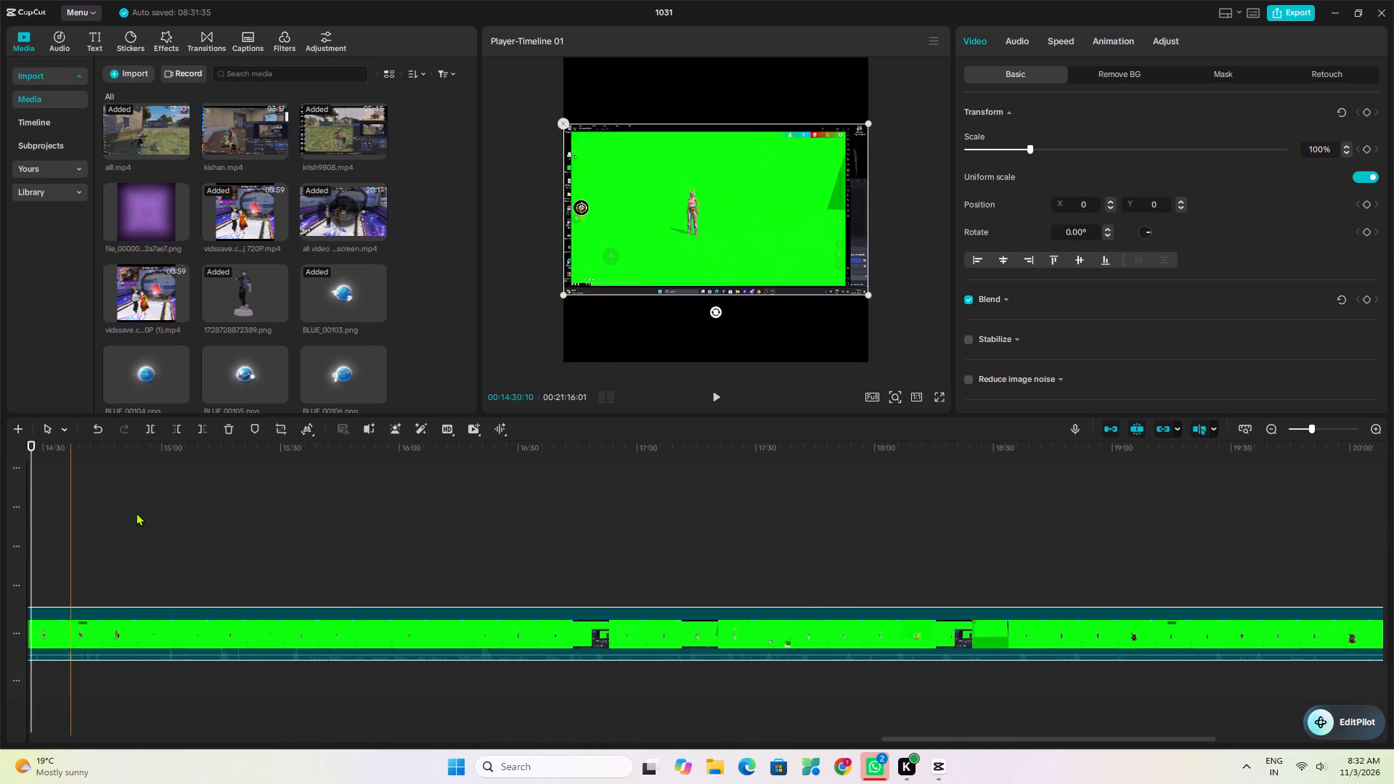
Examine the appended green-screen clip closely from about 14:46 to 15:04, checking the small character's movements.
{"action": "key", "text": "space"}
{"action": "key", "text": "space"}
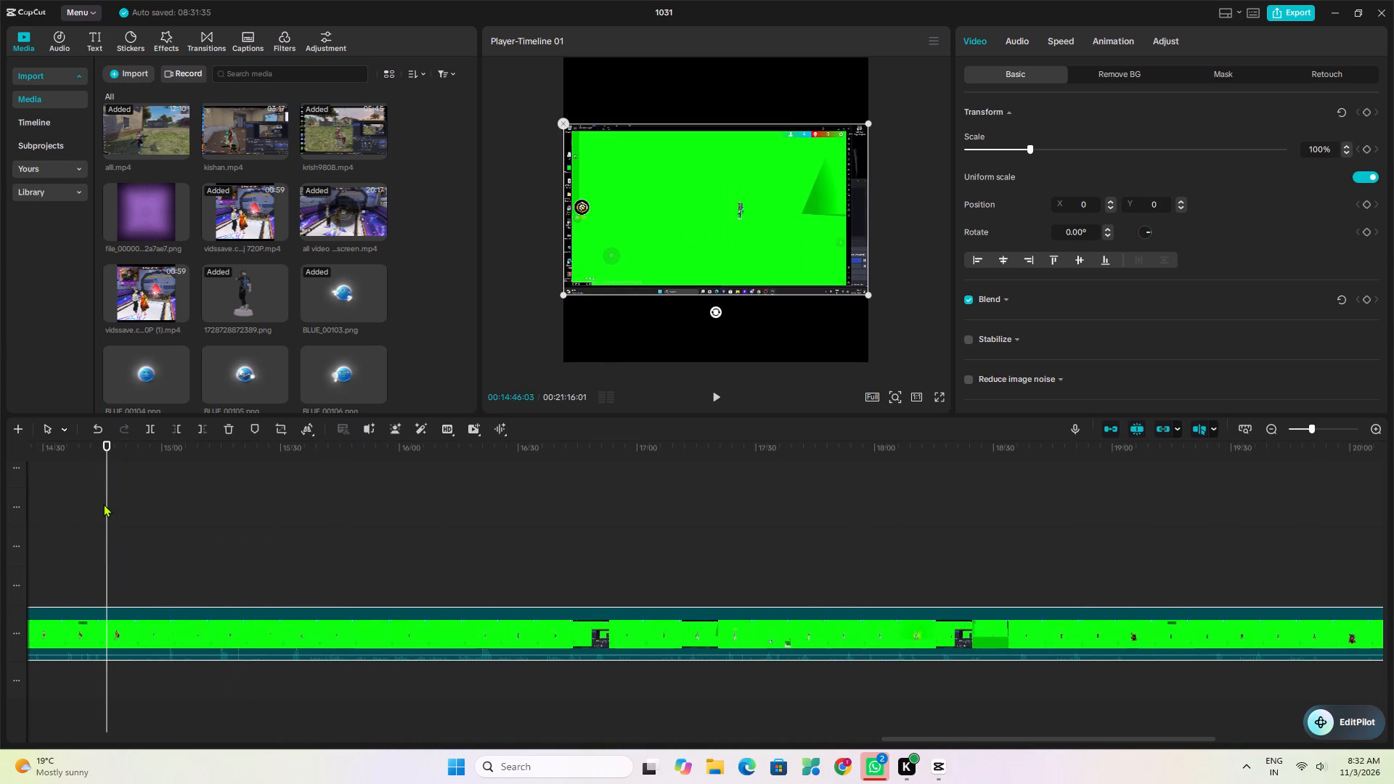
{"action": "key", "text": "space"}
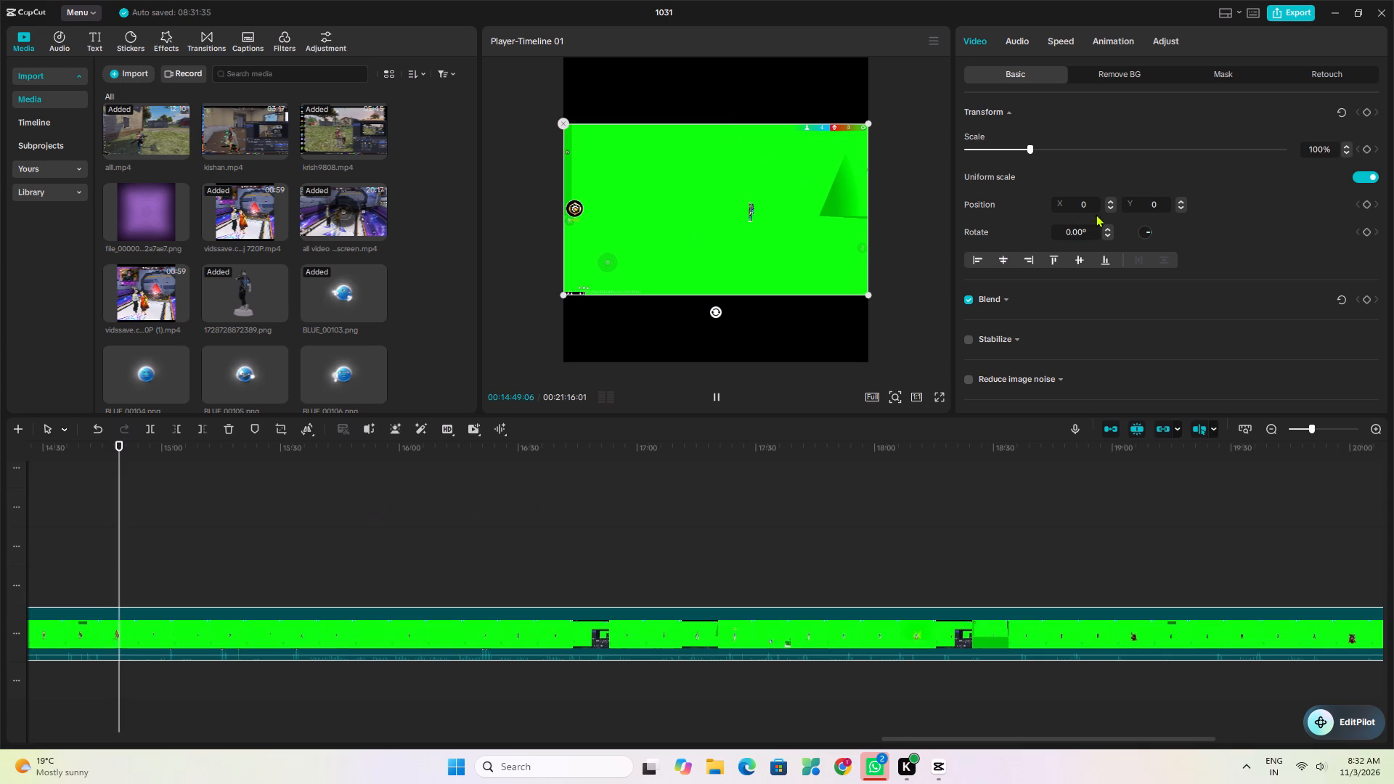
{"action": "left_click", "coordinate": [1331, 425]}
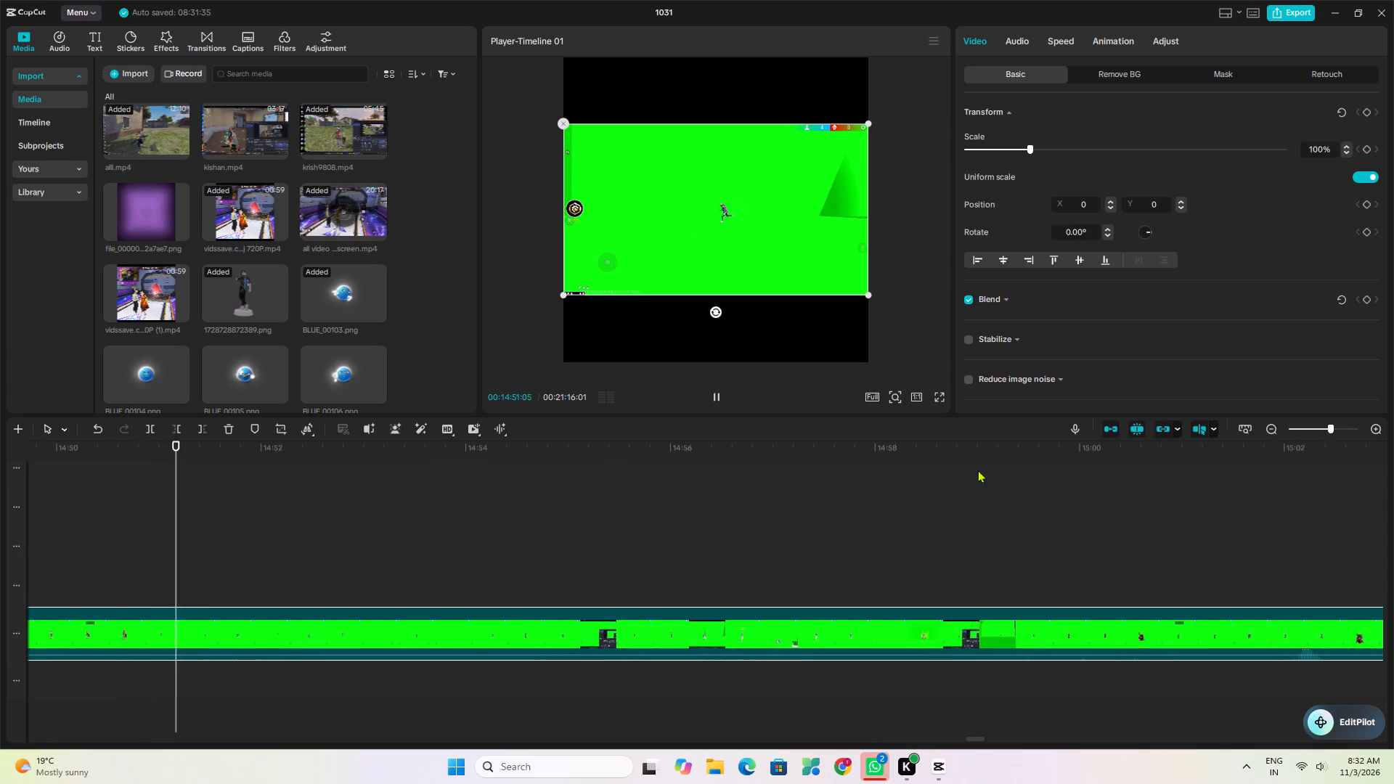
{"action": "left_click", "coordinate": [591, 556]}
{"action": "left_click_drag", "start_coordinate": [663, 544], "coordinate": [670, 540]}
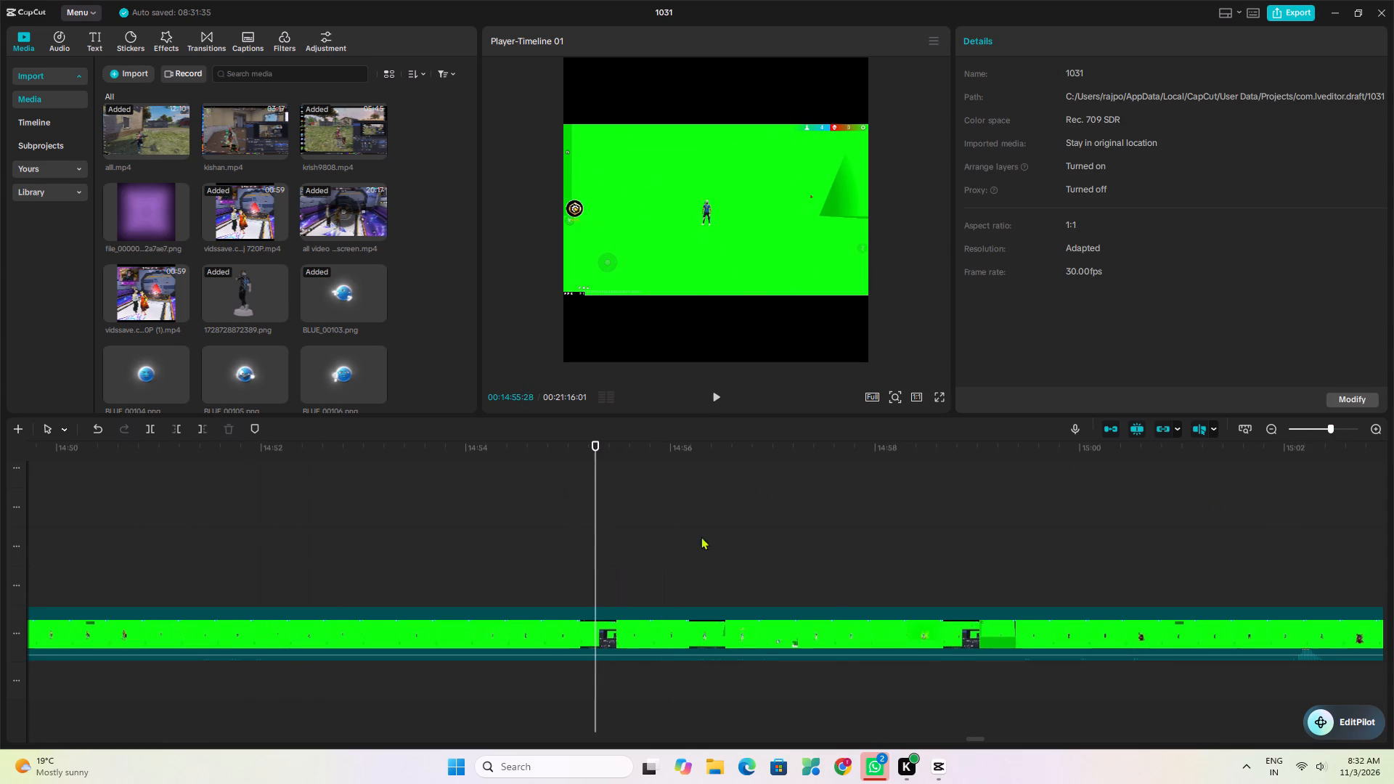
{"action": "left_click_drag", "start_coordinate": [754, 531], "coordinate": [816, 530]}
{"action": "left_click_drag", "start_coordinate": [857, 525], "coordinate": [868, 520]}
{"action": "left_click_drag", "start_coordinate": [889, 512], "coordinate": [910, 510]}
{"action": "left_click_drag", "start_coordinate": [1007, 510], "coordinate": [1027, 505]}
{"action": "left_click_drag", "start_coordinate": [1131, 497], "coordinate": [1147, 491]}
{"action": "left_click_drag", "start_coordinate": [1206, 479], "coordinate": [1256, 473]}
{"action": "left_click_drag", "start_coordinate": [1284, 469], "coordinate": [1324, 469]}
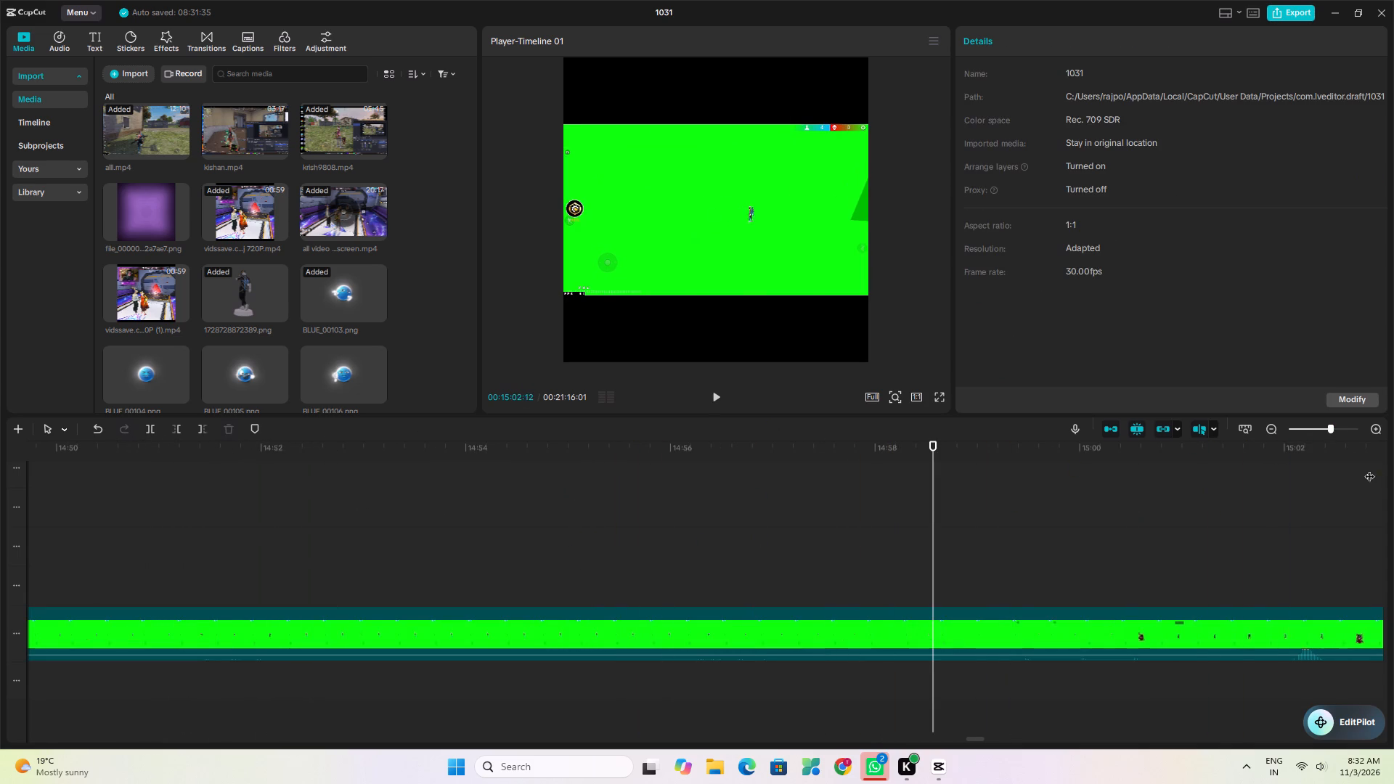
{"action": "left_click_drag", "start_coordinate": [1369, 469], "coordinate": [1393, 460]}
{"action": "left_click", "coordinate": [1393, 459]}
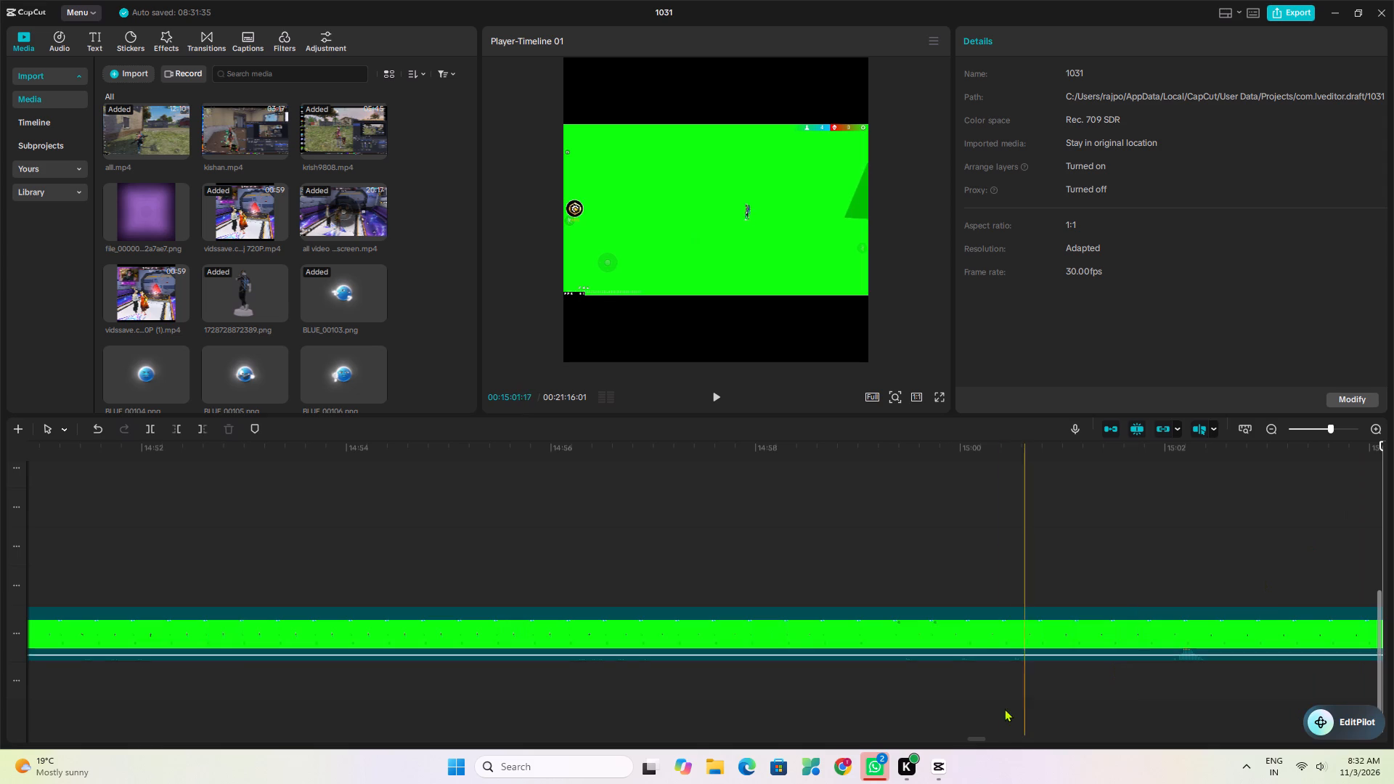
Jump ahead to about 18:01 in the green-screen clip and skim backwards to about 16:36 for usable character actions.
{"action": "left_click_drag", "start_coordinate": [983, 740], "coordinate": [1017, 740]}
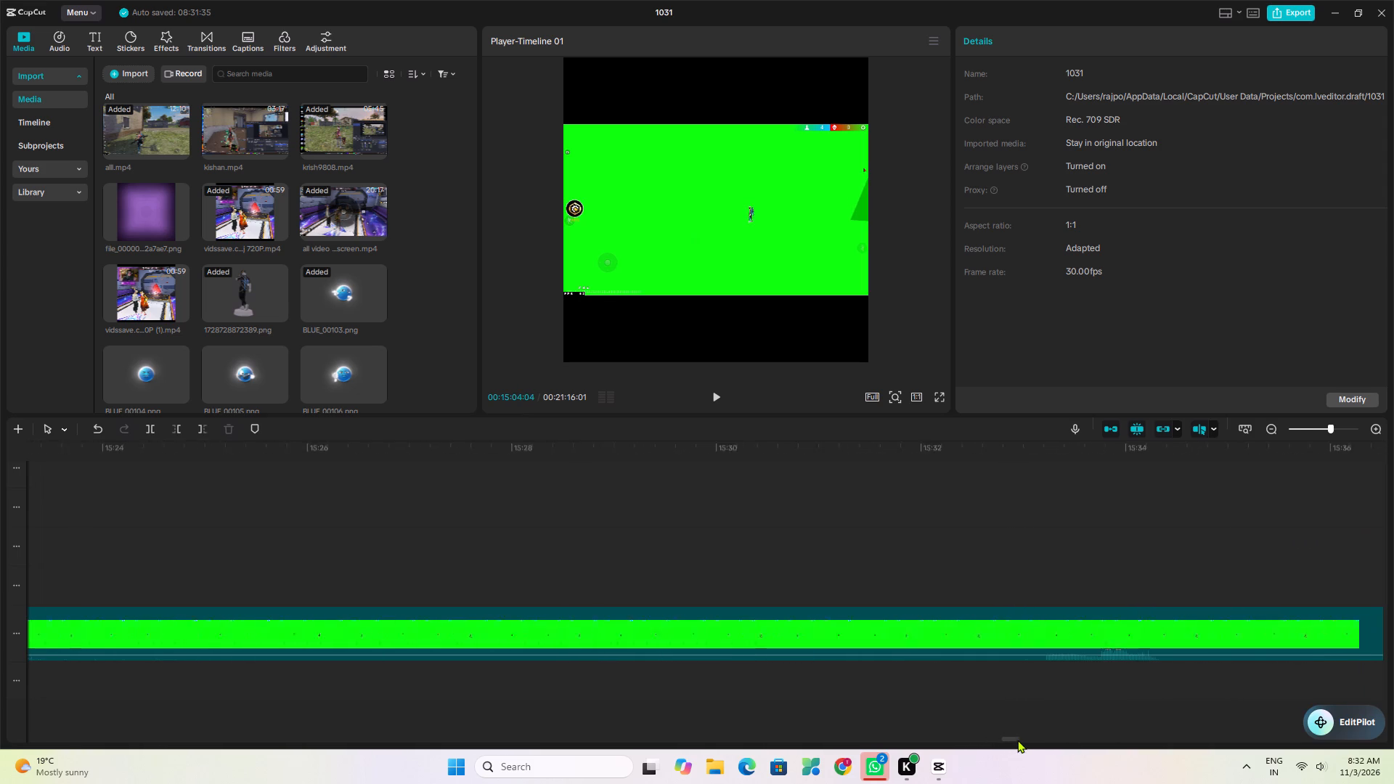
{"action": "left_click_drag", "start_coordinate": [1017, 740], "coordinate": [1022, 695]}
{"action": "left_click_drag", "start_coordinate": [1026, 735], "coordinate": [1152, 716]}
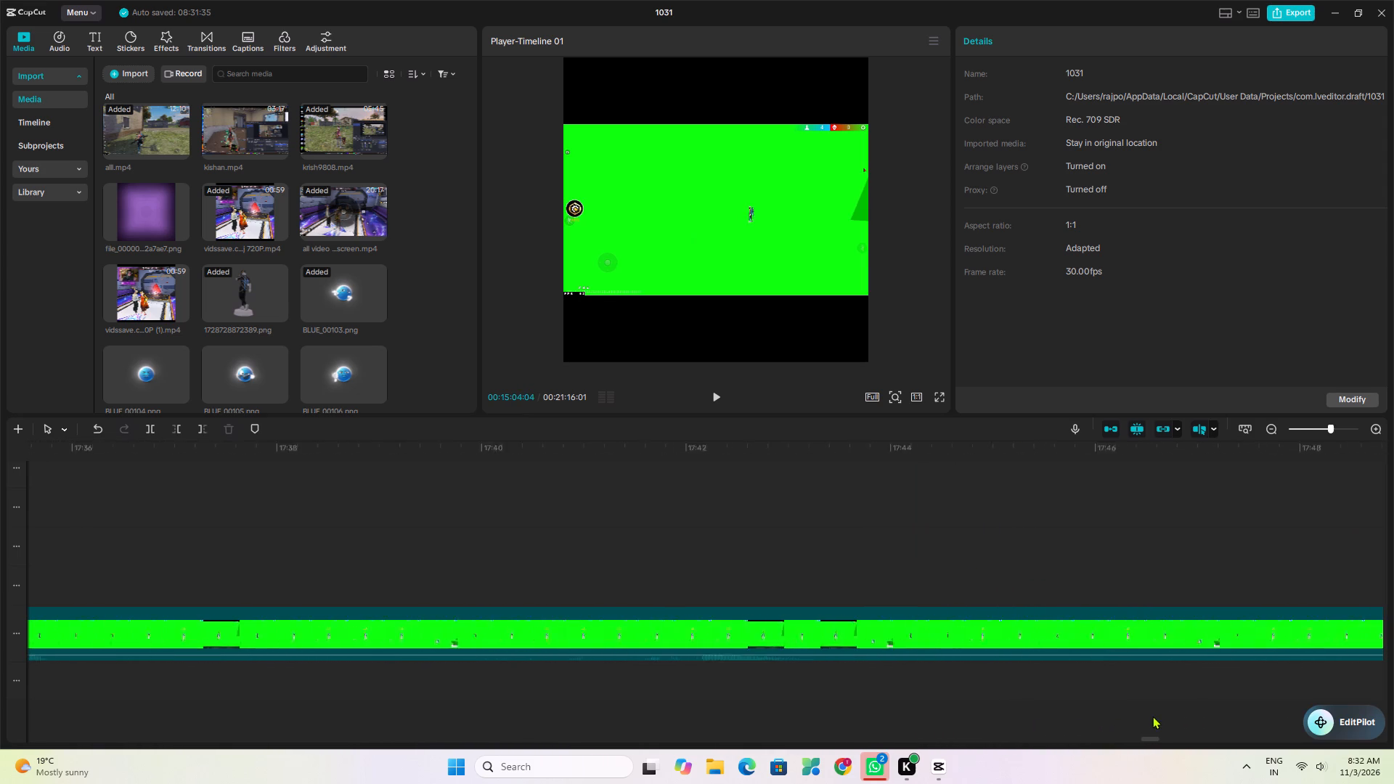
{"action": "left_click_drag", "start_coordinate": [1152, 716], "coordinate": [1166, 714]}
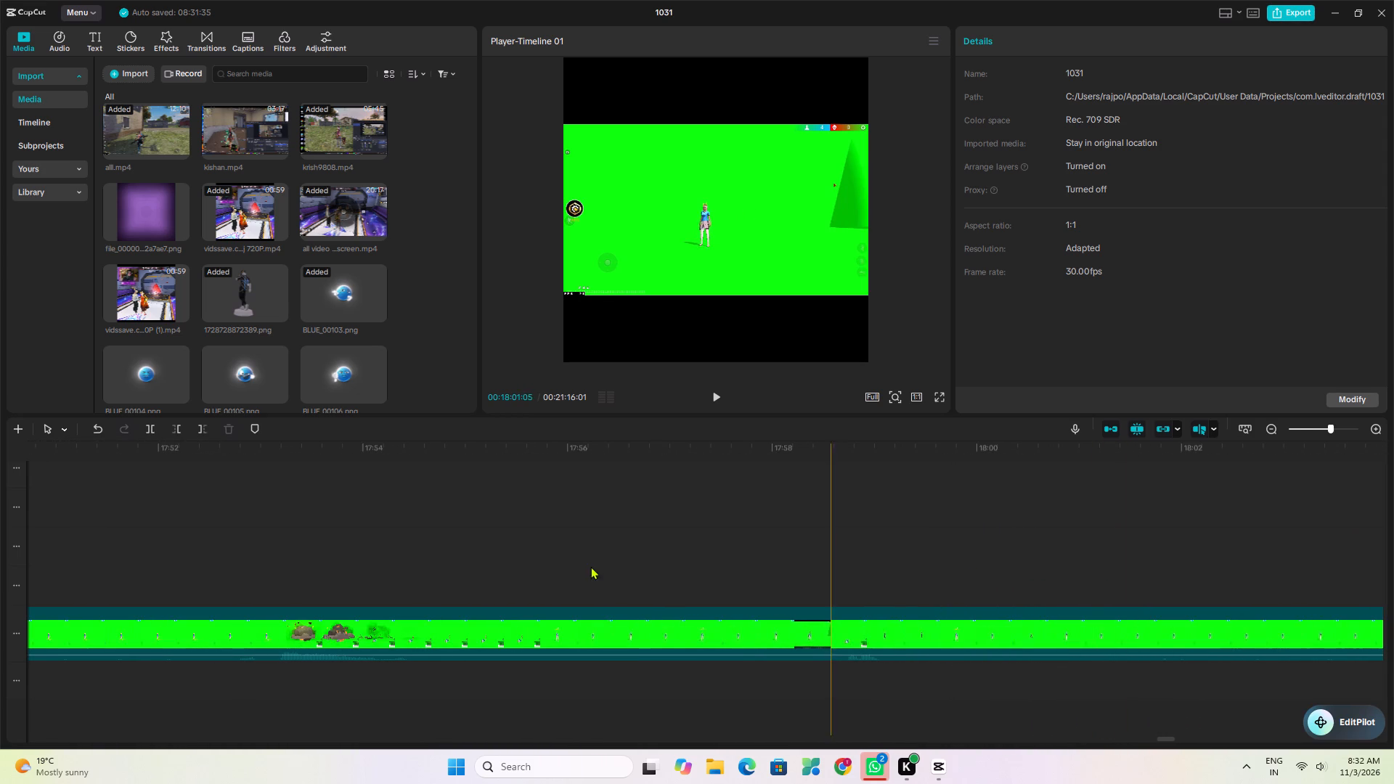
{"action": "left_click_drag", "start_coordinate": [566, 499], "coordinate": [0, 496]}
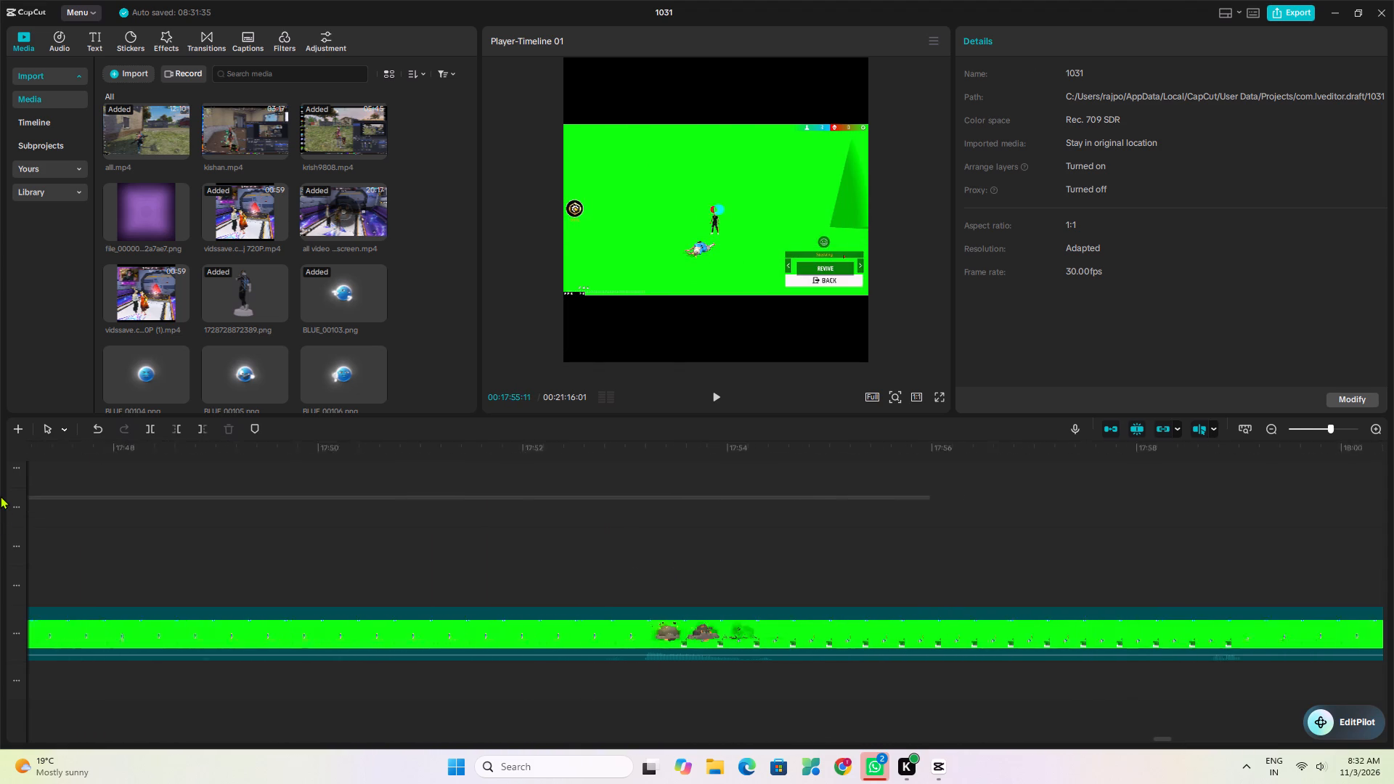
{"action": "left_click_drag", "start_coordinate": [0, 496], "coordinate": [42, 507]}
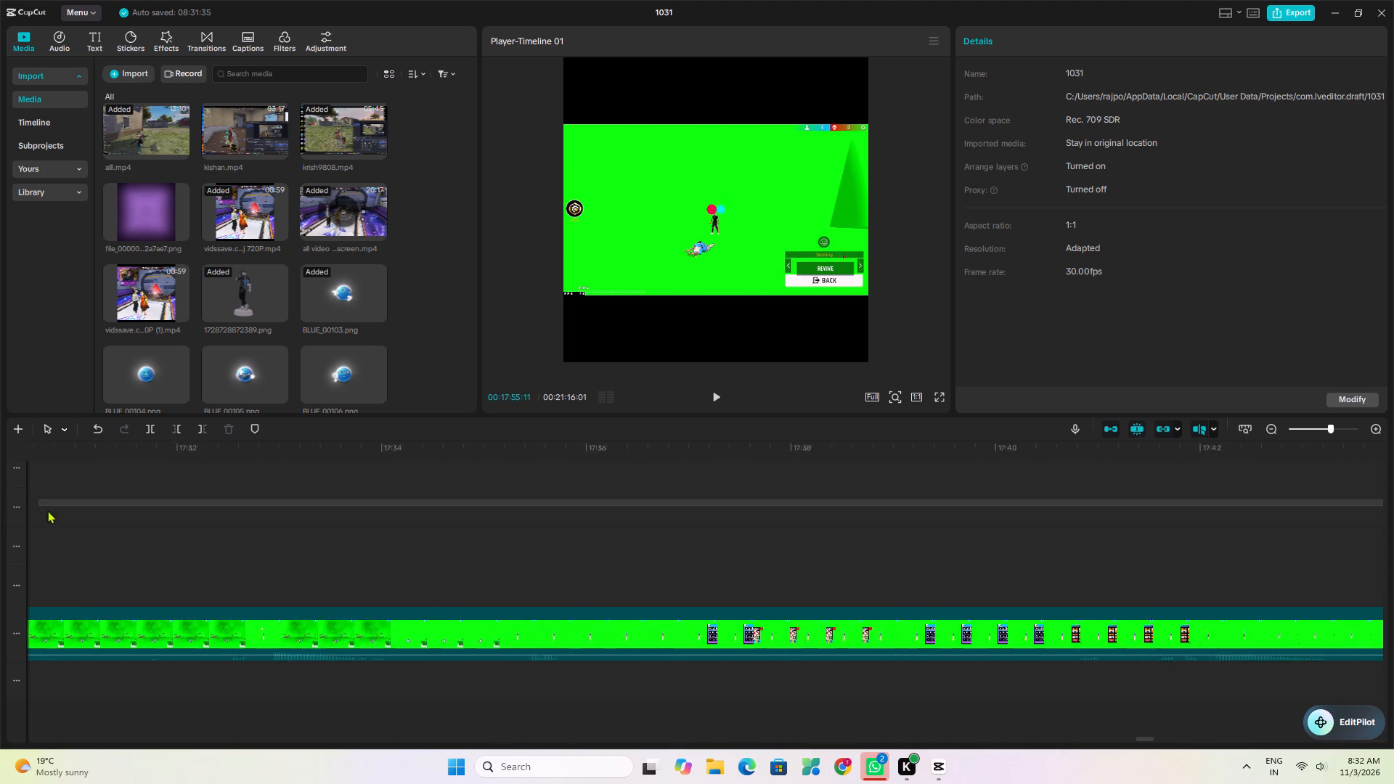
{"action": "left_click_drag", "start_coordinate": [623, 513], "coordinate": [0, 507]}
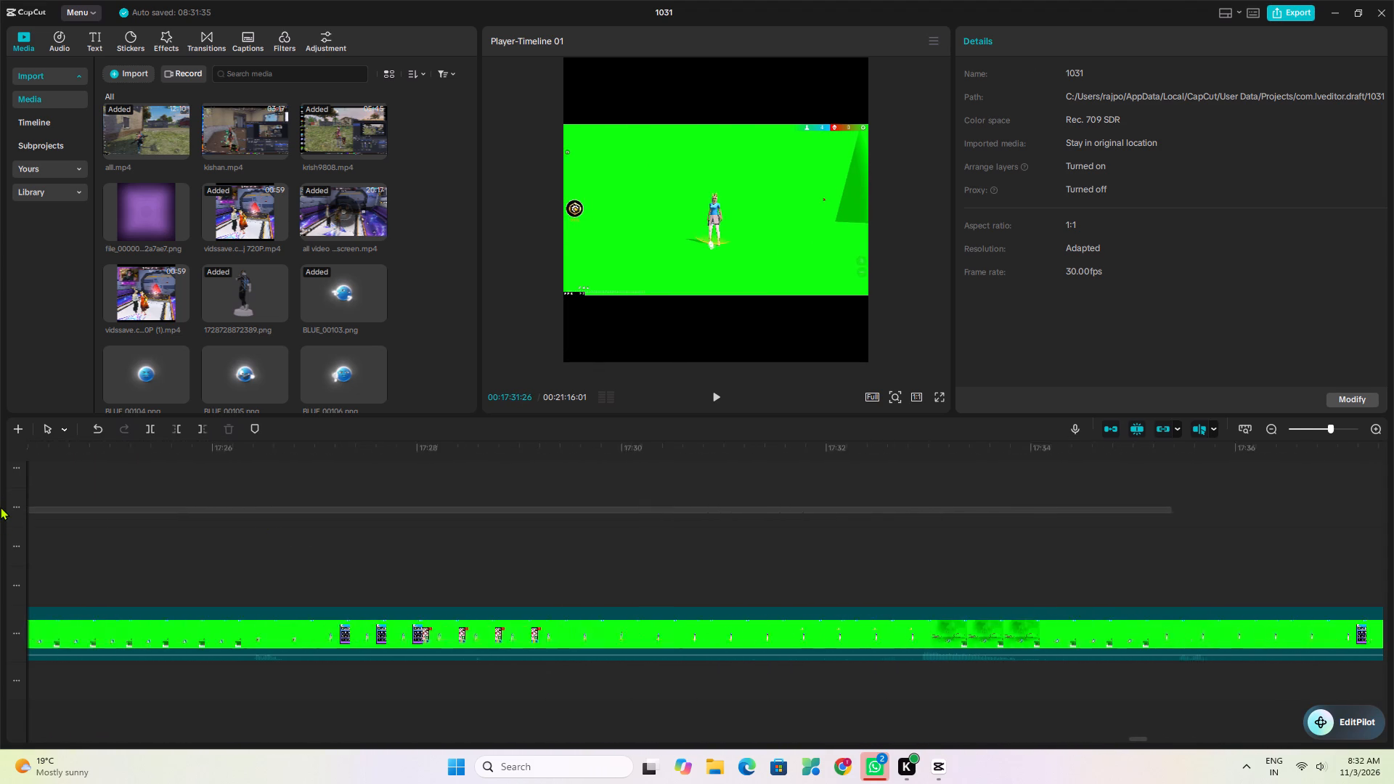
{"action": "left_click_drag", "start_coordinate": [0, 507], "coordinate": [17, 510]}
{"action": "left_click_drag", "start_coordinate": [591, 537], "coordinate": [0, 528]}
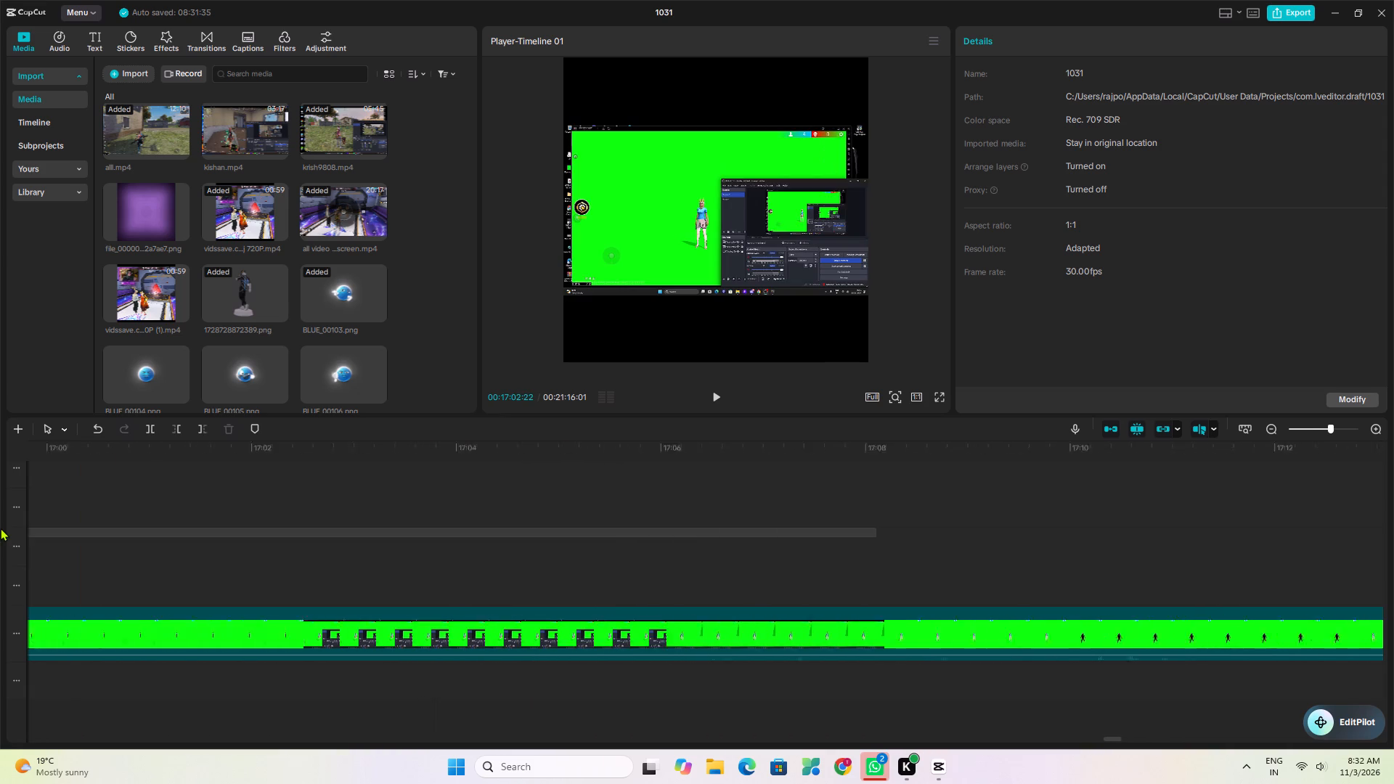
{"action": "left_click_drag", "start_coordinate": [0, 528], "coordinate": [171, 537]}
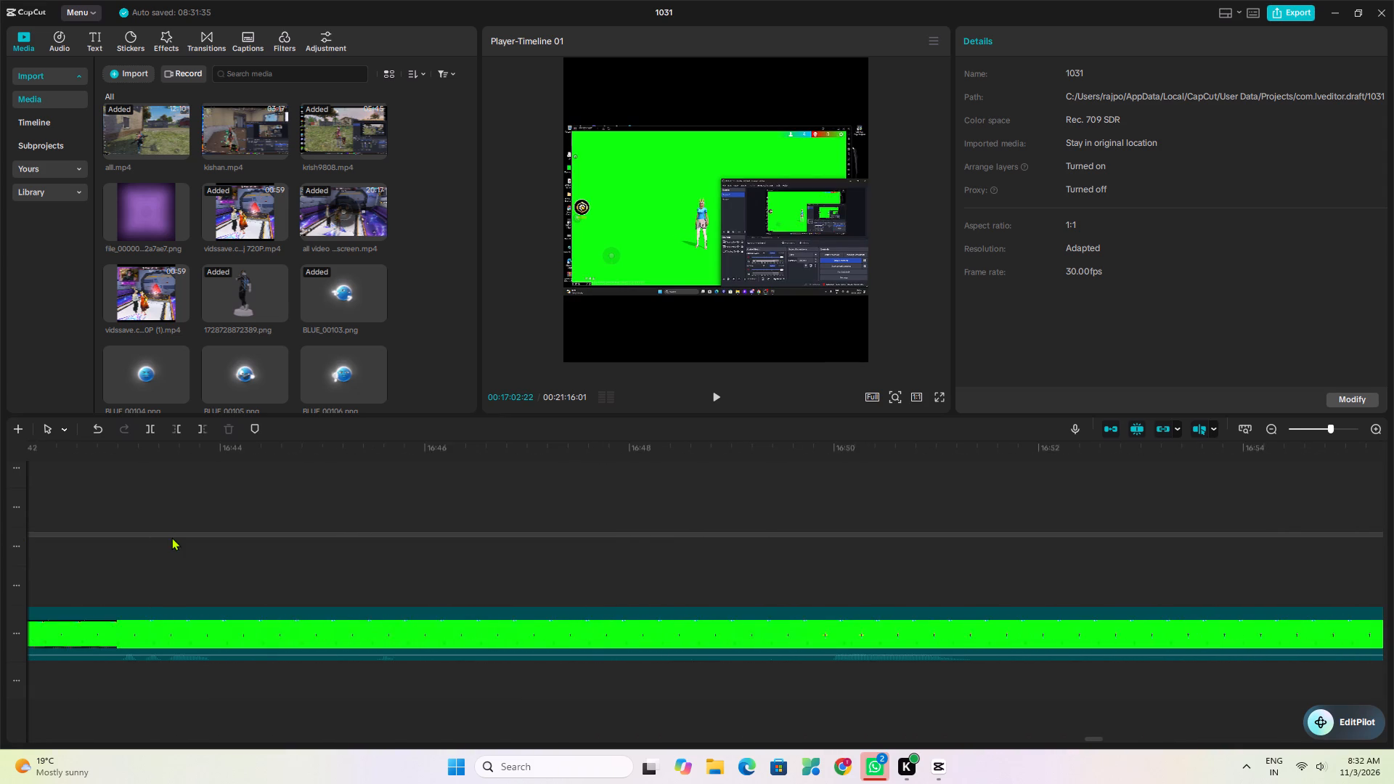
{"action": "left_click_drag", "start_coordinate": [171, 537], "coordinate": [110, 530]}
{"action": "left_click_drag", "start_coordinate": [707, 565], "coordinate": [423, 543]}
{"action": "left_click_drag", "start_coordinate": [929, 552], "coordinate": [64, 552]}
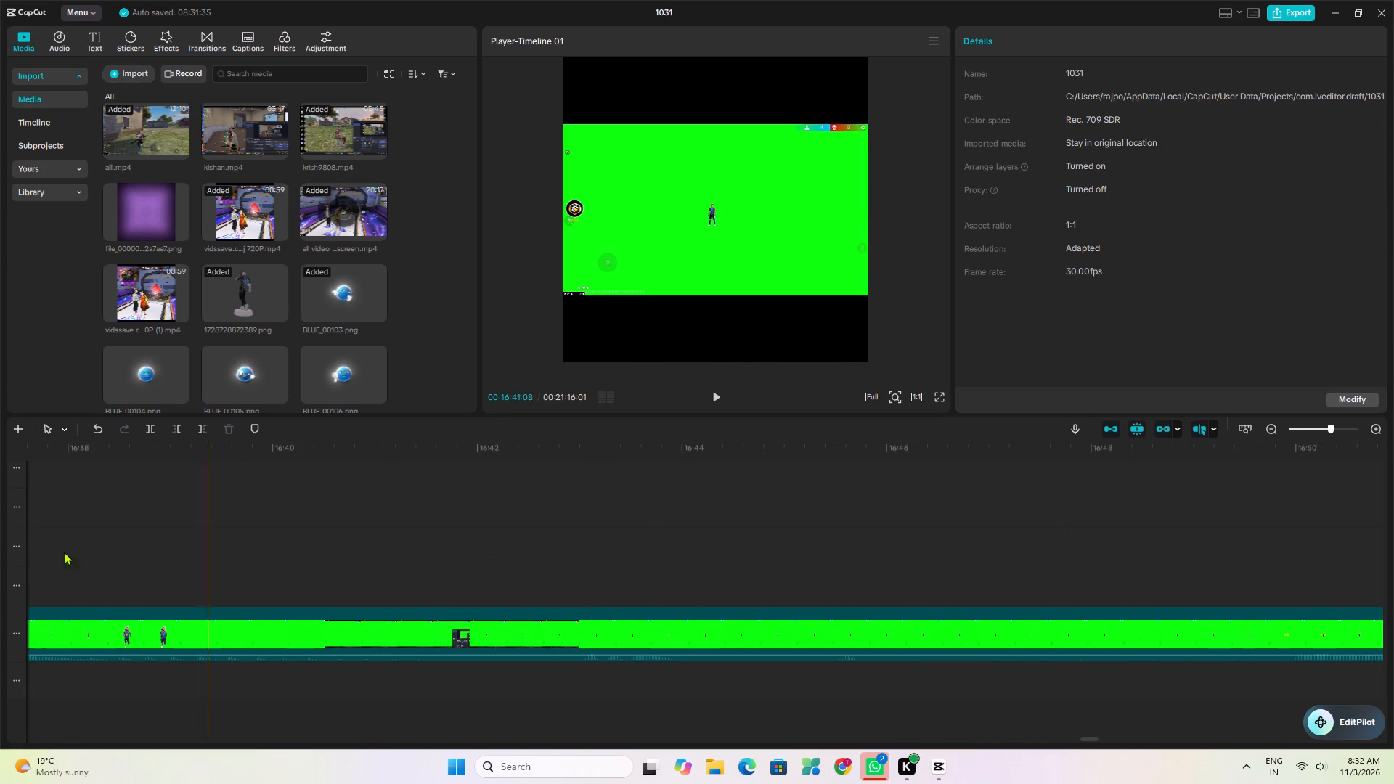
{"action": "left_click_drag", "start_coordinate": [64, 552], "coordinate": [27, 552]}
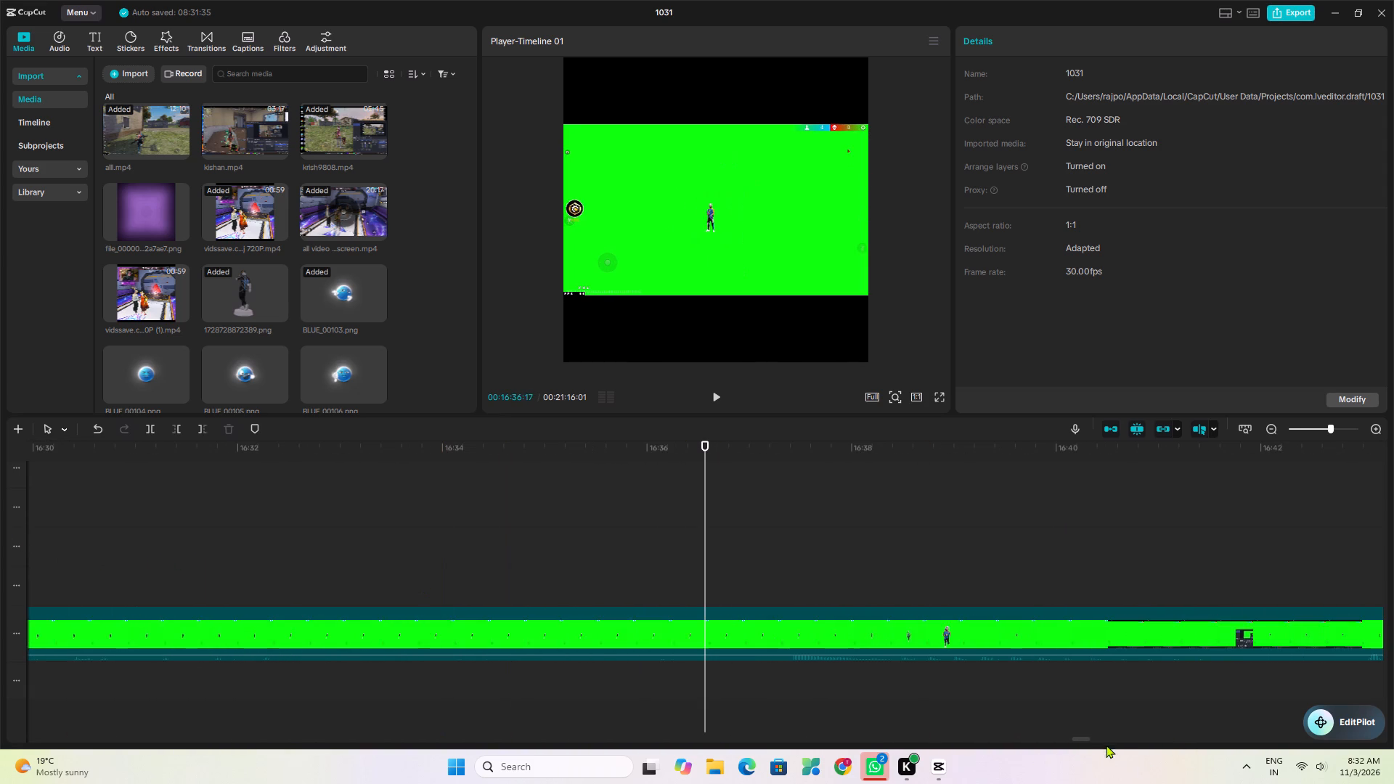
Skim the green-screen clip backwards from about 14:40 to 13:06, checking the character's actions and emotes.
{"action": "left_click_drag", "start_coordinate": [1067, 737], "coordinate": [958, 742]}
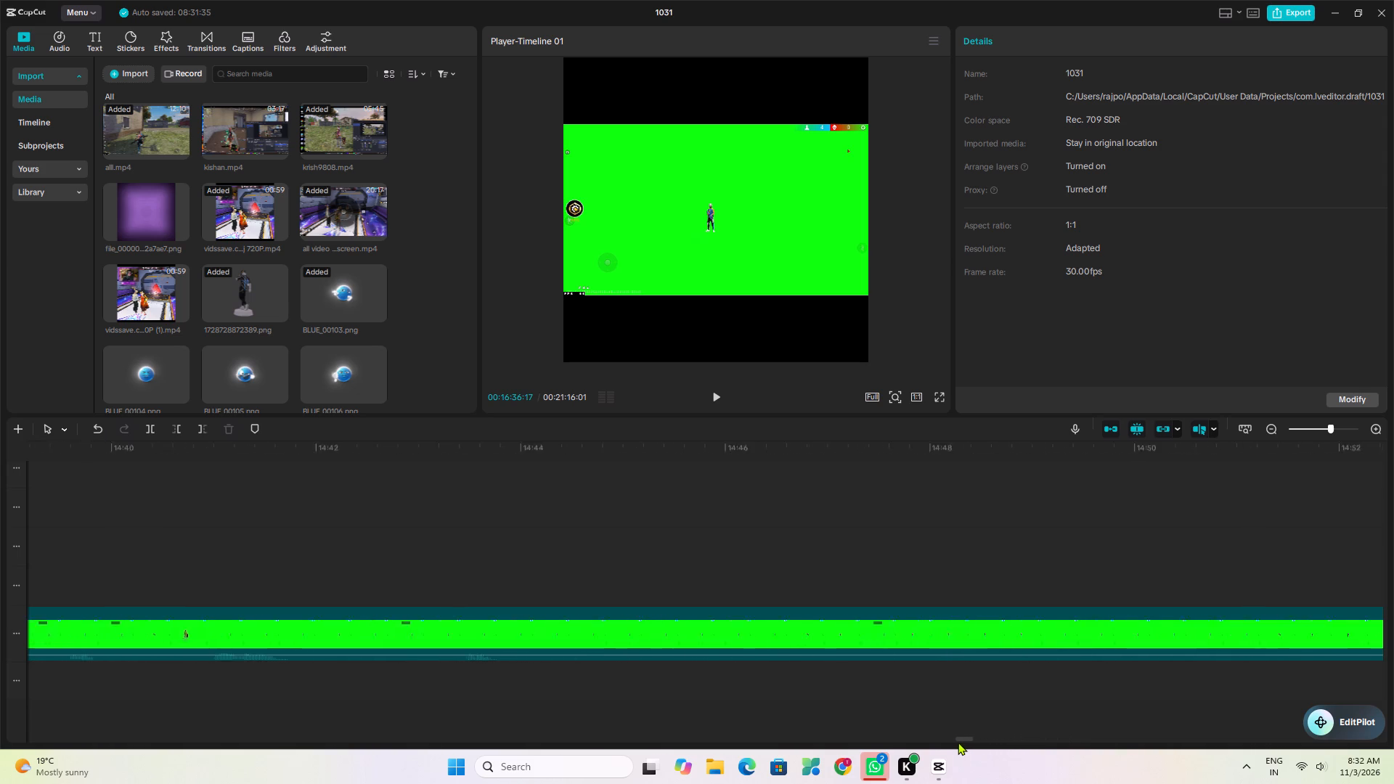
{"action": "left_click_drag", "start_coordinate": [958, 742], "coordinate": [907, 731]}
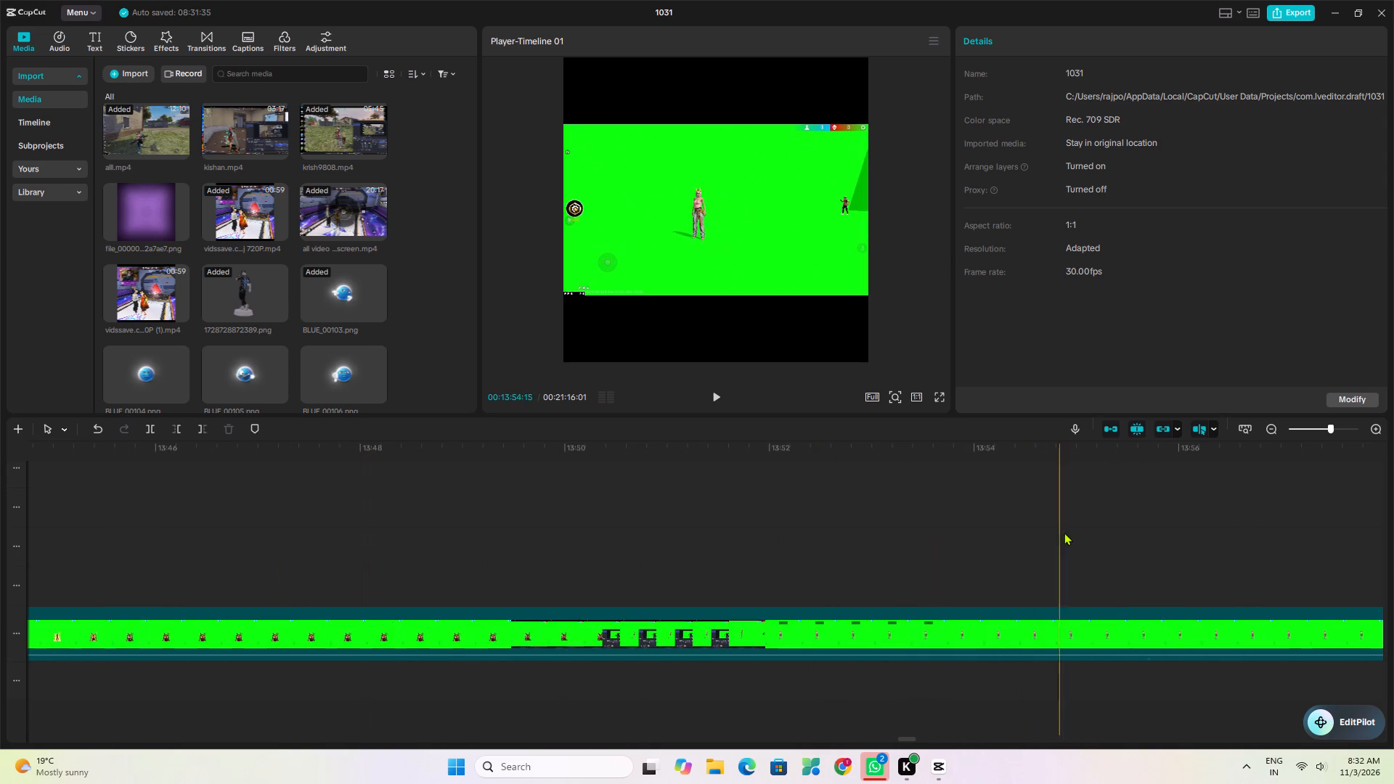
{"action": "left_click_drag", "start_coordinate": [30, 581], "coordinate": [9, 595]}
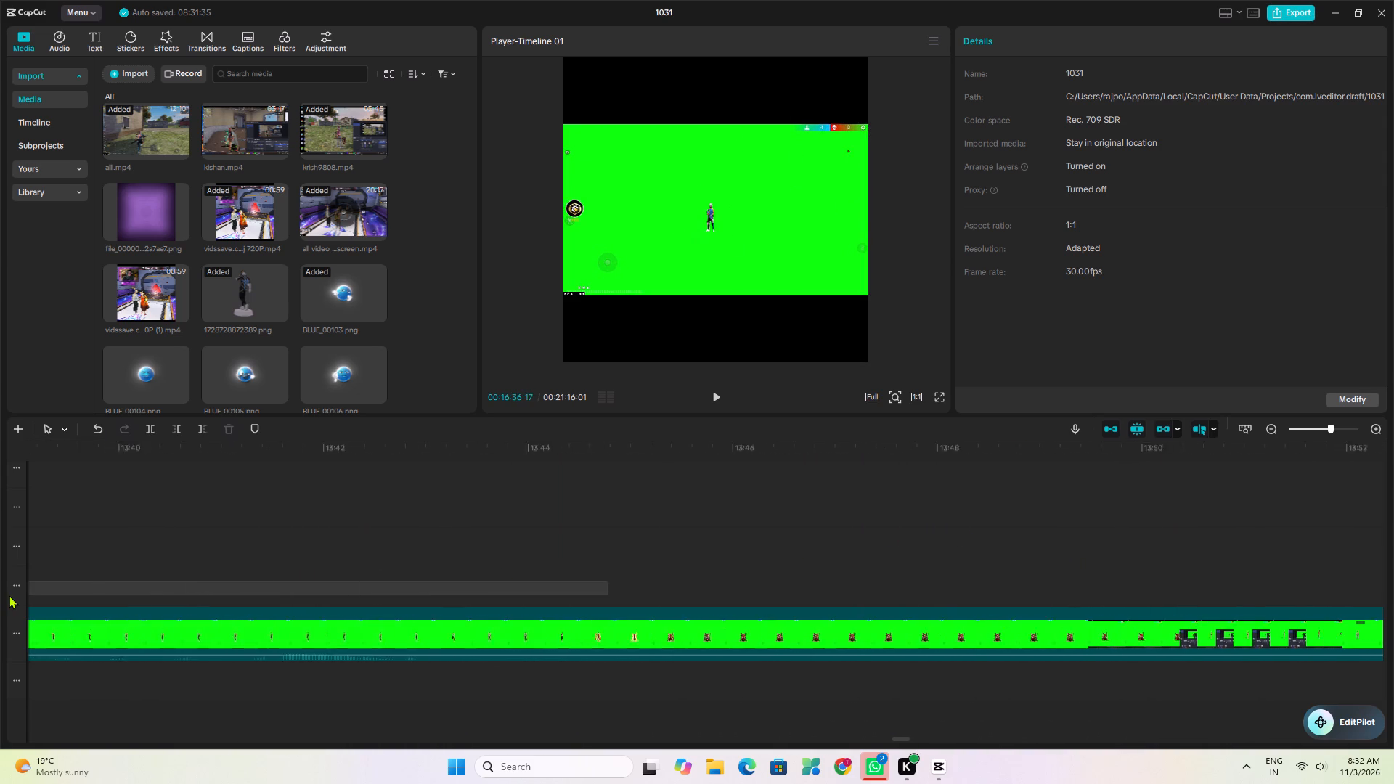
{"action": "left_click_drag", "start_coordinate": [9, 595], "coordinate": [121, 576]}
{"action": "left_click_drag", "start_coordinate": [860, 492], "coordinate": [148, 519]}
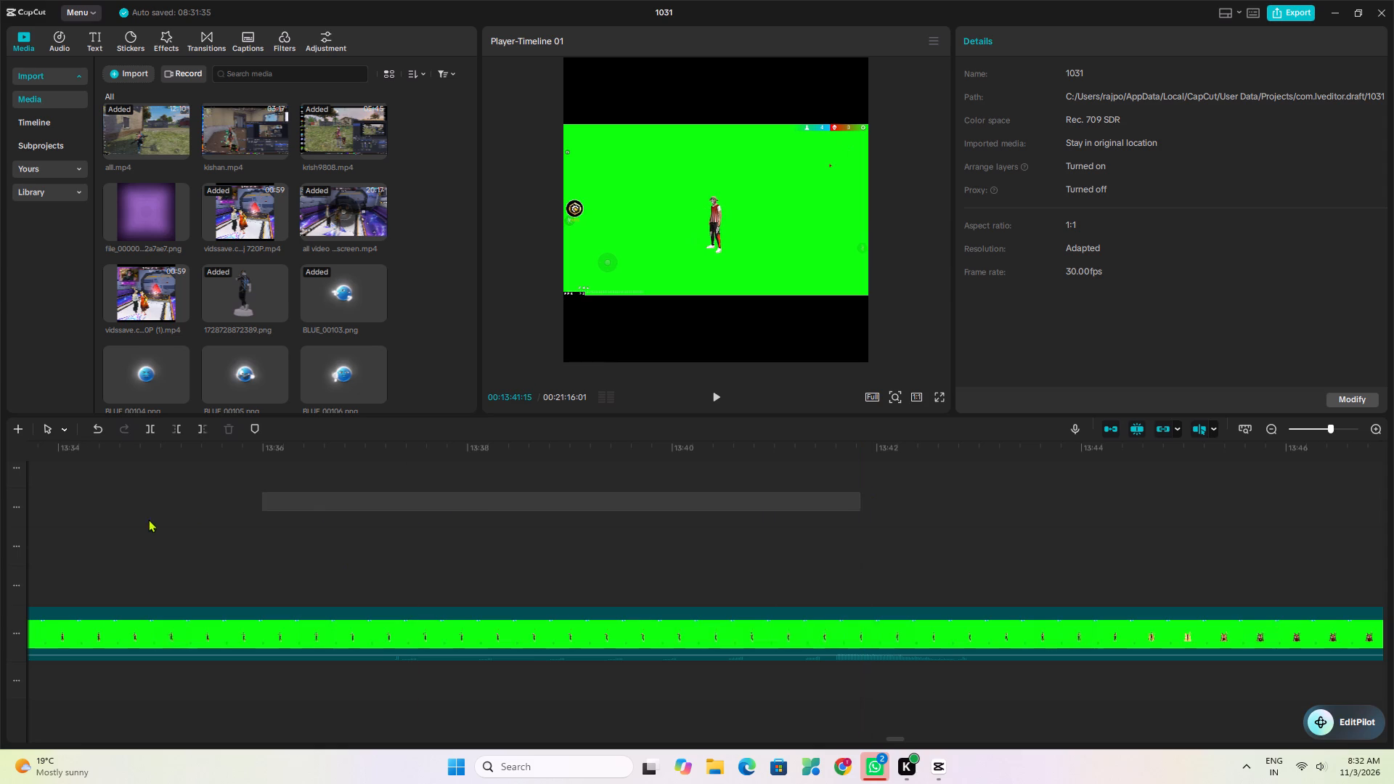
{"action": "left_click_drag", "start_coordinate": [148, 519], "coordinate": [15, 567]}
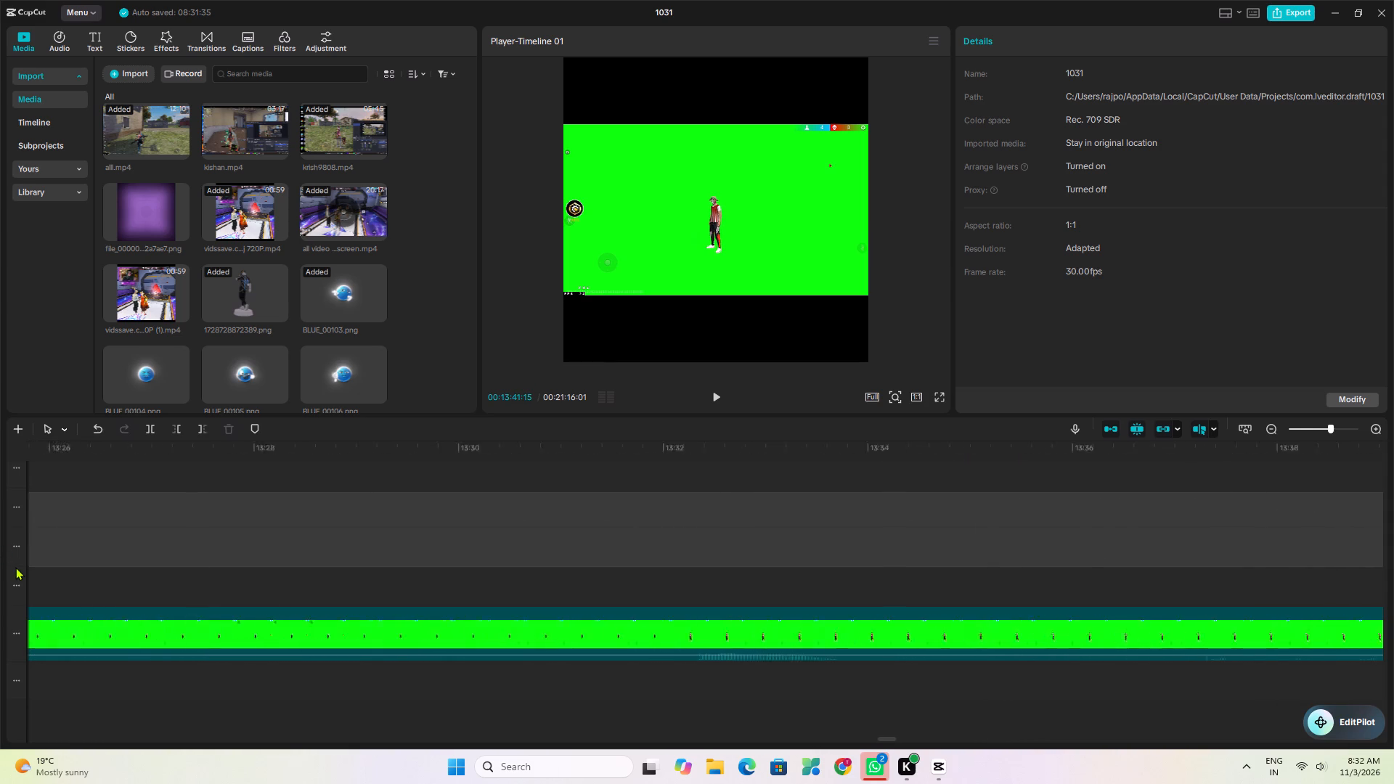
{"action": "left_click_drag", "start_coordinate": [15, 567], "coordinate": [64, 576]}
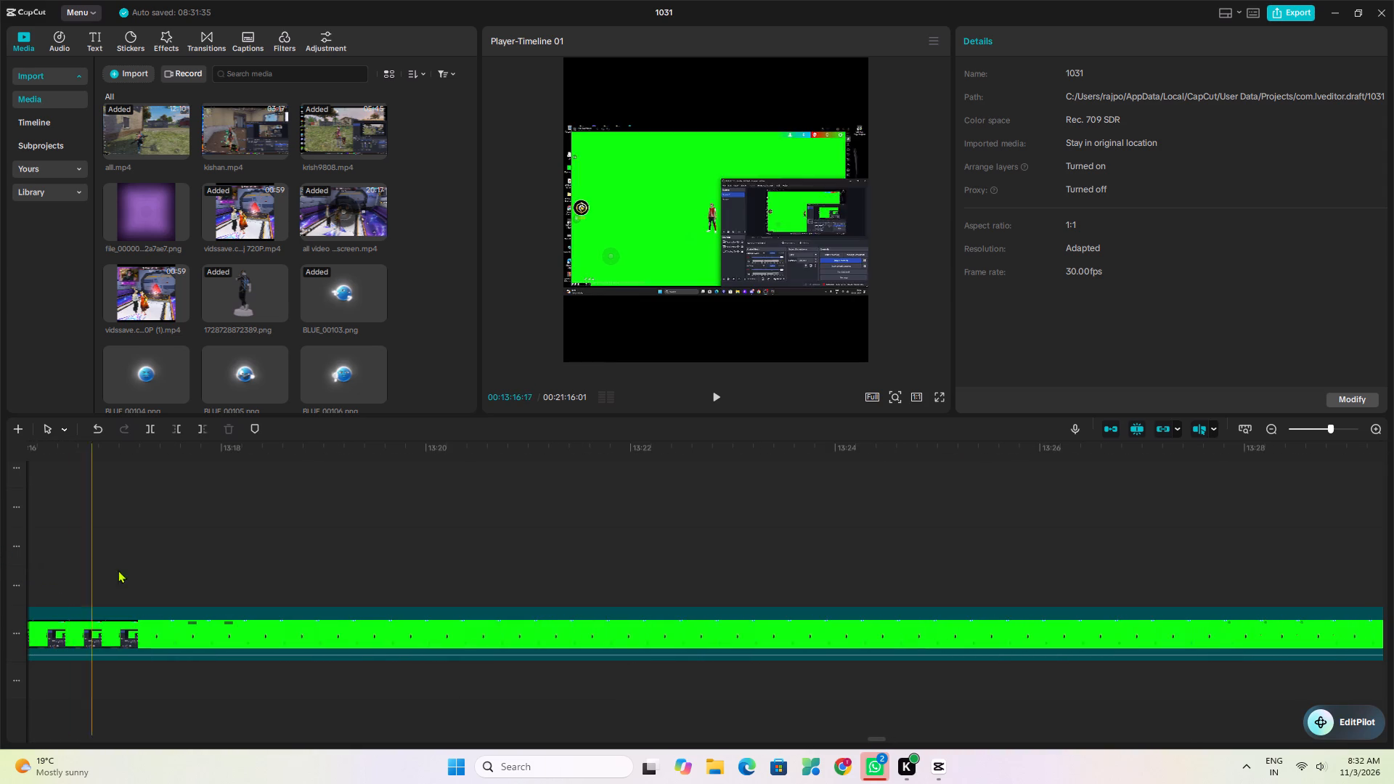
{"action": "left_click_drag", "start_coordinate": [440, 533], "coordinate": [6, 558]}
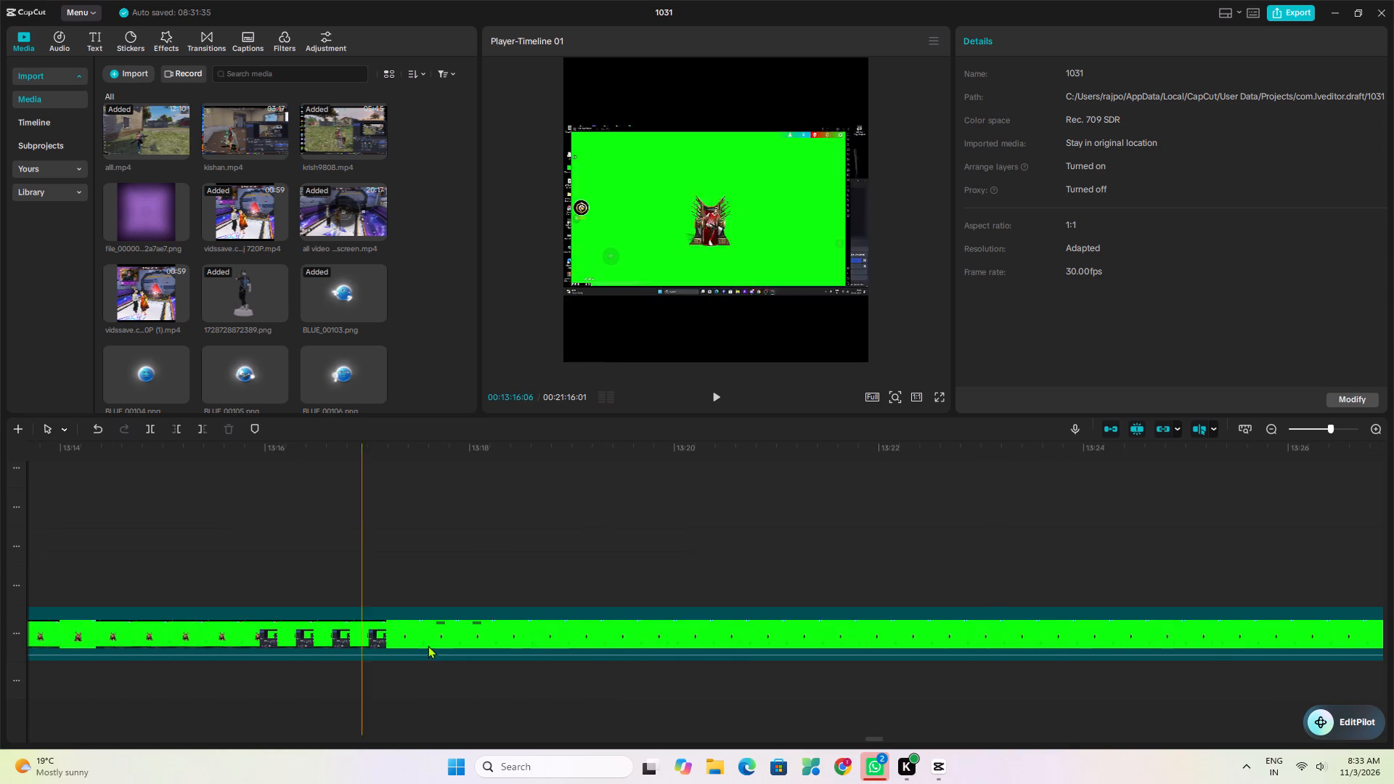
{"action": "left_click_drag", "start_coordinate": [862, 734], "coordinate": [879, 744]}
{"action": "left_click_drag", "start_coordinate": [867, 735], "coordinate": [852, 739]}
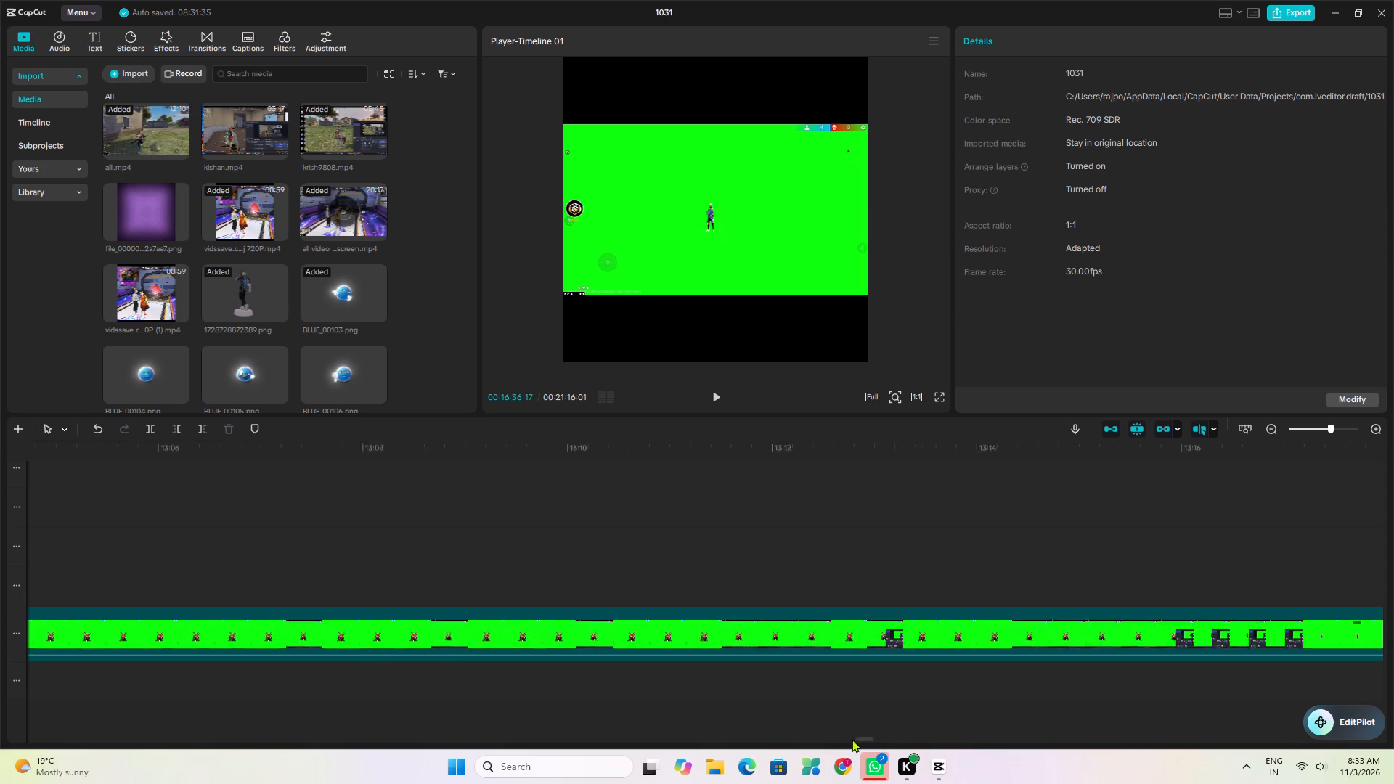
Skim the green-screen footage backwards from about 10:36 to 9:24, then play it from about 9:28.
{"action": "left_click_drag", "start_coordinate": [852, 739], "coordinate": [690, 642]}
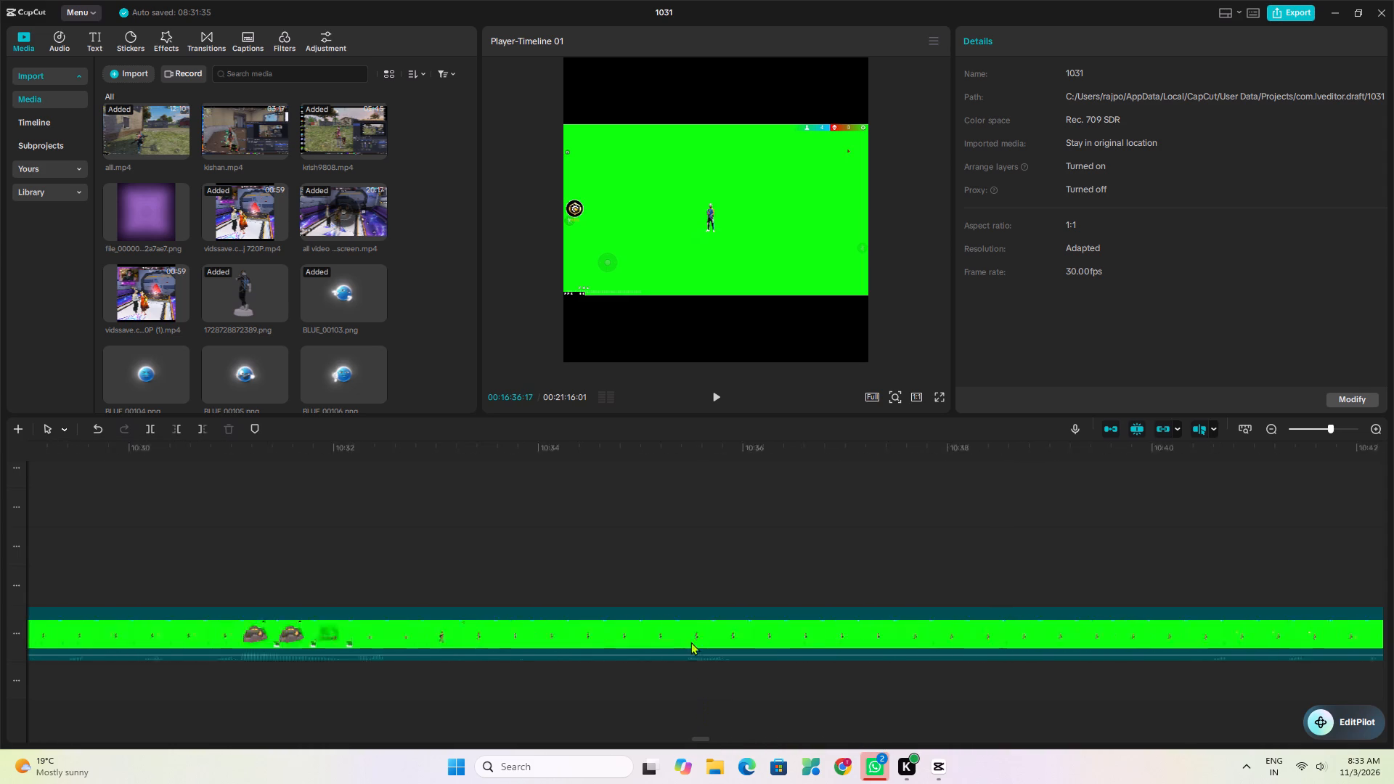
{"action": "left_click_drag", "start_coordinate": [690, 642], "coordinate": [677, 581]}
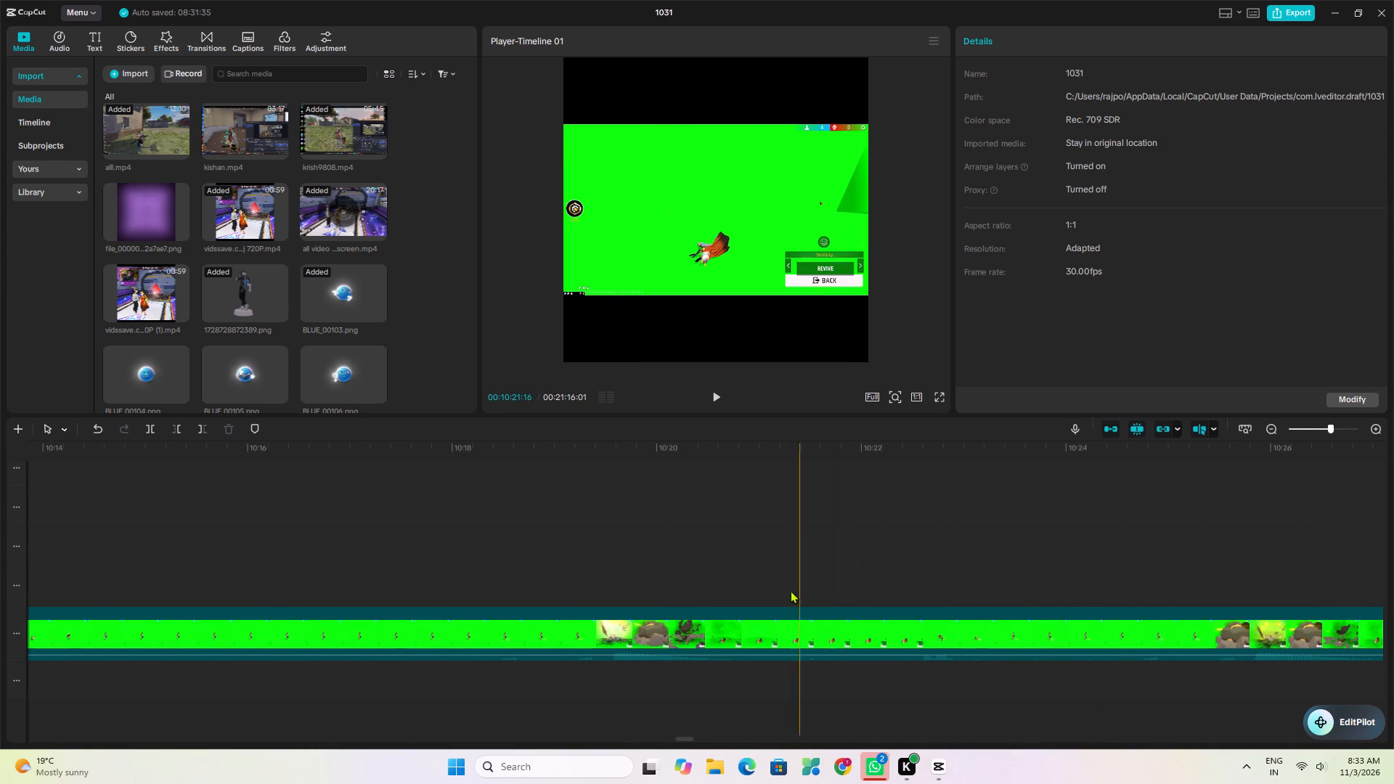
{"action": "left_click_drag", "start_coordinate": [434, 593], "coordinate": [0, 591]}
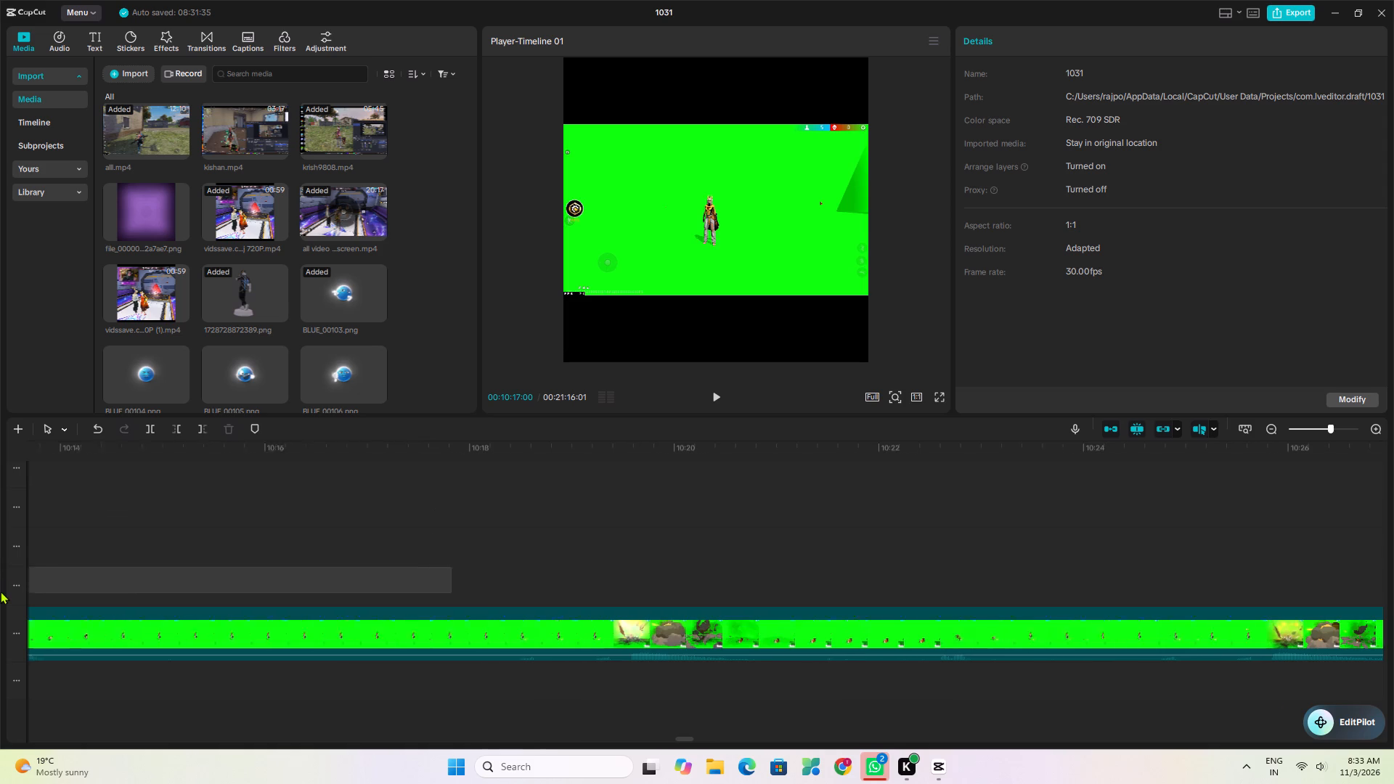
{"action": "left_click_drag", "start_coordinate": [0, 591], "coordinate": [15, 594]}
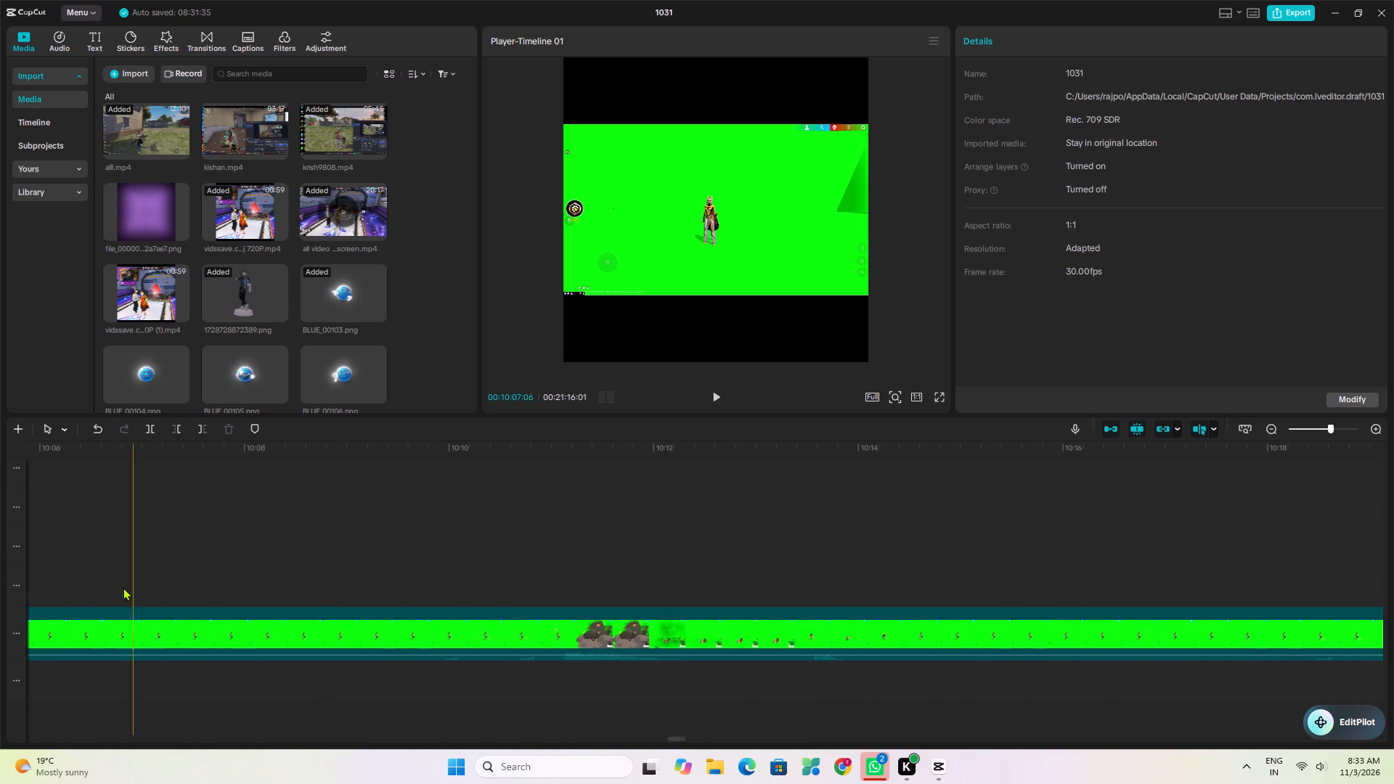
{"action": "left_click_drag", "start_coordinate": [758, 556], "coordinate": [0, 596]}
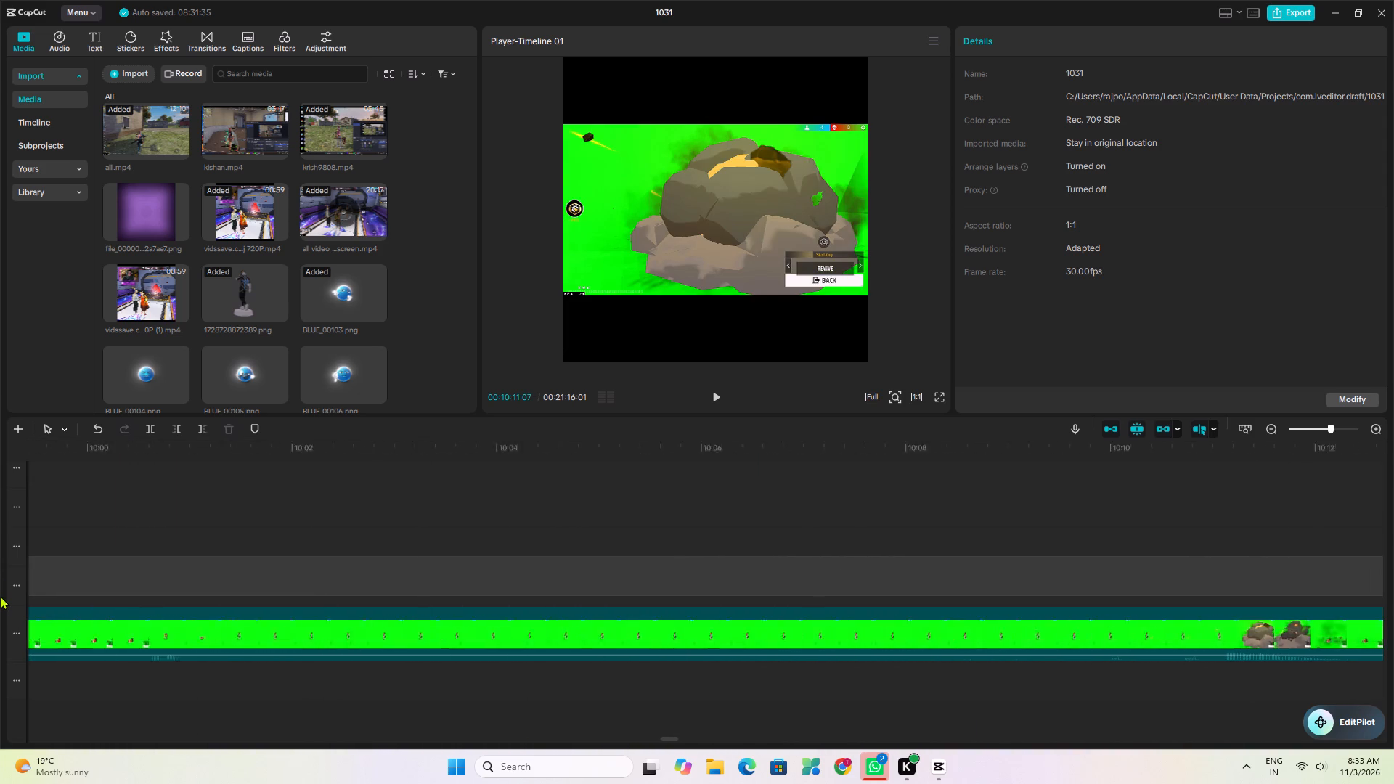
{"action": "left_click_drag", "start_coordinate": [0, 596], "coordinate": [94, 572]}
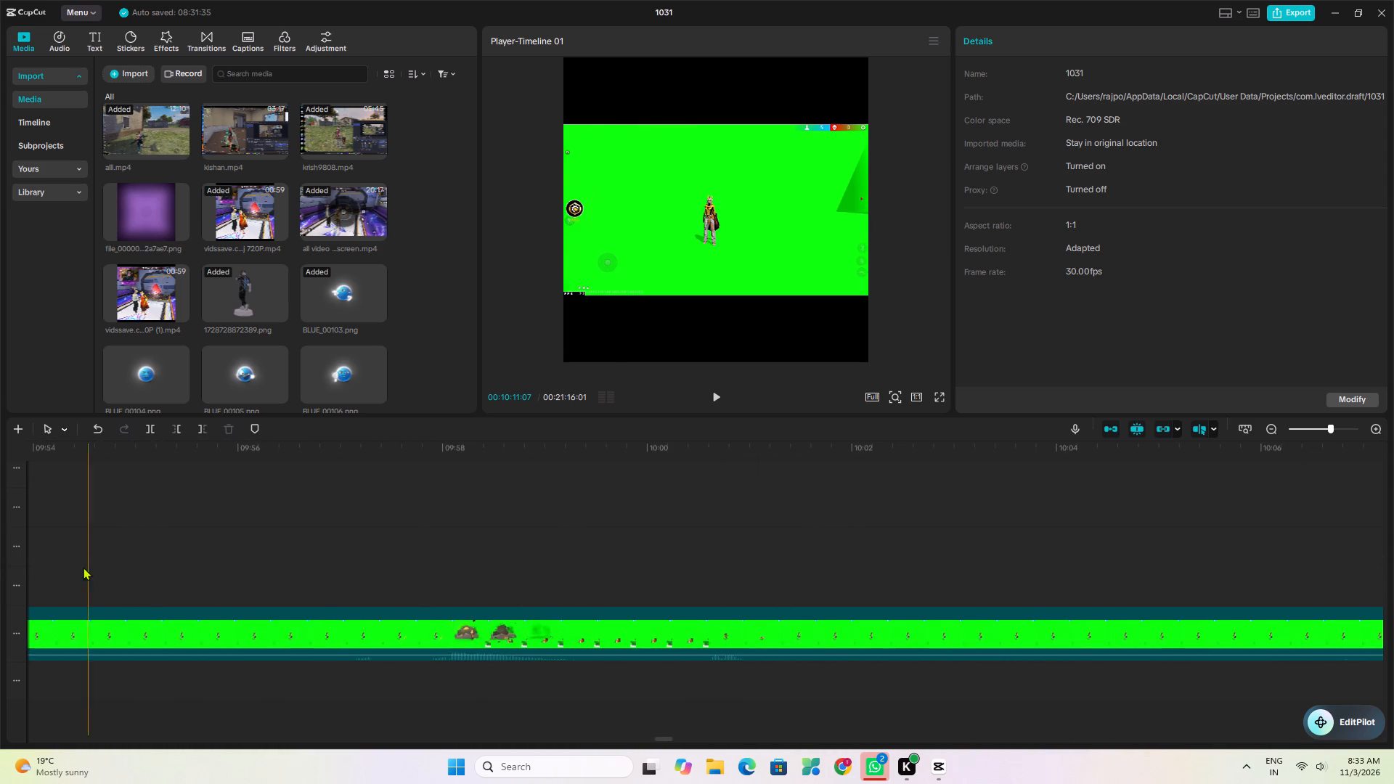
{"action": "left_click_drag", "start_coordinate": [381, 540], "coordinate": [20, 589]}
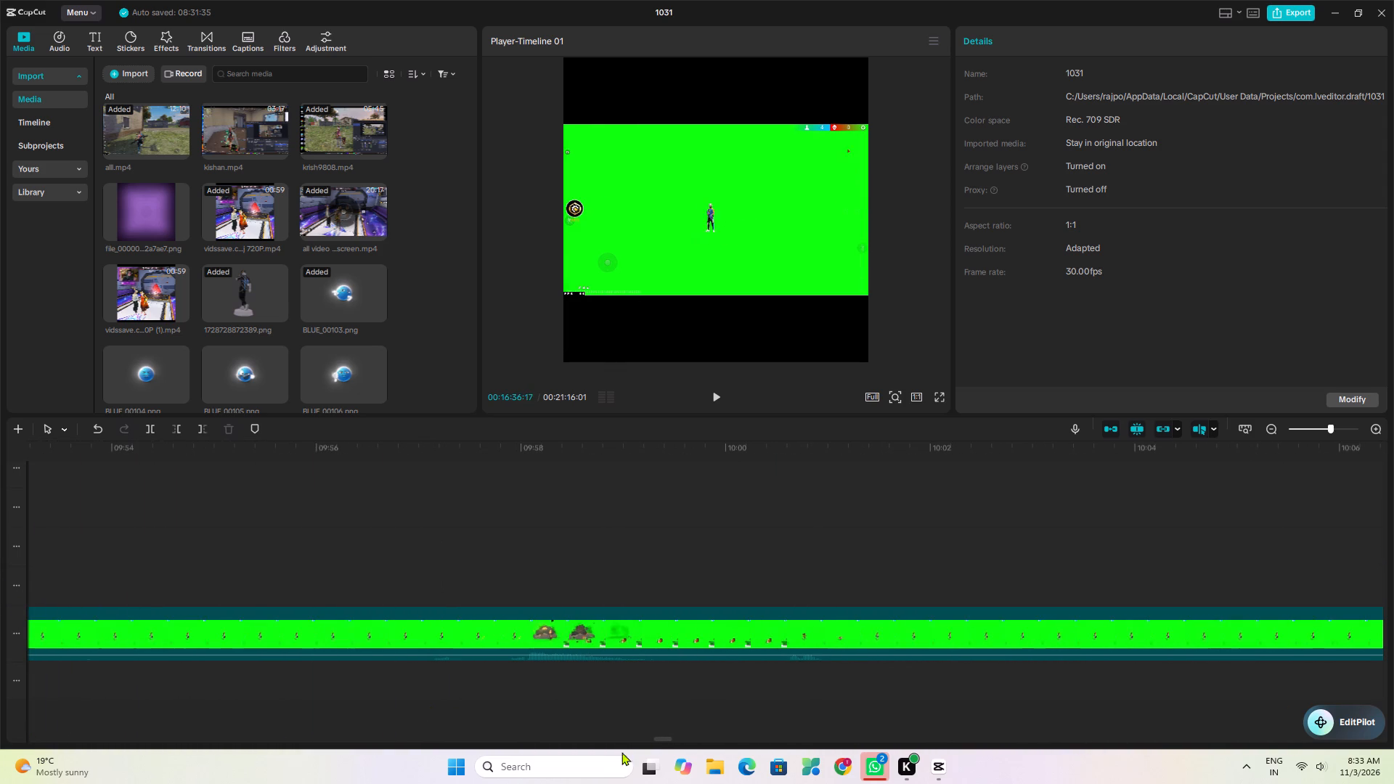
{"action": "left_click_drag", "start_coordinate": [662, 740], "coordinate": [631, 748]}
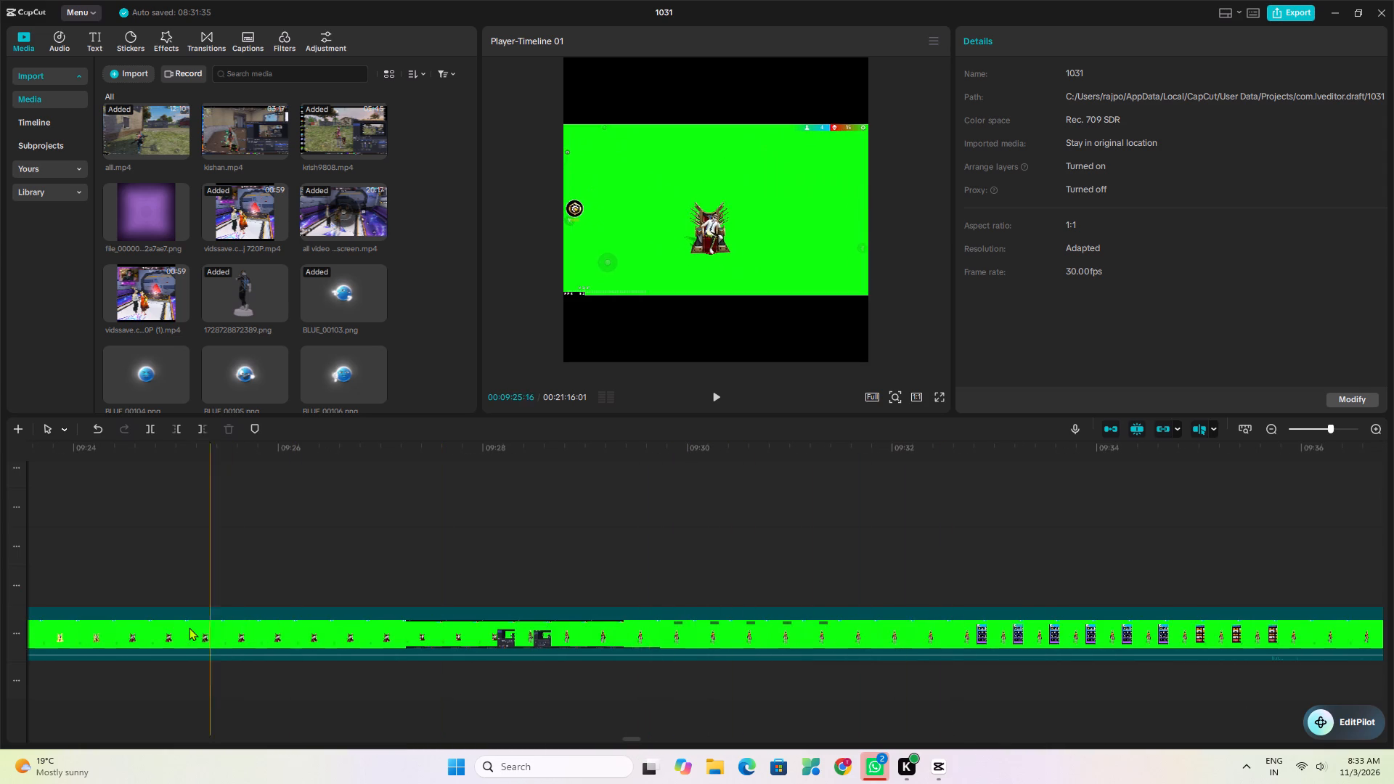
{"action": "left_click", "coordinate": [493, 666]}
{"action": "key", "text": "space"}
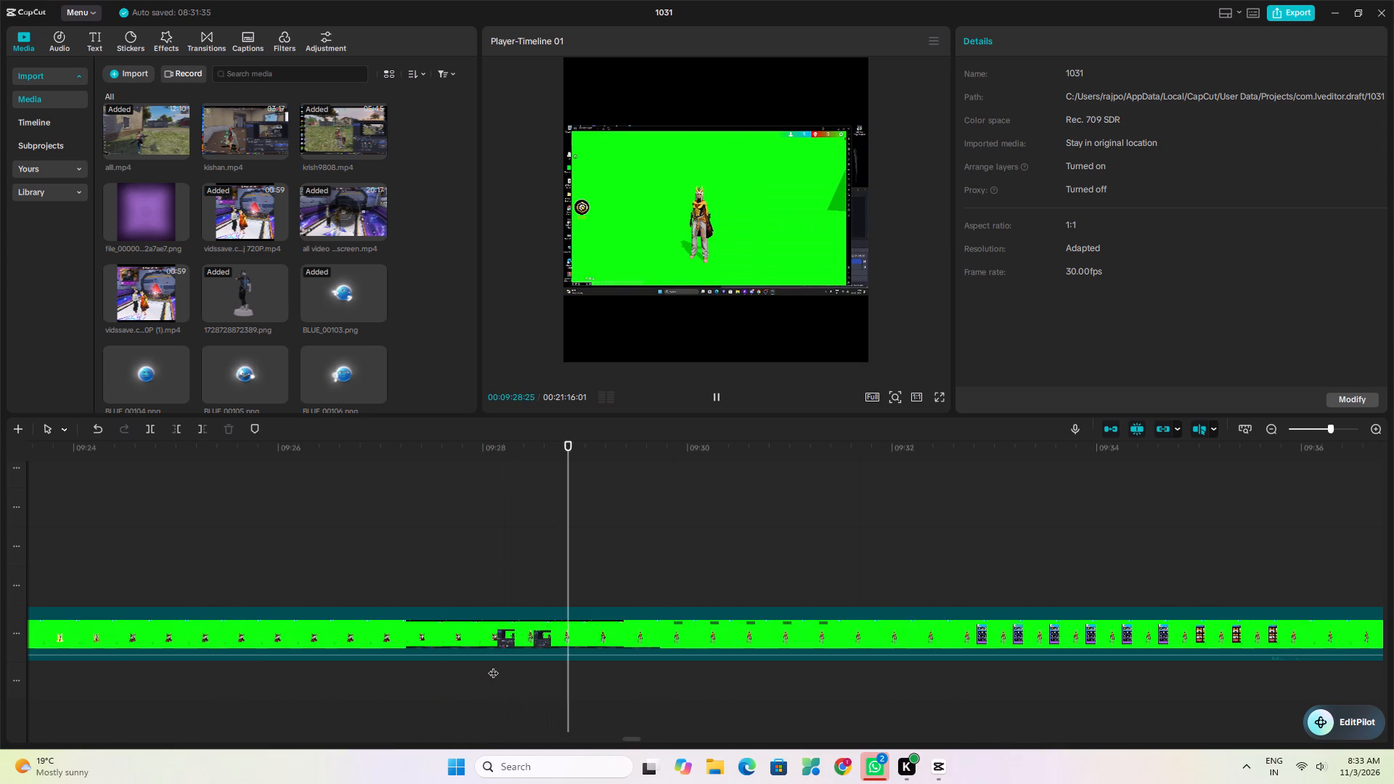
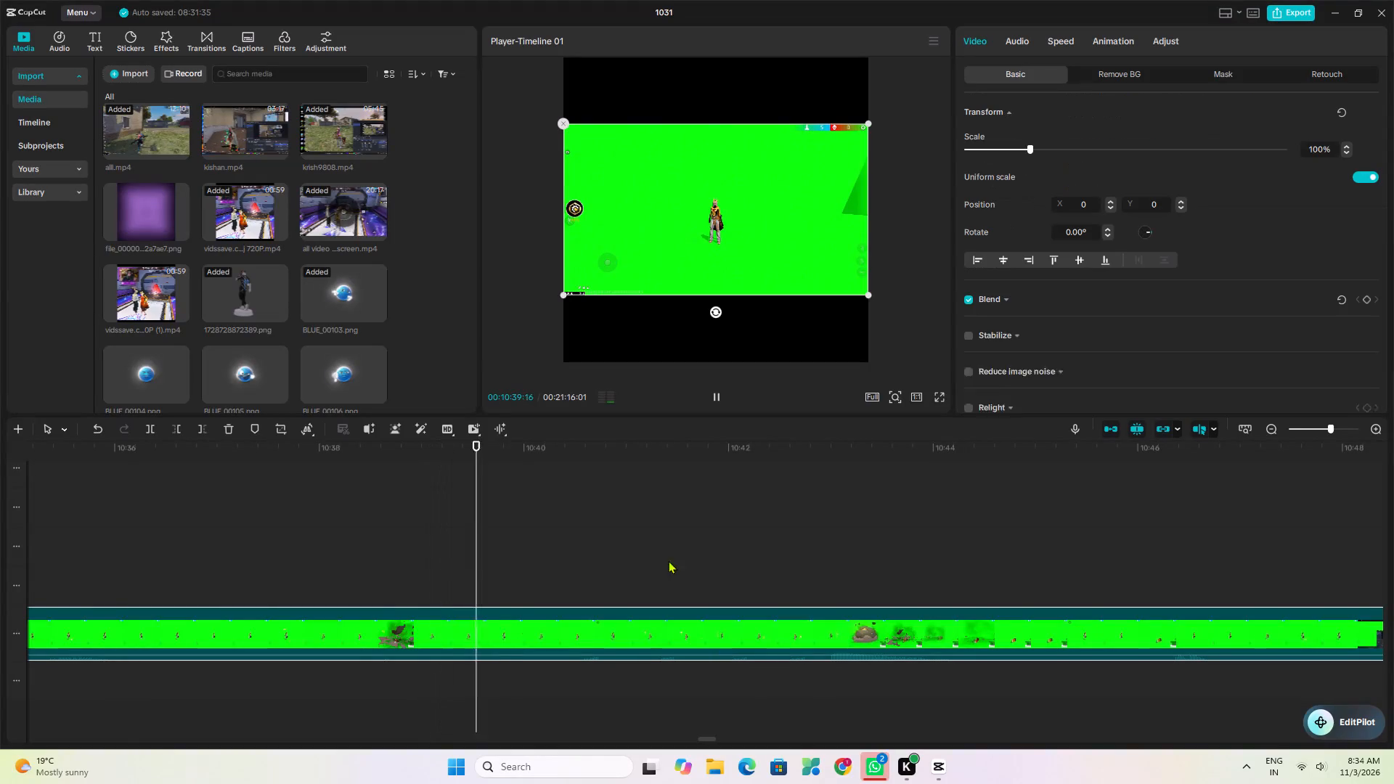
Examine the appended green-screen footage closely between about 10:41 and 10:21, checking the character's falls and movements.
{"action": "left_click_drag", "start_coordinate": [507, 463], "coordinate": [527, 475]}
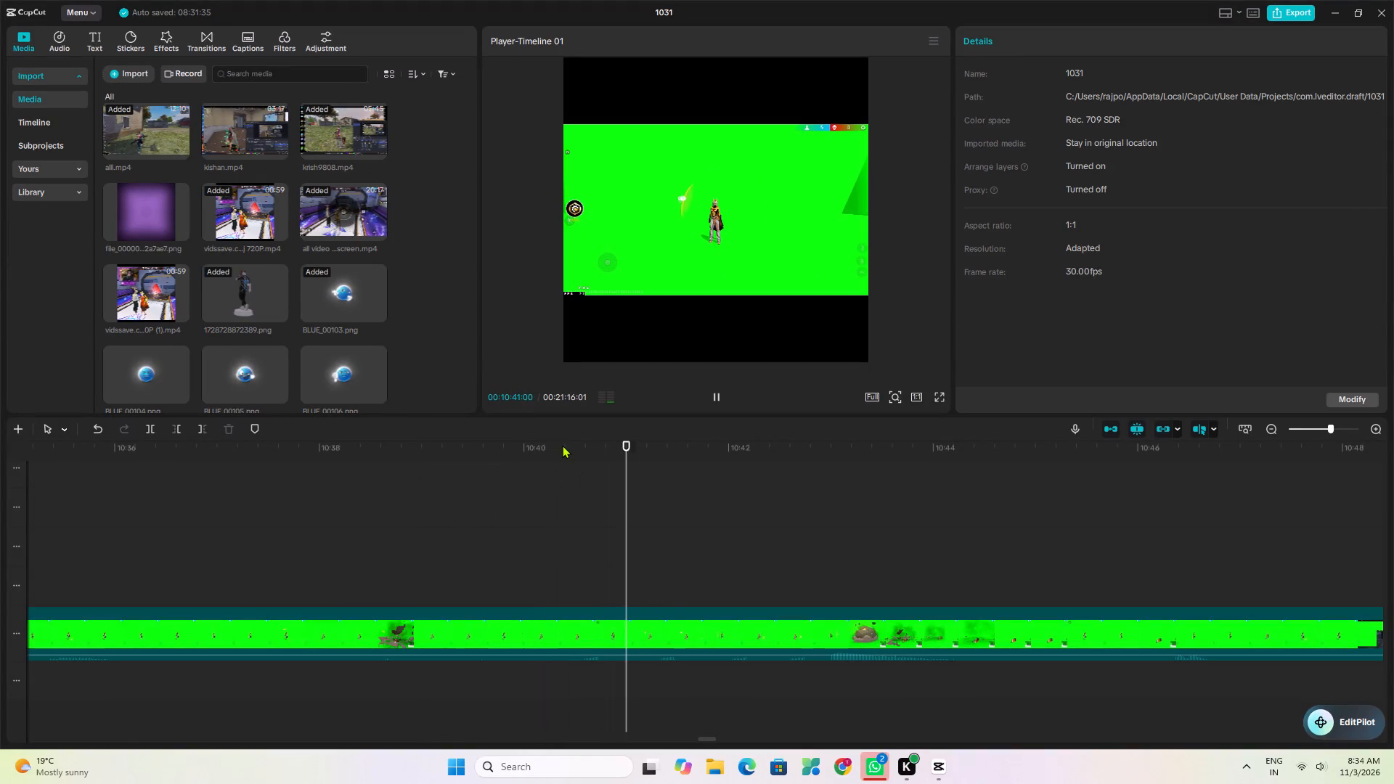
{"action": "left_click", "coordinate": [675, 452]}
{"action": "left_click_drag", "start_coordinate": [675, 452], "coordinate": [0, 585]}
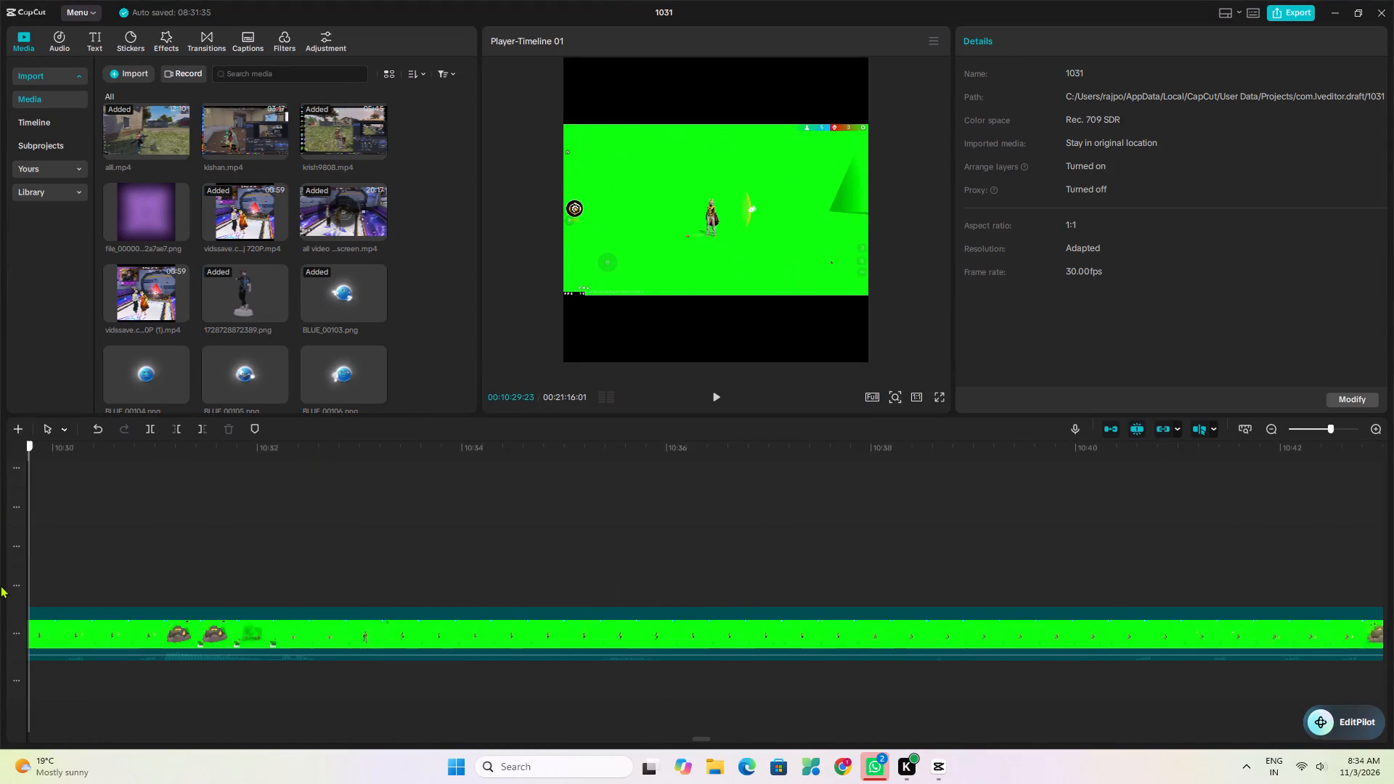
{"action": "left_click_drag", "start_coordinate": [0, 585], "coordinate": [105, 626]}
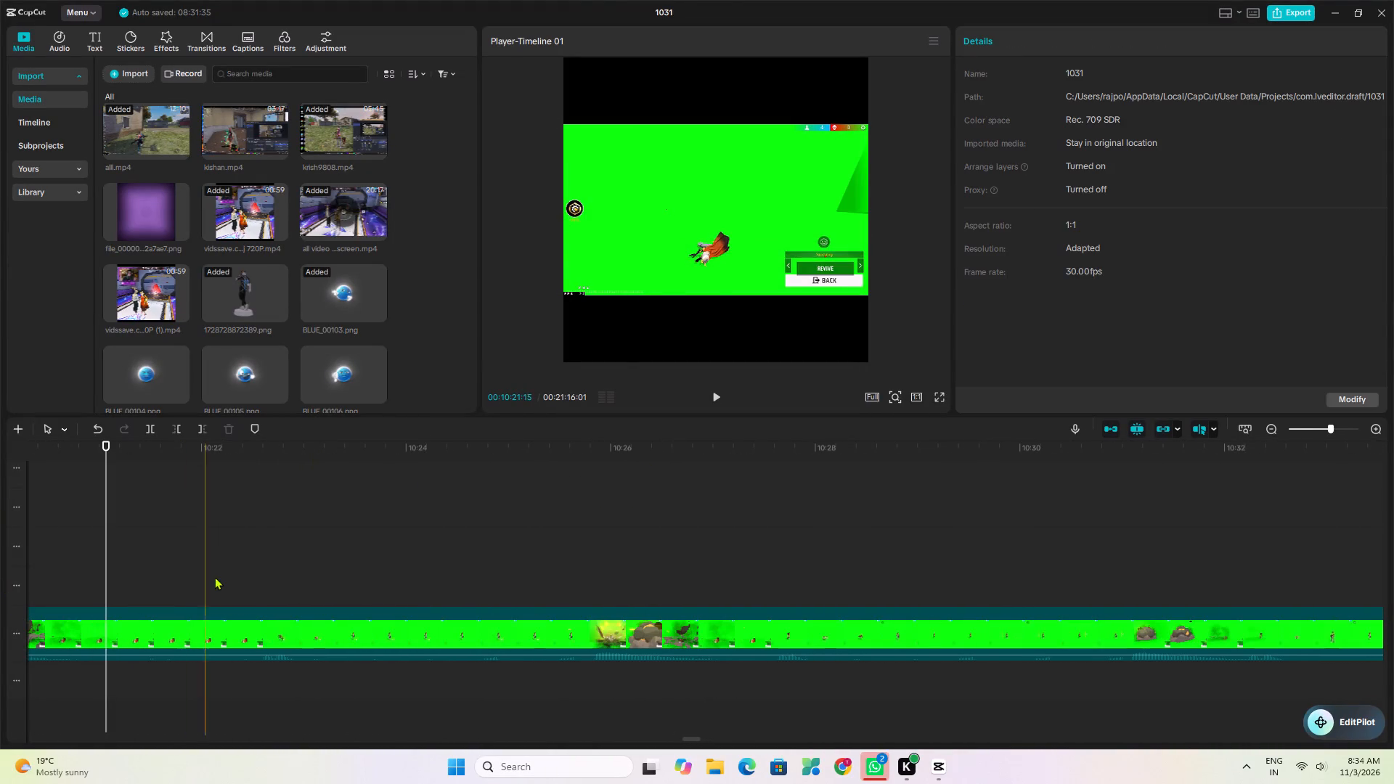
{"action": "left_click", "coordinate": [214, 576]}
{"action": "left_click", "coordinate": [396, 551]}
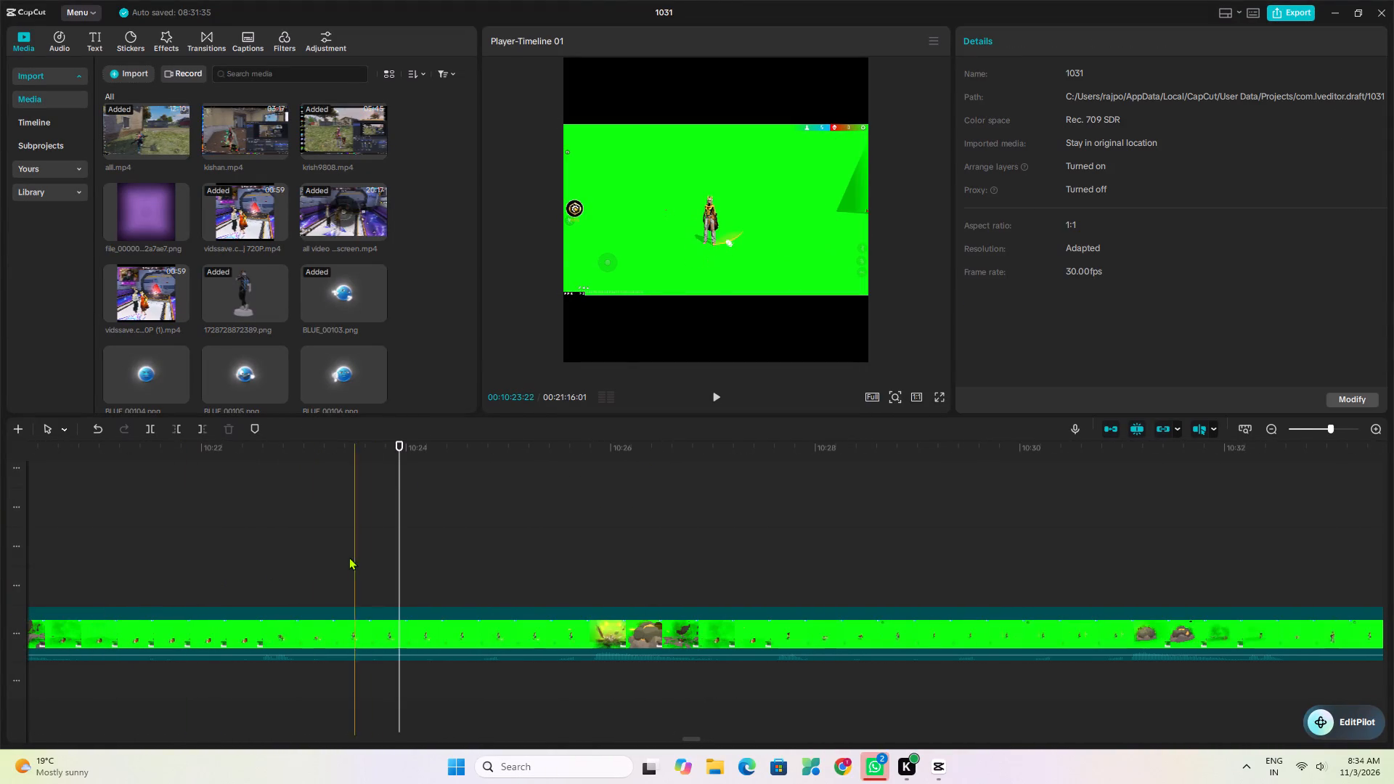
{"action": "left_click", "coordinate": [315, 563]}
{"action": "left_click_drag", "start_coordinate": [315, 563], "coordinate": [201, 561]}
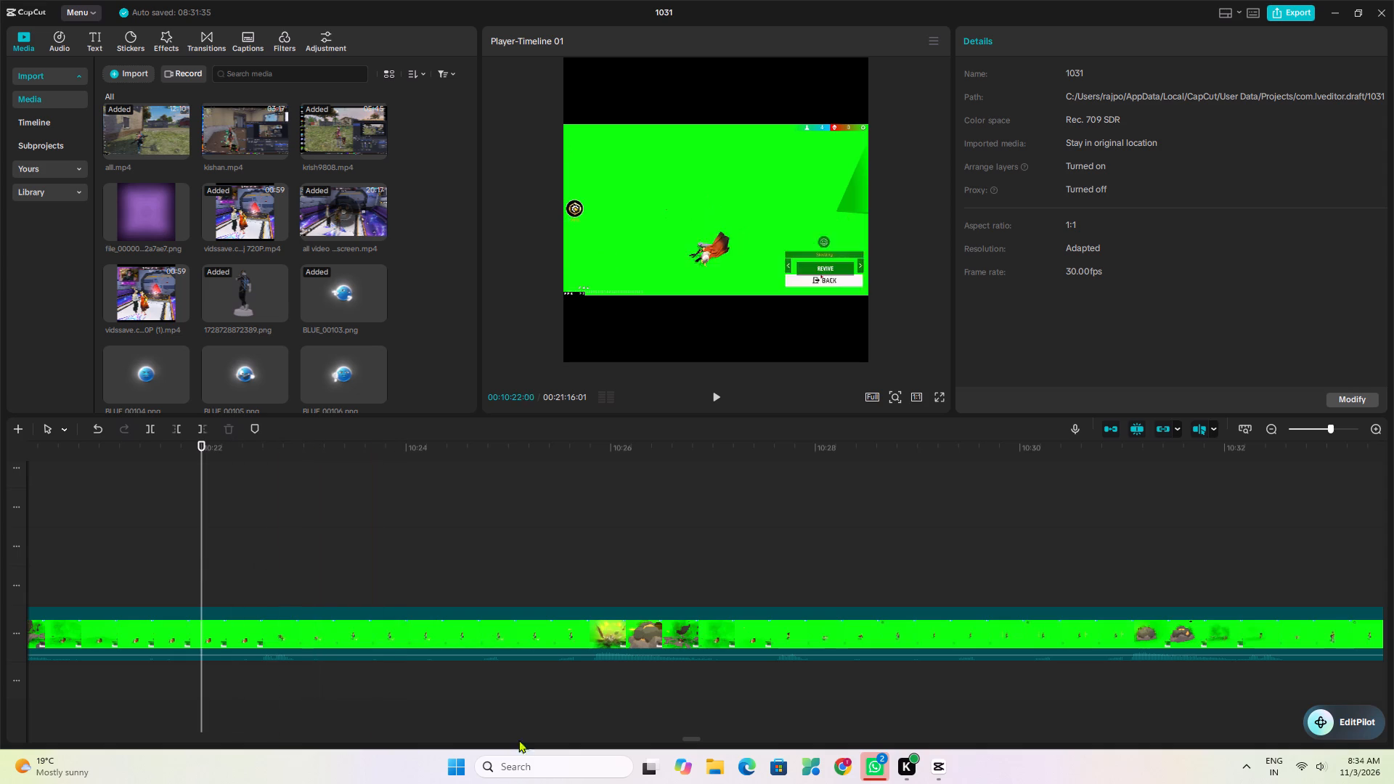
{"action": "left_click_drag", "start_coordinate": [690, 735], "coordinate": [43, 720]}
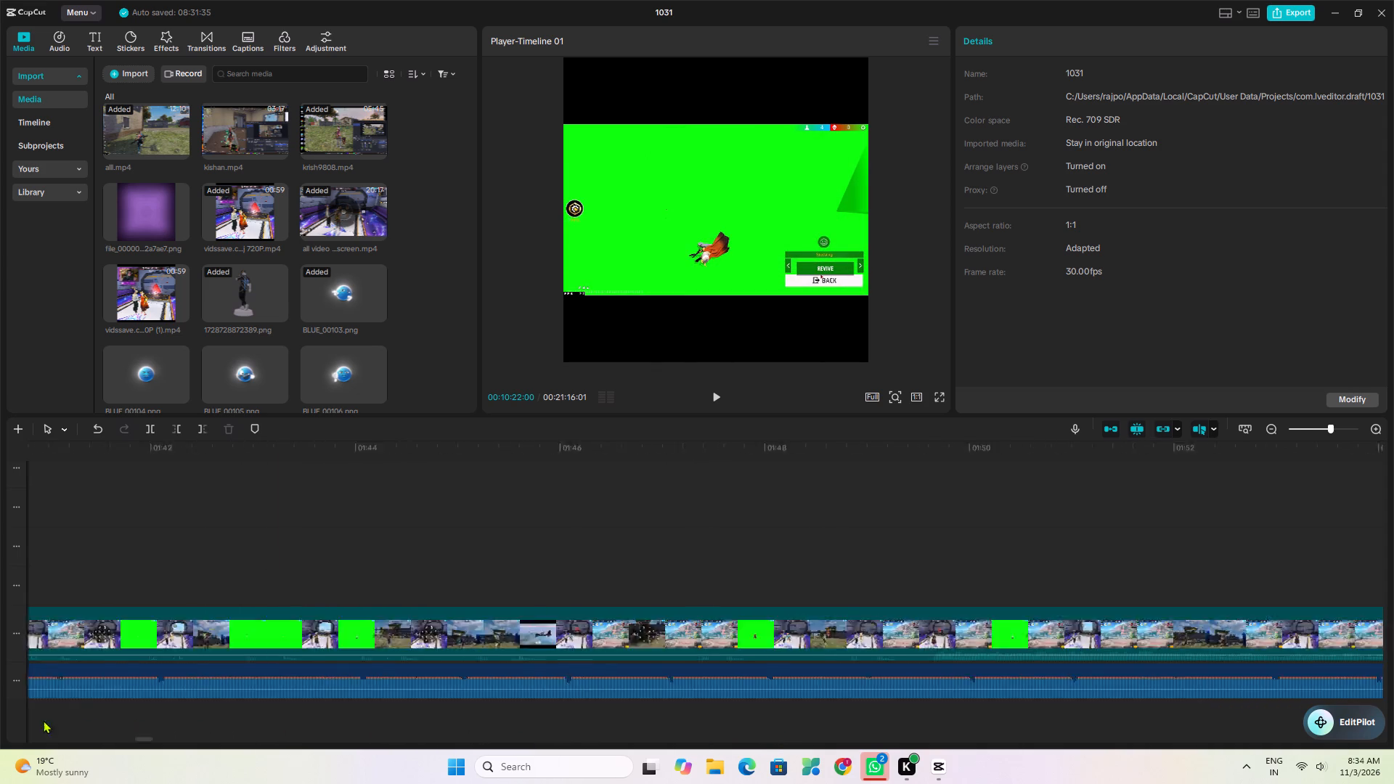
{"action": "left_click_drag", "start_coordinate": [43, 720], "coordinate": [19, 720]}
{"action": "left_click", "coordinate": [62, 514]}
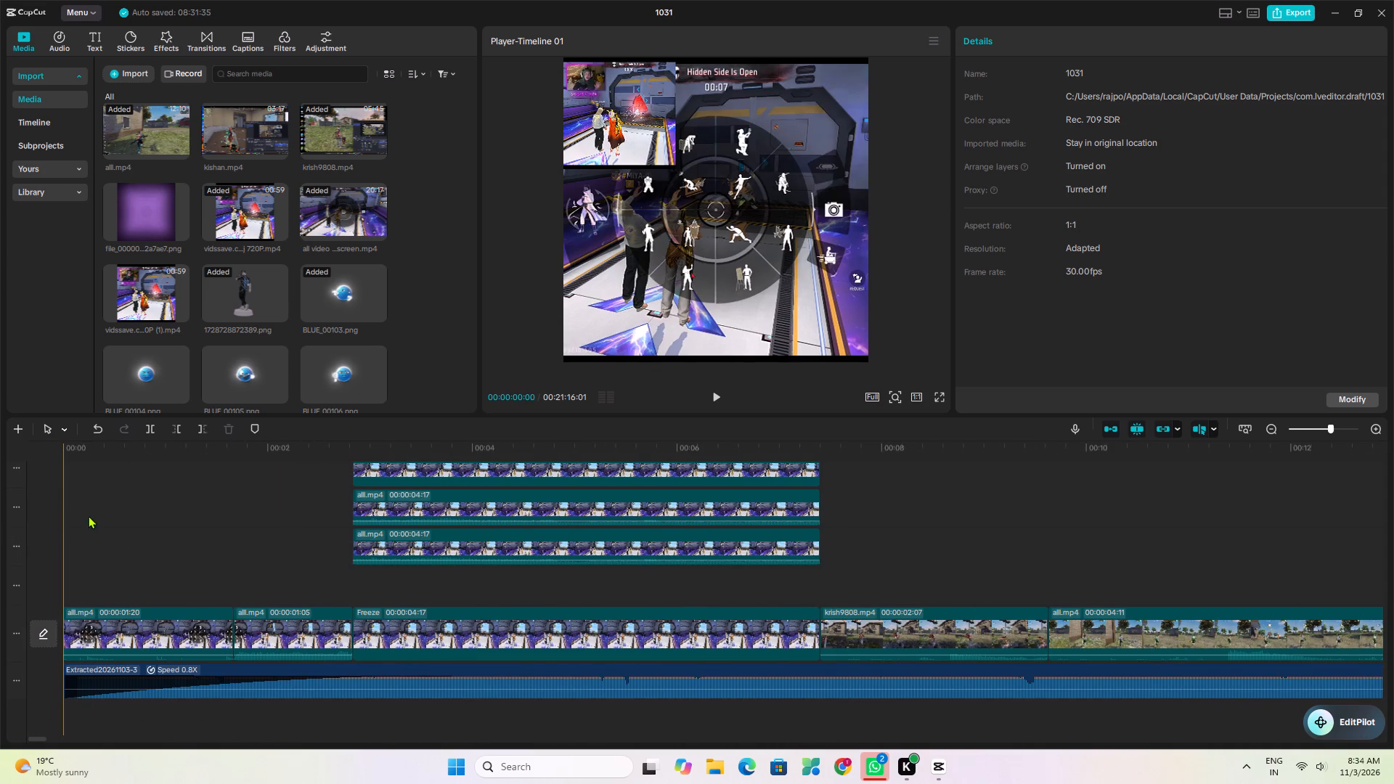
{"action": "left_click", "coordinate": [715, 396]}
{"action": "left_click", "coordinate": [715, 396]}
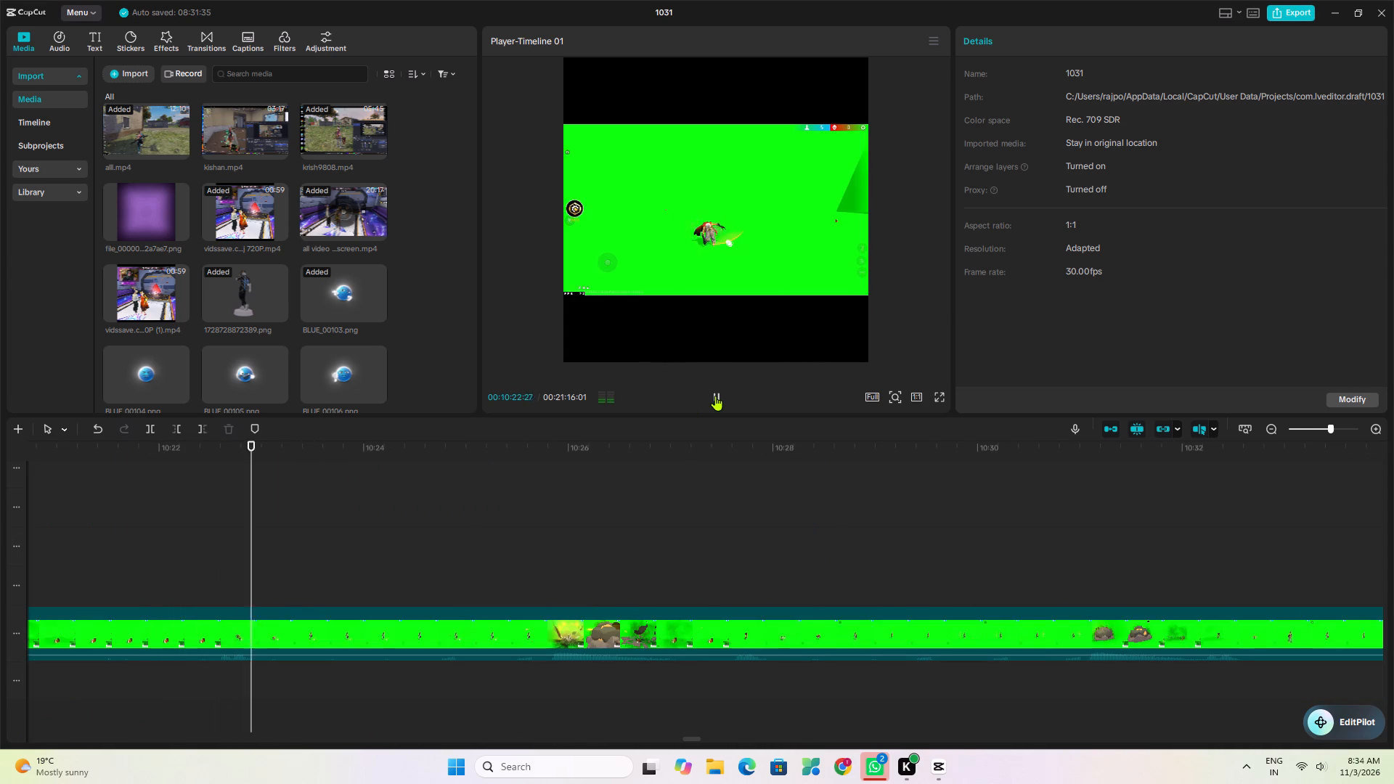
Skim the appended footage backwards from about 10:22 through 8:44 and 6:34 to about 3:25, looking for usable character actions.
{"action": "left_click_drag", "start_coordinate": [263, 445], "coordinate": [0, 517]}
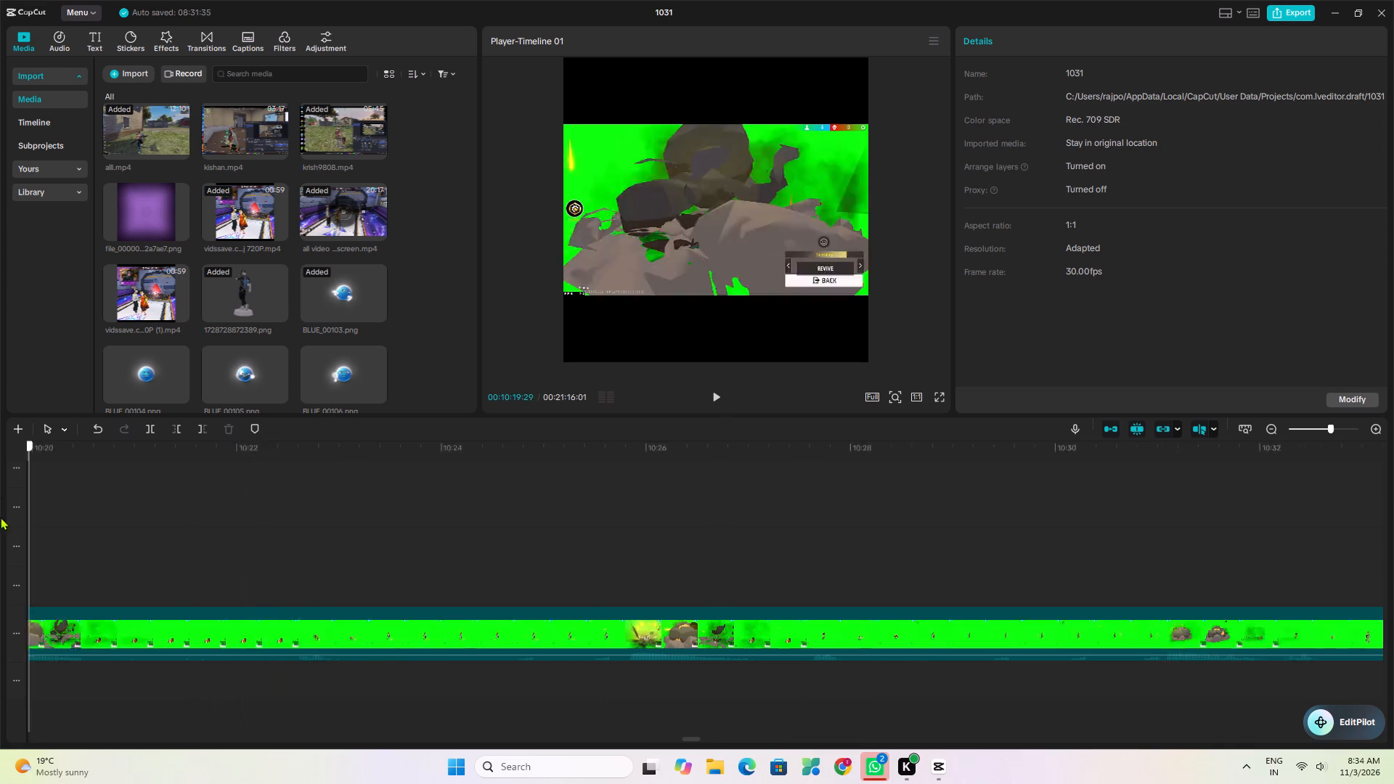
{"action": "left_click_drag", "start_coordinate": [0, 517], "coordinate": [0, 602]}
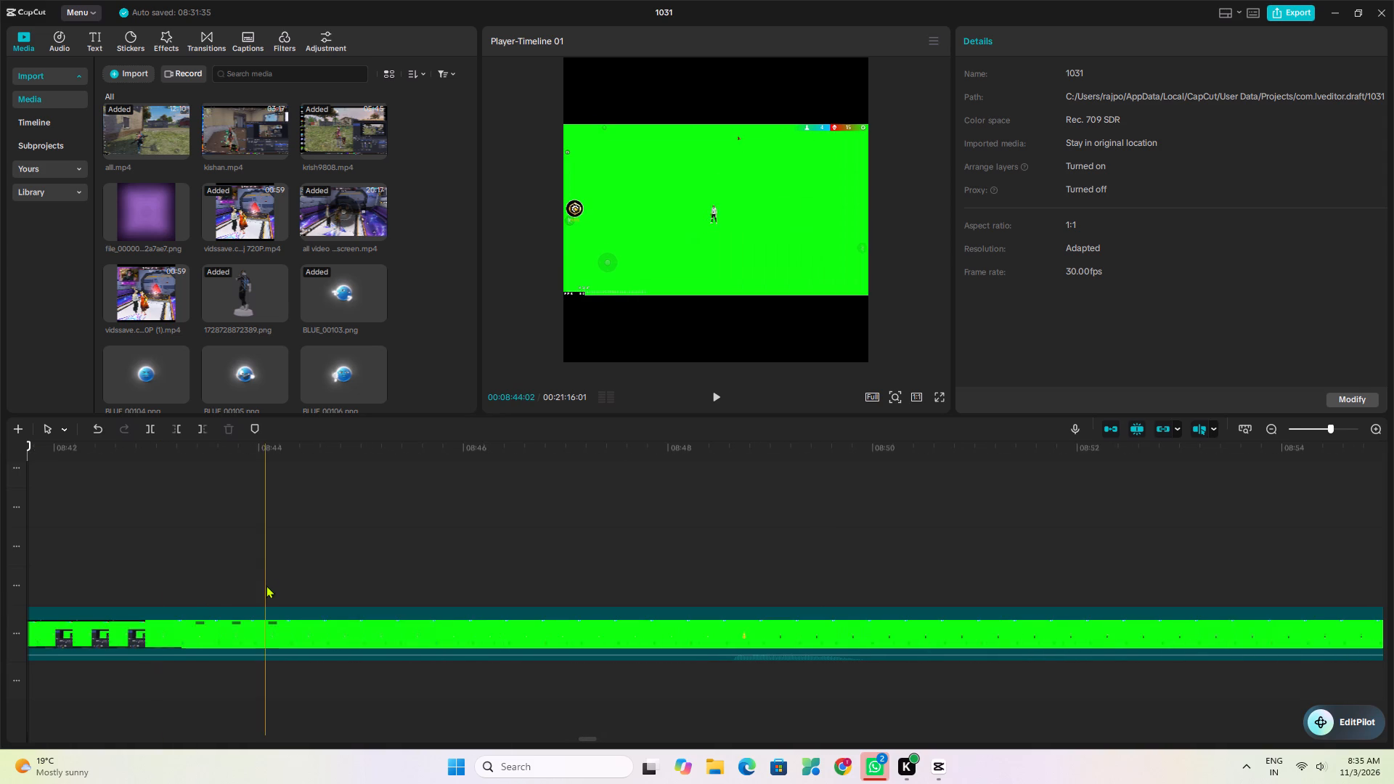
{"action": "left_click_drag", "start_coordinate": [266, 556], "coordinate": [0, 590]}
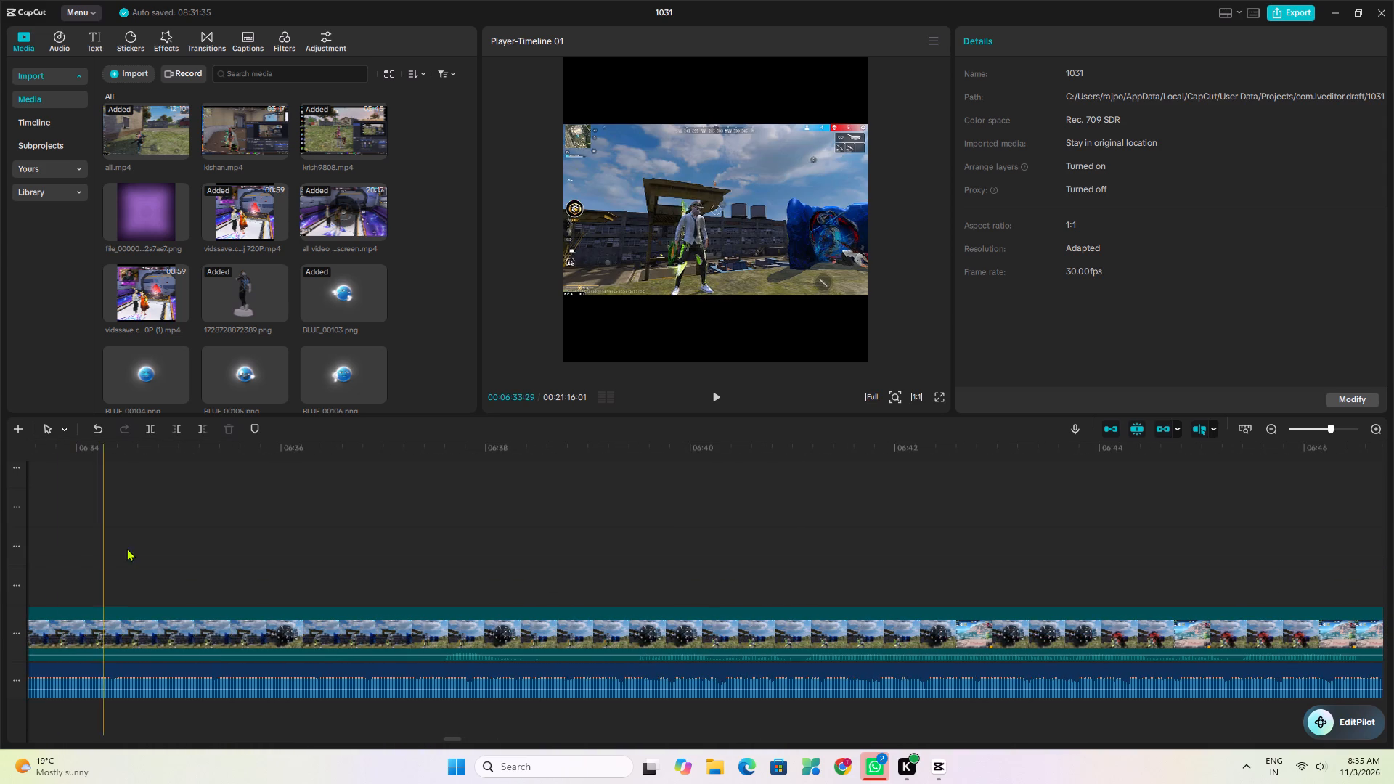
{"action": "left_click", "coordinate": [727, 402]}
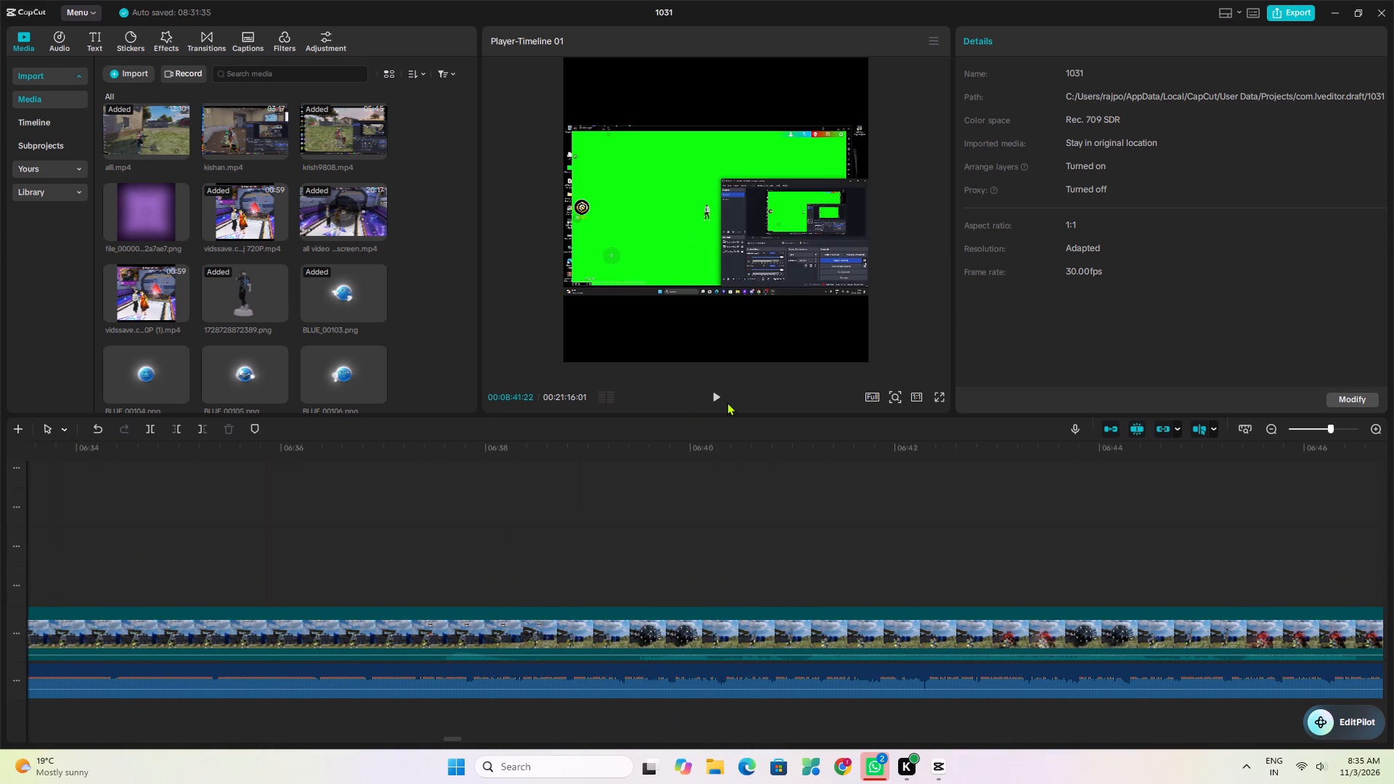
{"action": "left_click_drag", "start_coordinate": [686, 534], "coordinate": [386, 575]}
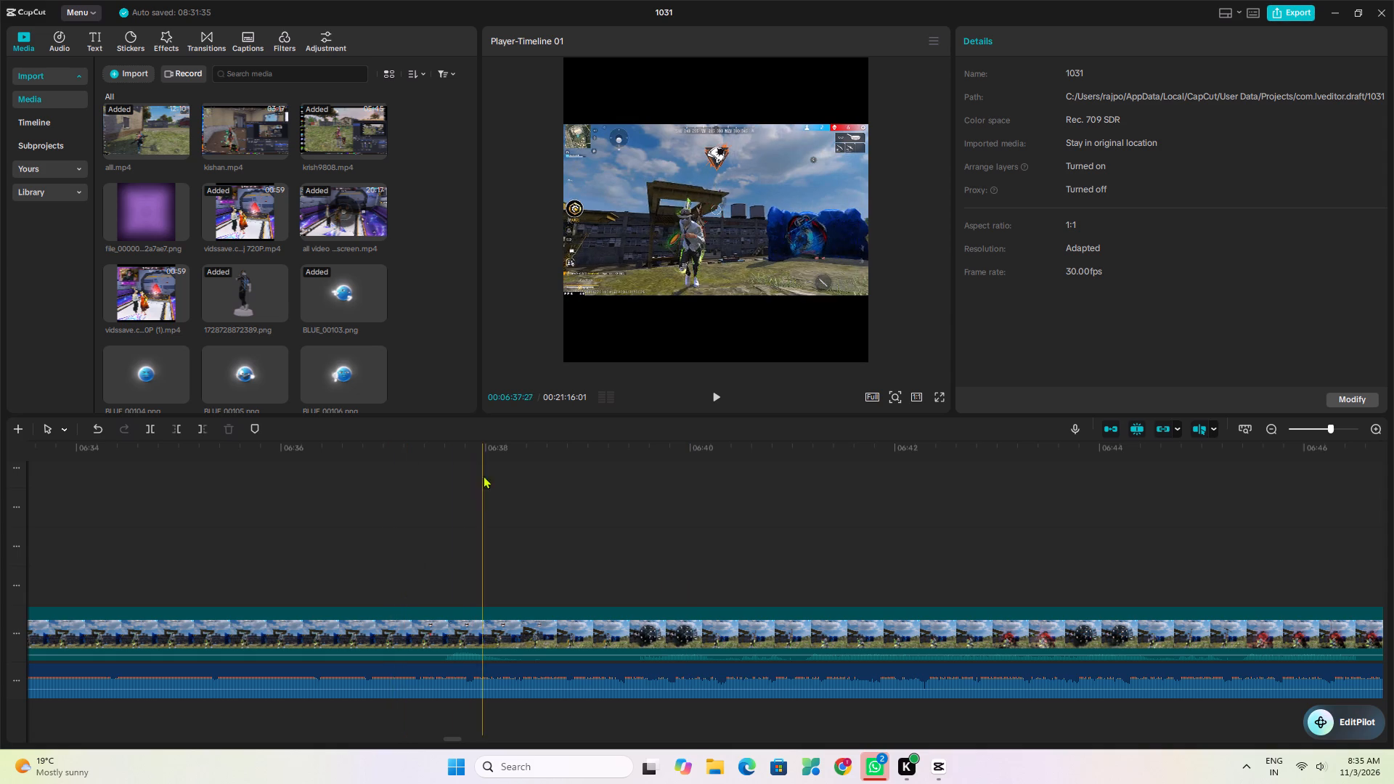
{"action": "left_click_drag", "start_coordinate": [485, 457], "coordinate": [0, 581]}
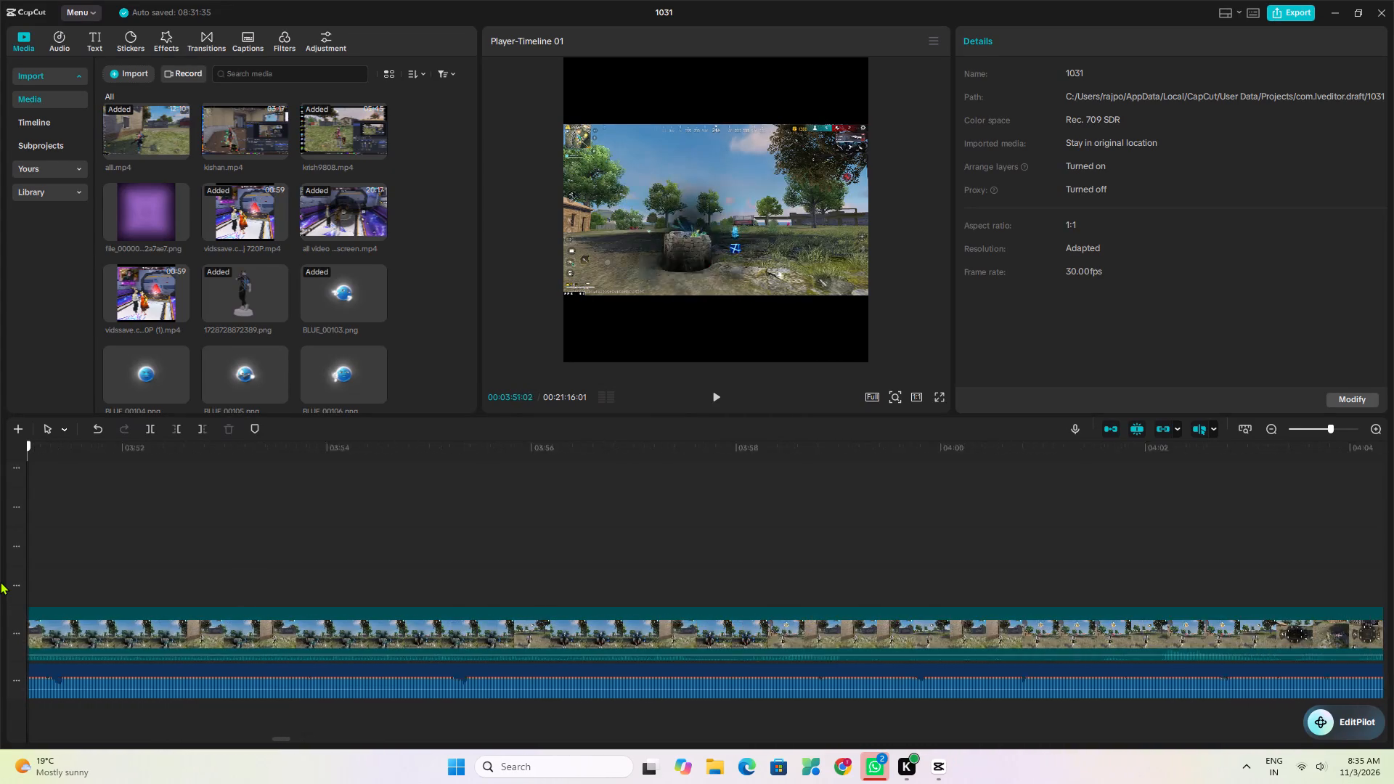
{"action": "left_click_drag", "start_coordinate": [0, 581], "coordinate": [0, 582]}
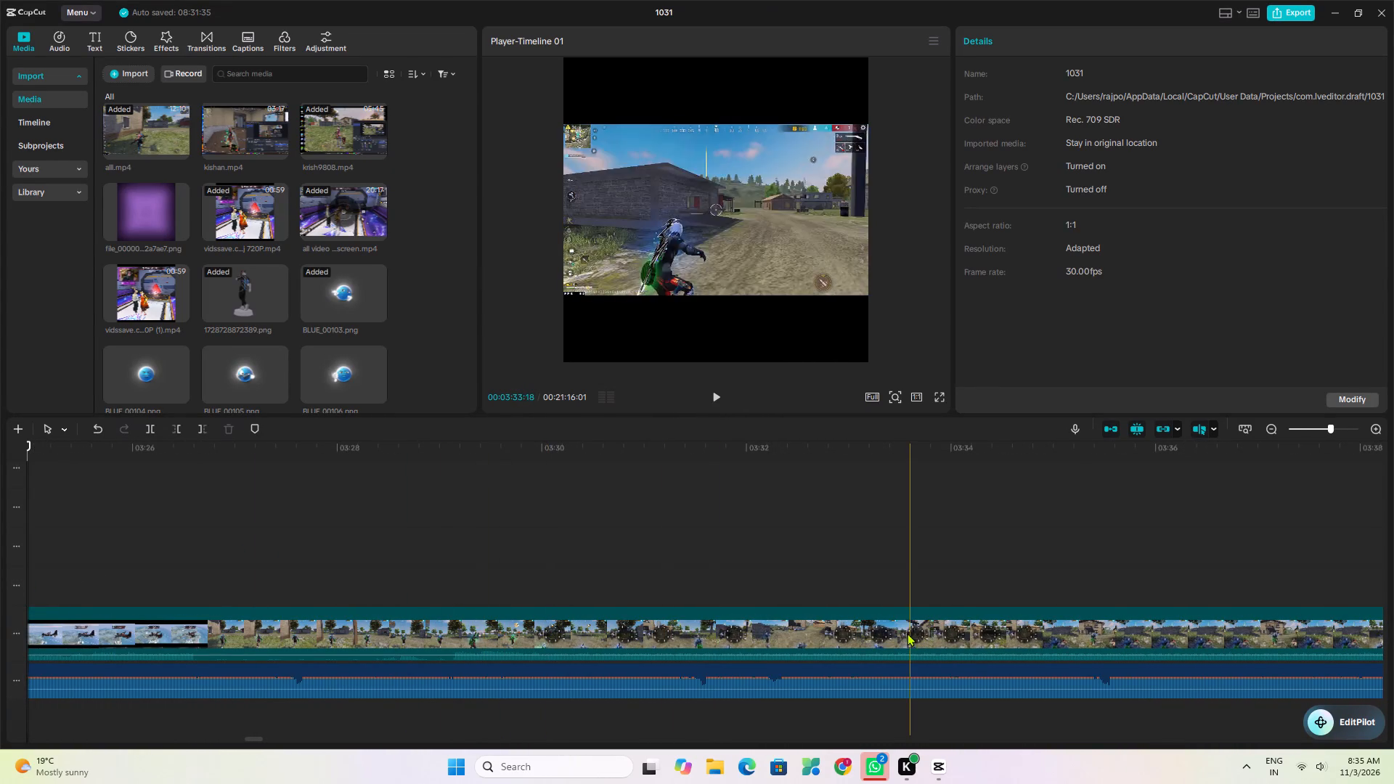
Play the appended clip's gameplay part from about 3:25, then skim ahead to about 4:12.
{"action": "left_click", "coordinate": [889, 637]}
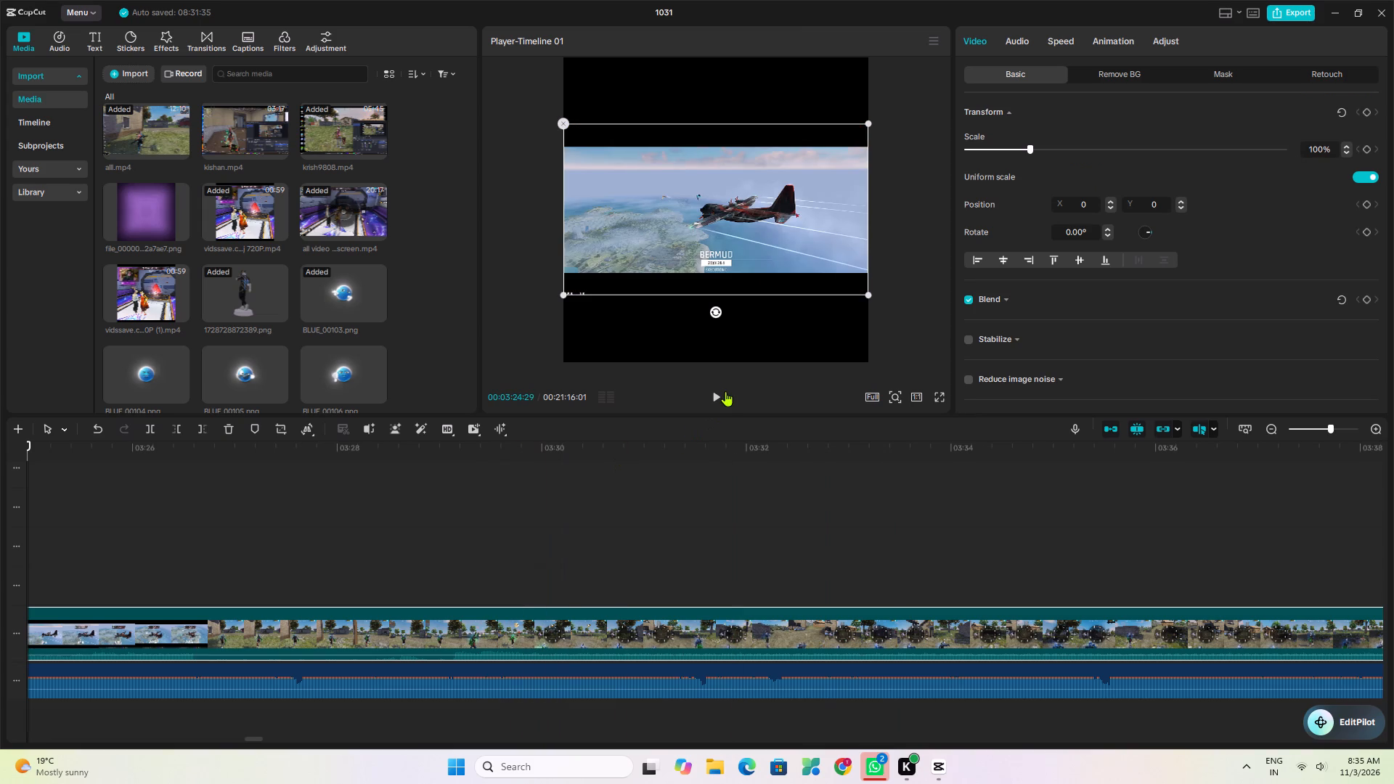
{"action": "left_click", "coordinate": [712, 391]}
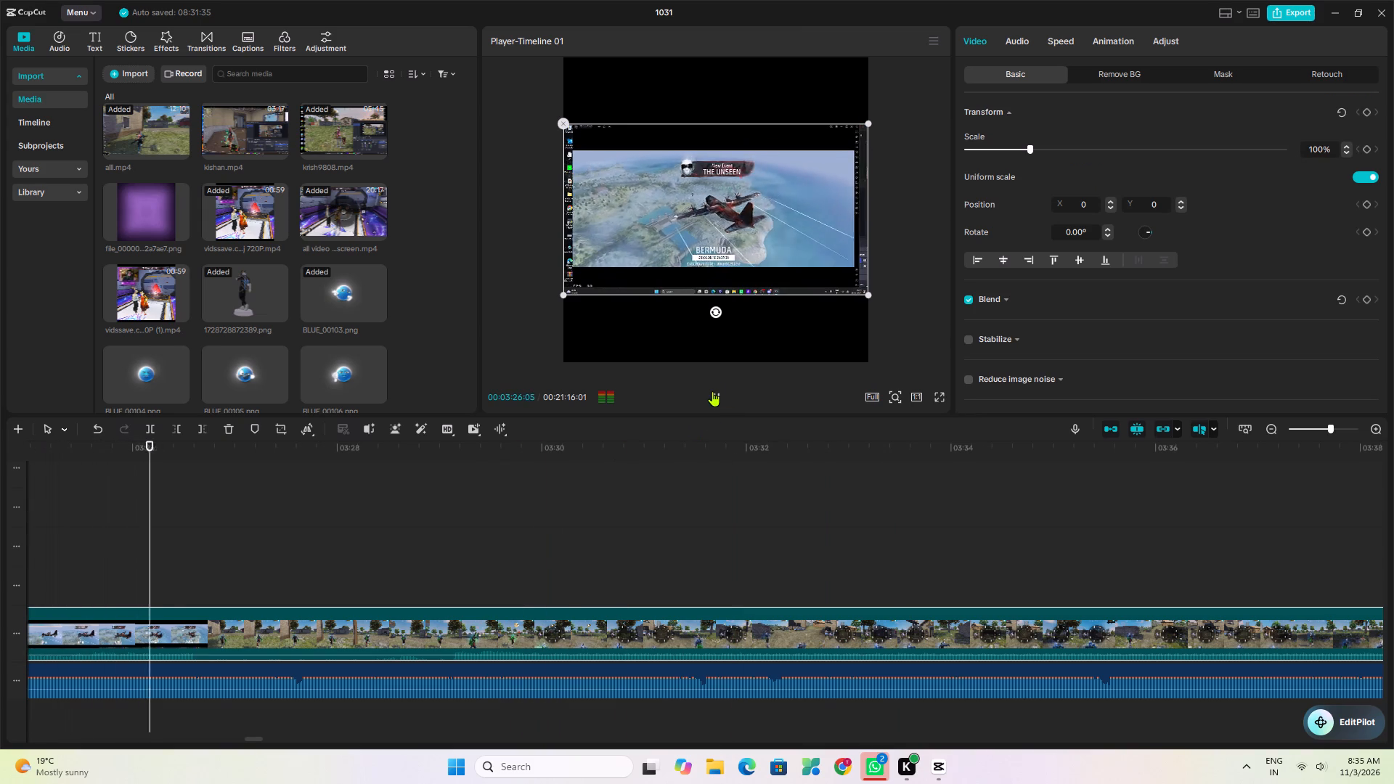
{"action": "left_click", "coordinate": [712, 391]}
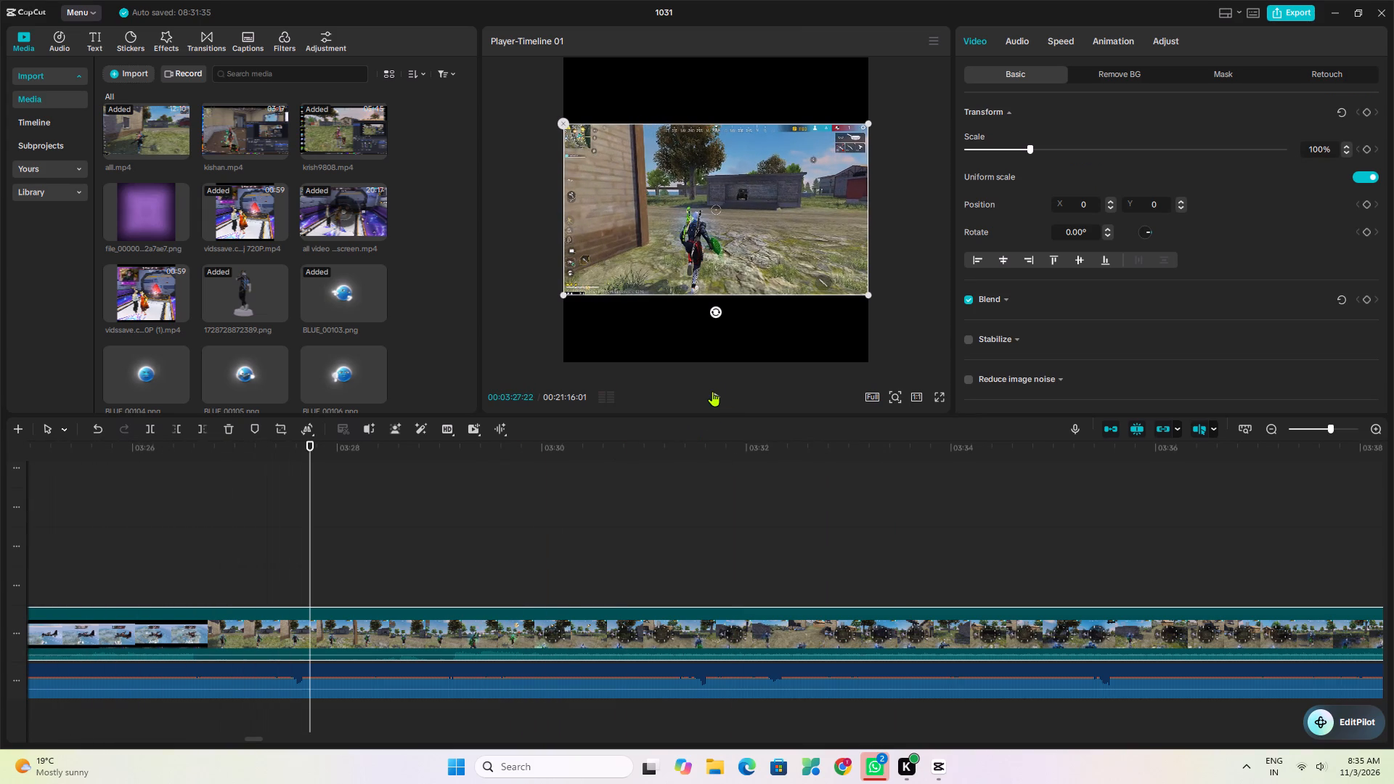
{"action": "left_click", "coordinate": [712, 391]}
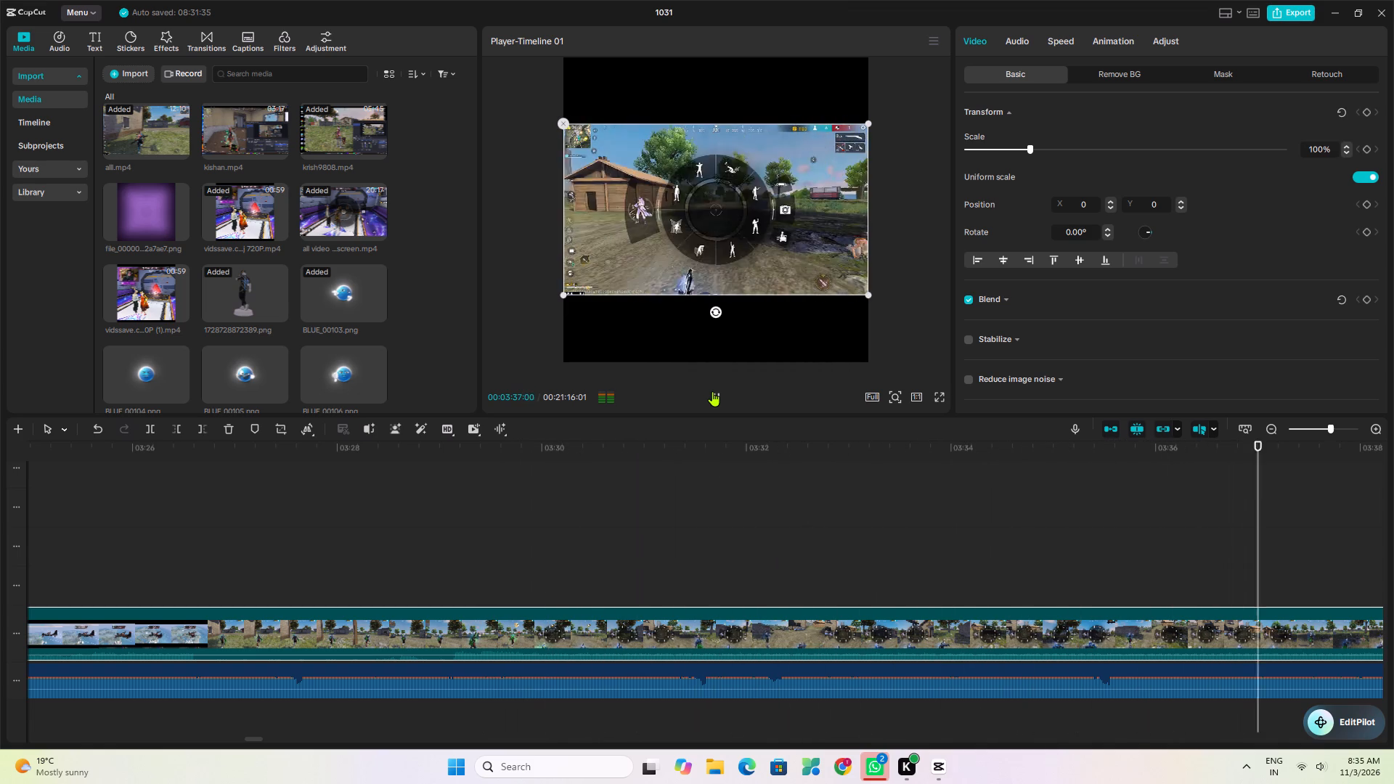
{"action": "left_click", "coordinate": [712, 391]}
{"action": "left_click", "coordinate": [712, 391]}
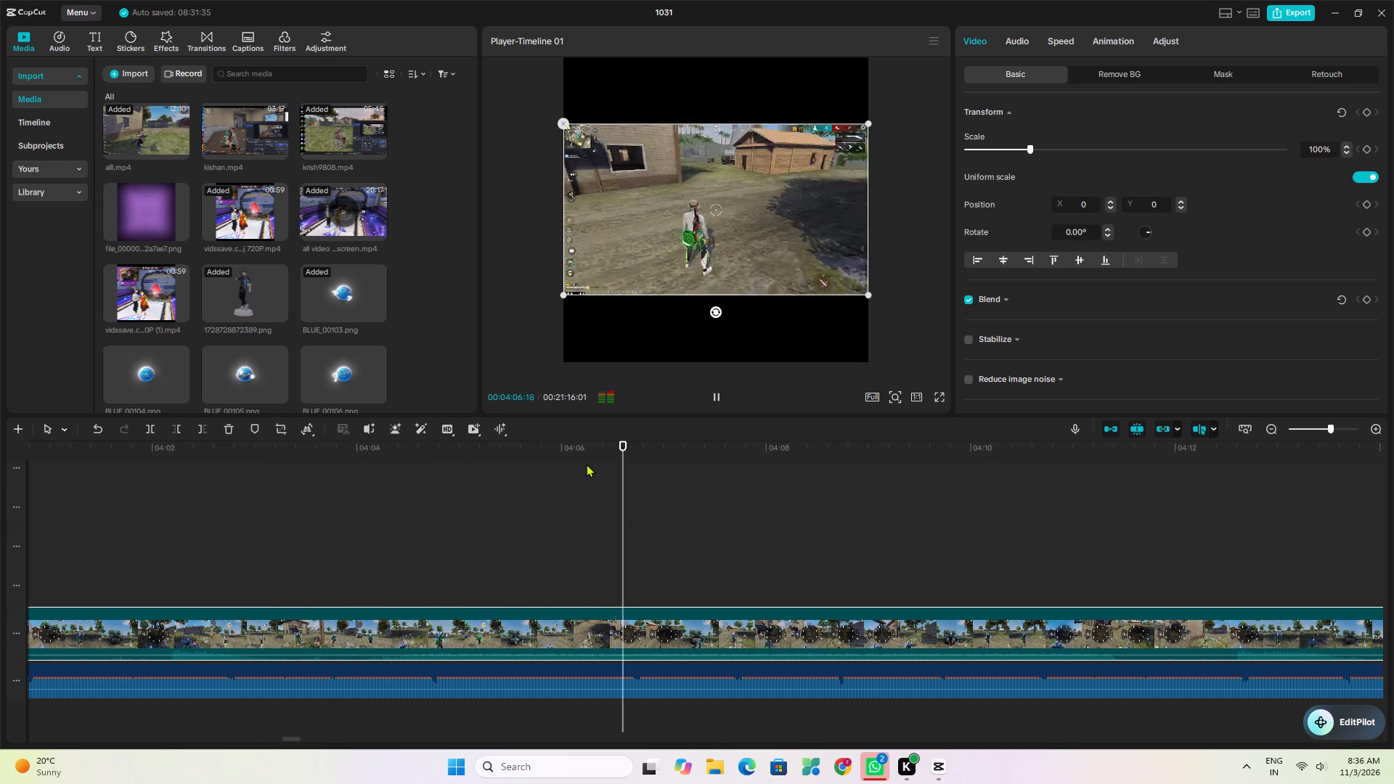
{"action": "key", "text": "space"}
{"action": "left_click_drag", "start_coordinate": [840, 468], "coordinate": [1179, 478]}
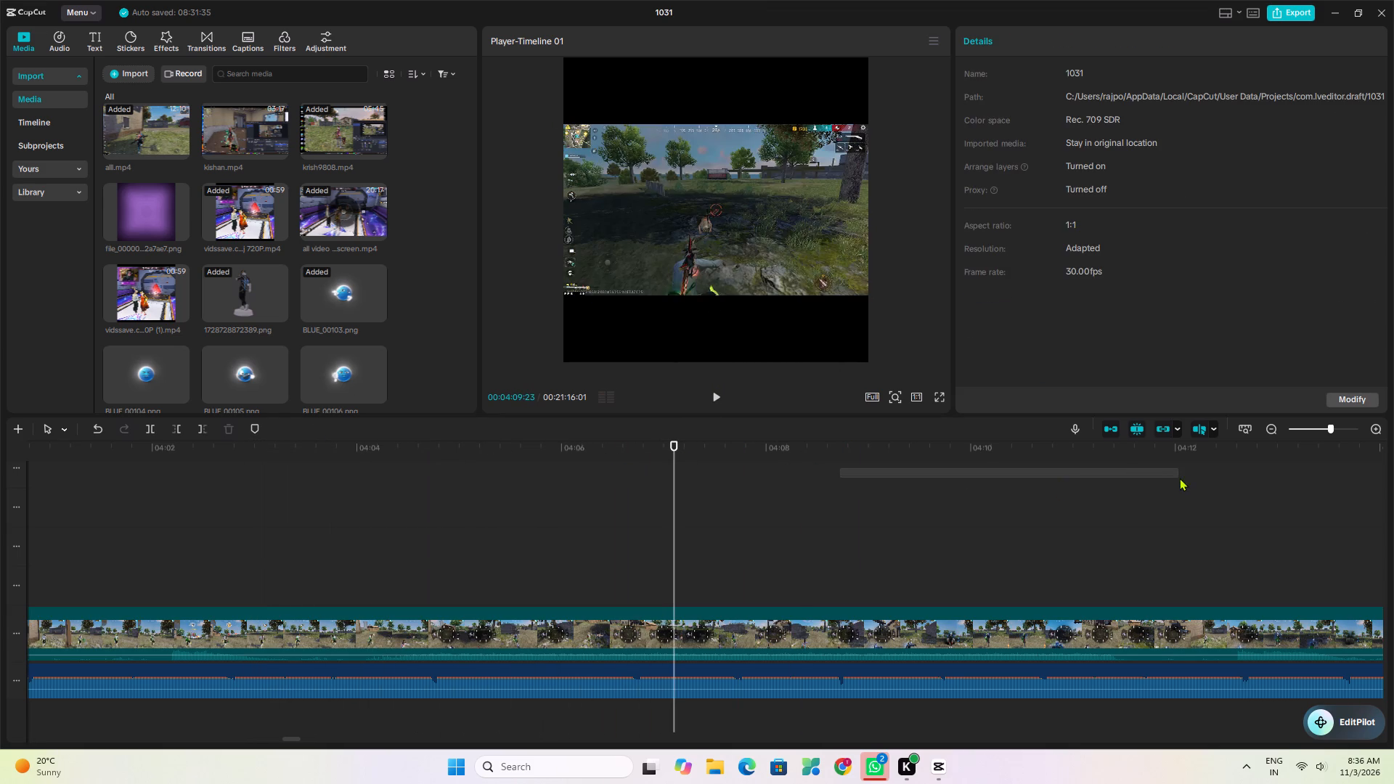
{"action": "left_click_drag", "start_coordinate": [674, 450], "coordinate": [1203, 480]}
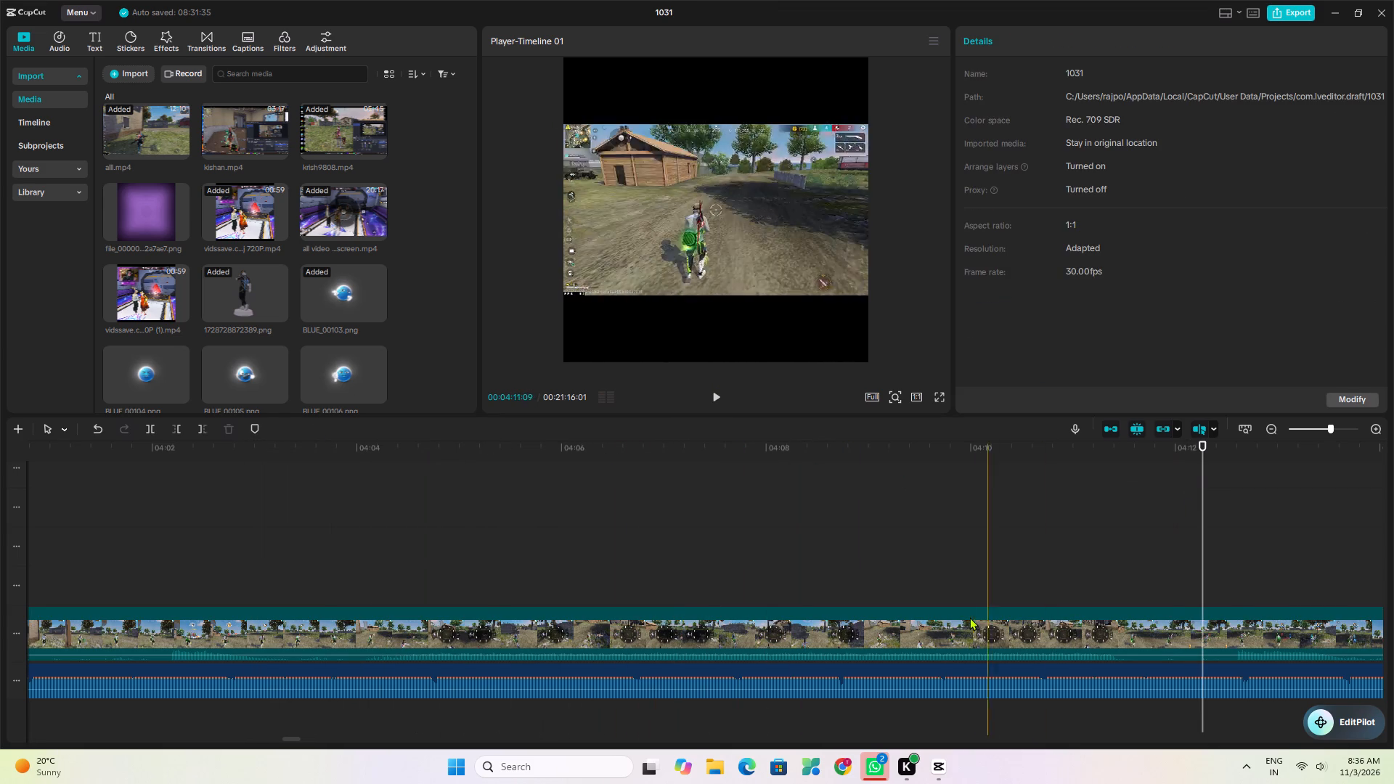
Delete the long appended clip from the main track.
{"action": "left_click", "coordinate": [966, 617]}
{"action": "left_click", "coordinate": [224, 425]}
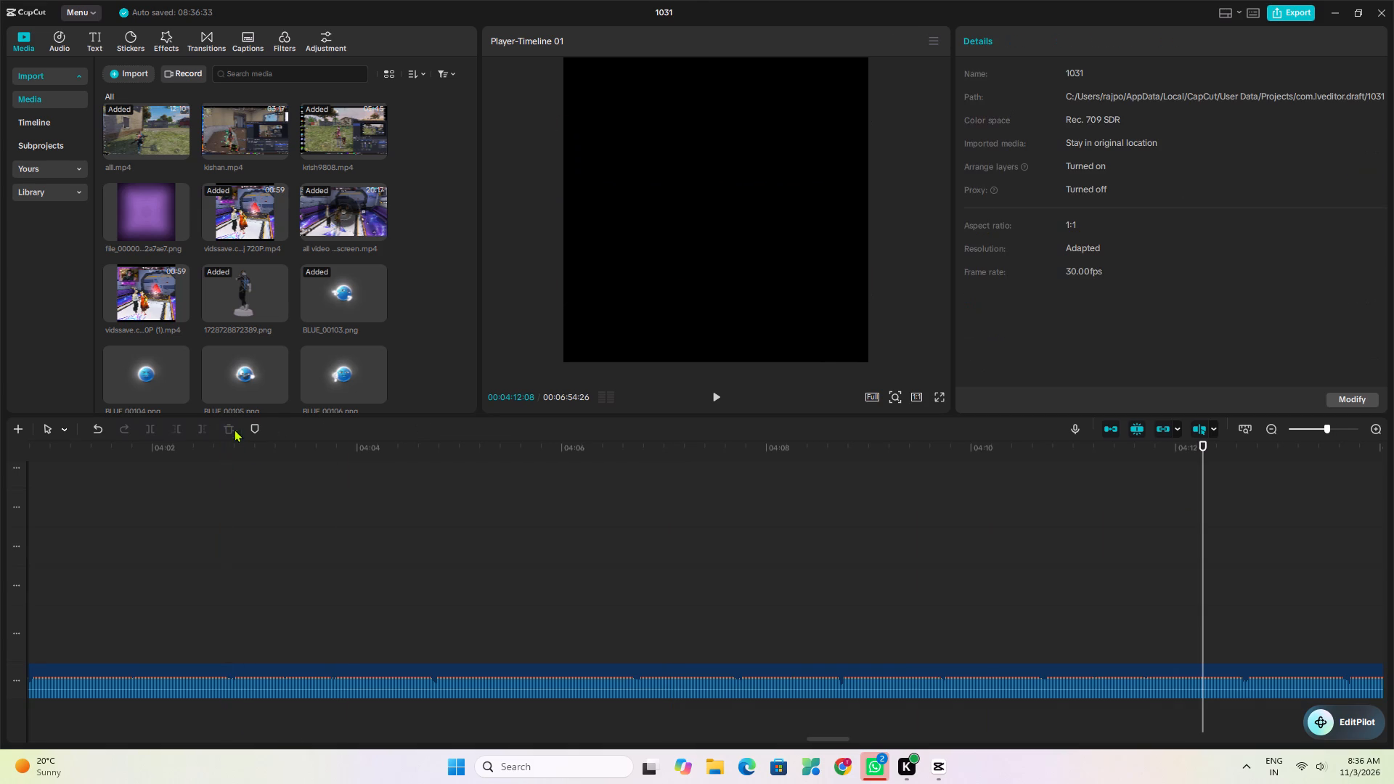
Return to the end of the freeze frame at about 0:51 and briefly play the short green-screen cuts that follow it.
{"action": "left_click", "coordinate": [1313, 427]}
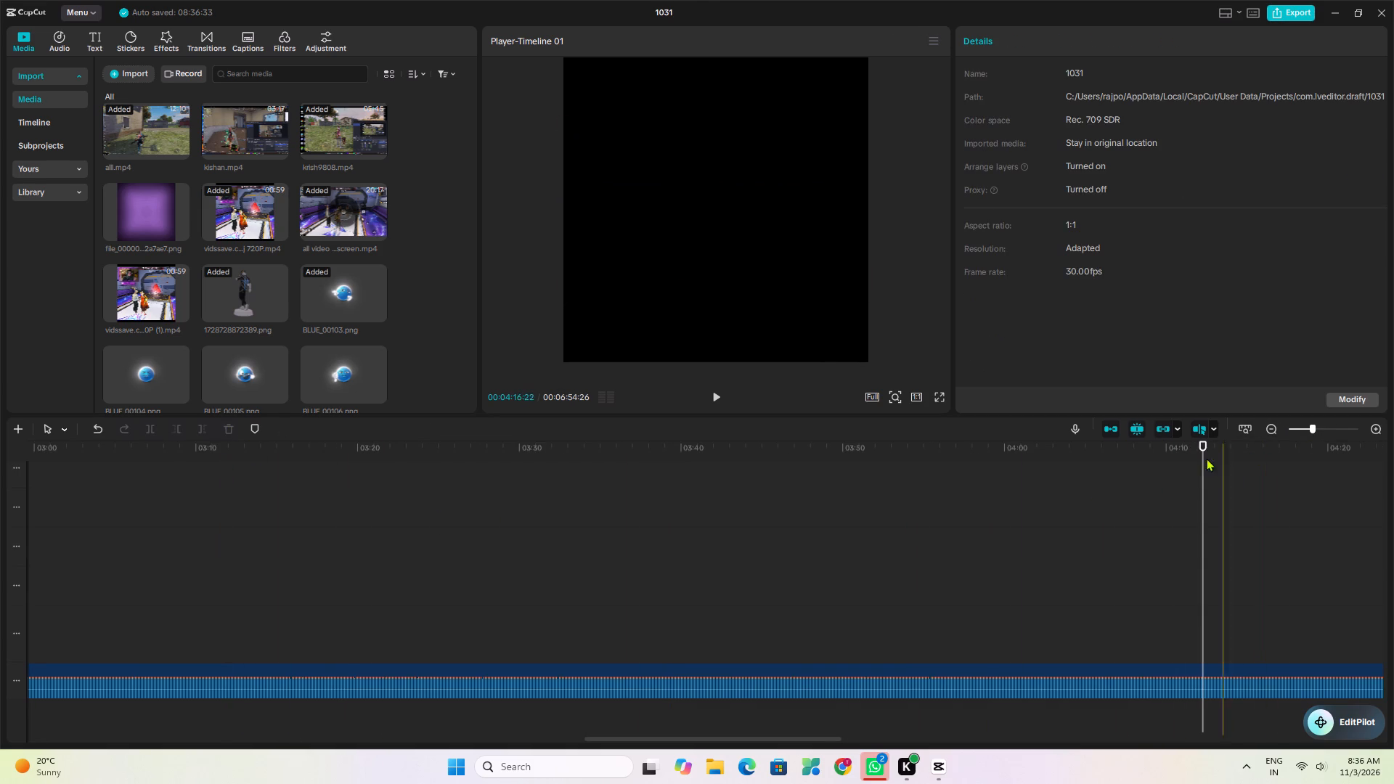
{"action": "left_click_drag", "start_coordinate": [1202, 454], "coordinate": [18, 686]}
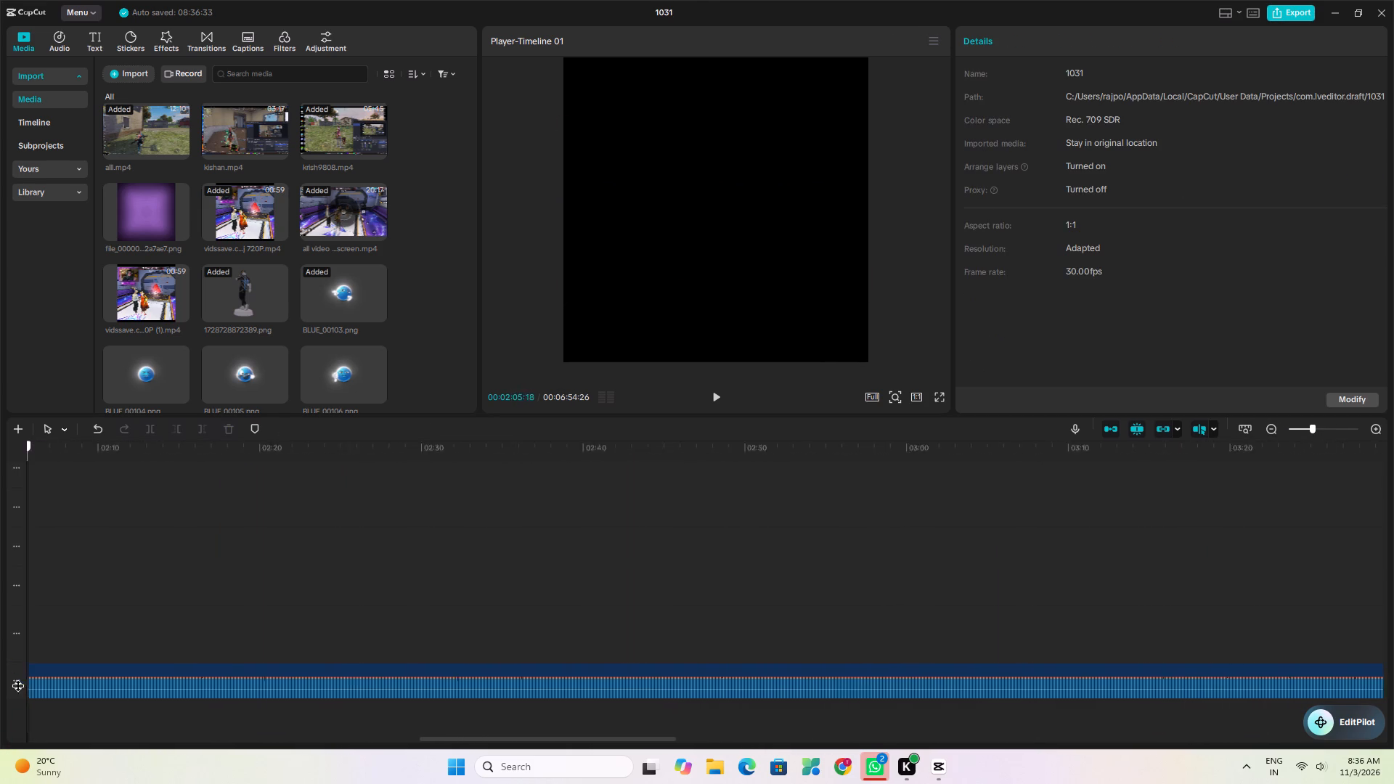
{"action": "left_click_drag", "start_coordinate": [18, 686], "coordinate": [100, 634]}
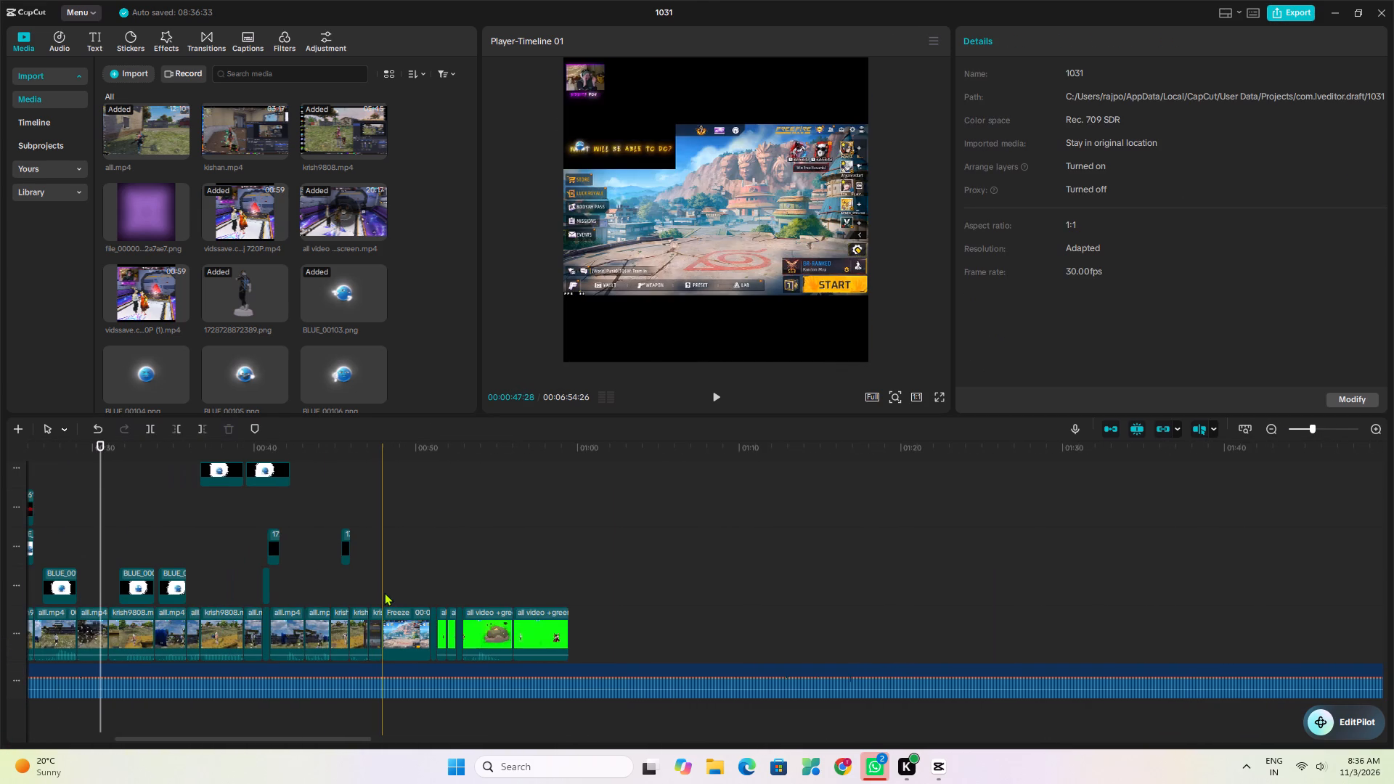
{"action": "scroll", "coordinate": [384, 592], "scroll_direction": "up", "scroll_amount": 3}
{"action": "left_click", "coordinate": [1325, 434]}
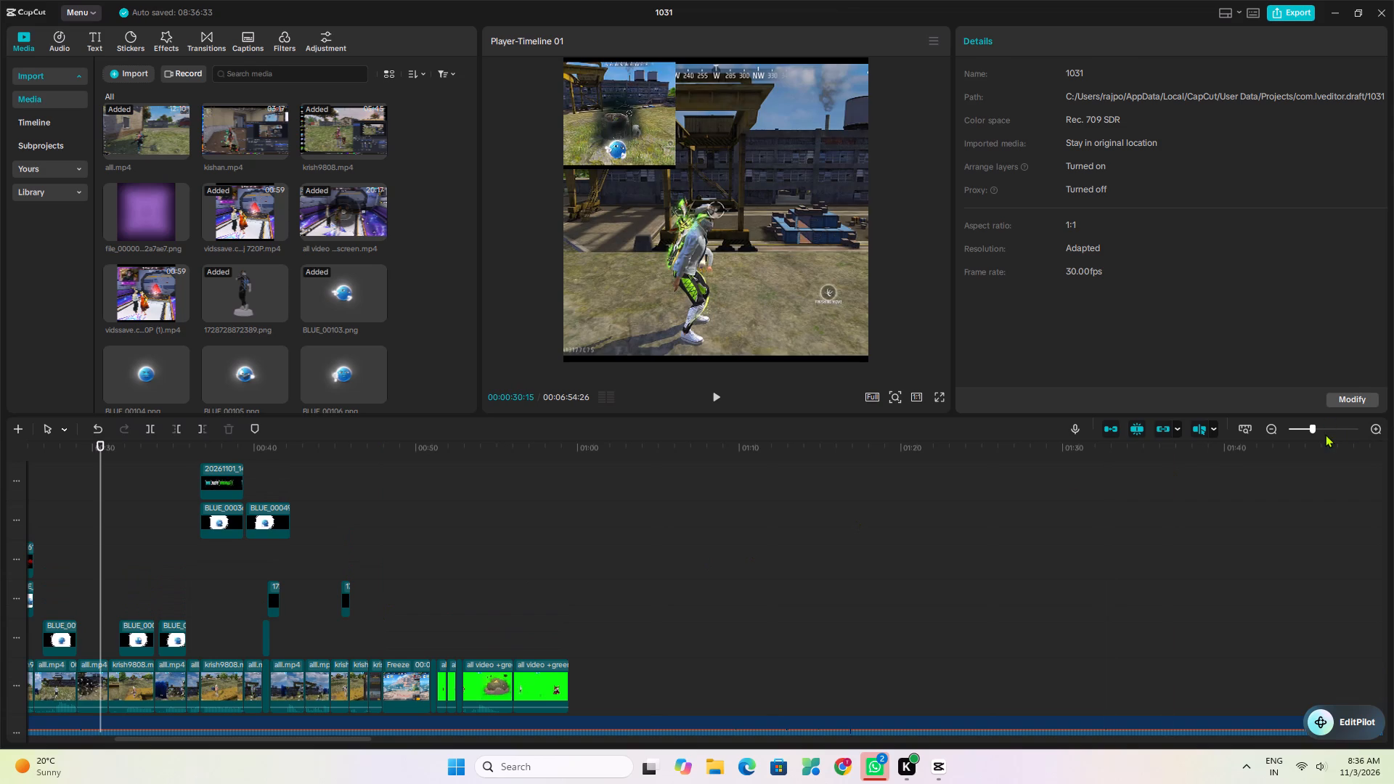
{"action": "left_click", "coordinate": [1325, 417]}
{"action": "left_click", "coordinate": [1329, 428]}
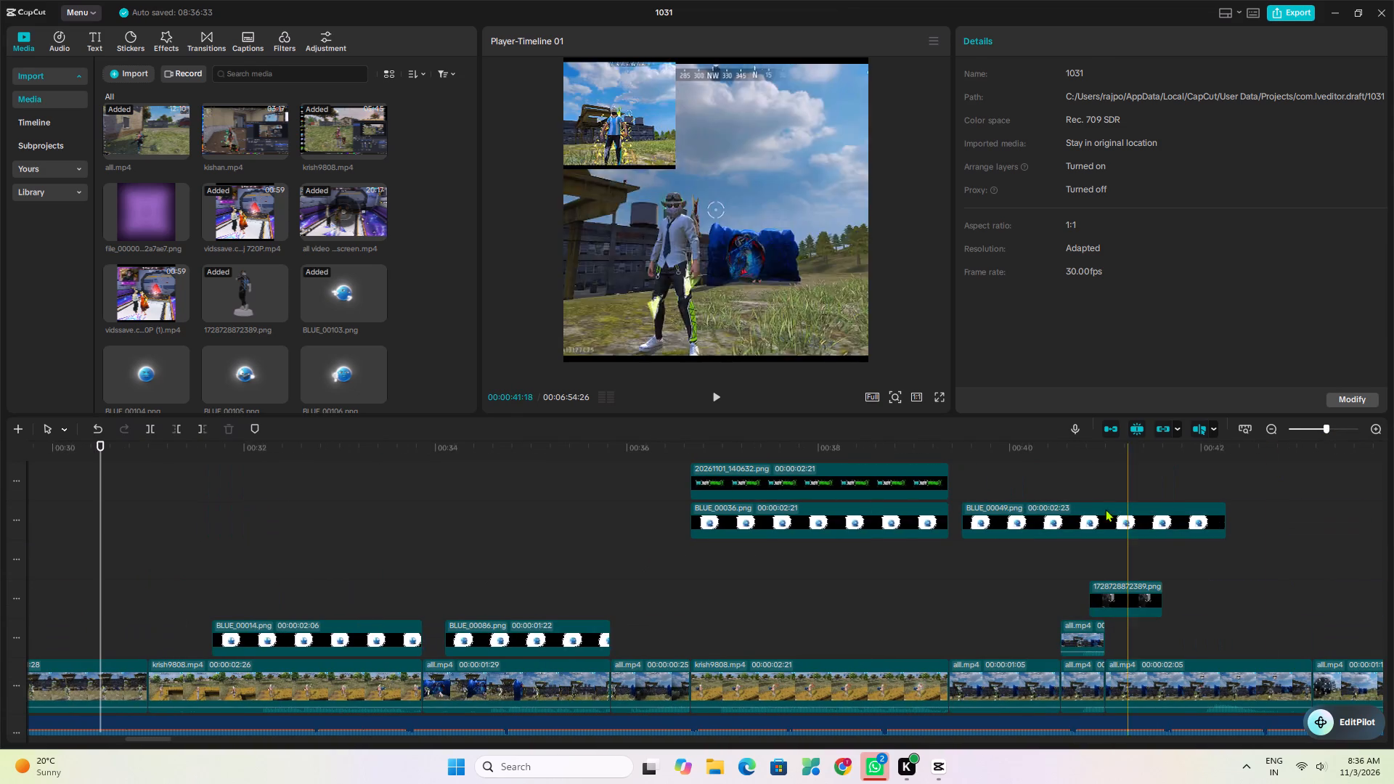
{"action": "left_click", "coordinate": [1264, 434]}
{"action": "left_click", "coordinate": [1295, 479]}
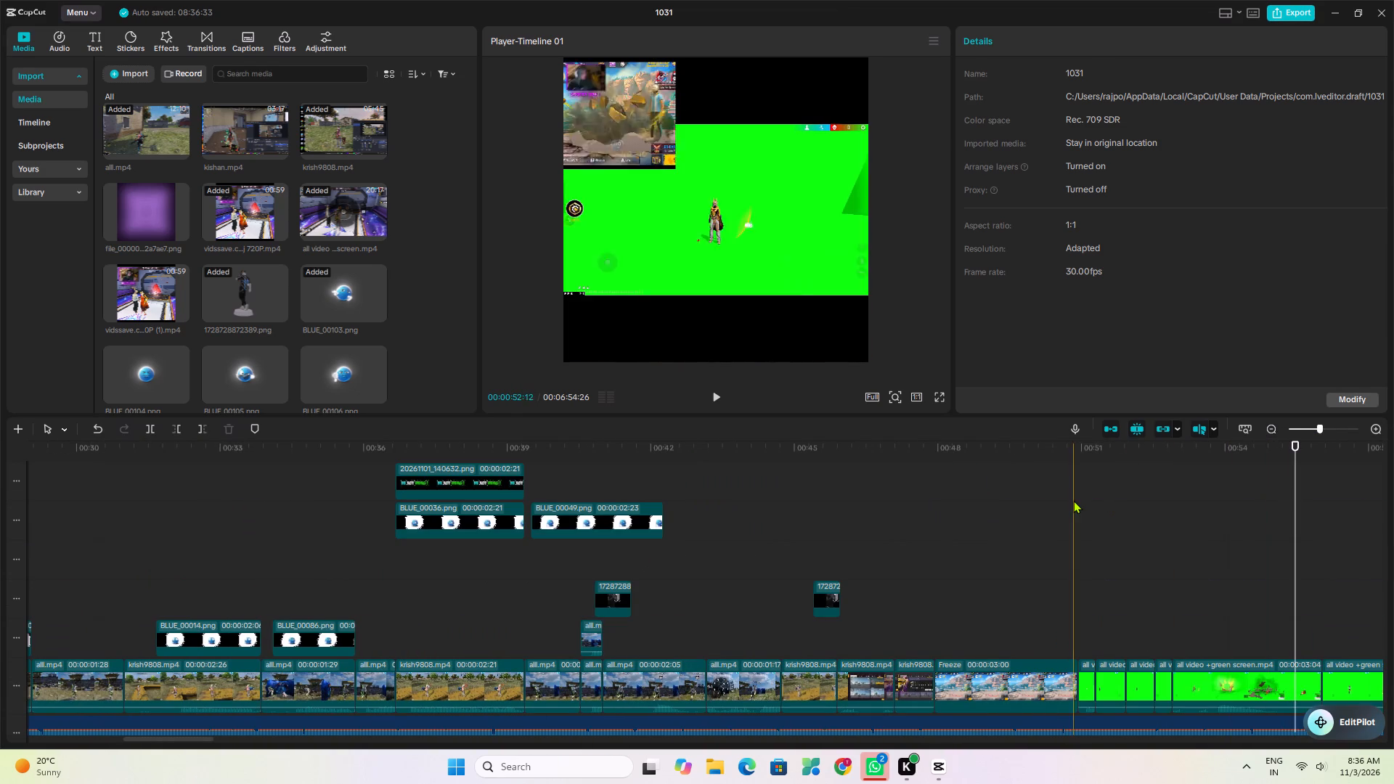
{"action": "left_click", "coordinate": [1071, 500]}
{"action": "key", "text": "space"}
{"action": "key", "text": "space"}
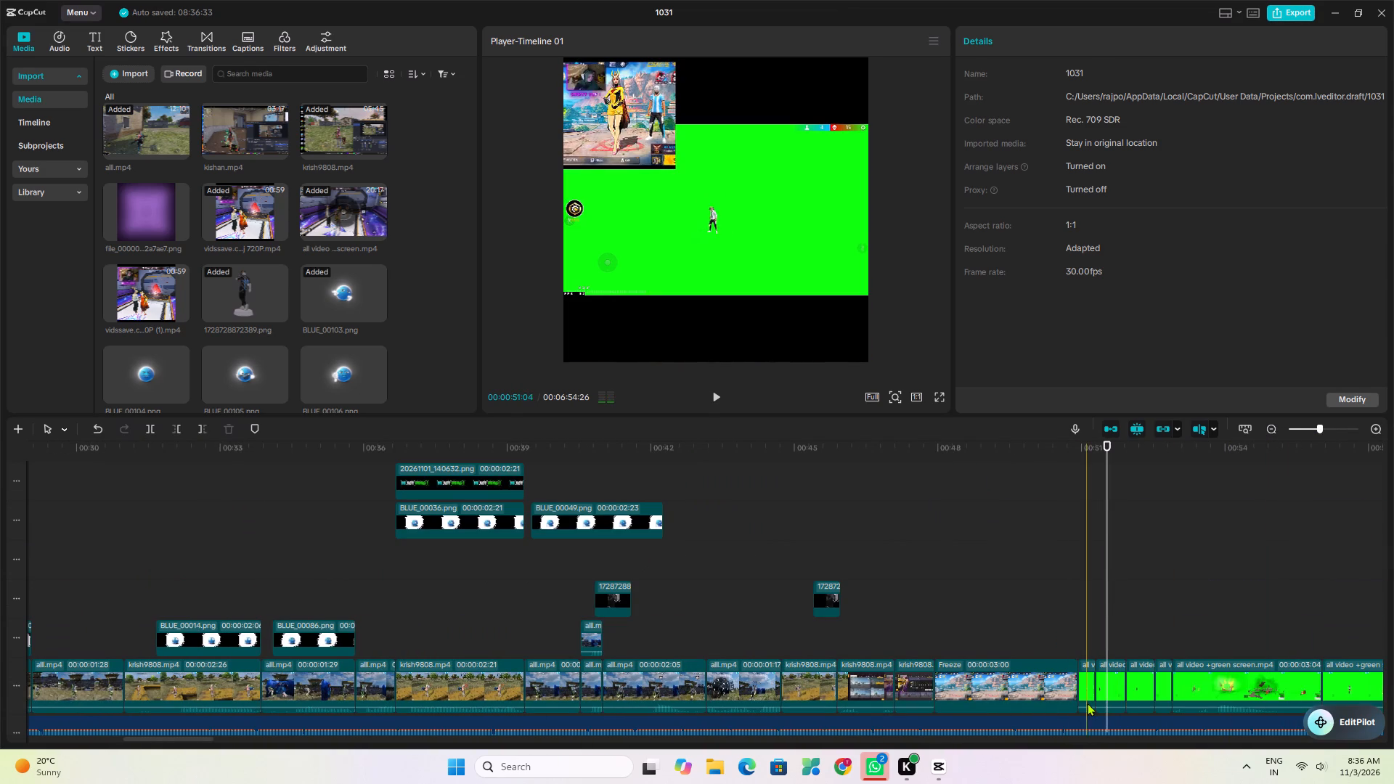
Move the first short green-screen clip after the freeze frame onto the track above, aligned with the freeze frame's start at about 0:48.
{"action": "left_click", "coordinate": [1326, 425]}
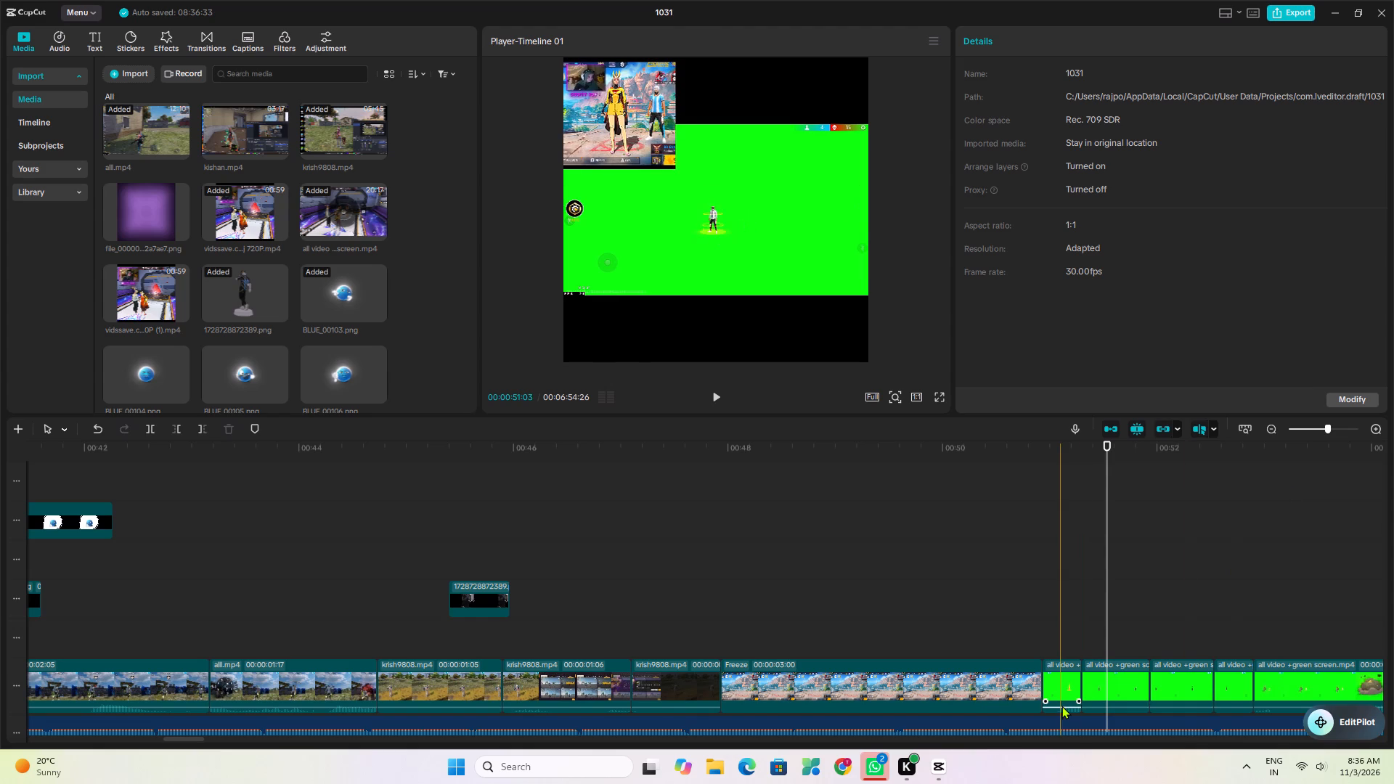
{"action": "left_click", "coordinate": [1061, 706]}
{"action": "left_click_drag", "start_coordinate": [1062, 683], "coordinate": [723, 628]}
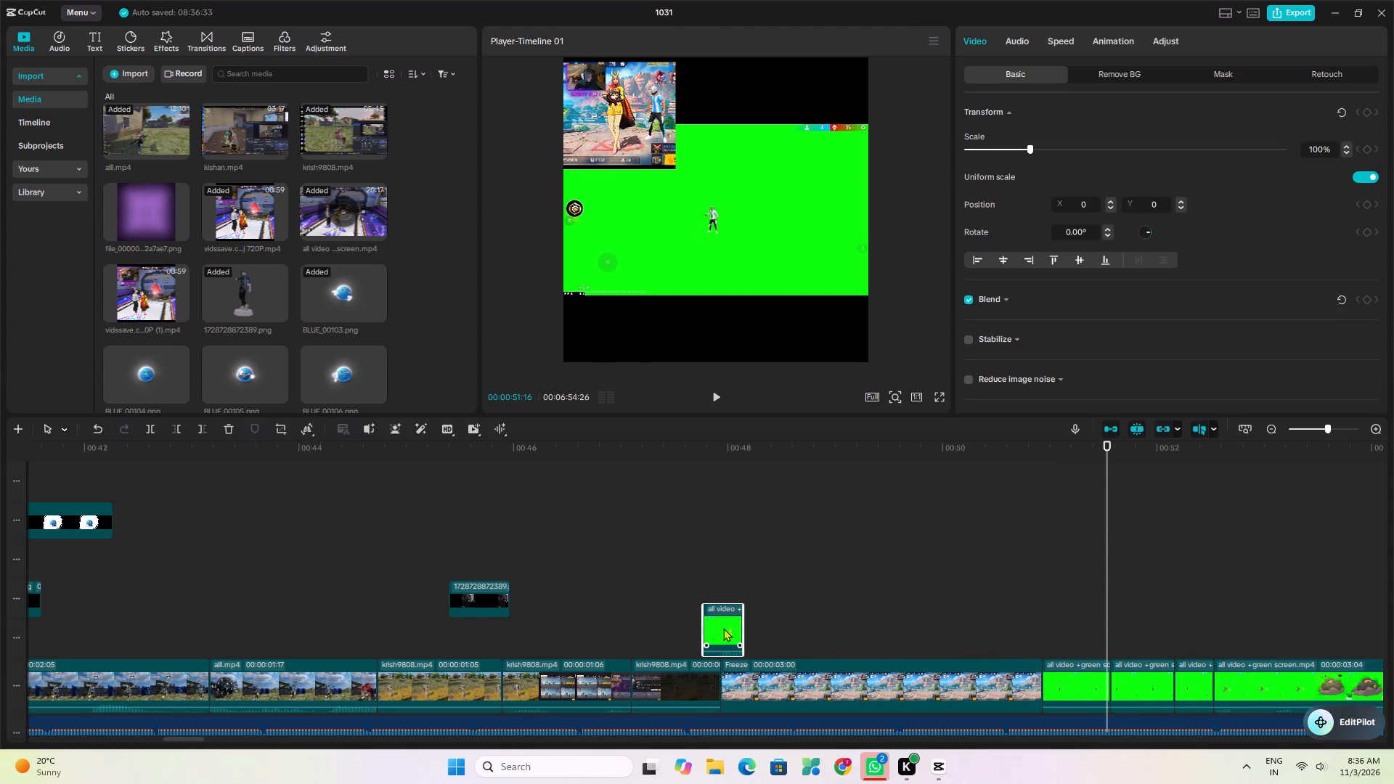
{"action": "left_click_drag", "start_coordinate": [723, 628], "coordinate": [746, 629]}
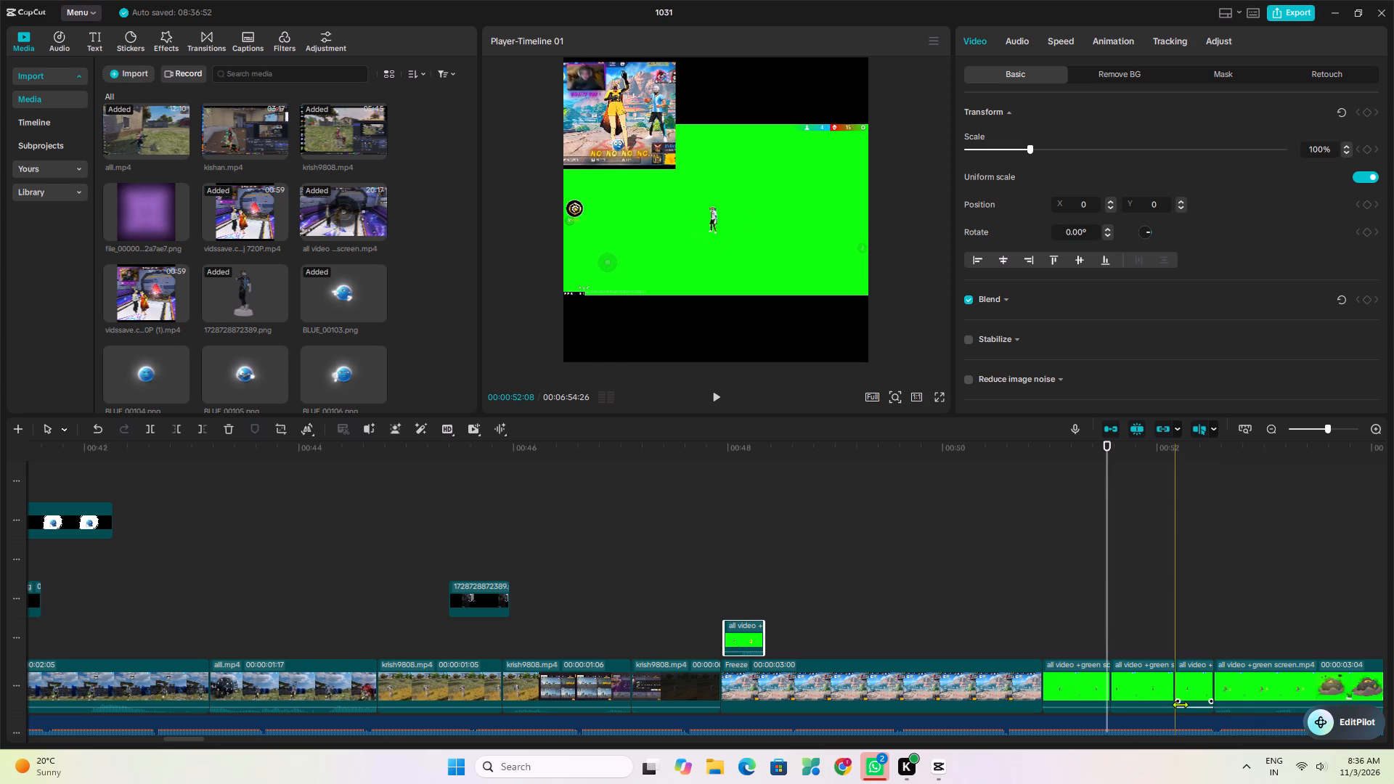
Copy the last green-screen clip on the main track and paste it onto the track above at about 0:51.
{"action": "left_click", "coordinate": [1252, 691]}
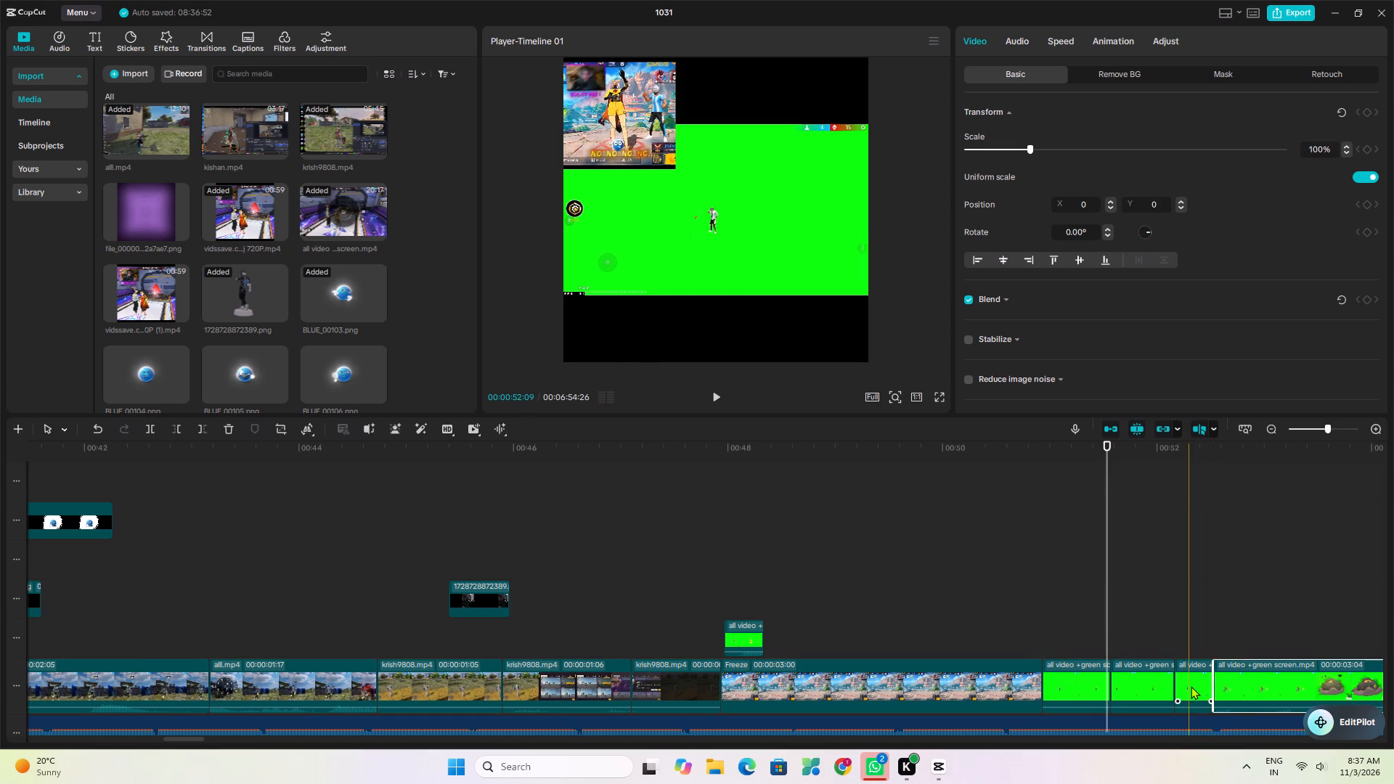
{"action": "right_click", "coordinate": [1268, 677]}
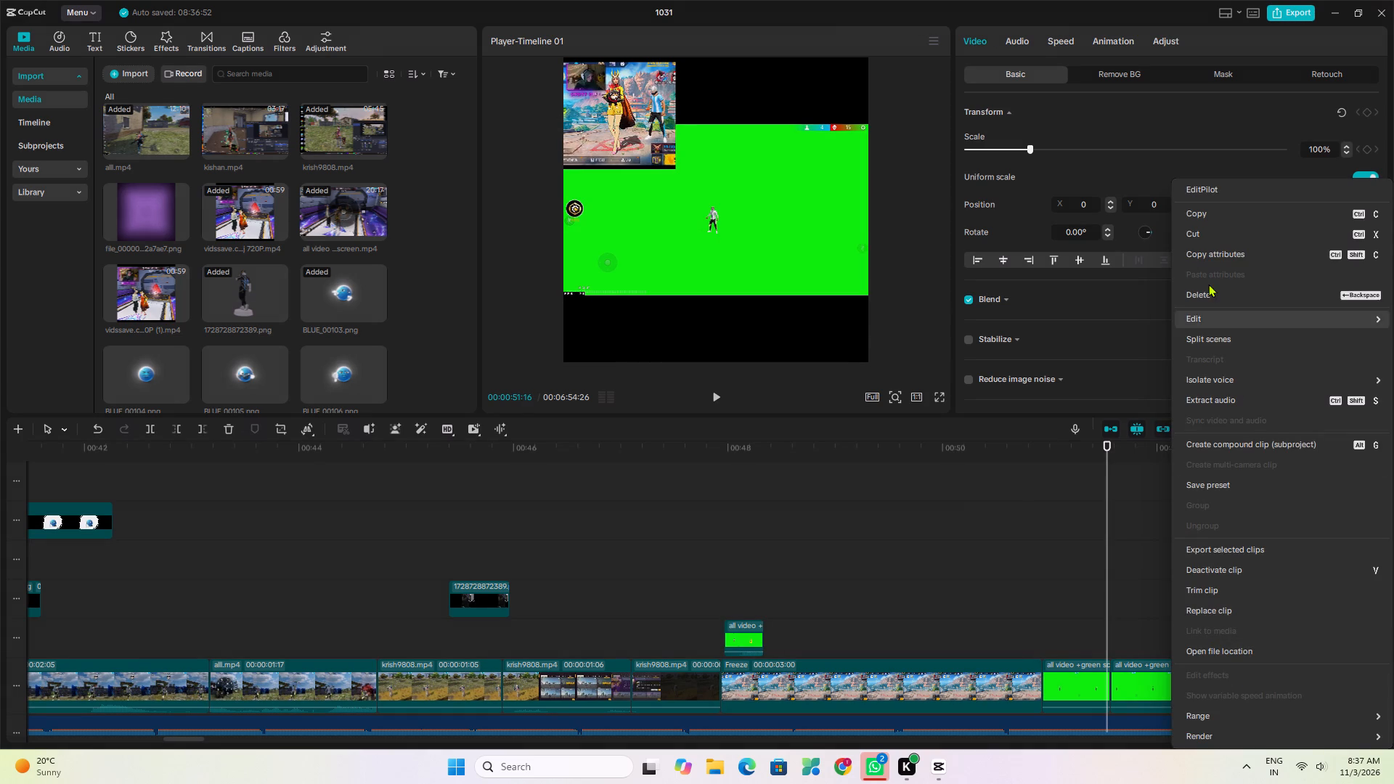
{"action": "left_click", "coordinate": [1203, 211]}
{"action": "right_click", "coordinate": [1021, 575]}
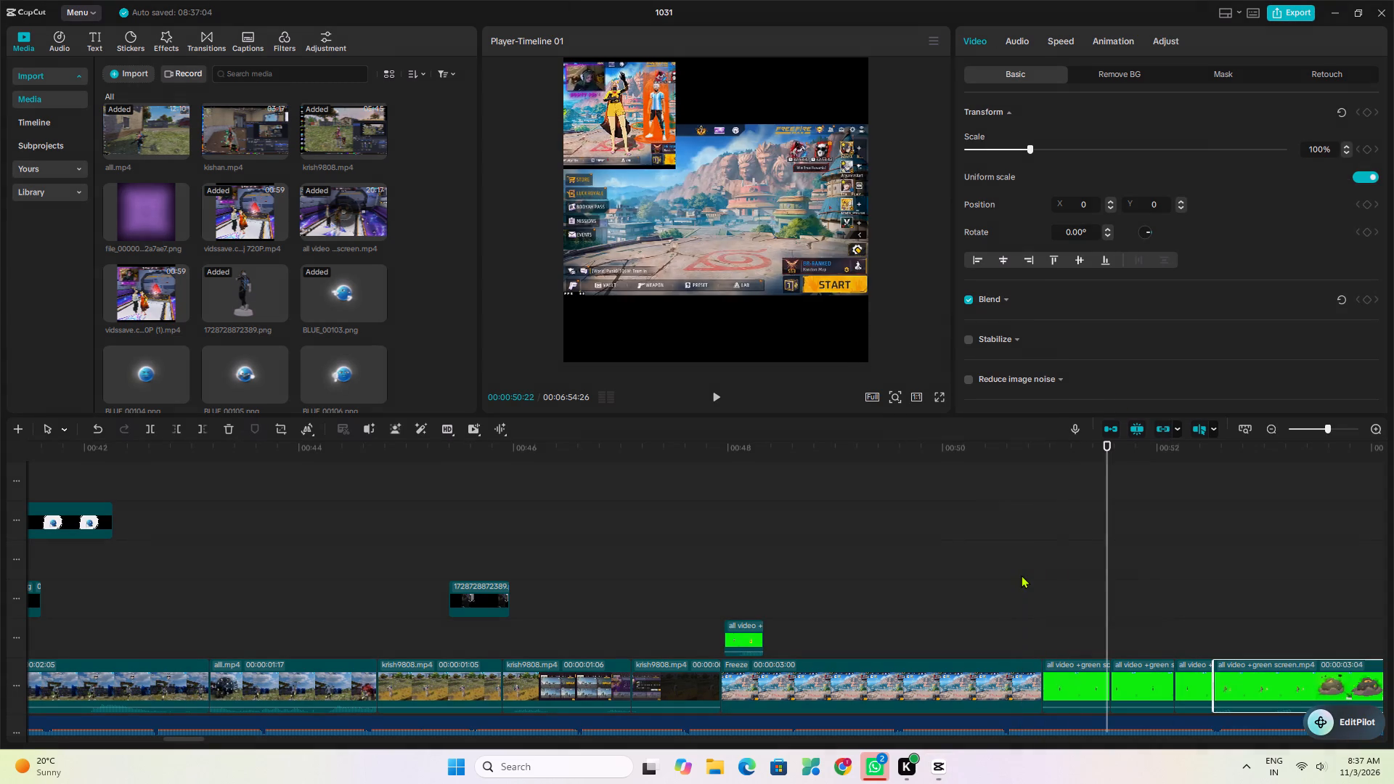
{"action": "left_click", "coordinate": [1004, 544]}
{"action": "right_click", "coordinate": [1048, 536]}
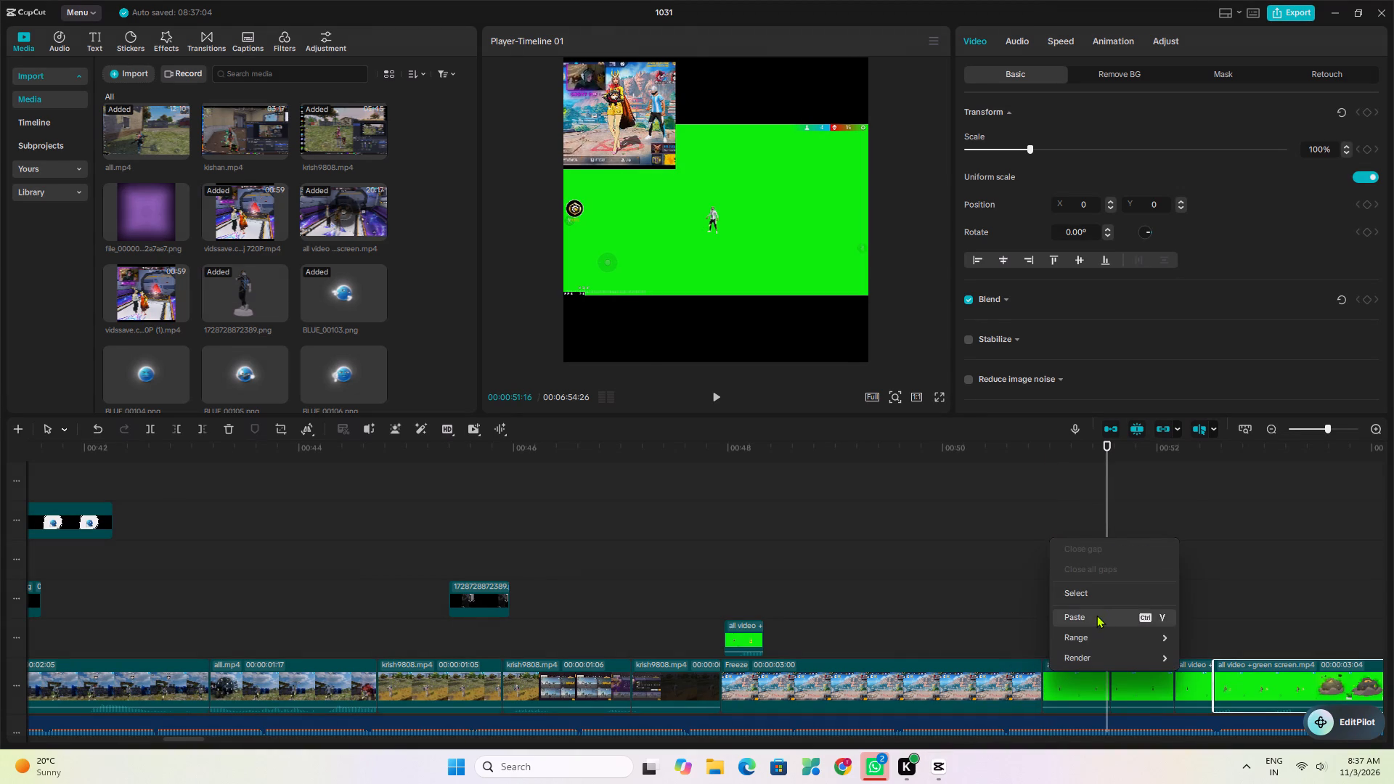
{"action": "left_click", "coordinate": [1096, 615]}
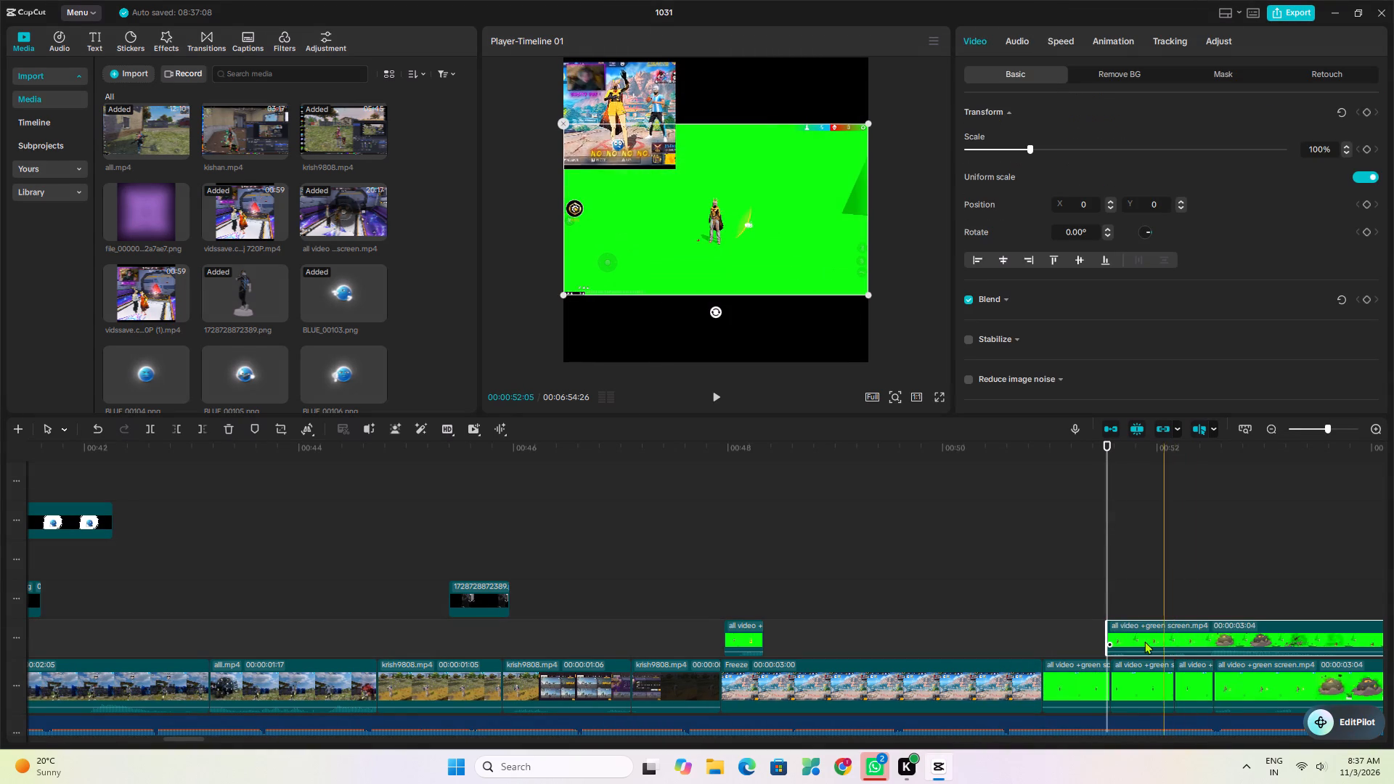
Extend the pasted green-screen clip's start back to about 0:49 and add a freeze frame from it at 00:00:50:02.
{"action": "left_click_drag", "start_coordinate": [1107, 640], "coordinate": [860, 670]}
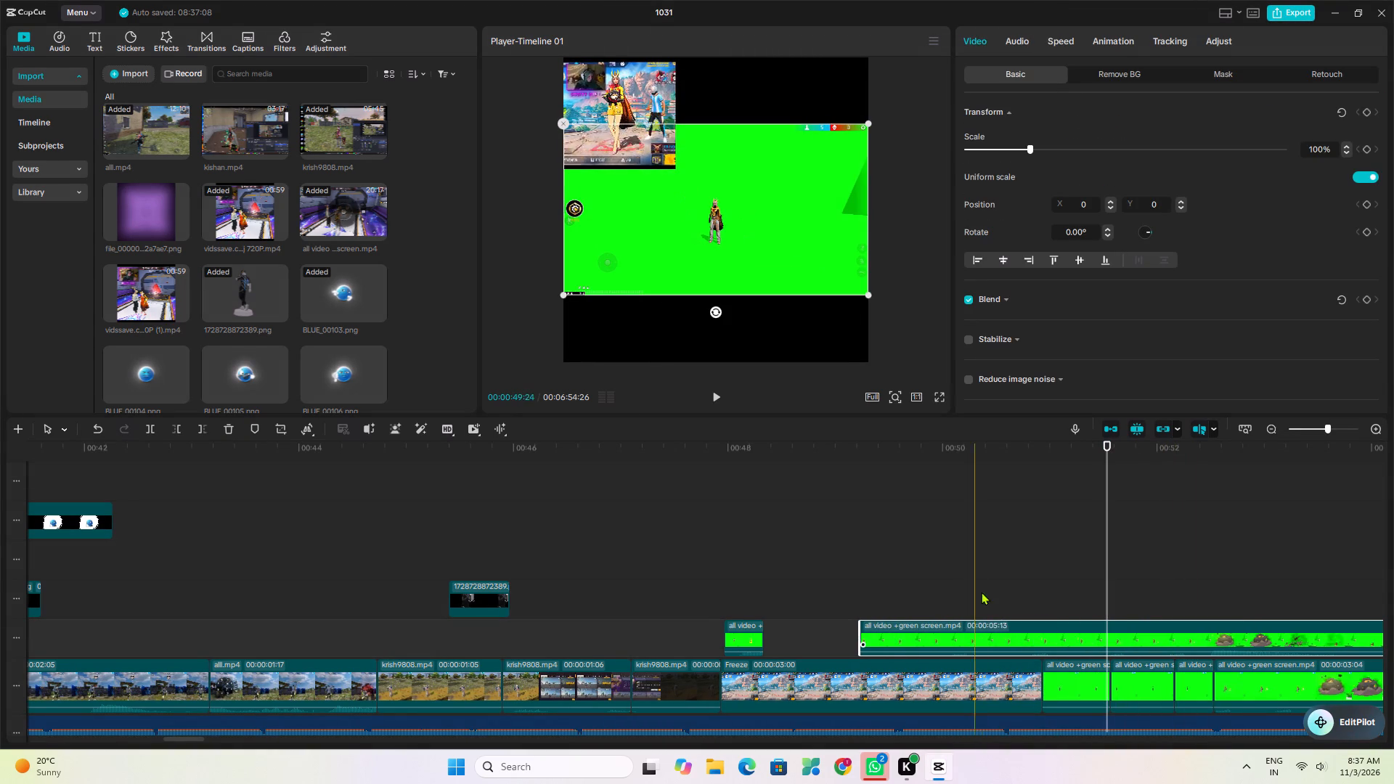
{"action": "left_click", "coordinate": [948, 591]}
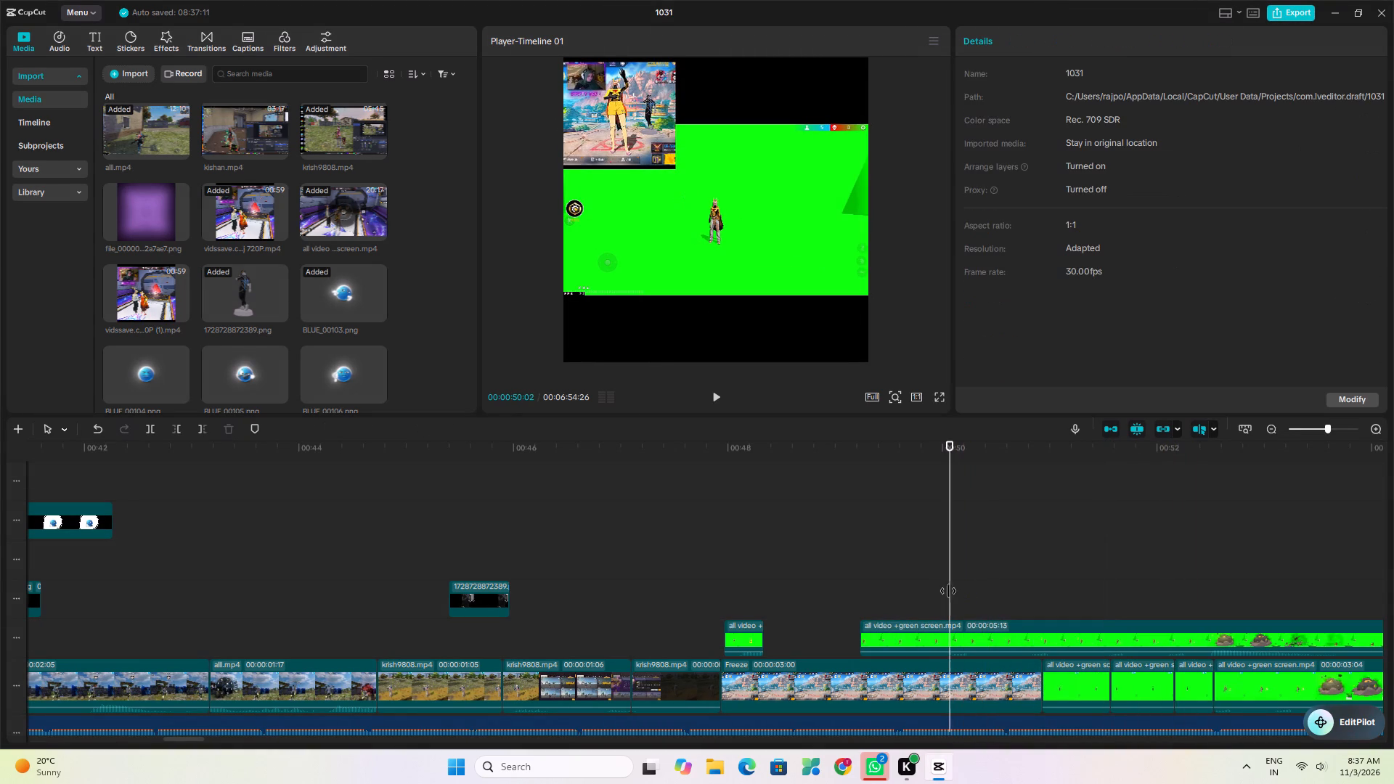
{"action": "left_click", "coordinate": [947, 640]}
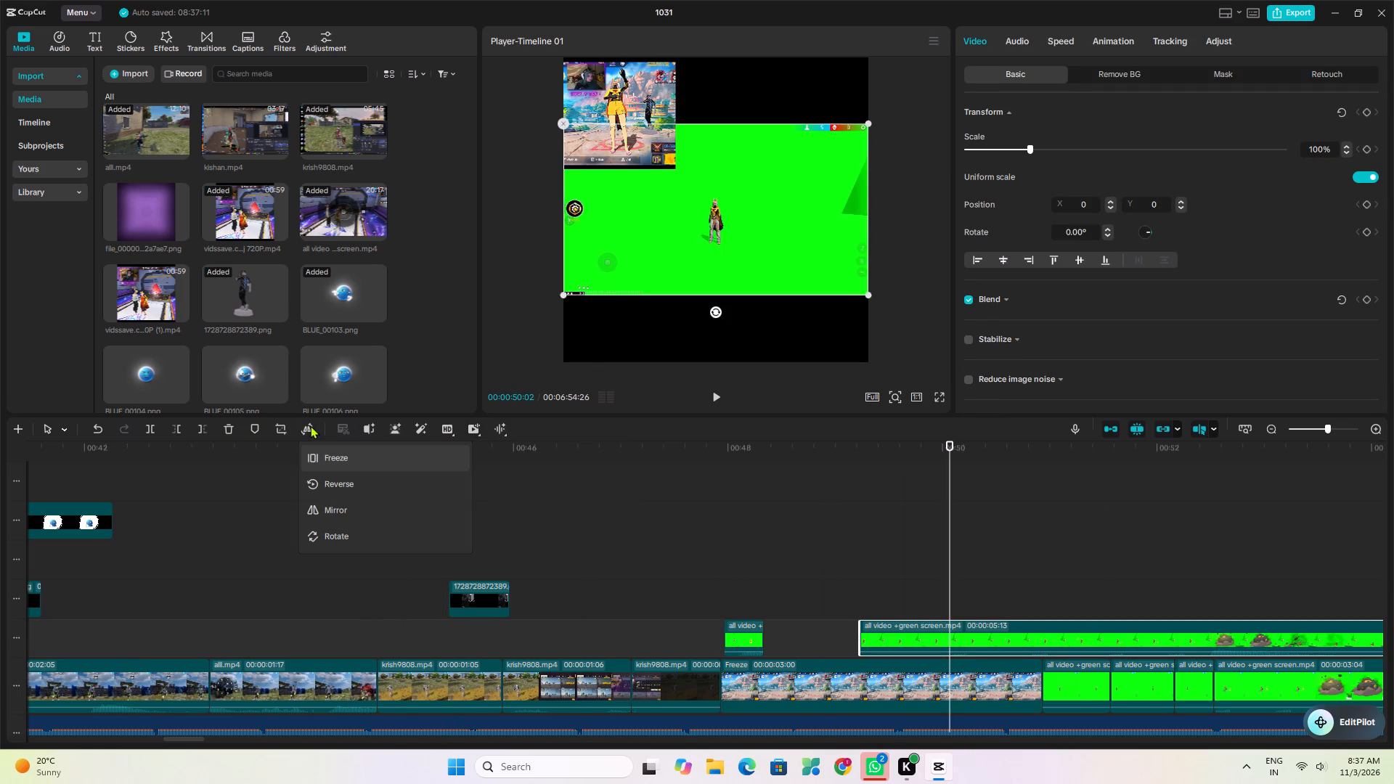
{"action": "left_click", "coordinate": [322, 454]}
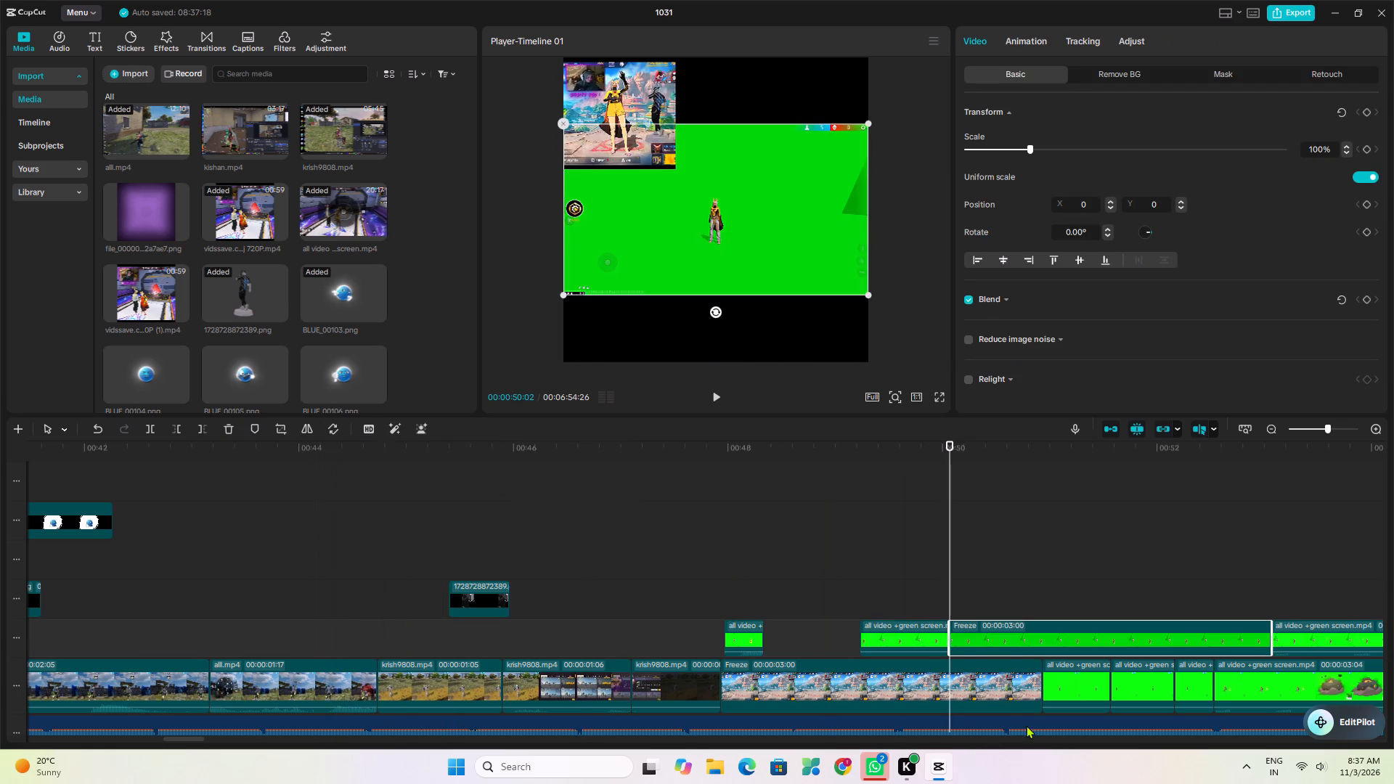
Delete the green-screen clip parts before and after the new freeze segment on the upper track.
{"action": "left_click", "coordinate": [915, 628]}
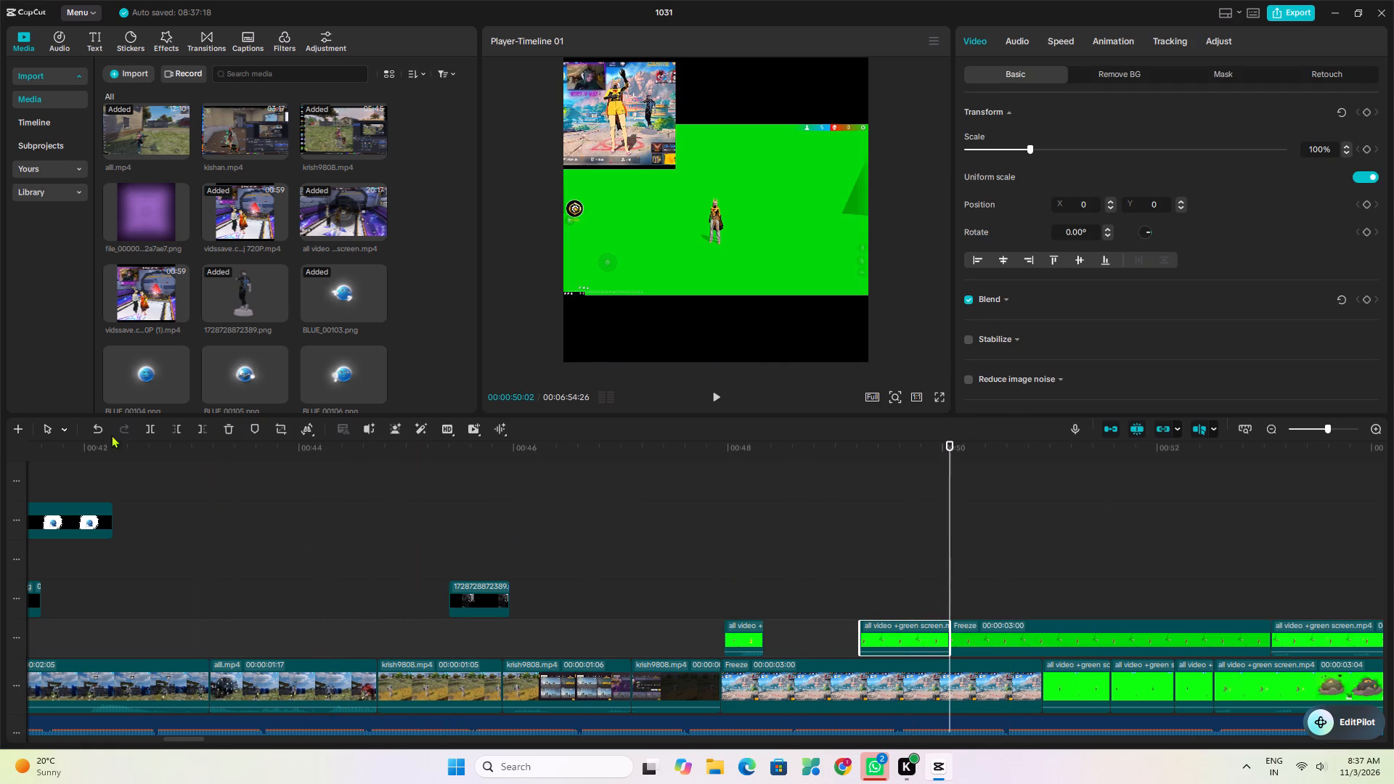
{"action": "left_click", "coordinate": [221, 424]}
{"action": "left_click", "coordinate": [1303, 613]}
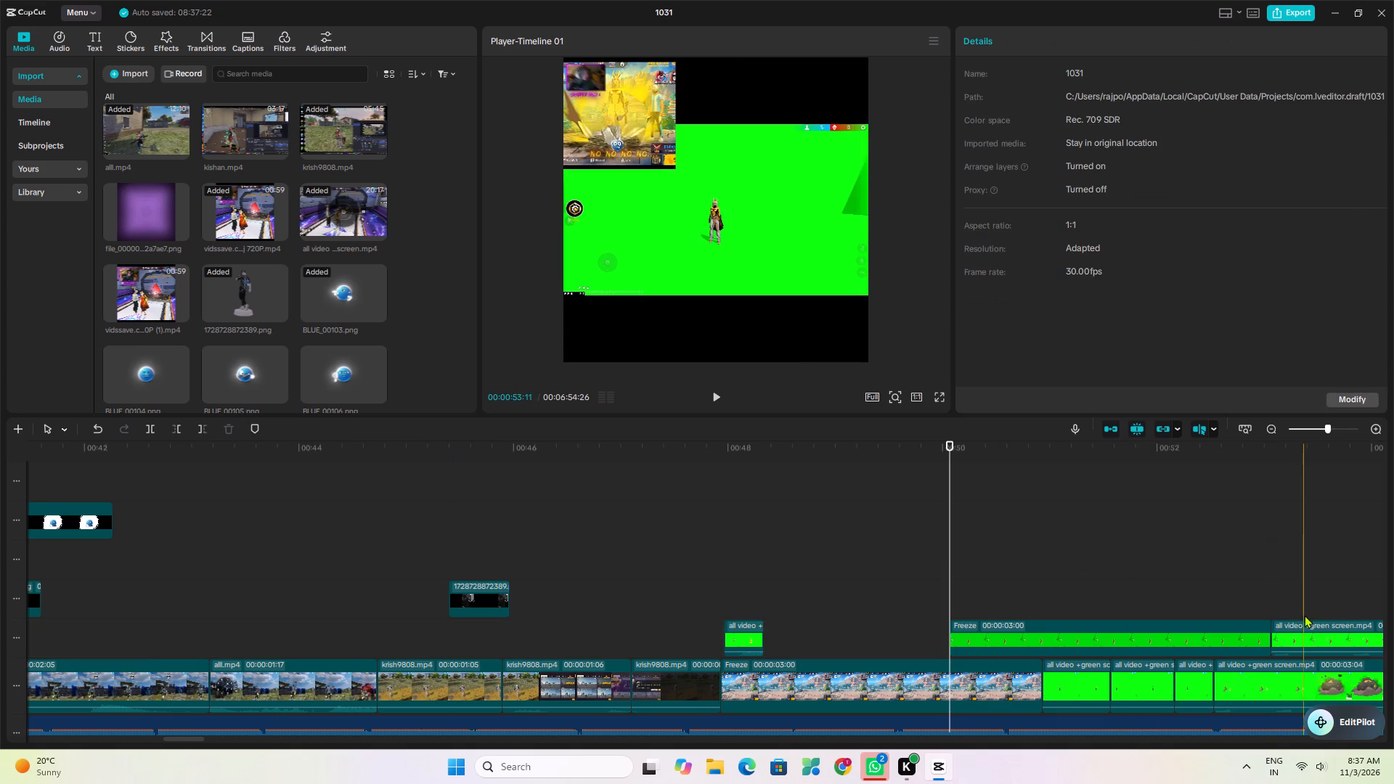
{"action": "left_click", "coordinate": [1309, 634]}
{"action": "left_click", "coordinate": [226, 428]}
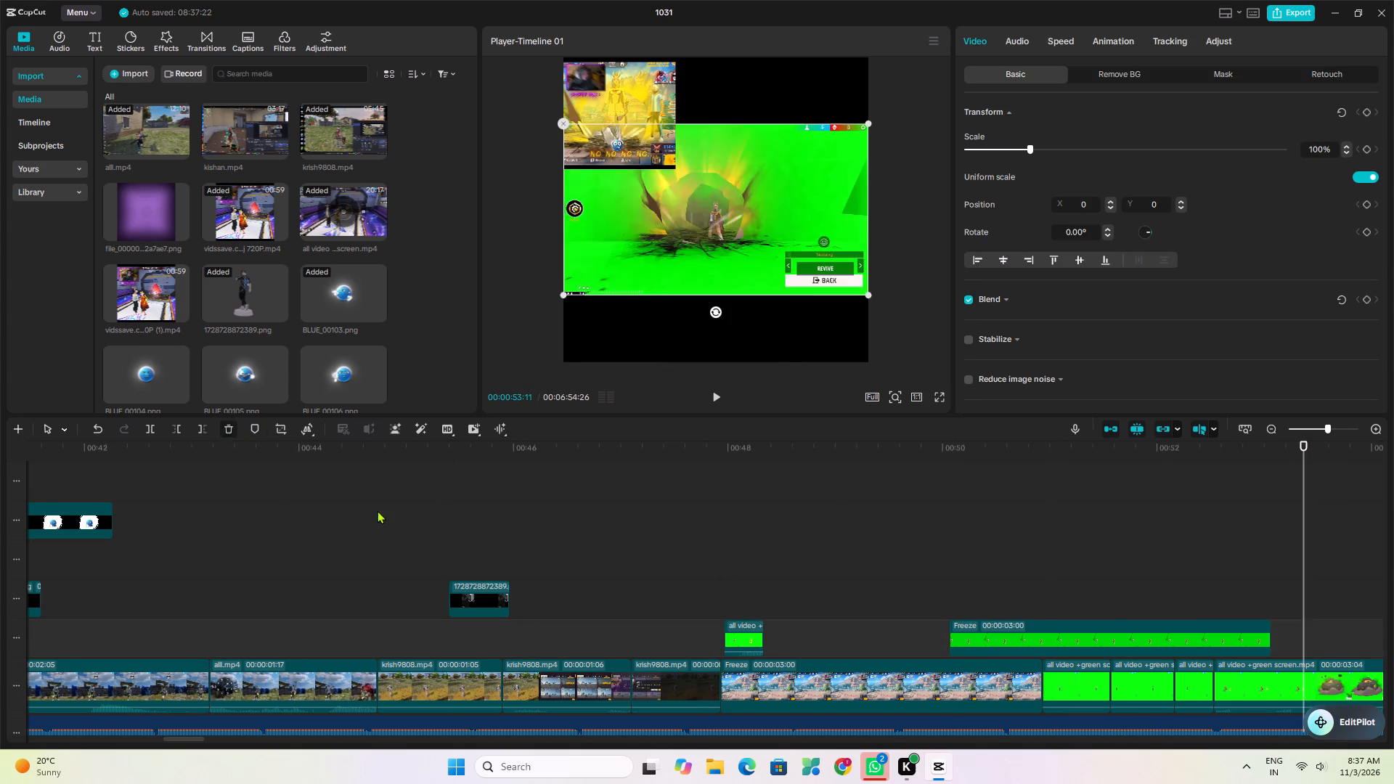
Move the green-screen freeze segment one track higher, aligned with the main freeze frame's start at about 0:48.
{"action": "left_click_drag", "start_coordinate": [1081, 637], "coordinate": [892, 610]}
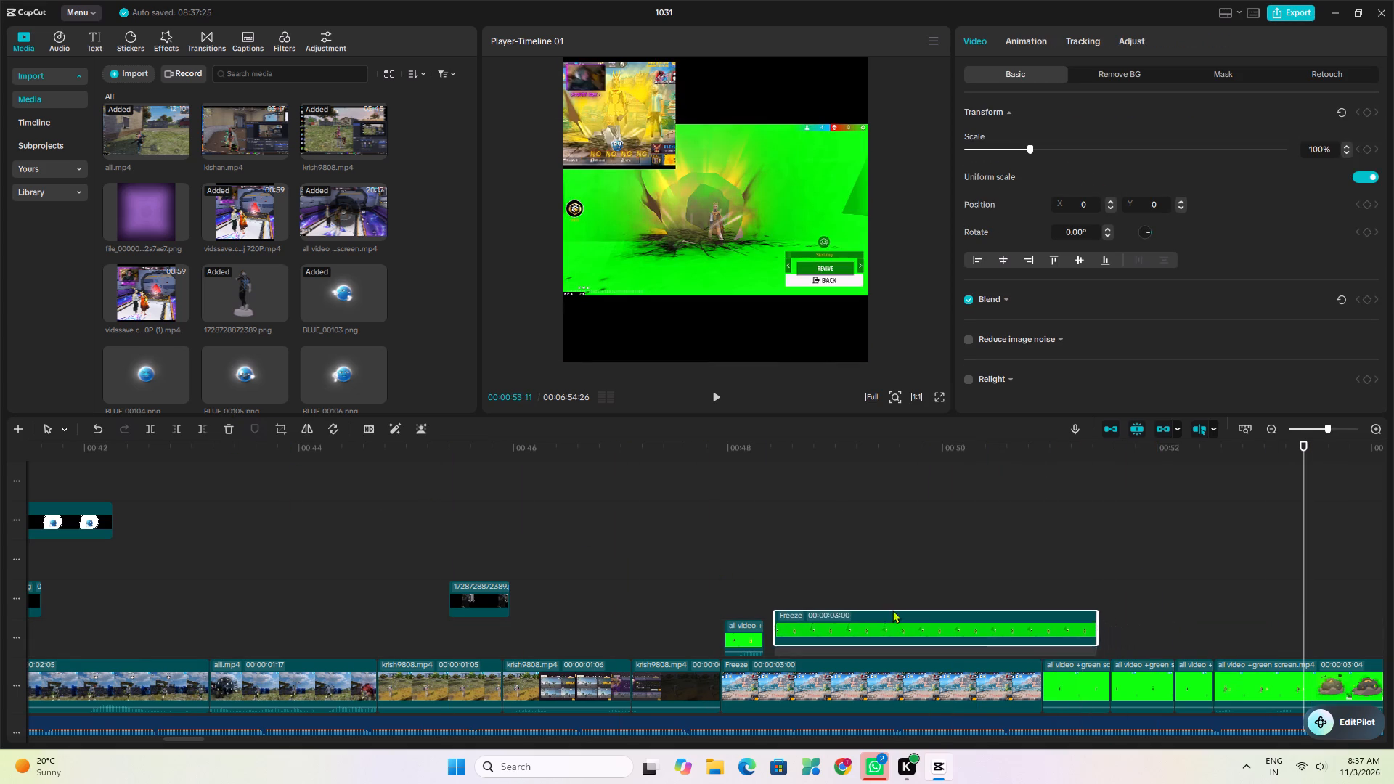
{"action": "left_click_drag", "start_coordinate": [892, 610], "coordinate": [857, 601]}
{"action": "left_click", "coordinate": [799, 595]}
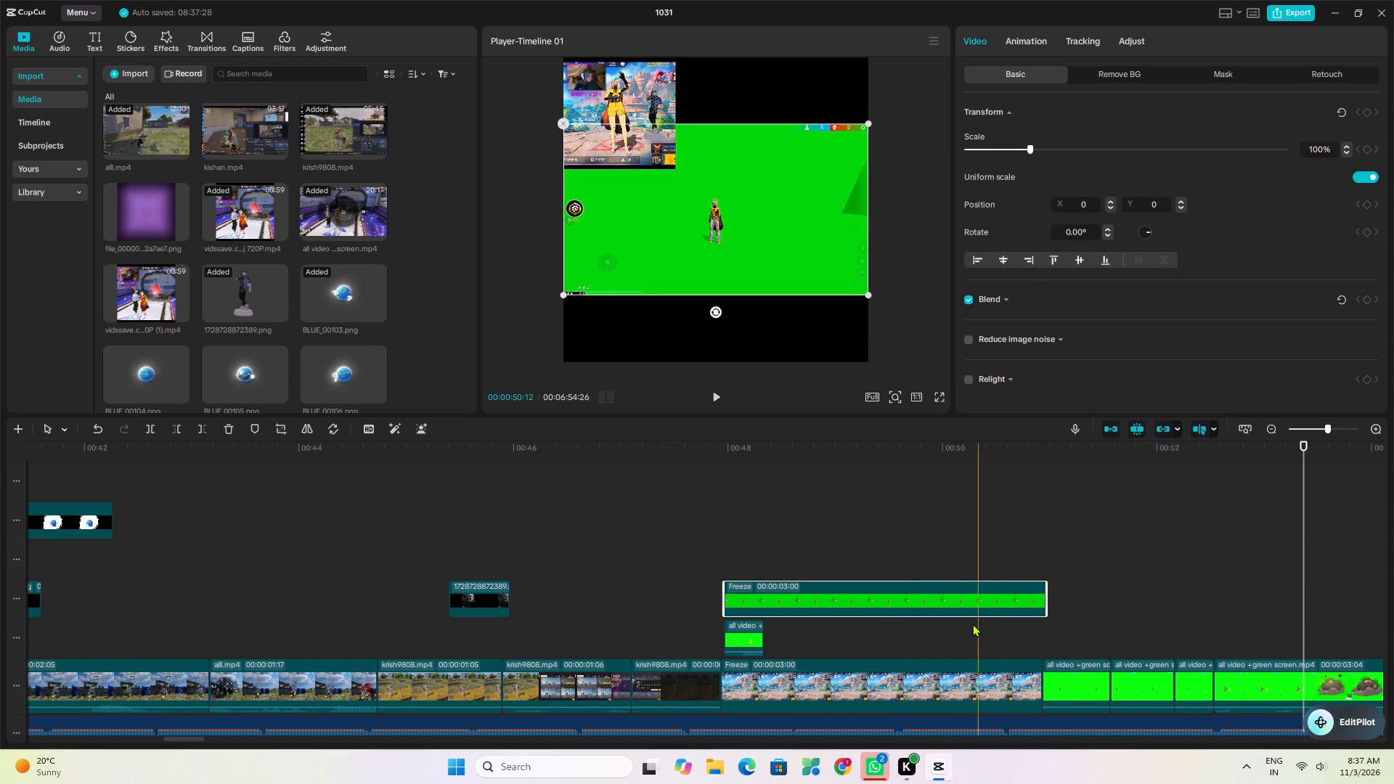
Enlarge the main-track freeze frame to about 167% at 00:00:49:11 and shift it horizontally to X 261.
{"action": "left_click", "coordinate": [915, 639]}
{"action": "left_click", "coordinate": [873, 578]}
{"action": "left_click", "coordinate": [879, 589]}
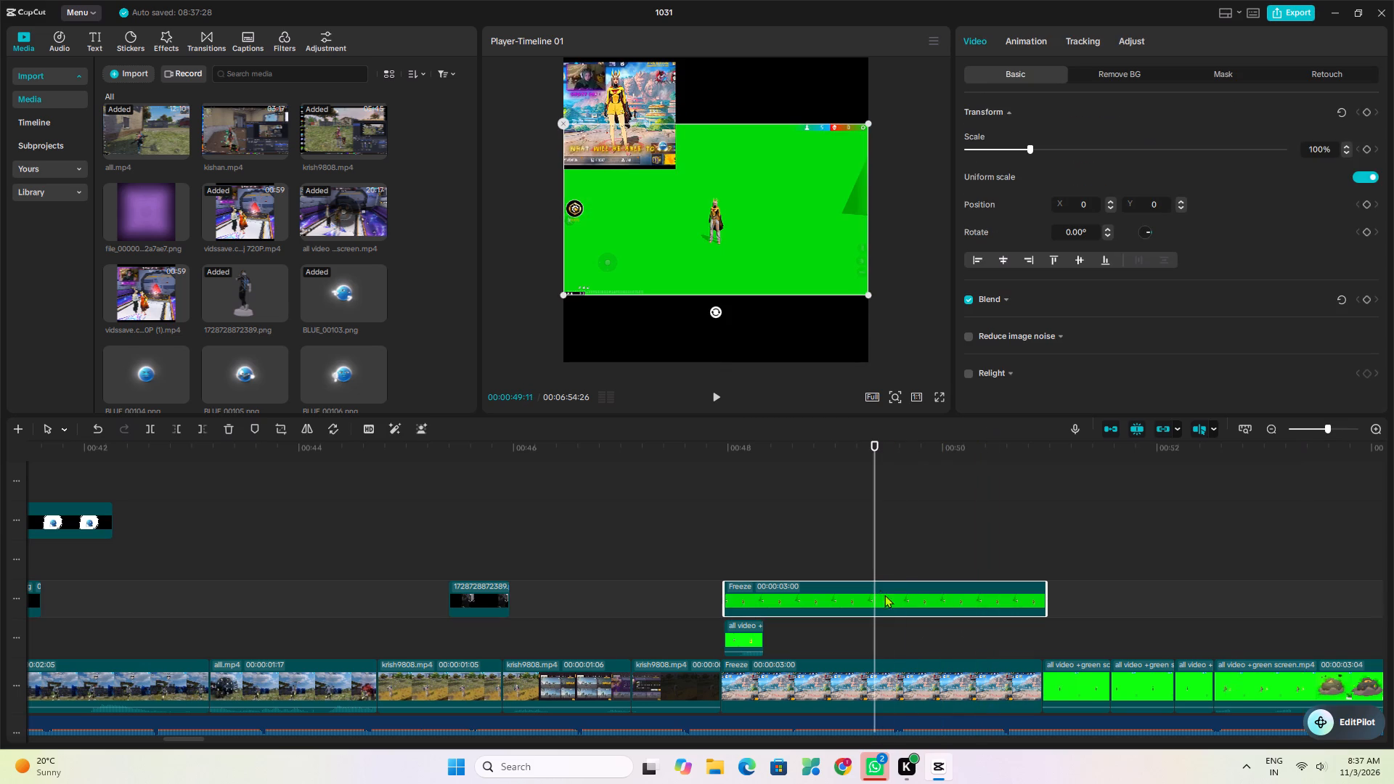
{"action": "left_click", "coordinate": [900, 698]}
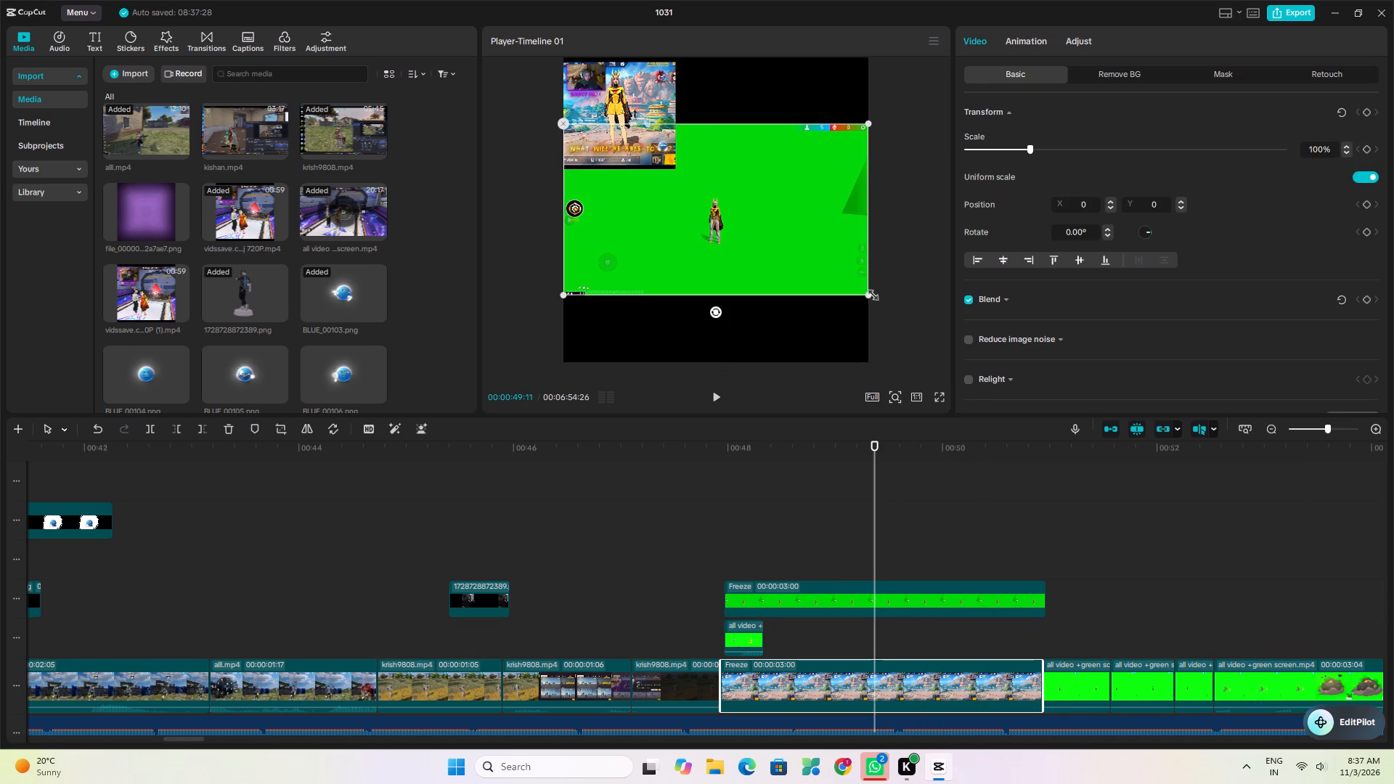
{"action": "left_click_drag", "start_coordinate": [869, 292], "coordinate": [946, 404]}
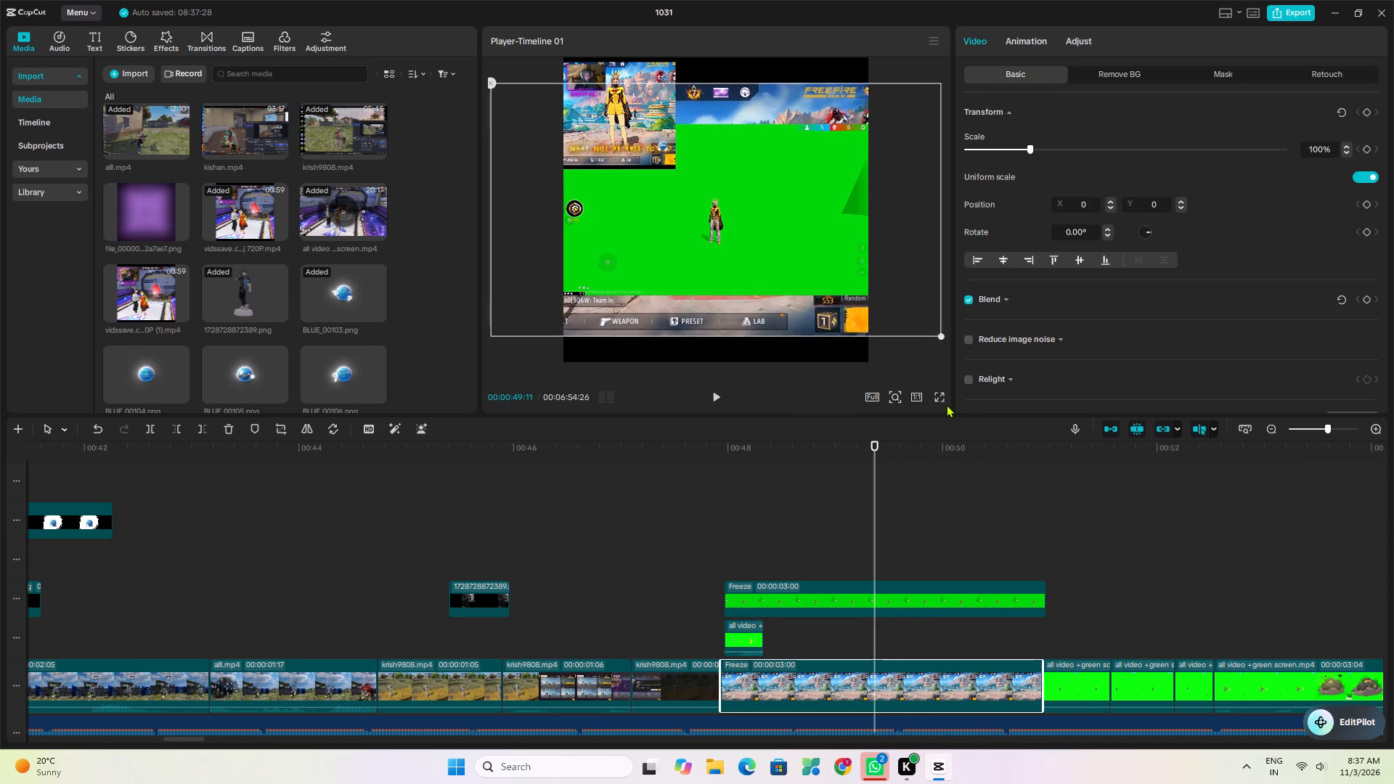
{"action": "left_click_drag", "start_coordinate": [946, 404], "coordinate": [974, 453]}
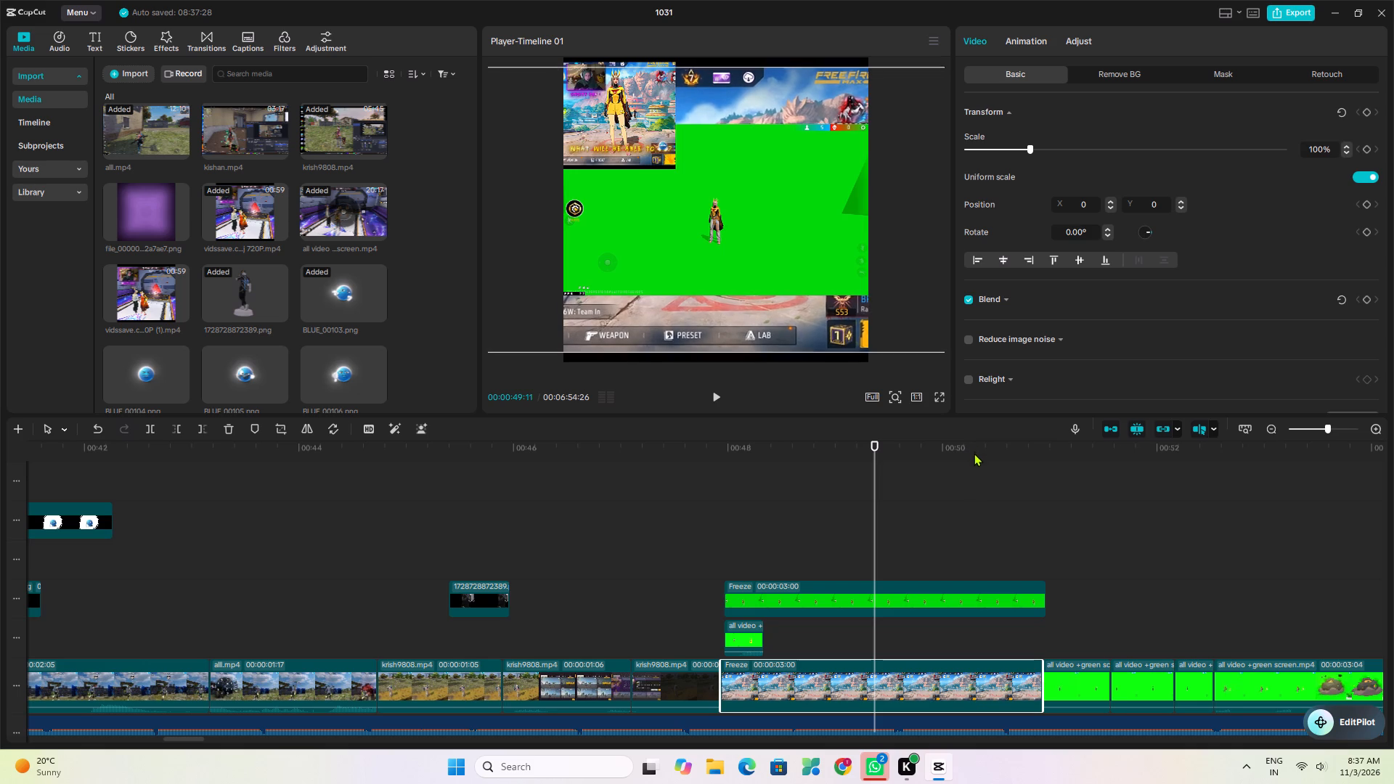
{"action": "left_click_drag", "start_coordinate": [974, 453], "coordinate": [974, 455]}
{"action": "left_click_drag", "start_coordinate": [754, 317], "coordinate": [775, 317]}
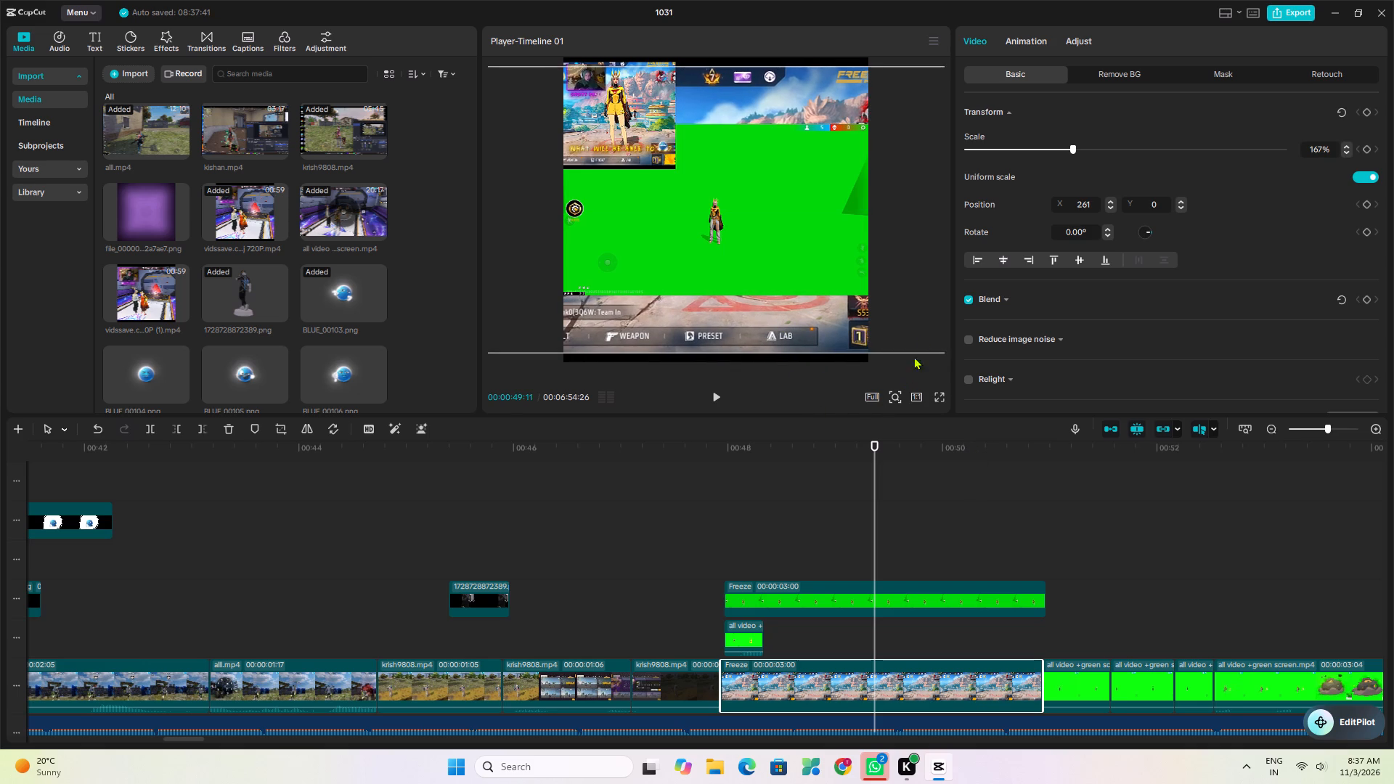
Fine-tune the main-track freeze frame's scale to 170%.
{"action": "left_click", "coordinate": [1087, 144]}
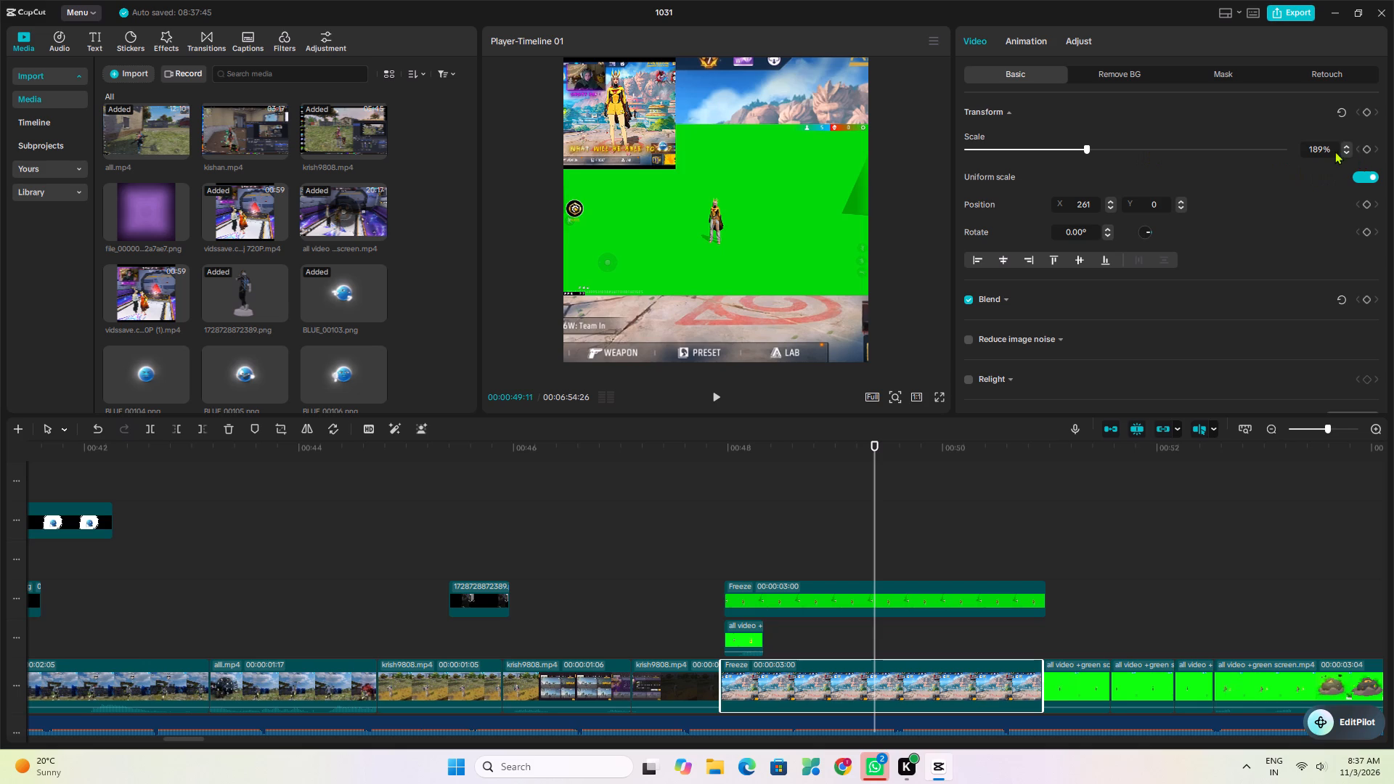
{"action": "triple_click", "coordinate": [1348, 150]}
{"action": "triple_click", "coordinate": [1345, 150]}
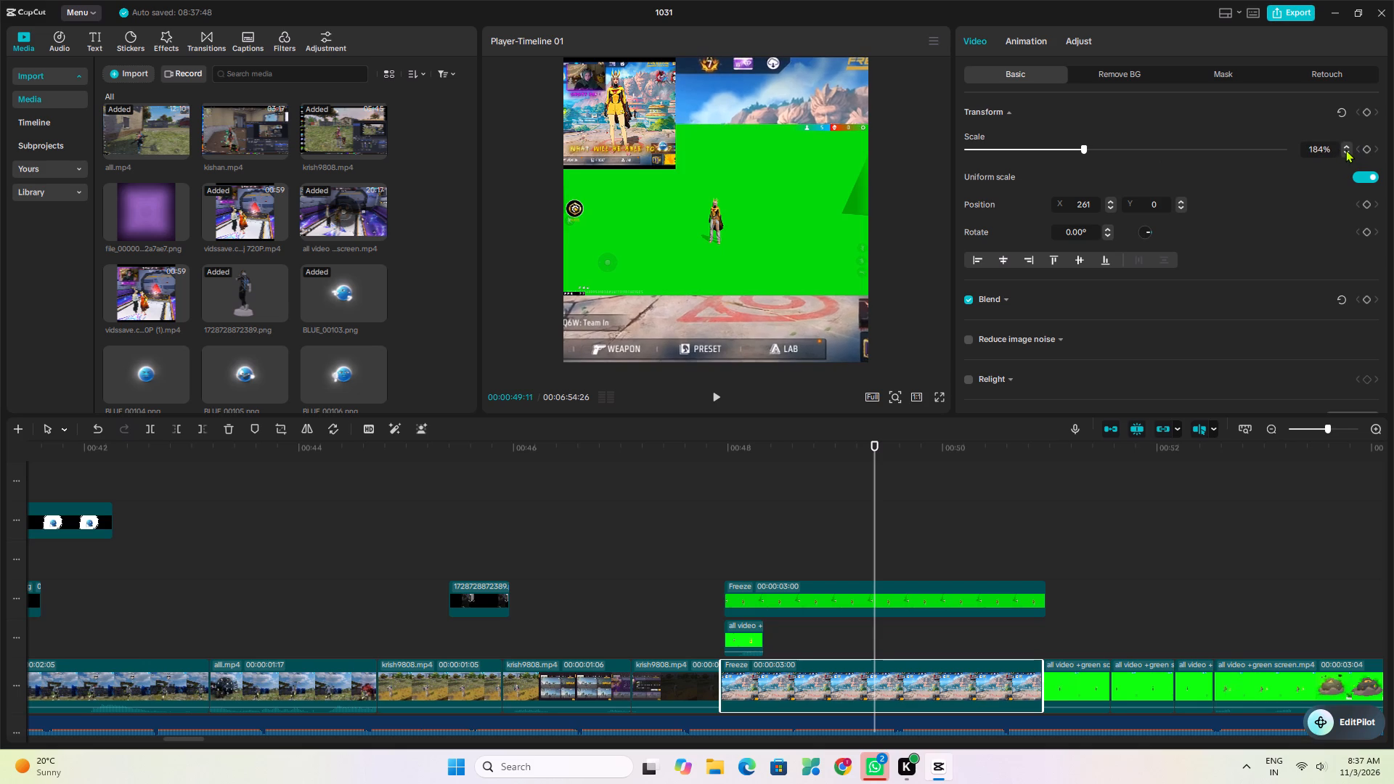
{"action": "left_click", "coordinate": [1345, 150]}
{"action": "triple_click", "coordinate": [1345, 150]}
{"action": "triple_click", "coordinate": [1345, 150]}
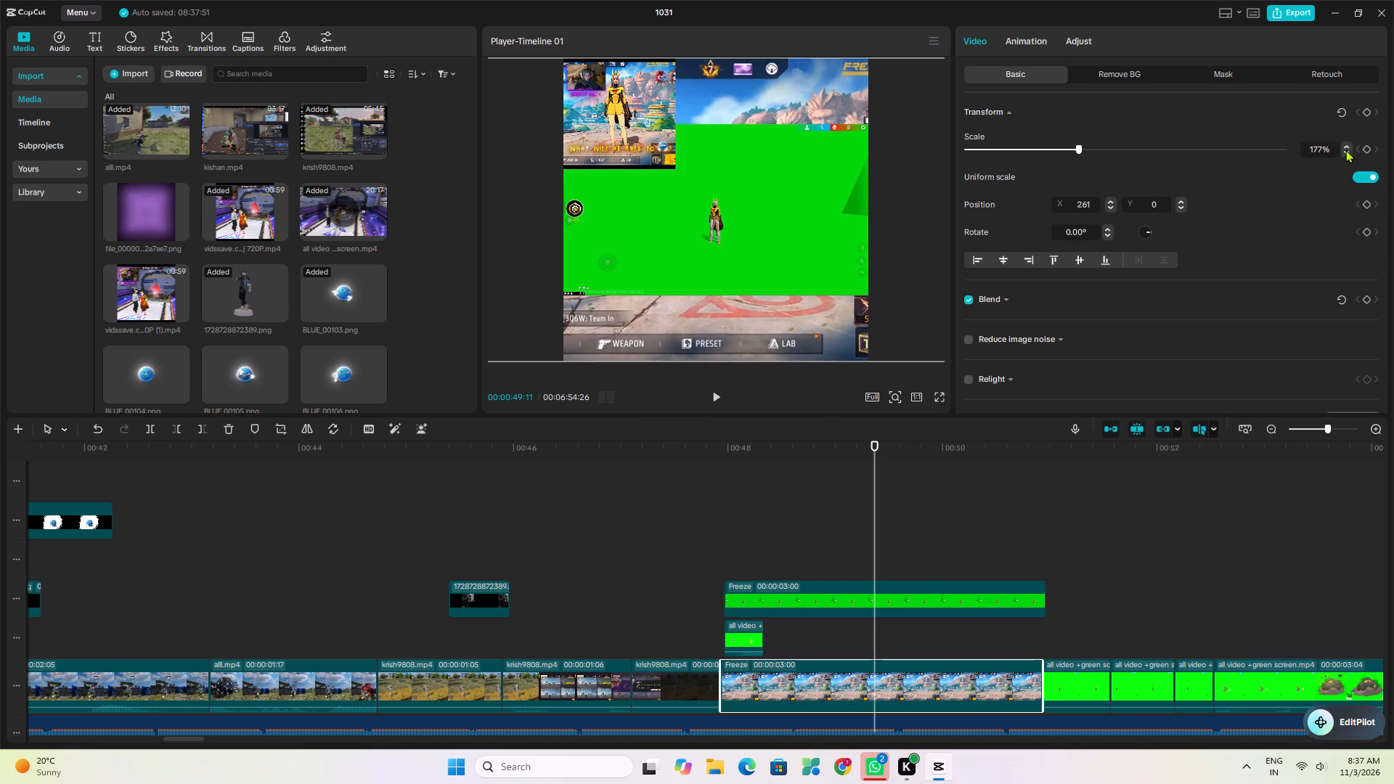
{"action": "triple_click", "coordinate": [1345, 150]}
{"action": "triple_click", "coordinate": [1345, 150]}
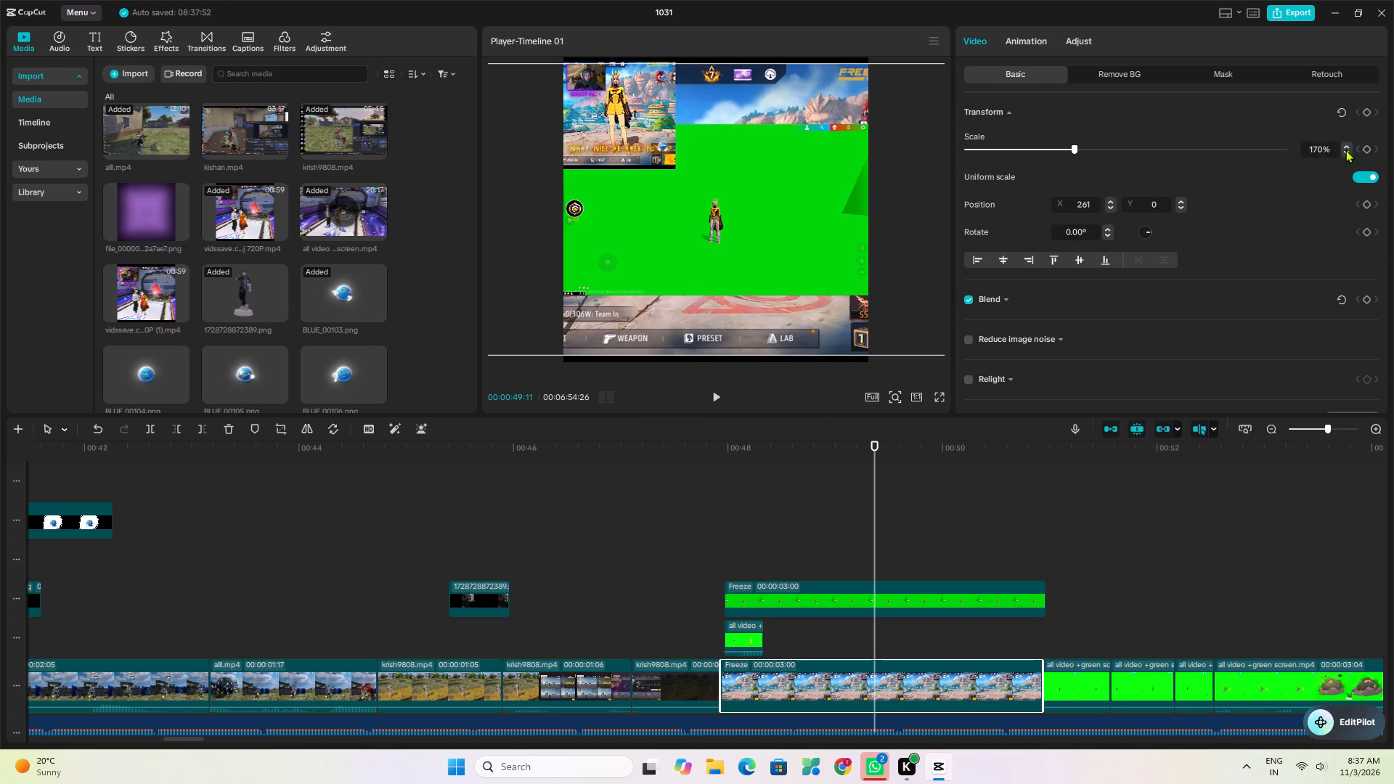
Enable the chroma key on the green-screen freeze segment and pick its green background as the key colour.
{"action": "left_click", "coordinate": [827, 590]}
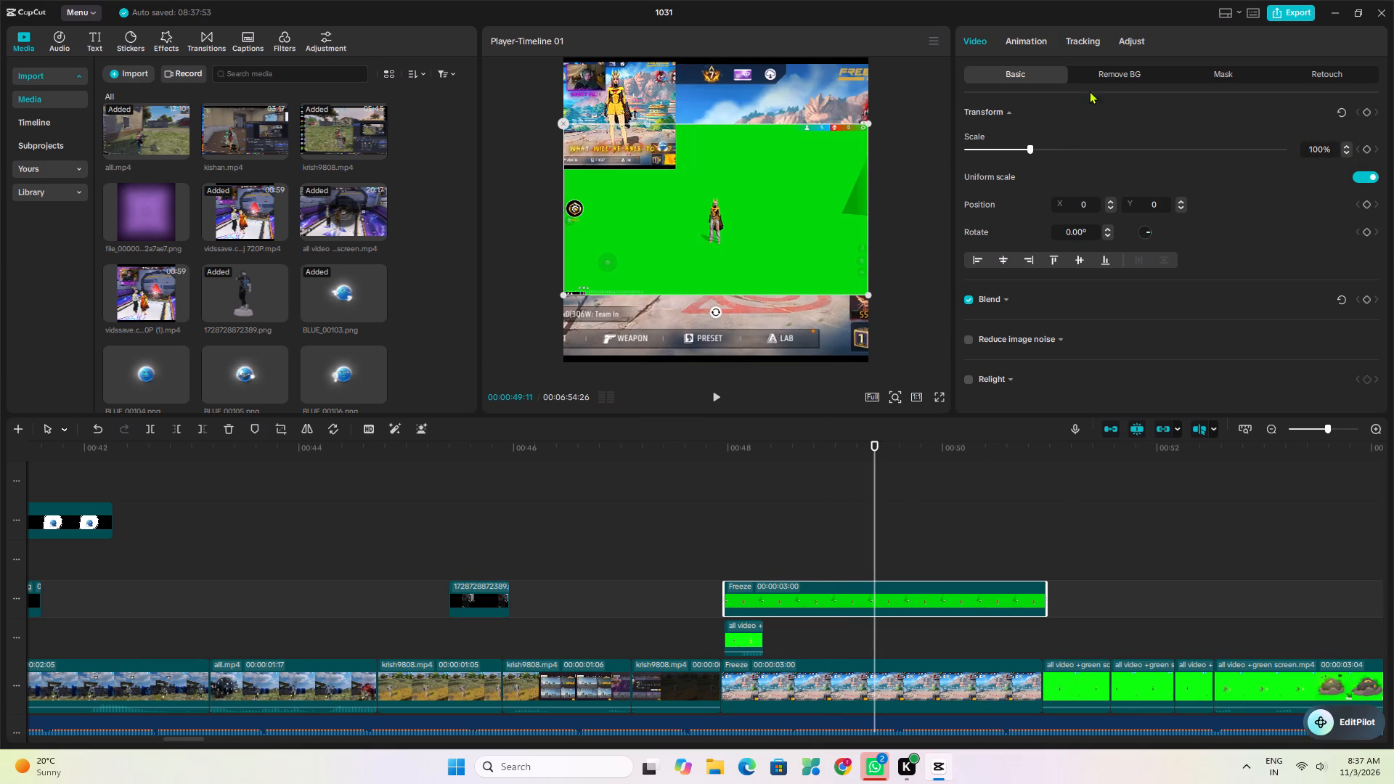
{"action": "left_click", "coordinate": [1129, 81]}
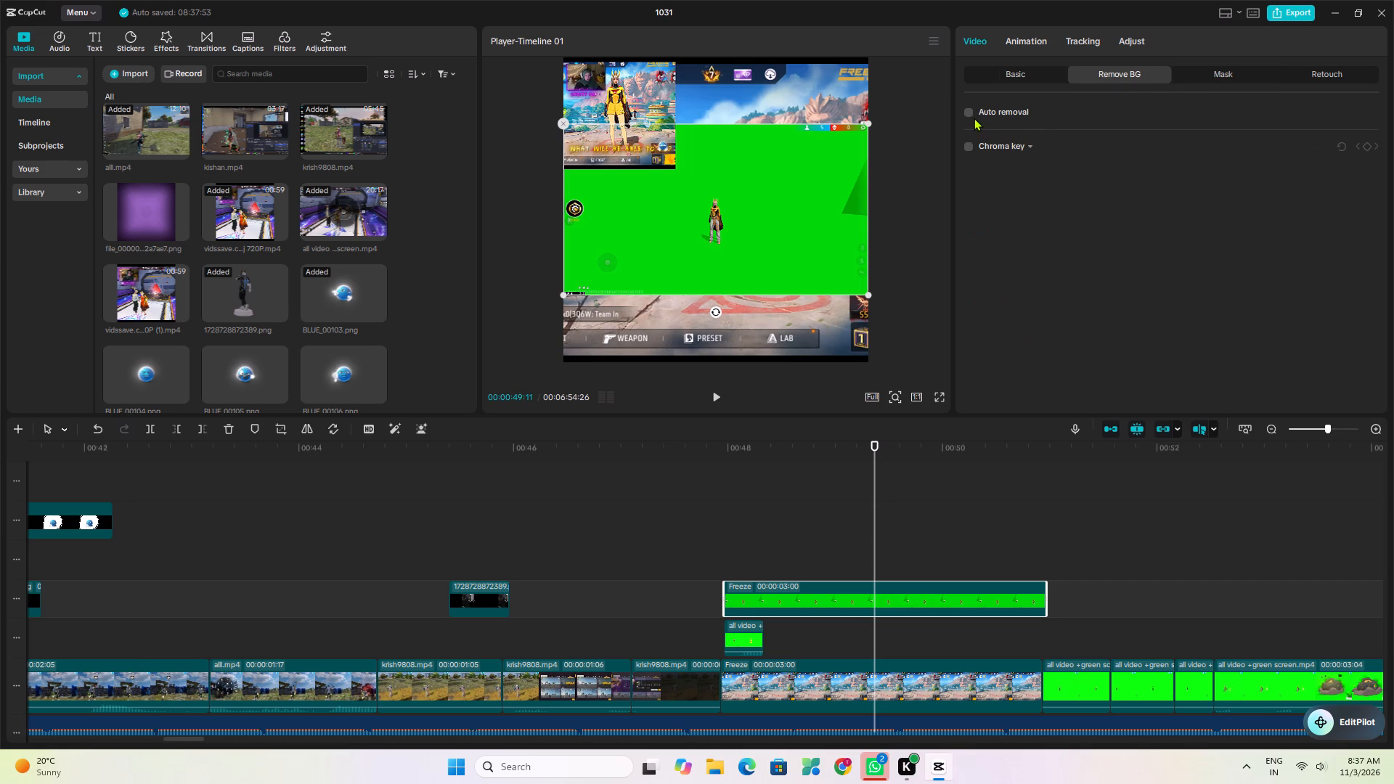
{"action": "left_click", "coordinate": [972, 150]}
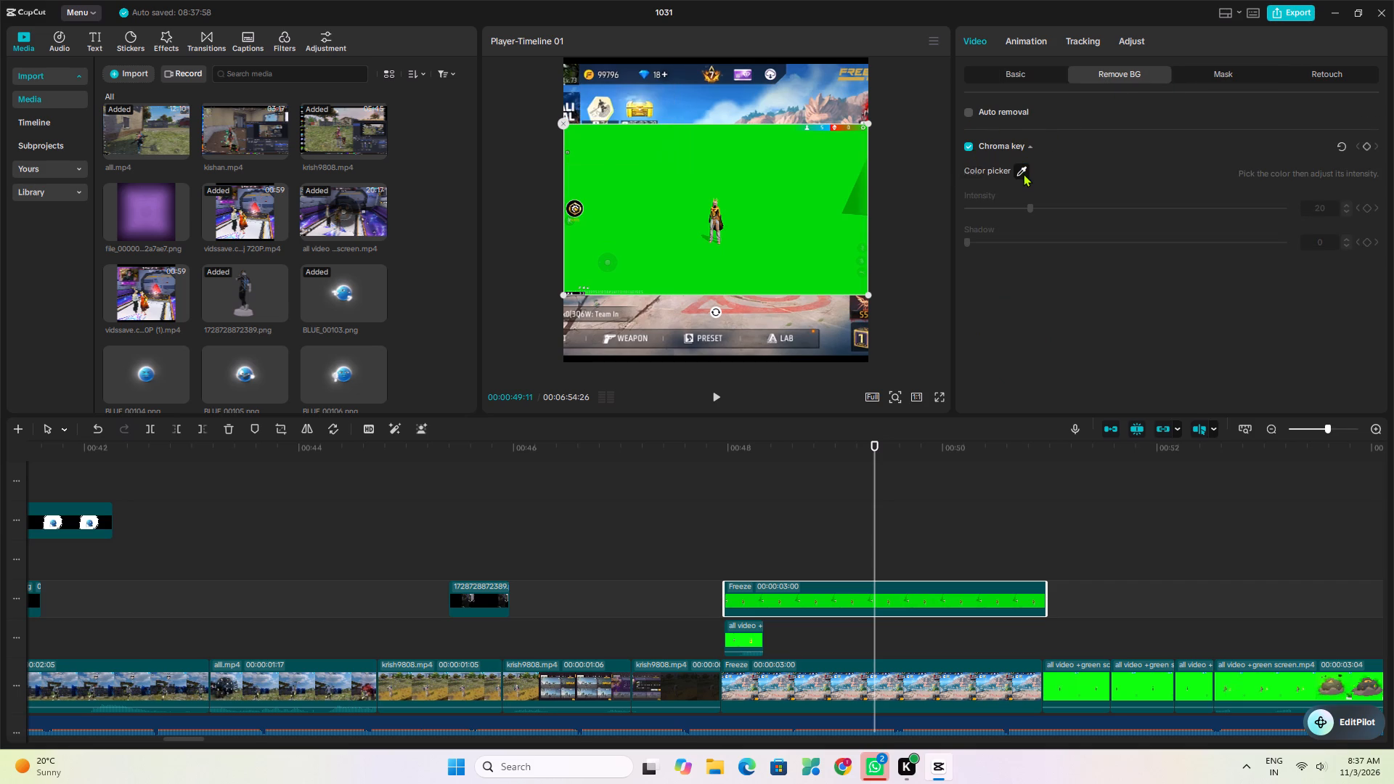
{"action": "middle_click_drag", "start_coordinate": [1023, 173], "coordinate": [967, 188]}
{"action": "left_click", "coordinate": [818, 235]}
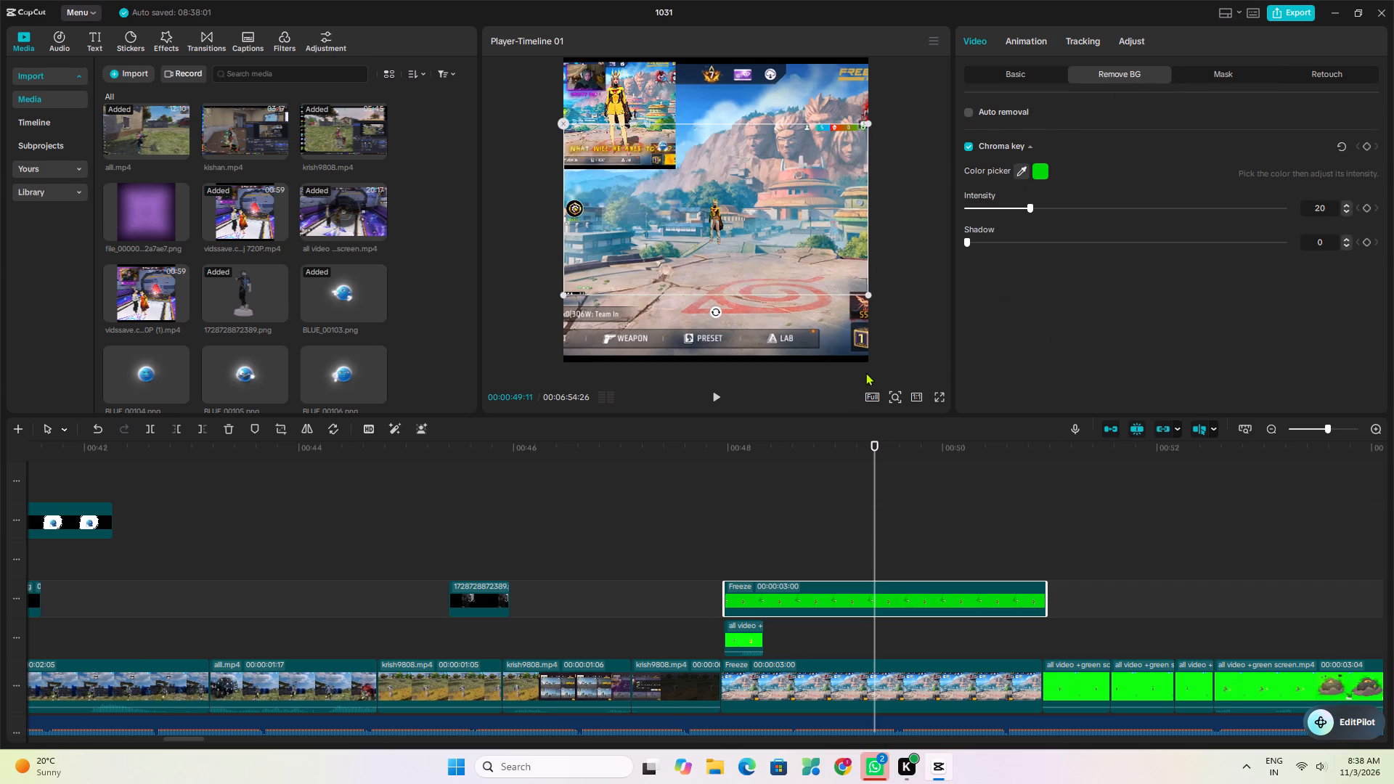
Crop the green-screen freeze segment tightly around the standing character and apply the crop.
{"action": "left_click", "coordinate": [280, 427]}
{"action": "left_click_drag", "start_coordinate": [395, 359], "coordinate": [634, 415]}
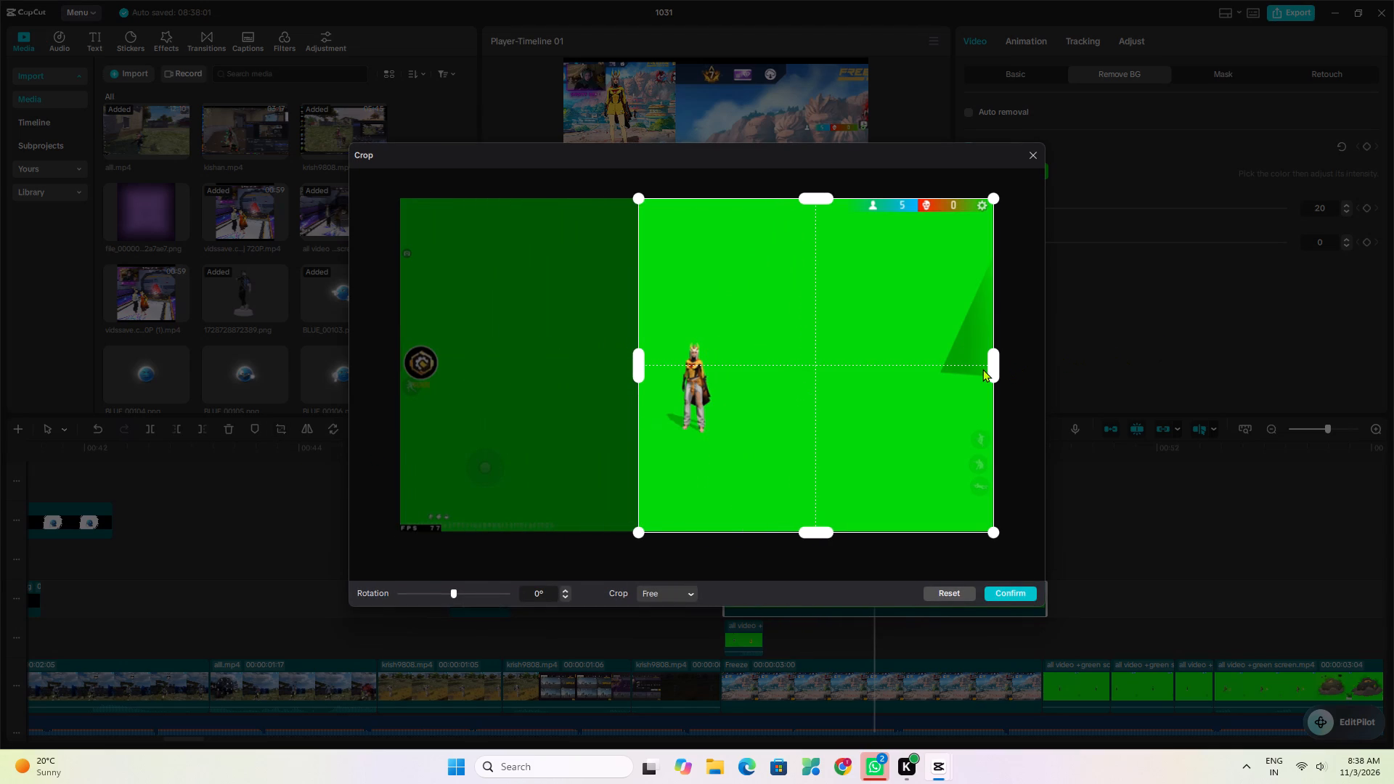
{"action": "left_click_drag", "start_coordinate": [992, 368], "coordinate": [722, 434]}
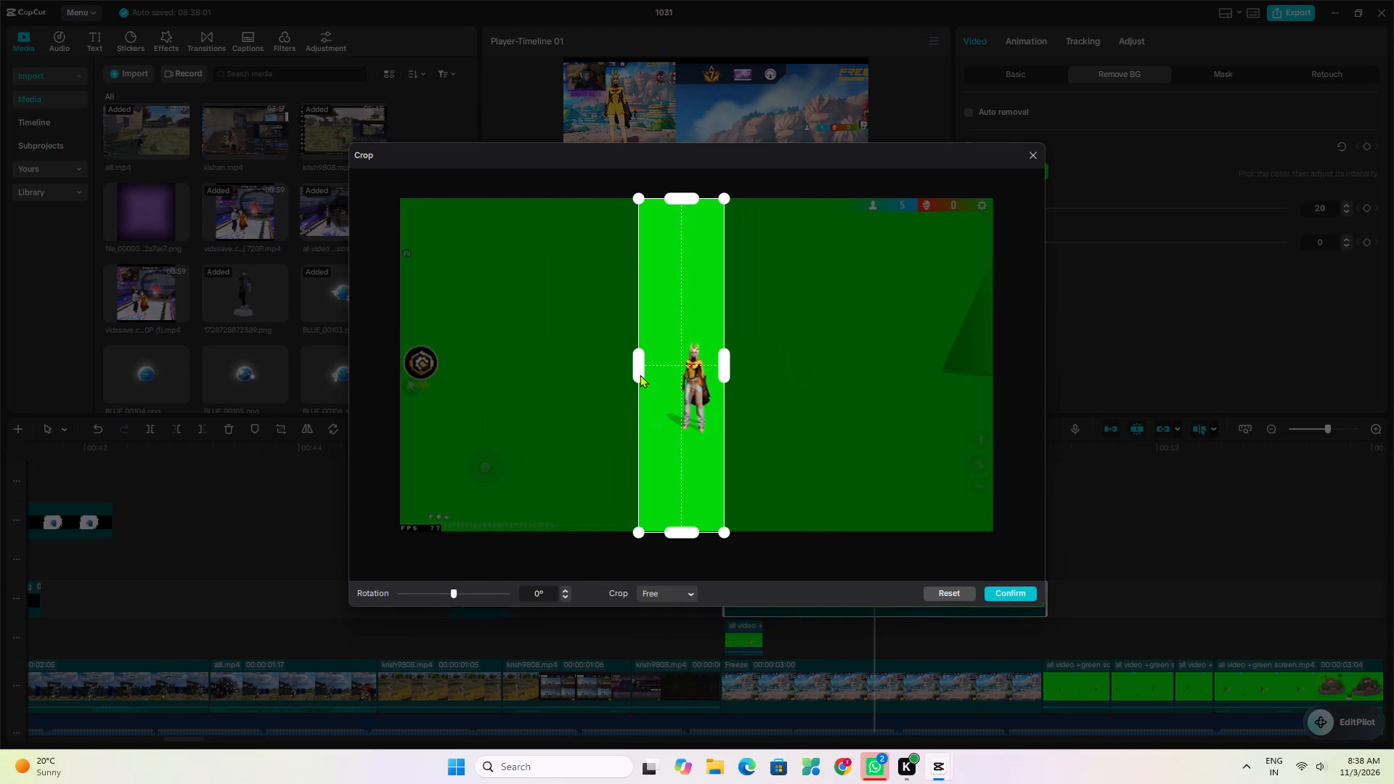
{"action": "left_click_drag", "start_coordinate": [637, 368], "coordinate": [670, 391]}
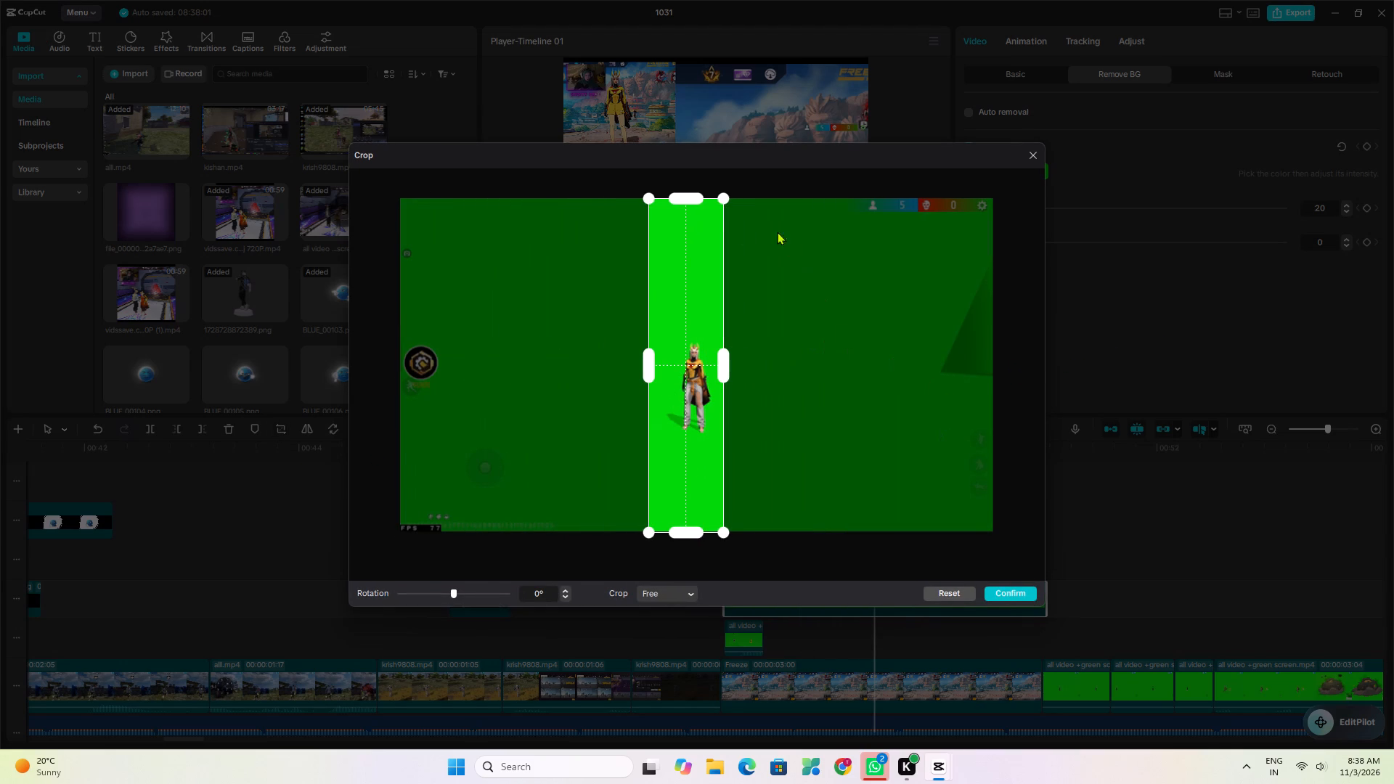
{"action": "left_click_drag", "start_coordinate": [686, 198], "coordinate": [689, 327]}
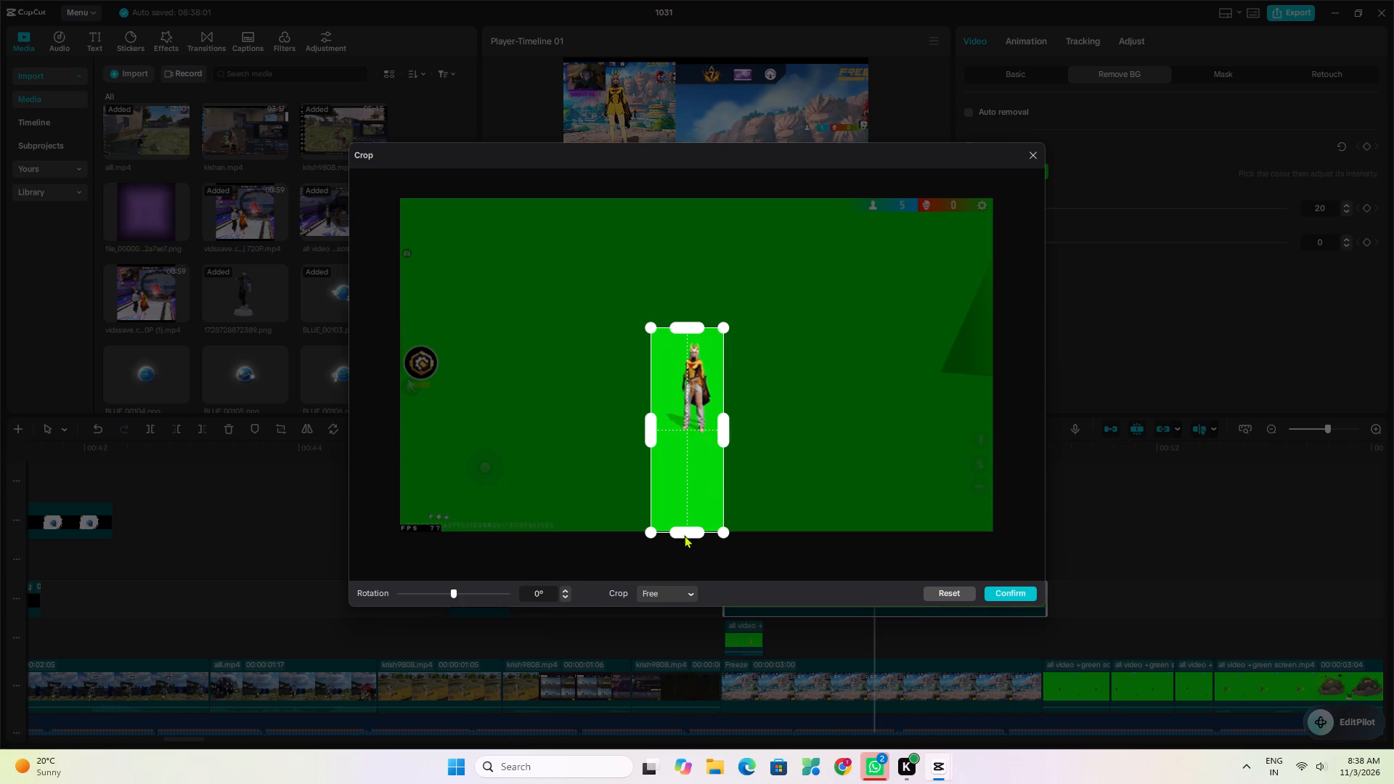
{"action": "left_click_drag", "start_coordinate": [684, 535], "coordinate": [713, 452]}
{"action": "left_click", "coordinate": [1019, 592]}
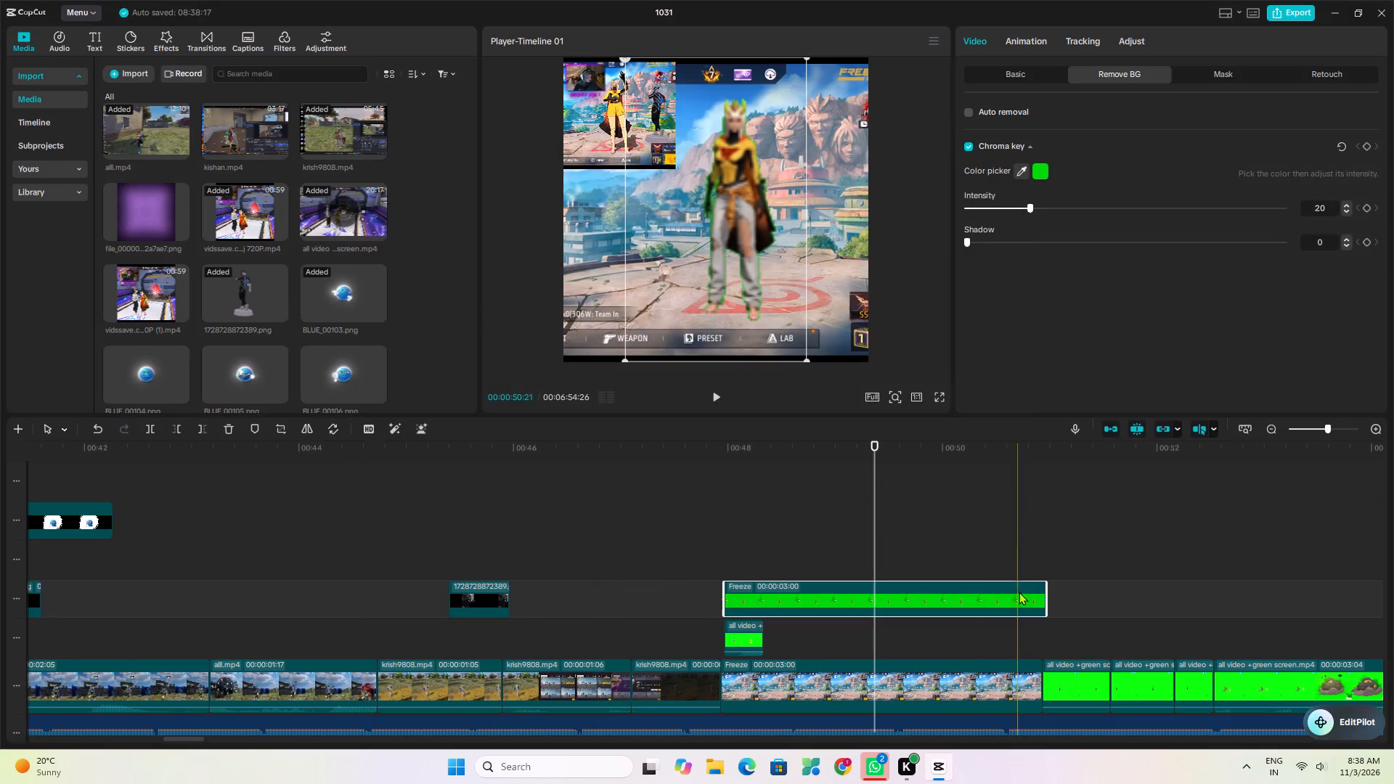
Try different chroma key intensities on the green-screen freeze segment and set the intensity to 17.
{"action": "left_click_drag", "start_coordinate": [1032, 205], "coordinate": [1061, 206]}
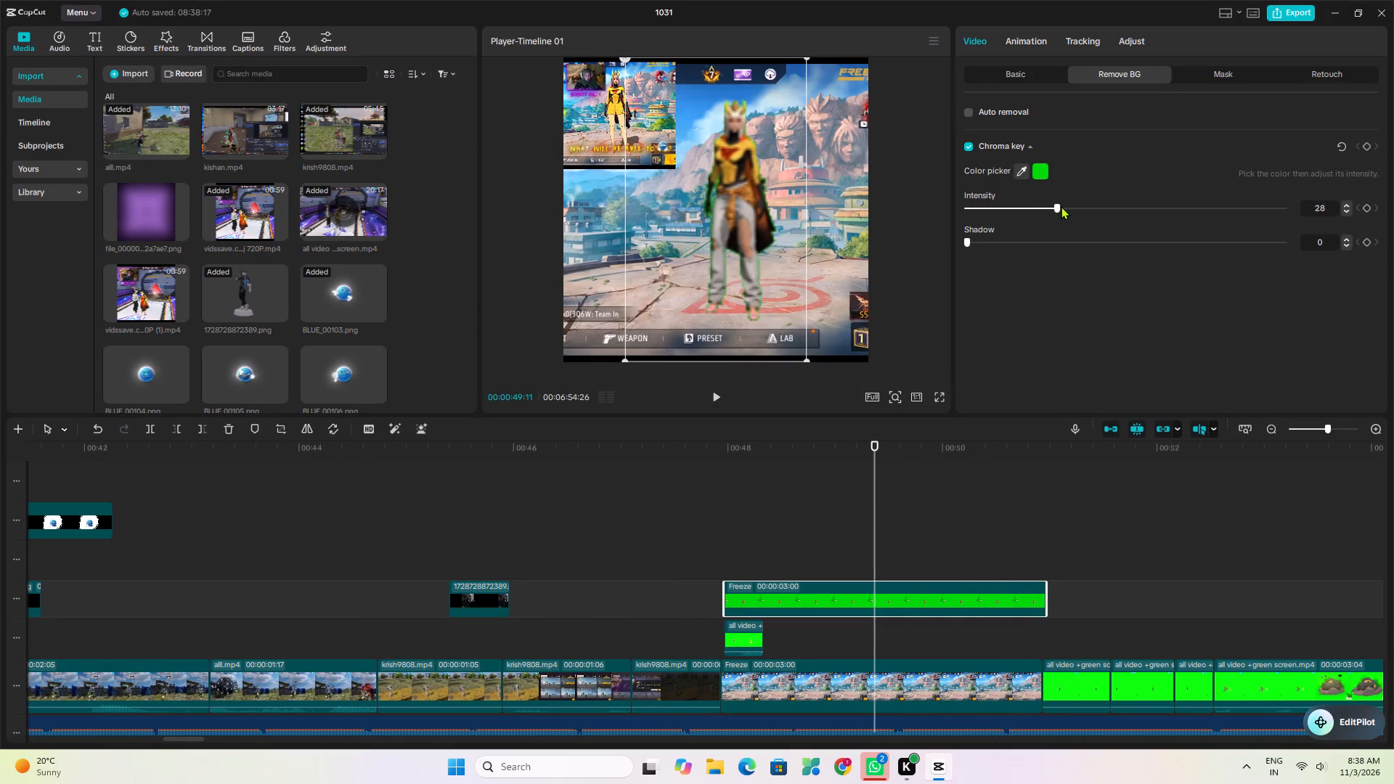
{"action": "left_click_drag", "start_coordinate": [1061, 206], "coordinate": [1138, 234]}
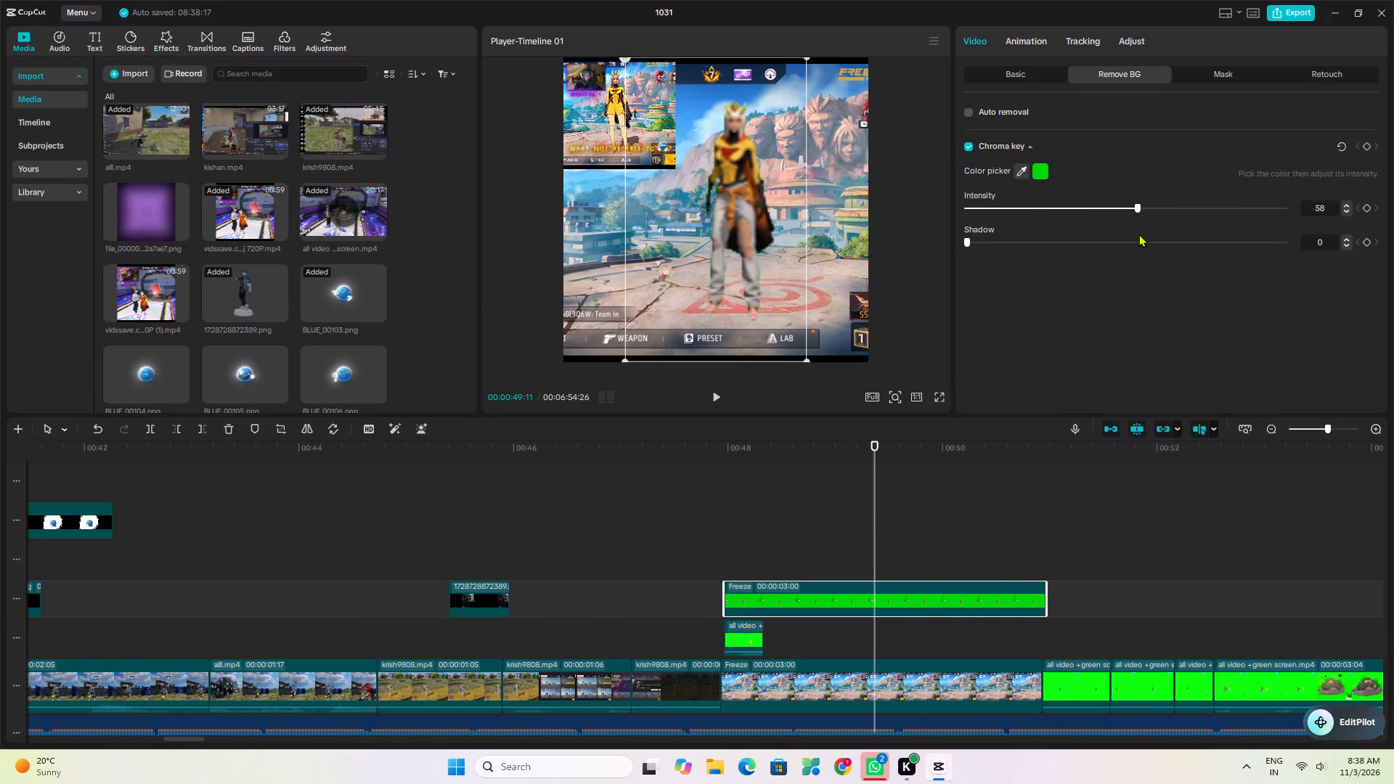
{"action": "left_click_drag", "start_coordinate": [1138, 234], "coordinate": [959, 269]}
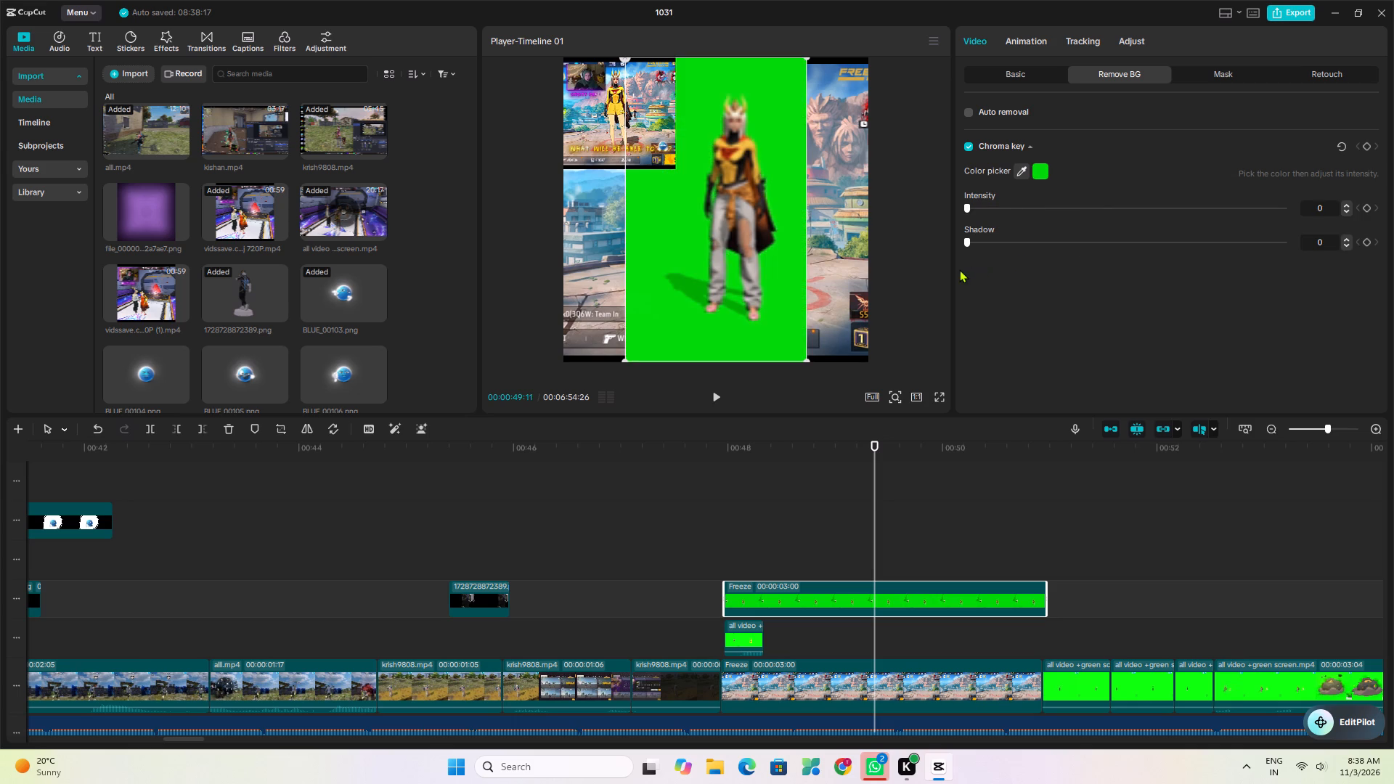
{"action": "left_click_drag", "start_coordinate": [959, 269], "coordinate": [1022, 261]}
Set the green channel's HSL hue, saturation and brightness to -100 each on the green-screen freeze segment.
{"action": "left_click", "coordinate": [1013, 38]}
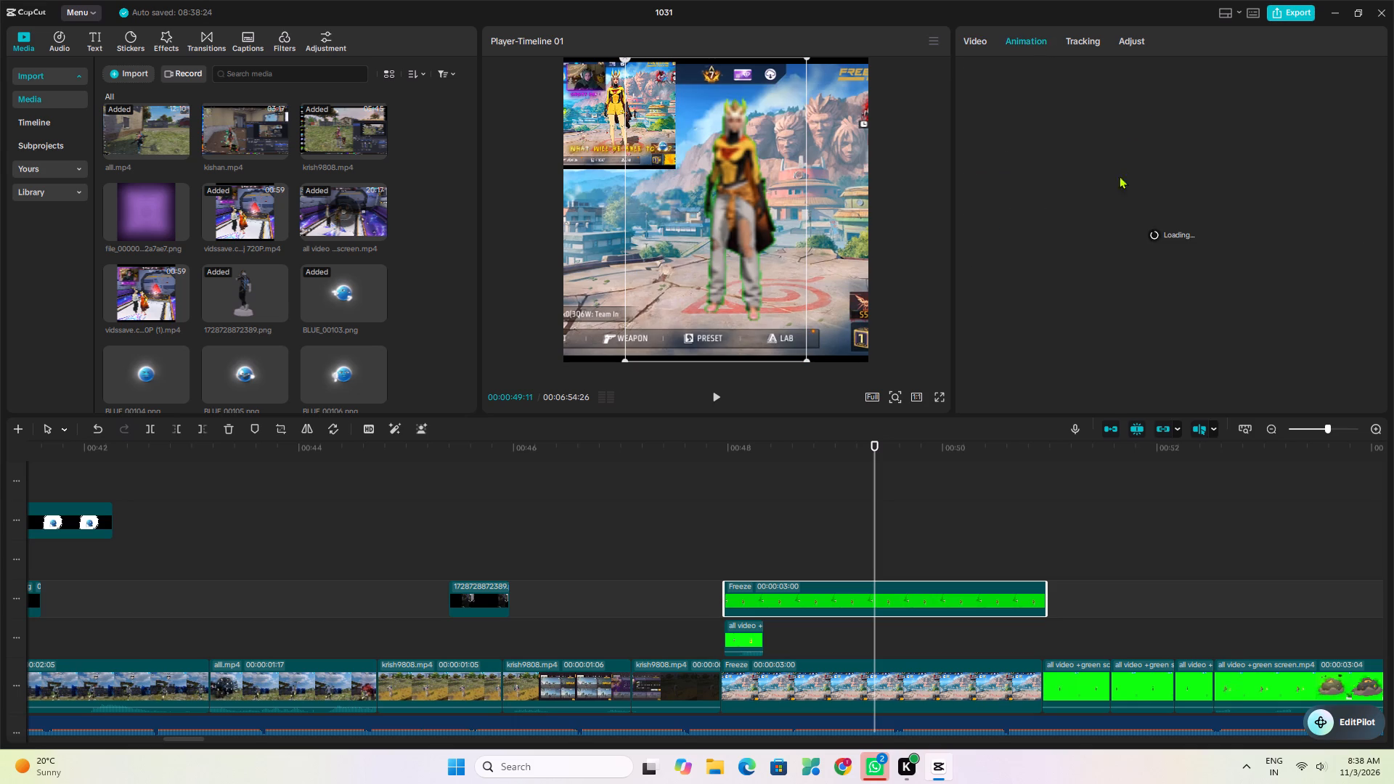
{"action": "left_click", "coordinate": [1077, 36]}
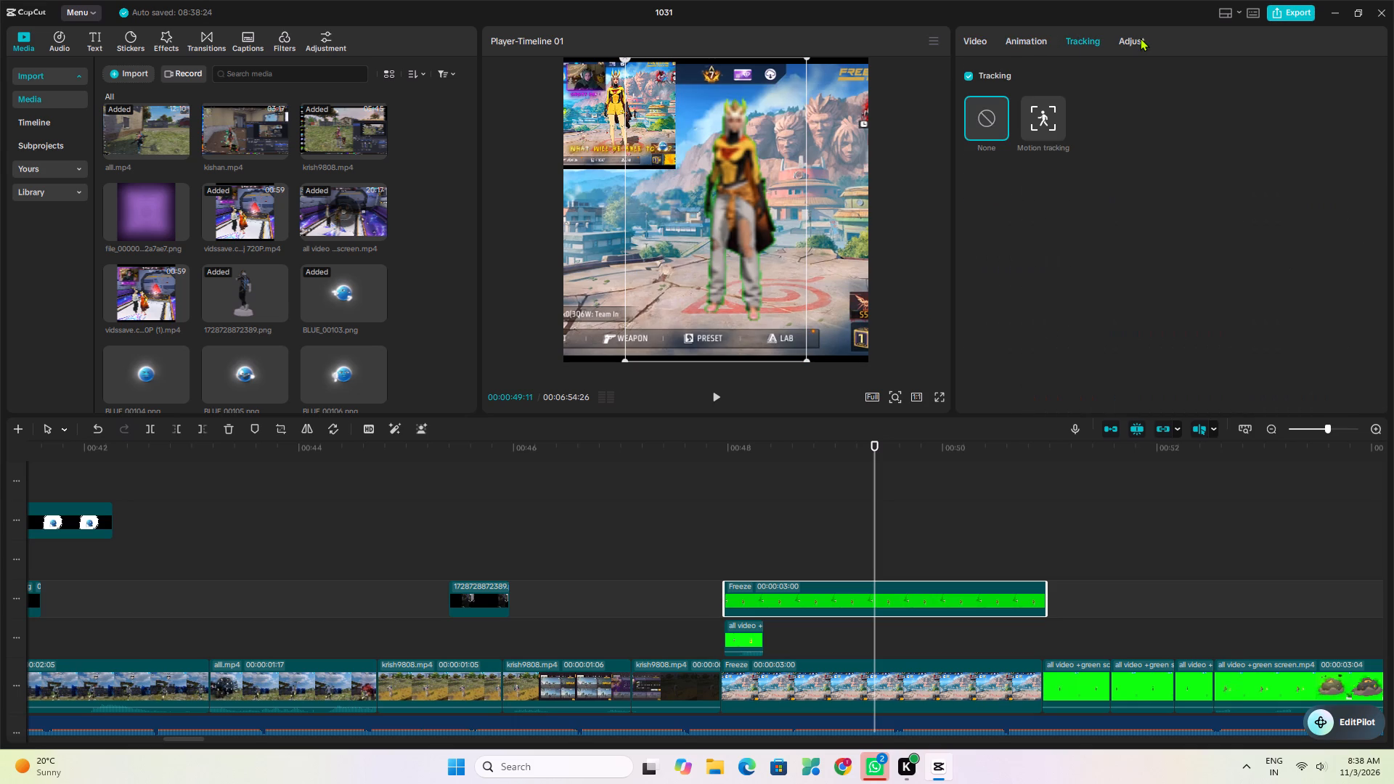
{"action": "left_click", "coordinate": [1141, 38]}
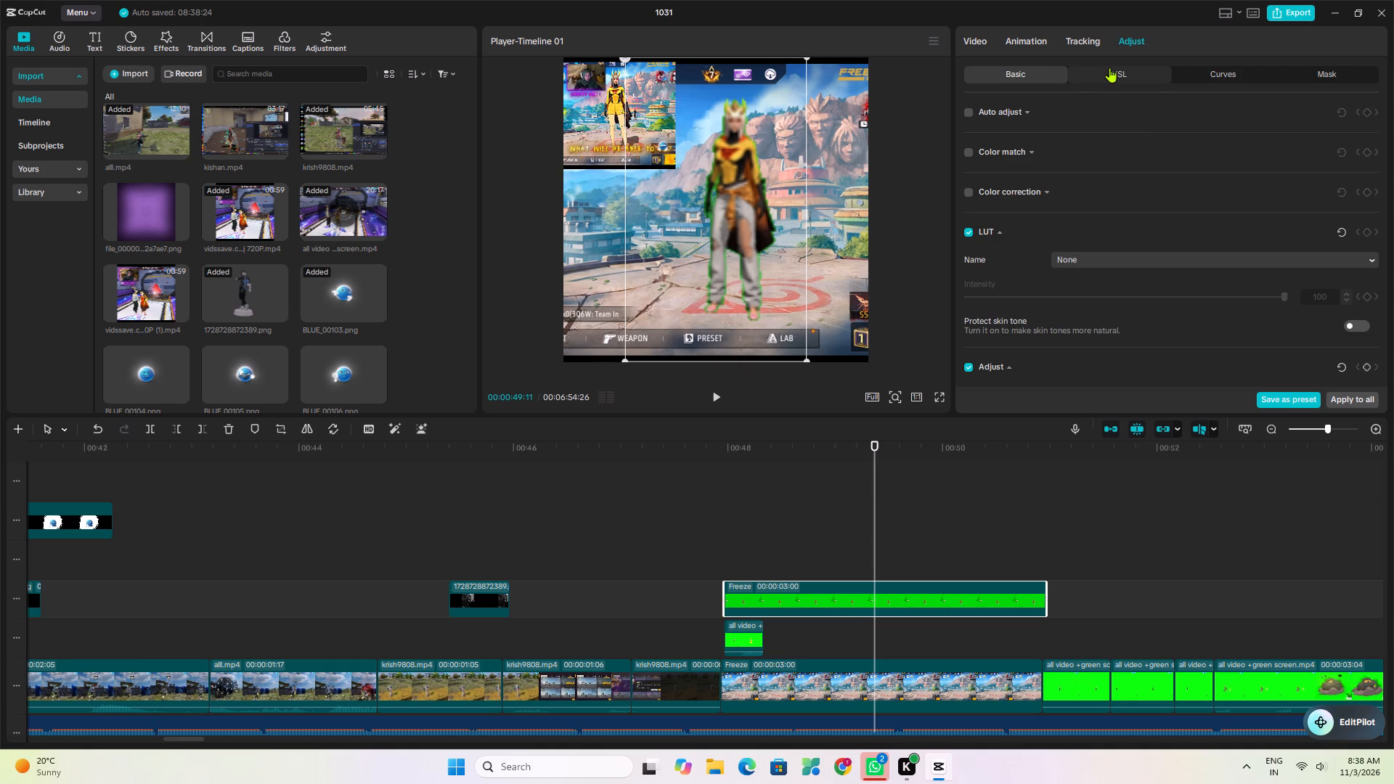
{"action": "left_click", "coordinate": [1109, 68]}
{"action": "left_click", "coordinate": [1085, 136]}
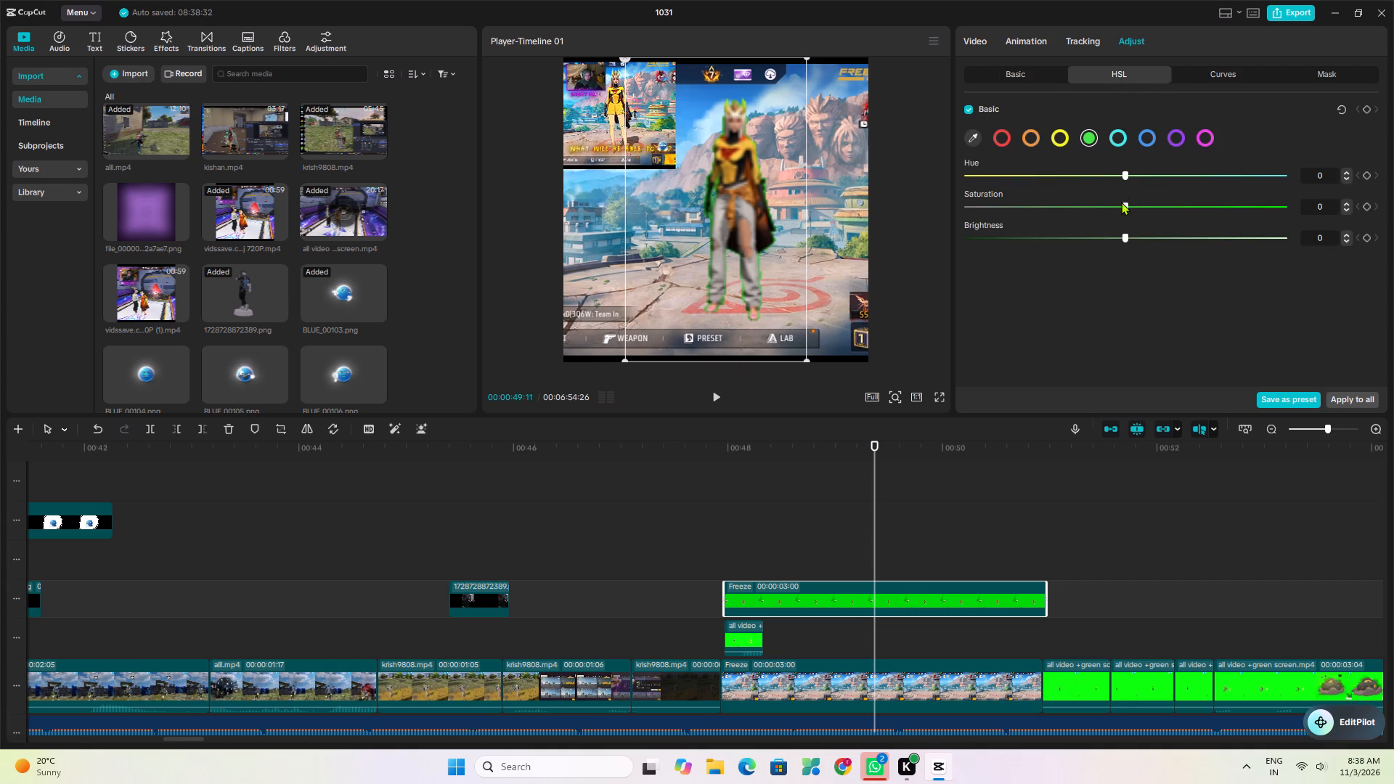
{"action": "left_click_drag", "start_coordinate": [1121, 202], "coordinate": [849, 263]}
{"action": "left_click_drag", "start_coordinate": [1123, 168], "coordinate": [839, 232]}
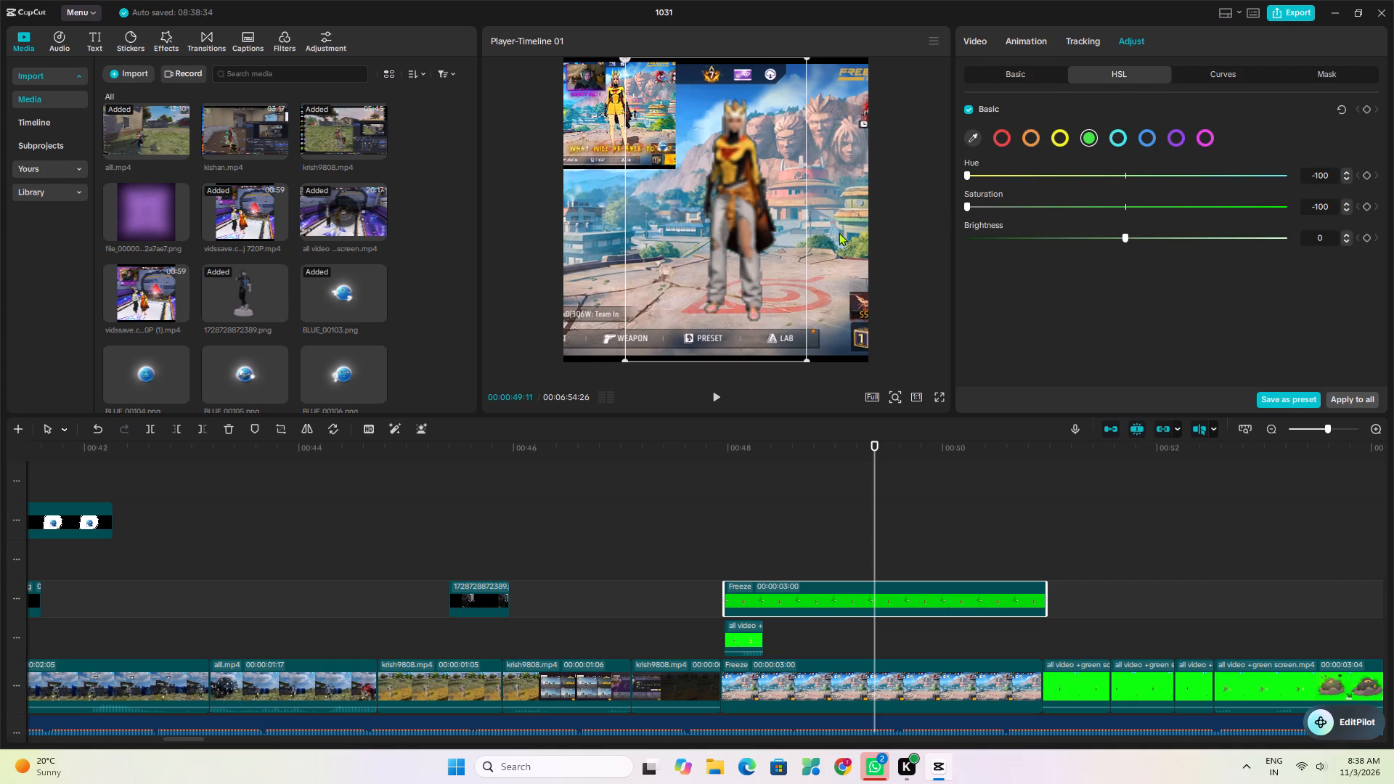
{"action": "left_click_drag", "start_coordinate": [839, 232], "coordinate": [812, 240]}
{"action": "left_click_drag", "start_coordinate": [1119, 231], "coordinate": [869, 290]}
Lower the green-screen freeze segment's chroma key intensity to 6.
{"action": "left_click", "coordinate": [959, 41]}
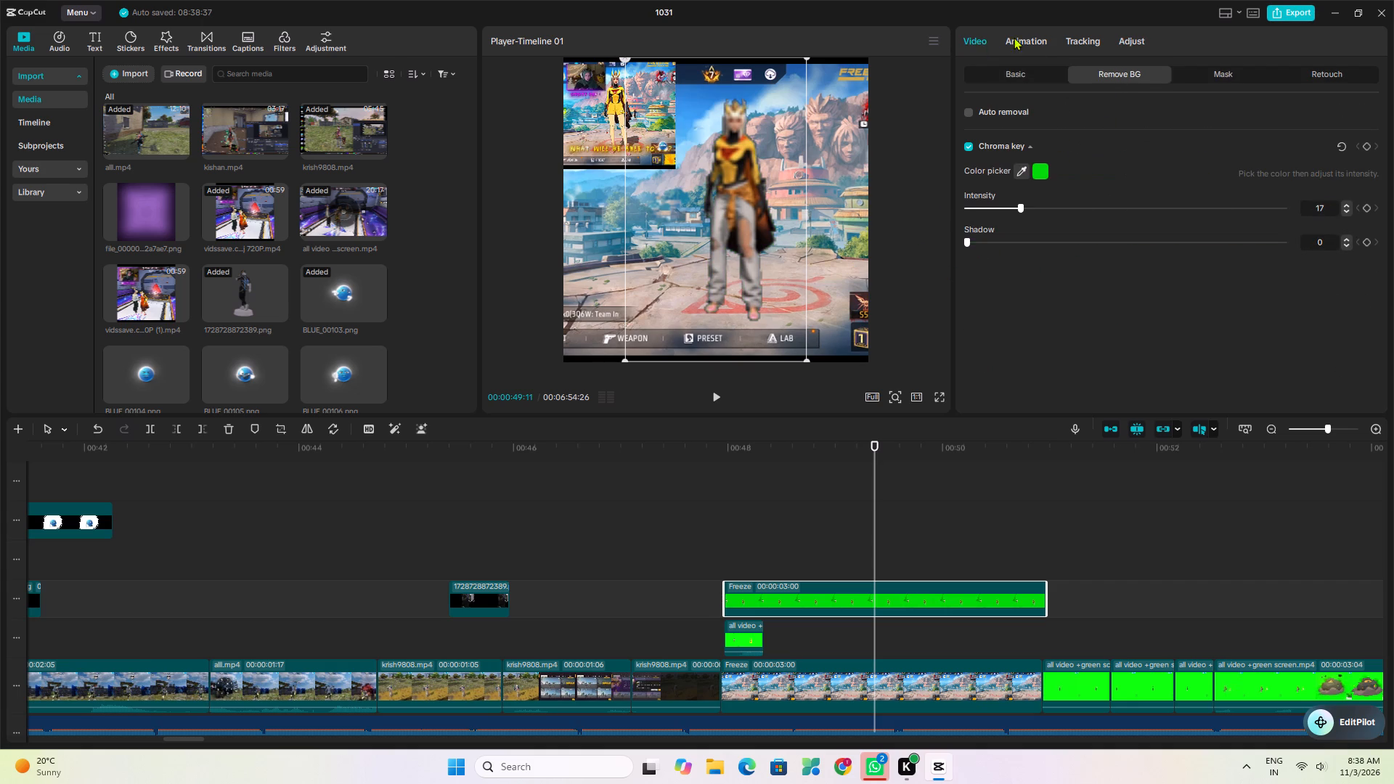
{"action": "left_click_drag", "start_coordinate": [1014, 203], "coordinate": [989, 219]}
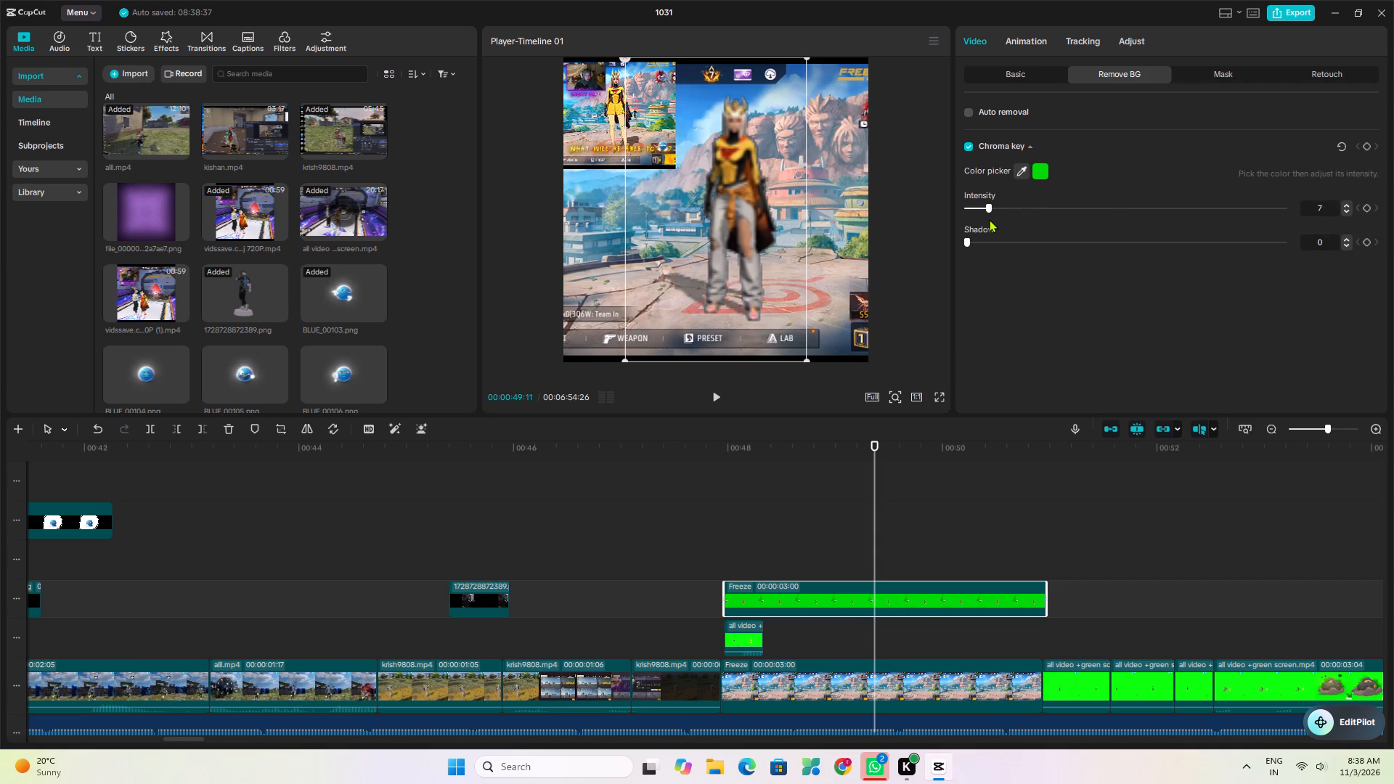
{"action": "left_click_drag", "start_coordinate": [989, 219], "coordinate": [986, 223]}
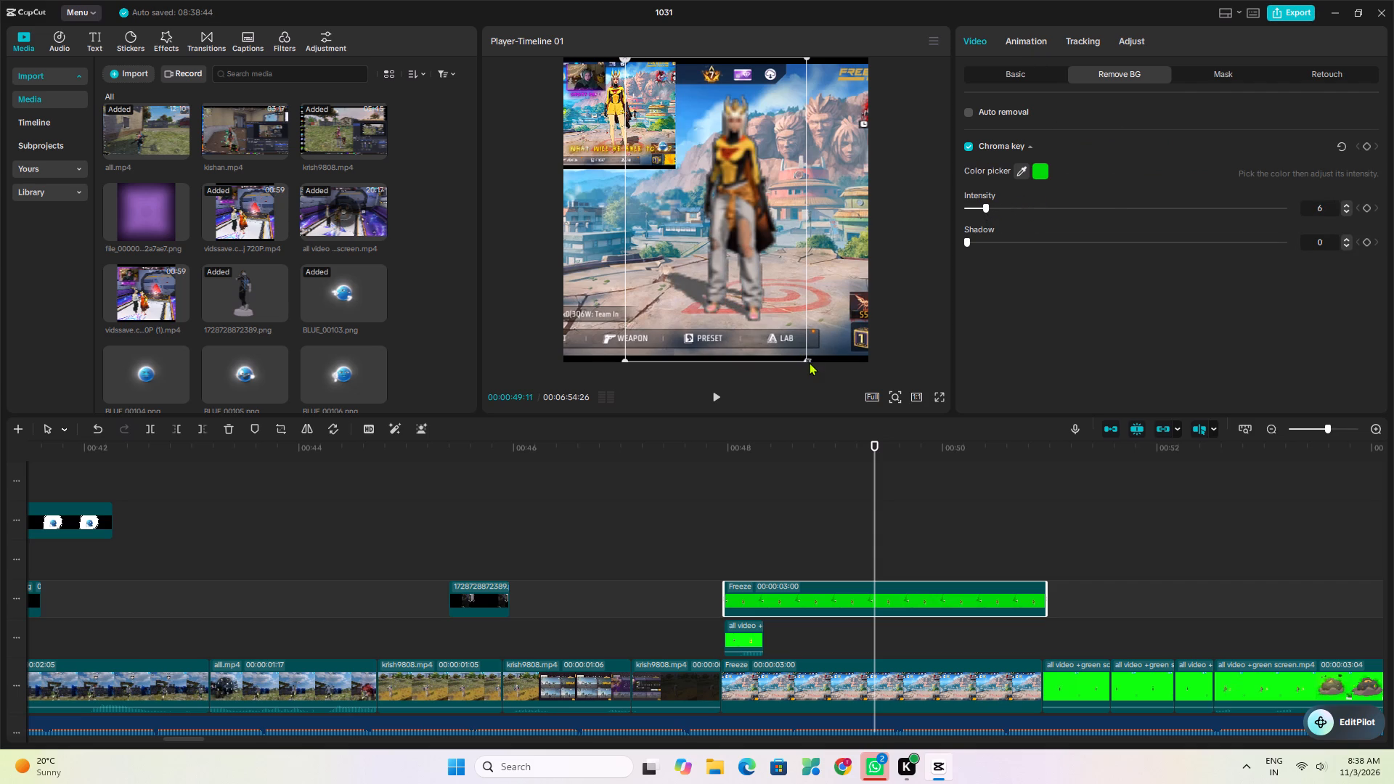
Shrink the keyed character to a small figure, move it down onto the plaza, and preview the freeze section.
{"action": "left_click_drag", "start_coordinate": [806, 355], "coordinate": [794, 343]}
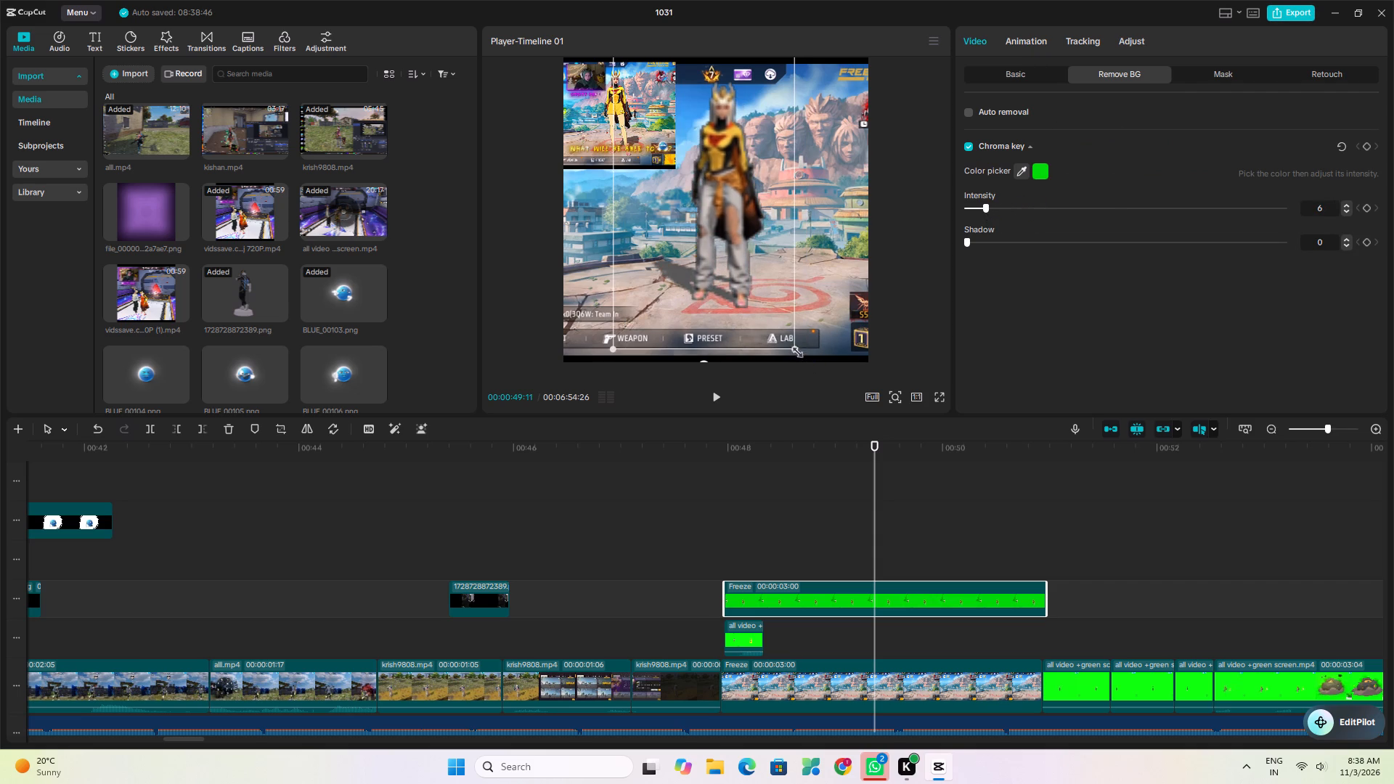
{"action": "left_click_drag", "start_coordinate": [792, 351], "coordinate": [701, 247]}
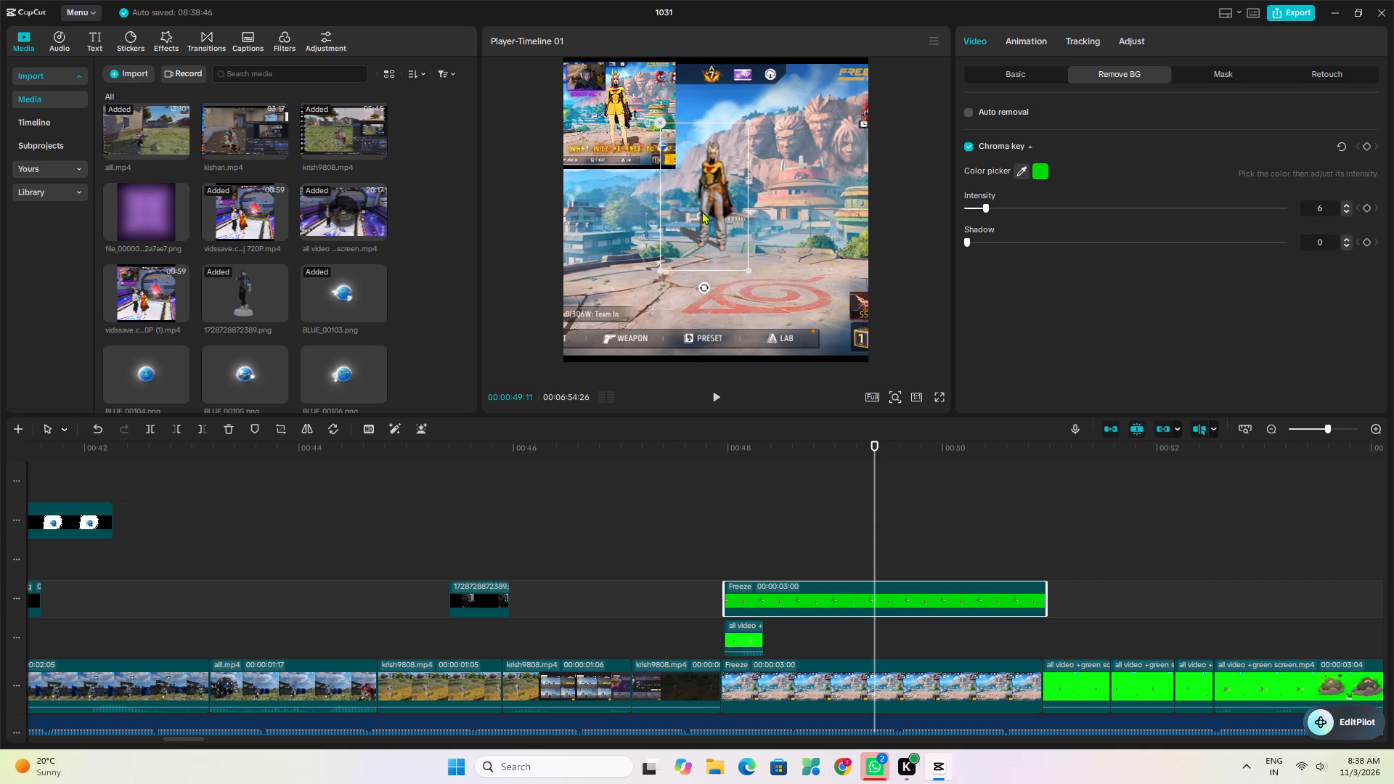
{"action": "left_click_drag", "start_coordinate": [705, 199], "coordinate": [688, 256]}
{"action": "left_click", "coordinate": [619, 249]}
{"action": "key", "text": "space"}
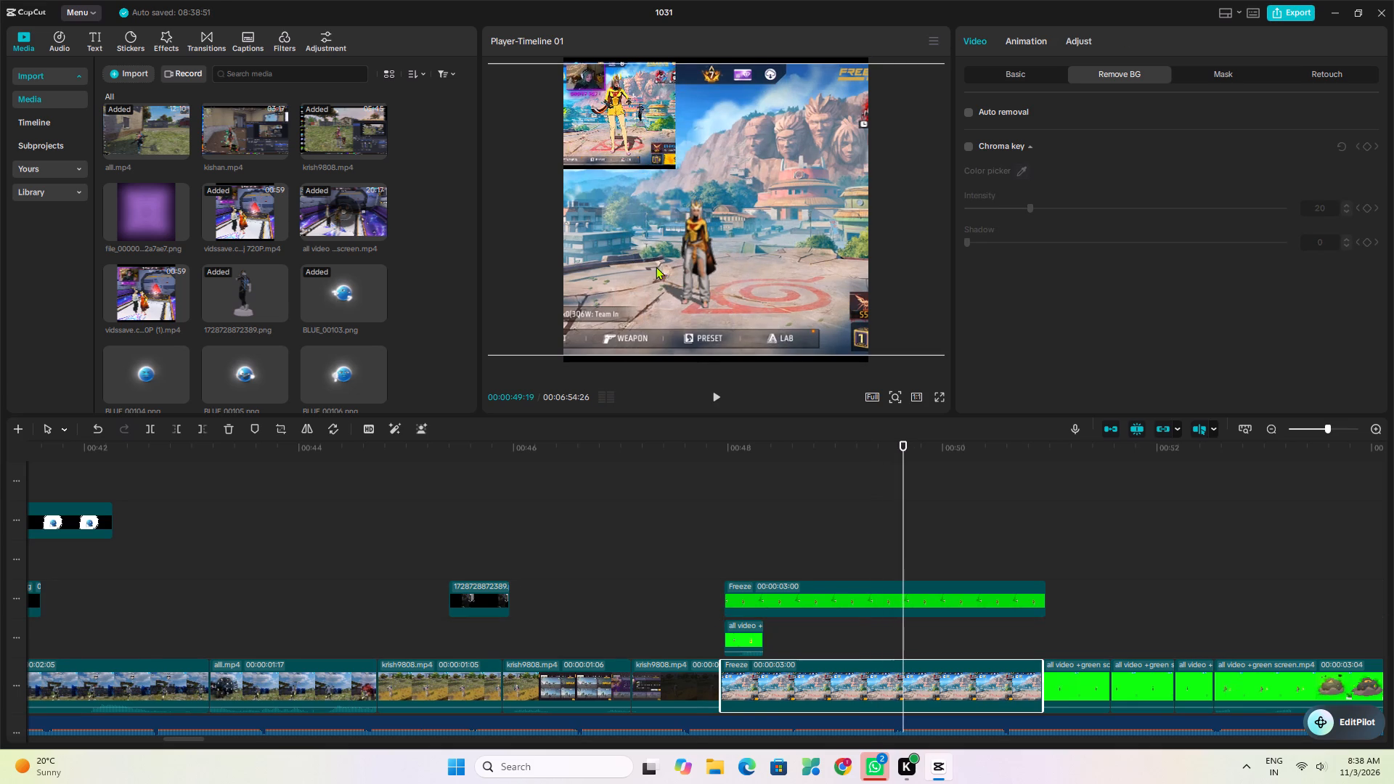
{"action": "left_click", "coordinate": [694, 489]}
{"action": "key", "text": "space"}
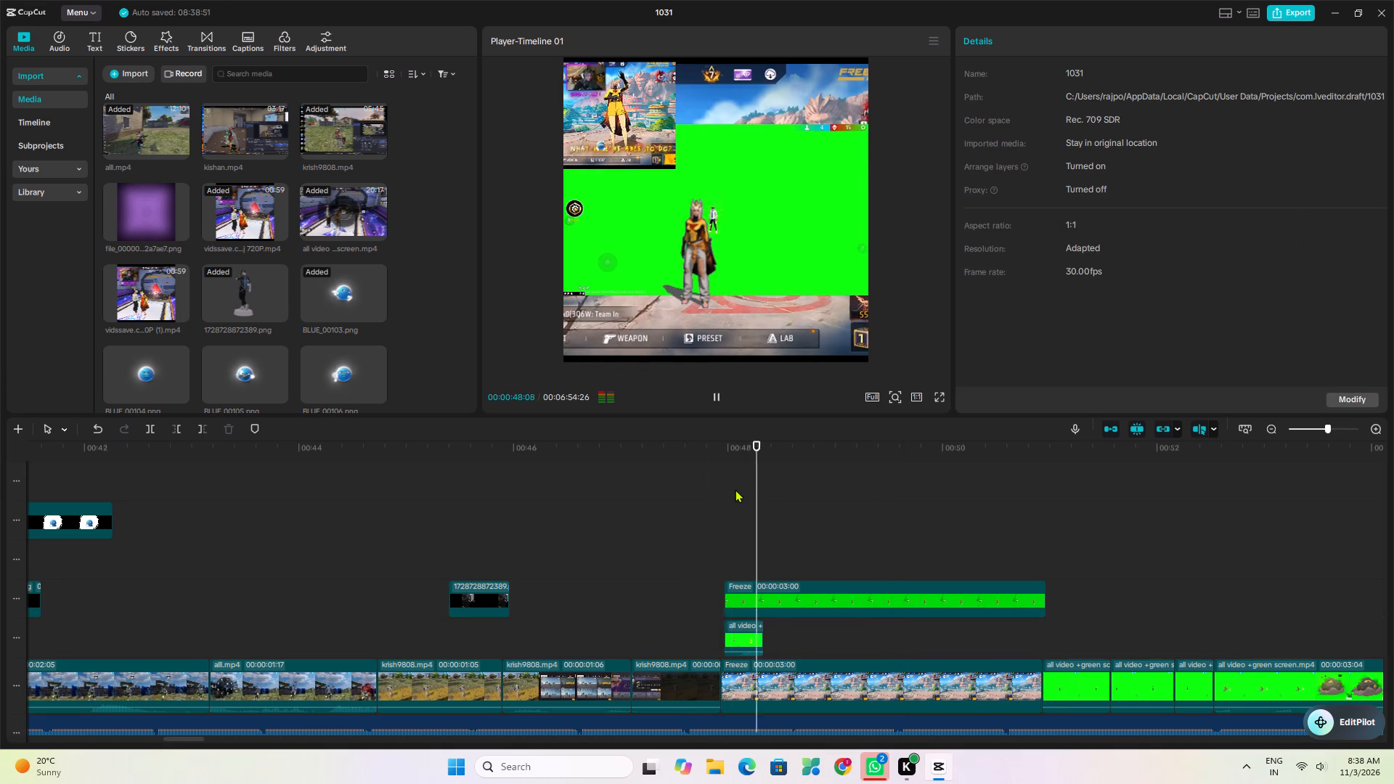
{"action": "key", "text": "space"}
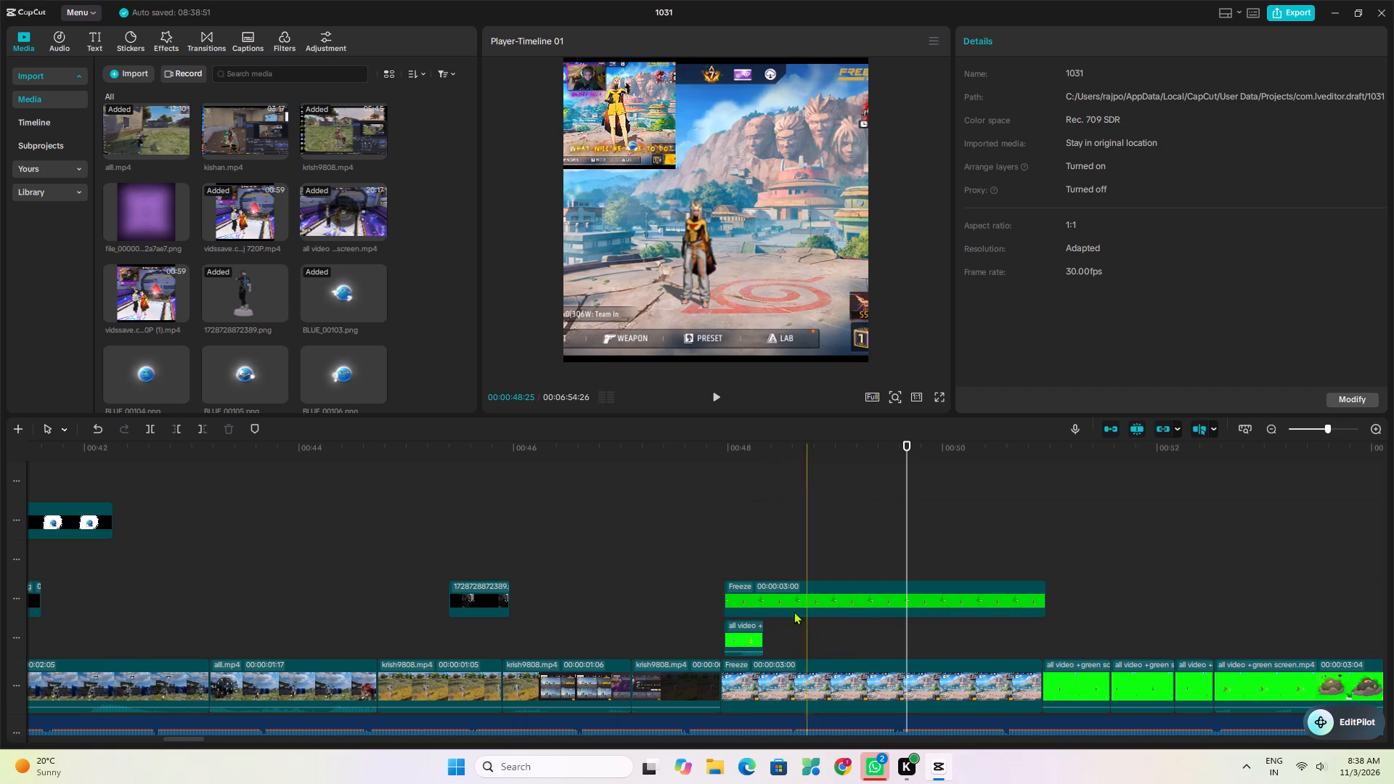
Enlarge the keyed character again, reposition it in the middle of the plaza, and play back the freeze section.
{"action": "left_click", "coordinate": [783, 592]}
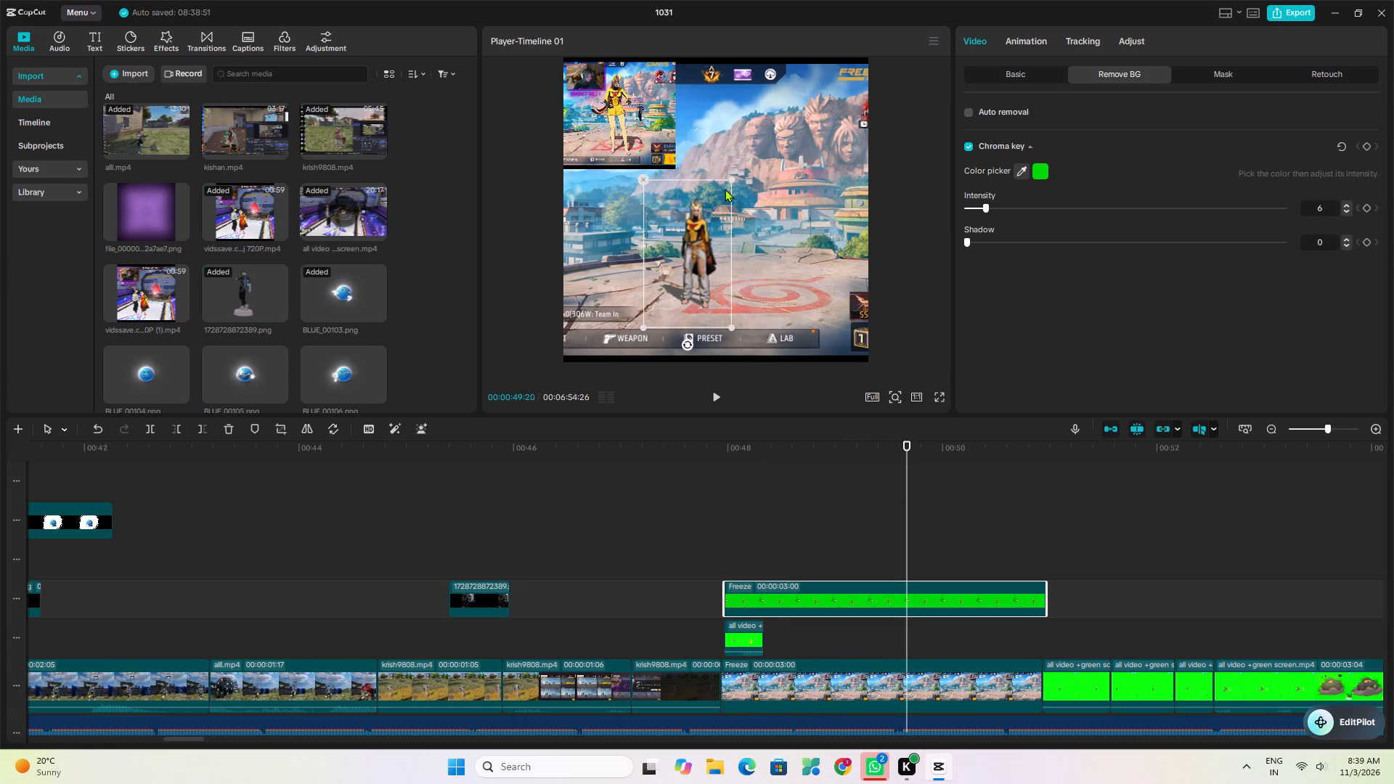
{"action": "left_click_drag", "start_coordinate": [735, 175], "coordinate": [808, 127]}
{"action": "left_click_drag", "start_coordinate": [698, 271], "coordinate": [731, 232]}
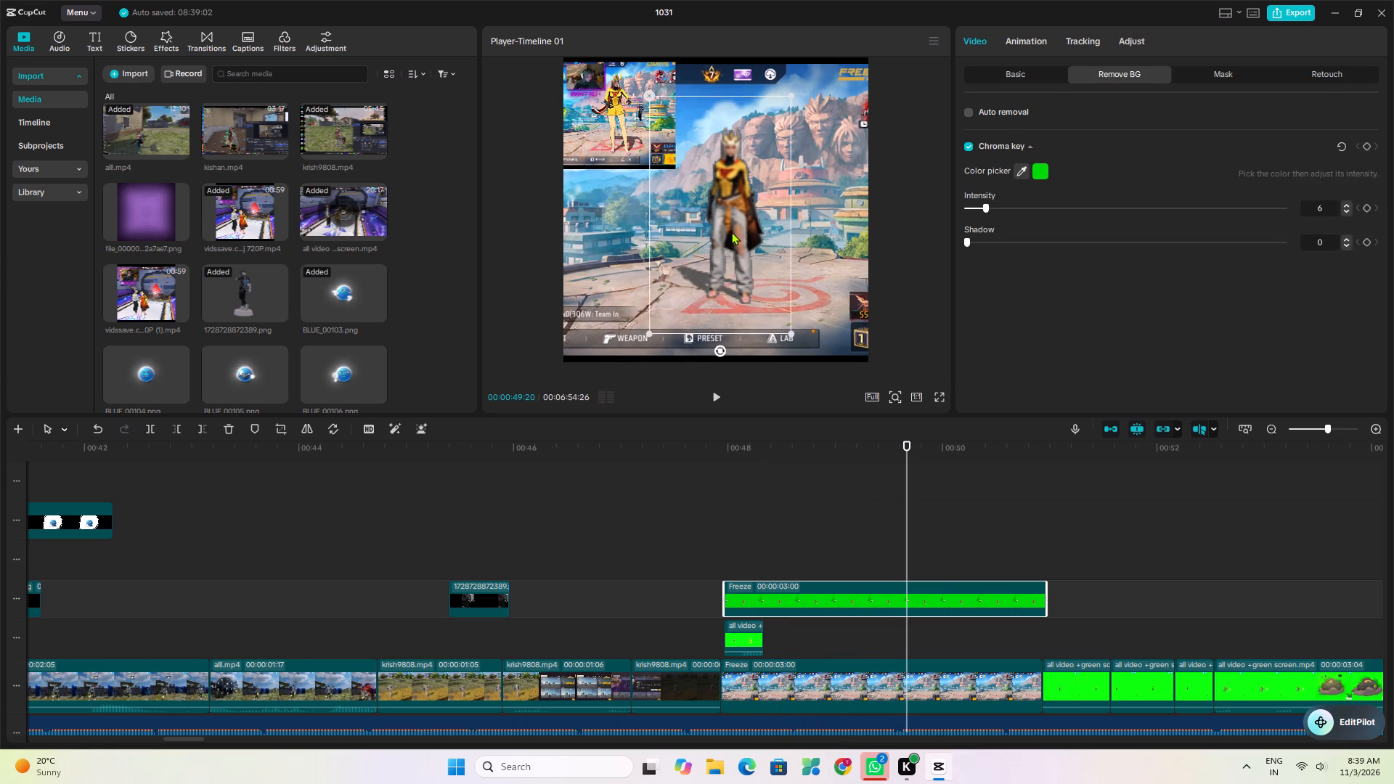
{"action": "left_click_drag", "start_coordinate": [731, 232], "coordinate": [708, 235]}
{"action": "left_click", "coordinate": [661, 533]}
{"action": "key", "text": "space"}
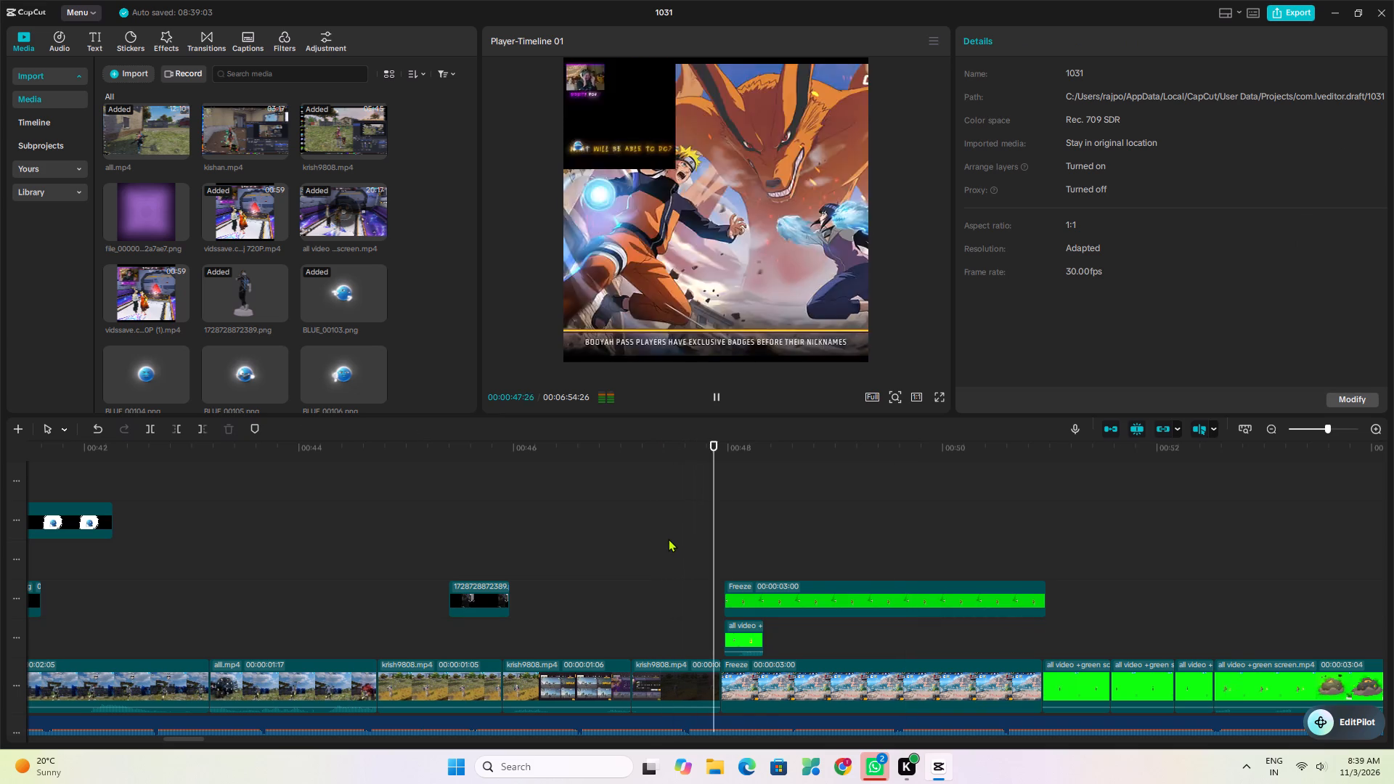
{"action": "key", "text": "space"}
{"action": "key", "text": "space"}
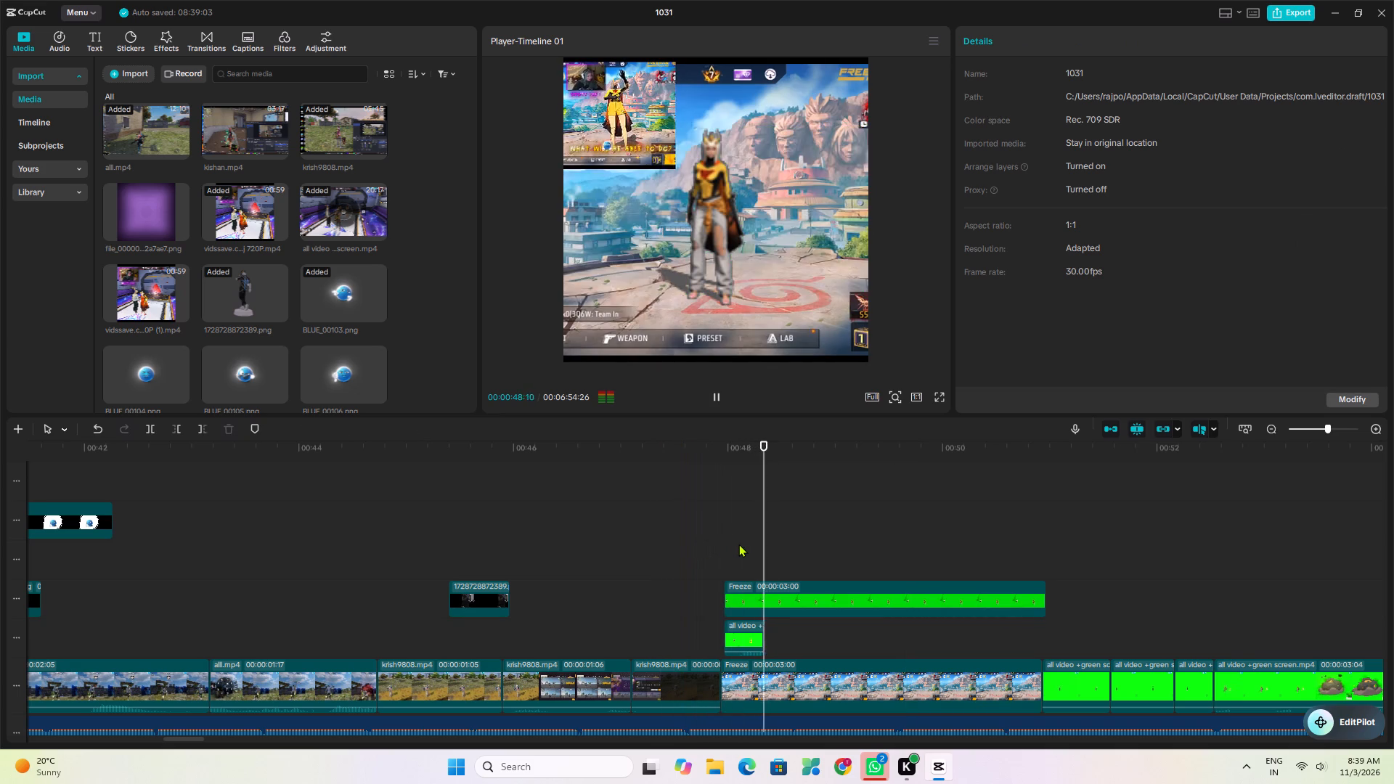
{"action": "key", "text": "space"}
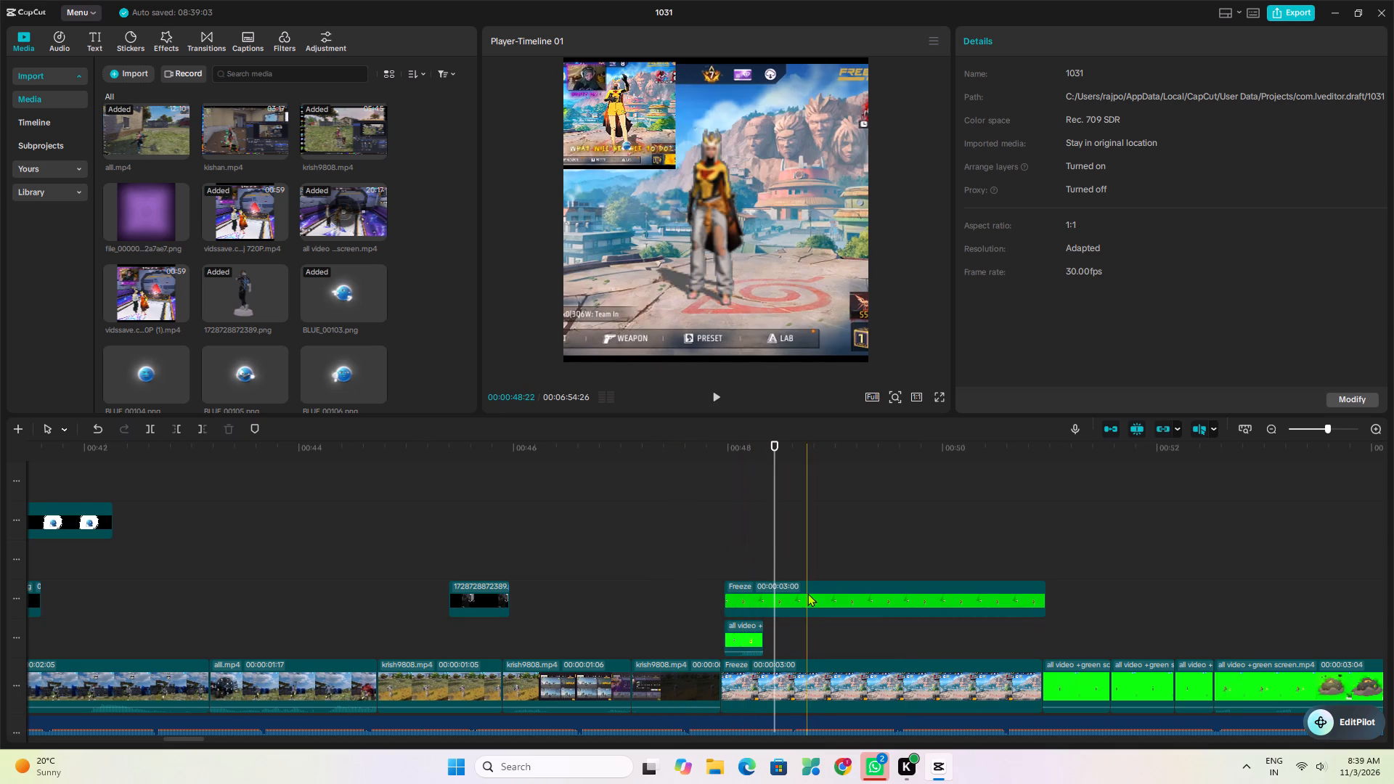
Recrop the green-screen freeze segment, widening the crop on all four sides around the character, and apply it.
{"action": "left_click", "coordinate": [790, 592]}
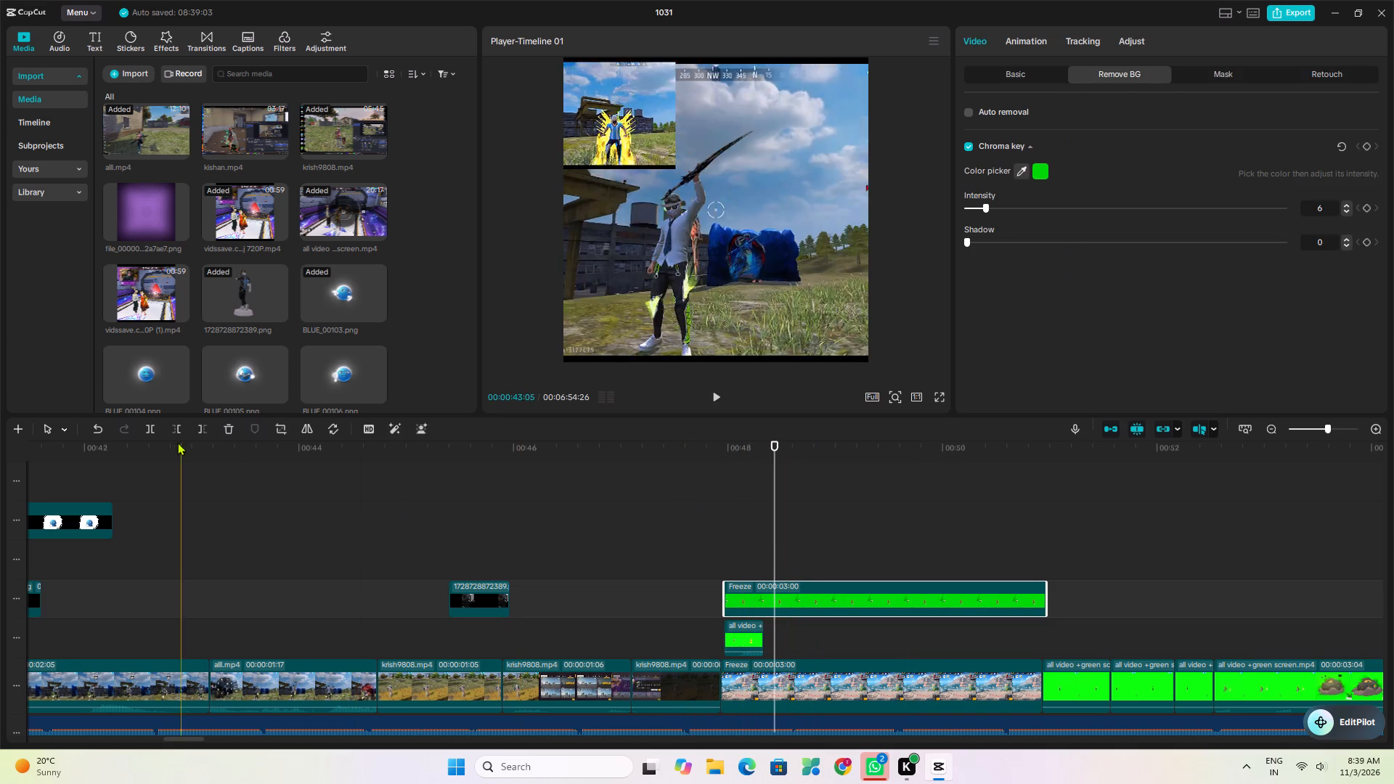
{"action": "left_click", "coordinate": [282, 420]}
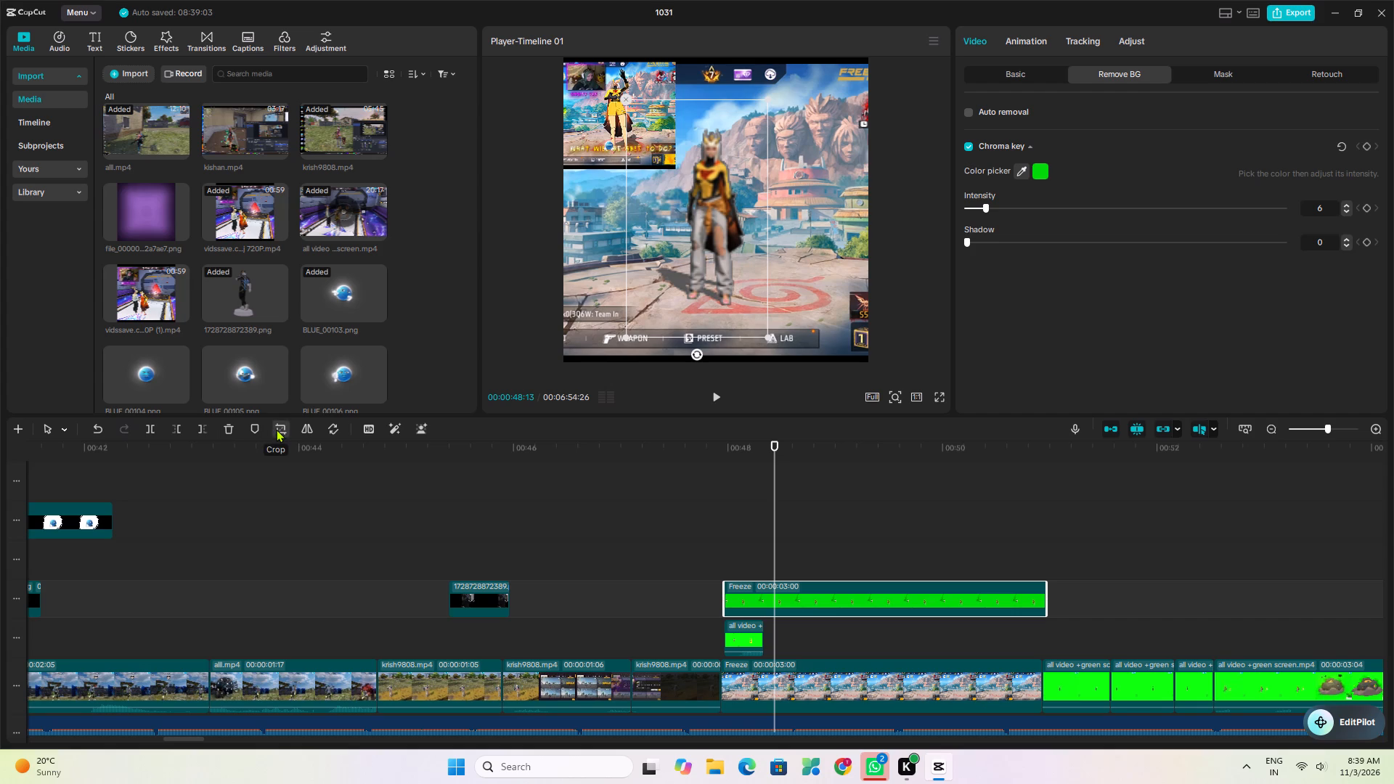
{"action": "left_click", "coordinate": [276, 429]}
{"action": "left_click_drag", "start_coordinate": [689, 324], "coordinate": [706, 264]}
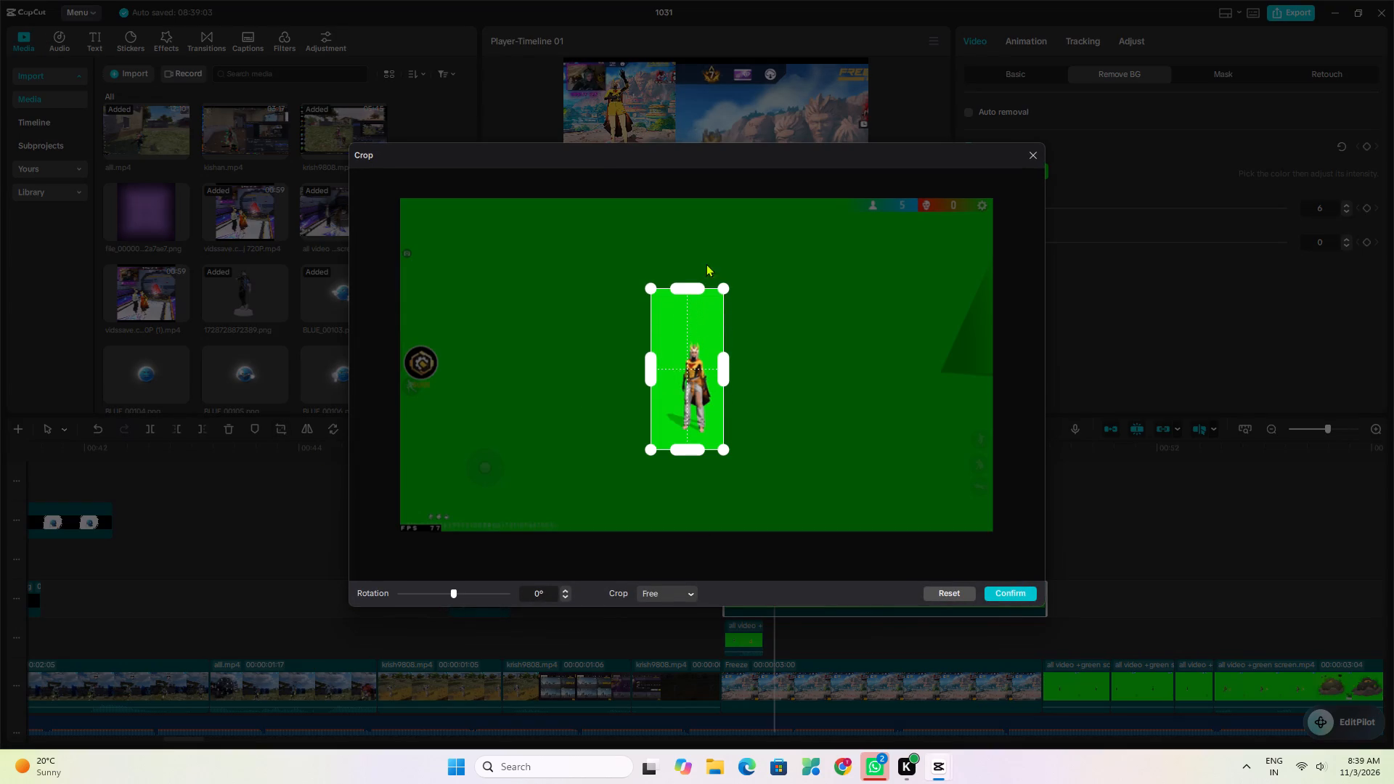
{"action": "left_click_drag", "start_coordinate": [706, 264], "coordinate": [702, 263]}
{"action": "left_click_drag", "start_coordinate": [693, 450], "coordinate": [685, 534]}
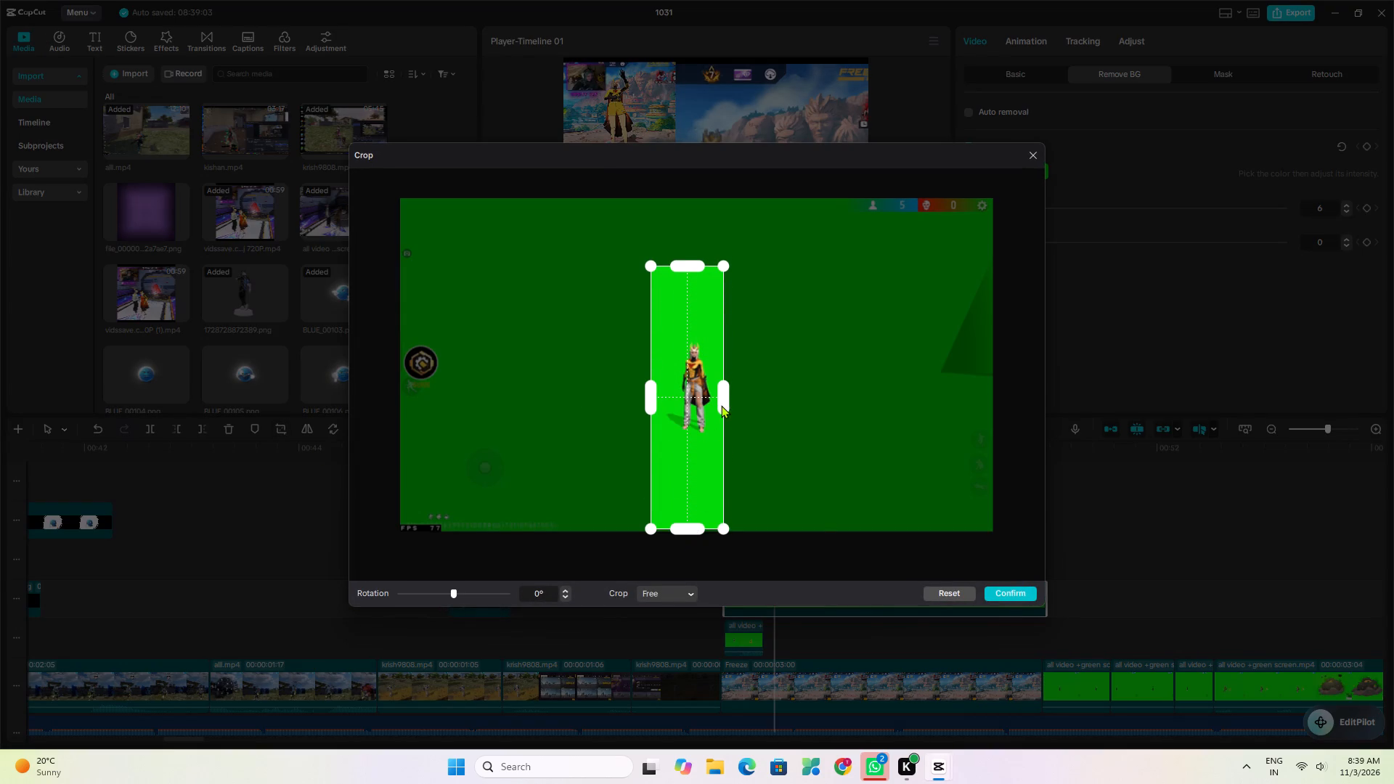
{"action": "left_click_drag", "start_coordinate": [721, 405], "coordinate": [794, 413]}
{"action": "left_click_drag", "start_coordinate": [648, 407], "coordinate": [582, 418]}
{"action": "left_click_drag", "start_coordinate": [1011, 600], "coordinate": [1007, 592]}
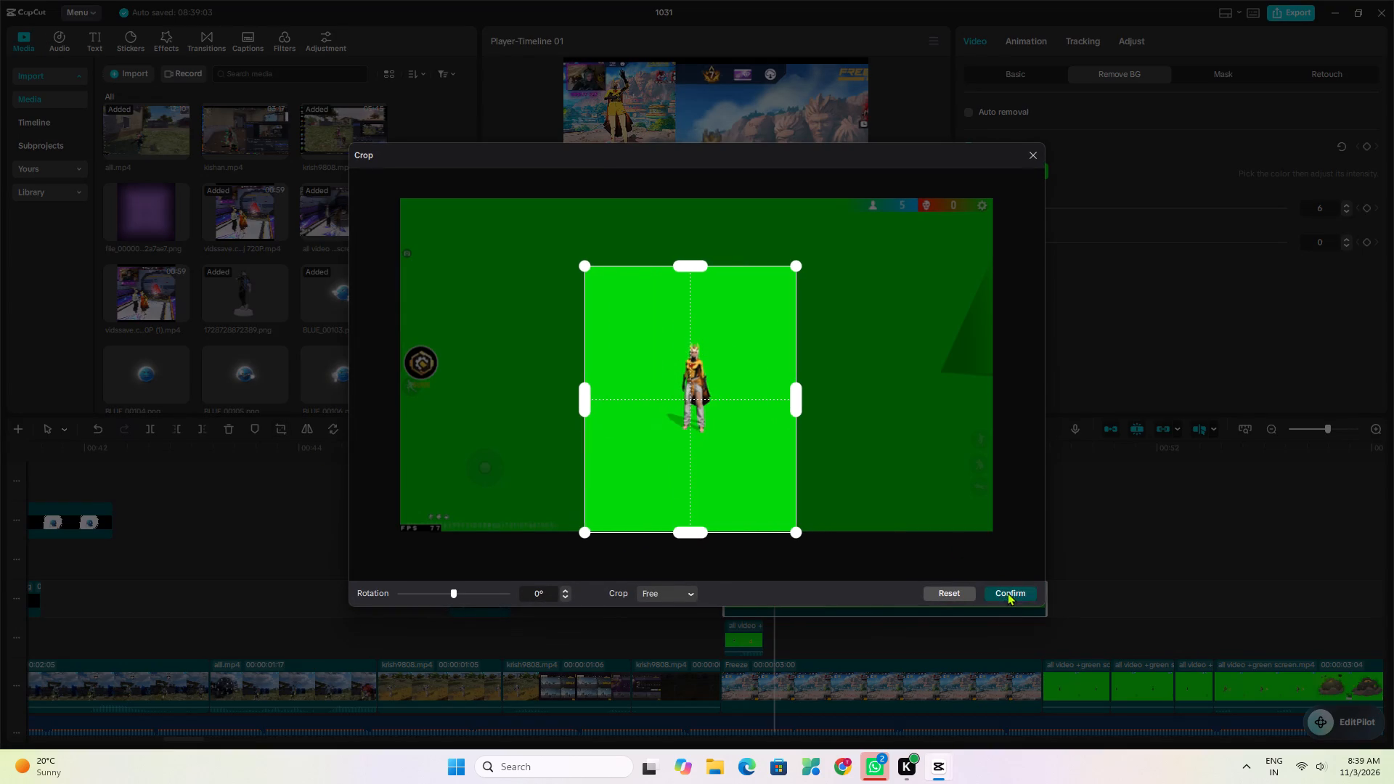
Scale the recropped character to 211% and reposition it so it stands in the middle of the plaza.
{"action": "left_click_drag", "start_coordinate": [751, 285], "coordinate": [743, 338]}
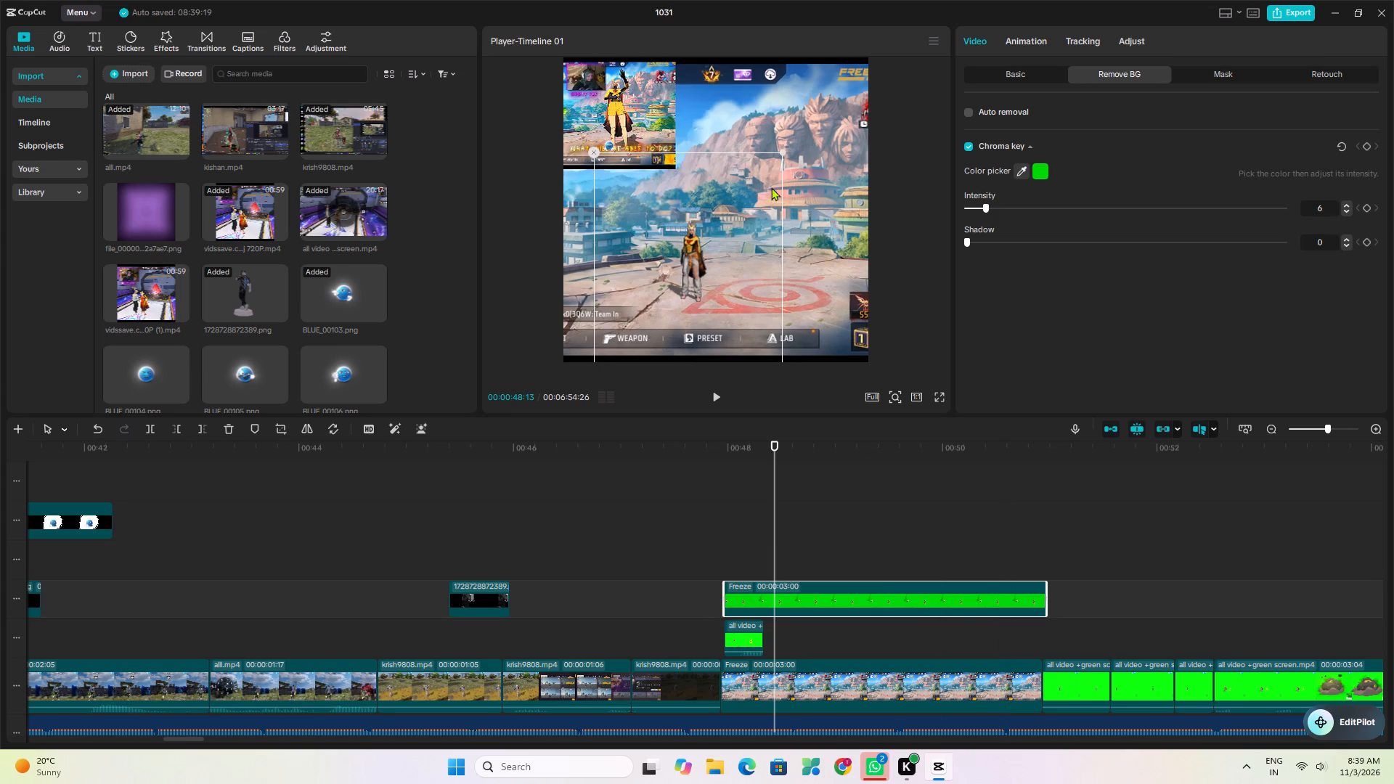
{"action": "left_click_drag", "start_coordinate": [751, 242], "coordinate": [778, 174]}
{"action": "left_click", "coordinate": [1016, 69]}
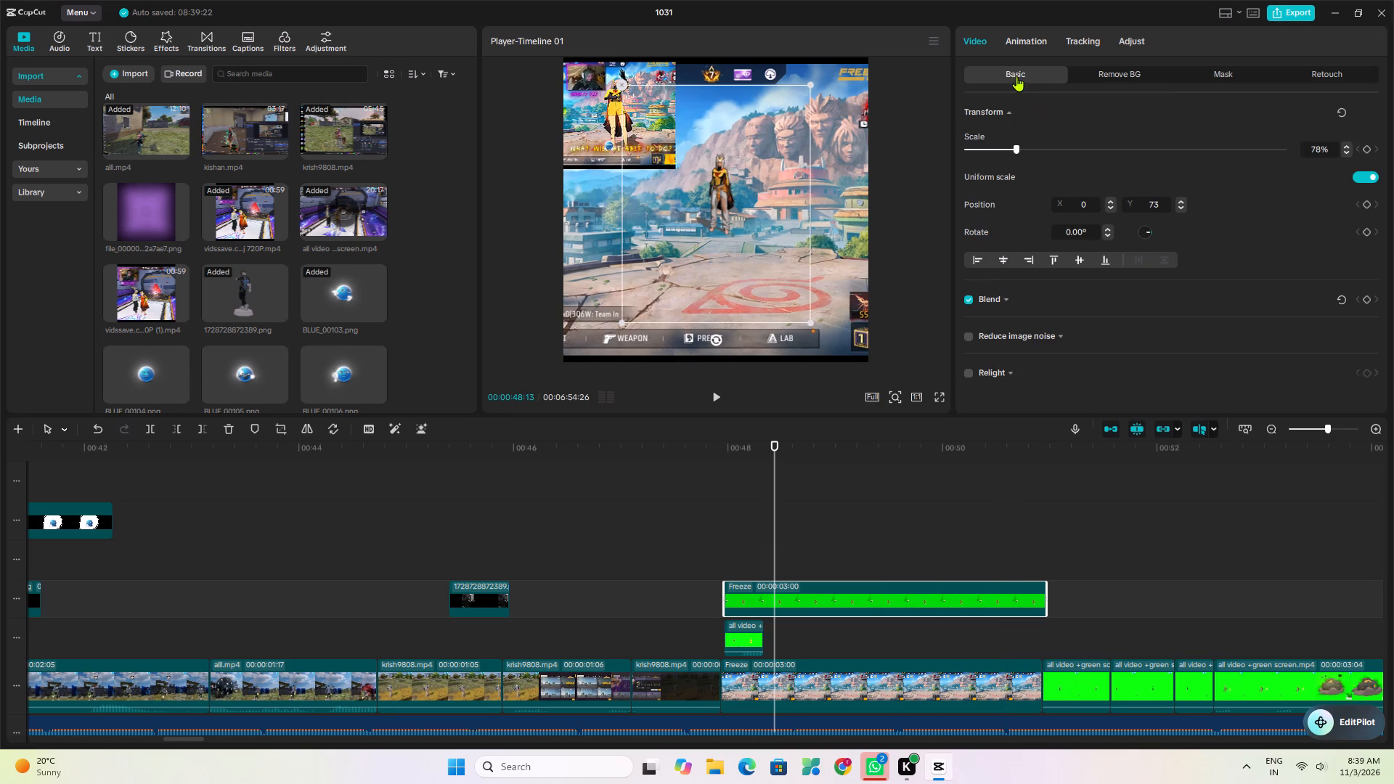
{"action": "left_click", "coordinate": [1032, 144]}
{"action": "left_click", "coordinate": [1045, 144]}
{"action": "left_click", "coordinate": [1056, 146]}
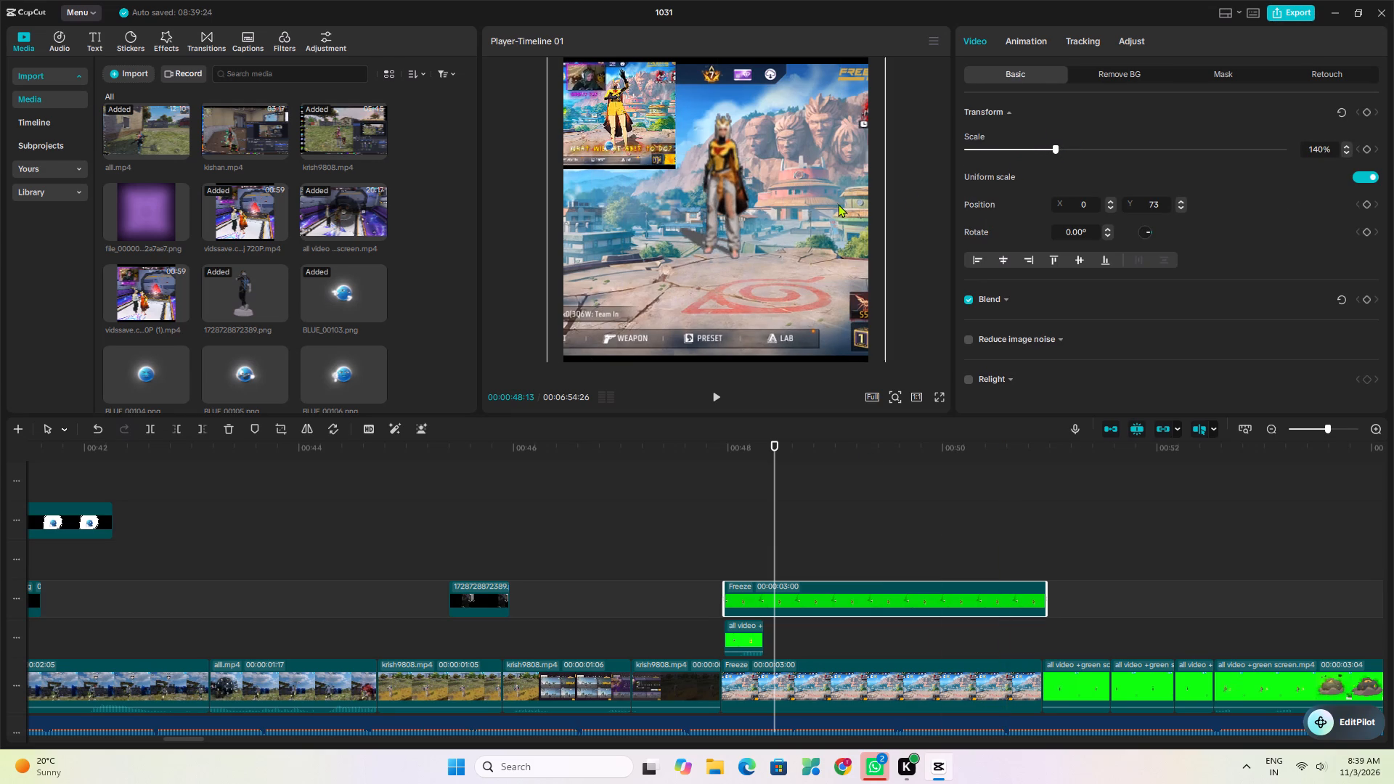
{"action": "left_click_drag", "start_coordinate": [834, 200], "coordinate": [814, 266]}
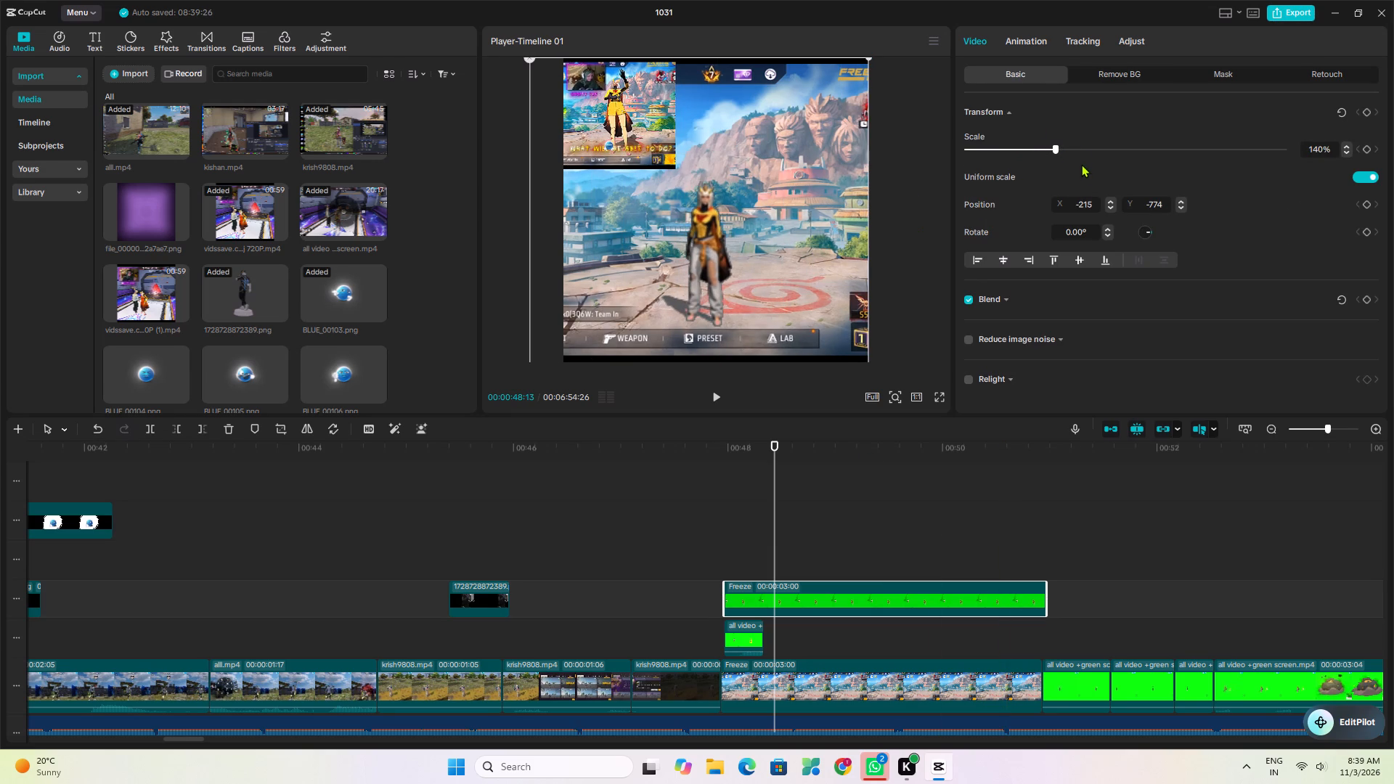
{"action": "left_click", "coordinate": [1072, 147]}
{"action": "left_click", "coordinate": [1101, 144]}
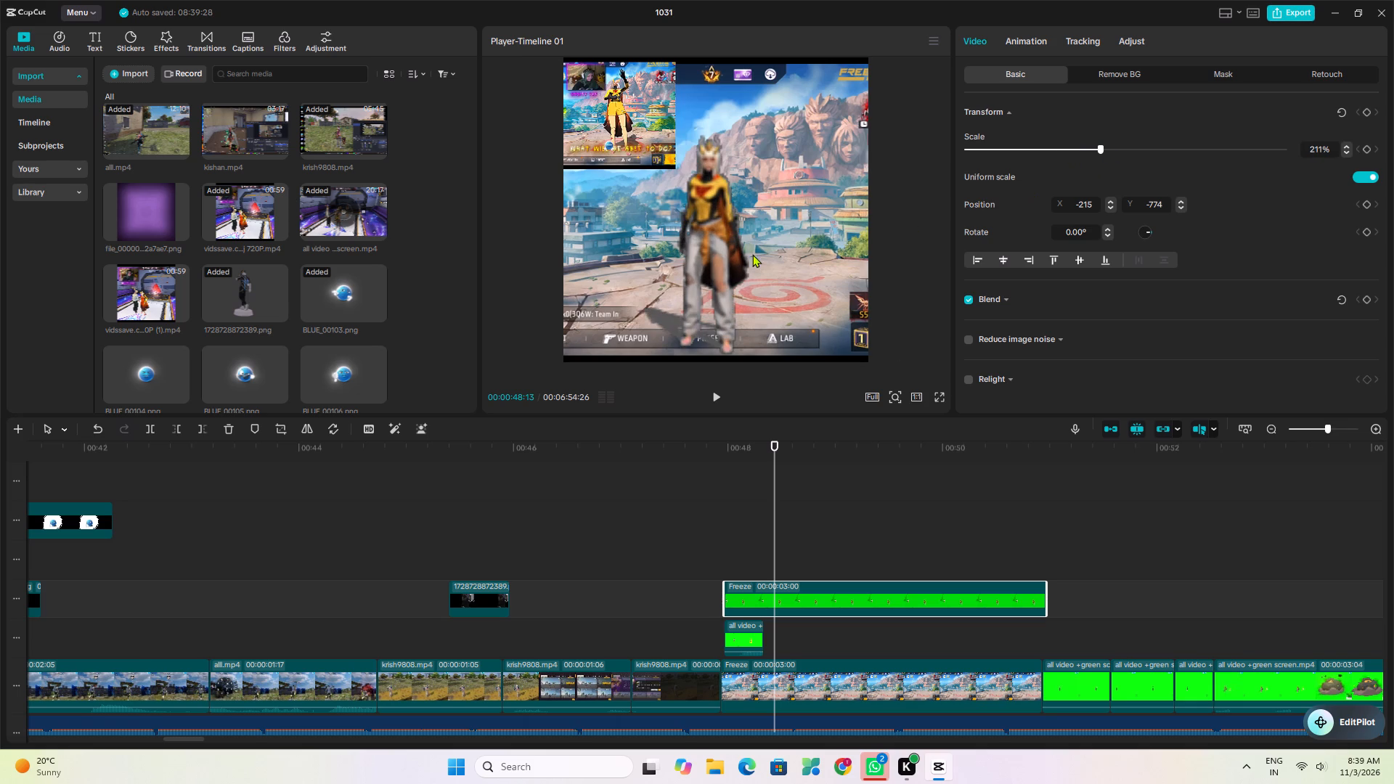
{"action": "left_click_drag", "start_coordinate": [752, 254], "coordinate": [745, 223]}
Play back the transition into the freeze section to check the enlarged character over the lobby background.
{"action": "left_click", "coordinate": [717, 503]}
{"action": "key", "text": "space"}
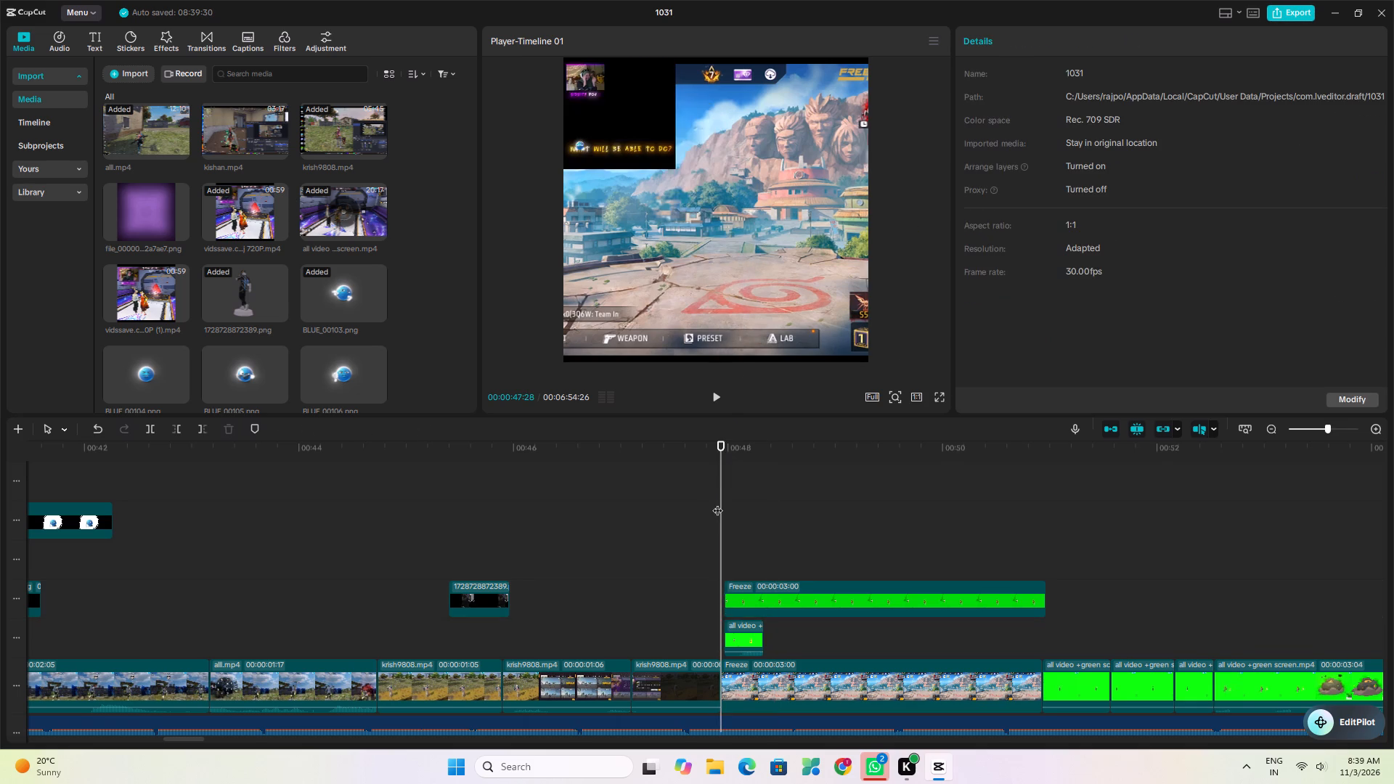
{"action": "key", "text": "space"}
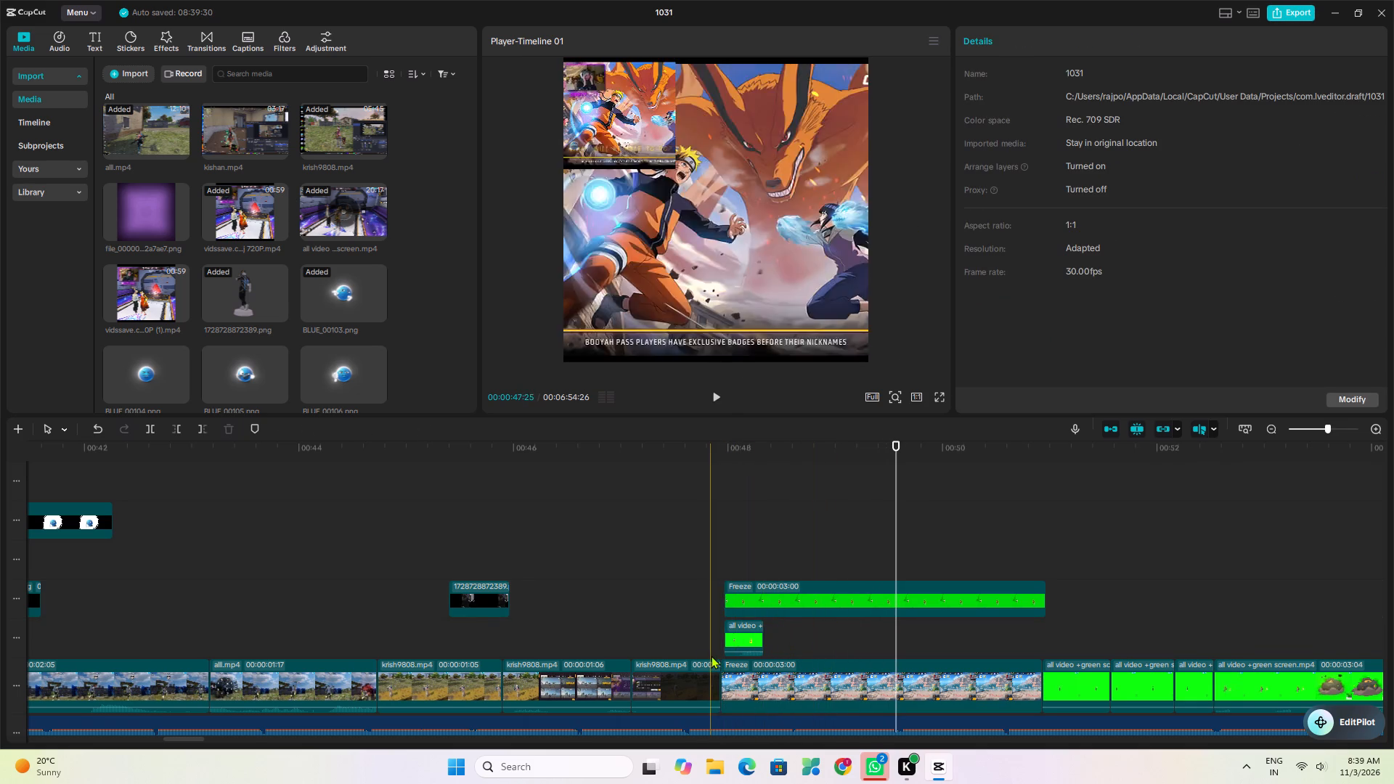
{"action": "left_click", "coordinate": [696, 635]}
{"action": "key", "text": "space"}
{"action": "key", "text": "space"}
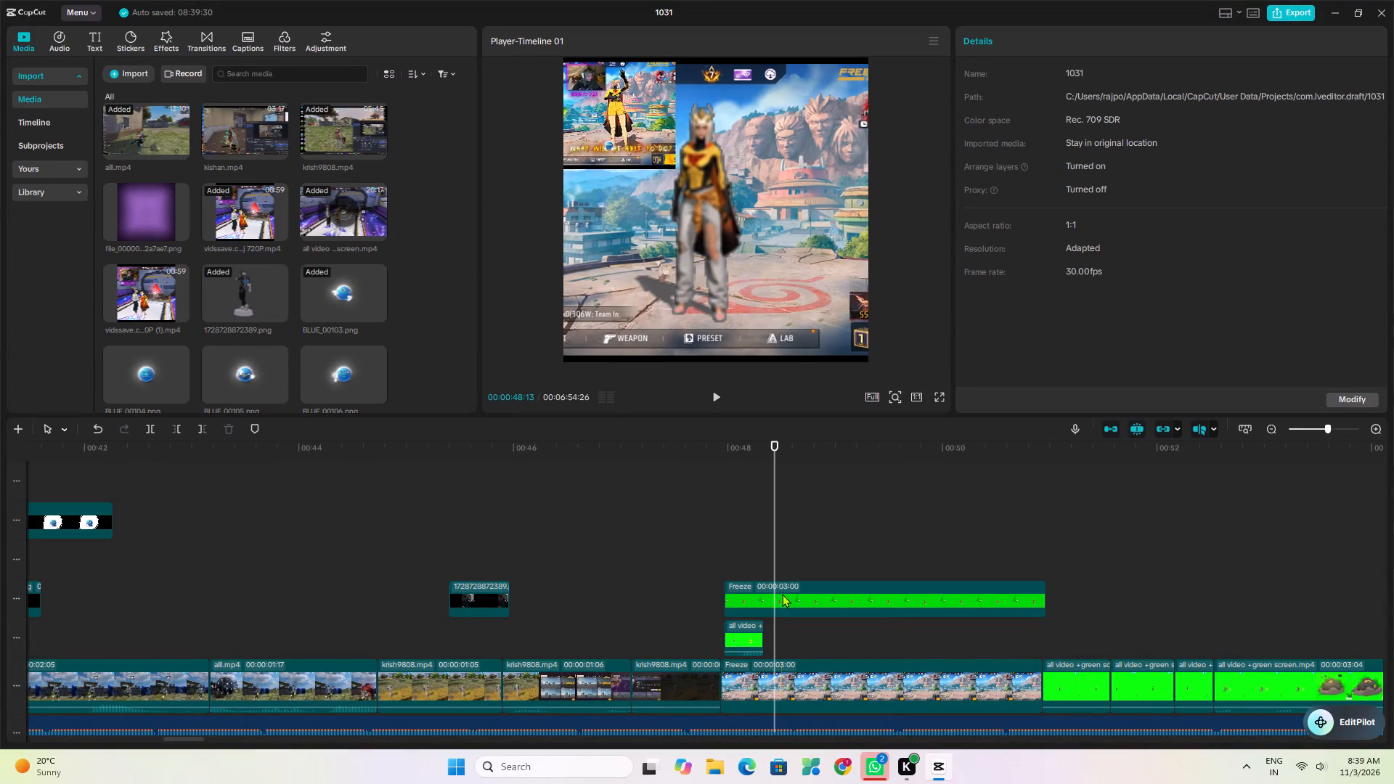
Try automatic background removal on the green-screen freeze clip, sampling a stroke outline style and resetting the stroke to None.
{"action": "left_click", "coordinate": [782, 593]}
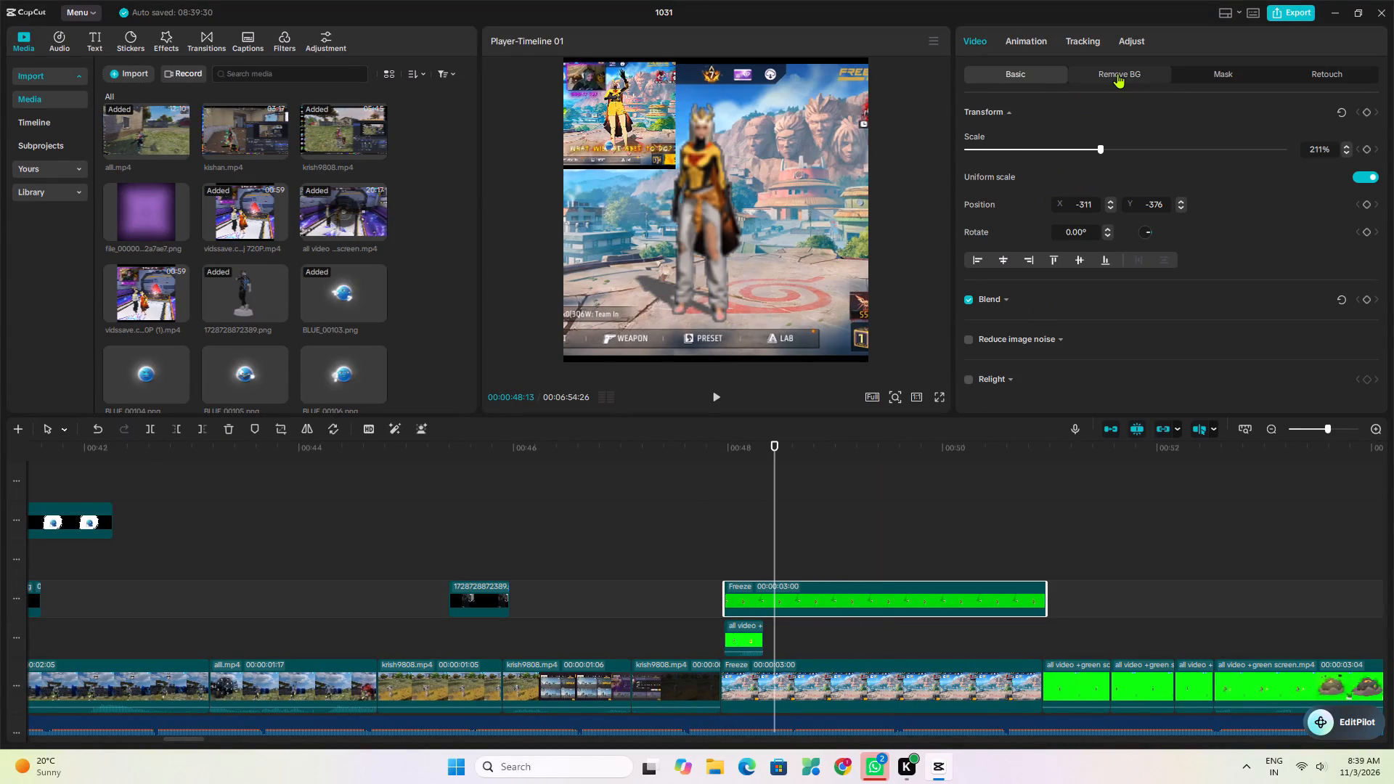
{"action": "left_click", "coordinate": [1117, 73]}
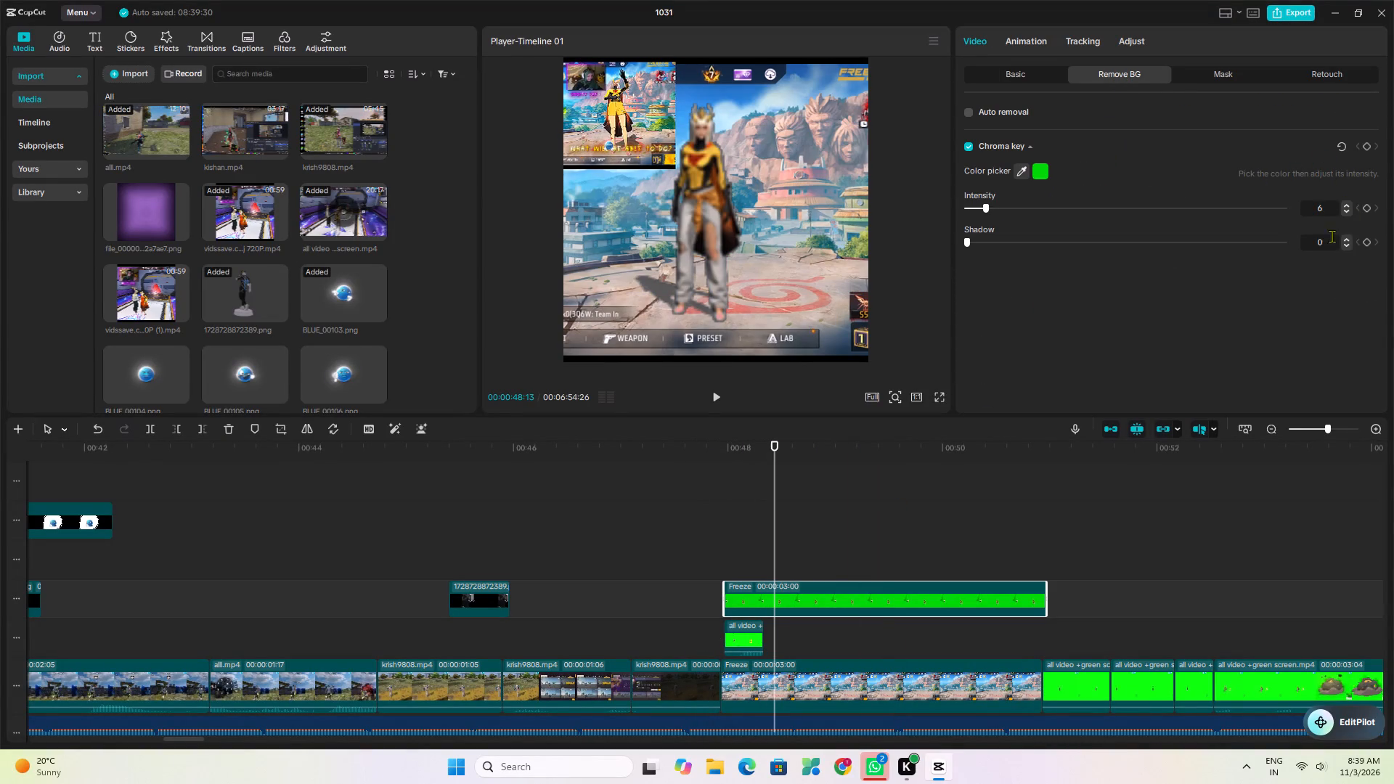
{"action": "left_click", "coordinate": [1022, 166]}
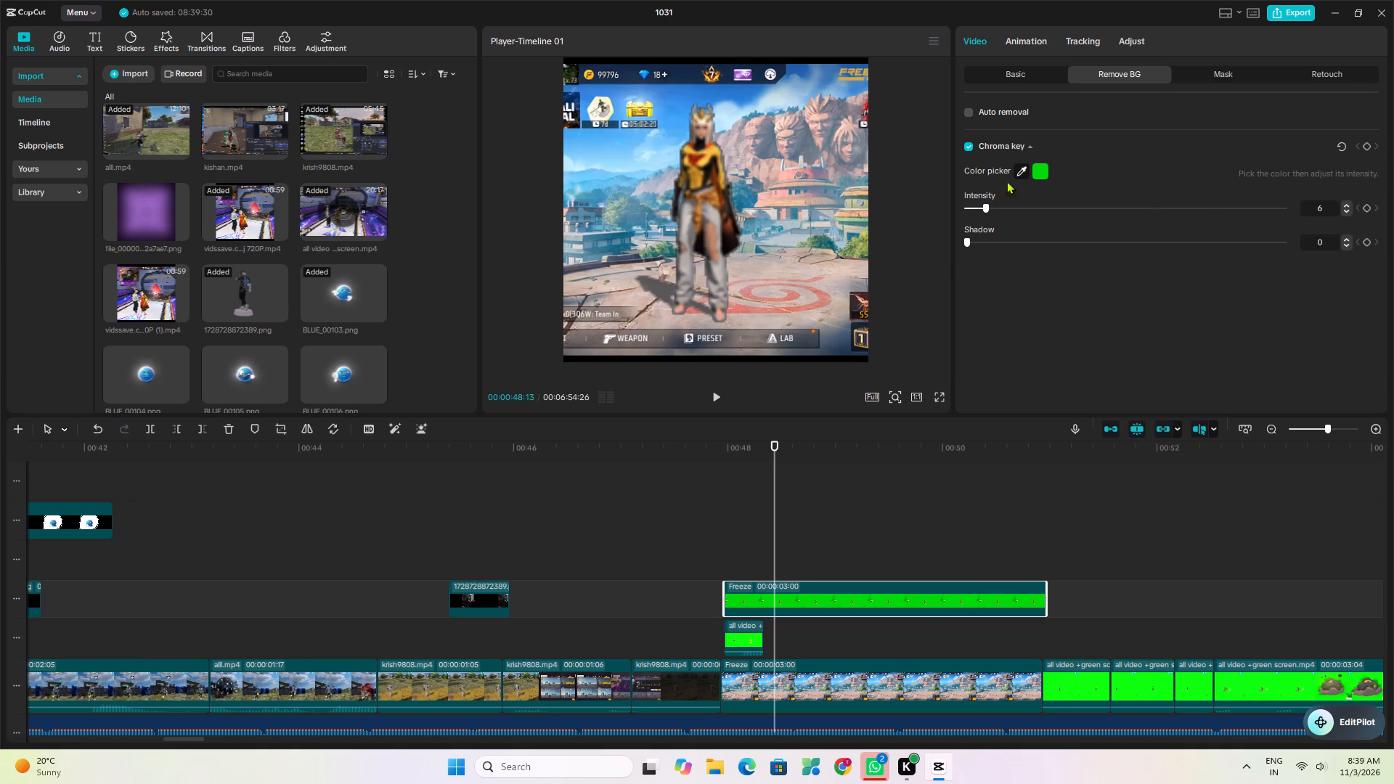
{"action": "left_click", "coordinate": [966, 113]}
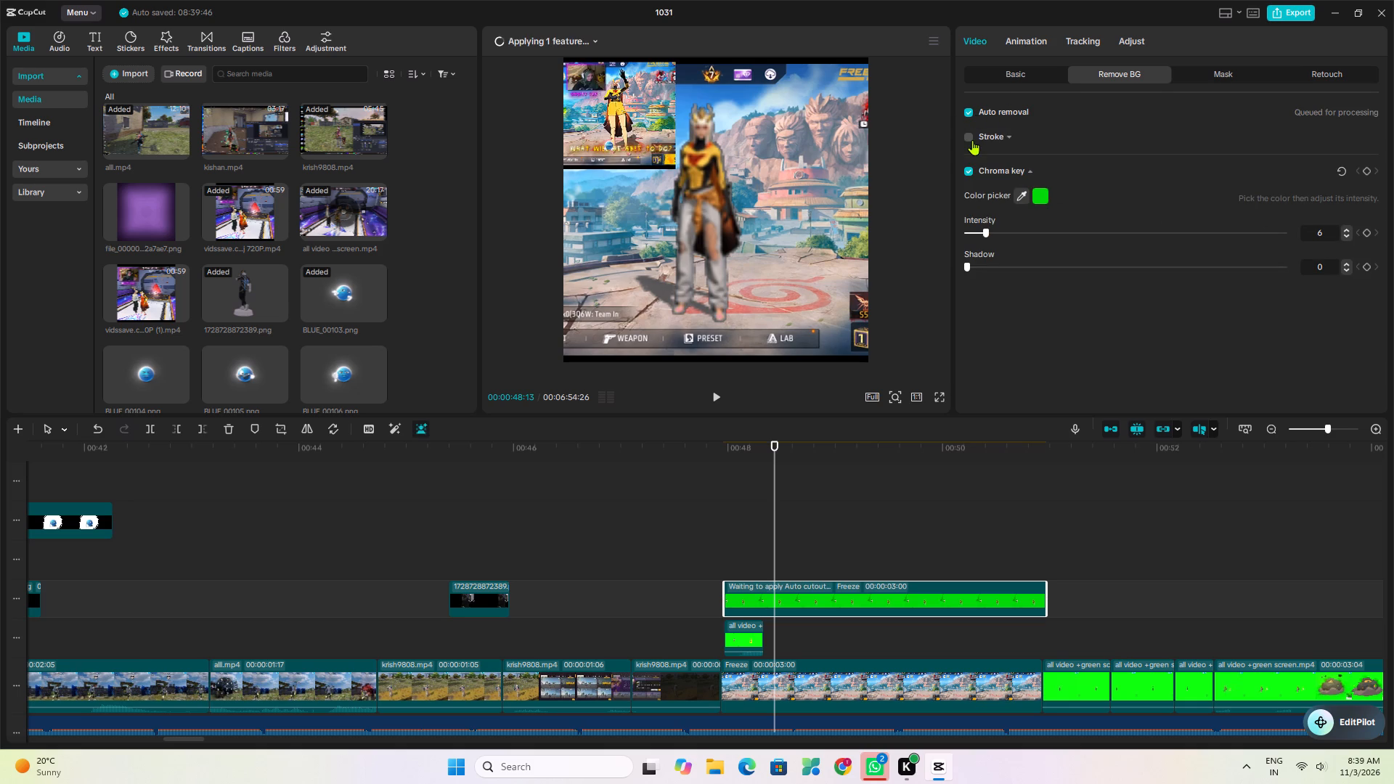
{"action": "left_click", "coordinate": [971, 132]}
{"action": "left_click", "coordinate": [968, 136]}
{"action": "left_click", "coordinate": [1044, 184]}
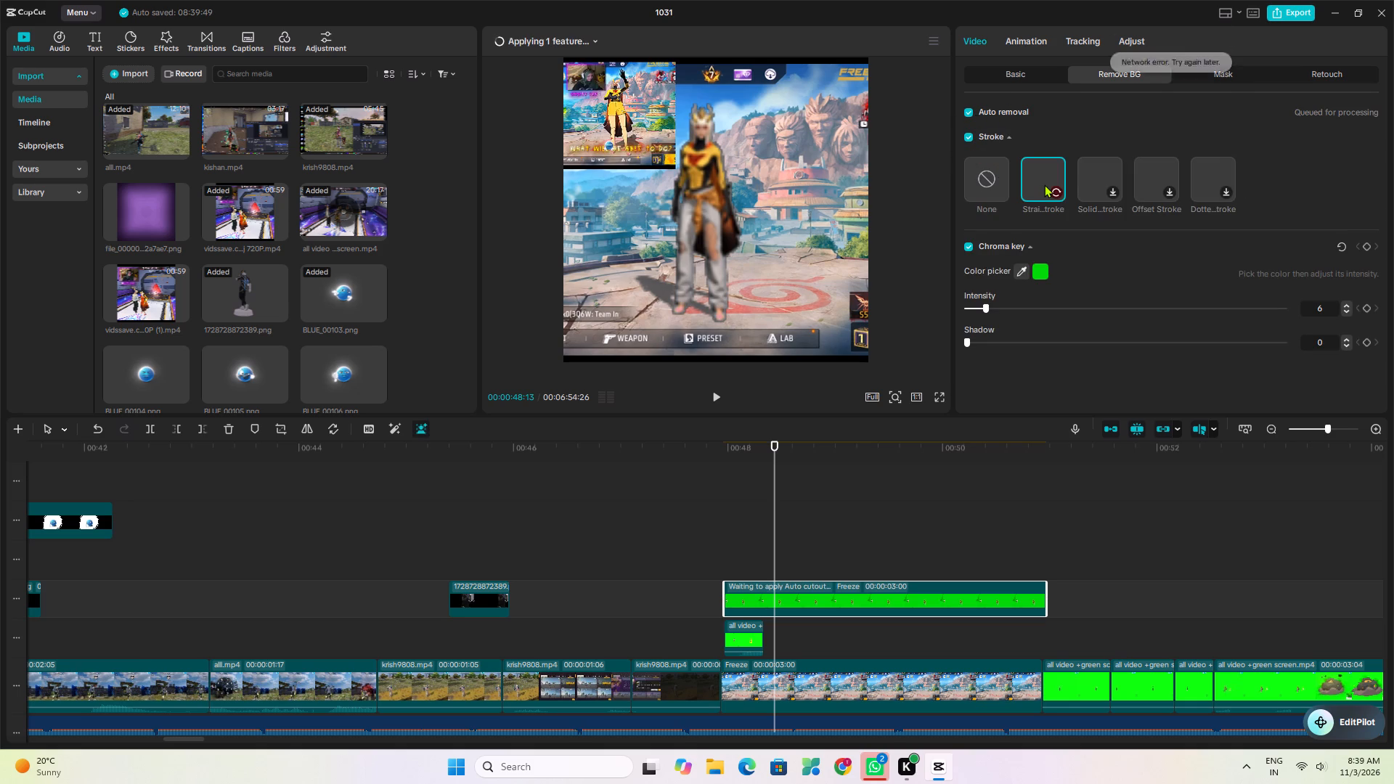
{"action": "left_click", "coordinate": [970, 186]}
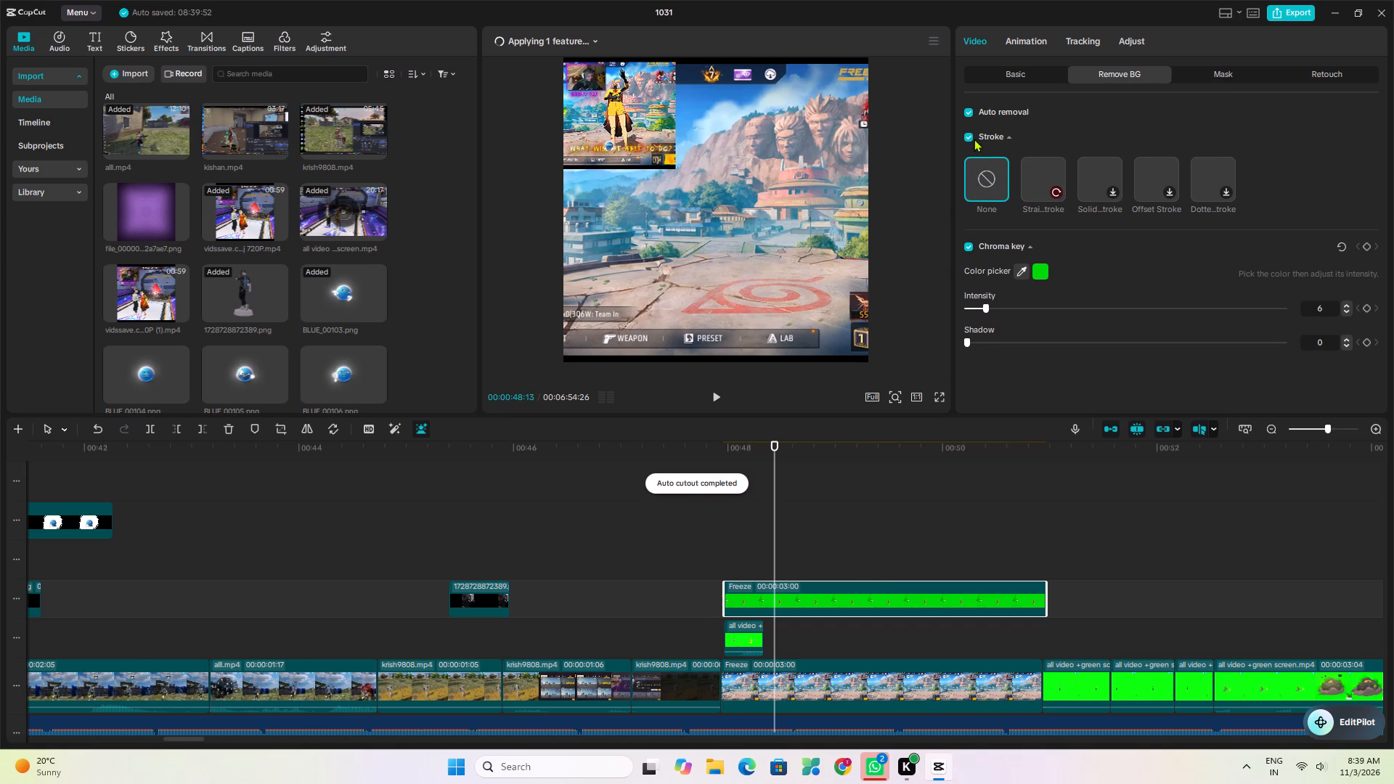
Play back the freeze section to check the automatic cutout over the lobby background.
{"action": "left_click", "coordinate": [704, 508]}
{"action": "key", "text": "space"}
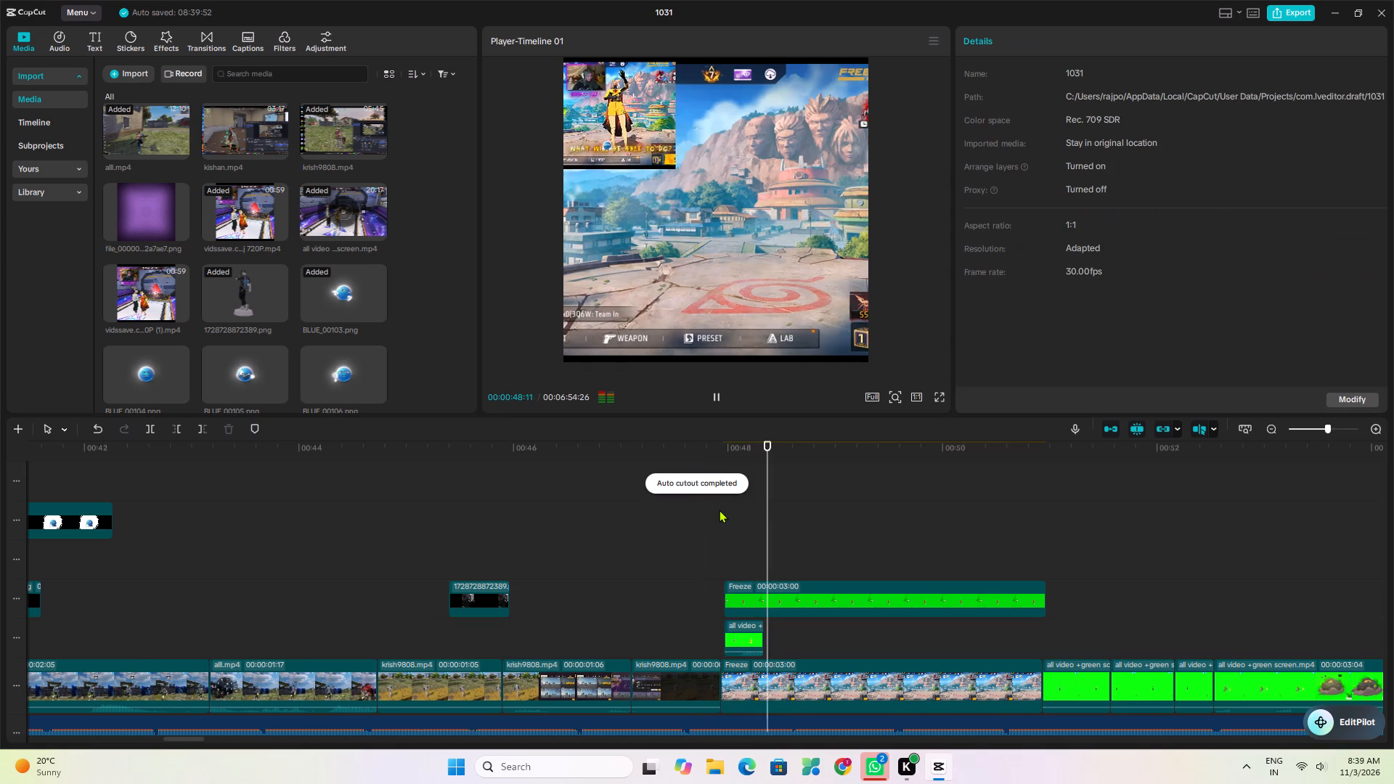
{"action": "key", "text": "space"}
{"action": "left_click", "coordinate": [729, 518]}
{"action": "key", "text": "space"}
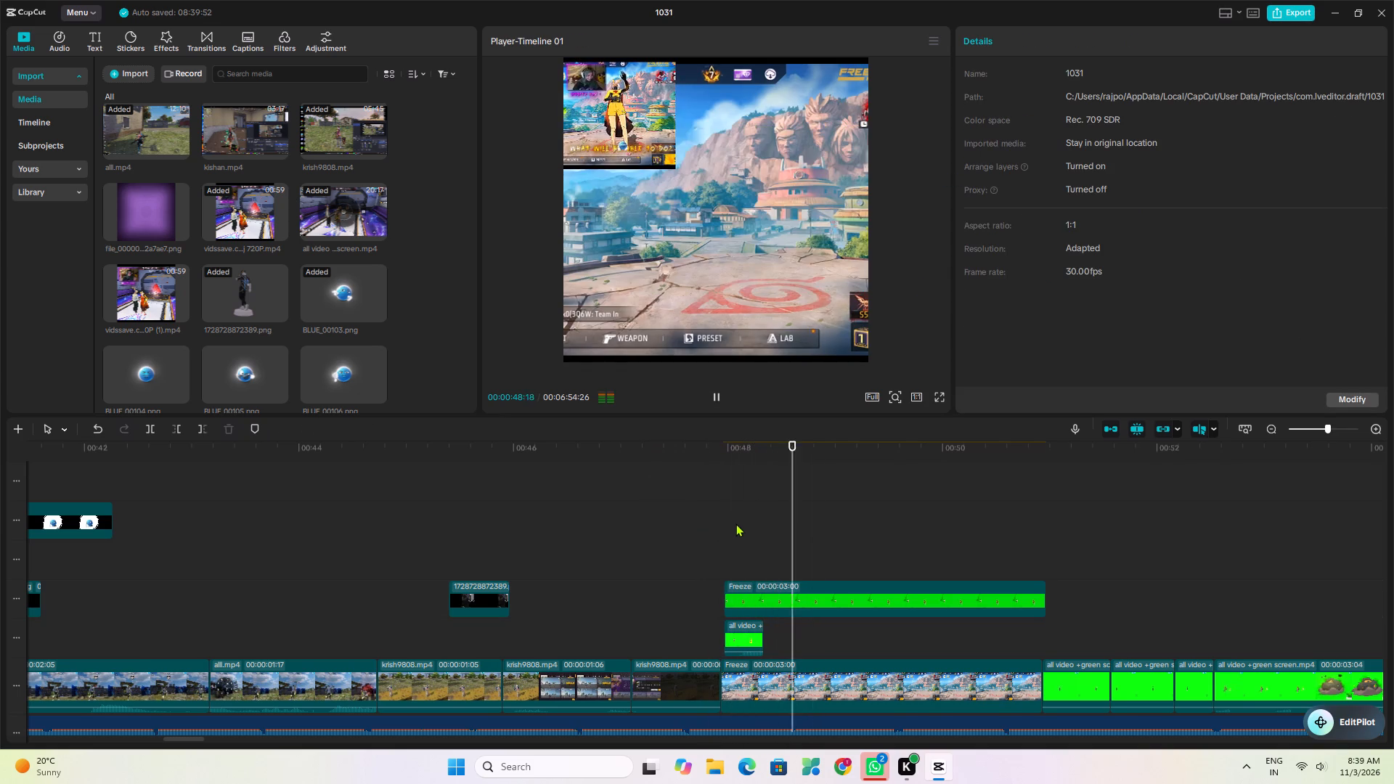
{"action": "key", "text": "space"}
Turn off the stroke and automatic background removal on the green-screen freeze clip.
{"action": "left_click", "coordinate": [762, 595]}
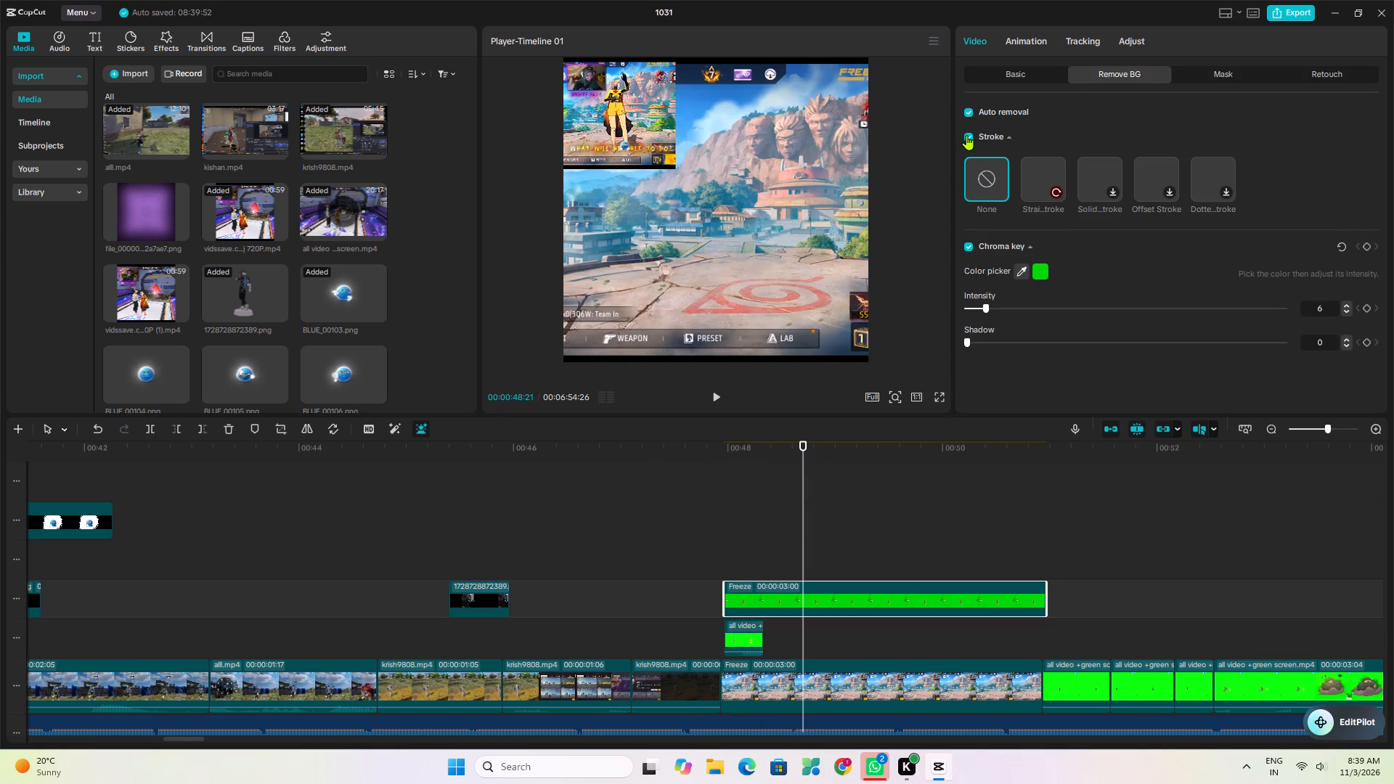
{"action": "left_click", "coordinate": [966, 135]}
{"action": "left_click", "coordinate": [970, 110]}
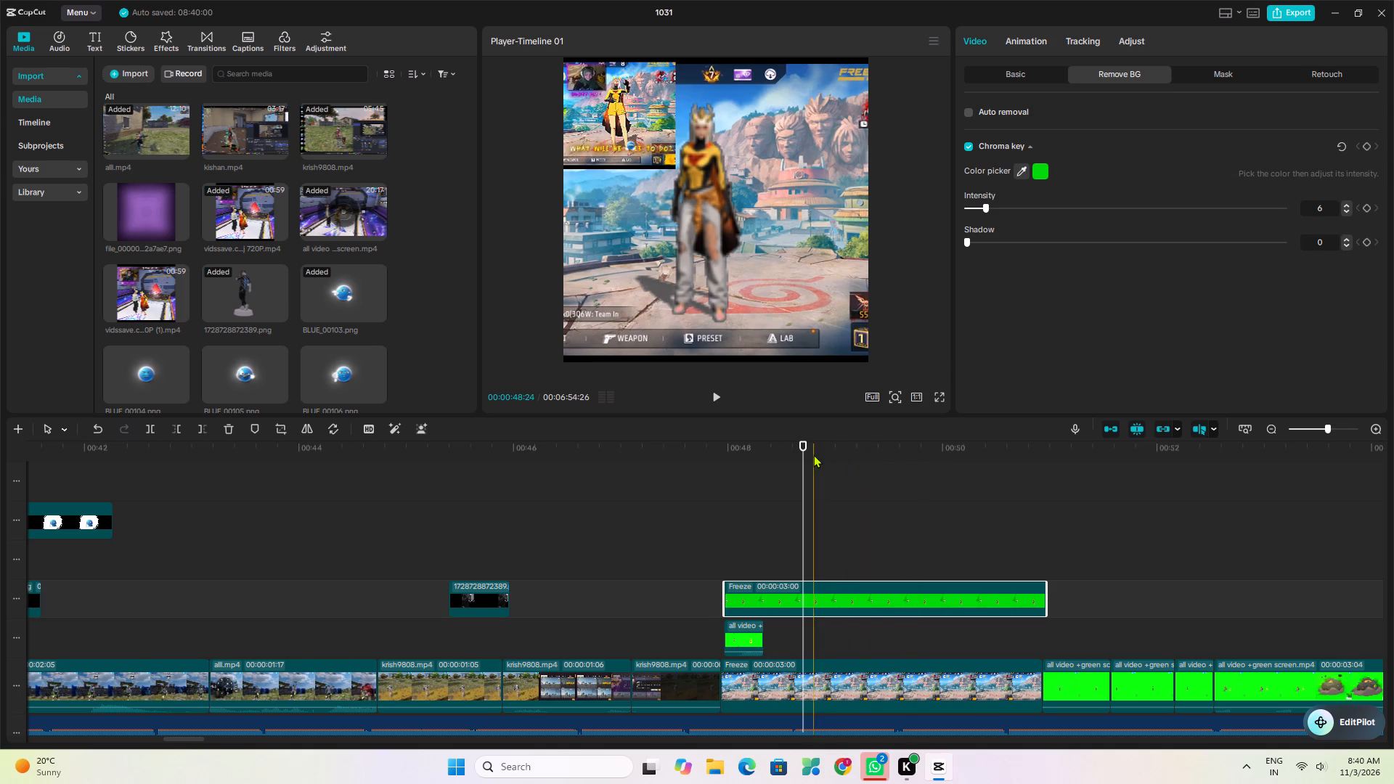
Lower the freeze clip's chroma key intensity to 0, nudge the character, and disable the chroma key.
{"action": "left_click_drag", "start_coordinate": [807, 443], "coordinate": [892, 454]}
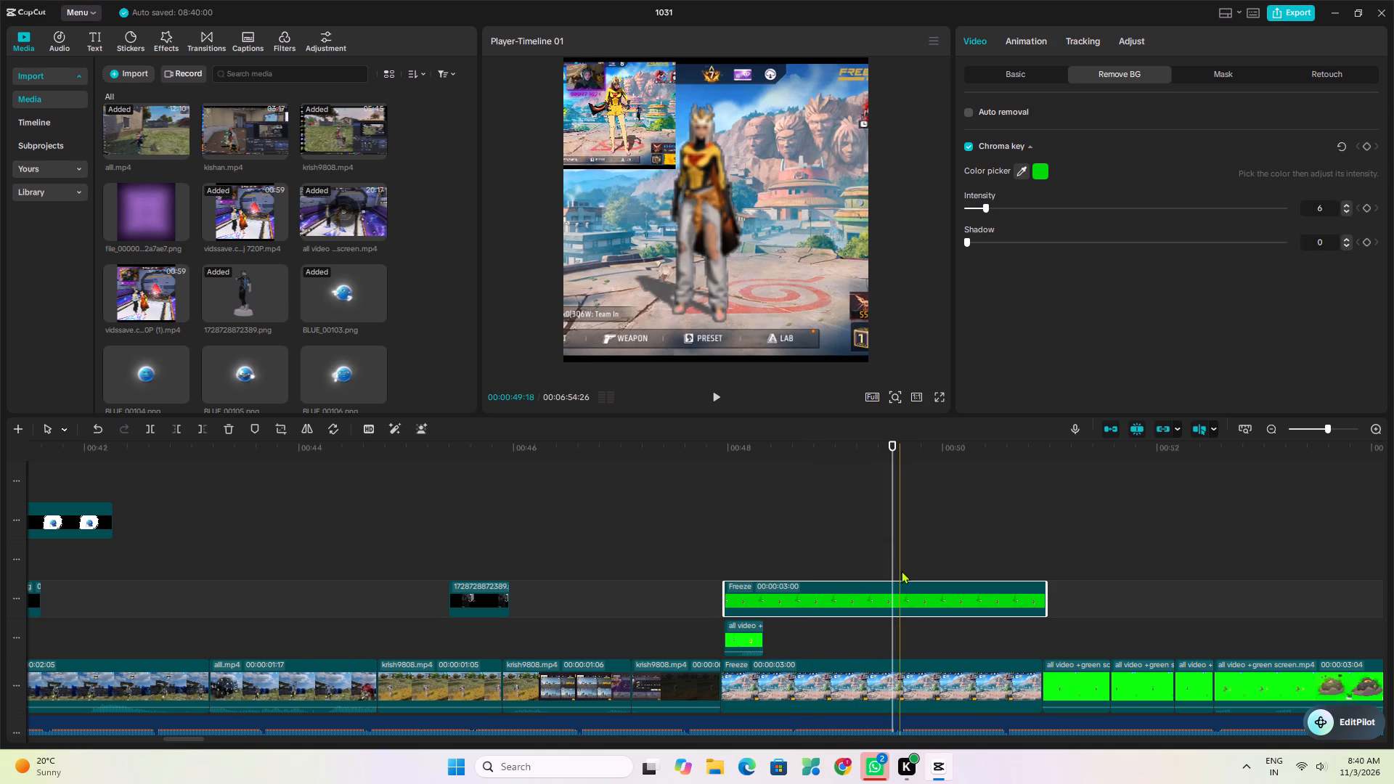
{"action": "left_click", "coordinate": [893, 586]}
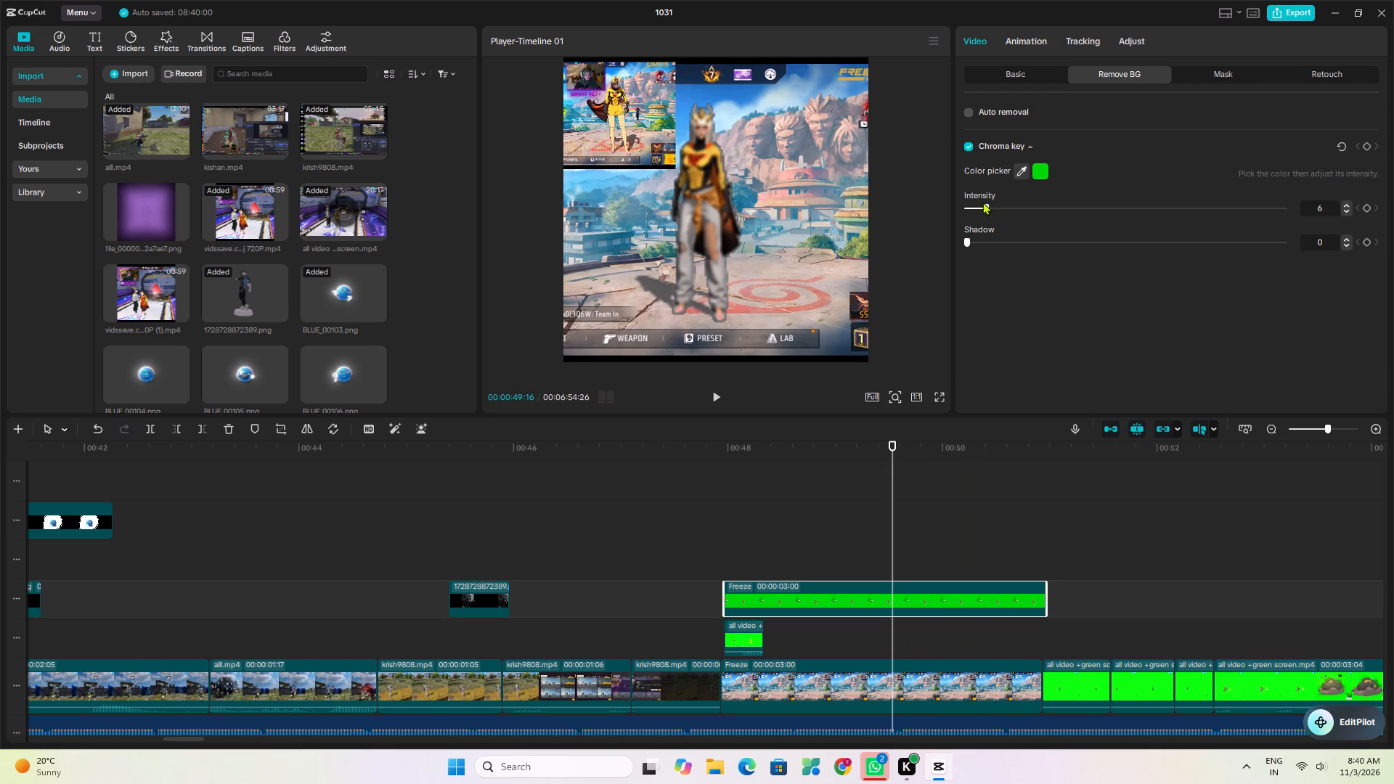
{"action": "left_click_drag", "start_coordinate": [982, 203], "coordinate": [928, 224]}
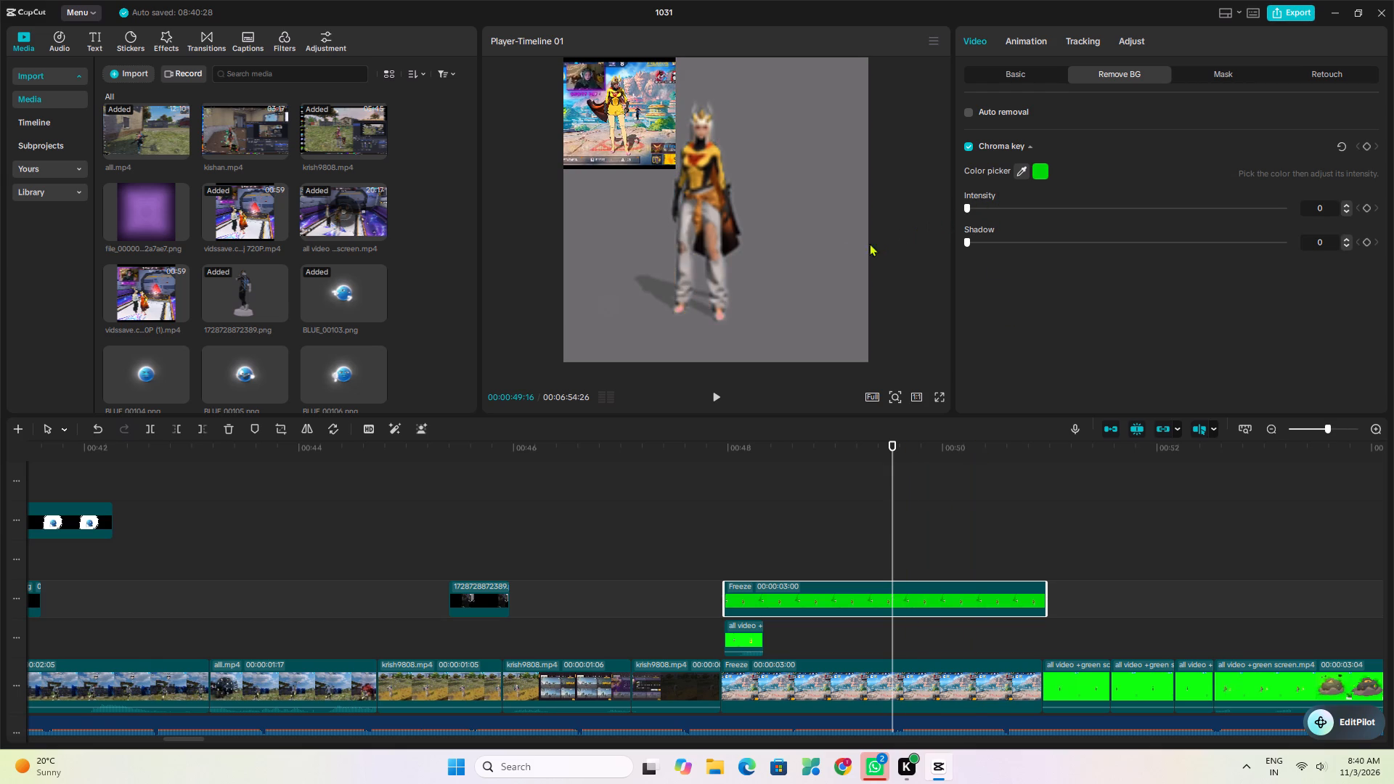
{"action": "left_click_drag", "start_coordinate": [790, 235], "coordinate": [815, 245]}
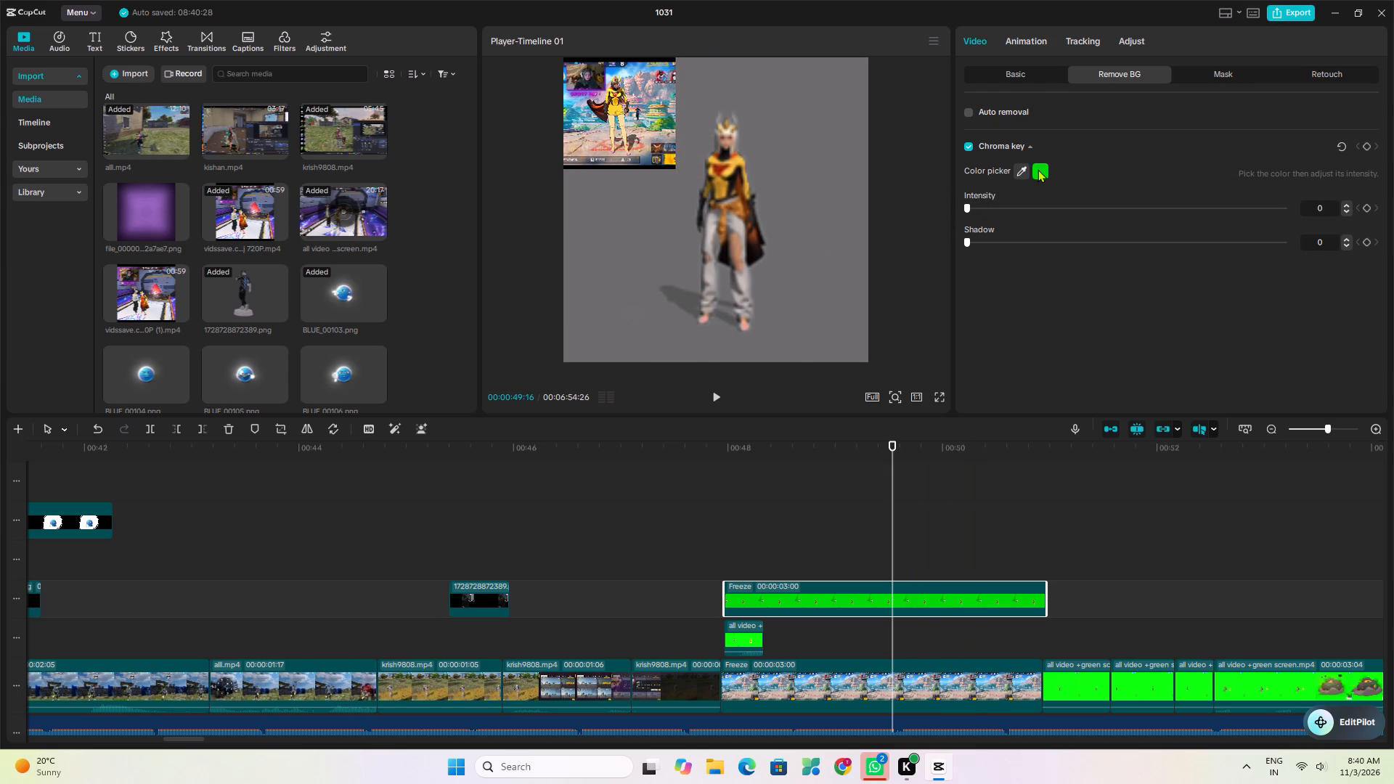
{"action": "left_click", "coordinate": [969, 146]}
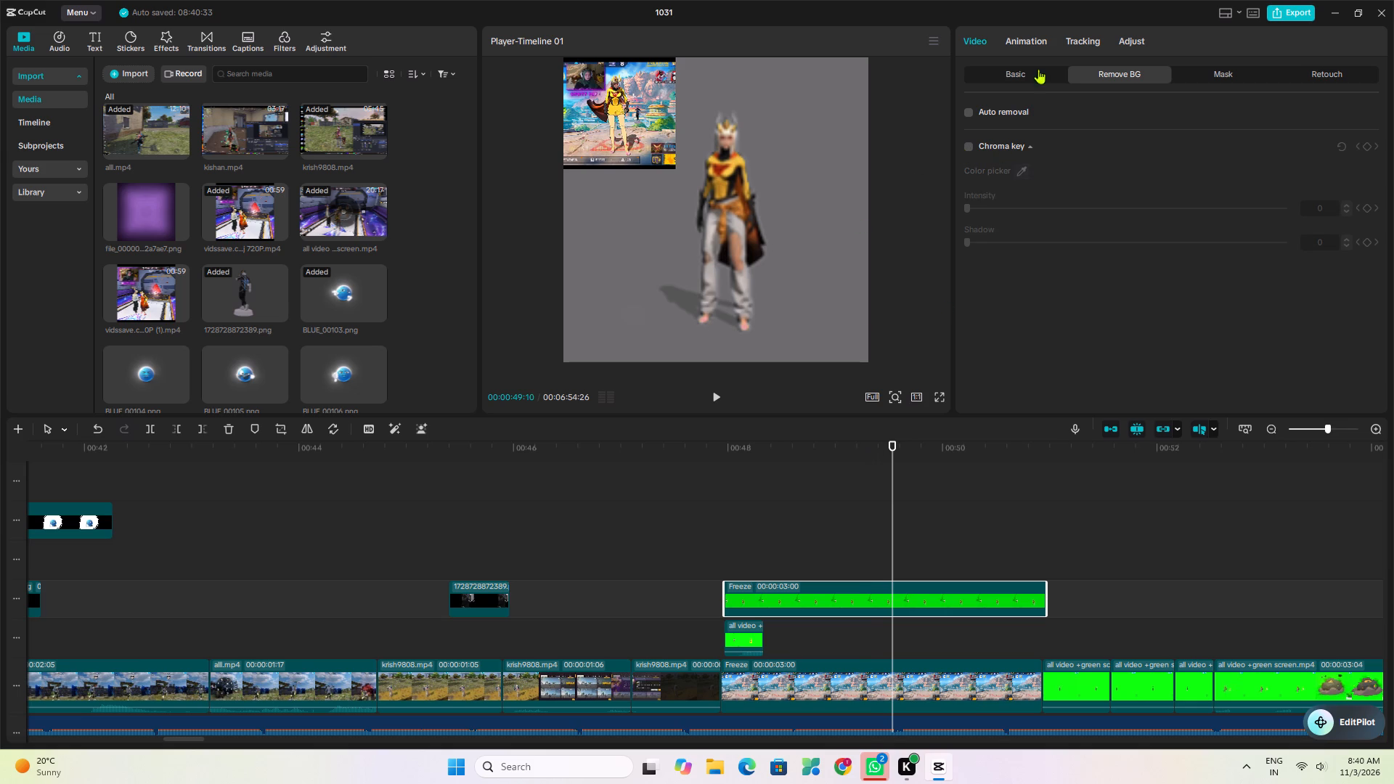
Set the green channel's HSL hue, saturation and brightness to 0 on the freeze clip.
{"action": "left_click", "coordinate": [1031, 41]}
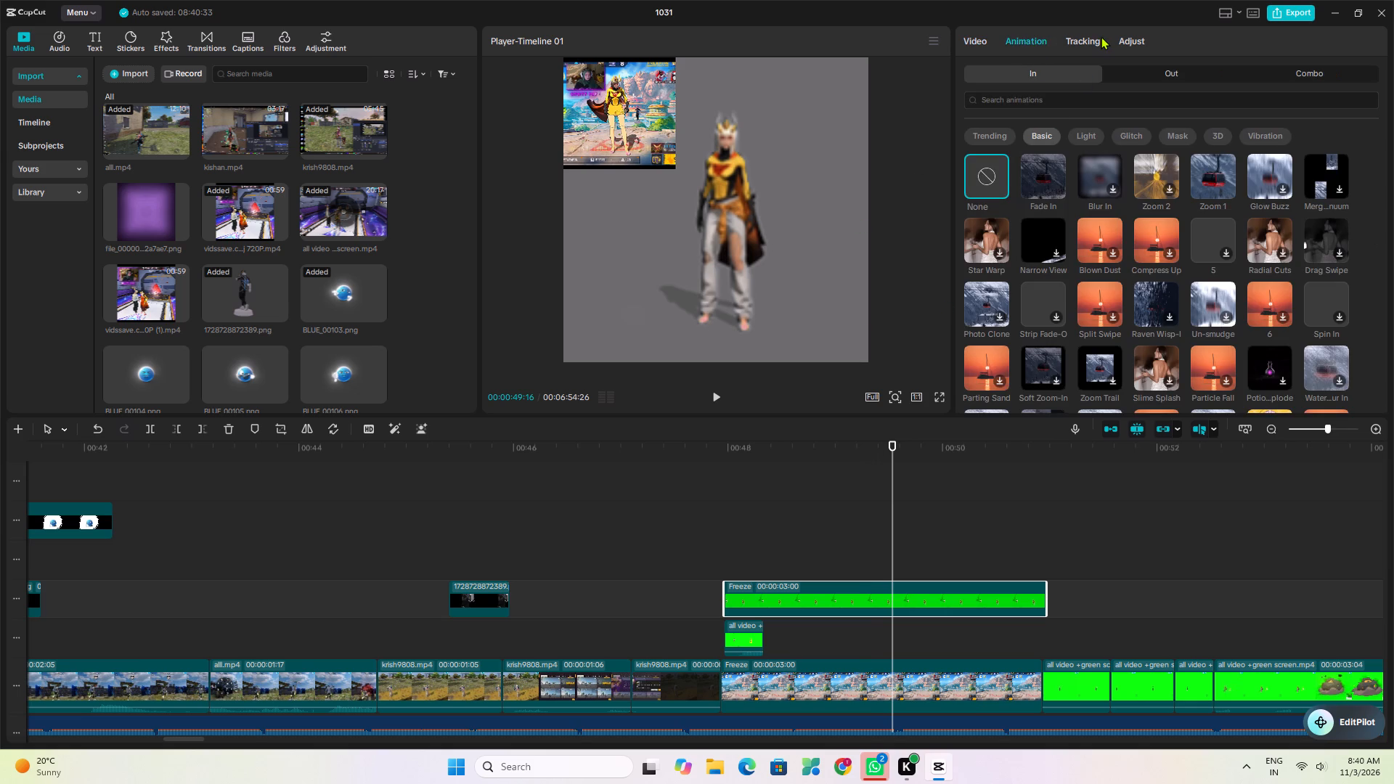
{"action": "left_click", "coordinate": [1143, 39]}
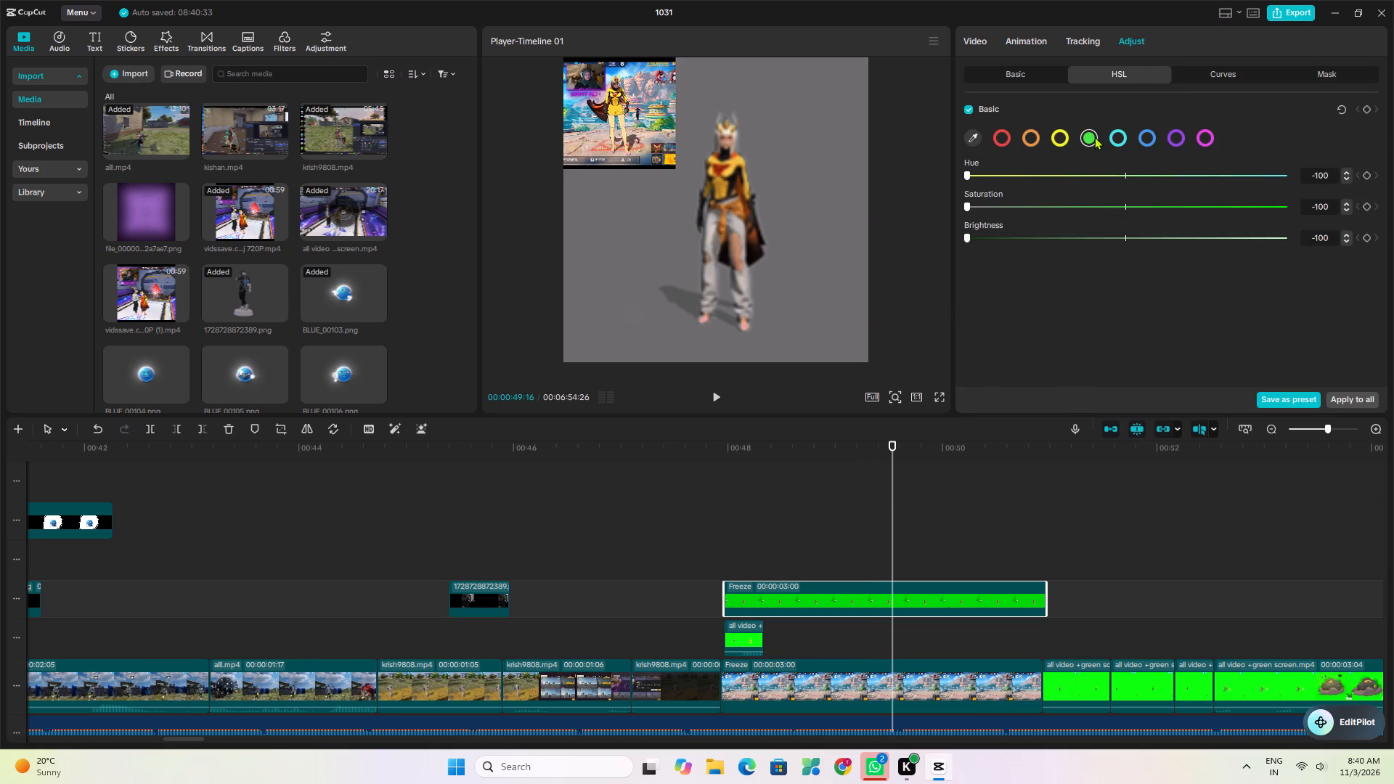
{"action": "left_click", "coordinate": [1094, 136]}
{"action": "left_click", "coordinate": [1117, 171]}
{"action": "left_click", "coordinate": [1123, 173]}
{"action": "left_click", "coordinate": [1128, 211]}
{"action": "left_click", "coordinate": [1120, 230]}
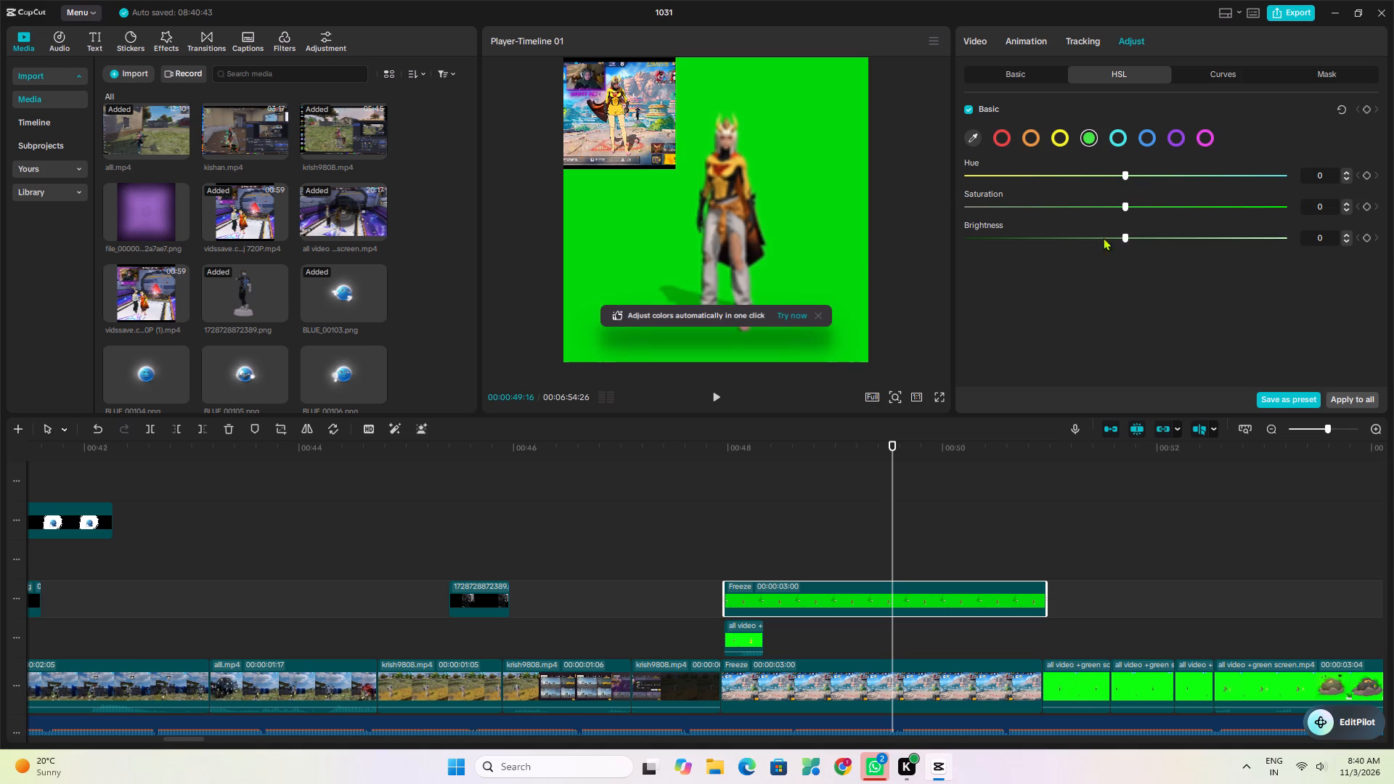
Move the unkeyed character up to about X -105, Y -239 and scale the freeze clip down to 162%.
{"action": "left_click_drag", "start_coordinate": [858, 255], "coordinate": [850, 234]}
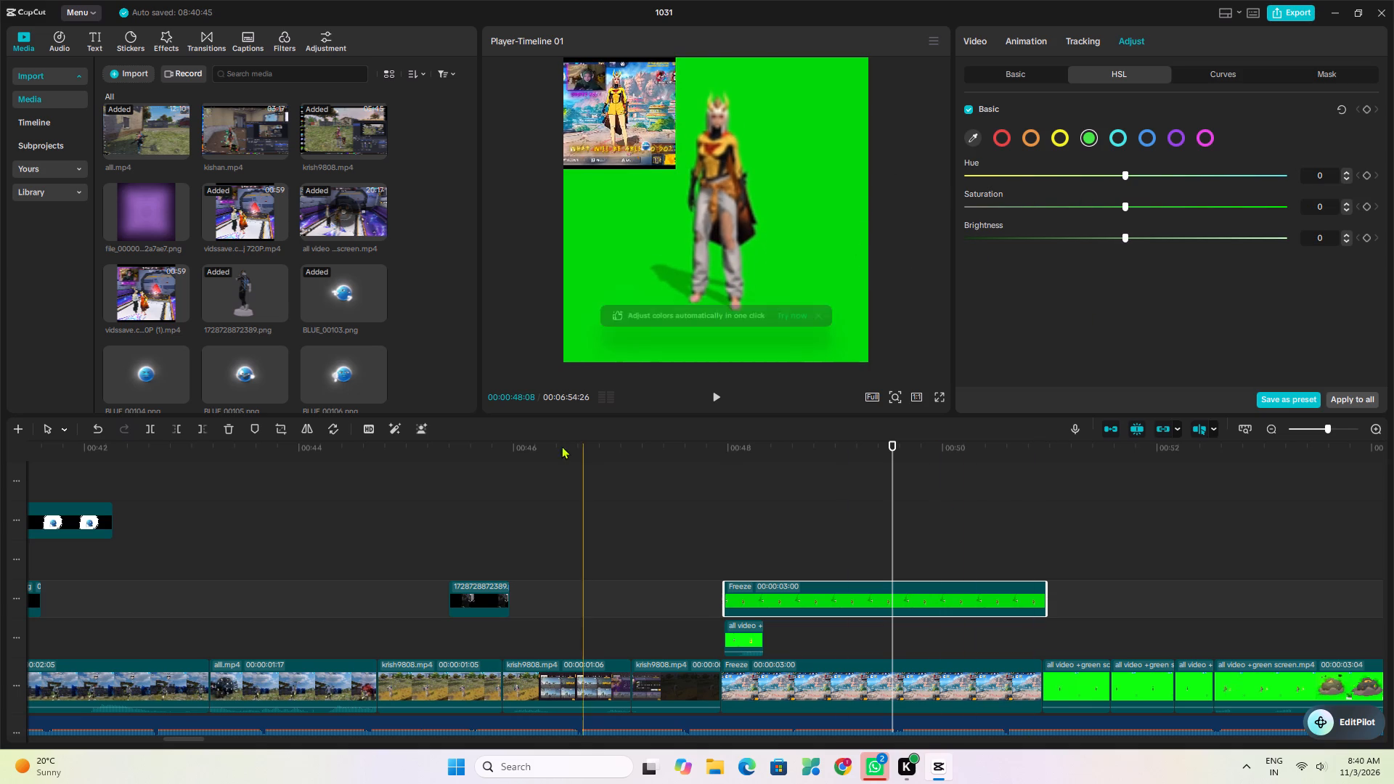
{"action": "left_click", "coordinate": [1028, 81]}
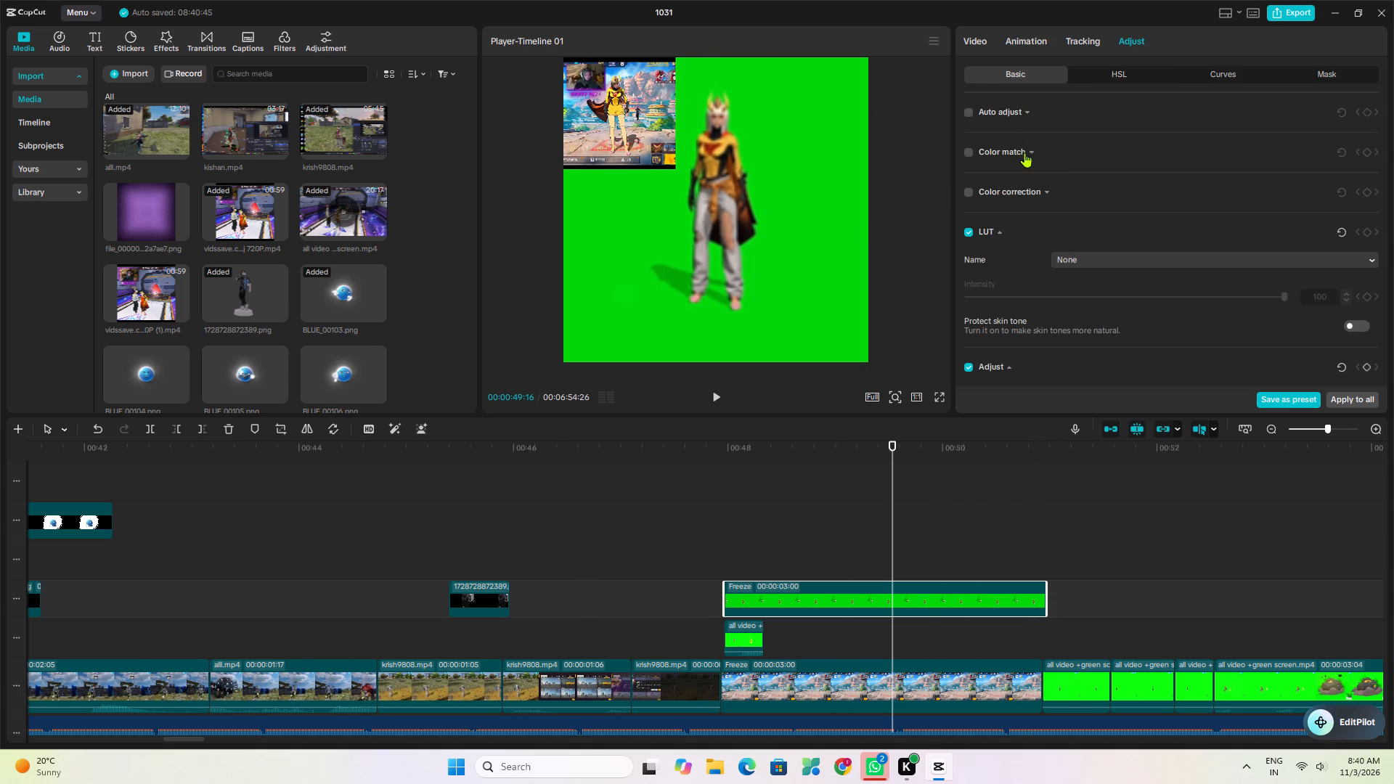
{"action": "left_click", "coordinate": [966, 40]}
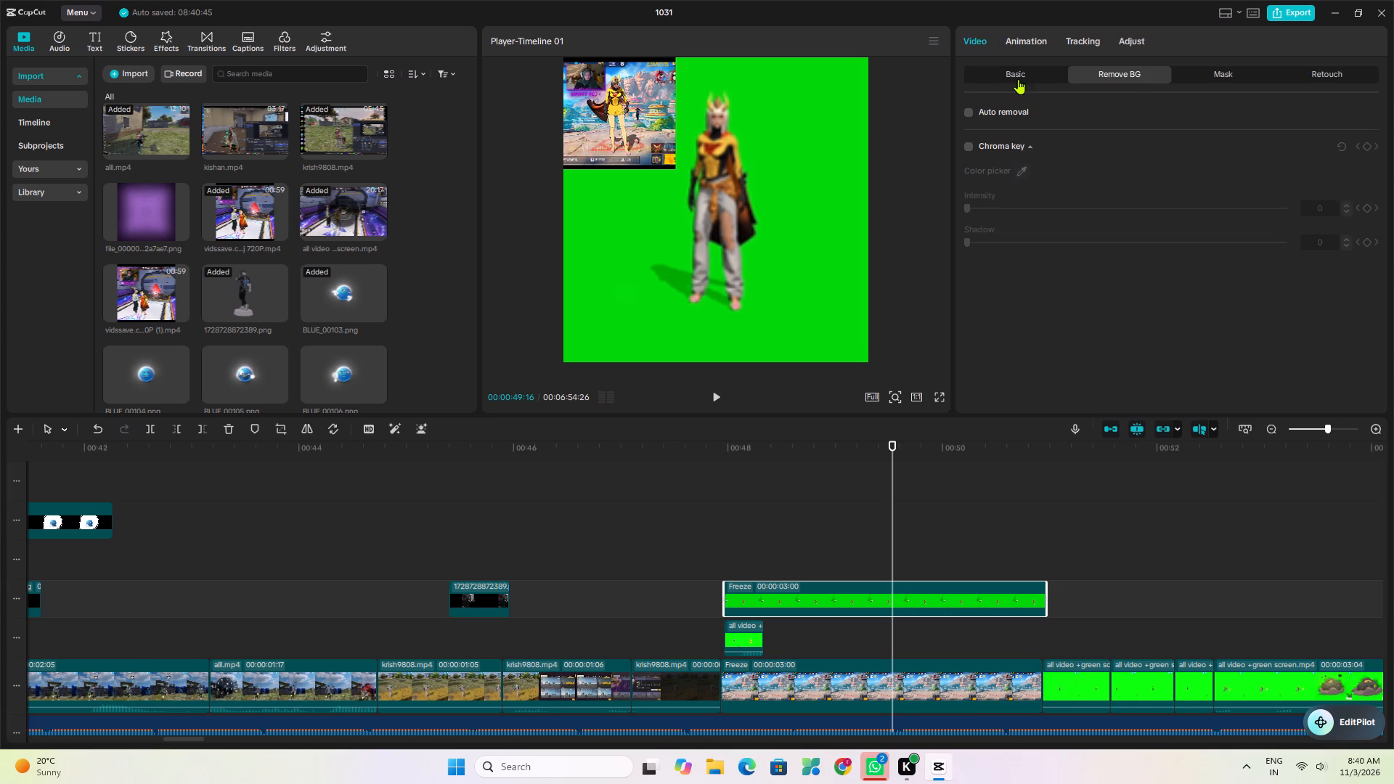
{"action": "left_click", "coordinate": [1007, 78]}
{"action": "left_click", "coordinate": [1090, 145]}
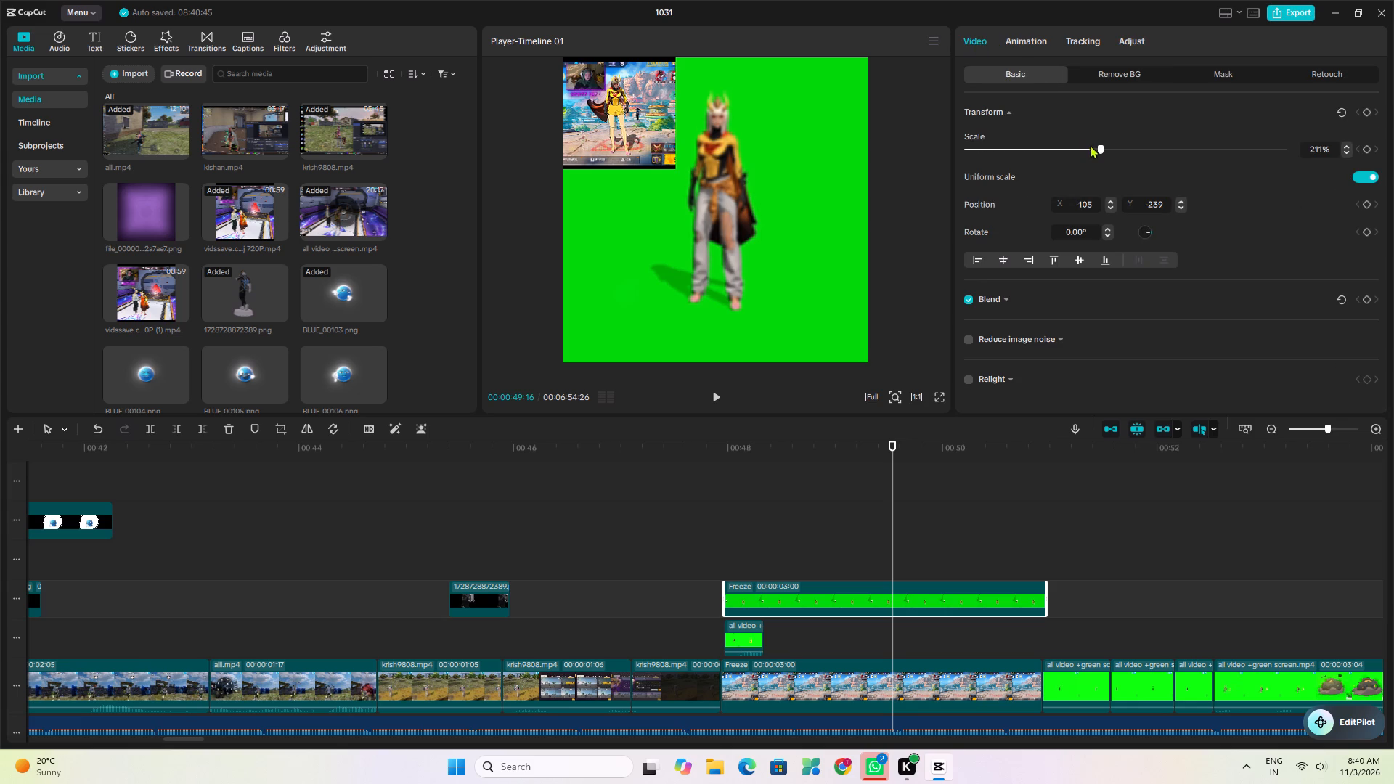
{"action": "left_click", "coordinate": [1085, 146]}
{"action": "double_click", "coordinate": [1069, 146]}
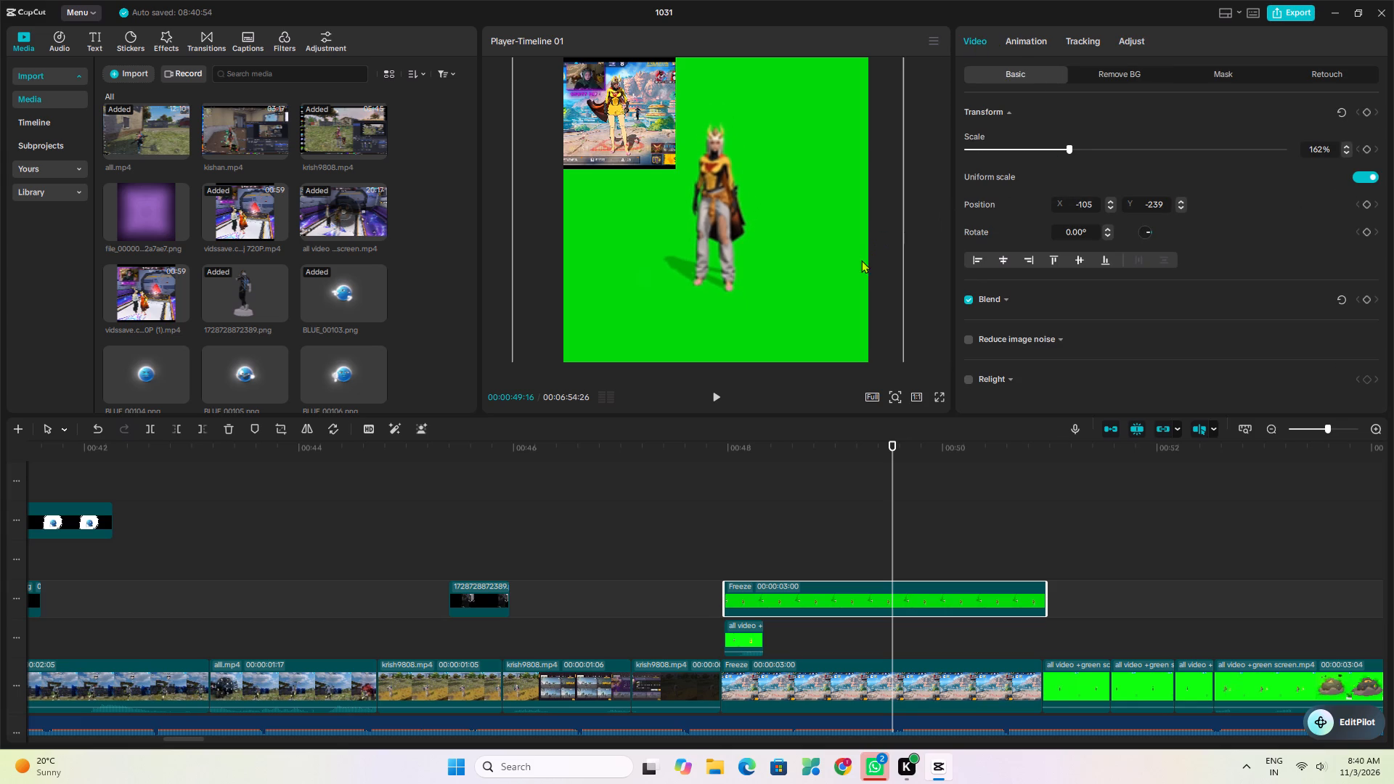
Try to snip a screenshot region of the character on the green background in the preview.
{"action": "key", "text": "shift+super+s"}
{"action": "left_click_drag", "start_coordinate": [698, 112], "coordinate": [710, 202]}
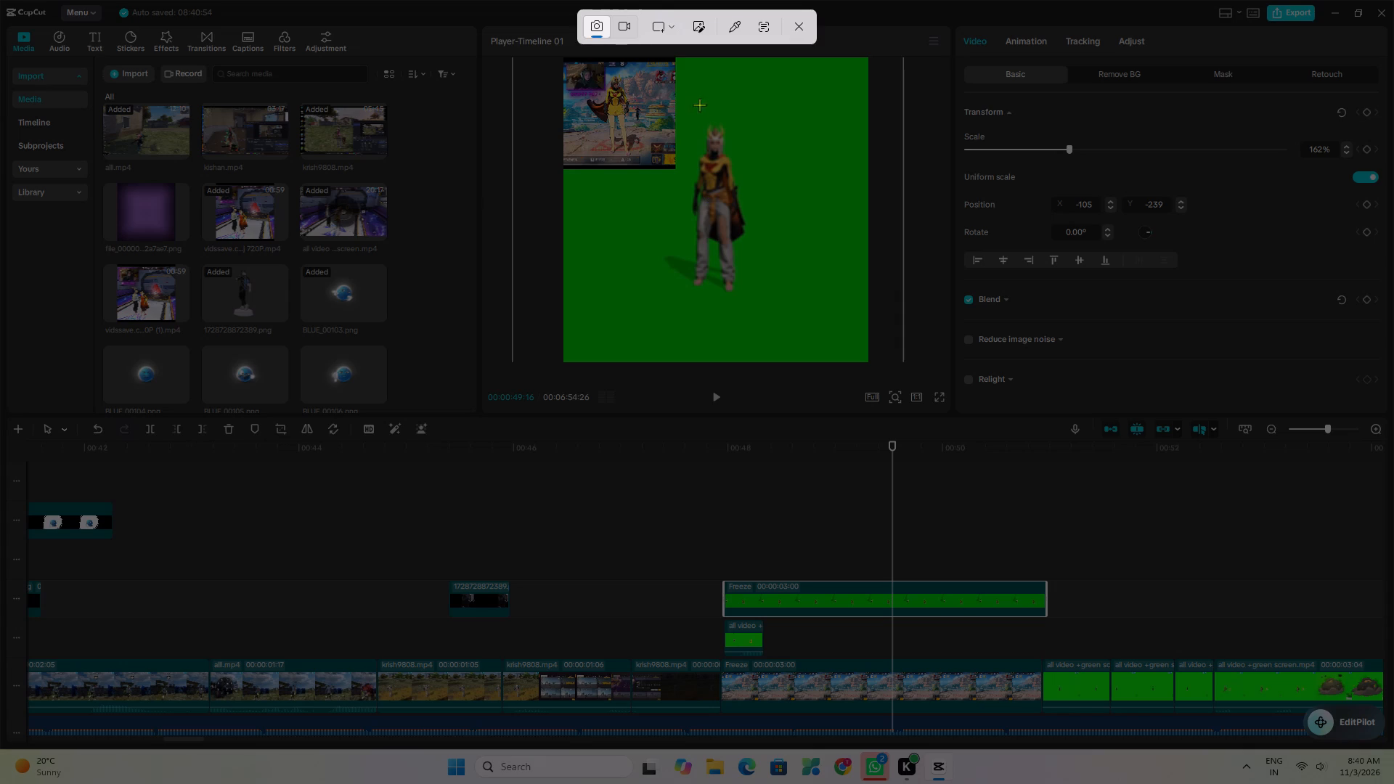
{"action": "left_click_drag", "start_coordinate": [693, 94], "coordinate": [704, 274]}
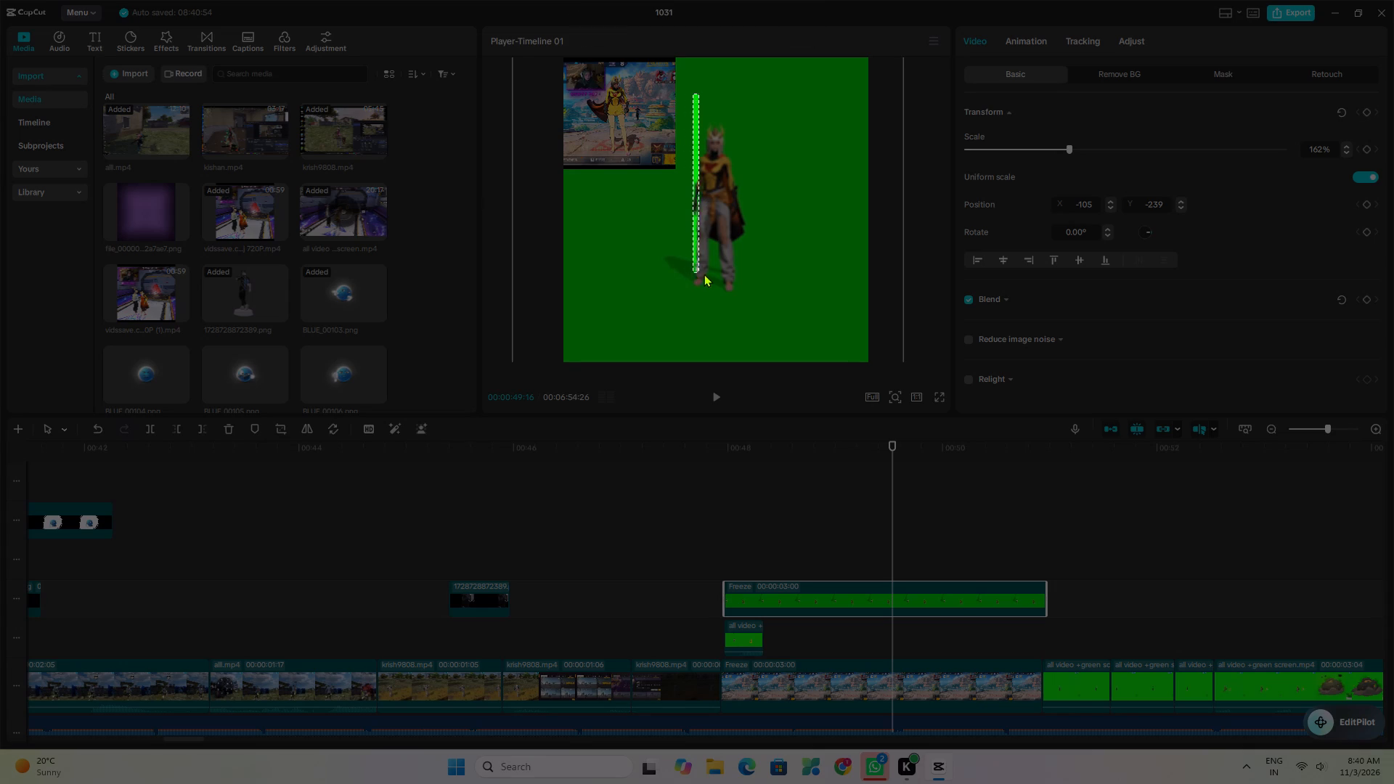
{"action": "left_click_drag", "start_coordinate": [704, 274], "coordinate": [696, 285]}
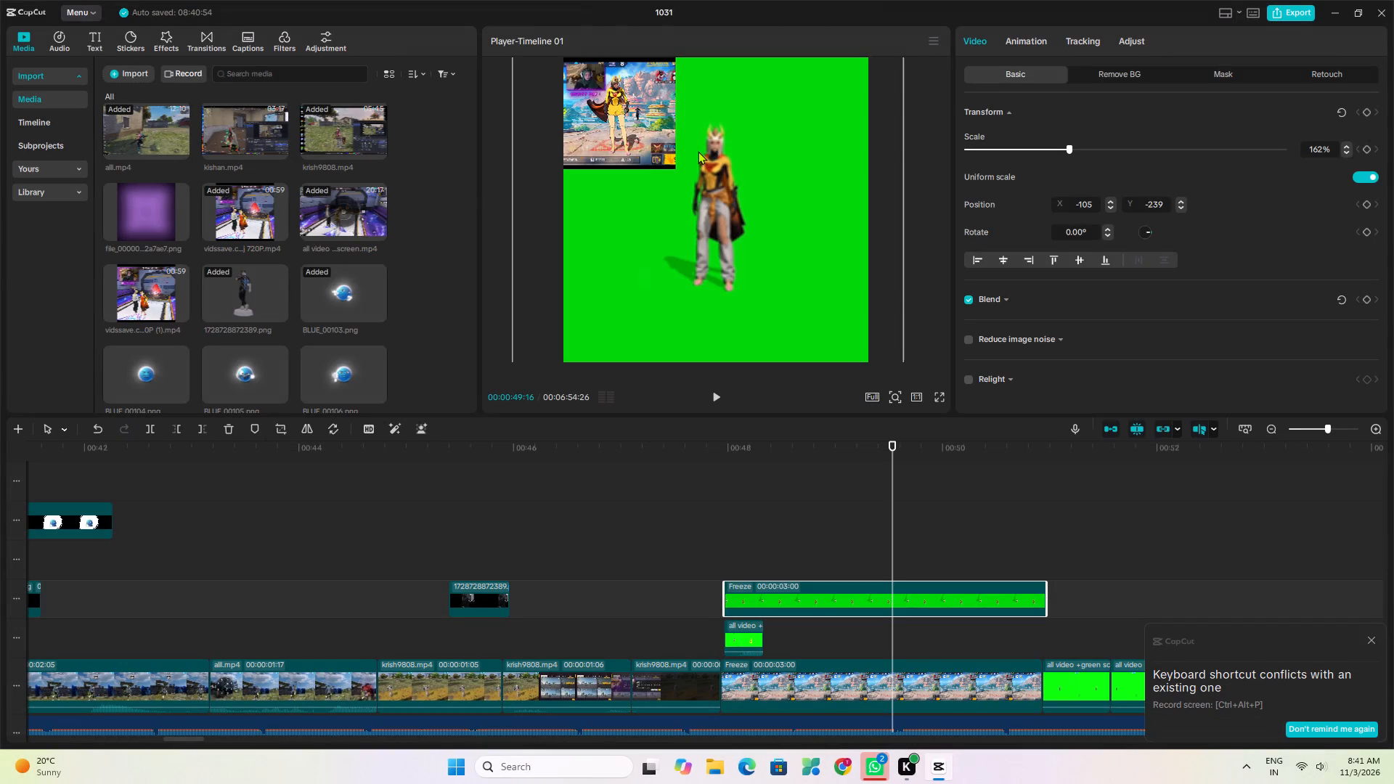
Snip a screenshot of the full character standing on the green background in the preview.
{"action": "key", "text": "shift+super+s"}
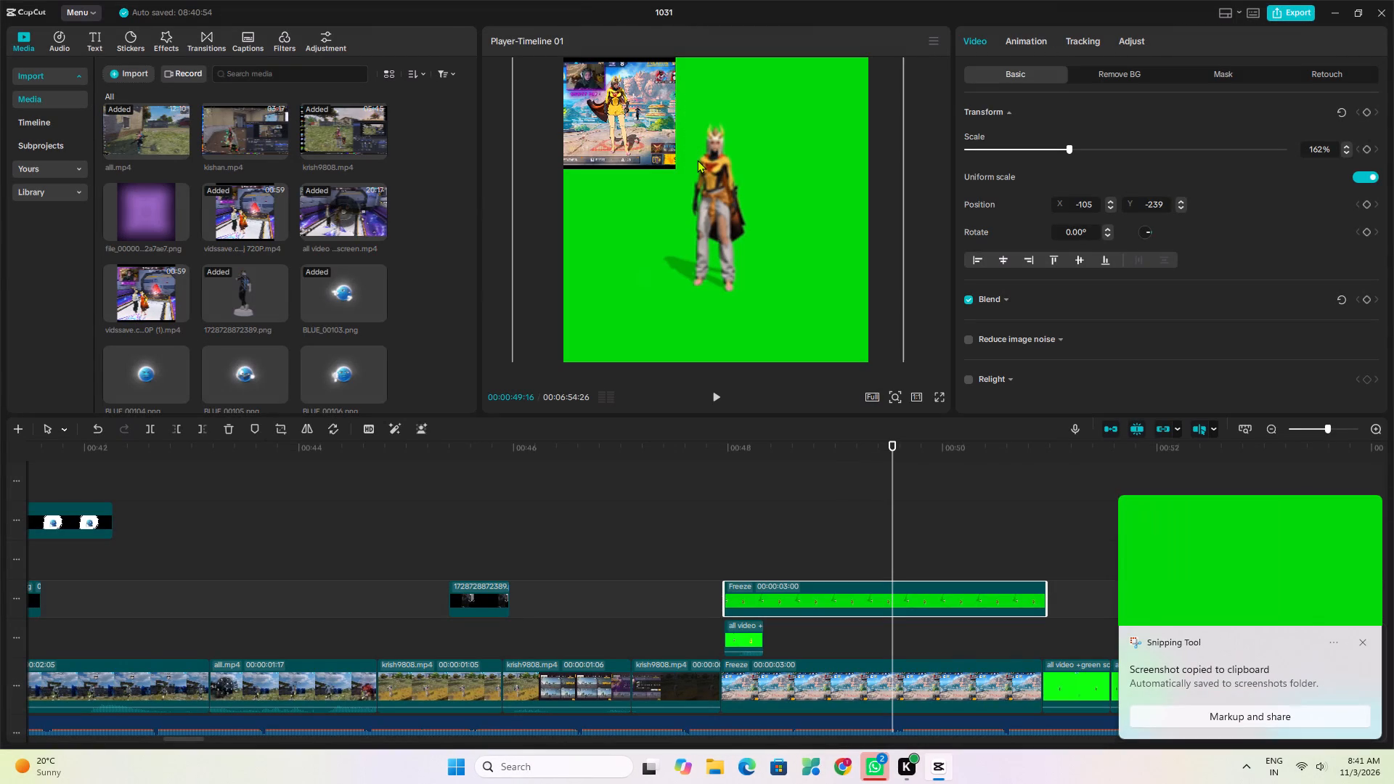
{"action": "left_click_drag", "start_coordinate": [677, 127], "coordinate": [691, 174]}
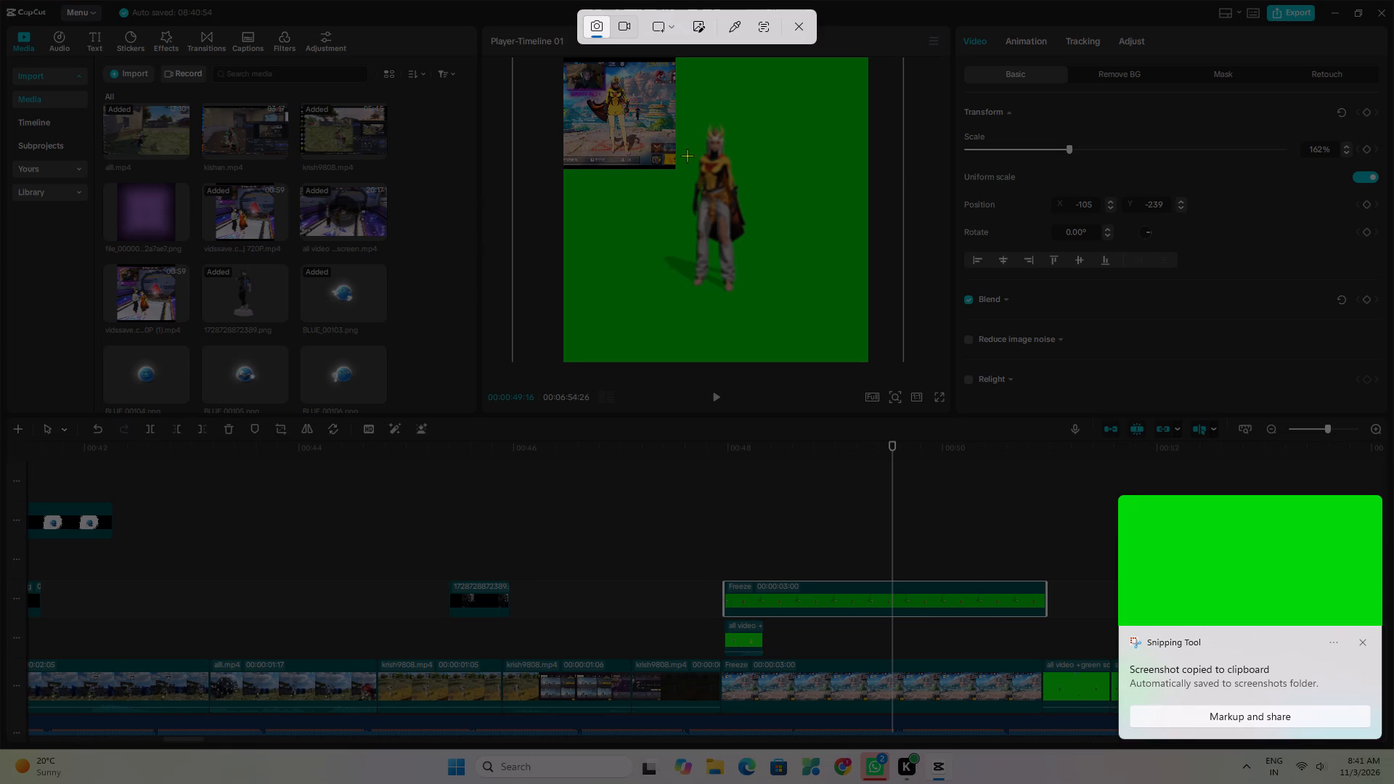
{"action": "left_click_drag", "start_coordinate": [685, 120], "coordinate": [735, 291]}
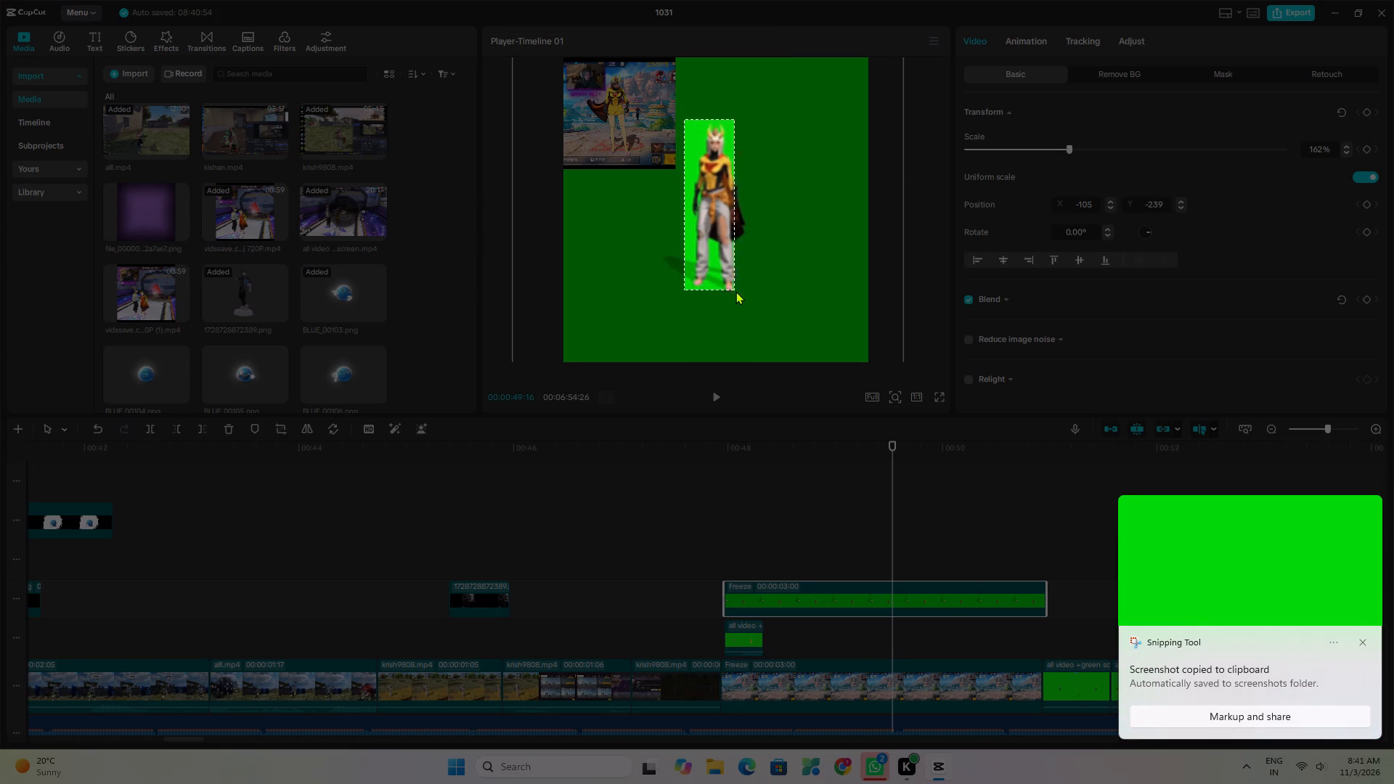
{"action": "left_click_drag", "start_coordinate": [735, 291], "coordinate": [754, 313]}
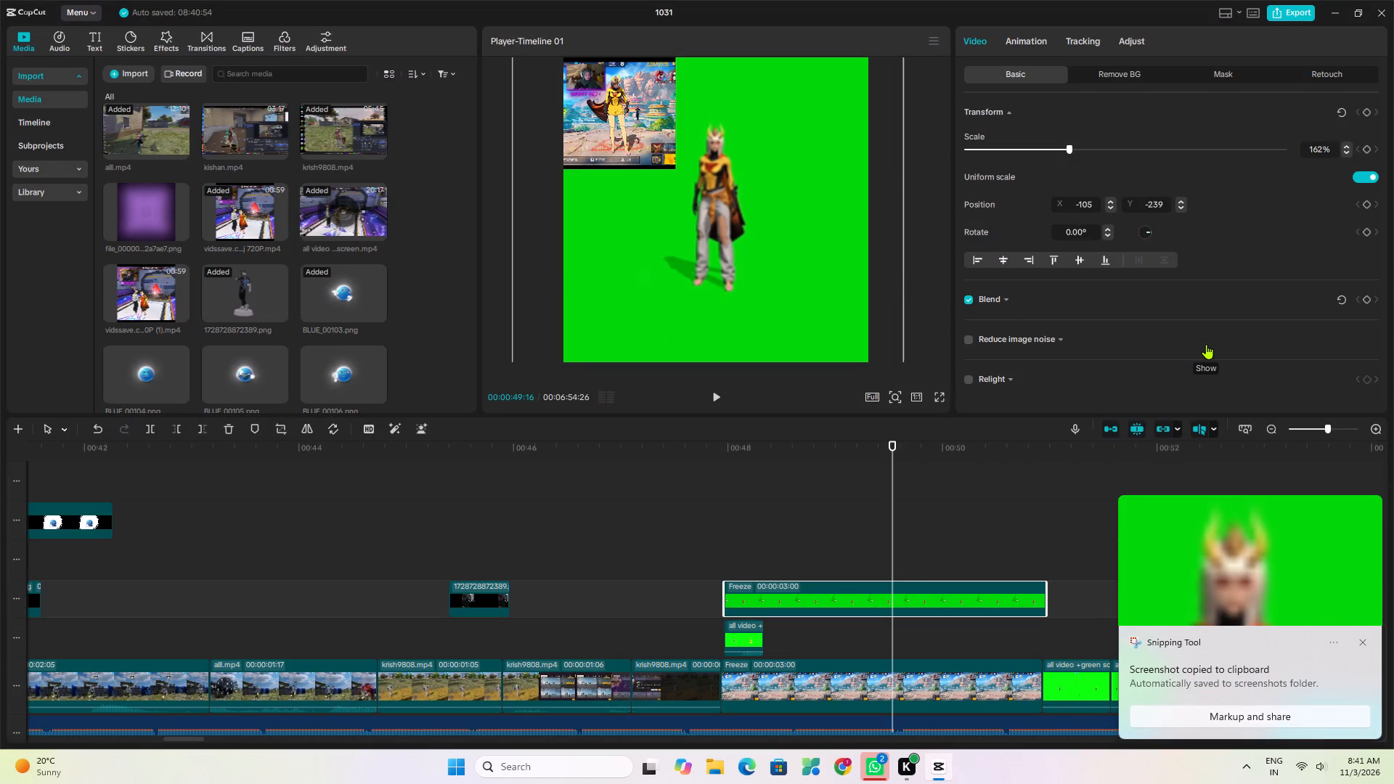
Switch to WhatsApp.
{"action": "left_click", "coordinate": [867, 767]}
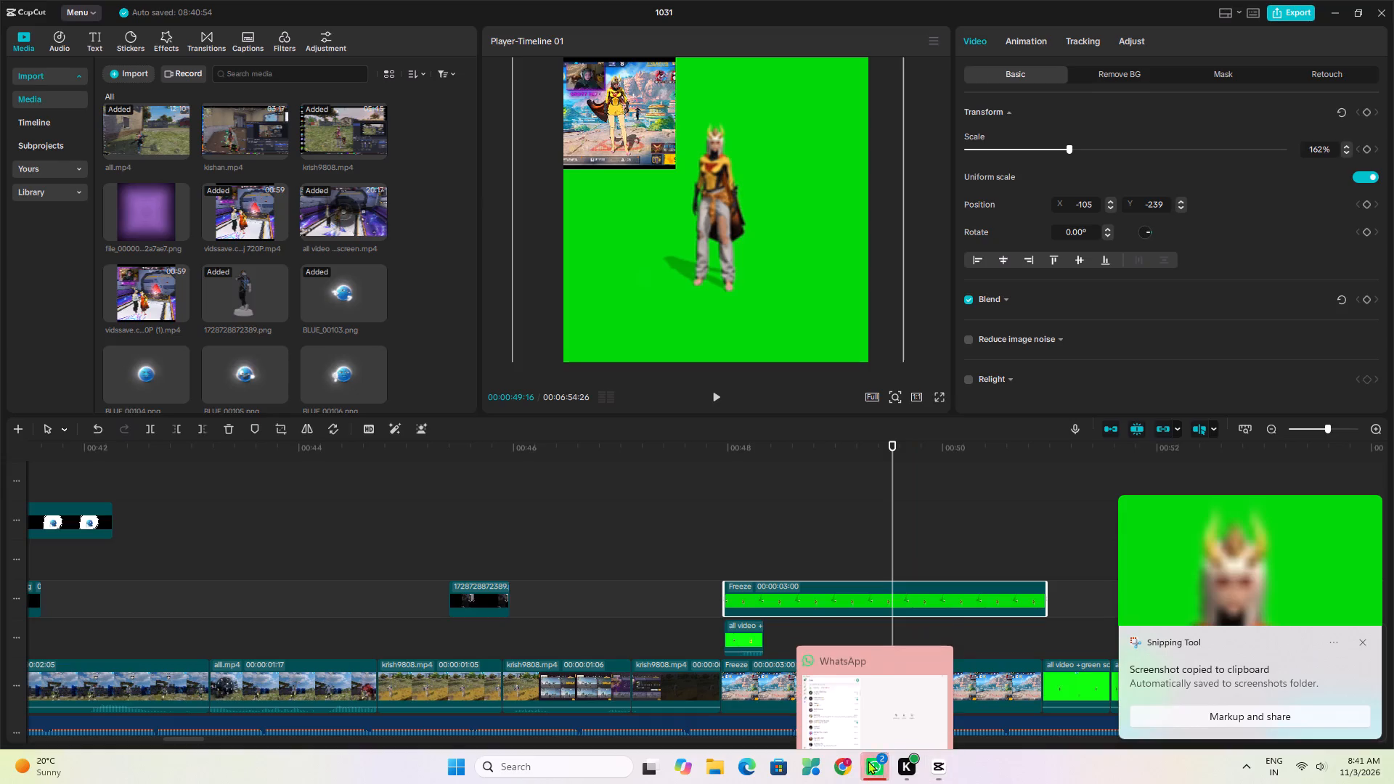
{"action": "left_click", "coordinate": [856, 701]}
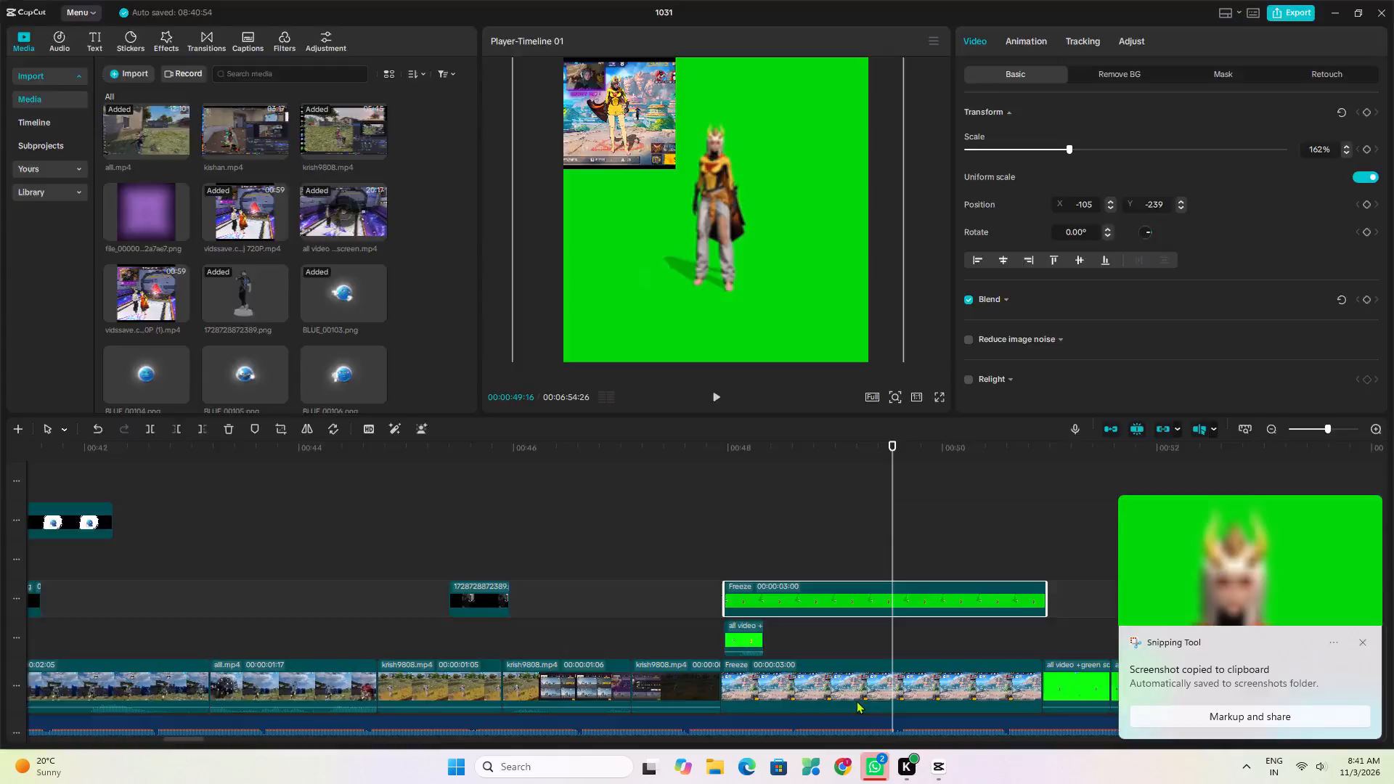
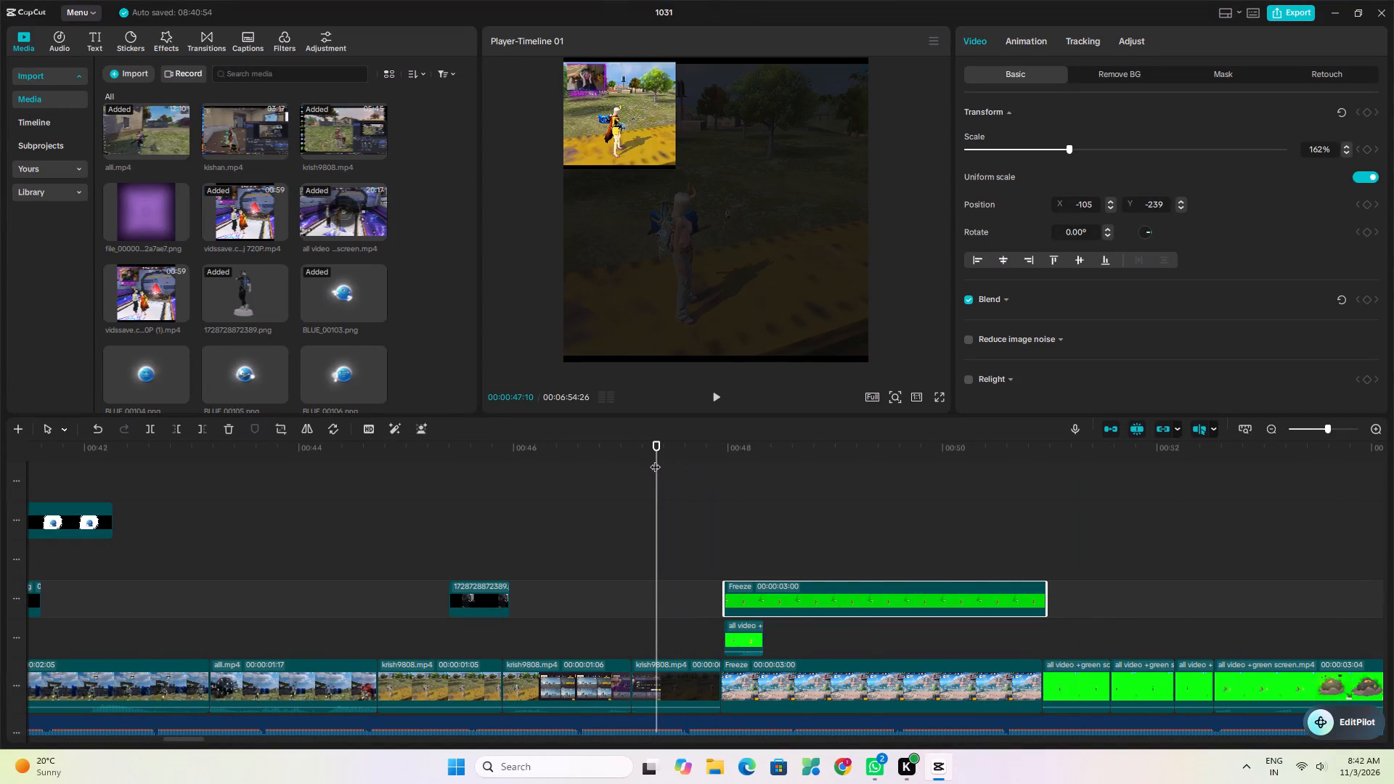
Play back the edit from about 00:36 and review the gameplay leading into the lobby freeze frame.
{"action": "left_click_drag", "start_coordinate": [655, 460], "coordinate": [0, 706]}
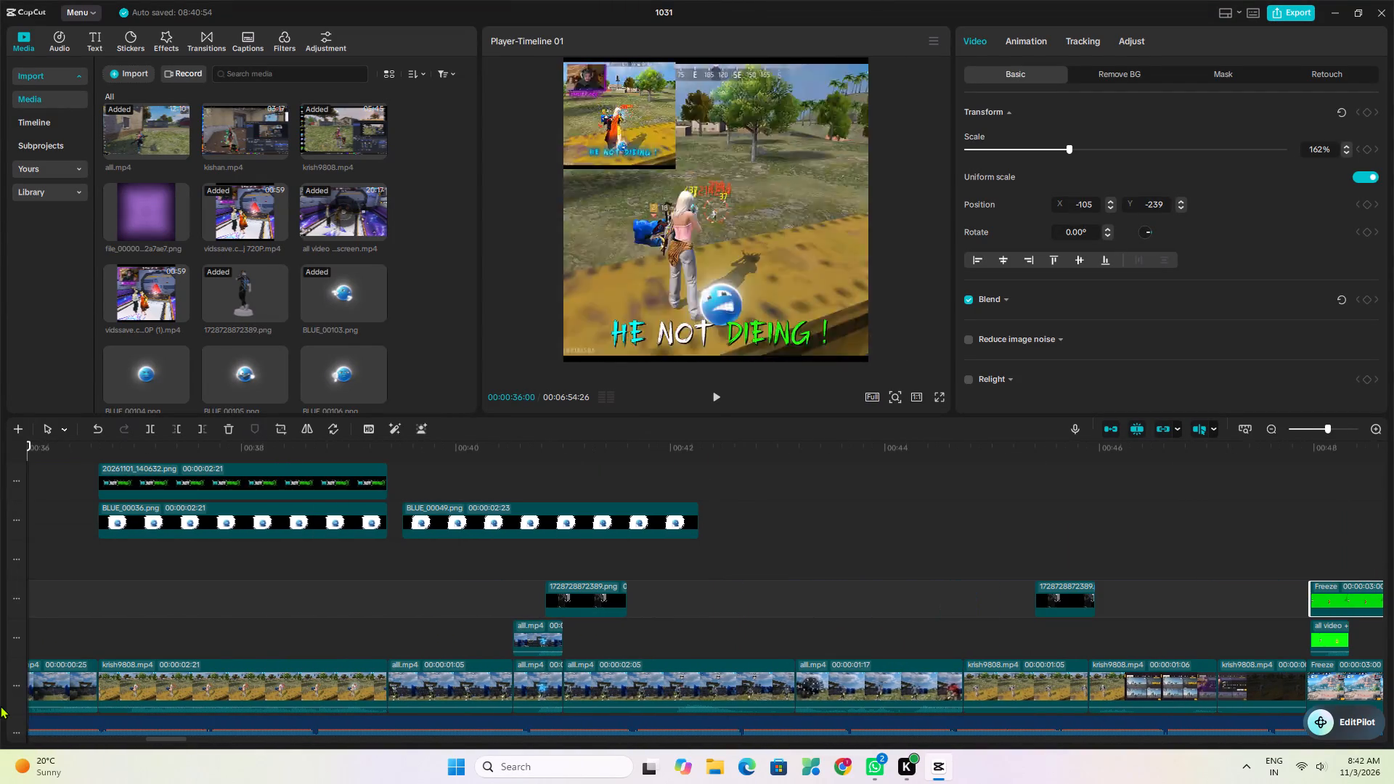
{"action": "key", "text": "space"}
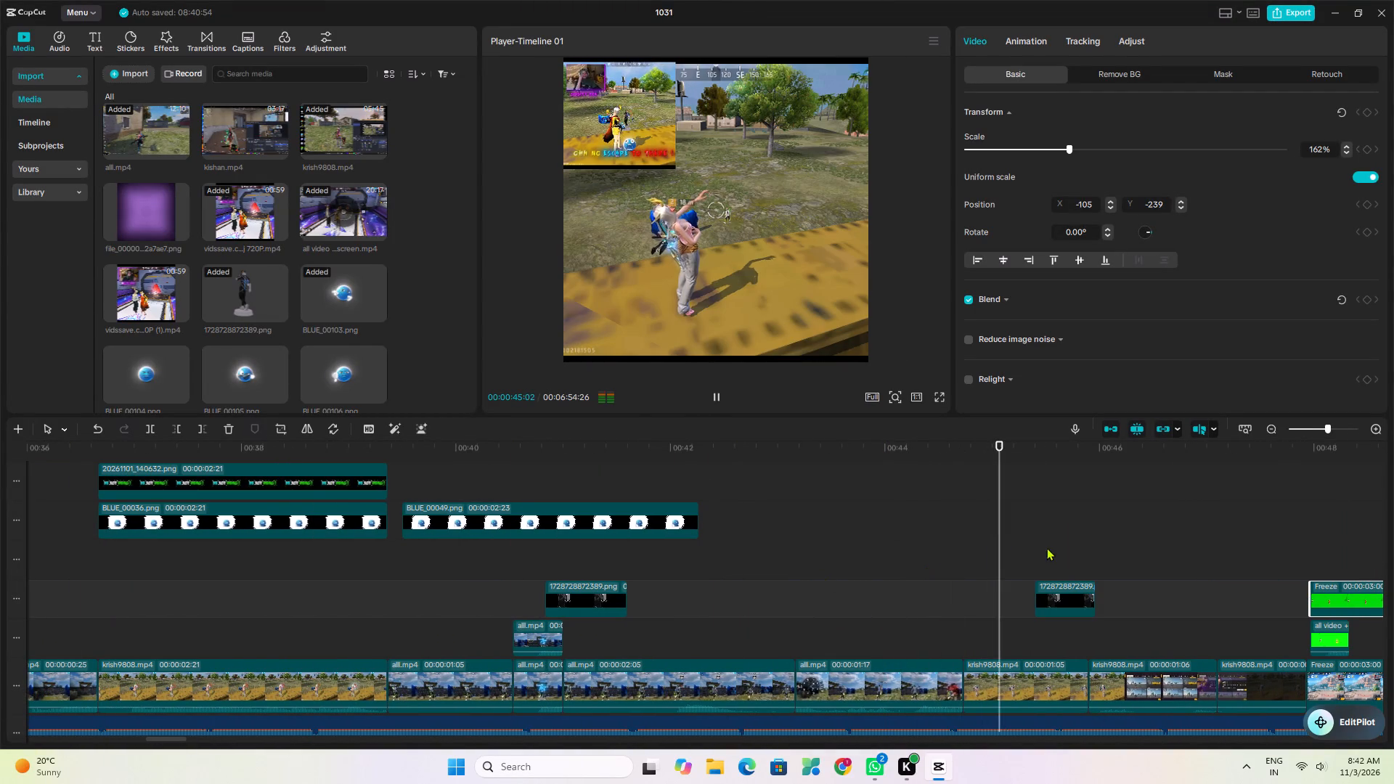
{"action": "key", "text": "space"}
{"action": "left_click", "coordinate": [951, 534]}
{"action": "key", "text": "space"}
{"action": "key", "text": "space"}
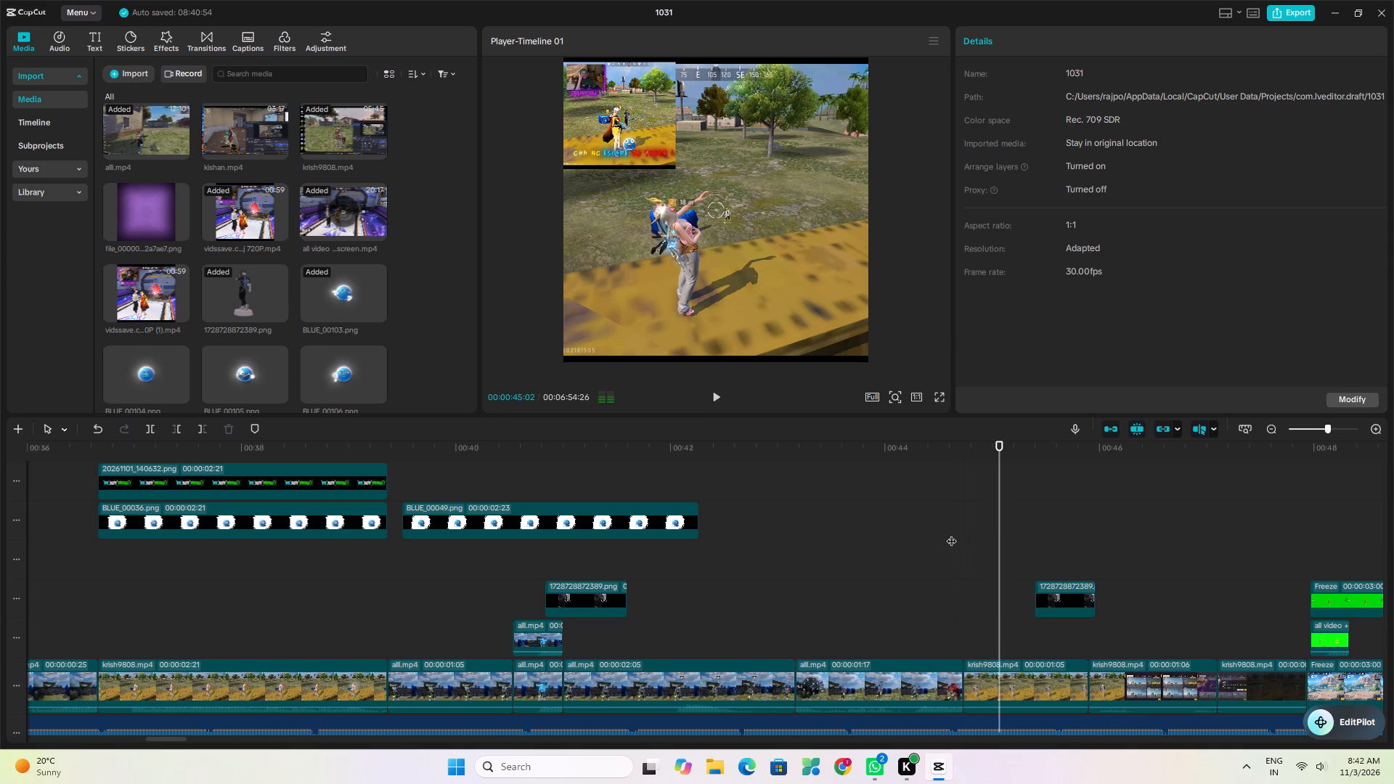
{"action": "key", "text": "space"}
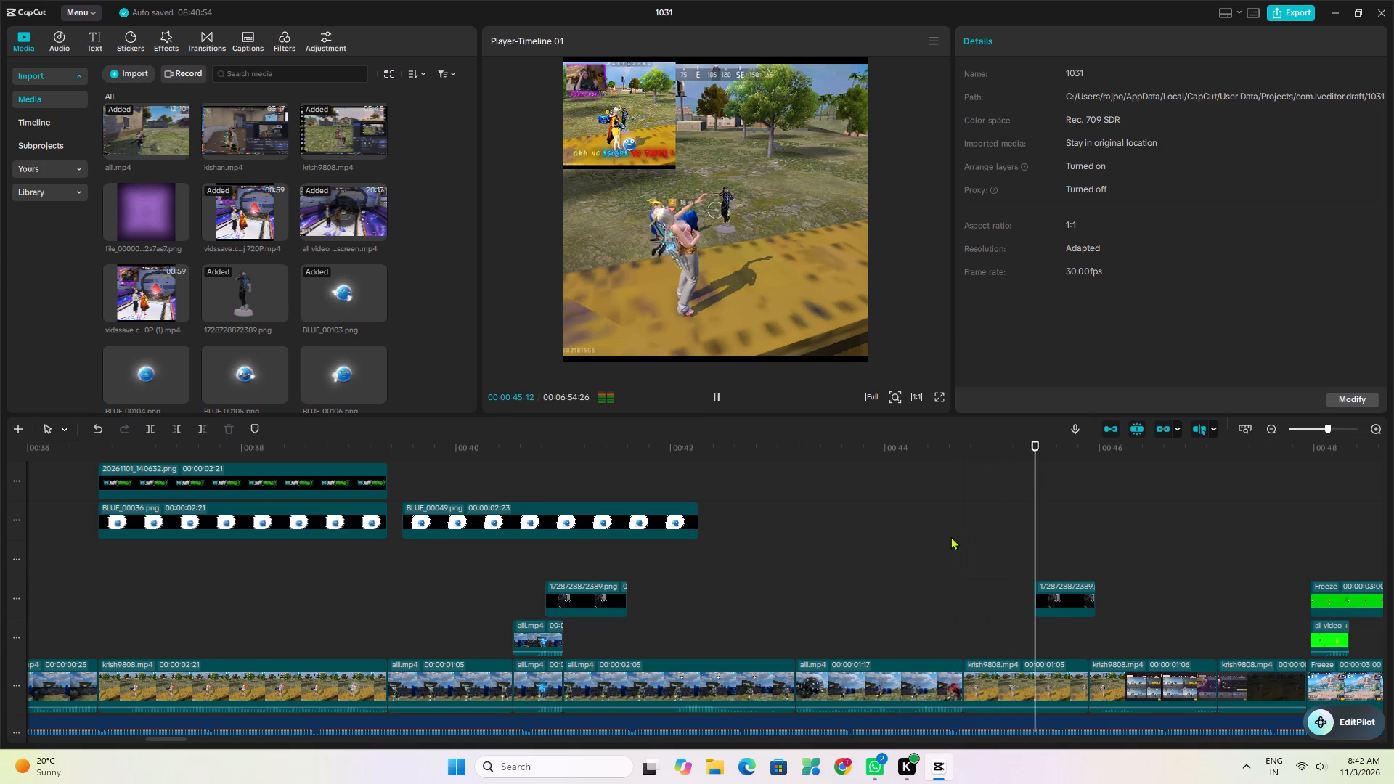
{"action": "key", "text": "space"}
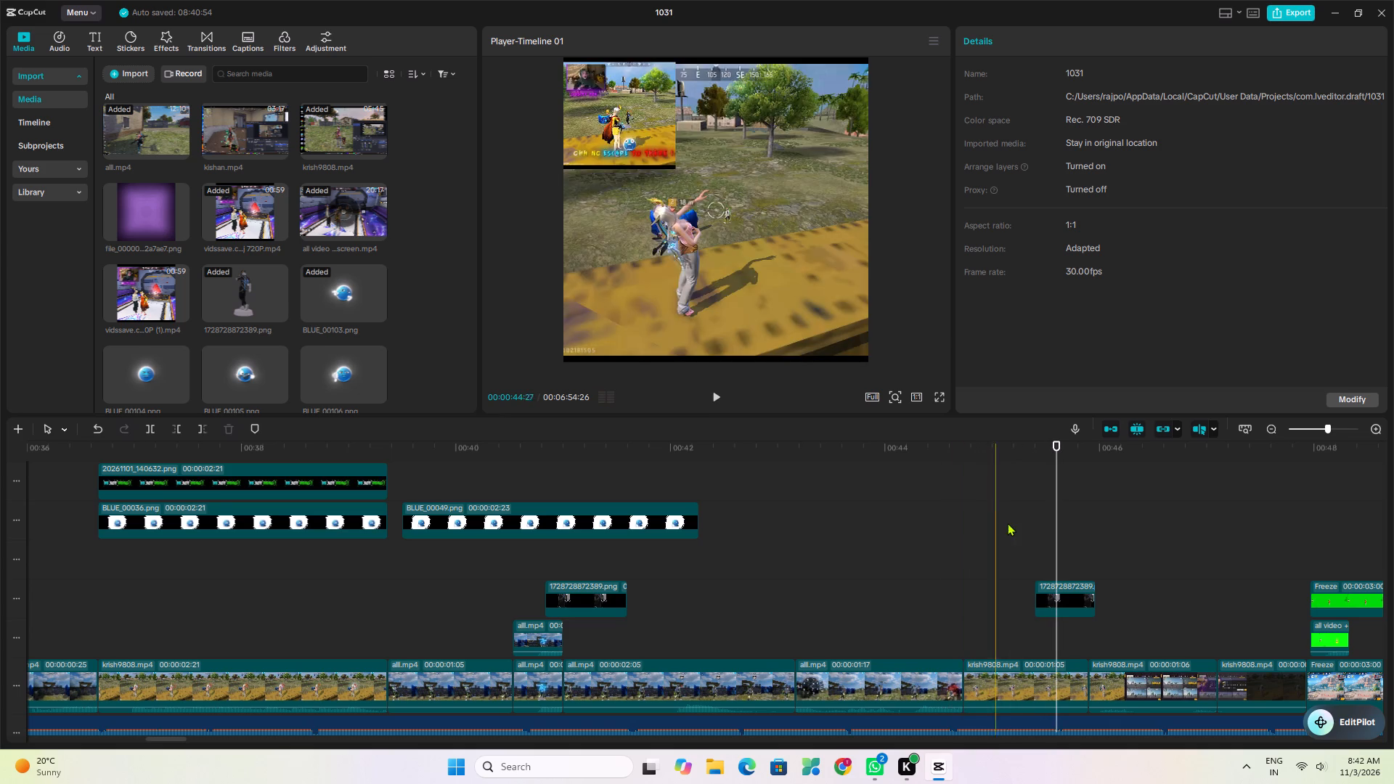
{"action": "left_click", "coordinate": [1109, 512]}
{"action": "left_click", "coordinate": [925, 534]}
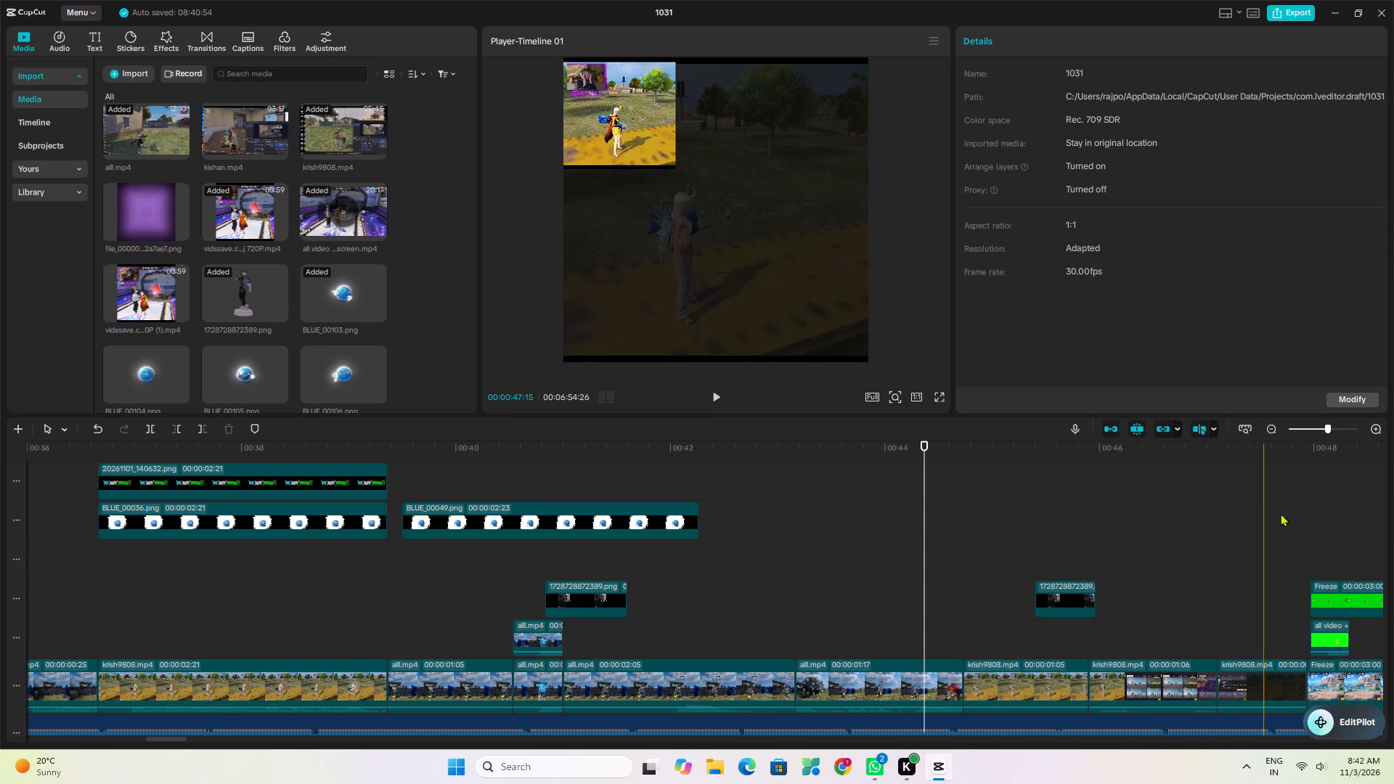
{"action": "left_click", "coordinate": [1289, 510]}
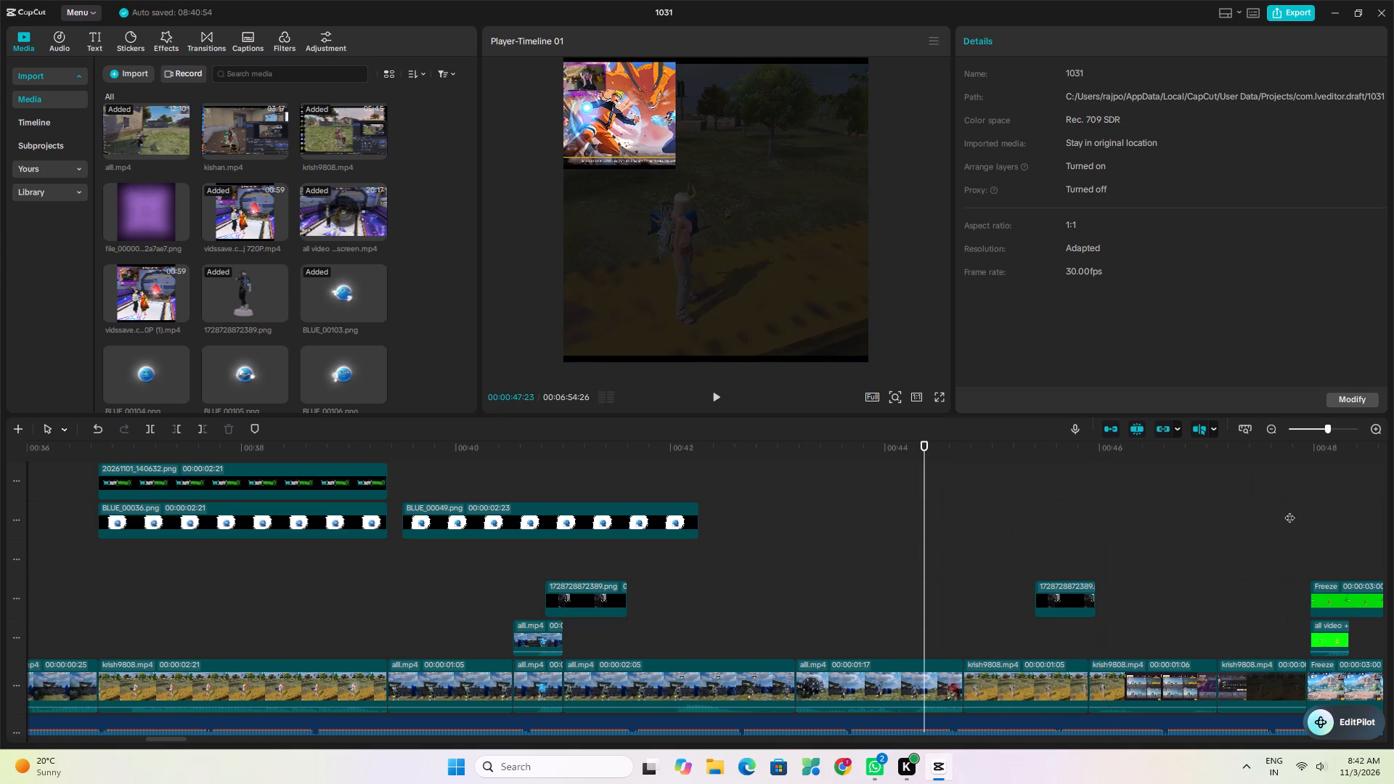
{"action": "key", "text": "space"}
{"action": "key", "text": "space"}
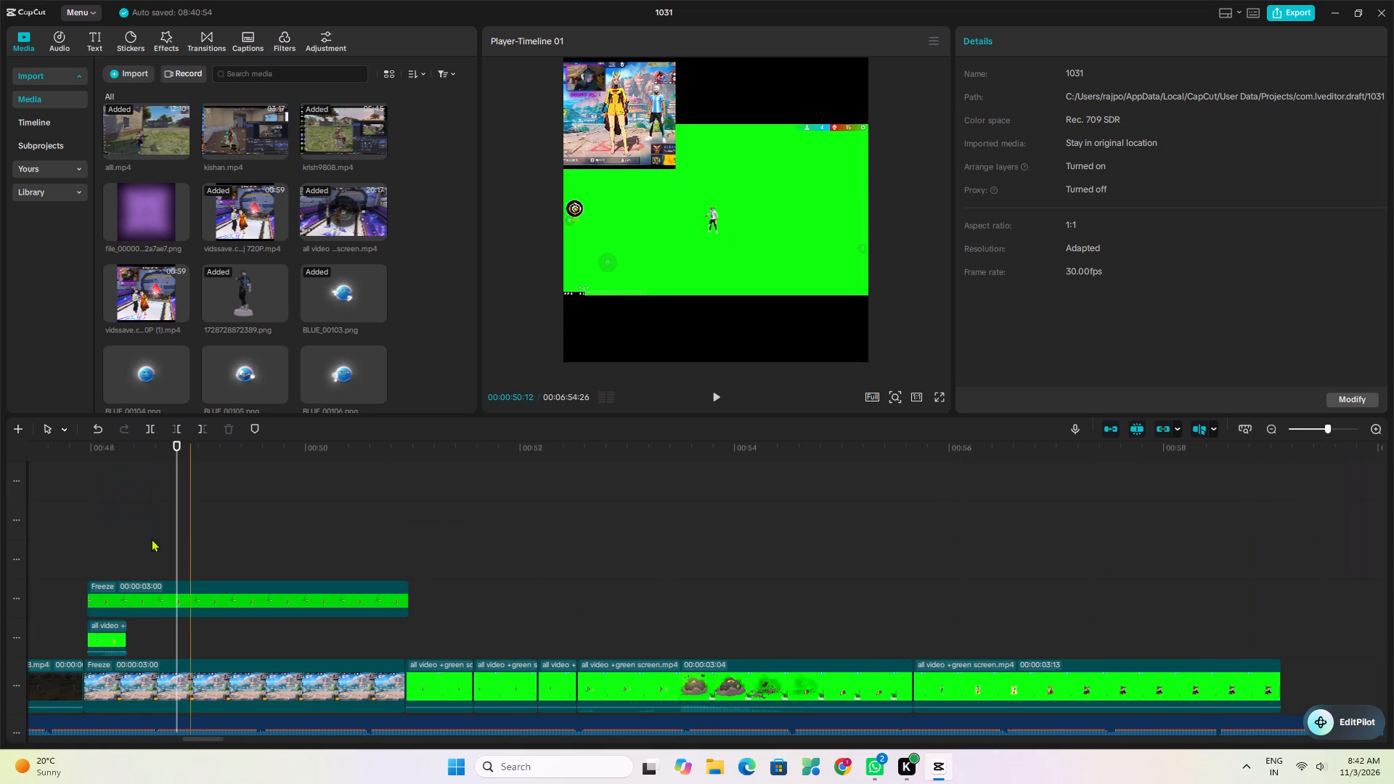
Move the first green-screen clip after the lobby freeze frame from the main track to the overlay track directly above.
{"action": "left_click_drag", "start_coordinate": [448, 681], "coordinate": [445, 650]}
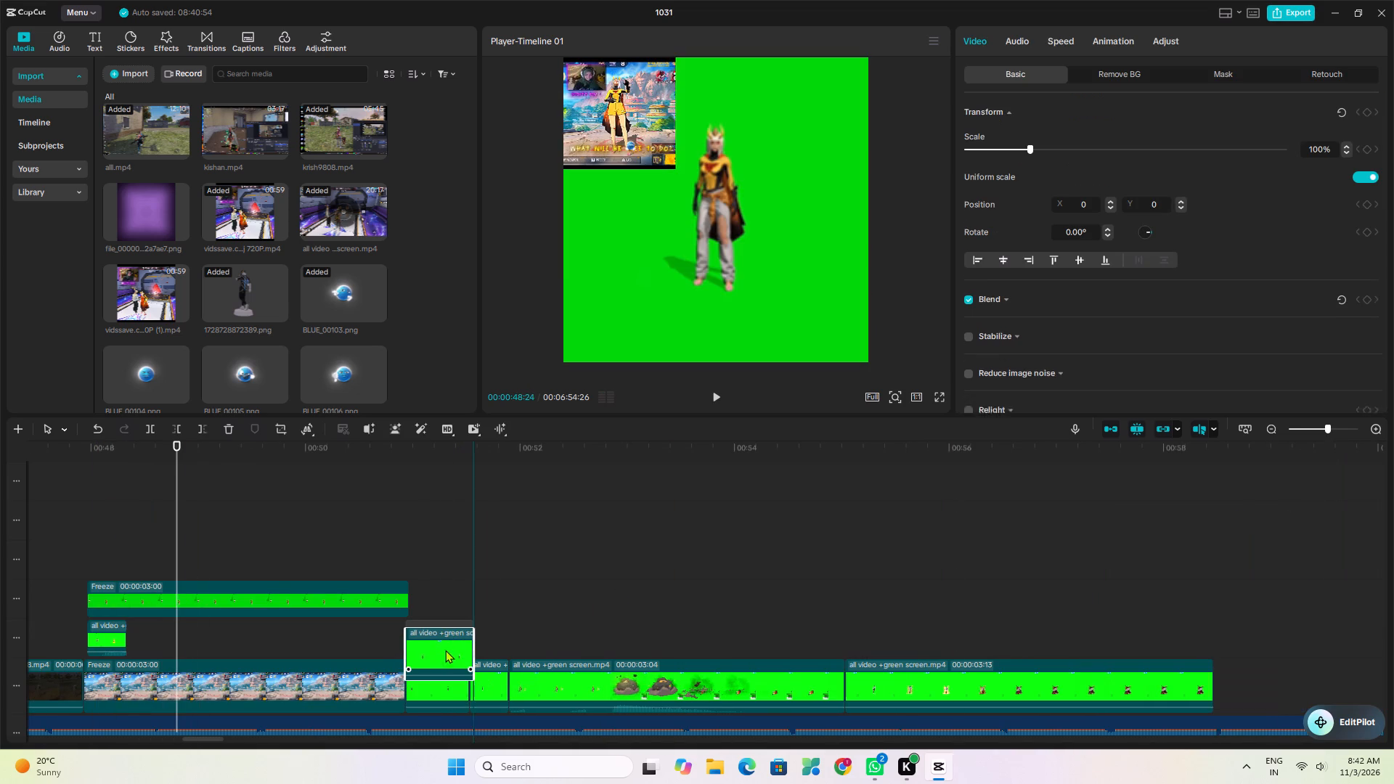
{"action": "left_click_drag", "start_coordinate": [445, 650], "coordinate": [445, 651]}
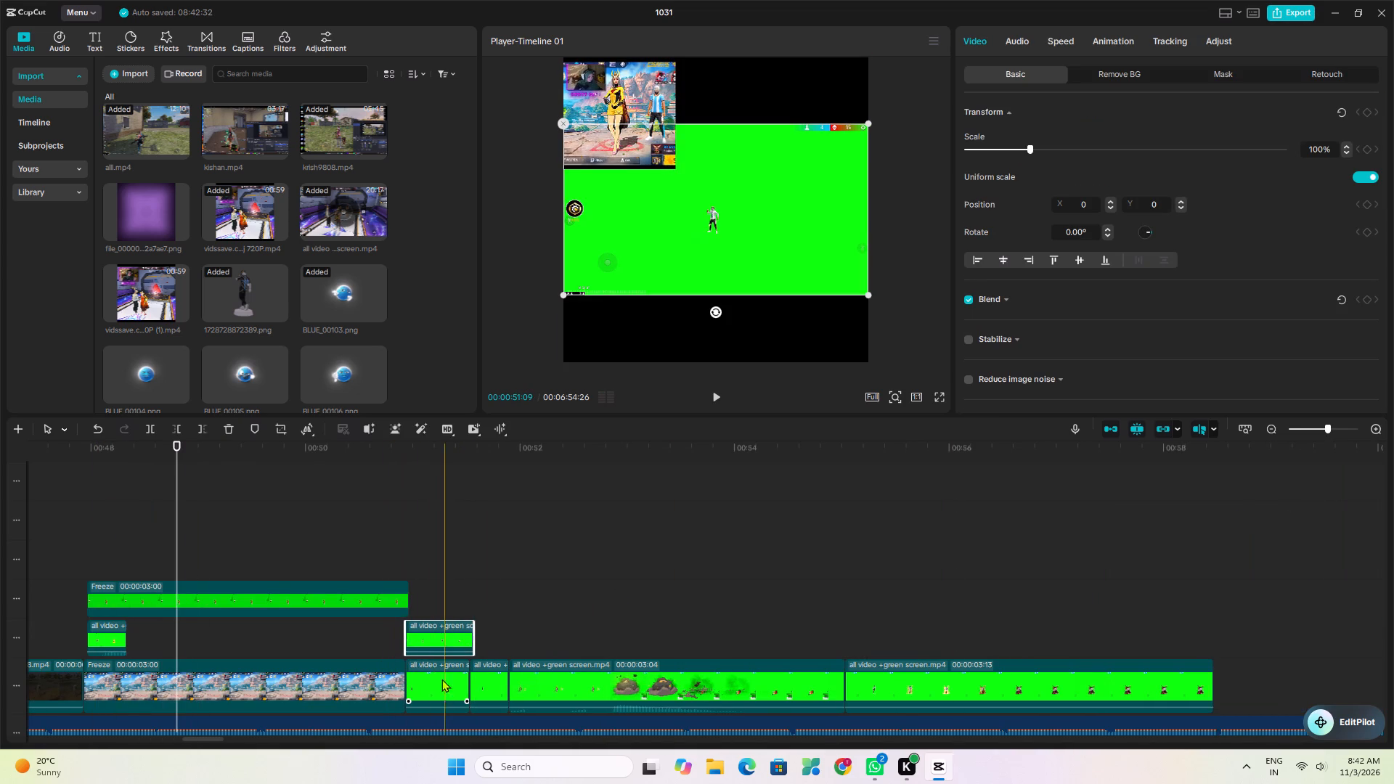
{"action": "left_click", "coordinate": [433, 638]}
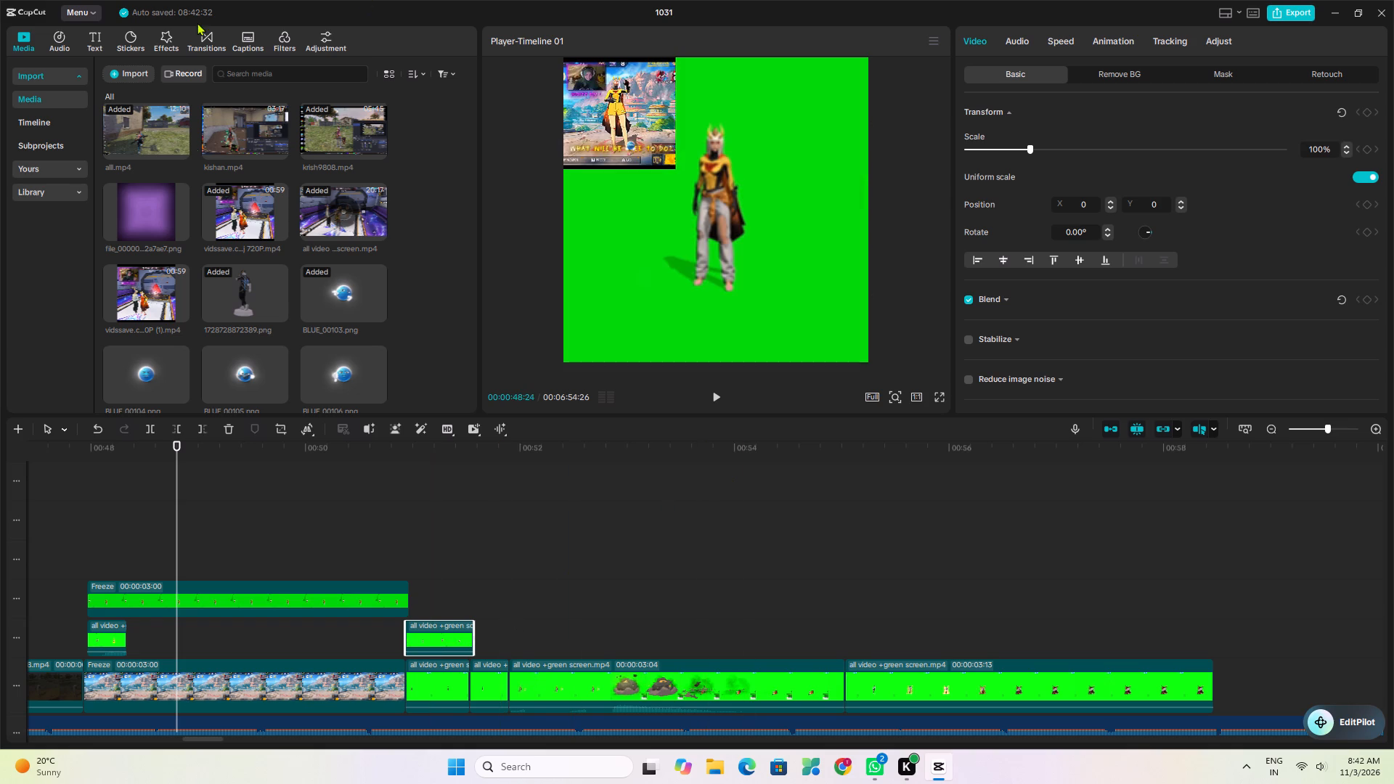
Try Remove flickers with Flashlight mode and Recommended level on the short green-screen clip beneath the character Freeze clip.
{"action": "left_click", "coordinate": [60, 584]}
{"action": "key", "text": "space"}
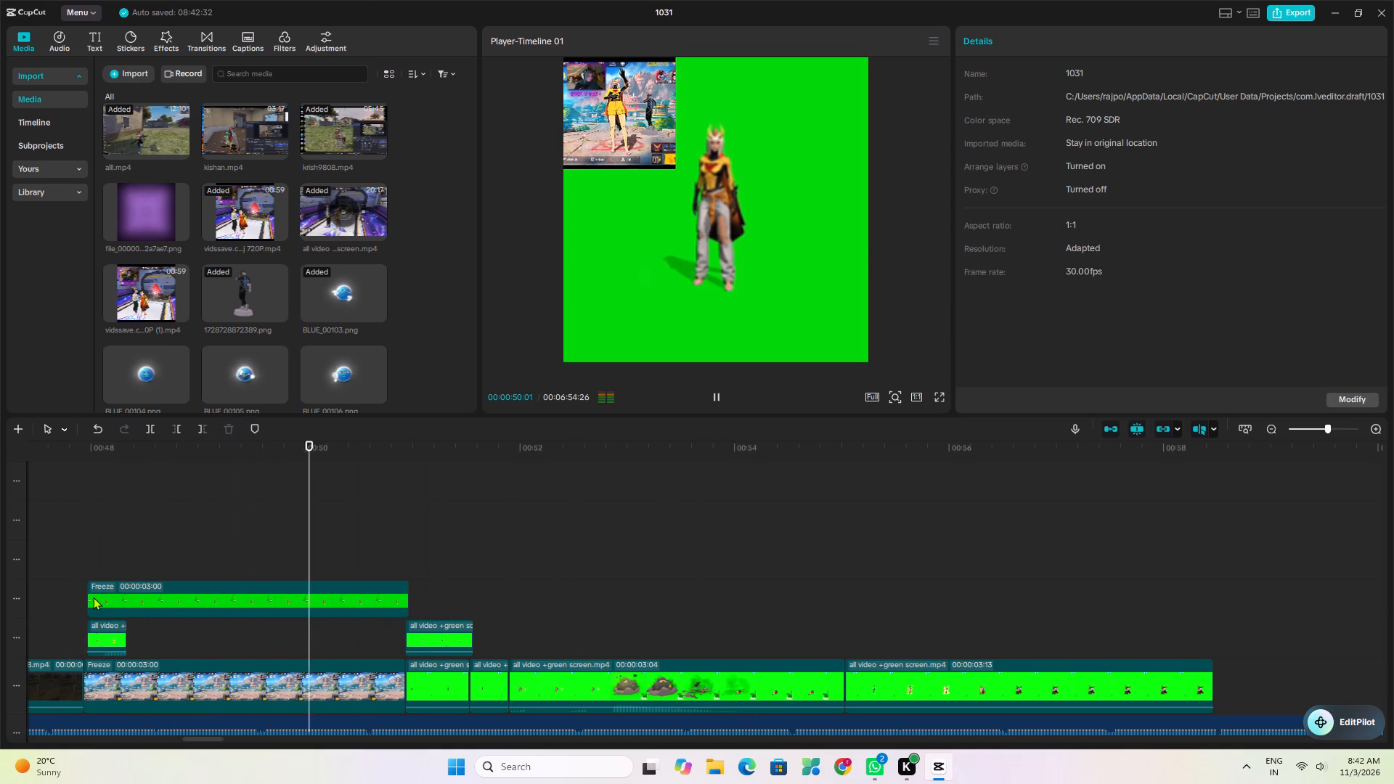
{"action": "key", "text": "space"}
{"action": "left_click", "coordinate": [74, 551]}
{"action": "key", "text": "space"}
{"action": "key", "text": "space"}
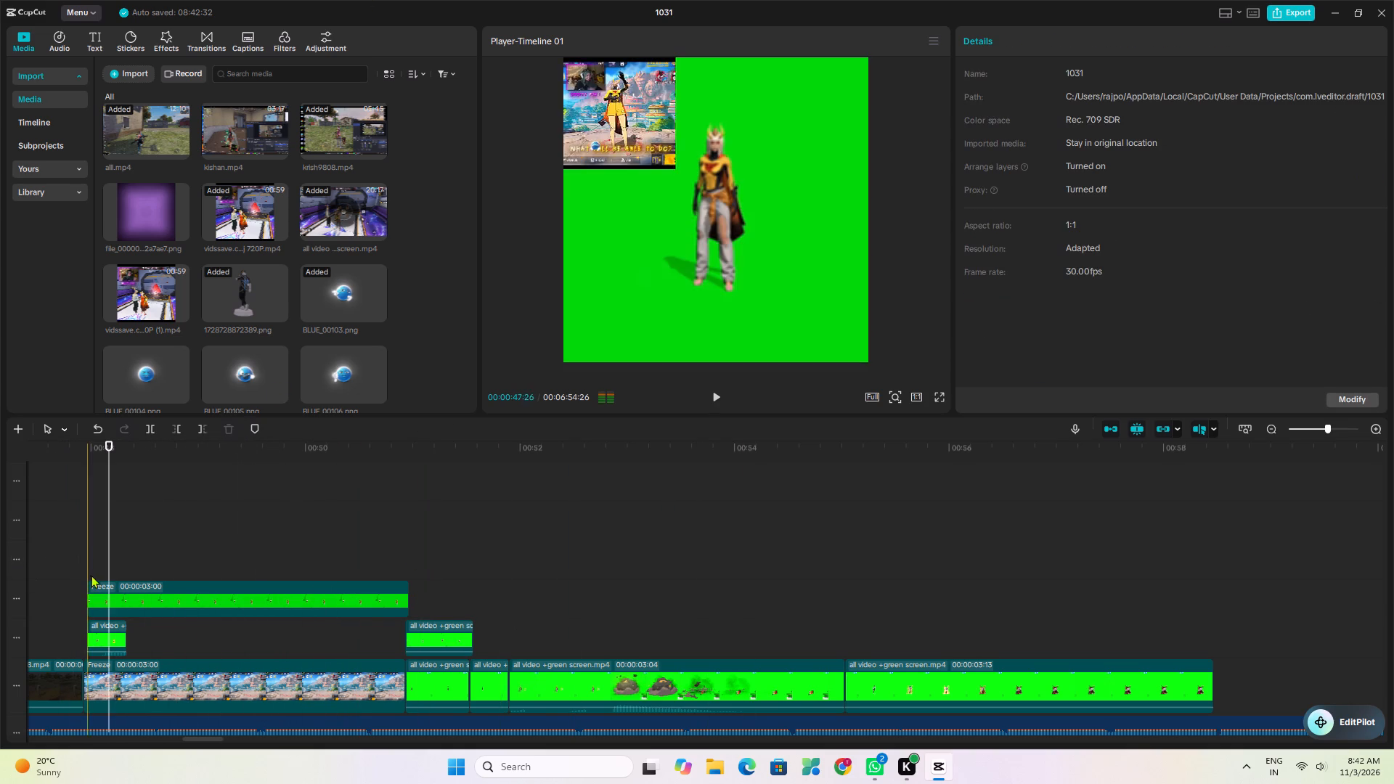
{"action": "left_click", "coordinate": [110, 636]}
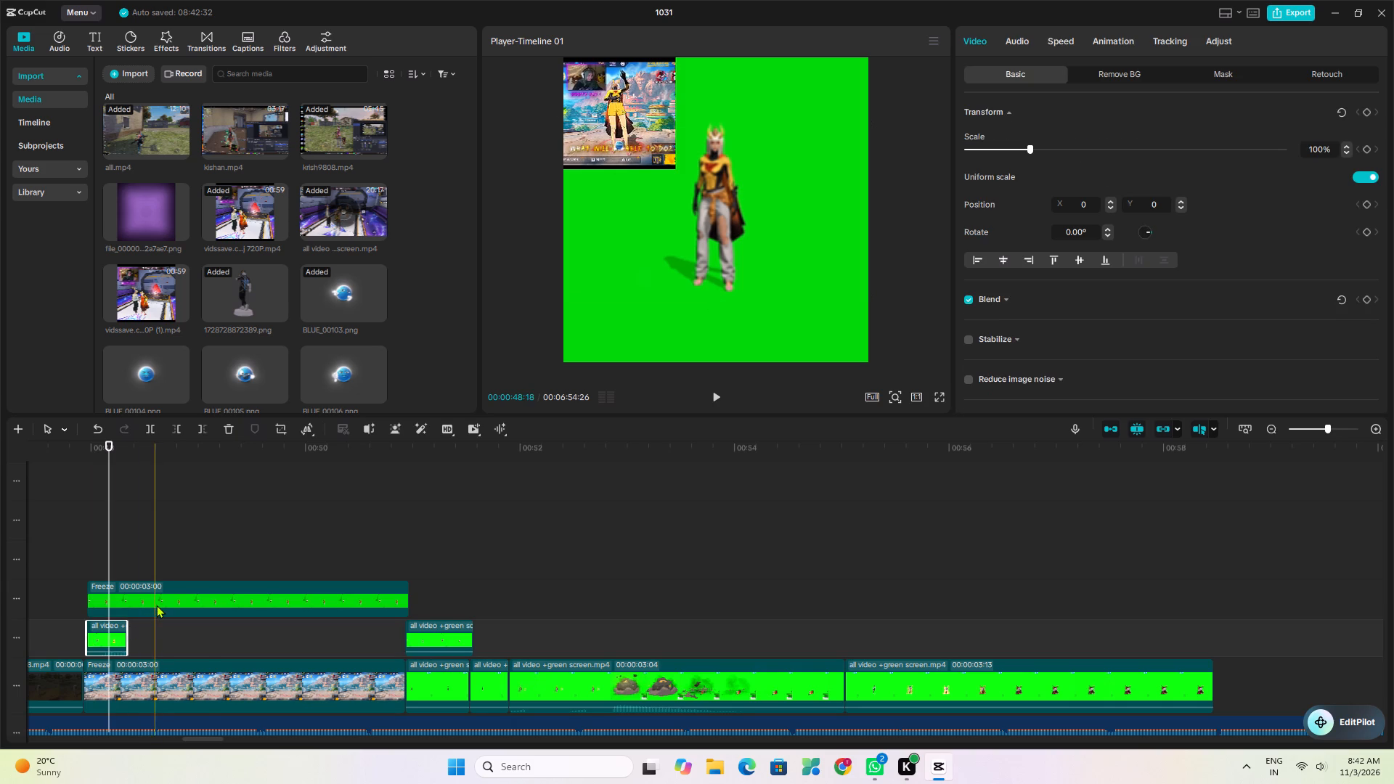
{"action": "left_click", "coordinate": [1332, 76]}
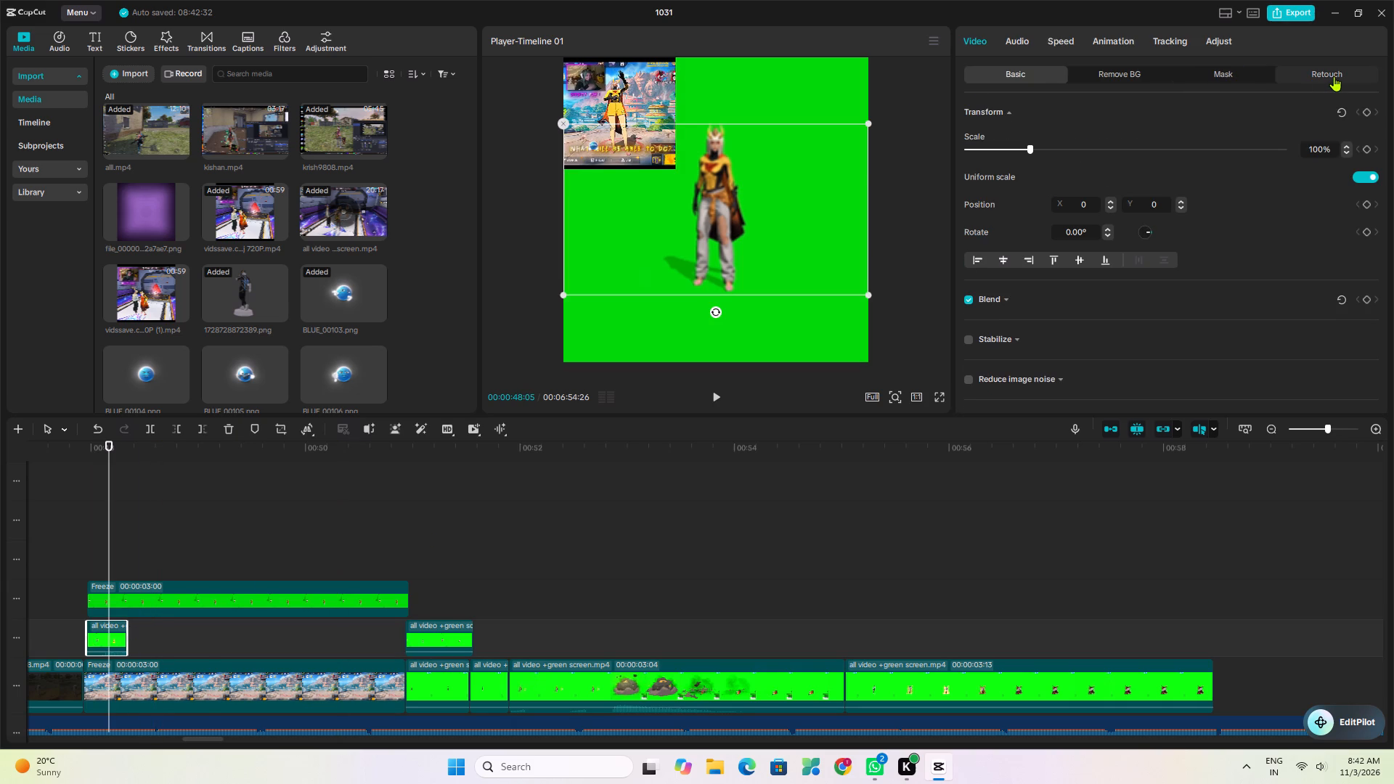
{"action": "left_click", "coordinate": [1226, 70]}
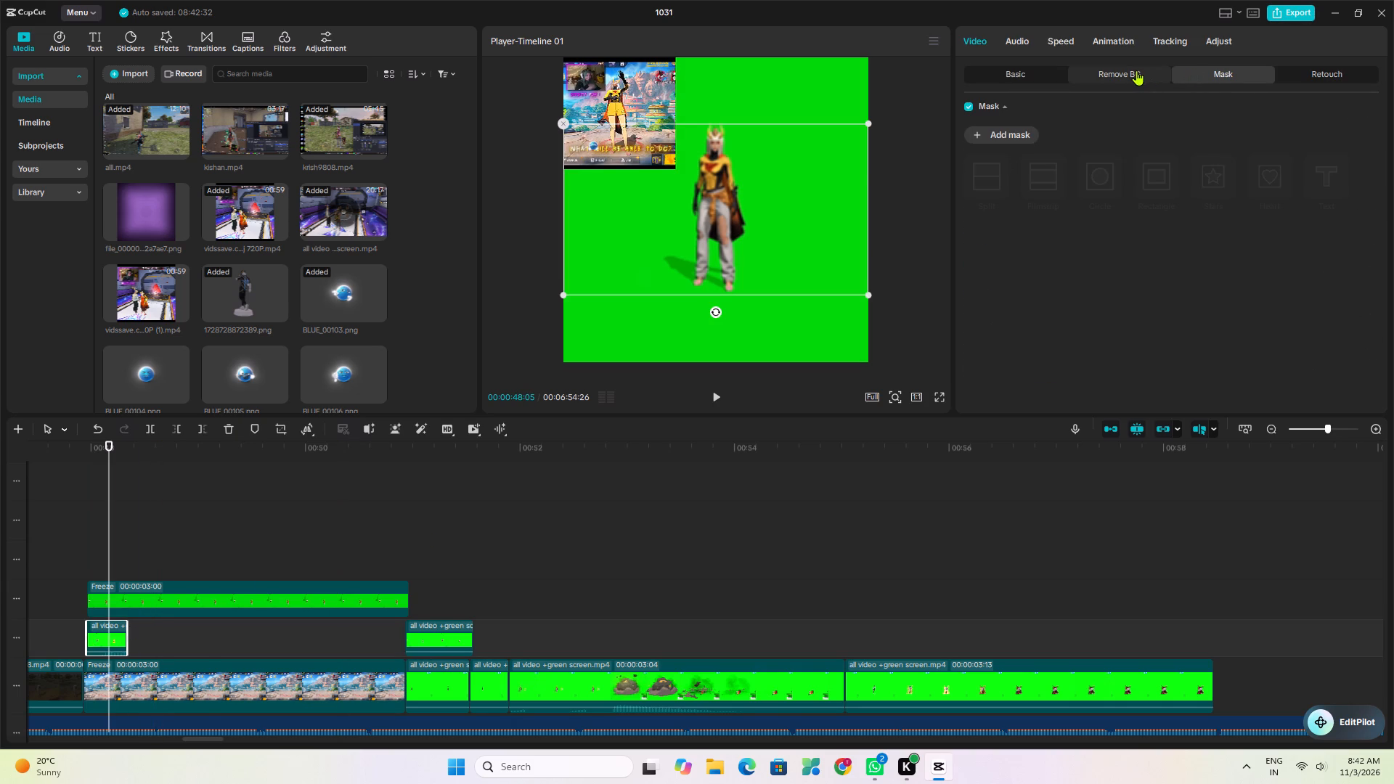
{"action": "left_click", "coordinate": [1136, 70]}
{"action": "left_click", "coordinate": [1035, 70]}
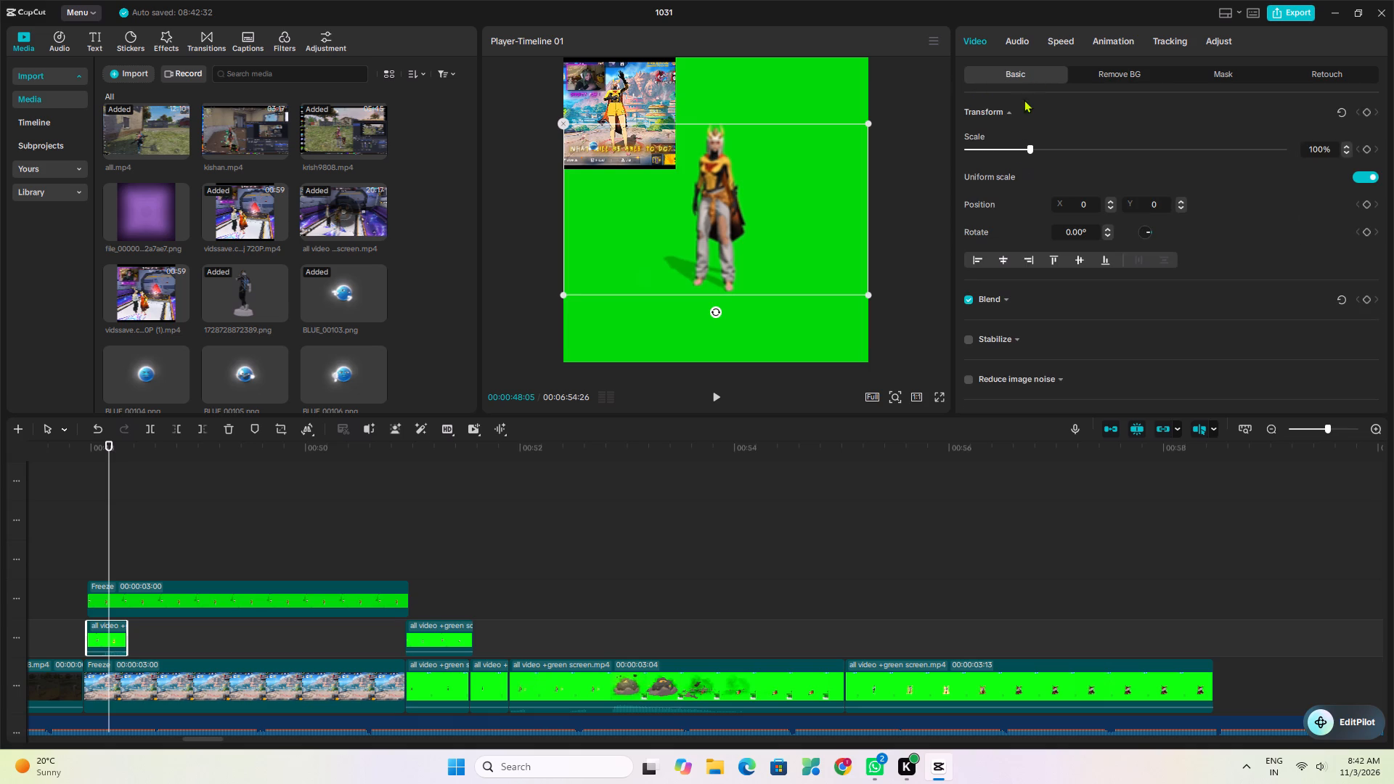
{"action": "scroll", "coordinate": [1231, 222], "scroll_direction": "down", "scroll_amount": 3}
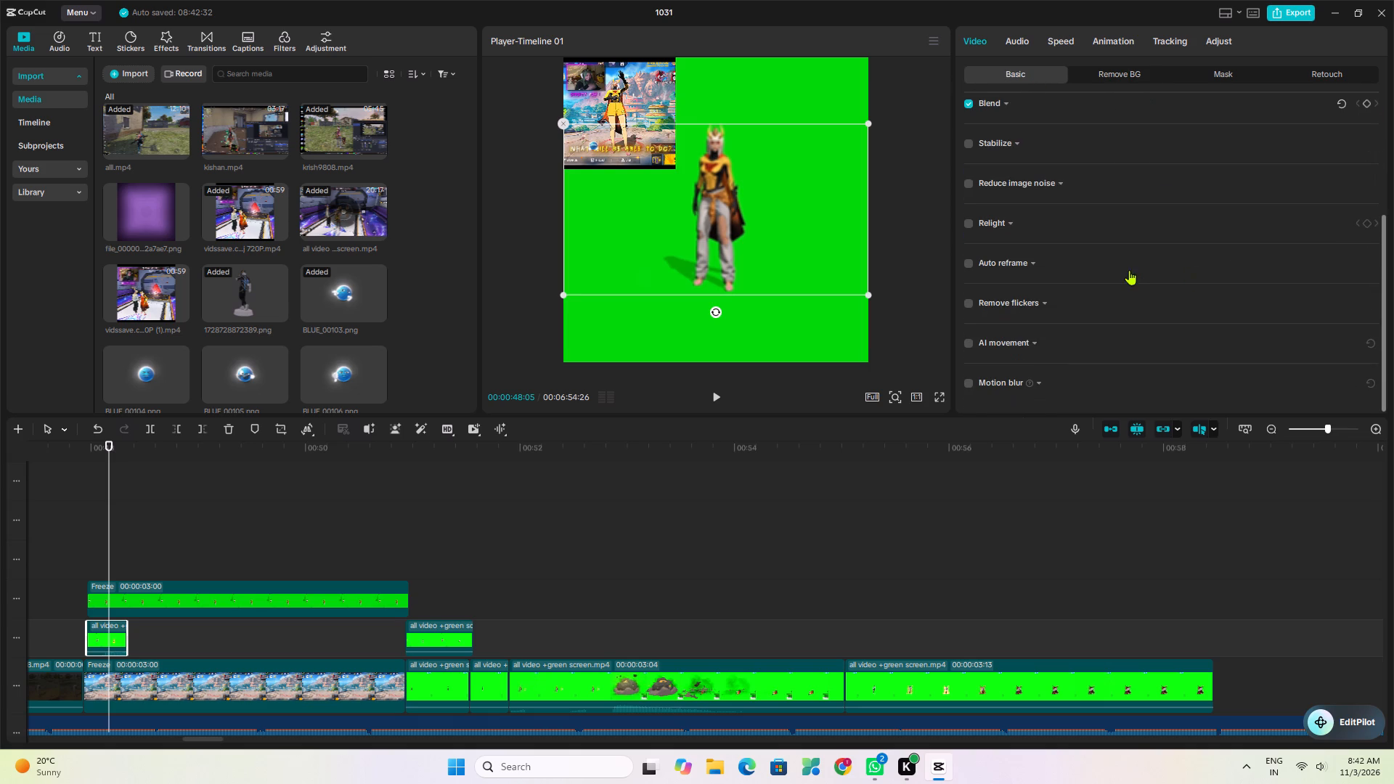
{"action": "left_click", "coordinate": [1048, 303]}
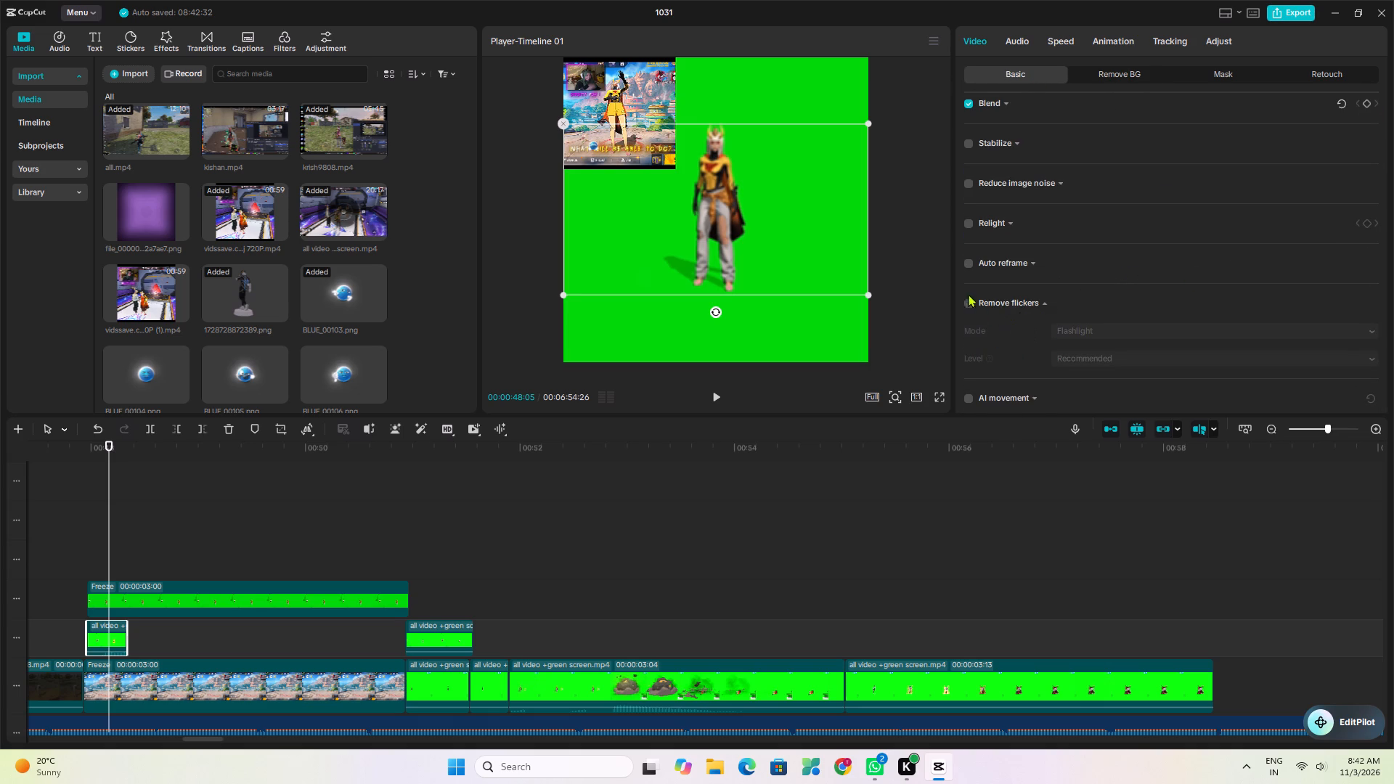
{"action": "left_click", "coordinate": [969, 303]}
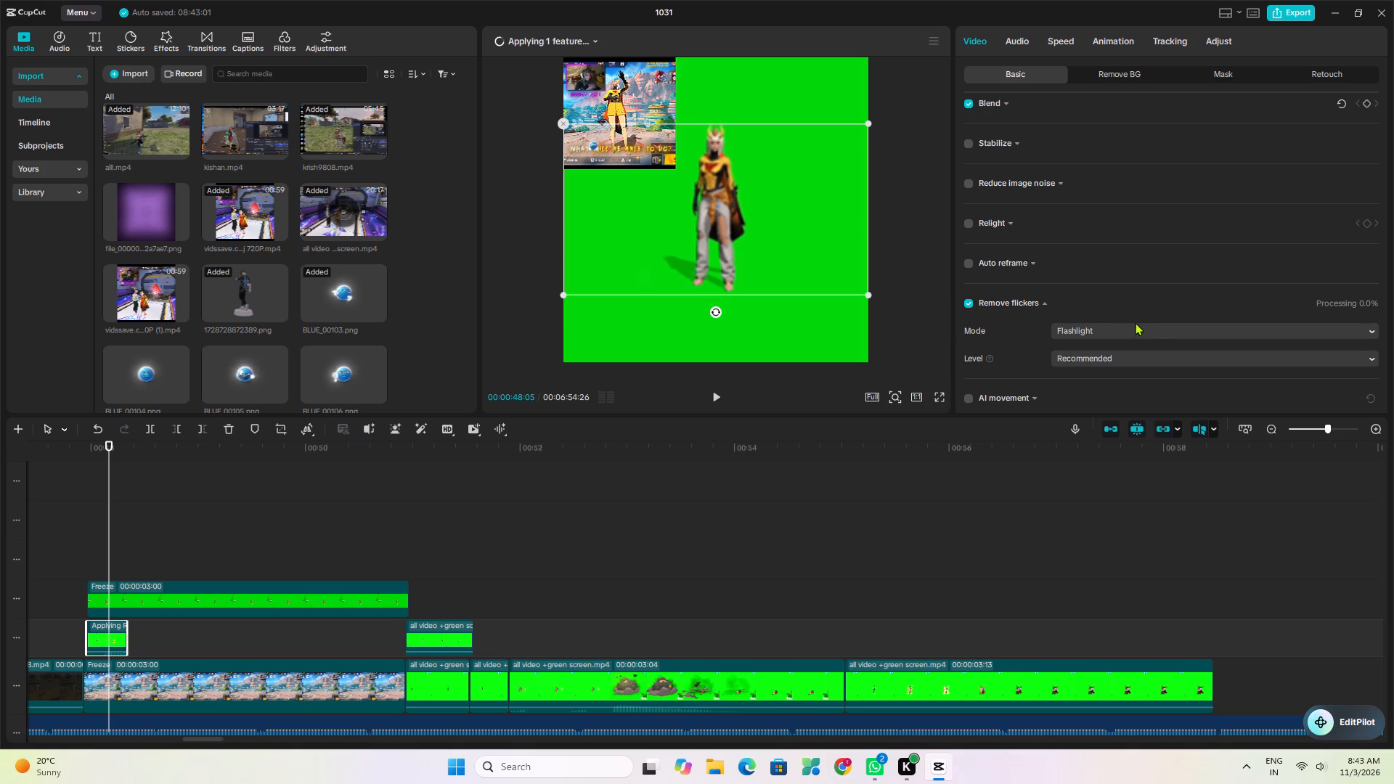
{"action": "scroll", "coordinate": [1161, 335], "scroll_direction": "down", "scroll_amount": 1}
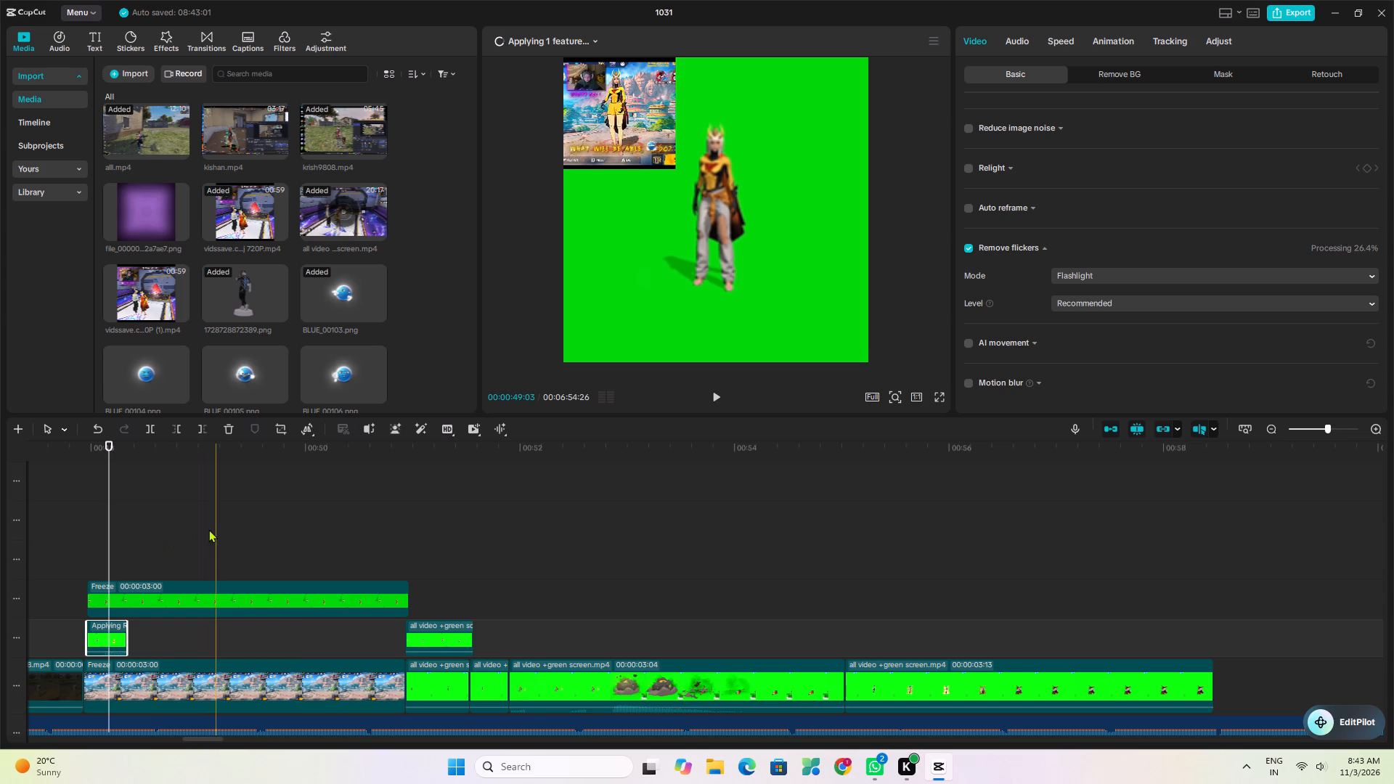
Play the start of the freeze section and look through the basic video settings of the character Freeze clip.
{"action": "left_click", "coordinate": [81, 491]}
{"action": "key", "text": "space"}
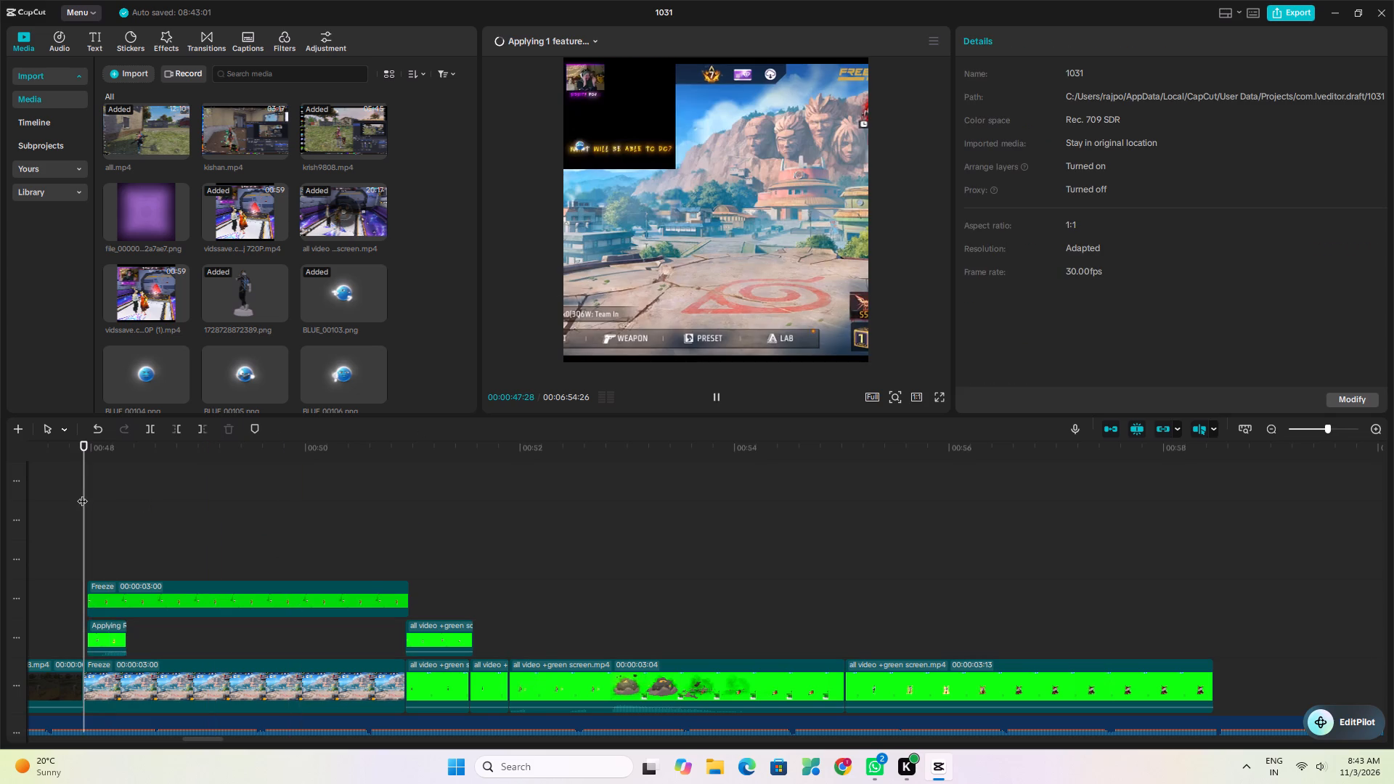
{"action": "key", "text": "space"}
{"action": "left_click", "coordinate": [196, 591]}
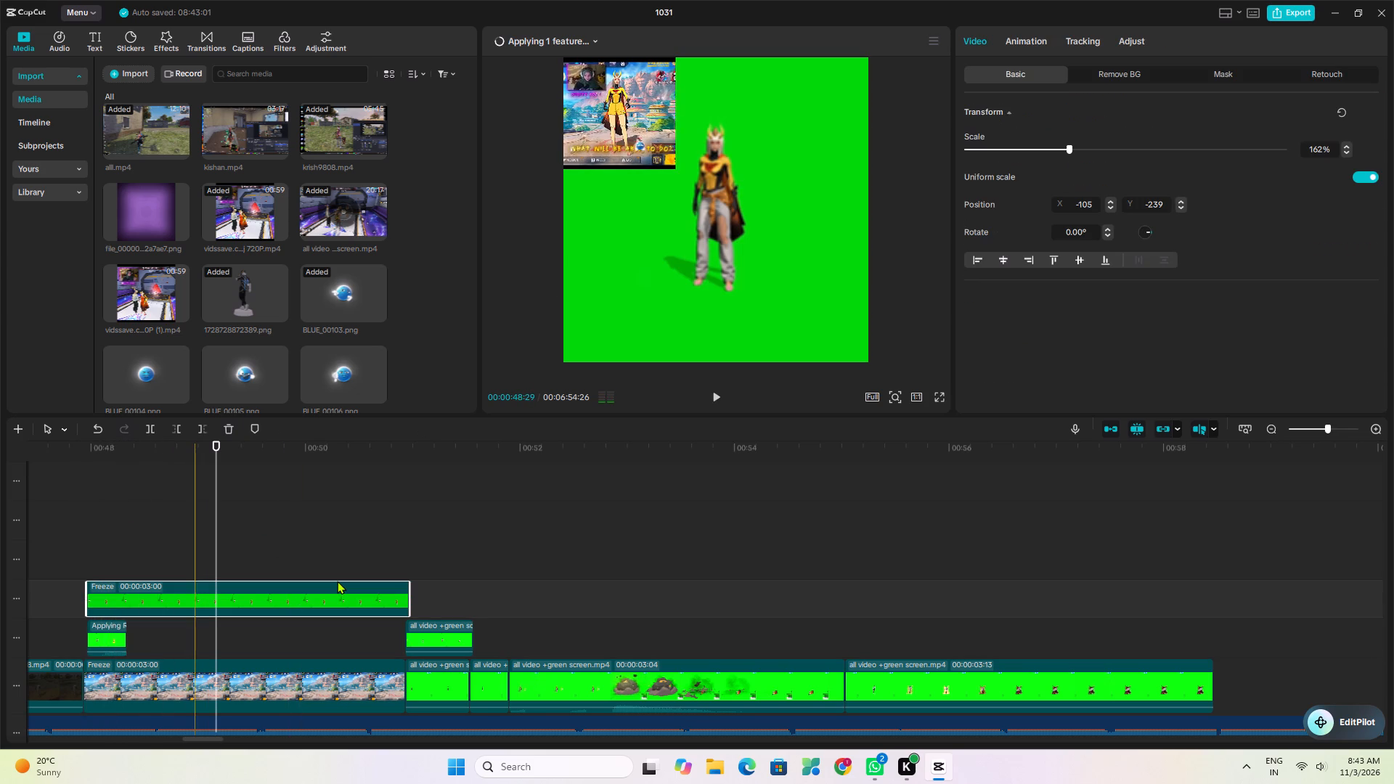
{"action": "scroll", "coordinate": [1202, 239], "scroll_direction": "down", "scroll_amount": 5}
{"action": "scroll", "coordinate": [1264, 323], "scroll_direction": "down", "scroll_amount": 2}
{"action": "scroll", "coordinate": [1085, 352], "scroll_direction": "down", "scroll_amount": 3}
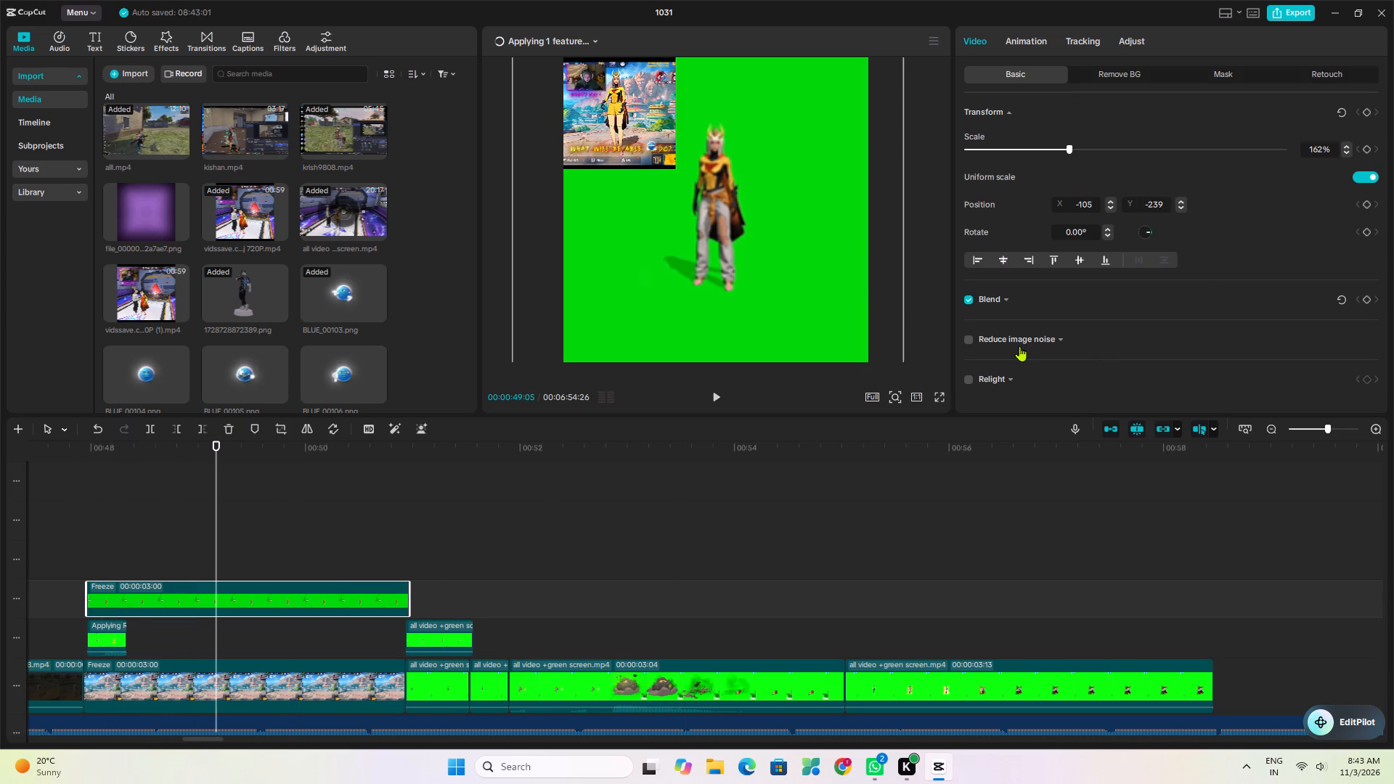
{"action": "scroll", "coordinate": [1061, 303], "scroll_direction": "down", "scroll_amount": 3}
{"action": "scroll", "coordinate": [1064, 319], "scroll_direction": "up", "scroll_amount": 4}
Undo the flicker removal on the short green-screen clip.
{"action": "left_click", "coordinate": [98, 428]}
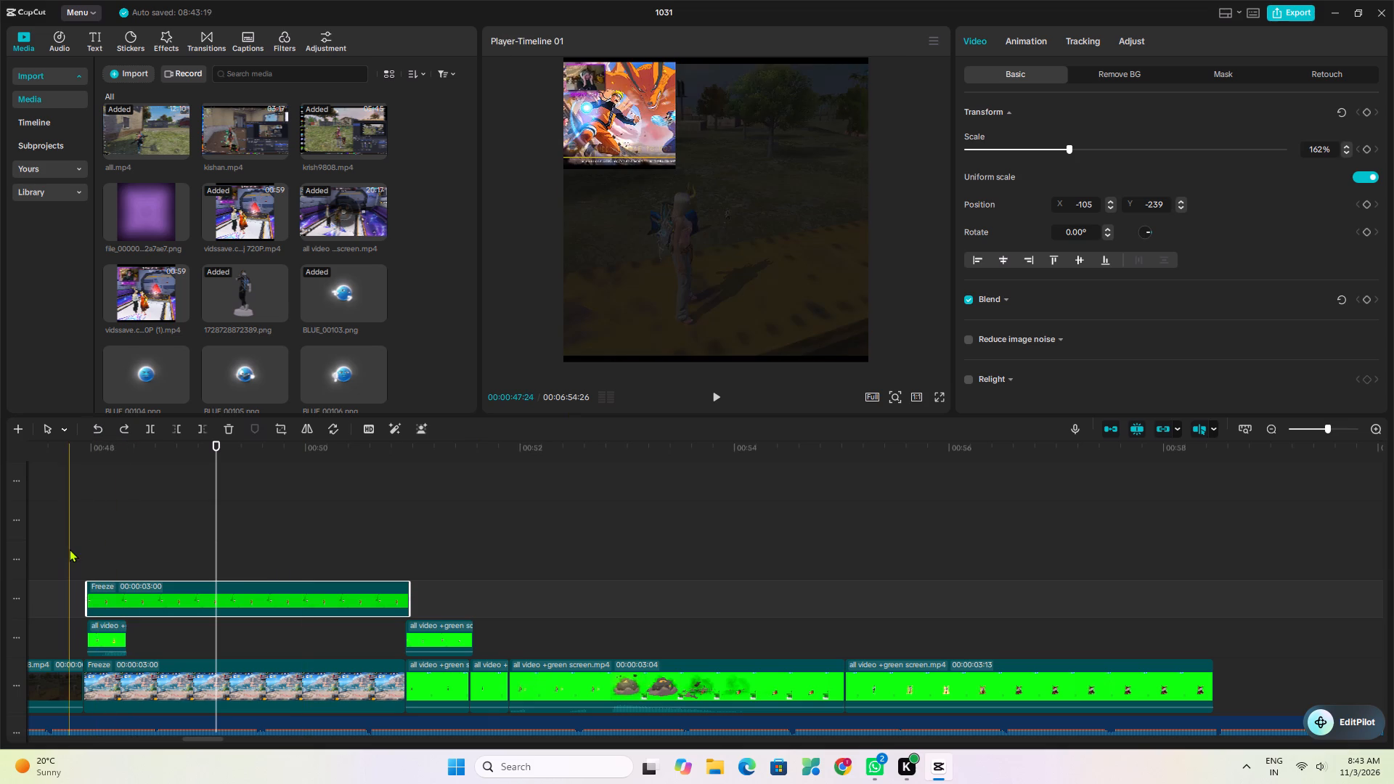
Shift the short green-screen clip beneath the character Freeze clip later, starting at about 00:48:06.
{"action": "left_click", "coordinate": [69, 549]}
{"action": "key", "text": "space"}
{"action": "key", "text": "space"}
{"action": "left_click", "coordinate": [121, 626]}
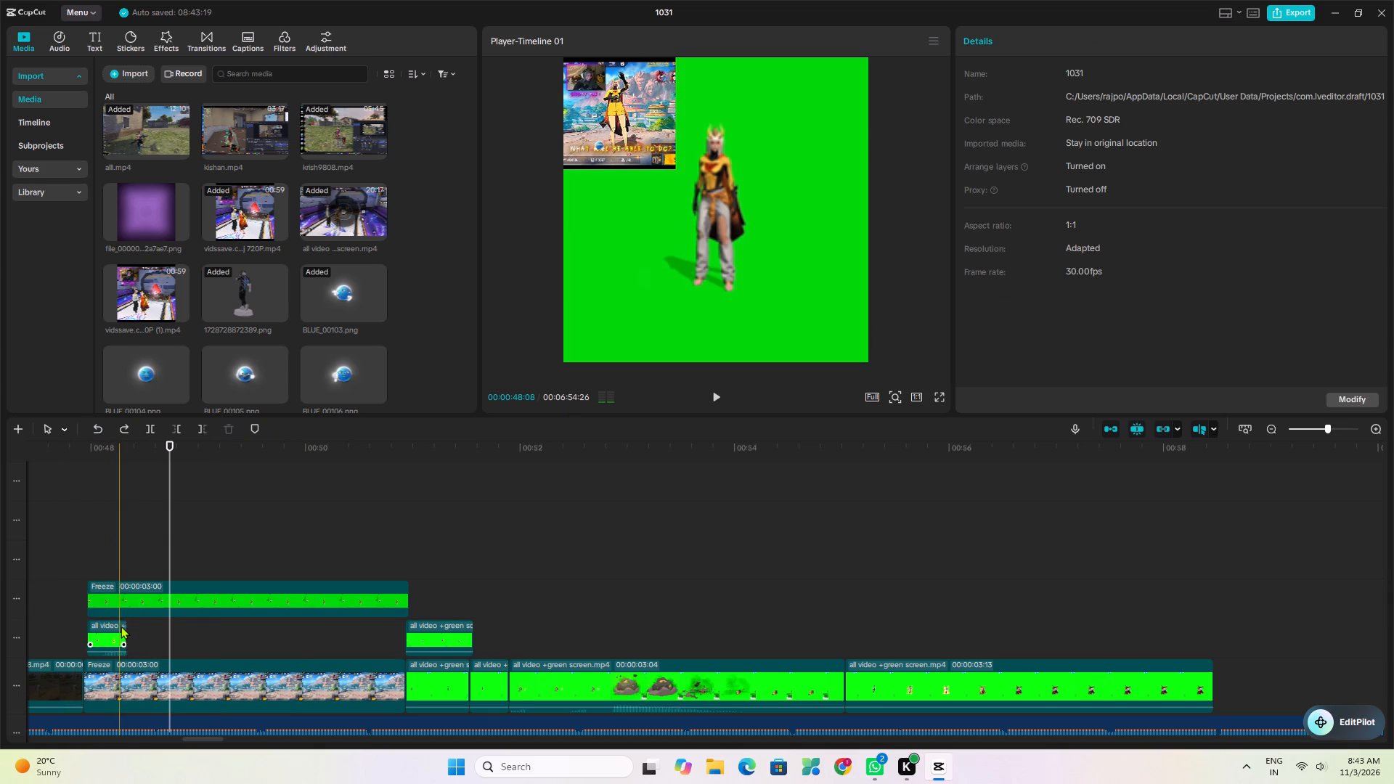
{"action": "left_click_drag", "start_coordinate": [110, 632], "coordinate": [135, 637]}
Play back the transition into the freeze section and the green-screen clips that follow it to check their timing.
{"action": "left_click", "coordinate": [74, 648]}
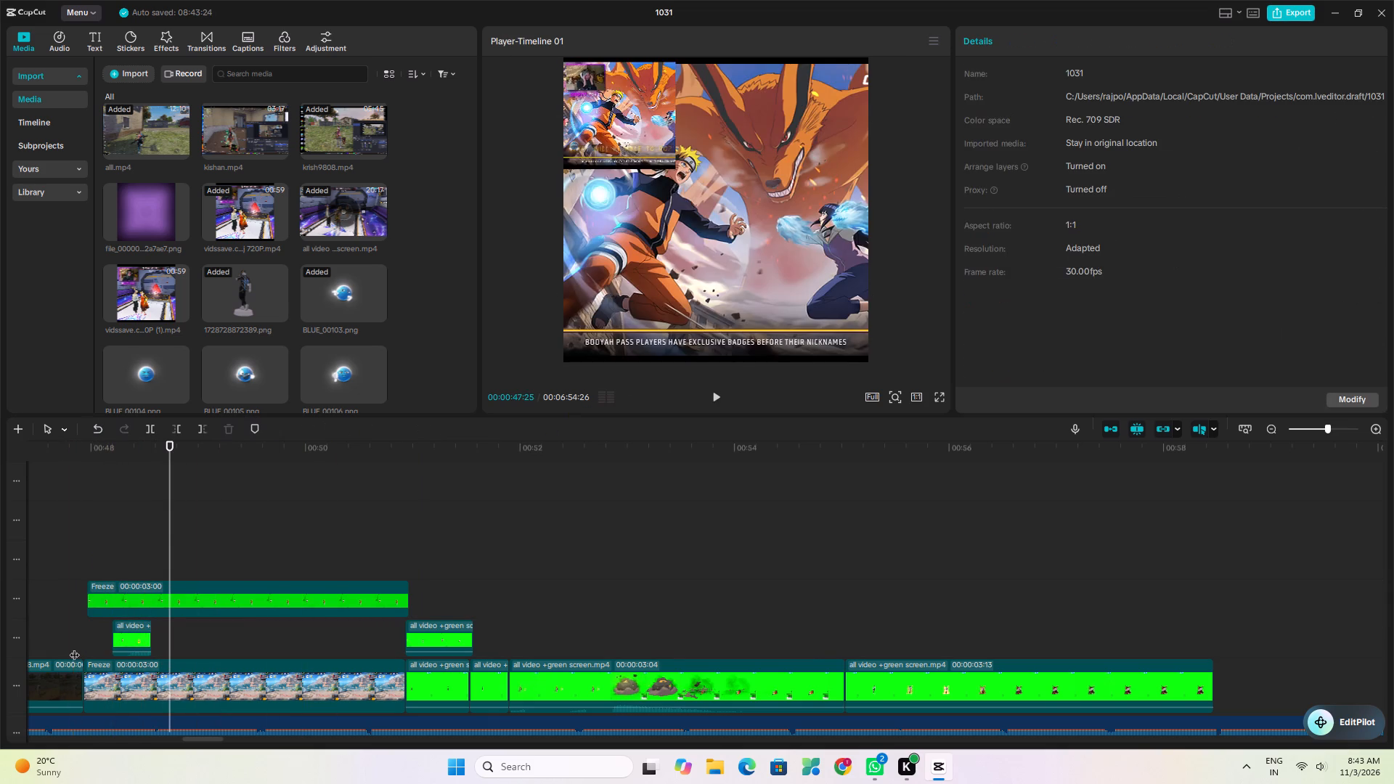
{"action": "key", "text": "space"}
{"action": "key", "text": "space"}
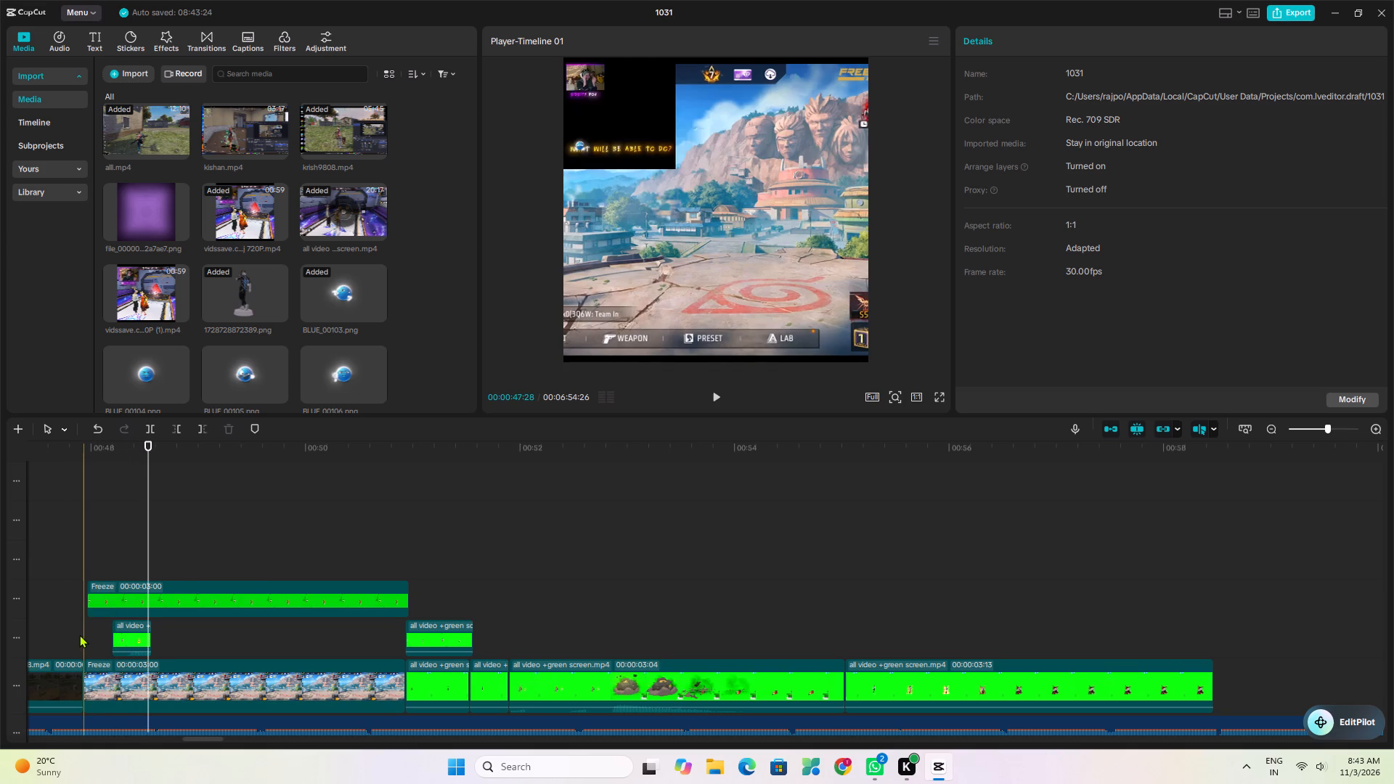
{"action": "left_click", "coordinate": [70, 627]}
{"action": "key", "text": "space"}
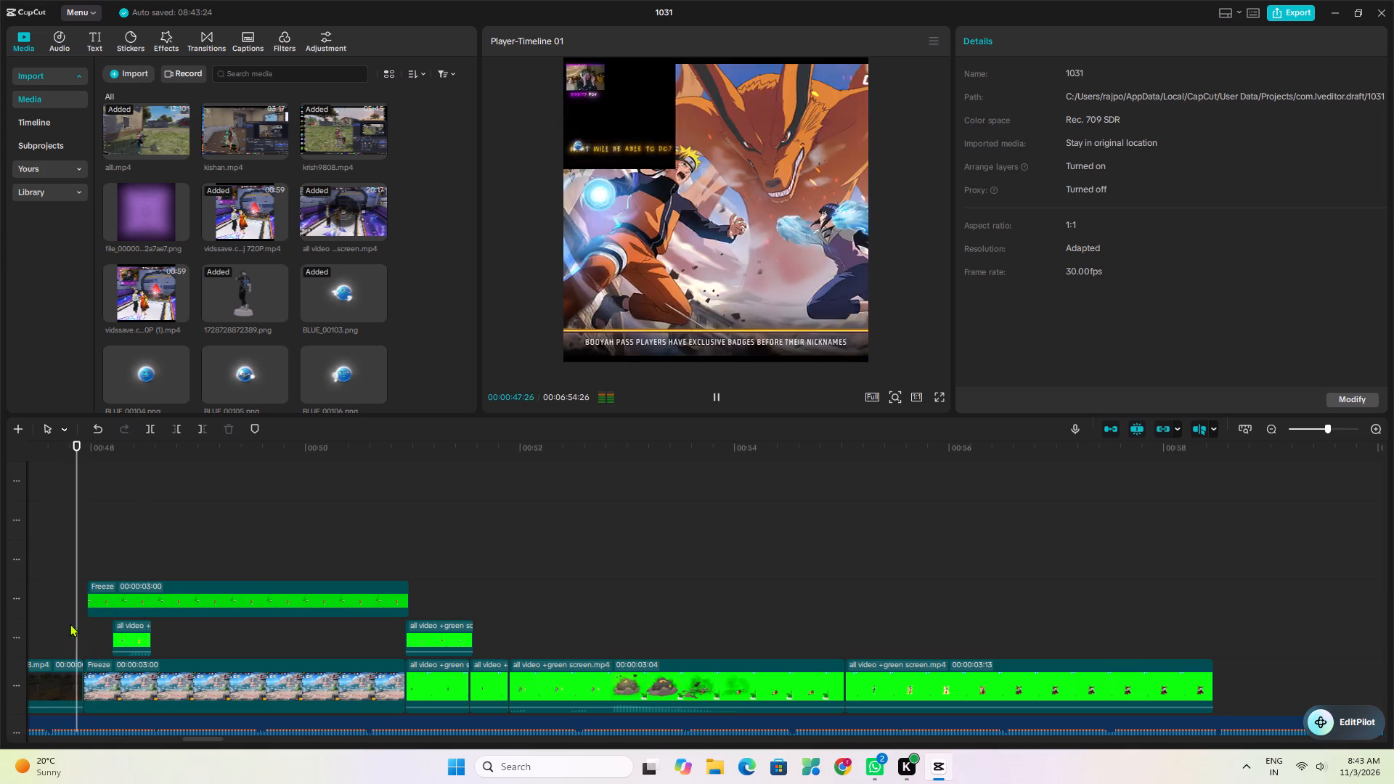
{"action": "key", "text": "space"}
{"action": "left_click", "coordinate": [59, 618]}
{"action": "key", "text": "space"}
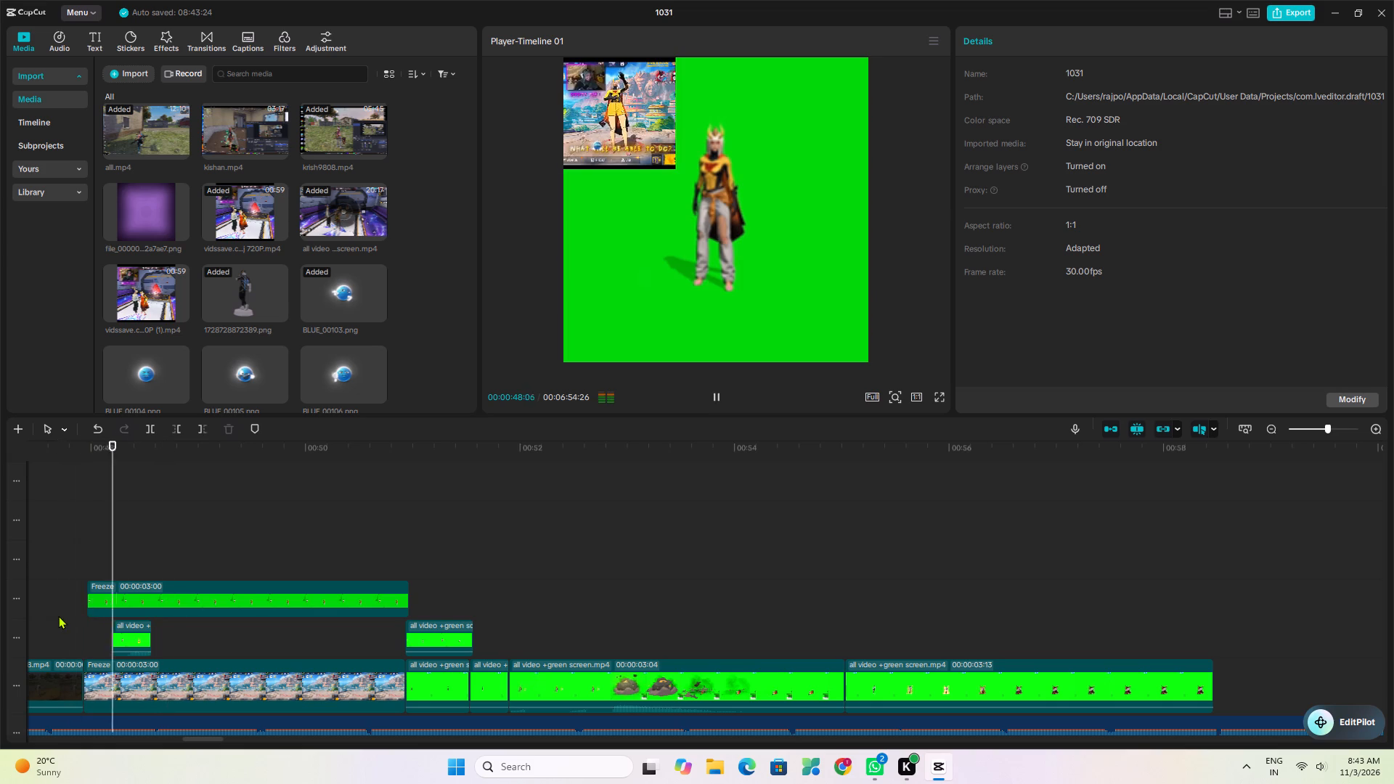
{"action": "key", "text": "space"}
{"action": "left_click", "coordinate": [95, 640]}
{"action": "key", "text": "space"}
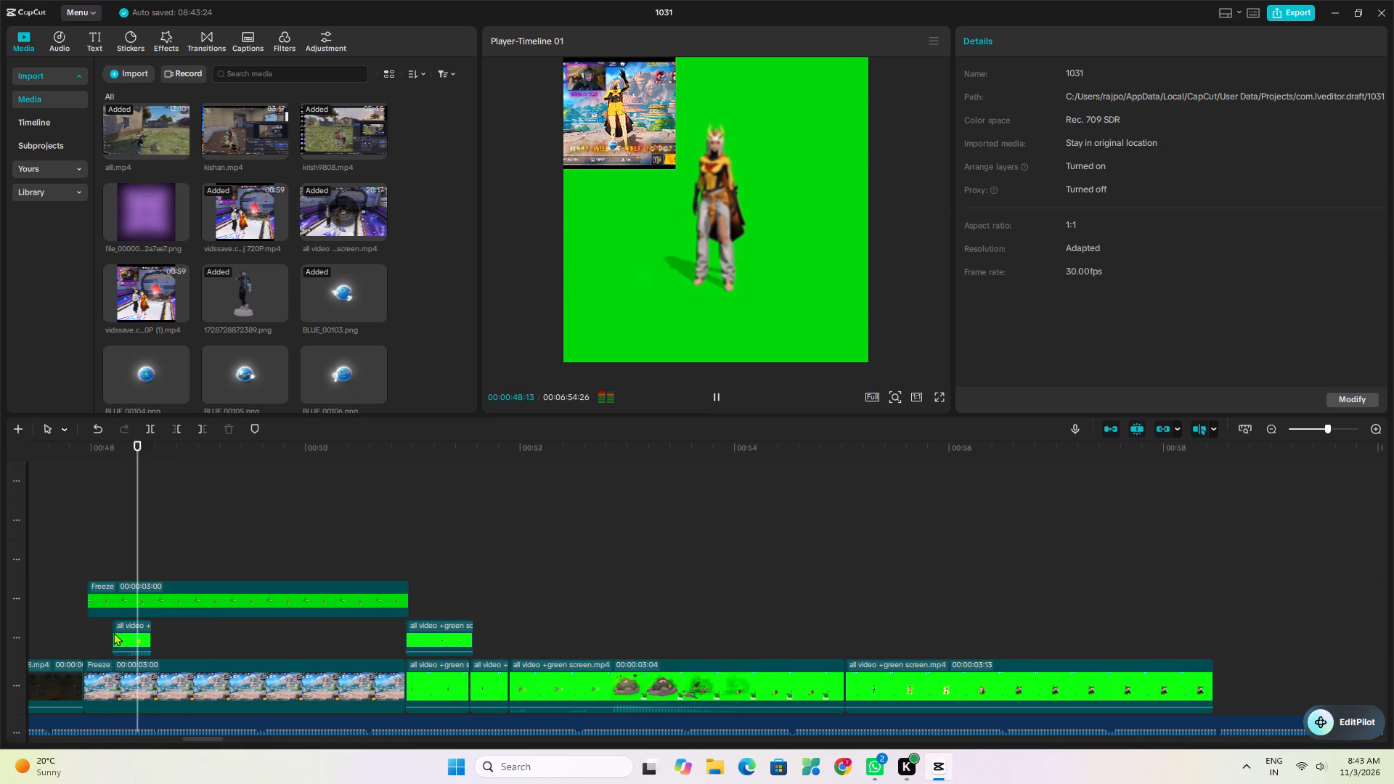
{"action": "key", "text": "space"}
{"action": "left_click", "coordinate": [124, 617]}
{"action": "left_click", "coordinate": [211, 603]}
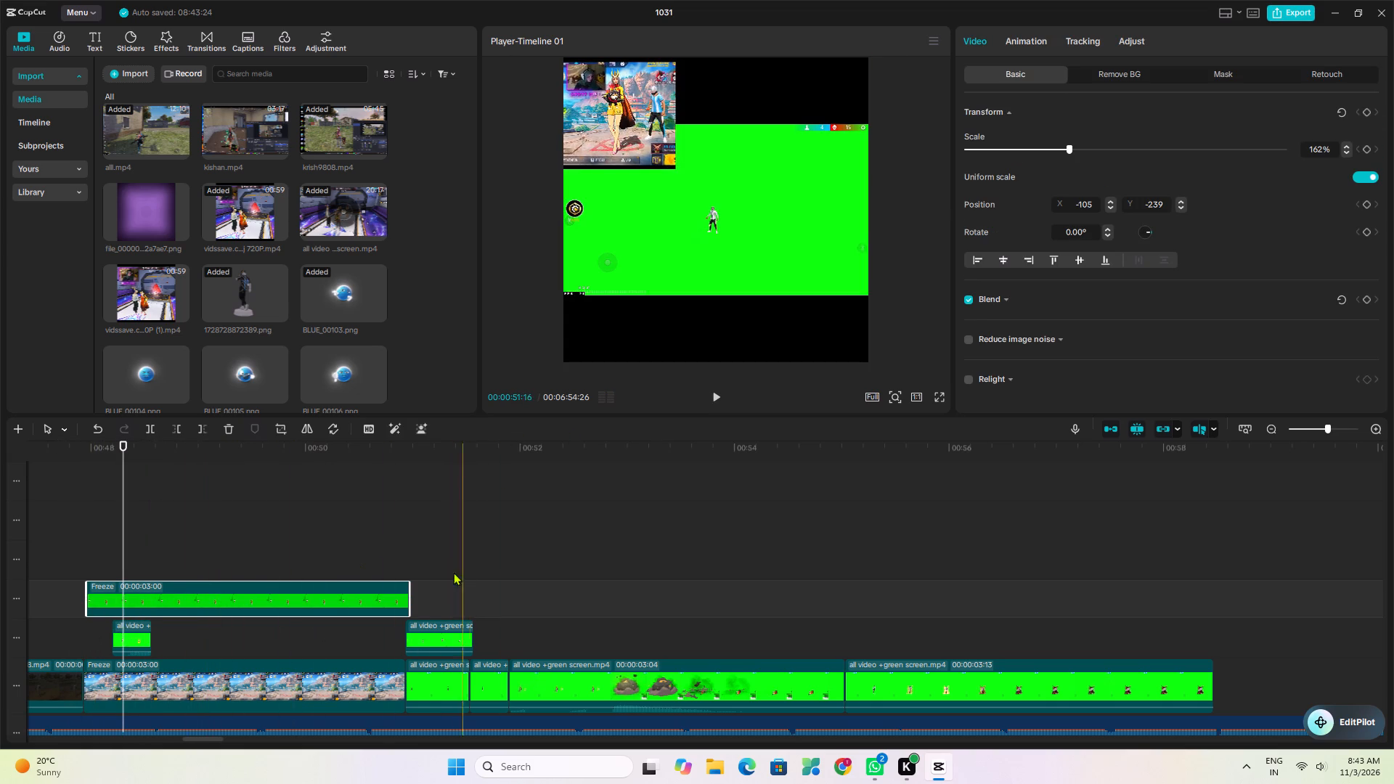
{"action": "left_click", "coordinate": [408, 543]}
{"action": "key", "text": "space"}
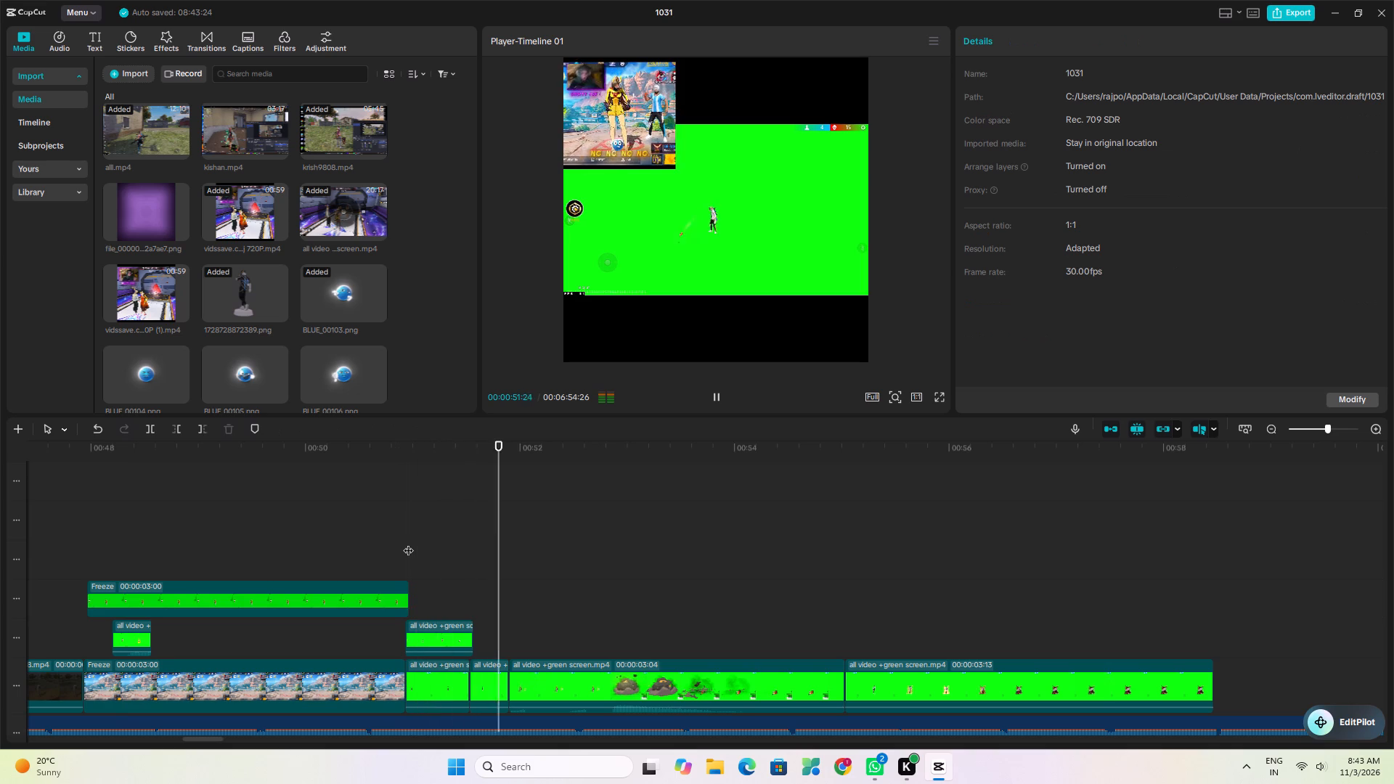
{"action": "key", "text": "space"}
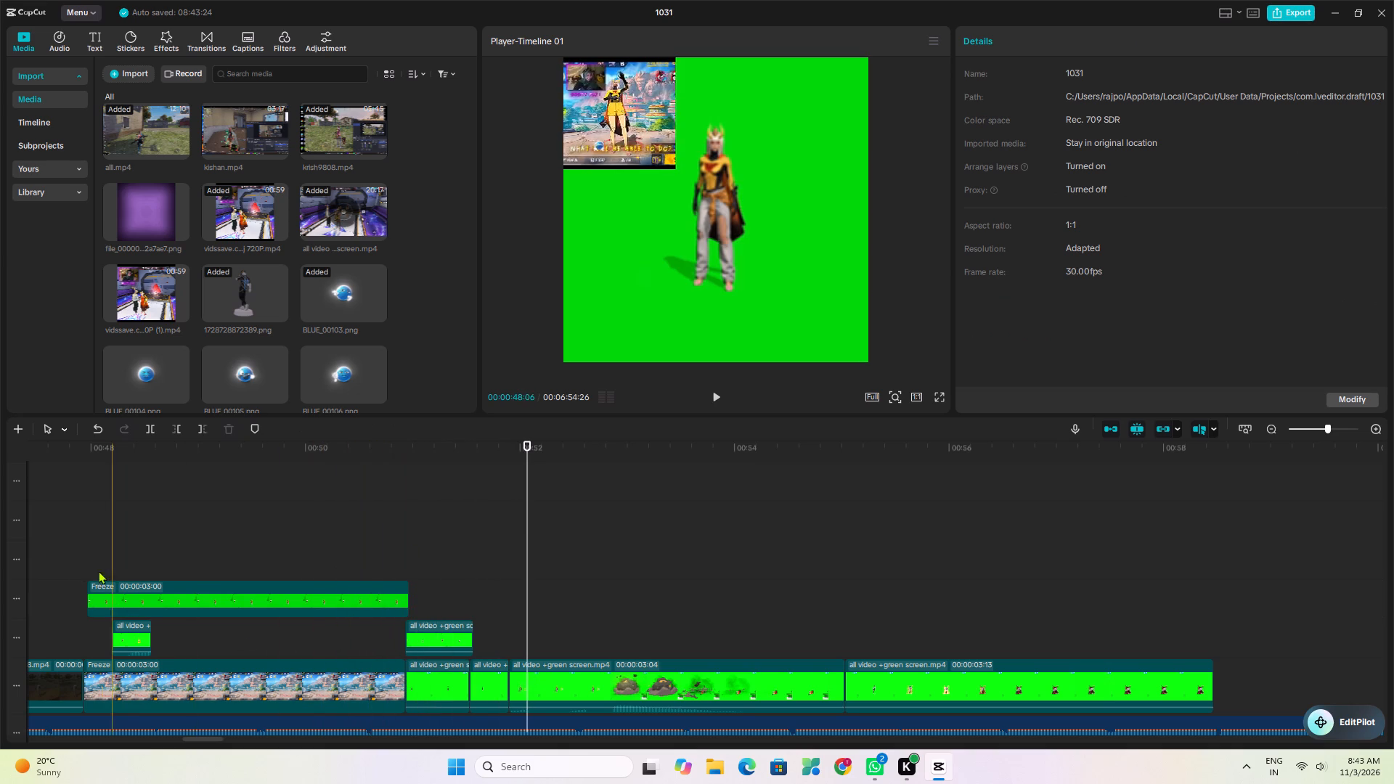
Replay the start of the freeze section to check how the short green-screen clip appears under the character Freeze clip.
{"action": "left_click", "coordinate": [68, 556]}
{"action": "key", "text": "space"}
{"action": "key", "text": "space"}
{"action": "left_click", "coordinate": [90, 539]}
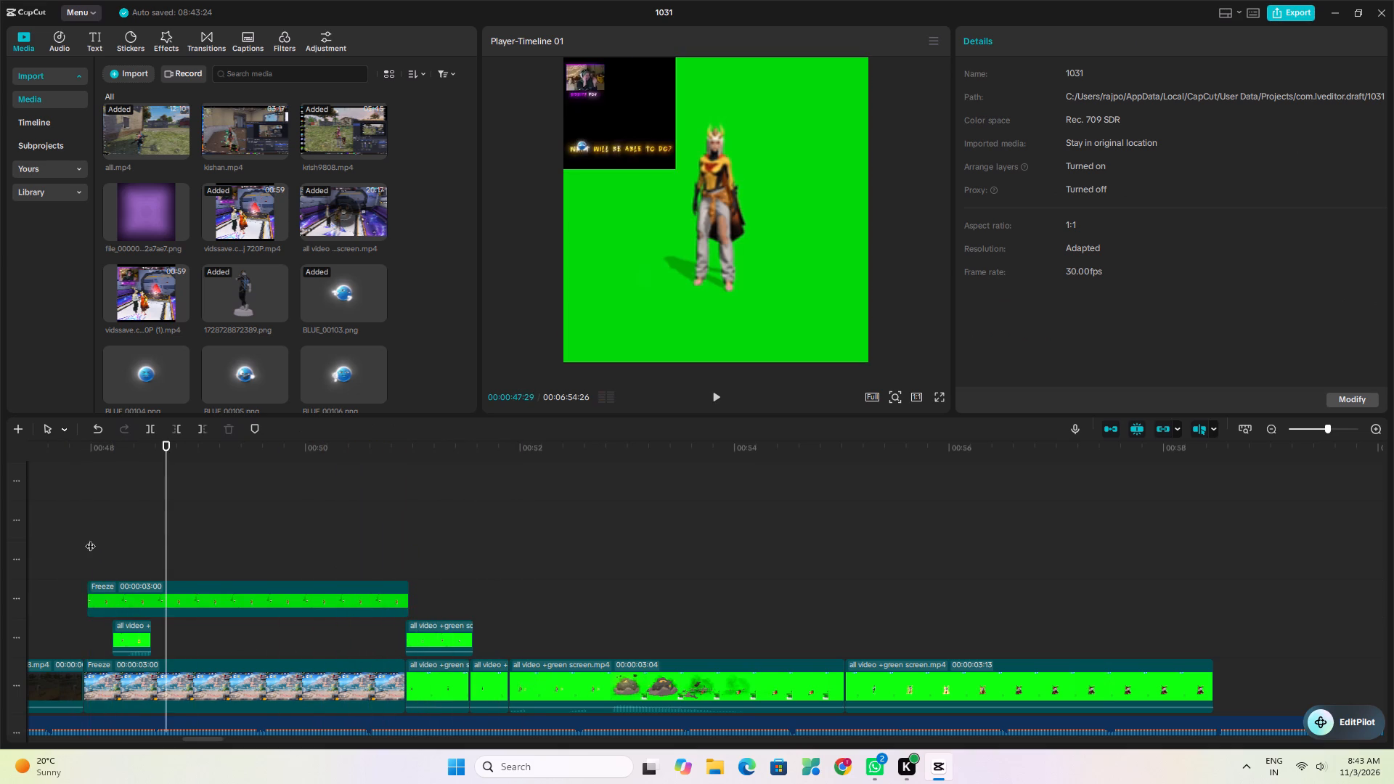
{"action": "key", "text": "space"}
{"action": "left_click", "coordinate": [90, 539]}
{"action": "key", "text": "space"}
{"action": "key", "text": "space"}
{"action": "key", "text": "space"}
{"action": "key", "text": "space"}
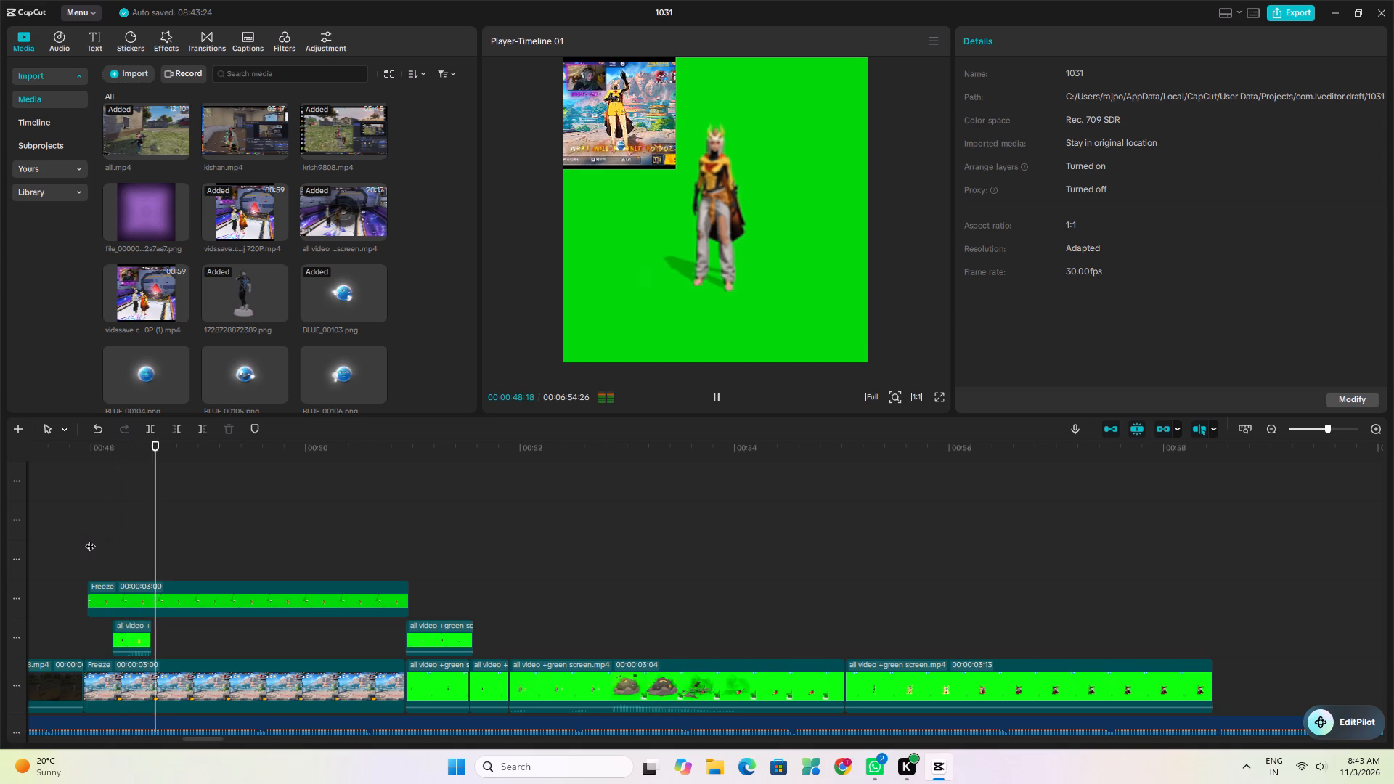
{"action": "key", "text": "space"}
{"action": "key", "text": "space"}
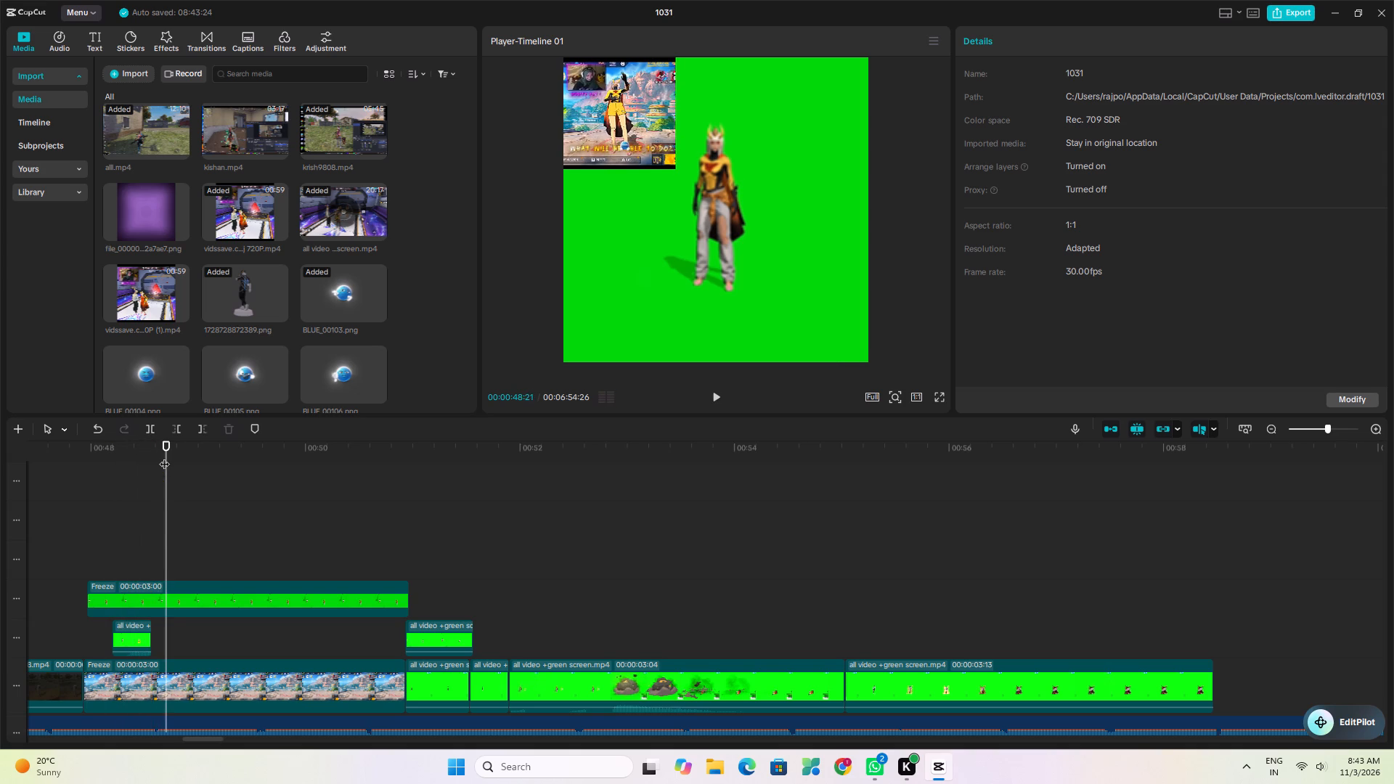
Key out the green background of the character Freeze clip with Chroma key at intensity 9.
{"action": "left_click_drag", "start_coordinate": [164, 457], "coordinate": [359, 491]}
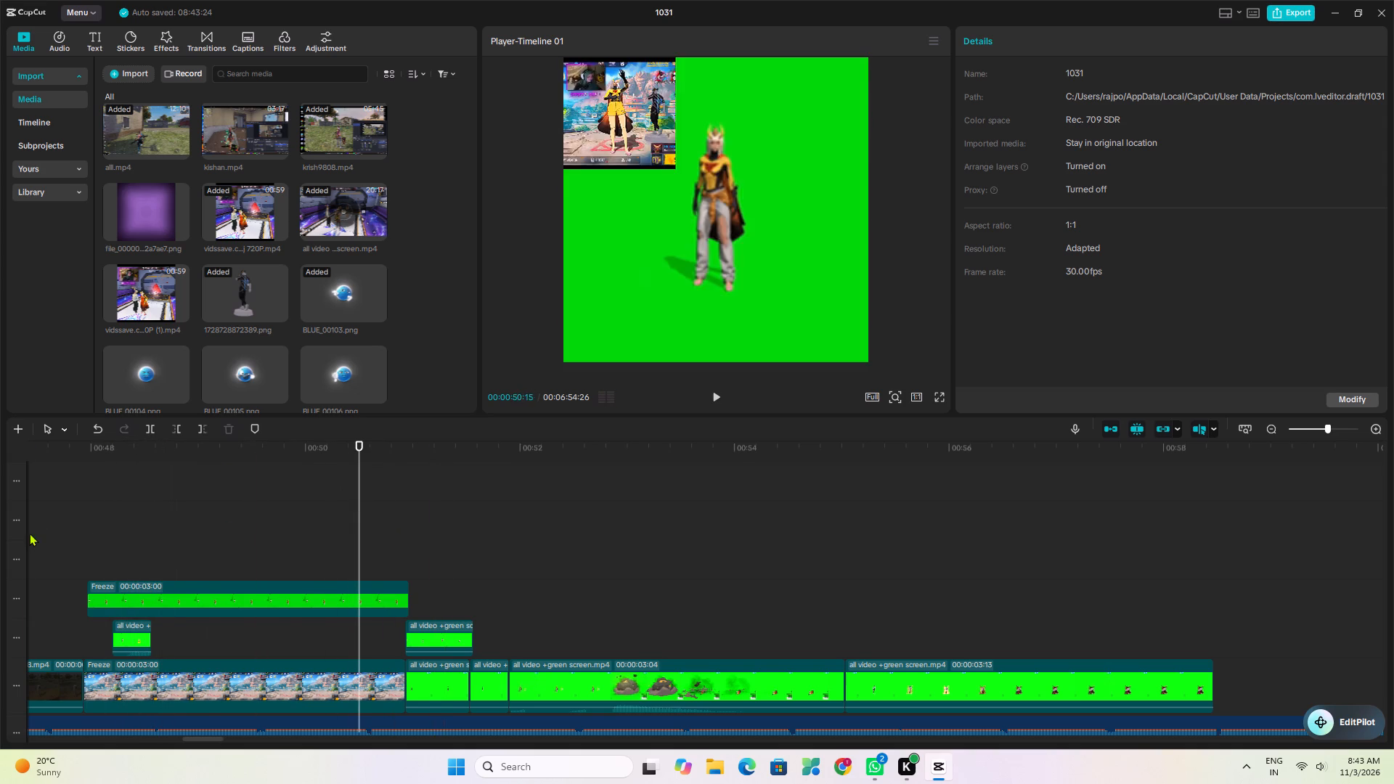
{"action": "left_click", "coordinate": [179, 586]}
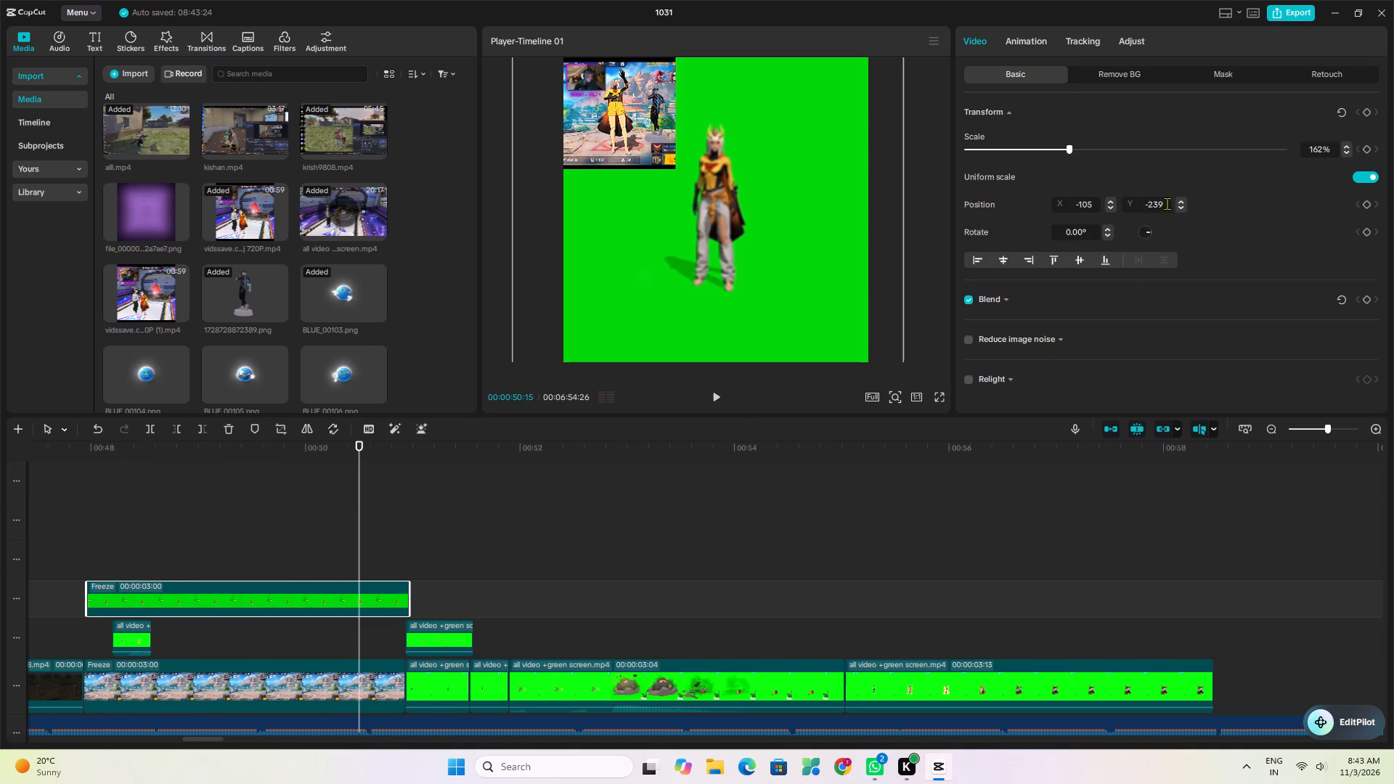
{"action": "left_click", "coordinate": [1113, 78]}
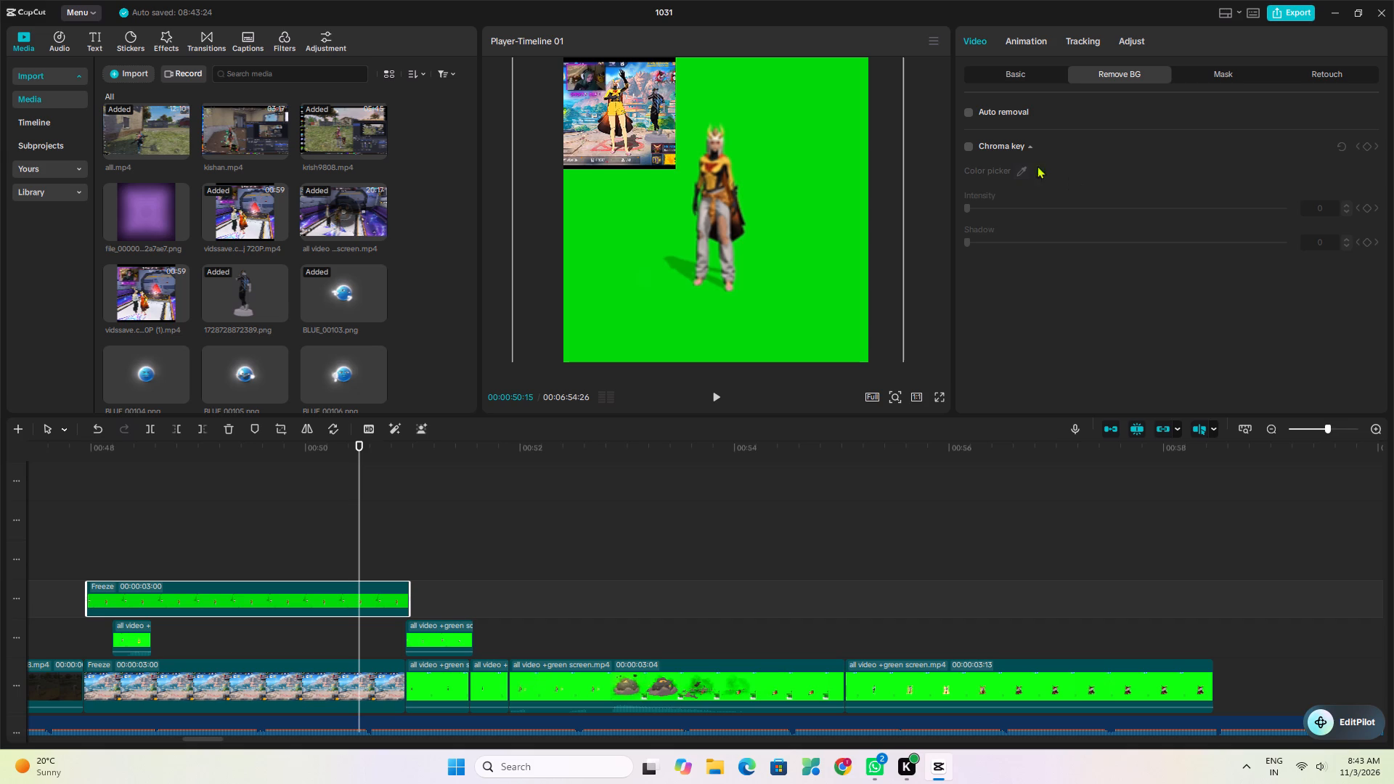
{"action": "left_click", "coordinate": [968, 147]}
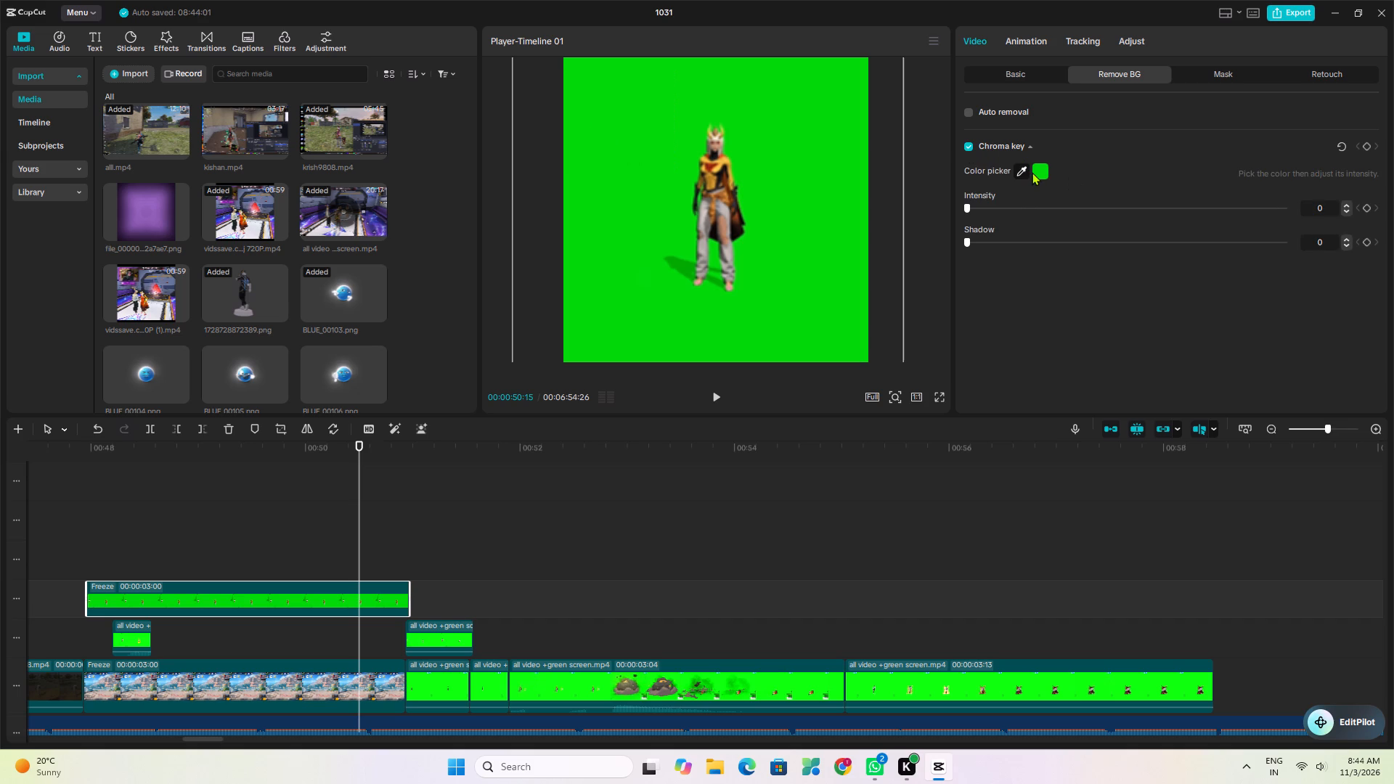
{"action": "left_click", "coordinate": [1025, 169]}
{"action": "left_click_drag", "start_coordinate": [1025, 169], "coordinate": [845, 206]}
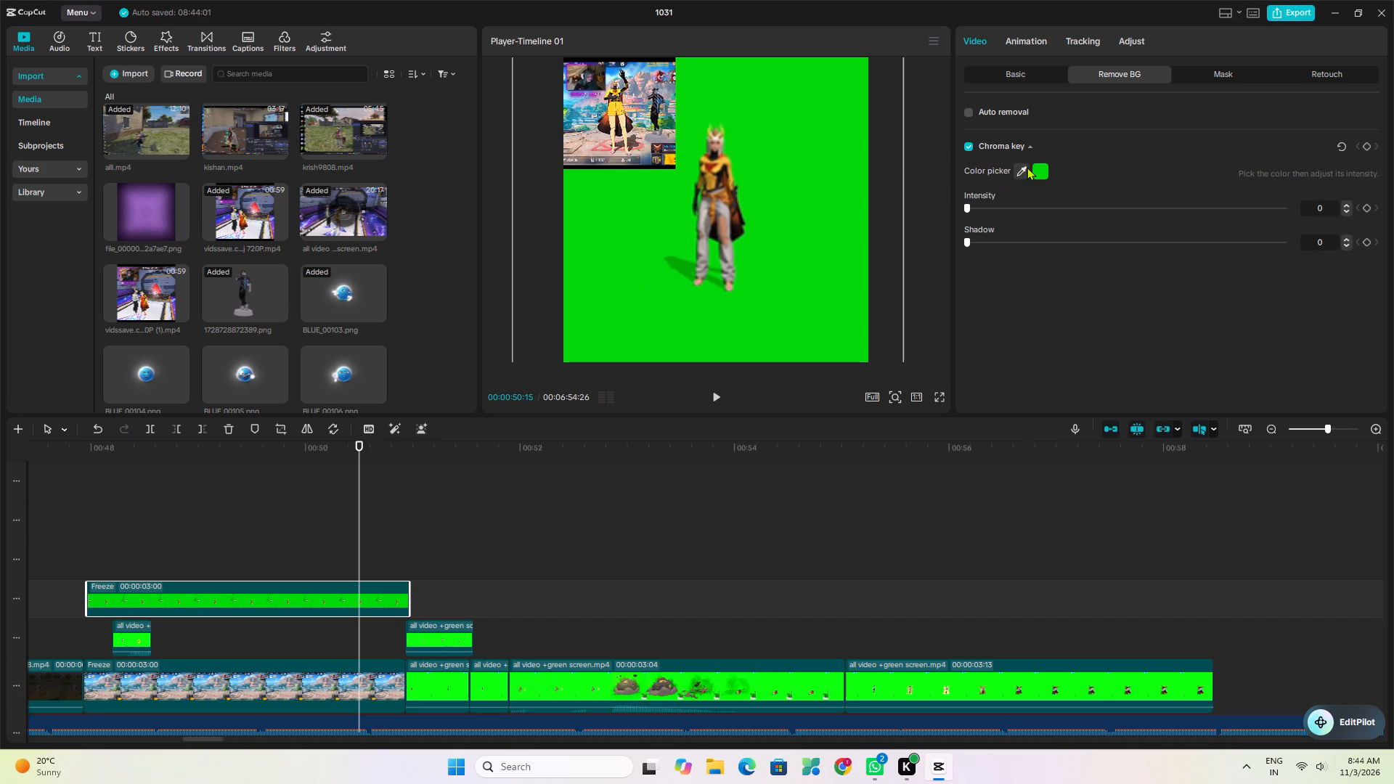
{"action": "middle_click_drag", "start_coordinate": [1019, 168], "coordinate": [805, 240]}
{"action": "middle_click_drag", "start_coordinate": [1021, 167], "coordinate": [771, 219]}
{"action": "left_click", "coordinate": [966, 203]}
{"action": "left_click_drag", "start_coordinate": [986, 207], "coordinate": [1054, 213]}
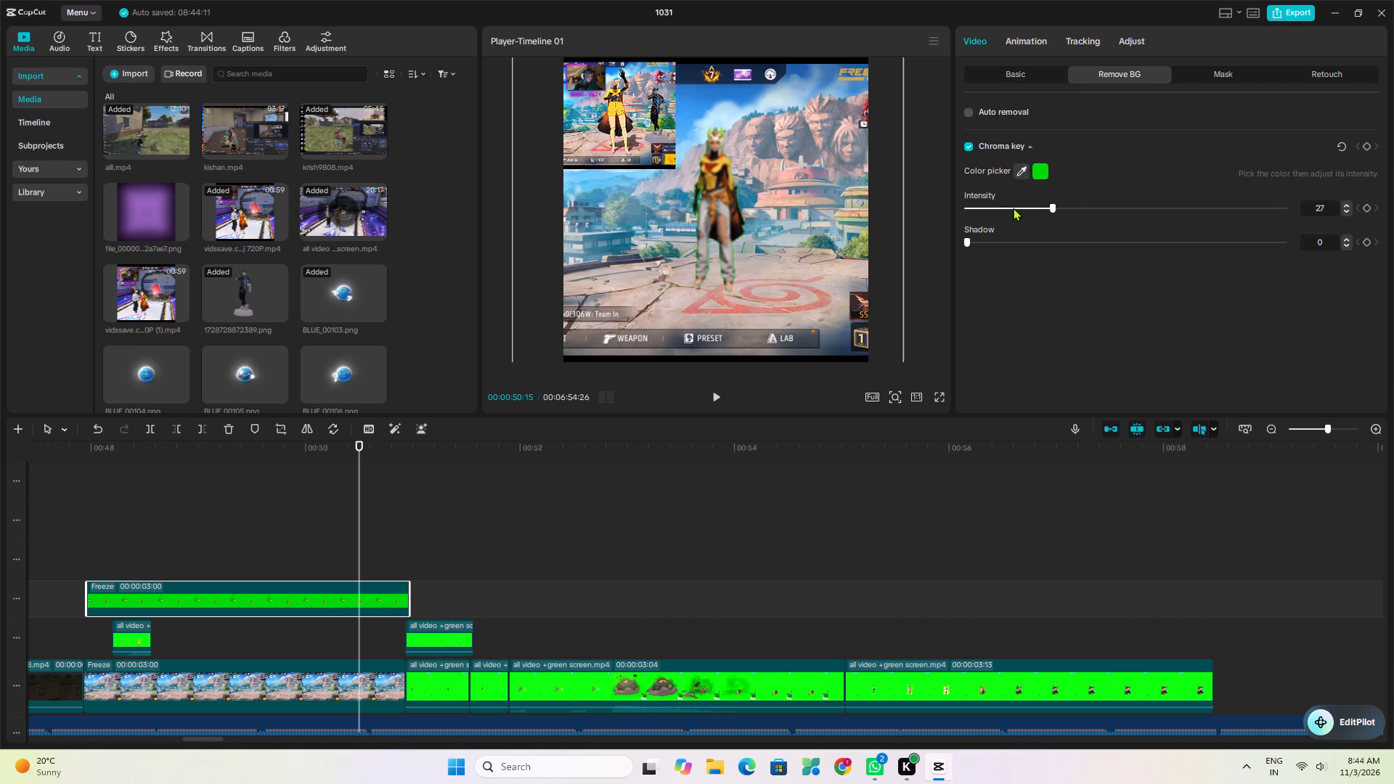
{"action": "left_click", "coordinate": [1013, 208]}
{"action": "left_click", "coordinate": [996, 207]}
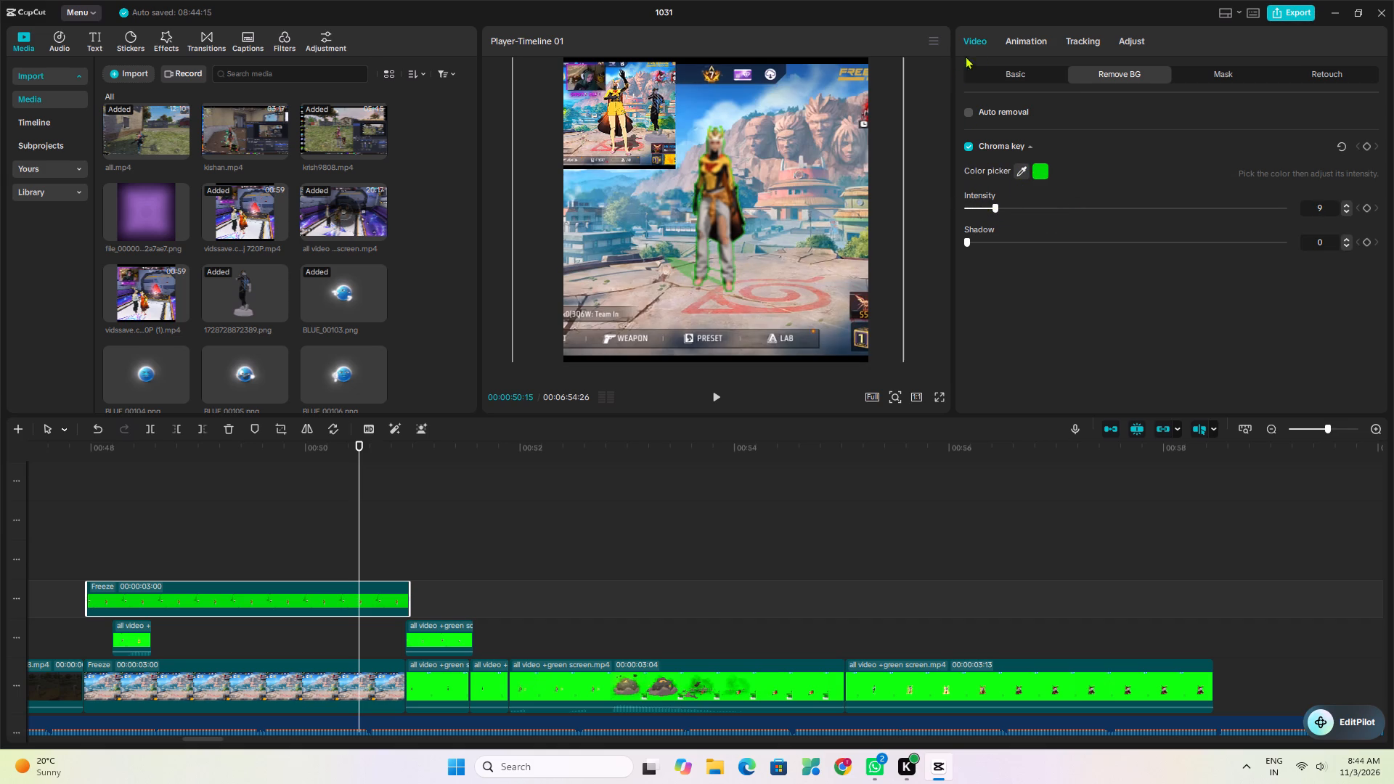
Set the green channel's hue, saturation and brightness to -100 in the character Freeze clip's HSL adjustments.
{"action": "left_click", "coordinate": [1074, 41]}
{"action": "left_click", "coordinate": [1026, 38]}
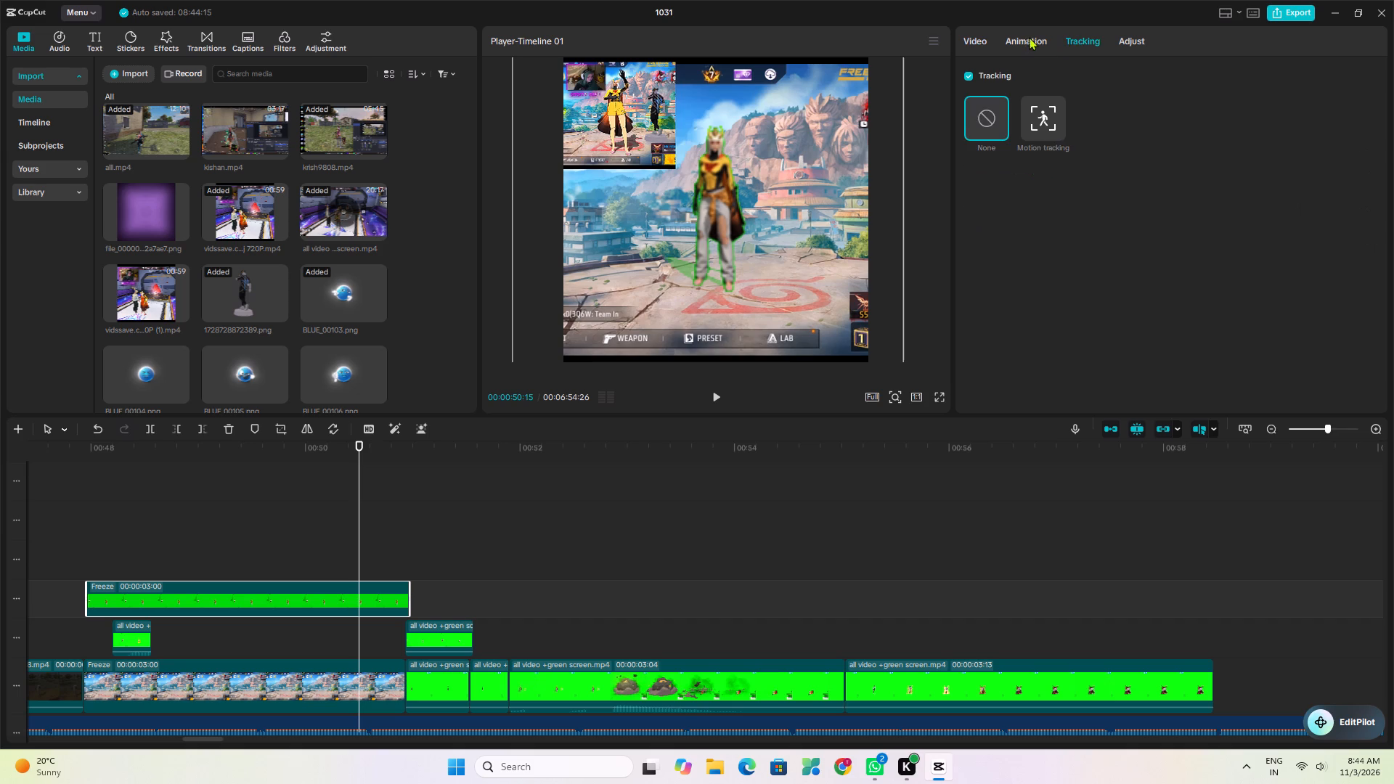
{"action": "left_click", "coordinate": [1126, 37]}
{"action": "left_click", "coordinate": [1138, 73]}
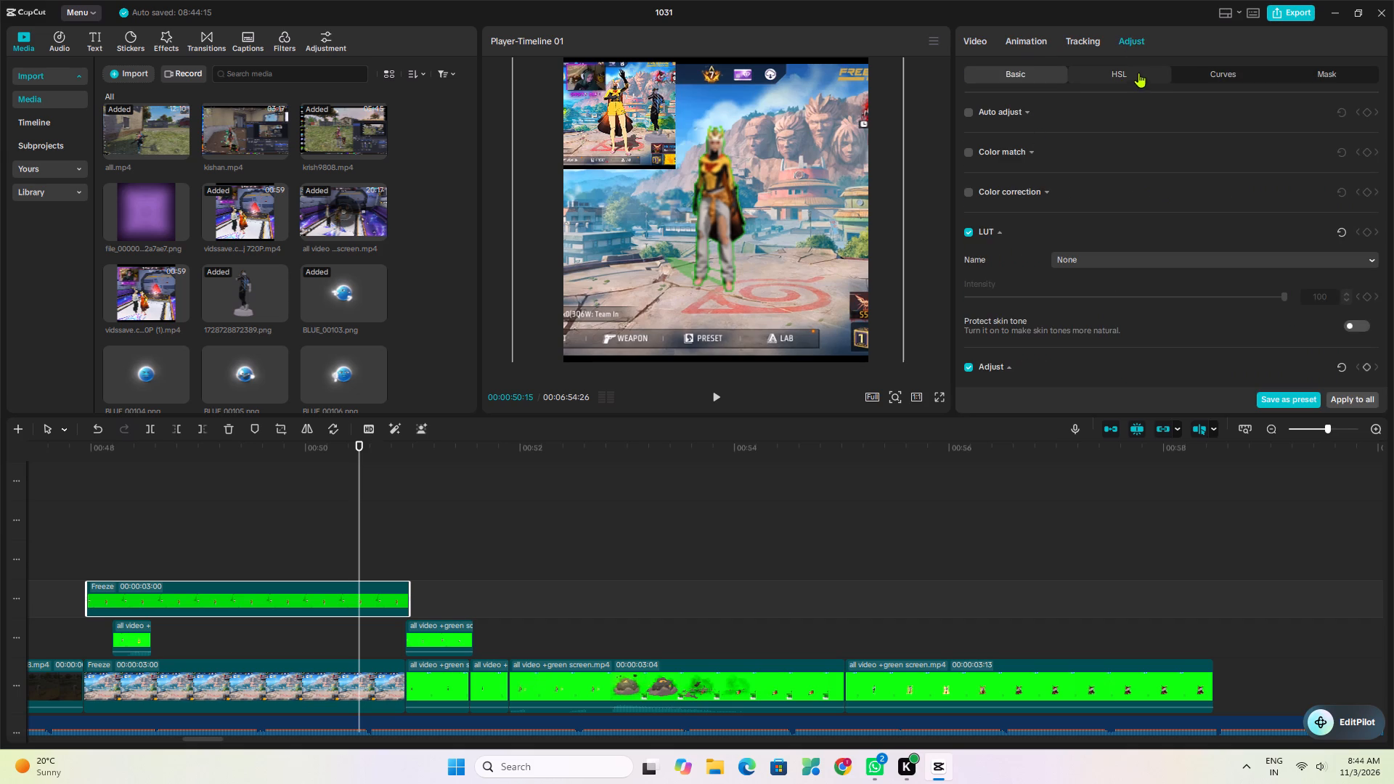
{"action": "left_click_drag", "start_coordinate": [1104, 172], "coordinate": [818, 208]}
{"action": "left_click_drag", "start_coordinate": [1109, 205], "coordinate": [914, 207]}
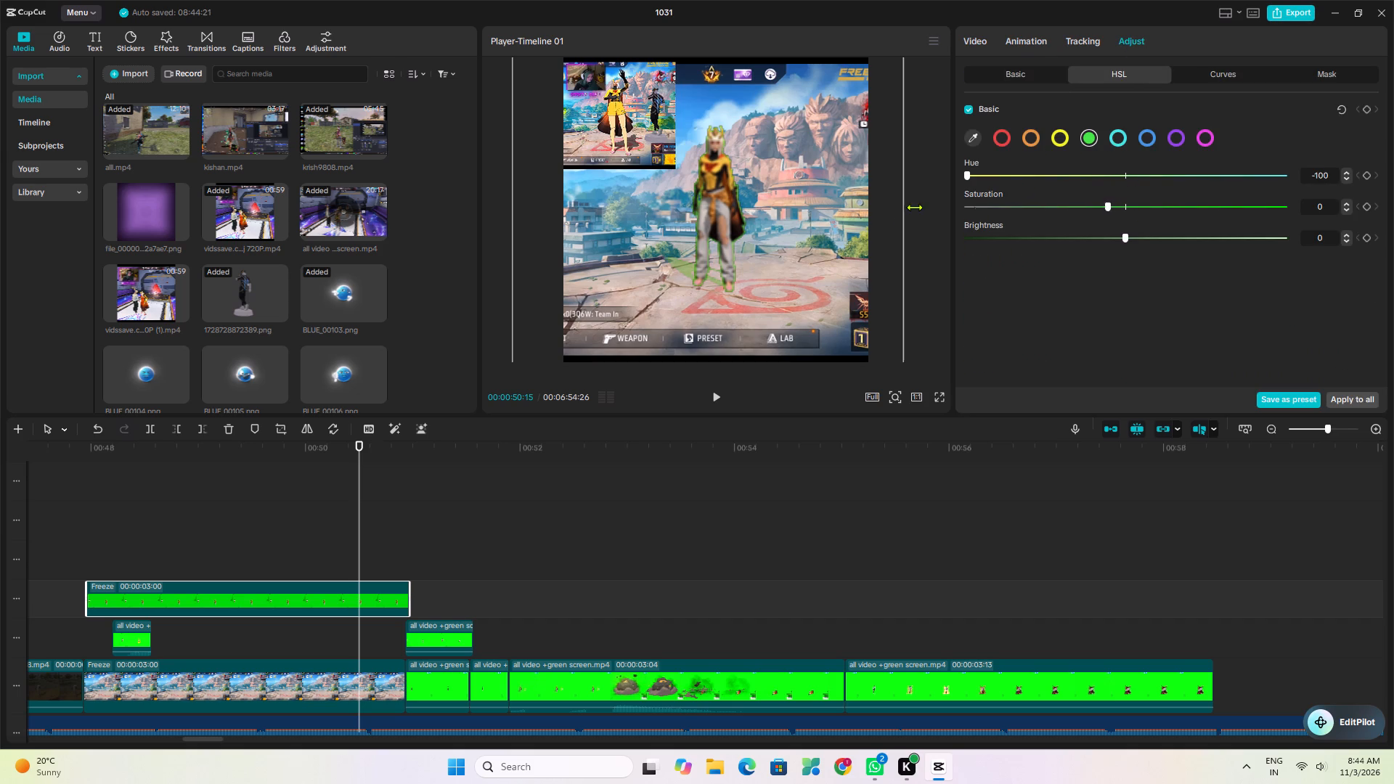
{"action": "left_click_drag", "start_coordinate": [914, 207], "coordinate": [894, 210]}
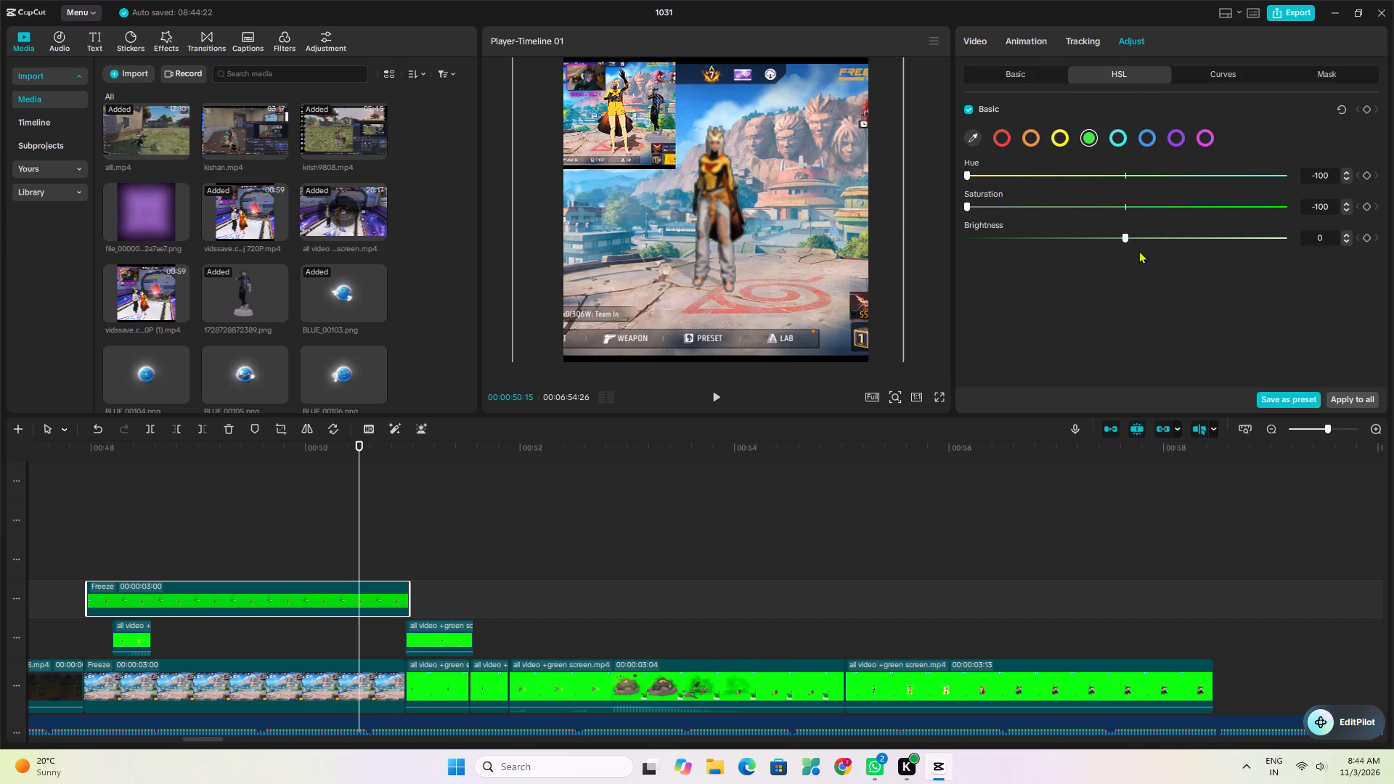
{"action": "left_click_drag", "start_coordinate": [1125, 234], "coordinate": [842, 348]}
Play back the transition from the gameplay clip into the freeze section several times to check the keyed character over the lobby.
{"action": "left_click", "coordinate": [87, 504]}
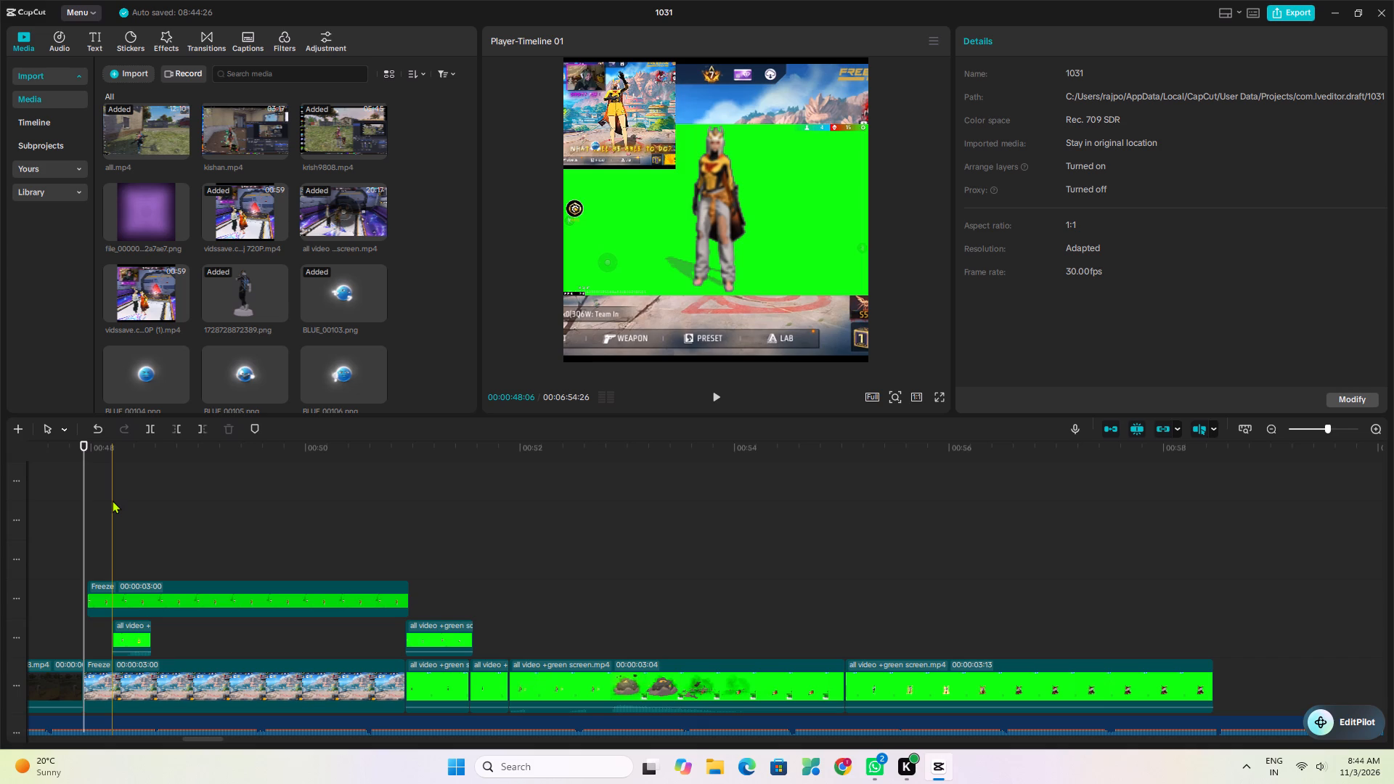
{"action": "left_click", "coordinate": [73, 507]}
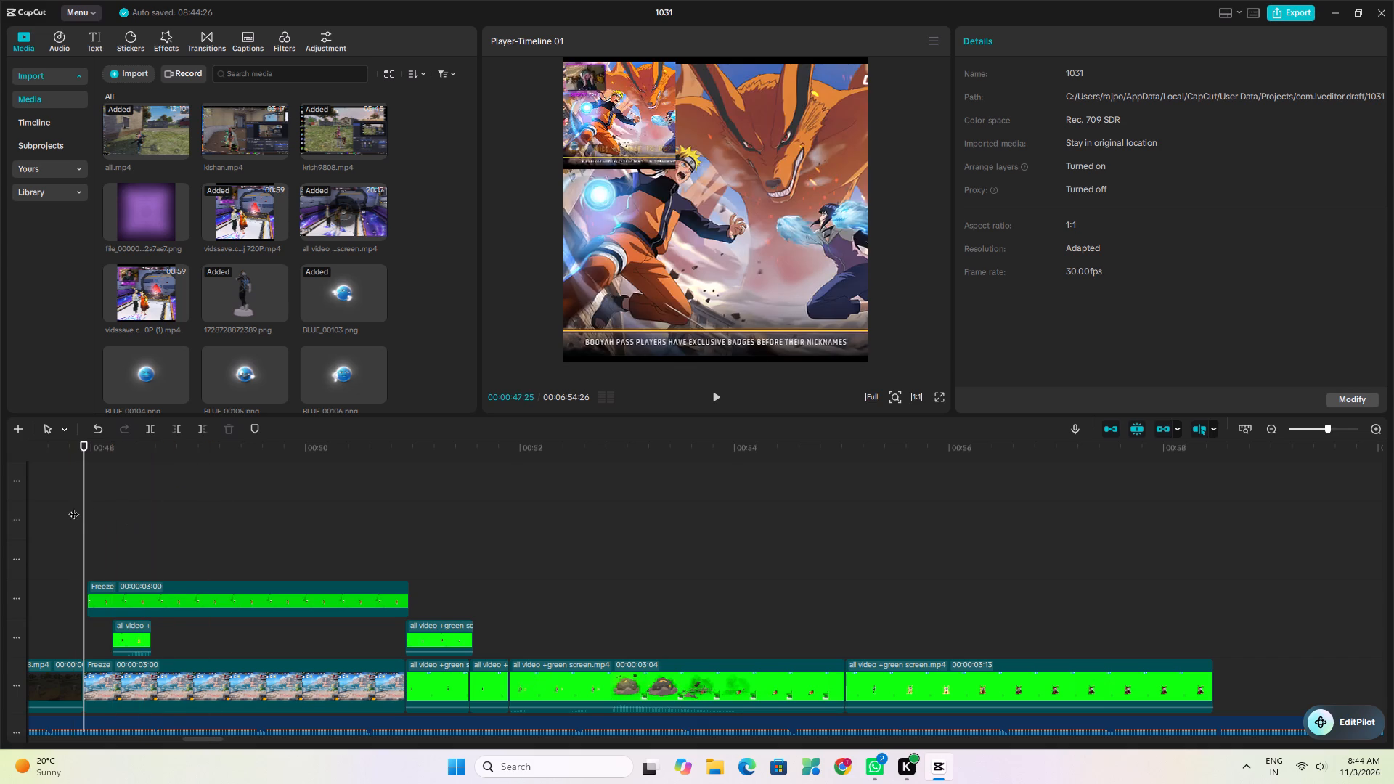
{"action": "key", "text": "space"}
{"action": "key", "text": "space"}
{"action": "left_click", "coordinate": [78, 509]}
{"action": "key", "text": "space"}
{"action": "left_click", "coordinate": [79, 510]}
{"action": "key", "text": "space"}
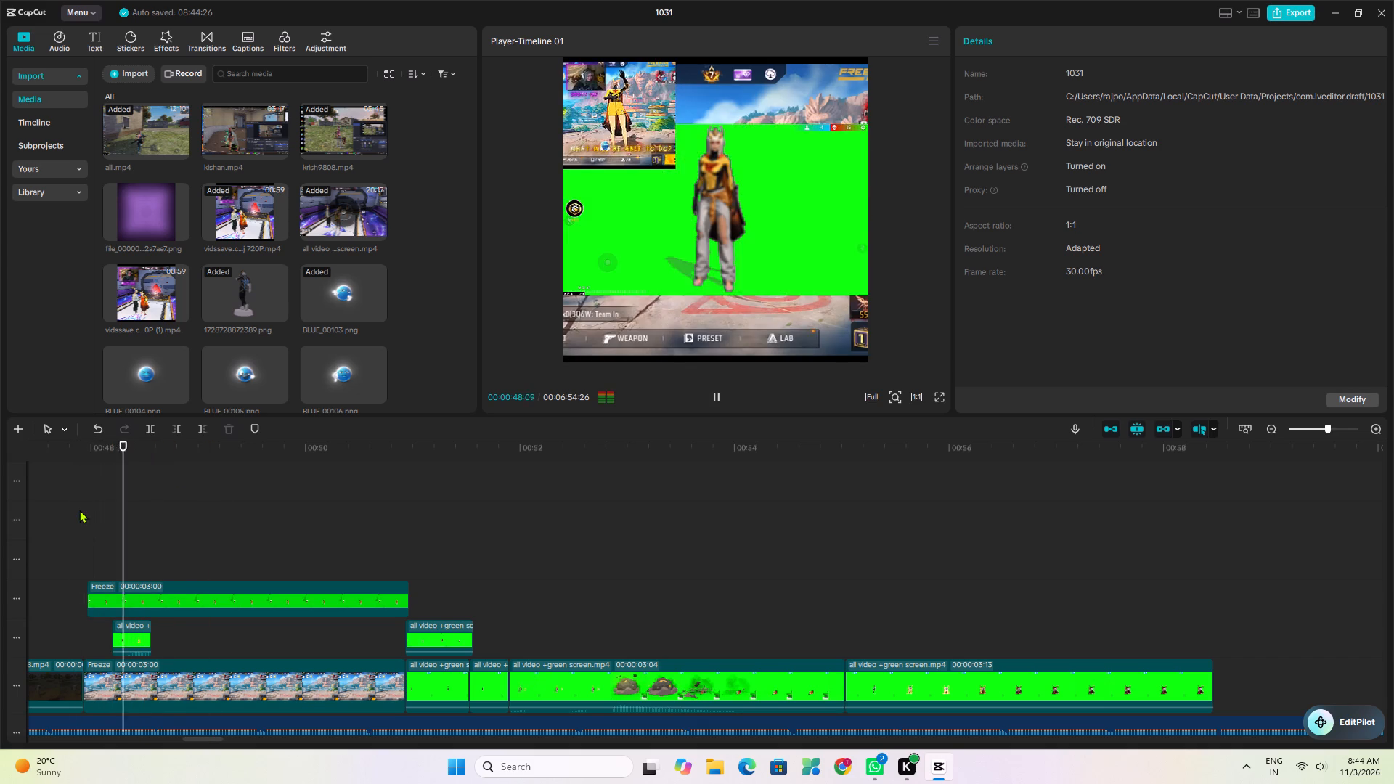
{"action": "left_click", "coordinate": [79, 510]}
{"action": "key", "text": "space"}
{"action": "key", "text": "space"}
{"action": "left_click", "coordinate": [79, 510]}
{"action": "key", "text": "space"}
{"action": "key", "text": "space"}
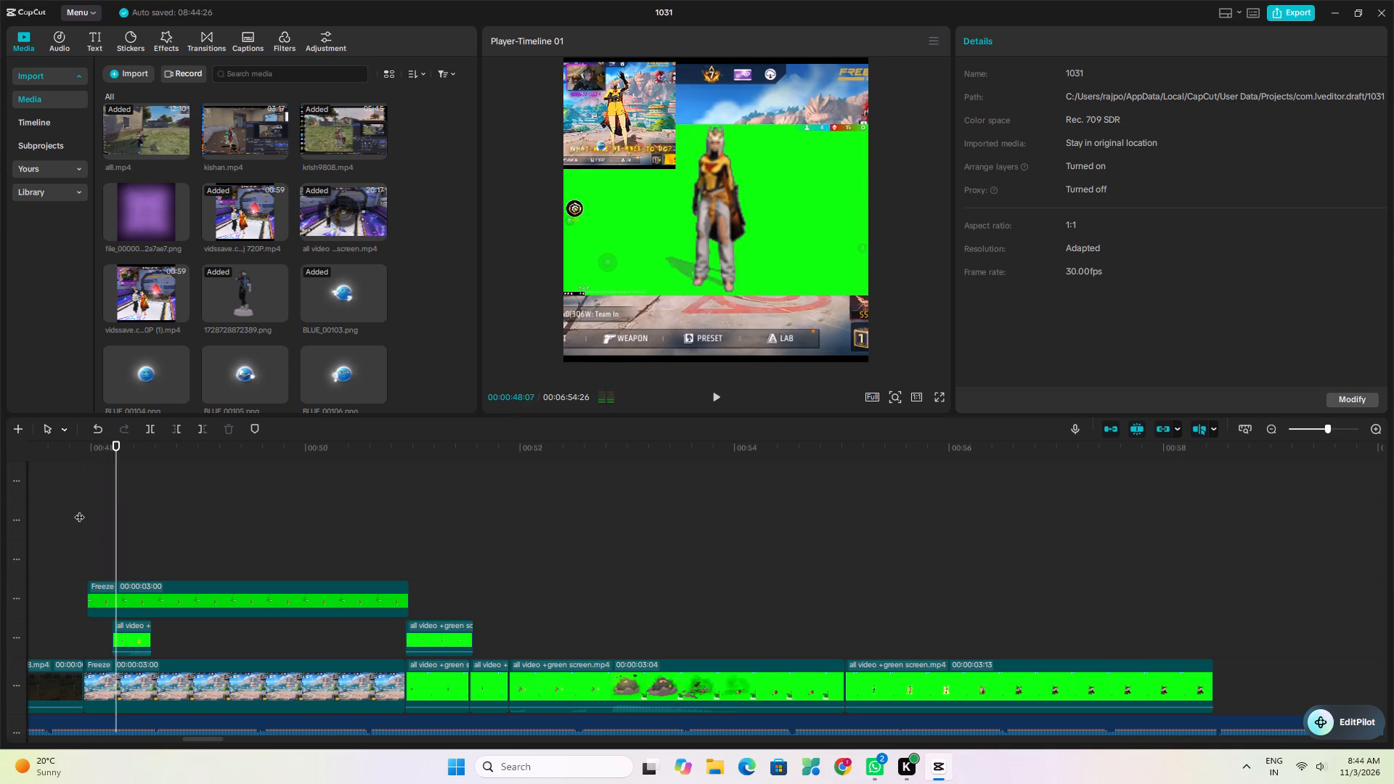
{"action": "left_click", "coordinate": [79, 510]}
{"action": "key", "text": "space"}
{"action": "key", "text": "space"}
{"action": "left_click", "coordinate": [79, 510]}
{"action": "key", "text": "space"}
{"action": "key", "text": "space"}
{"action": "left_click", "coordinate": [80, 510]}
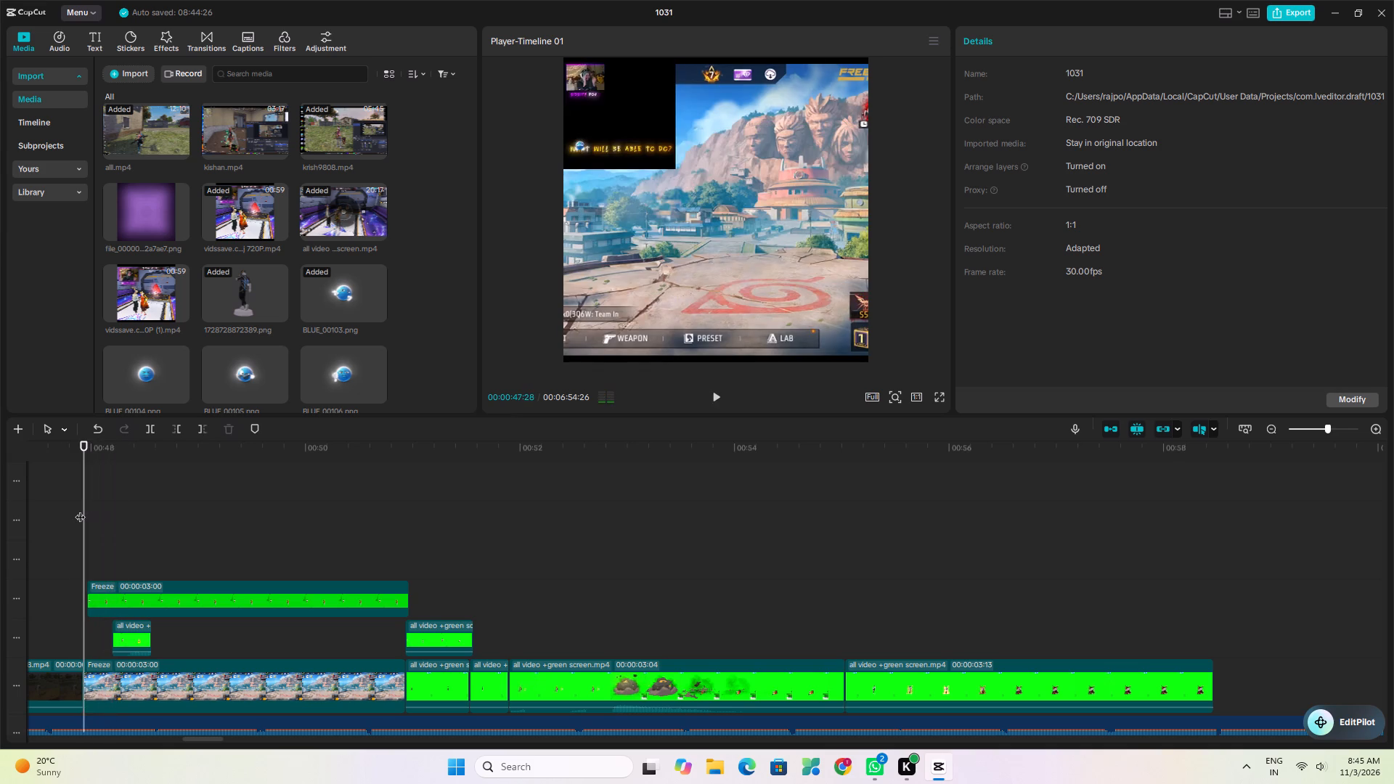
{"action": "key", "text": "space"}
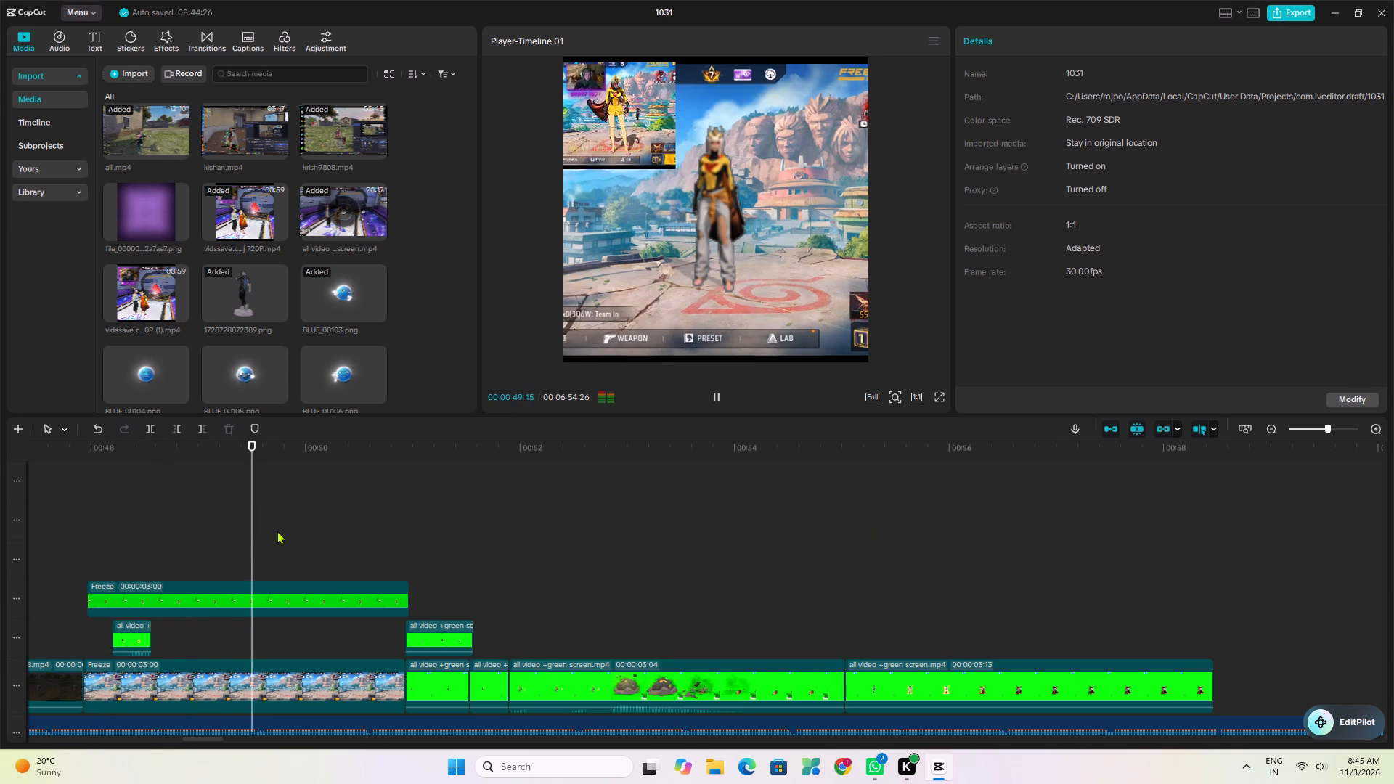
{"action": "key", "text": "space"}
{"action": "left_click_drag", "start_coordinate": [272, 465], "coordinate": [0, 571]}
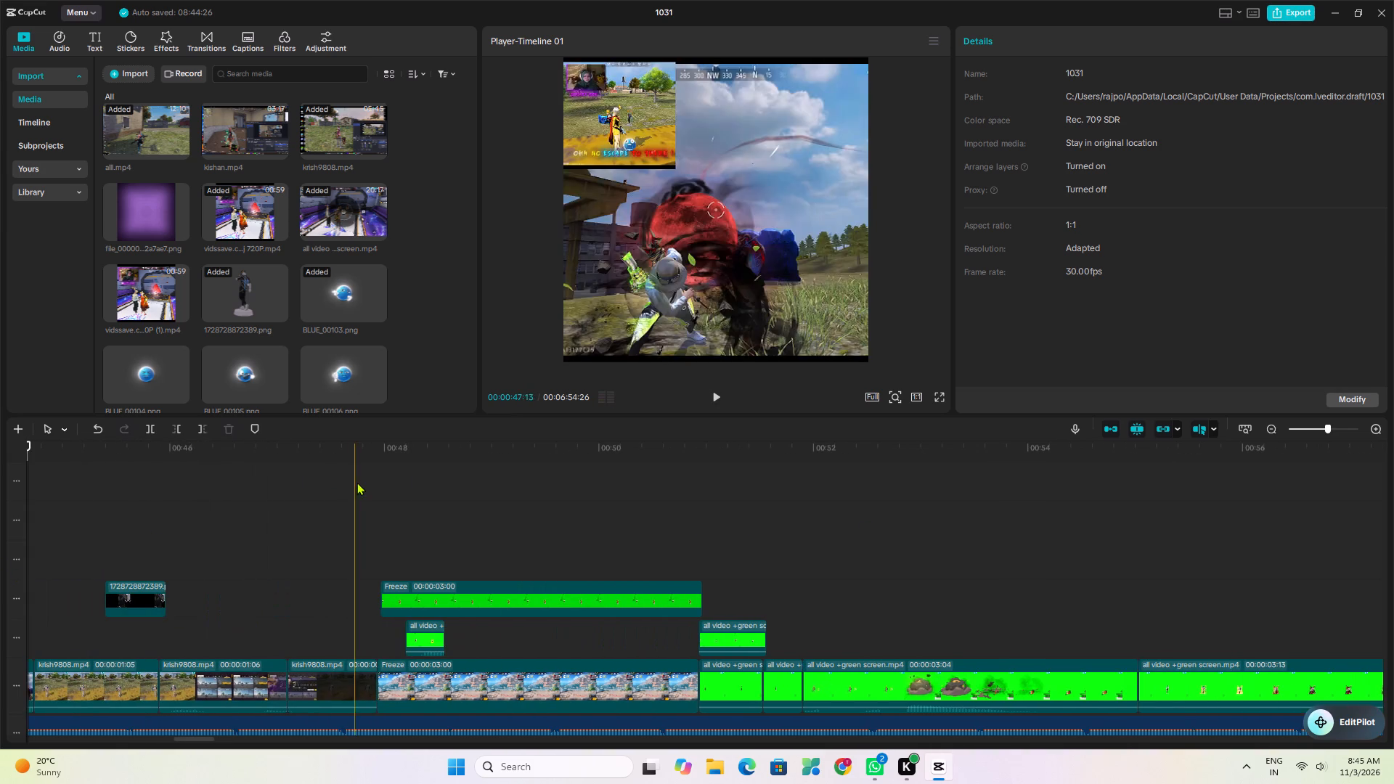
{"action": "key", "text": "space"}
{"action": "left_click", "coordinate": [325, 487]}
{"action": "key", "text": "space"}
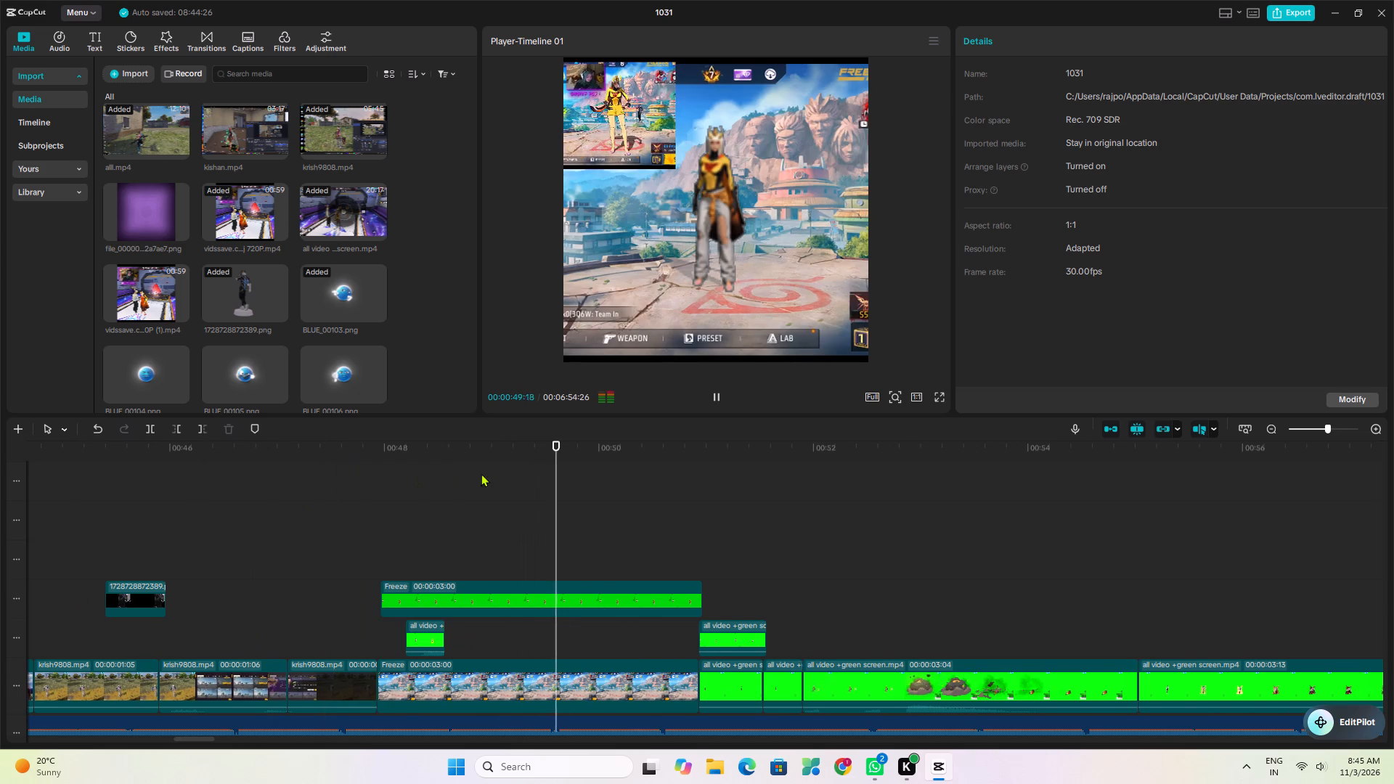
{"action": "key", "text": "space"}
Enlarge the character Freeze clip to 205% and reposition it to X -288, Y -385 over the lobby background.
{"action": "left_click", "coordinate": [447, 596]}
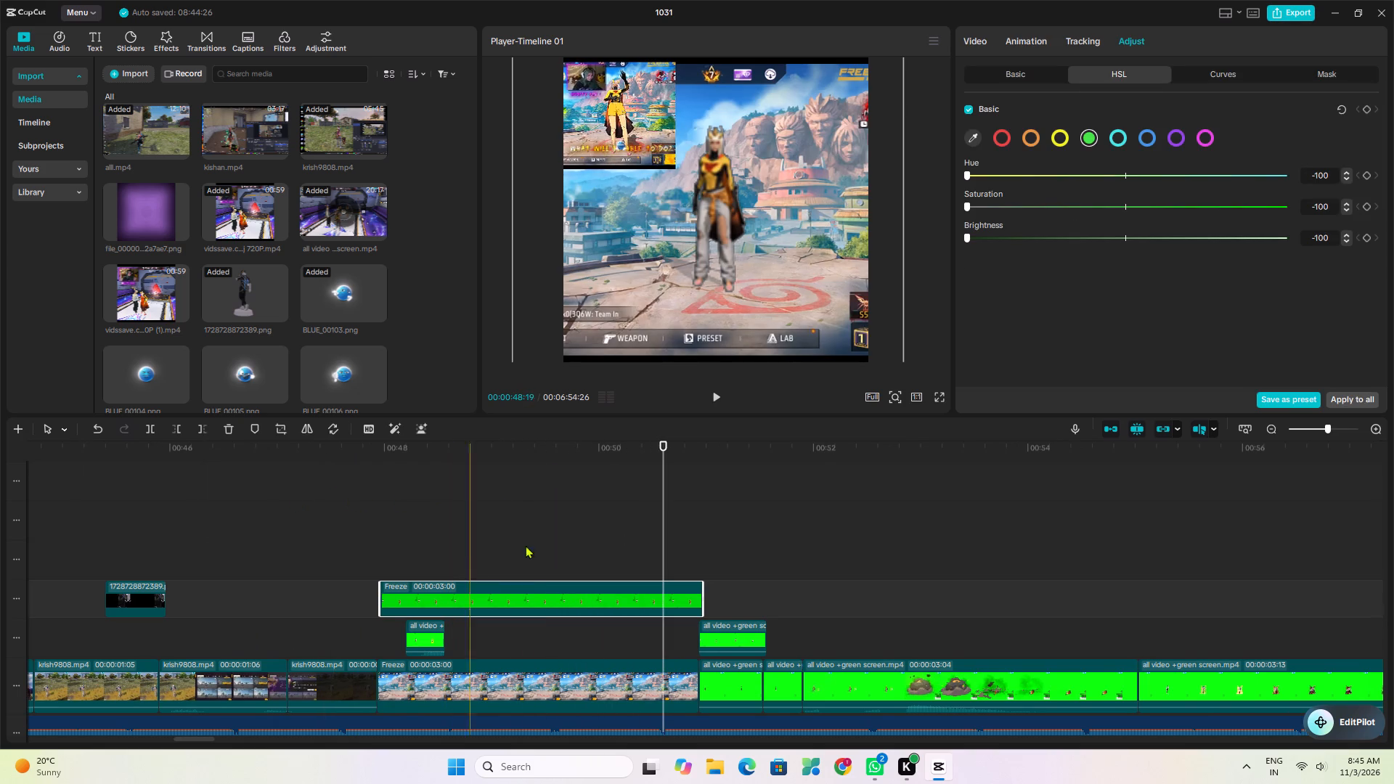
{"action": "left_click_drag", "start_coordinate": [788, 225], "coordinate": [774, 260]}
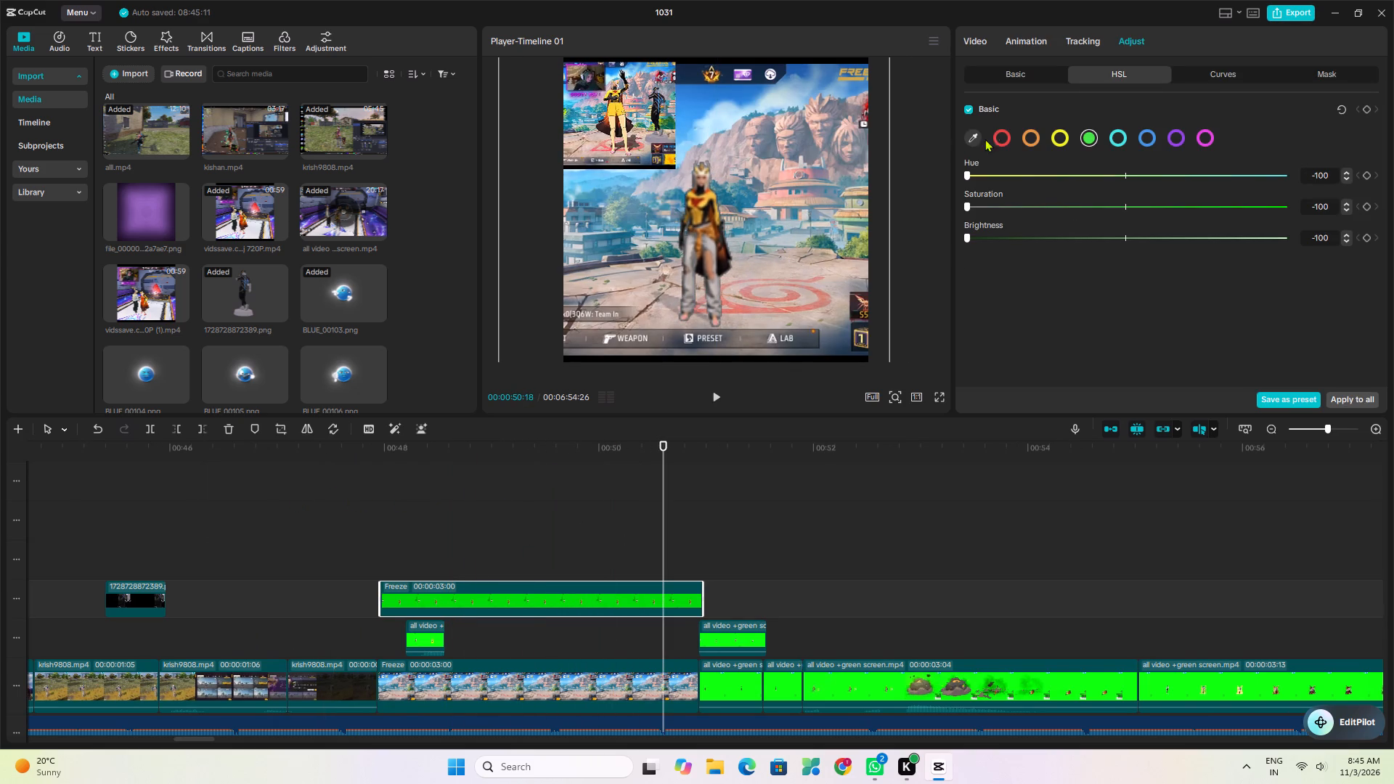
{"action": "left_click", "coordinate": [1003, 76]}
{"action": "scroll", "coordinate": [1000, 148], "scroll_direction": "up", "scroll_amount": 7}
{"action": "scroll", "coordinate": [1223, 250], "scroll_direction": "up", "scroll_amount": 1}
{"action": "scroll", "coordinate": [1111, 166], "scroll_direction": "up", "scroll_amount": 2}
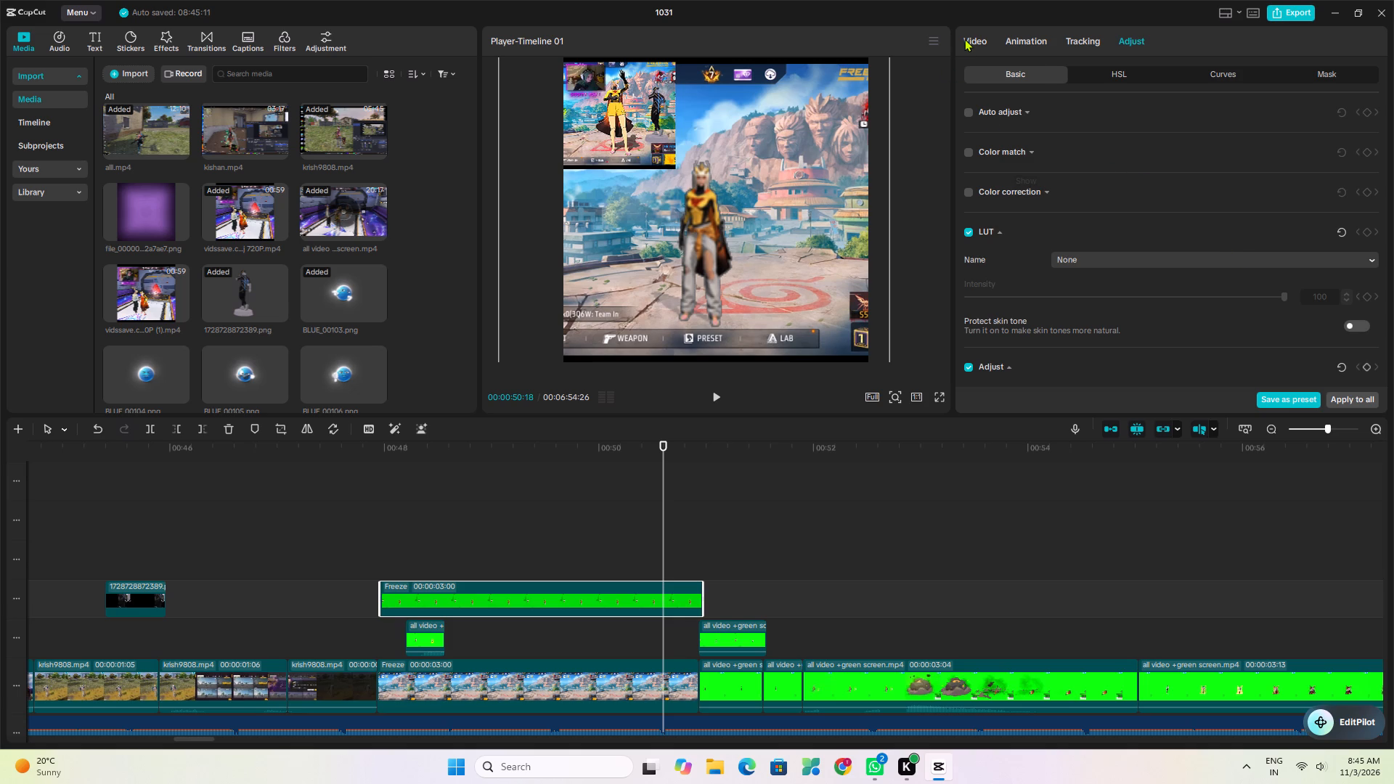
{"action": "left_click", "coordinate": [964, 38]}
{"action": "left_click", "coordinate": [1001, 78]}
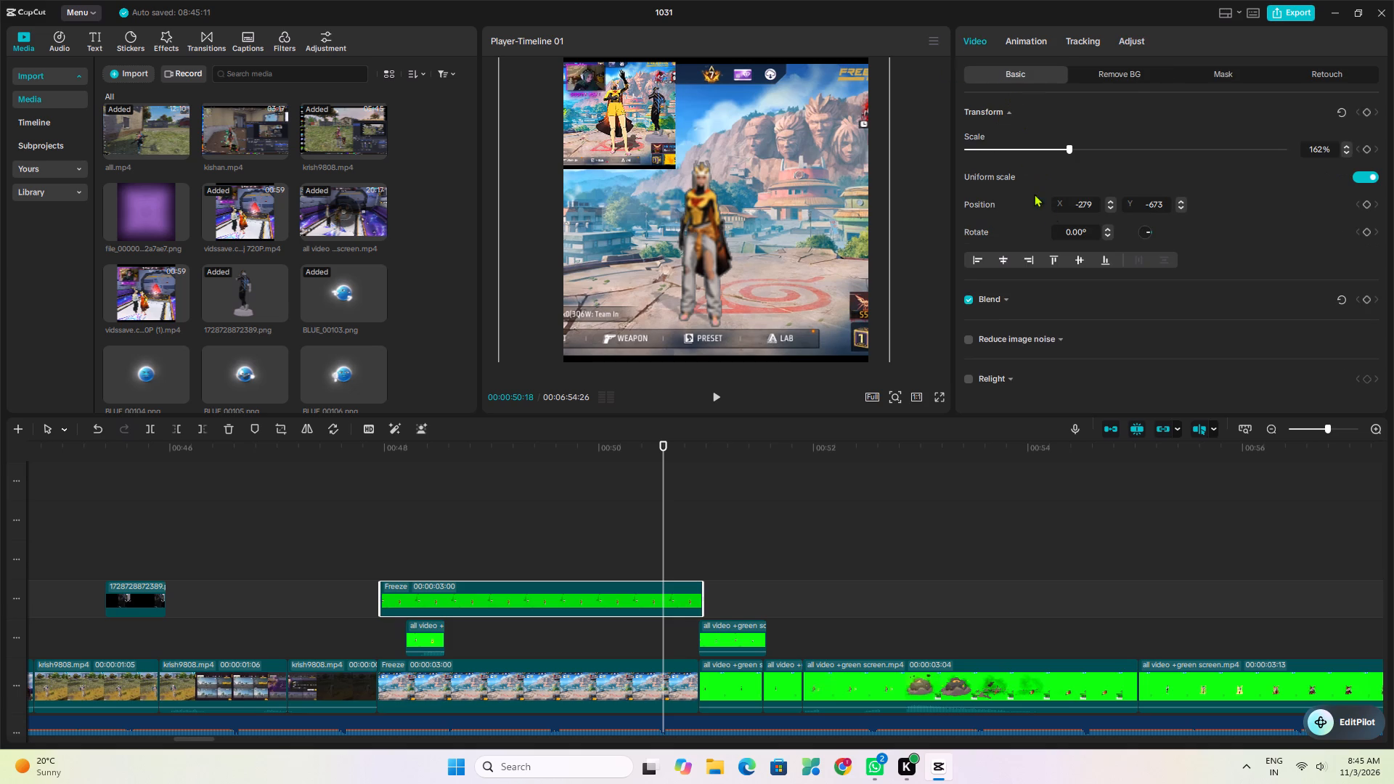
{"action": "left_click_drag", "start_coordinate": [1075, 161], "coordinate": [1109, 170]}
{"action": "left_click_drag", "start_coordinate": [1075, 148], "coordinate": [1114, 147]}
{"action": "left_click_drag", "start_coordinate": [836, 229], "coordinate": [835, 201]}
{"action": "left_click", "coordinate": [1097, 150]}
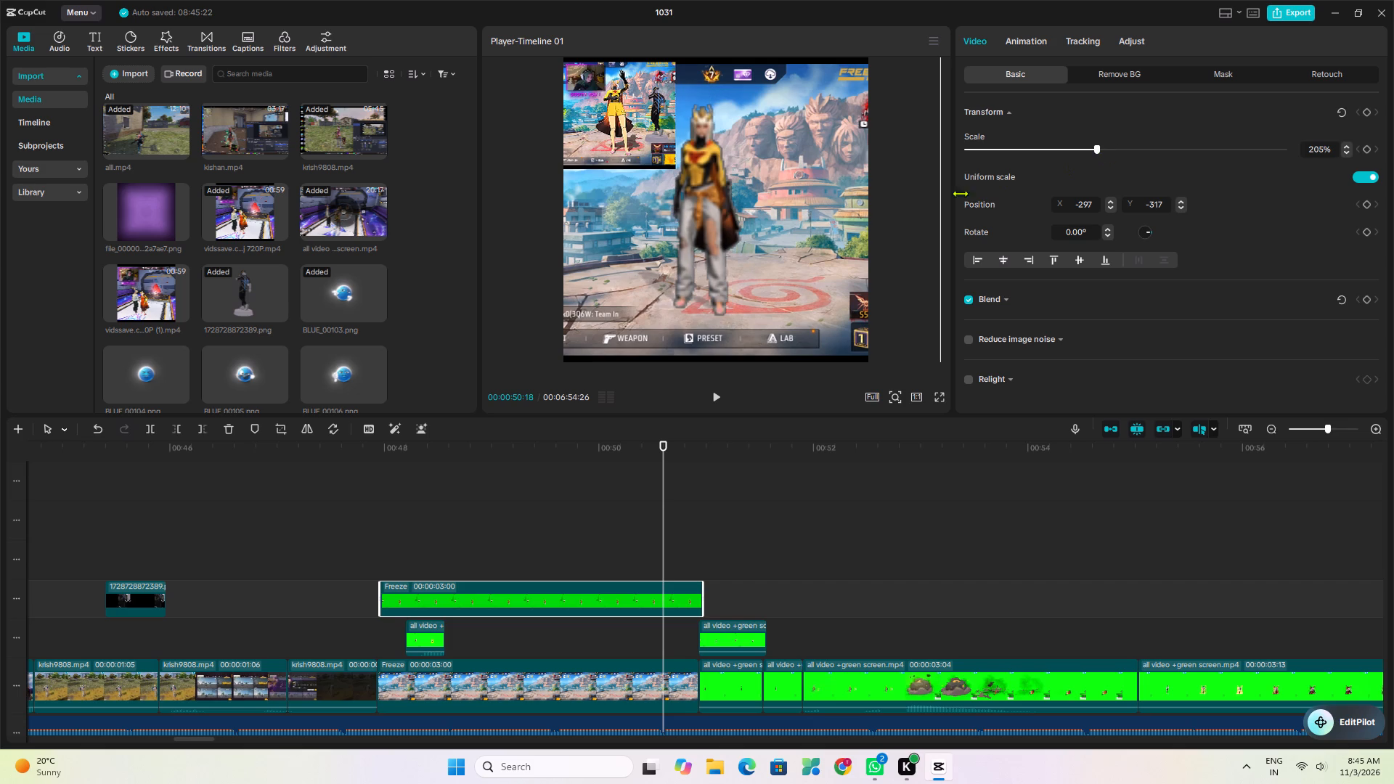
{"action": "left_click", "coordinate": [868, 201]}
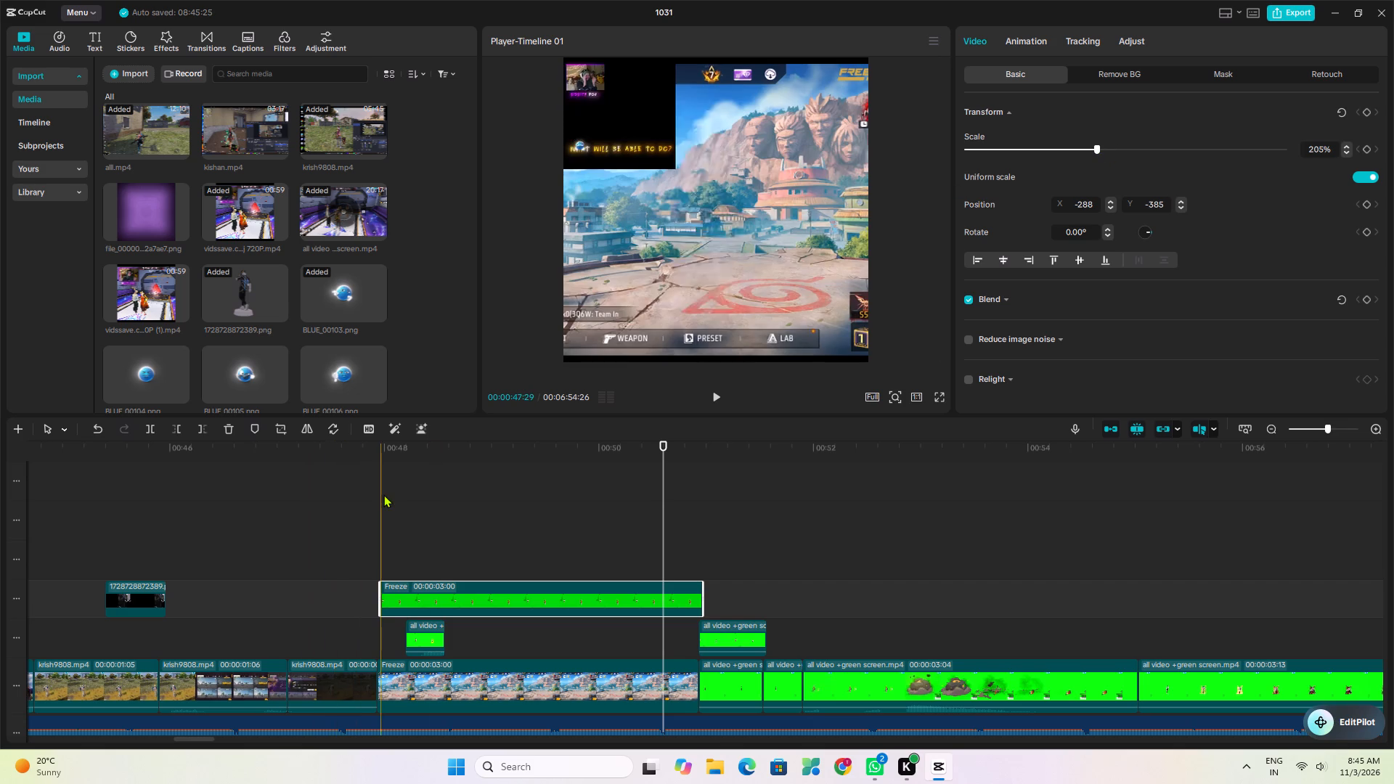
Move the picture of the short green-screen clip beneath the character Freeze clip to position X 846, Y -105.
{"action": "left_click", "coordinate": [383, 494]}
{"action": "key", "text": "space"}
{"action": "key", "text": "space"}
{"action": "key", "text": "space"}
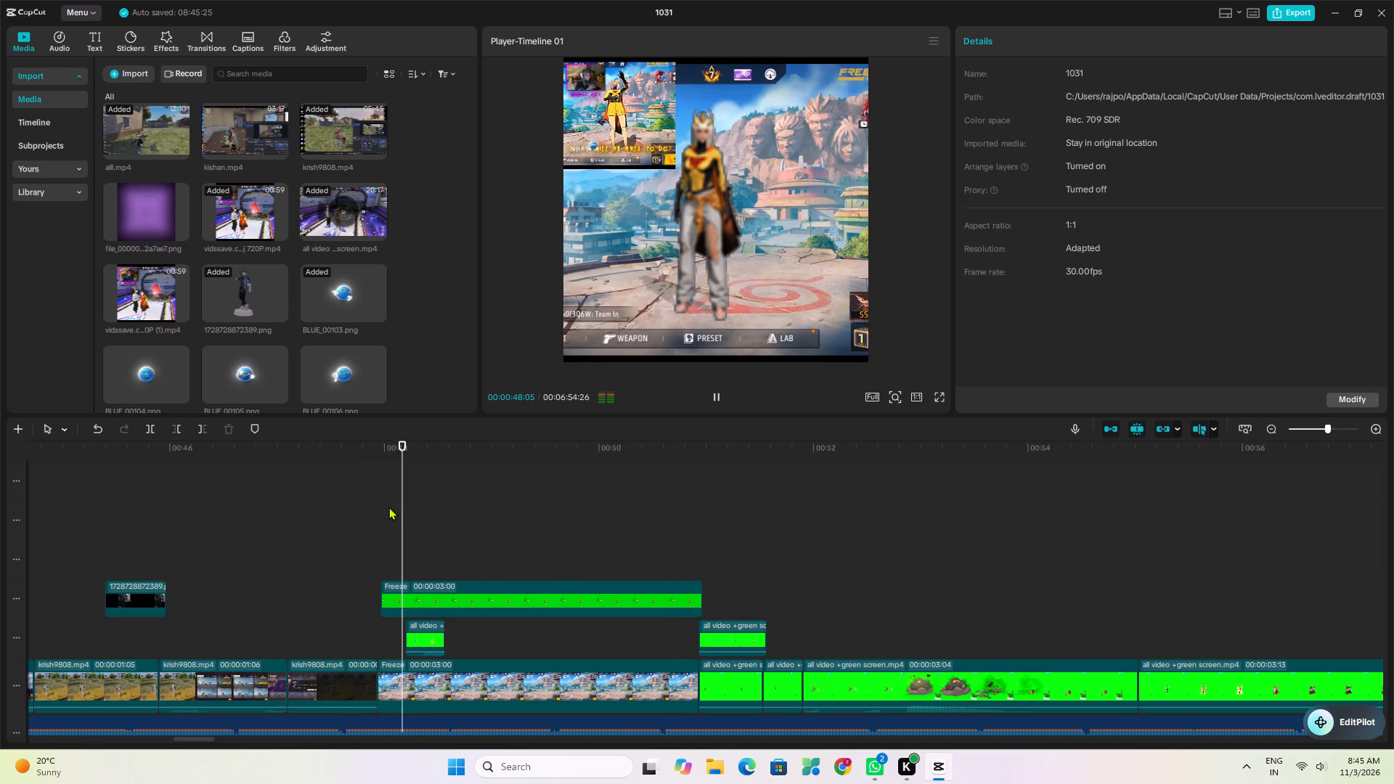
{"action": "key", "text": "space"}
{"action": "left_click", "coordinate": [434, 651]}
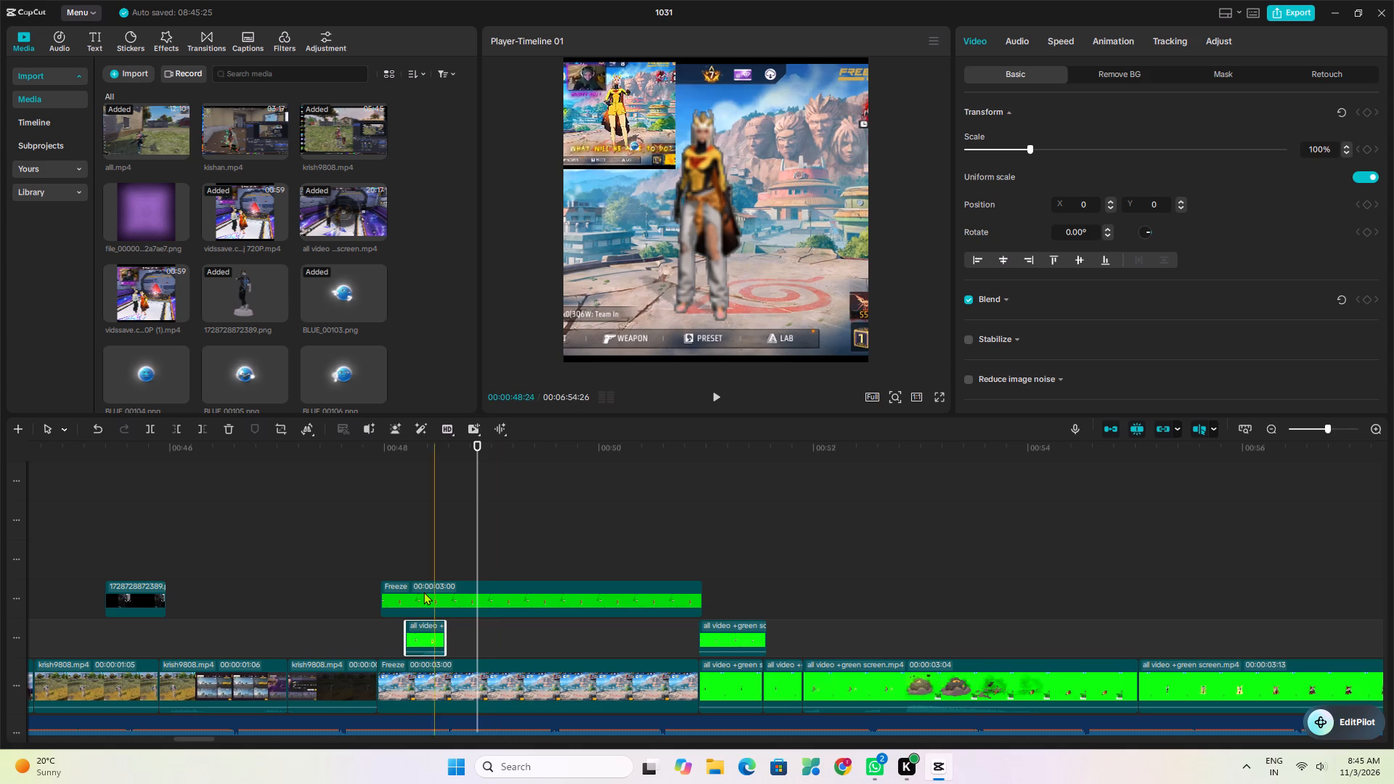
{"action": "left_click_drag", "start_coordinate": [433, 491], "coordinate": [433, 500]}
{"action": "left_click", "coordinate": [432, 634]}
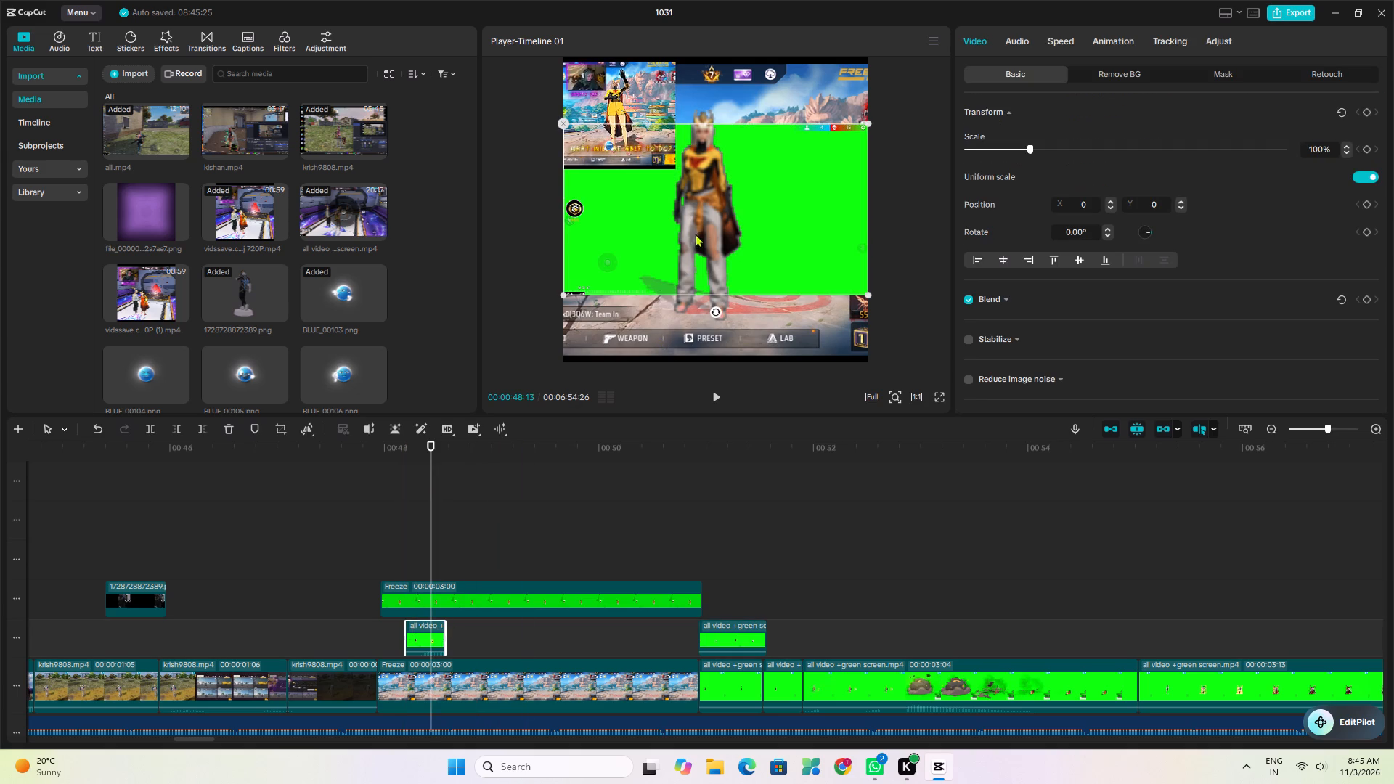
{"action": "left_click_drag", "start_coordinate": [695, 234], "coordinate": [762, 242]}
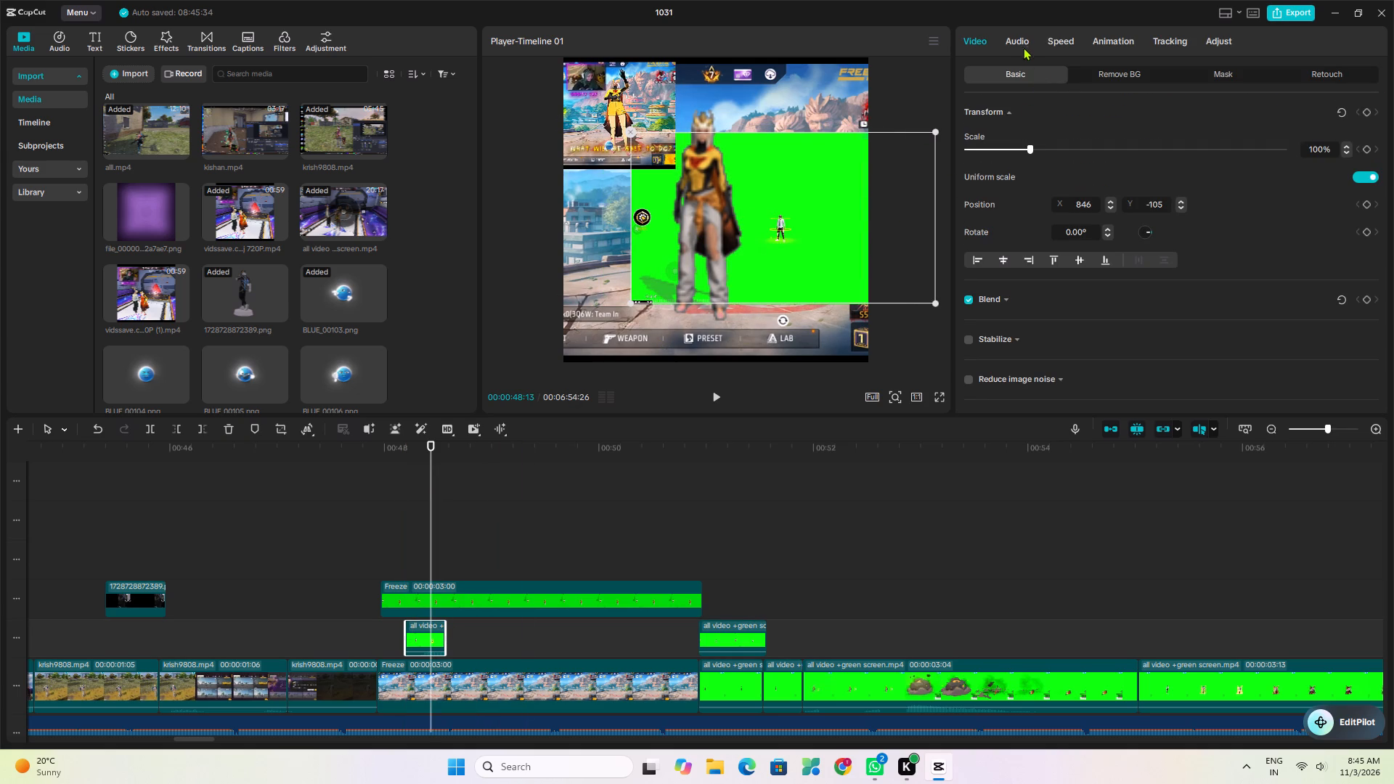
Apply a chroma key to the short green-screen clip beneath the character Freeze clip, picking its green background as the key colour.
{"action": "left_click", "coordinate": [1020, 44]}
{"action": "left_click", "coordinate": [1017, 40]}
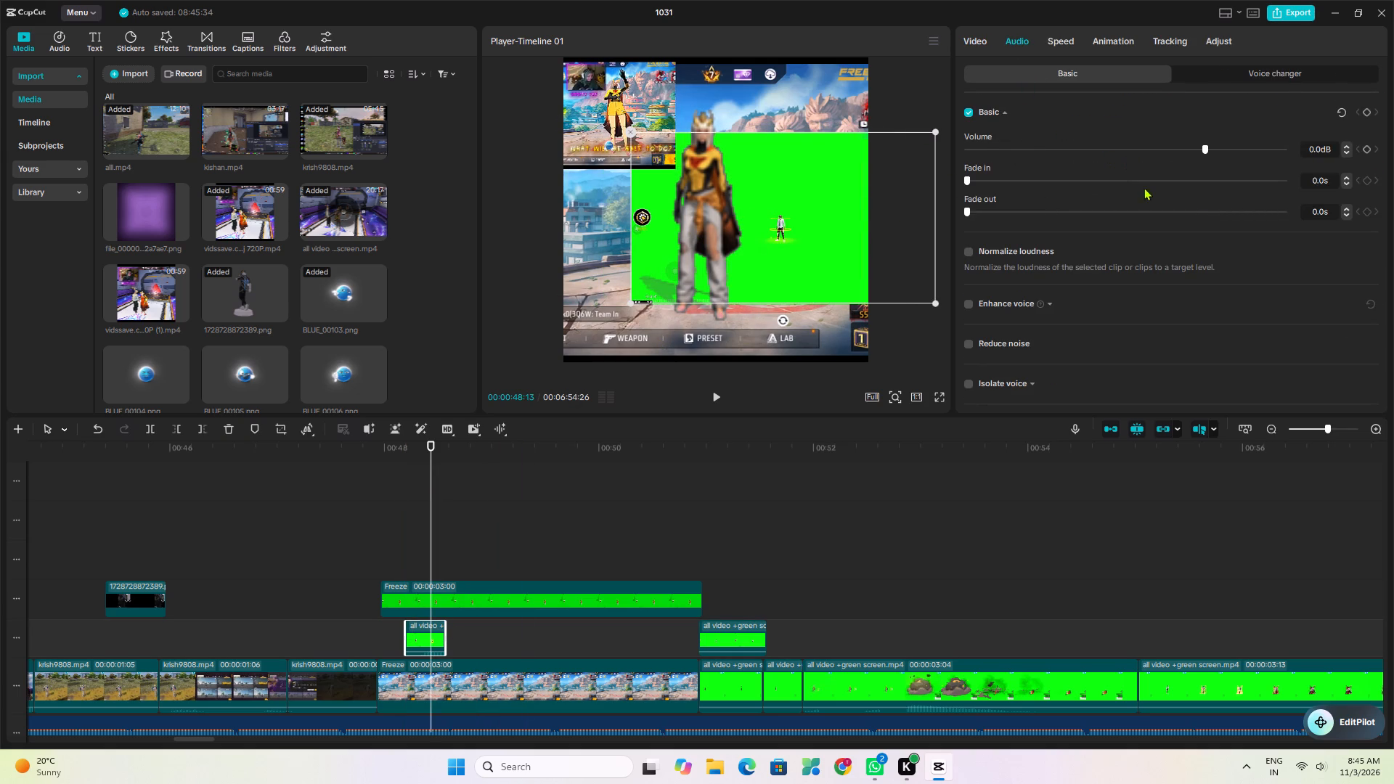
{"action": "left_click", "coordinate": [984, 38]}
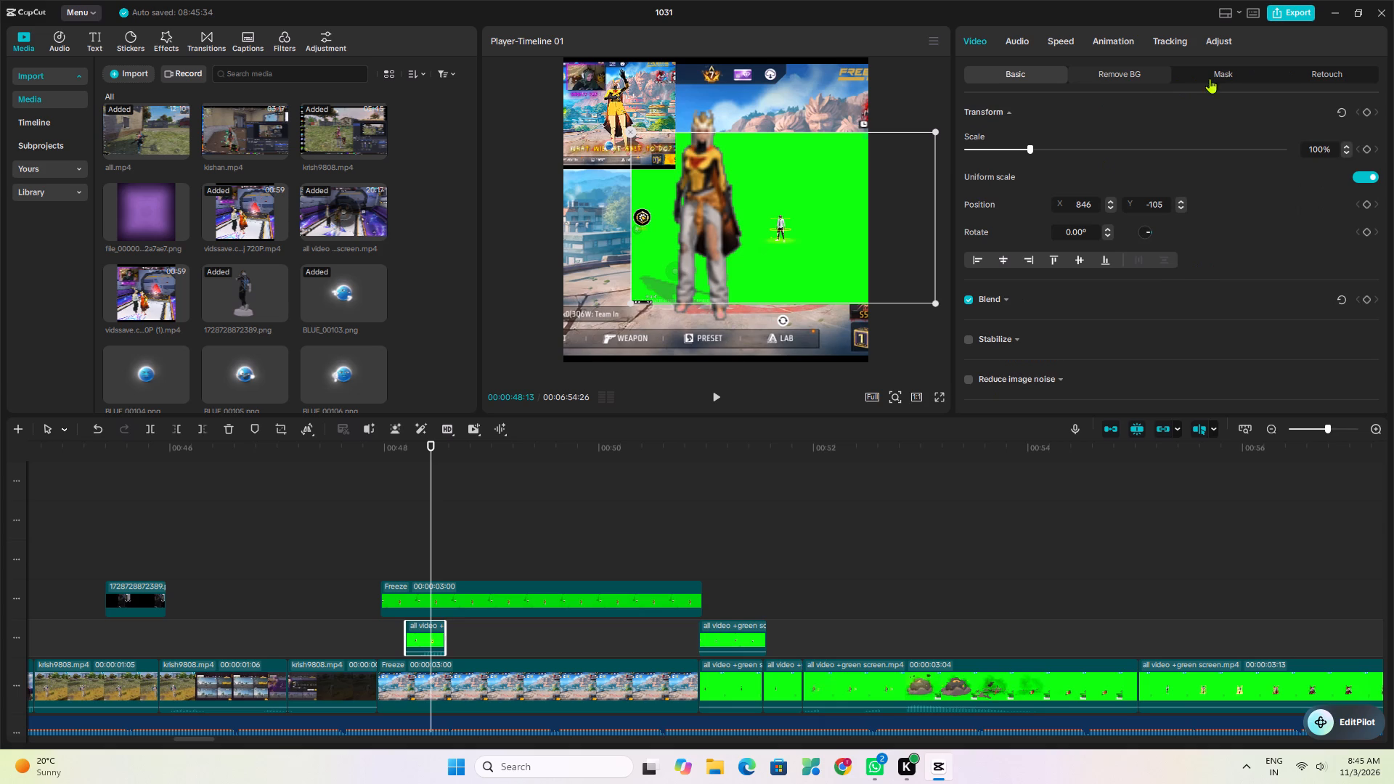
{"action": "left_click", "coordinate": [1090, 73]}
{"action": "left_click", "coordinate": [970, 147]}
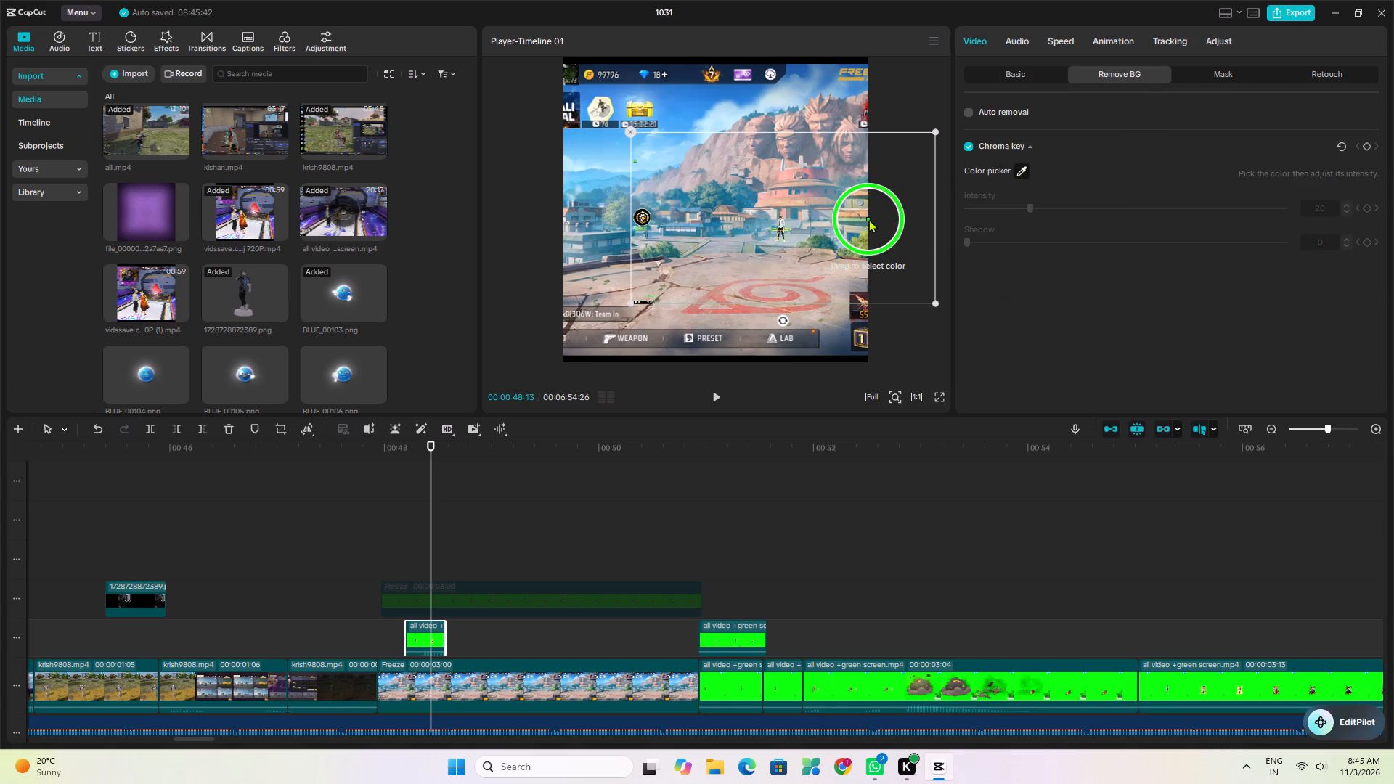
{"action": "left_click", "coordinate": [861, 201]}
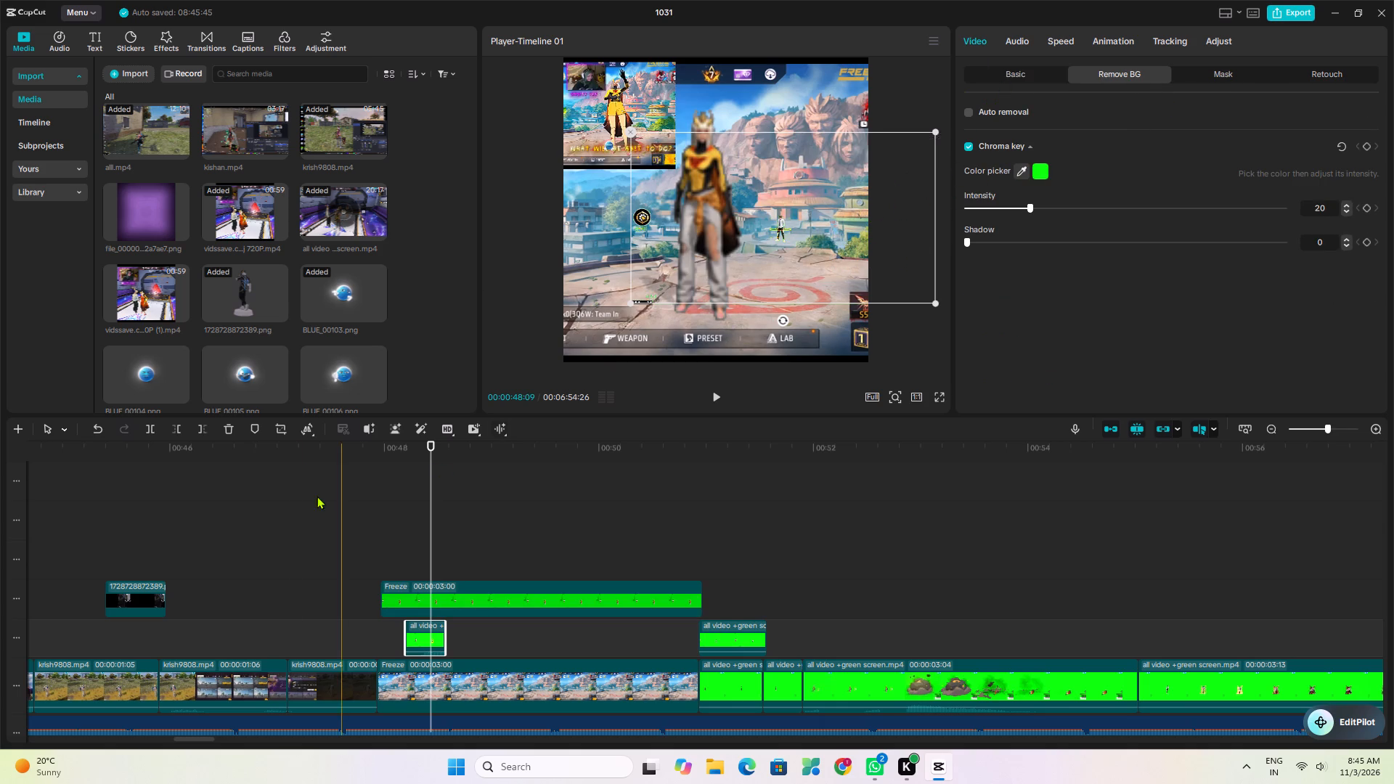
Crop the short green-screen clip to a narrow, nearly full-height strip around the small character, cutting away the game interface on both sides.
{"action": "left_click", "coordinate": [274, 426]}
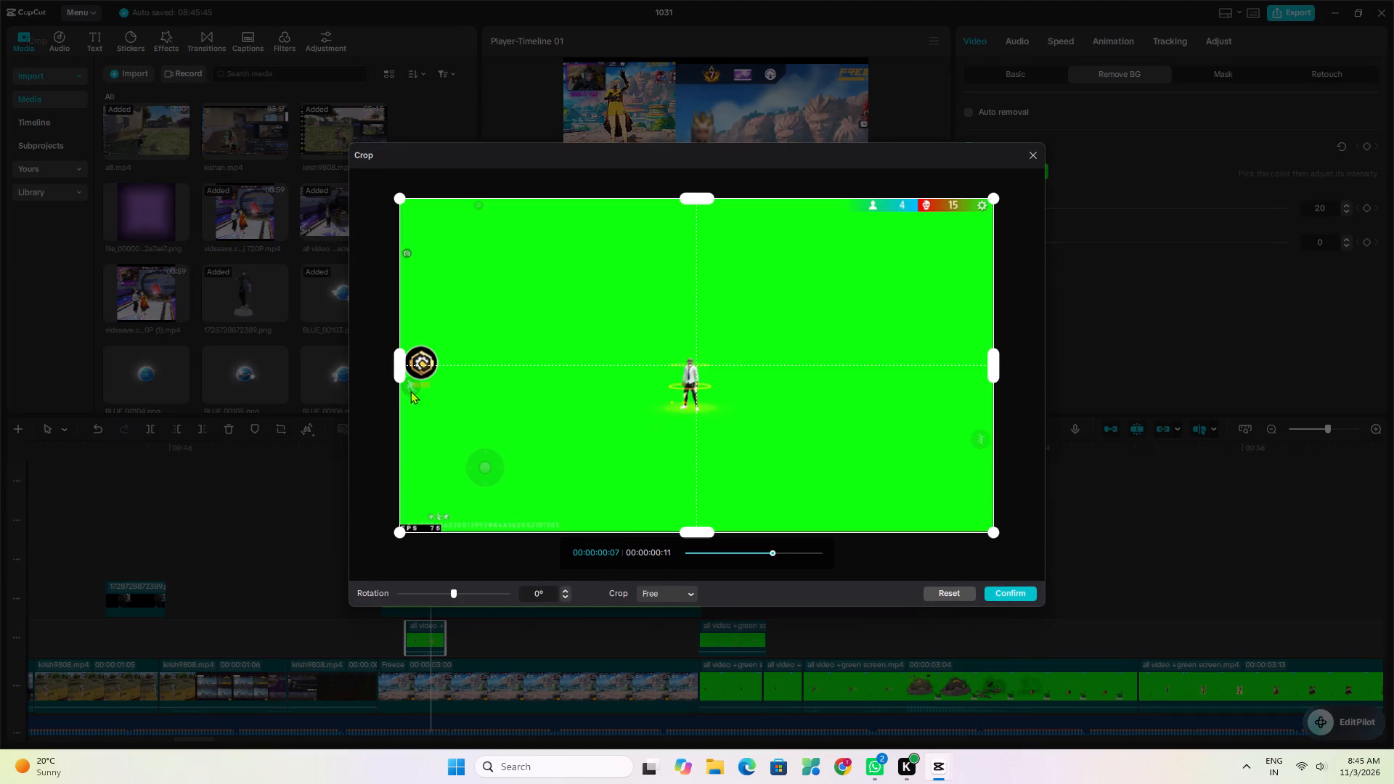
{"action": "key", "text": "space"}
{"action": "key", "text": "space"}
{"action": "key", "text": "space"}
{"action": "key", "text": "space"}
{"action": "key", "text": "space"}
{"action": "key", "text": "space"}
{"action": "key", "text": "space"}
{"action": "key", "text": "space"}
{"action": "key", "text": "space"}
{"action": "key", "text": "space"}
{"action": "key", "text": "space"}
{"action": "key", "text": "space"}
{"action": "key", "text": "space"}
{"action": "key", "text": "space"}
{"action": "left_click_drag", "start_coordinate": [391, 354], "coordinate": [493, 404]}
{"action": "left_click_drag", "start_coordinate": [391, 356], "coordinate": [468, 367]}
{"action": "left_click_drag", "start_coordinate": [399, 195], "coordinate": [553, 260]}
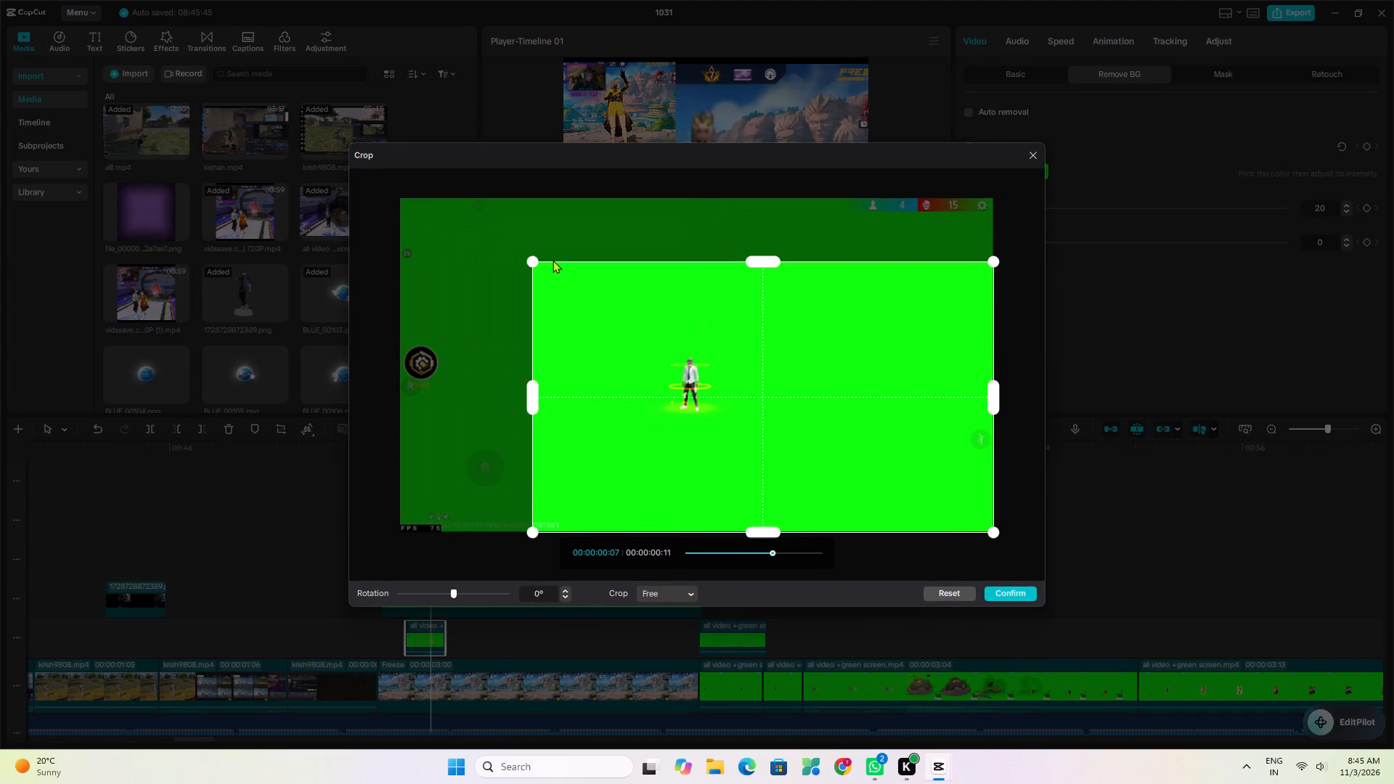
{"action": "left_click_drag", "start_coordinate": [553, 260], "coordinate": [599, 193]}
{"action": "key", "text": "space"}
{"action": "key", "text": "space"}
{"action": "key", "text": "space"}
{"action": "key", "text": "space"}
{"action": "key", "text": "space"}
{"action": "key", "text": "space"}
{"action": "key", "text": "space"}
{"action": "key", "text": "space"}
{"action": "key", "text": "space"}
{"action": "key", "text": "space"}
{"action": "key", "text": "space"}
{"action": "key", "text": "space"}
{"action": "key", "text": "space"}
{"action": "key", "text": "space"}
{"action": "key", "text": "space"}
{"action": "key", "text": "space"}
{"action": "key", "text": "space"}
{"action": "key", "text": "space"}
{"action": "key", "text": "space"}
{"action": "key", "text": "space"}
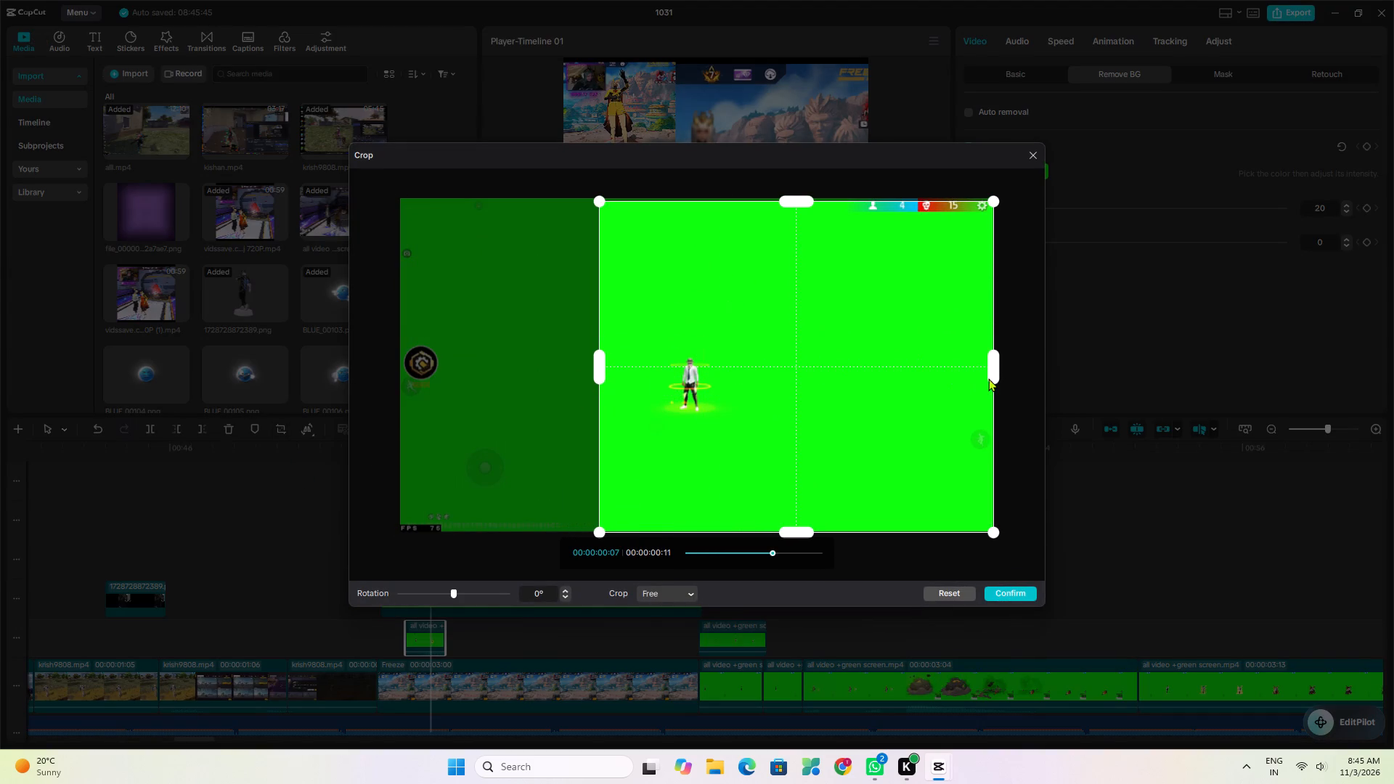
{"action": "left_click_drag", "start_coordinate": [995, 200], "coordinate": [749, 227]}
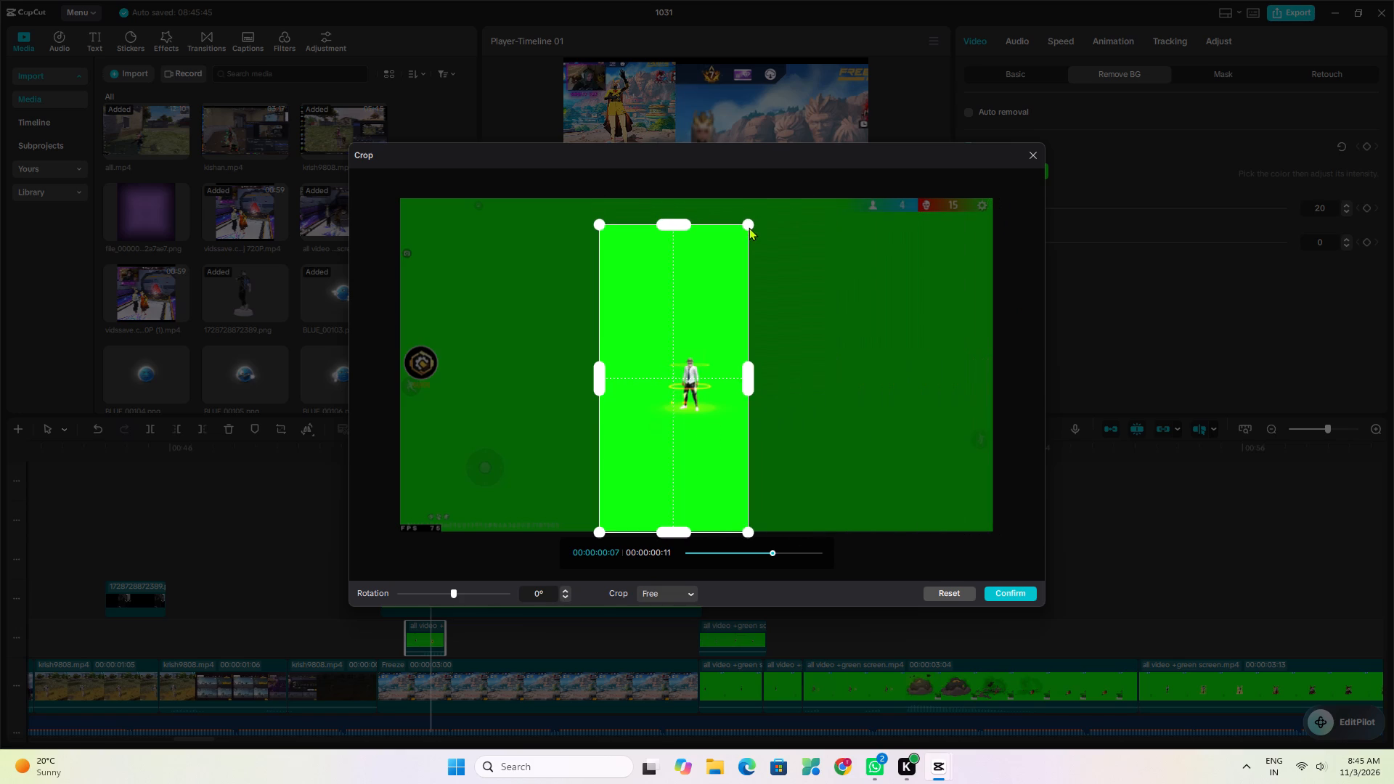
{"action": "left_click_drag", "start_coordinate": [749, 227], "coordinate": [746, 228]}
{"action": "left_click_drag", "start_coordinate": [664, 229], "coordinate": [680, 205]}
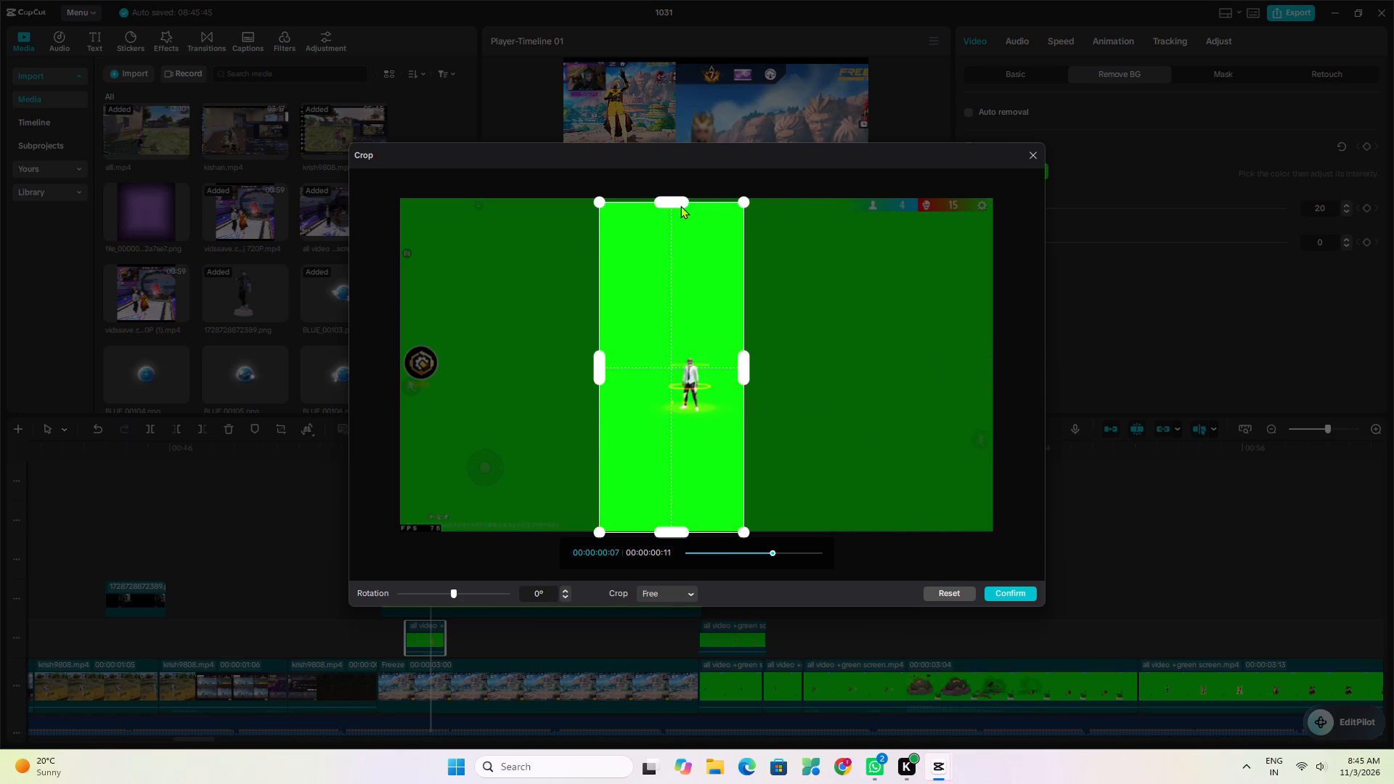
{"action": "left_click_drag", "start_coordinate": [680, 205], "coordinate": [680, 204]}
{"action": "left_click_drag", "start_coordinate": [696, 340], "coordinate": [704, 340]}
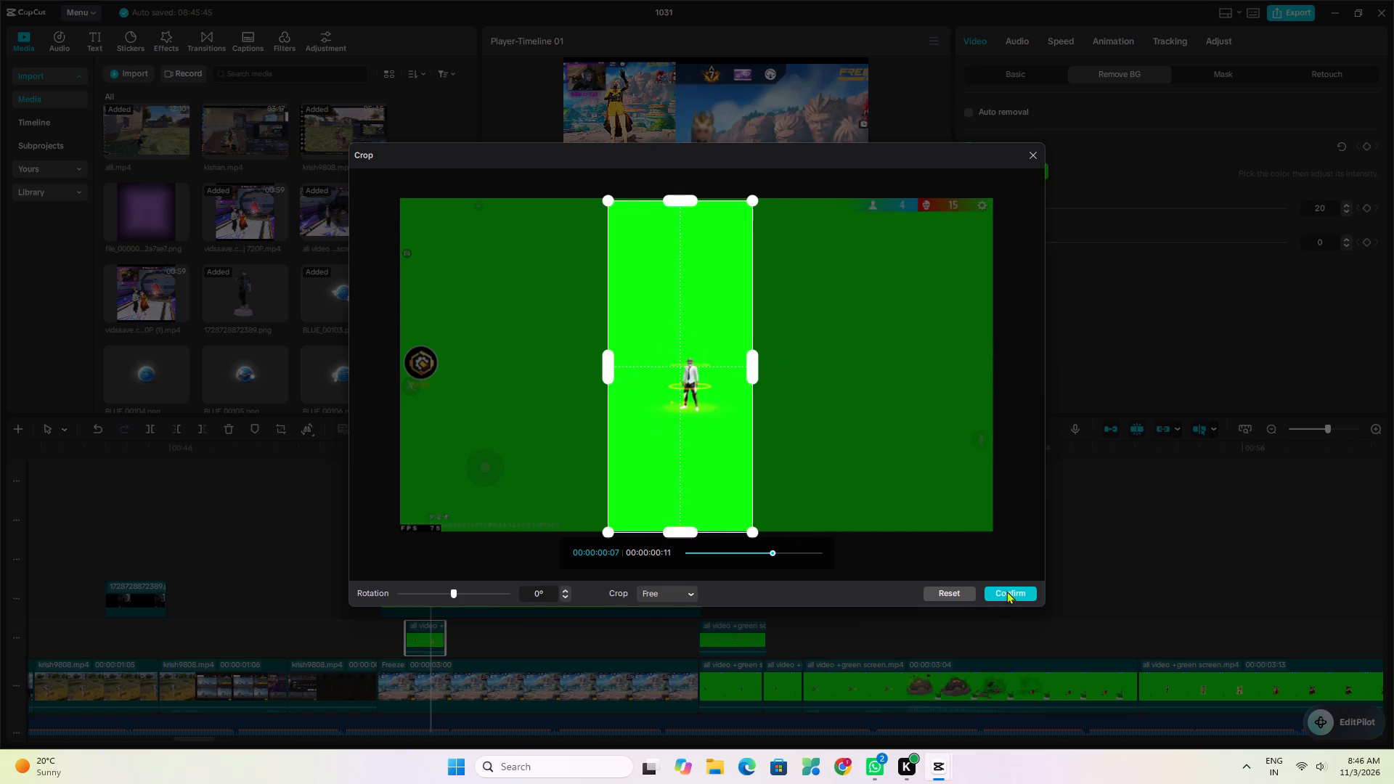
{"action": "left_click", "coordinate": [1011, 596]}
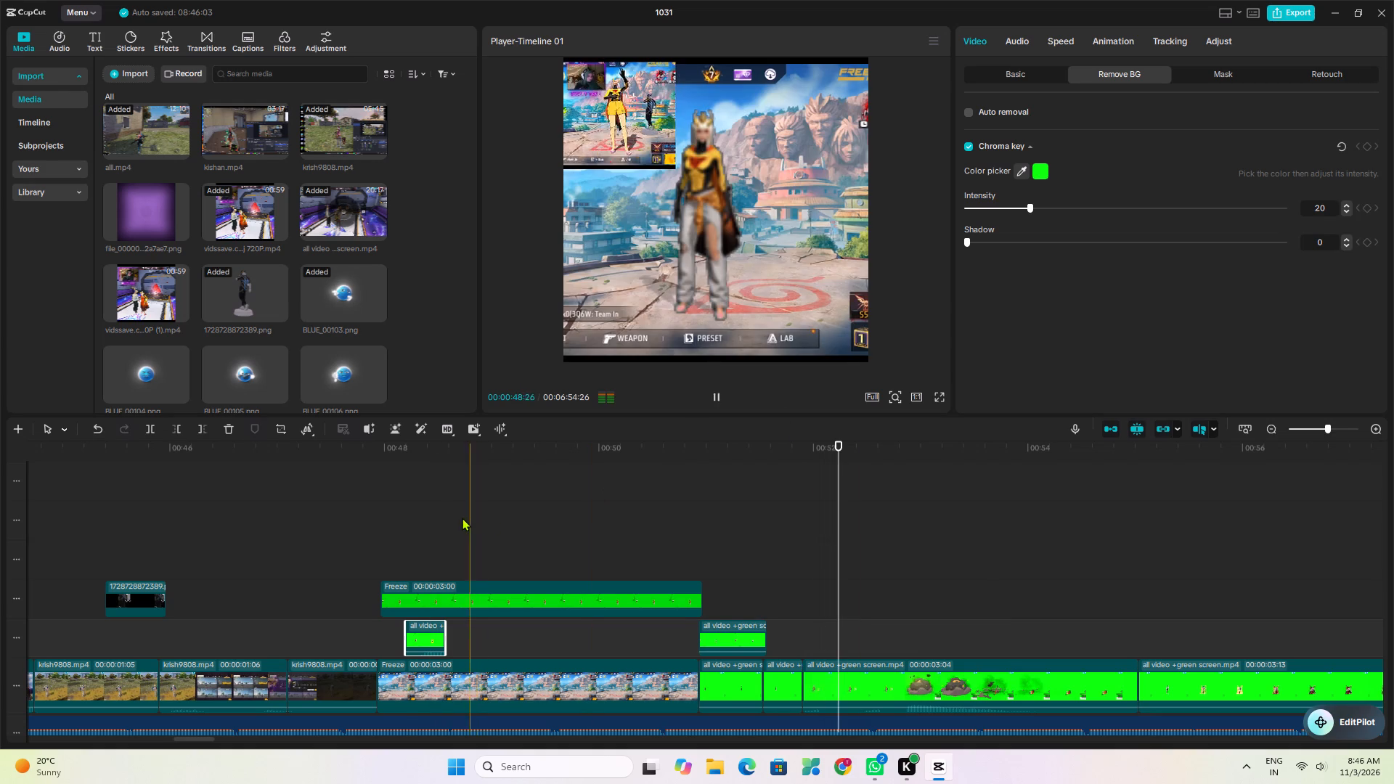
Set the green channel's hue, saturation and brightness to -100 in the short green-screen clip's HSL adjustments.
{"action": "left_click", "coordinate": [386, 487]}
{"action": "key", "text": "space"}
{"action": "key", "text": "space"}
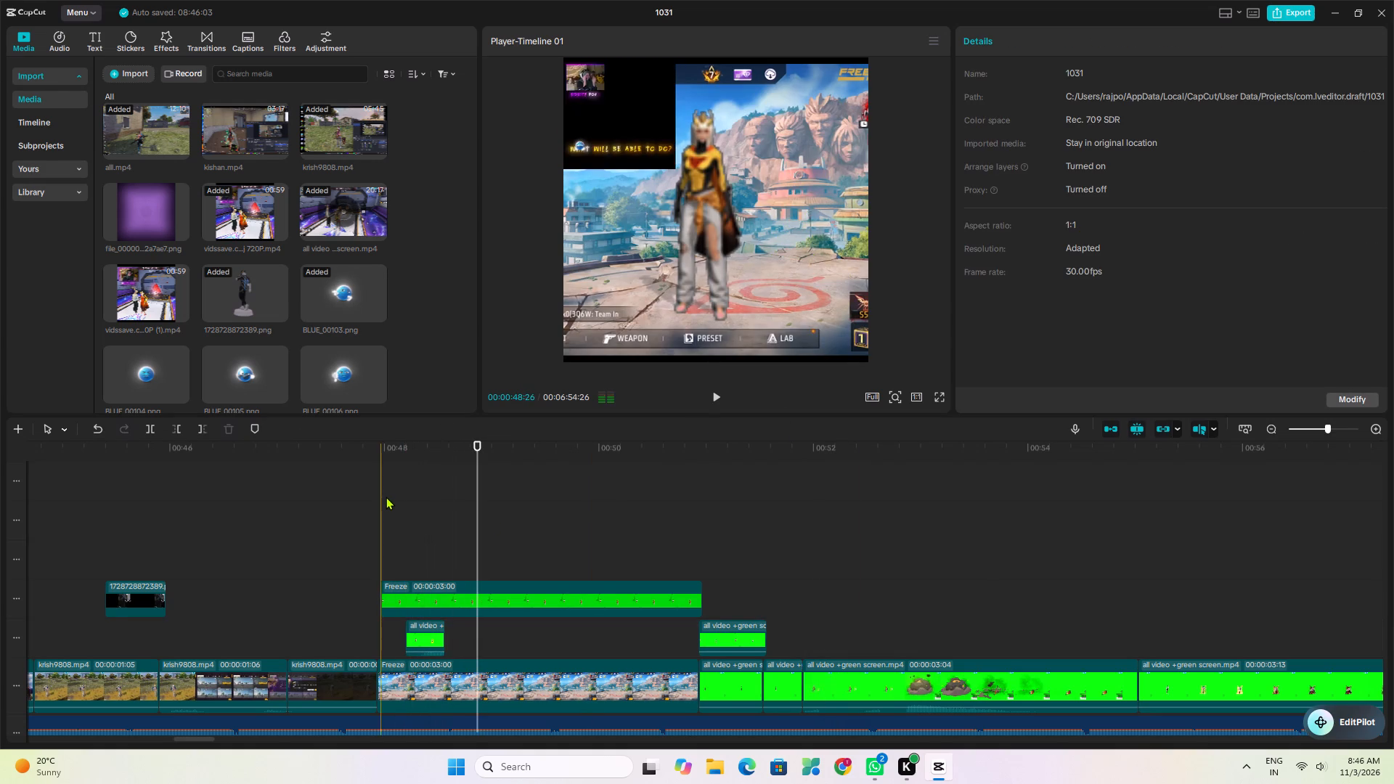
{"action": "left_click", "coordinate": [386, 497]}
{"action": "key", "text": "space"}
{"action": "key", "text": "space"}
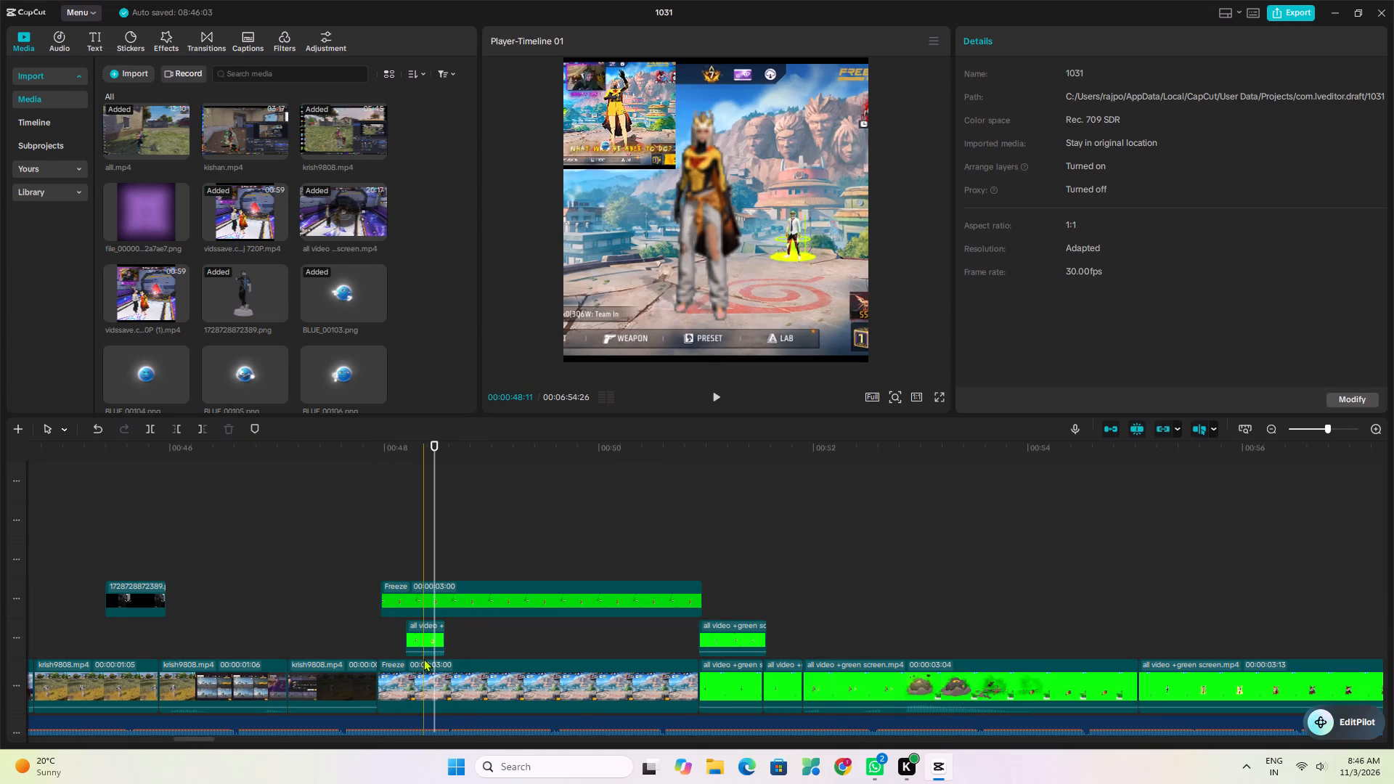
{"action": "left_click", "coordinate": [425, 642]}
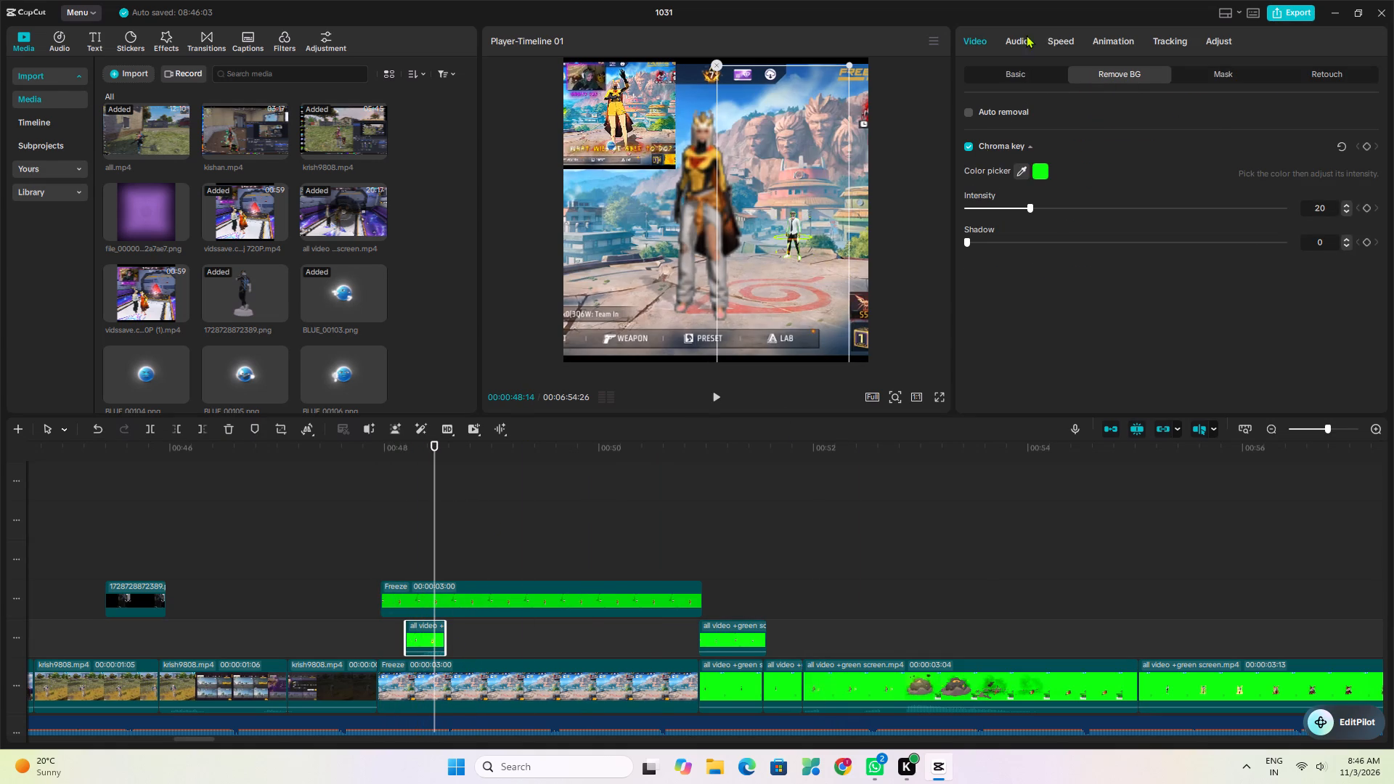
{"action": "left_click", "coordinate": [417, 537]}
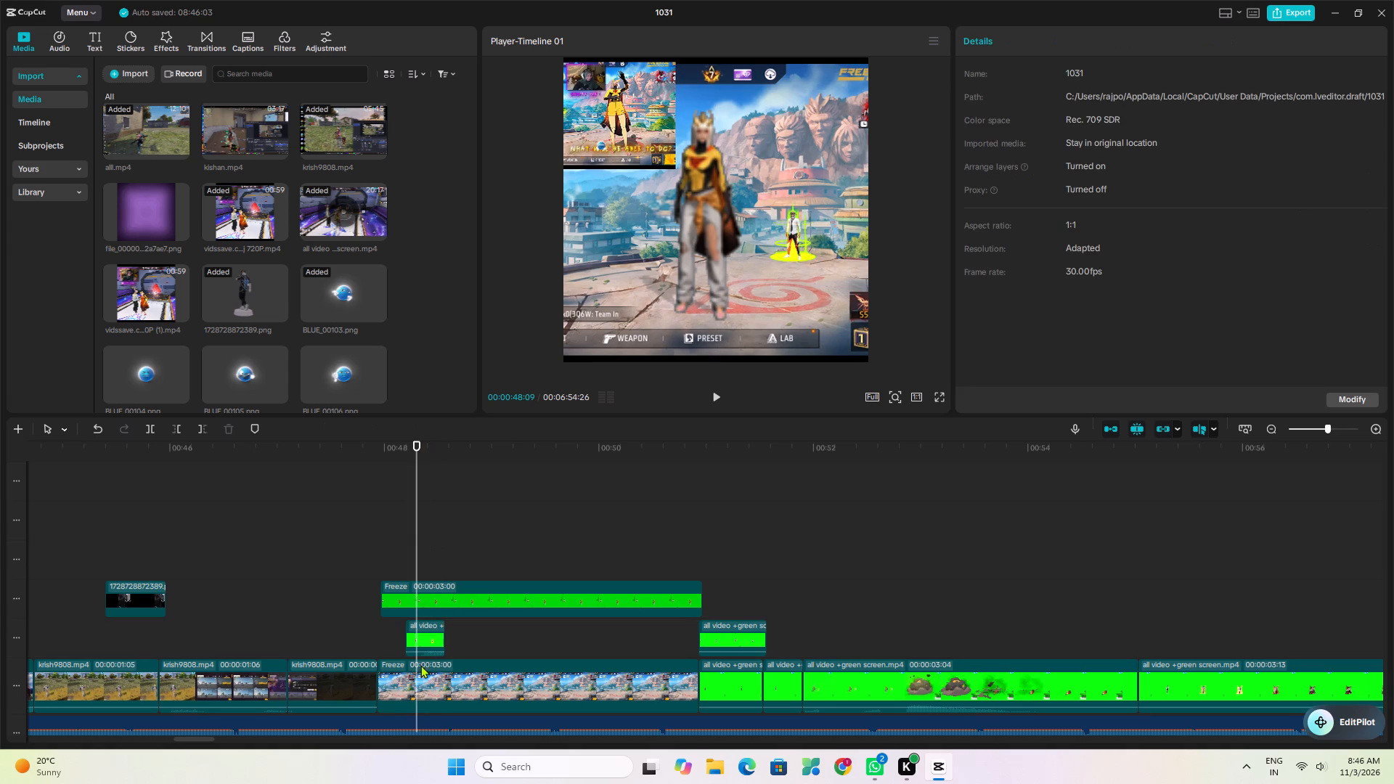
{"action": "left_click", "coordinate": [422, 636]}
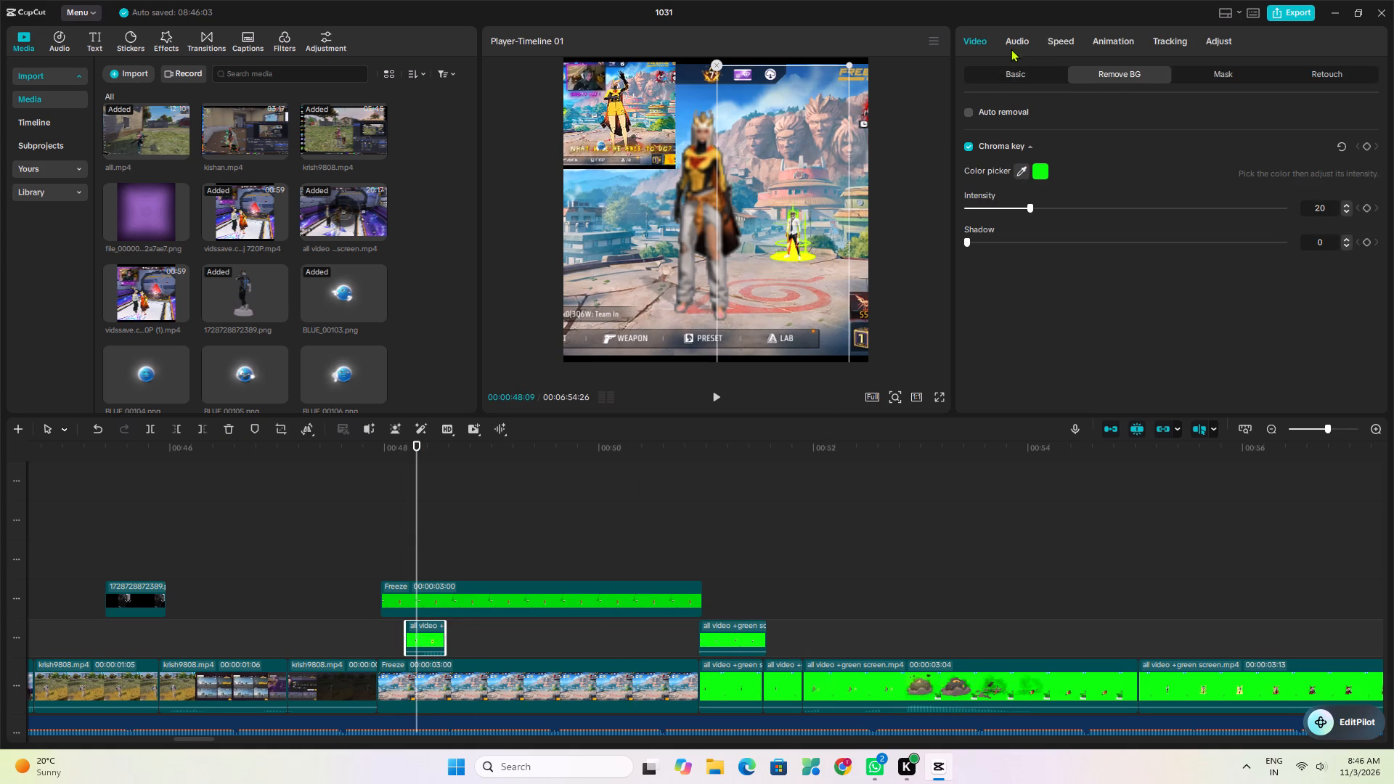
{"action": "left_click", "coordinate": [1012, 43]}
{"action": "left_click", "coordinate": [1218, 35]}
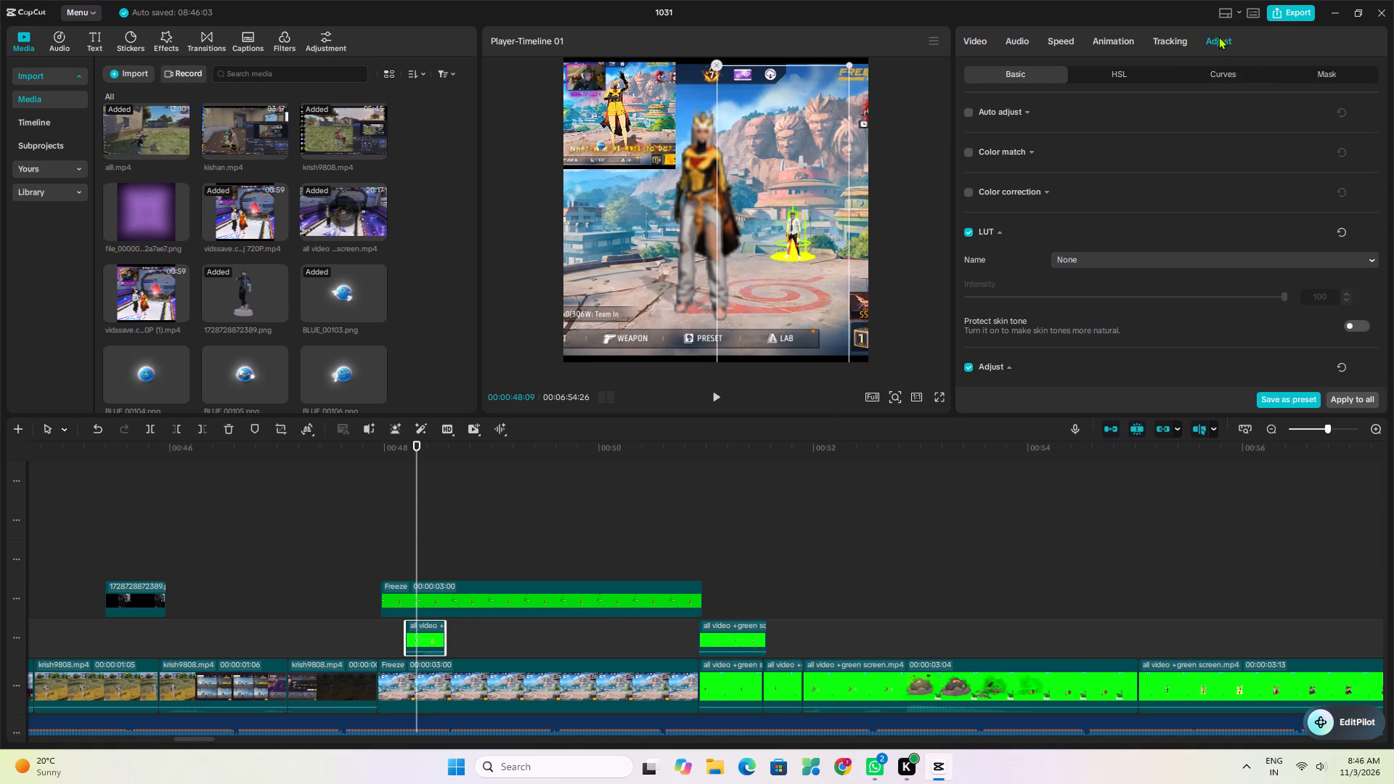
{"action": "left_click", "coordinate": [1114, 71]}
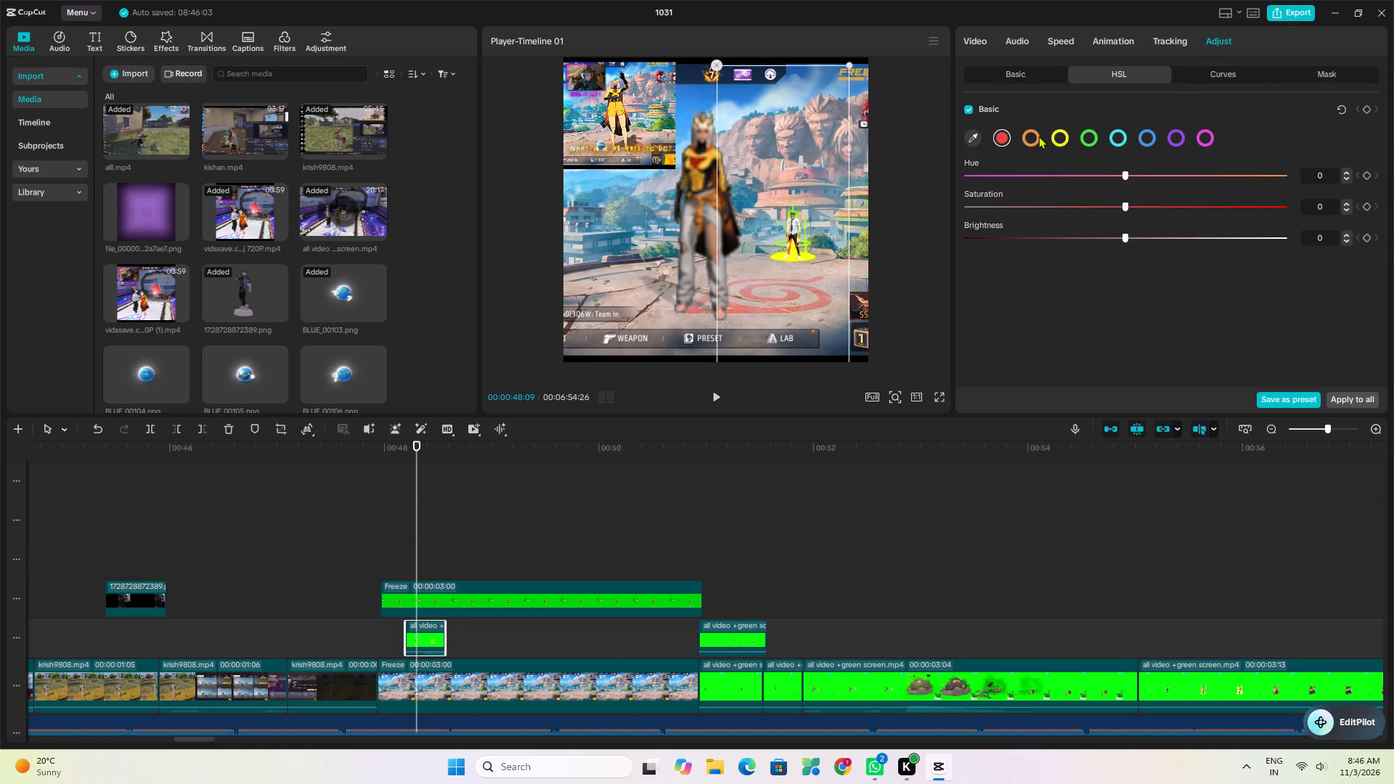
{"action": "left_click", "coordinate": [1096, 136]}
{"action": "left_click_drag", "start_coordinate": [1119, 206], "coordinate": [639, 275]}
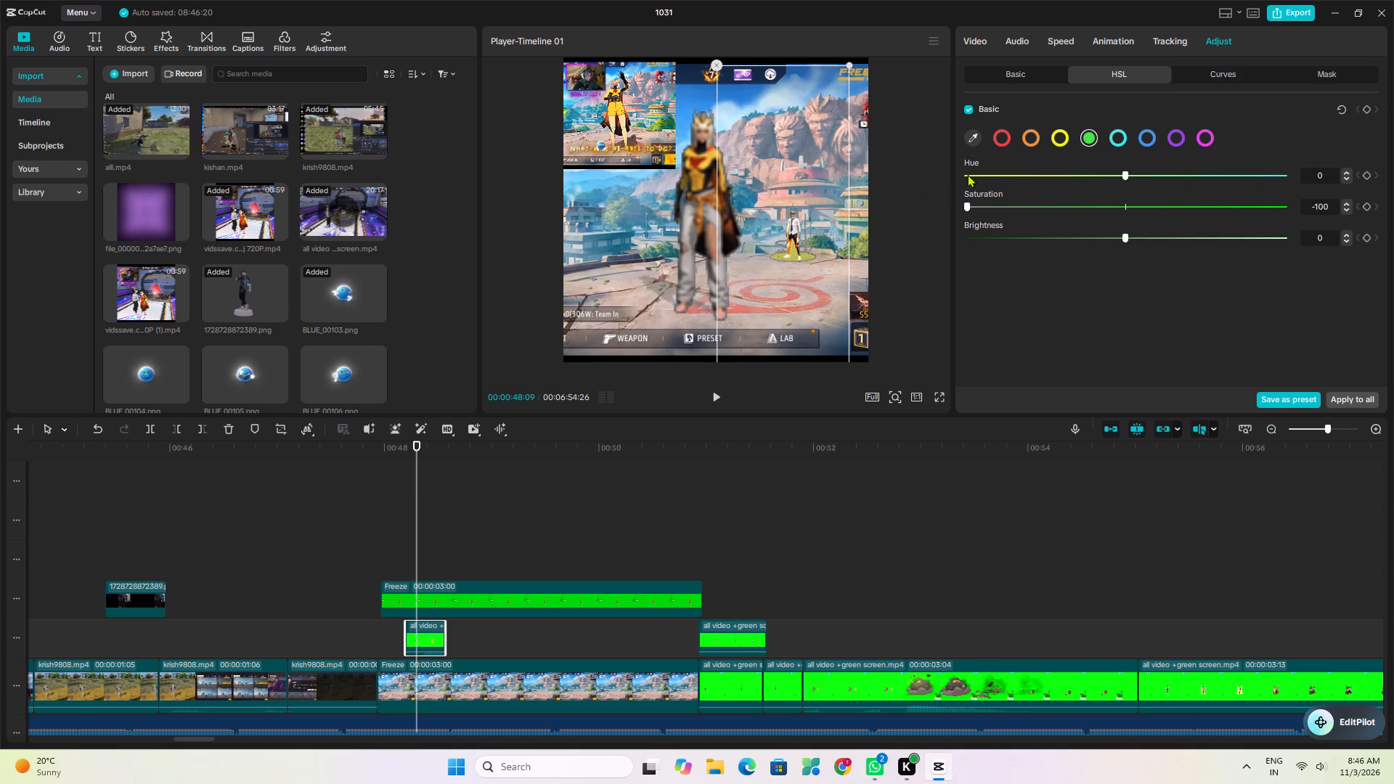
{"action": "left_click_drag", "start_coordinate": [1113, 173], "coordinate": [866, 214]}
{"action": "left_click_drag", "start_coordinate": [1125, 235], "coordinate": [826, 273]}
Enlarge the short clip's white-shirted character to 316% and reposition it to X 626, Y 645, beside the caped character.
{"action": "left_click", "coordinate": [382, 498]}
{"action": "key", "text": "space"}
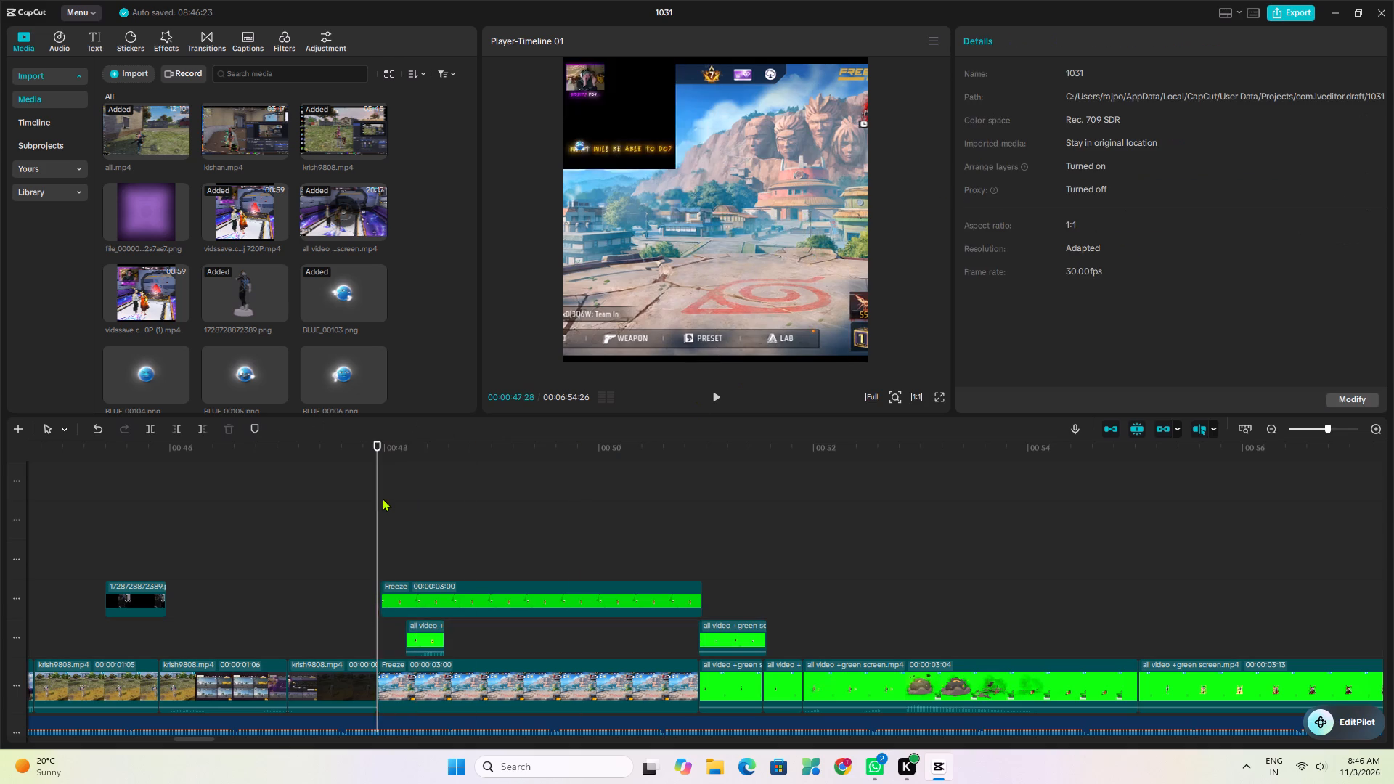
{"action": "key", "text": "space"}
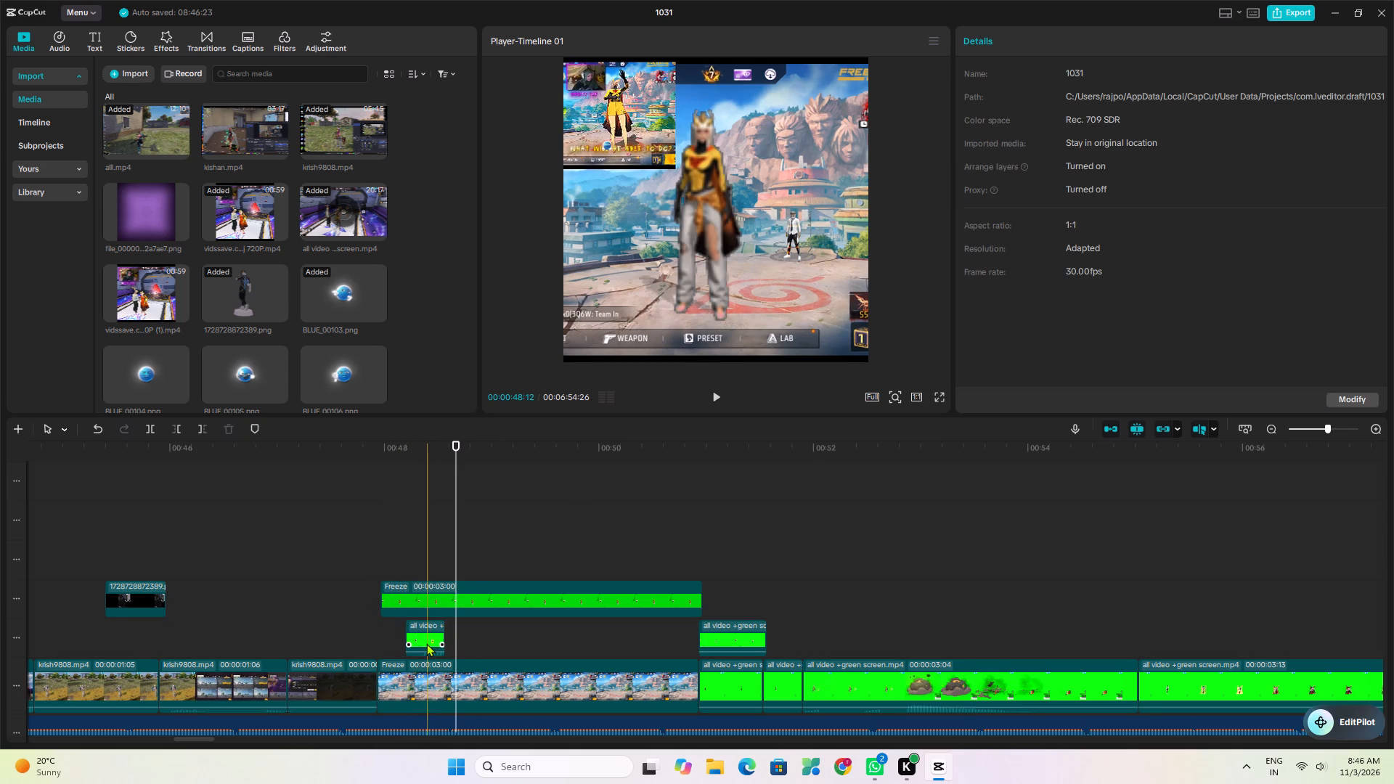
{"action": "left_click", "coordinate": [426, 643]}
{"action": "left_click", "coordinate": [431, 510]}
{"action": "left_click", "coordinate": [432, 644]}
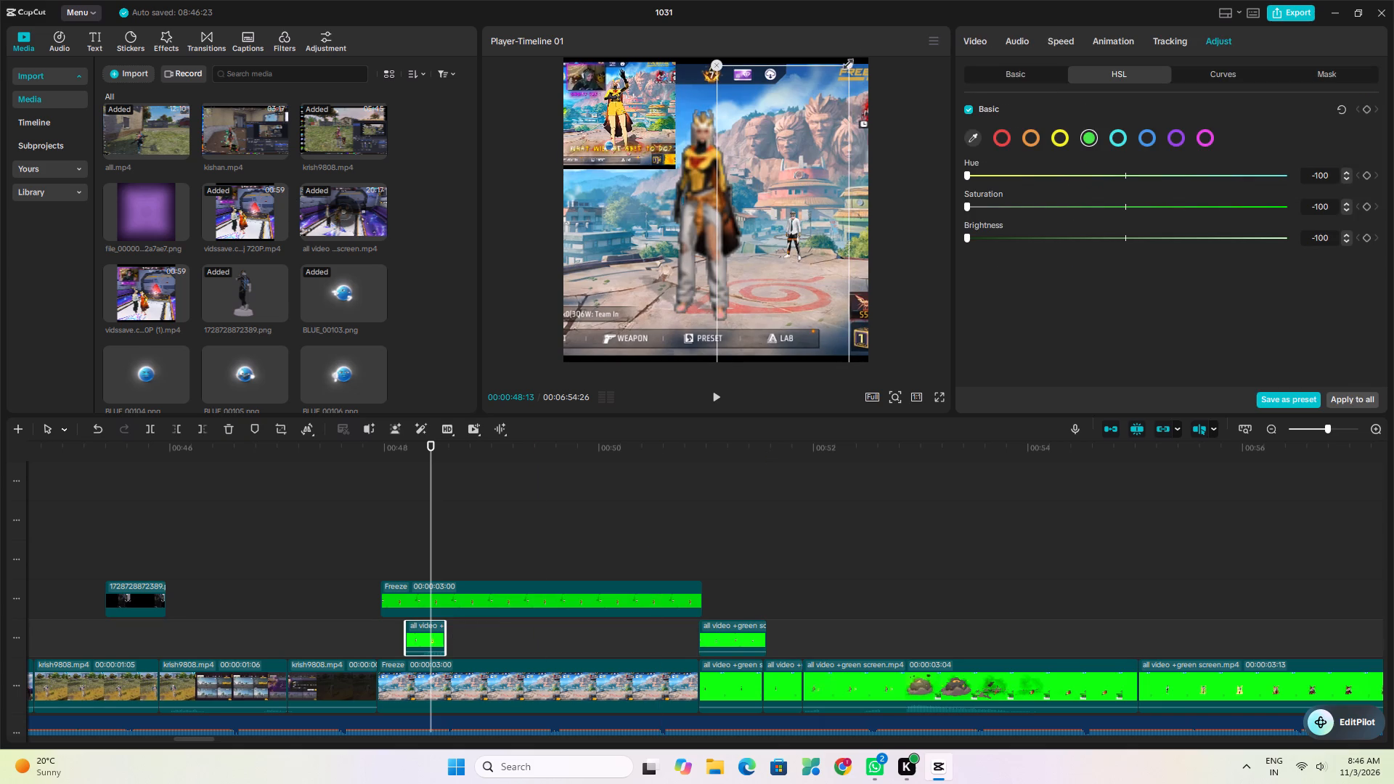
{"action": "left_click_drag", "start_coordinate": [850, 65], "coordinate": [964, 0]}
{"action": "left_click_drag", "start_coordinate": [728, 282], "coordinate": [730, 277]}
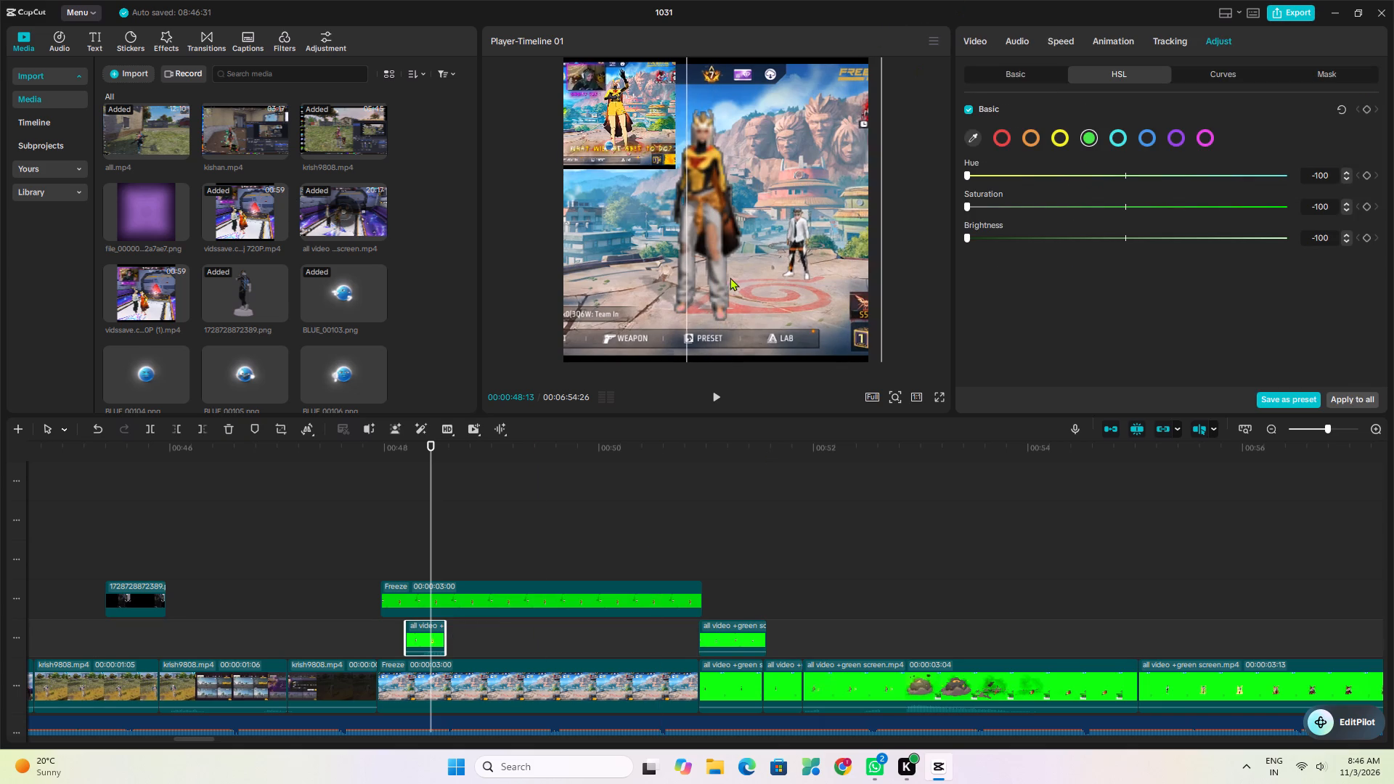
{"action": "left_click_drag", "start_coordinate": [730, 277], "coordinate": [731, 258]}
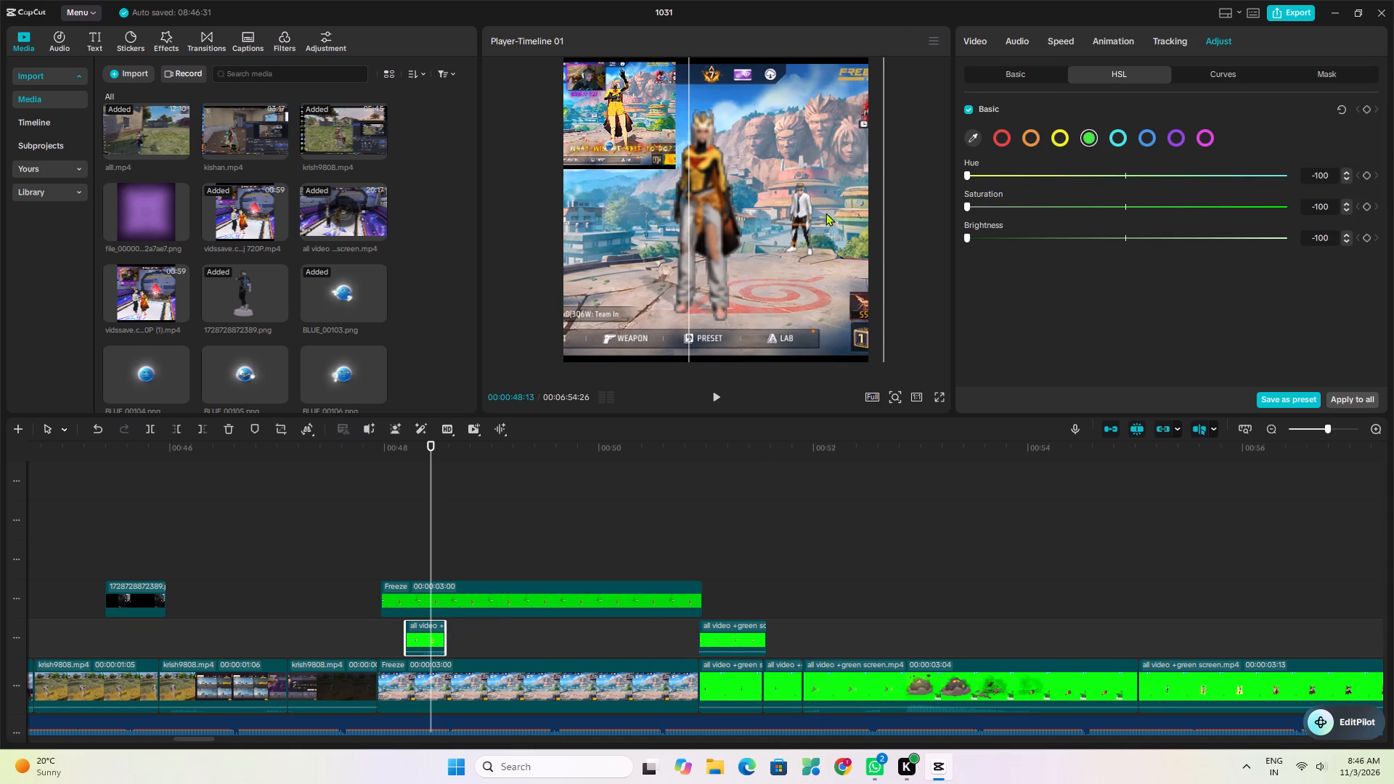
{"action": "left_click", "coordinate": [1011, 88]}
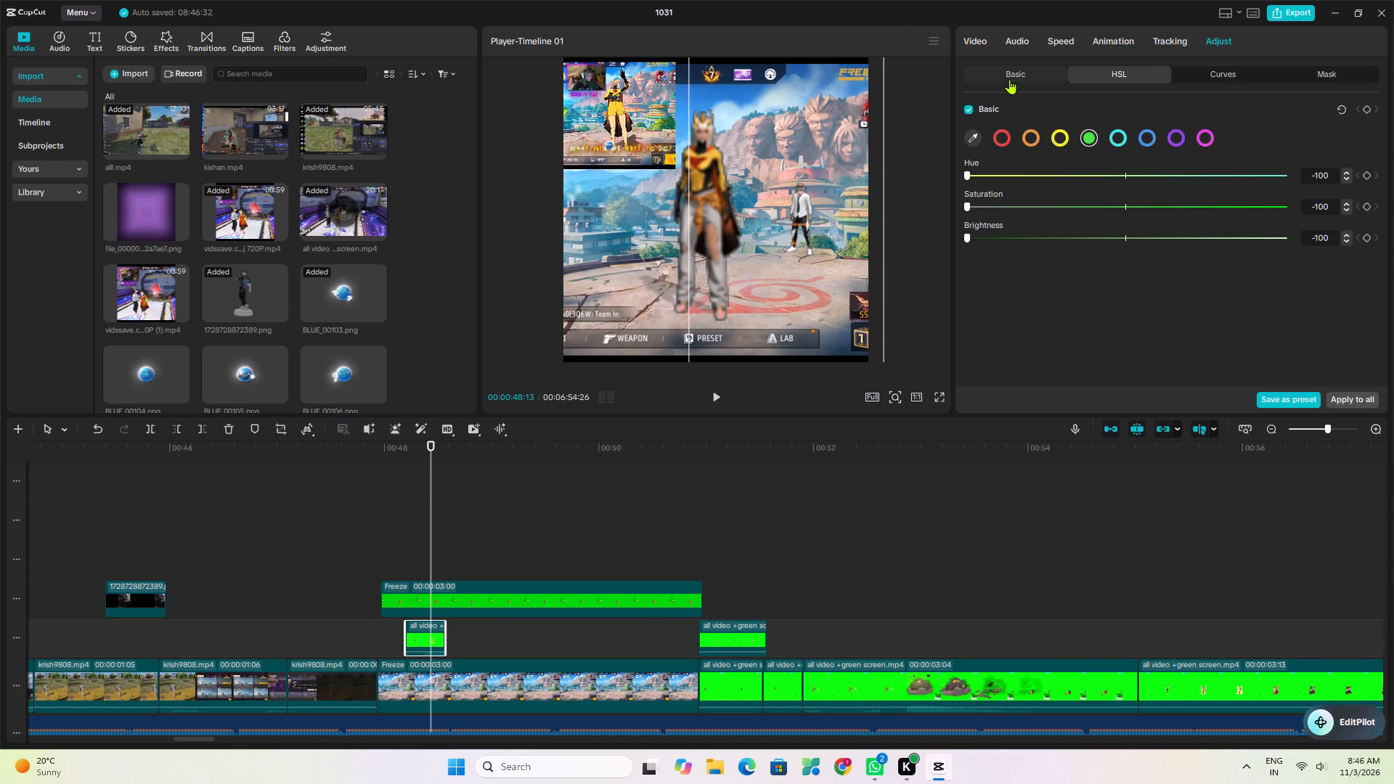
{"action": "left_click", "coordinate": [1008, 78]}
{"action": "left_click", "coordinate": [974, 44]}
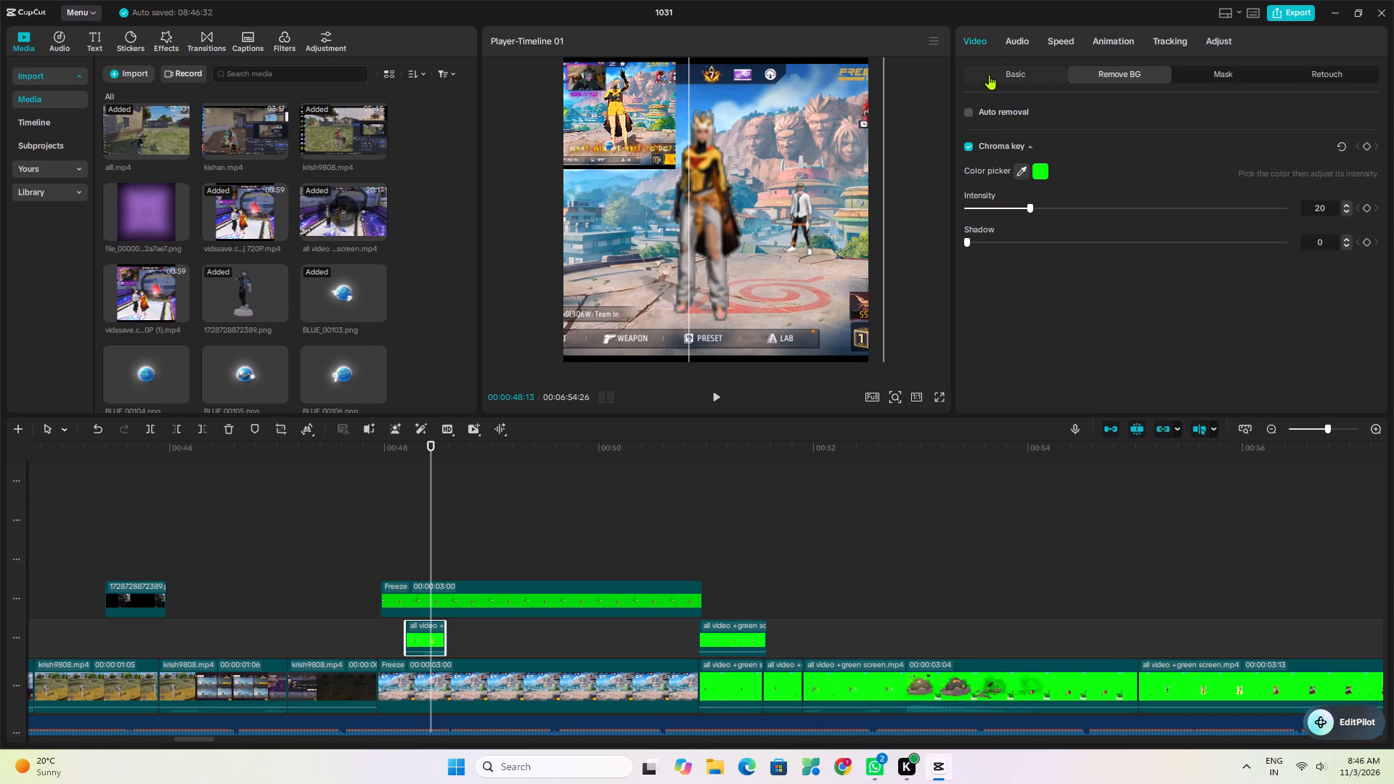
{"action": "left_click", "coordinate": [989, 75]}
{"action": "left_click_drag", "start_coordinate": [1058, 148], "coordinate": [1138, 155]}
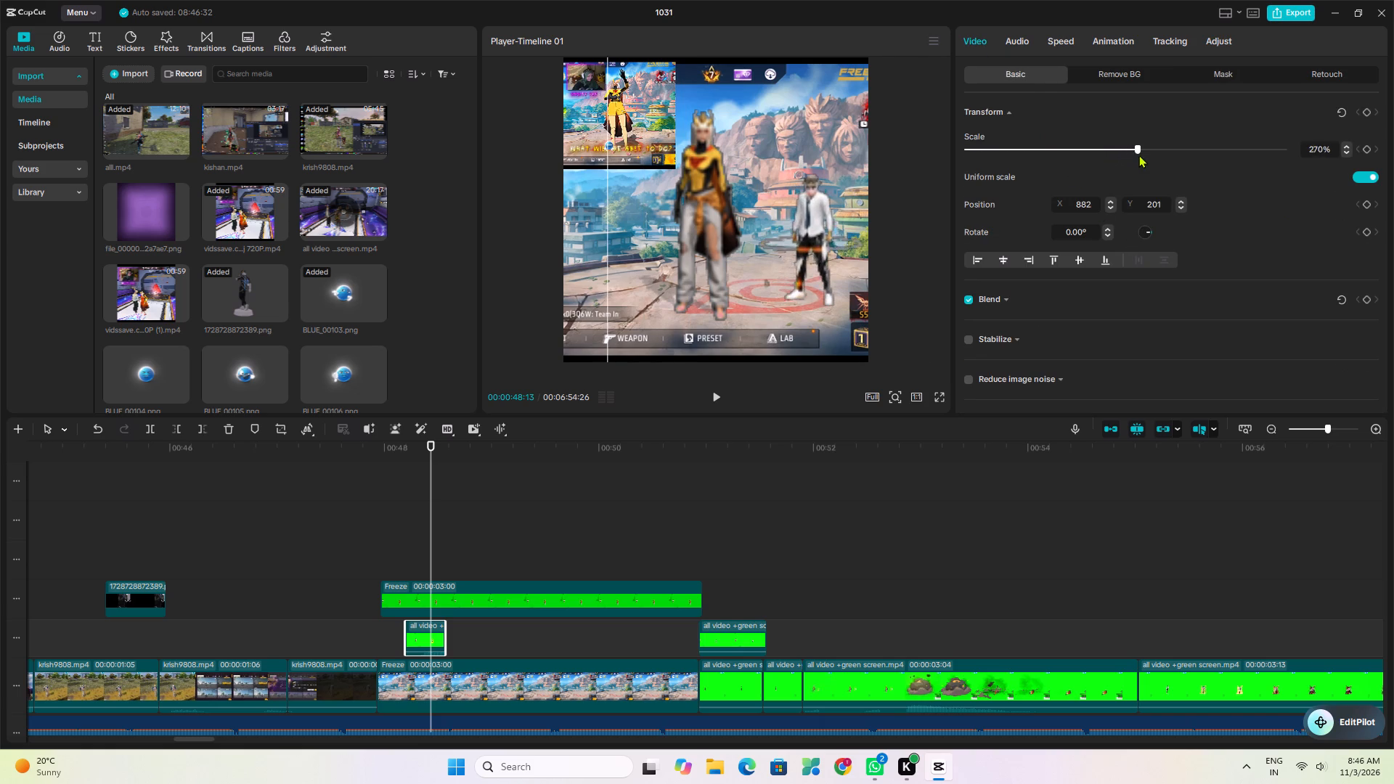
{"action": "left_click_drag", "start_coordinate": [1138, 155], "coordinate": [1165, 159]}
{"action": "left_click_drag", "start_coordinate": [848, 253], "coordinate": [828, 219]}
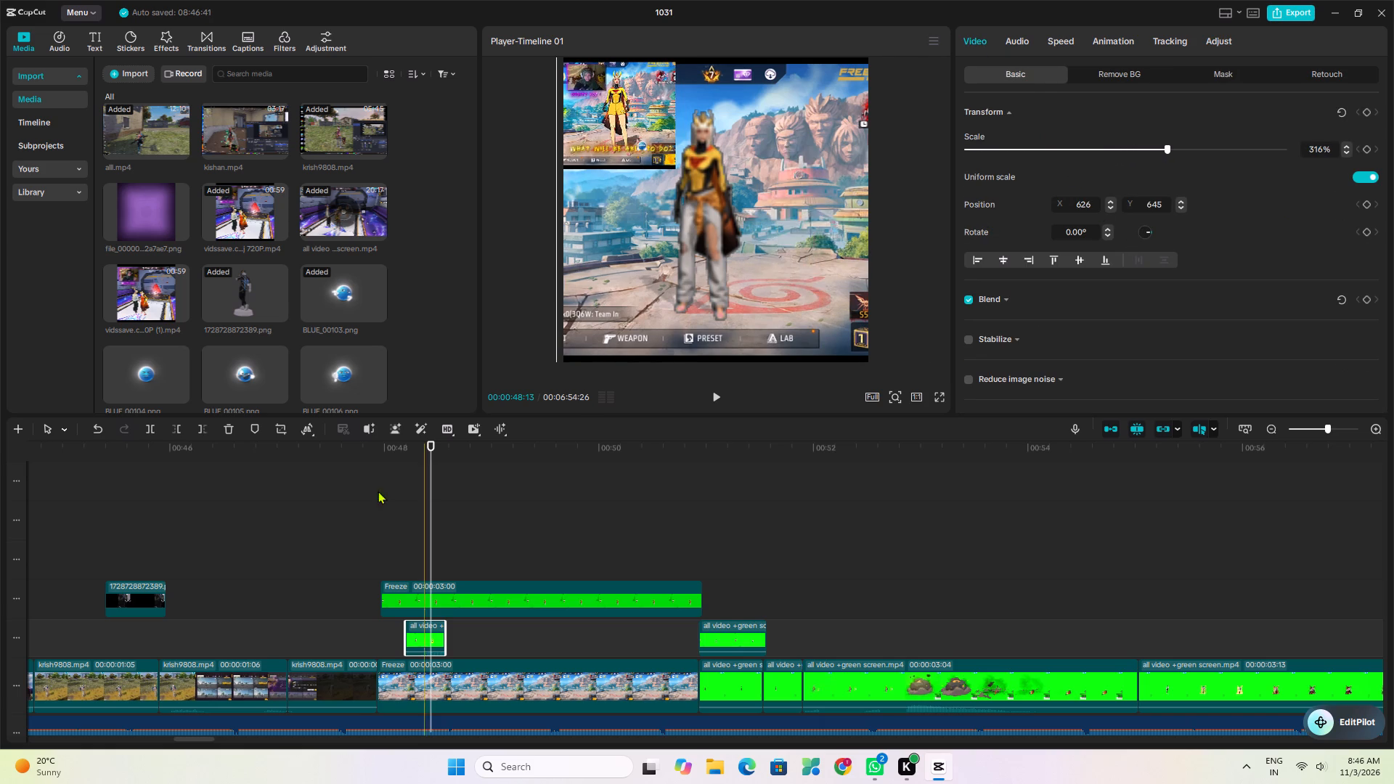
Play back the start of the lobby freeze section several times to check the second character beside the caped one.
{"action": "left_click", "coordinate": [359, 501]}
{"action": "key", "text": "space"}
{"action": "key", "text": "space"}
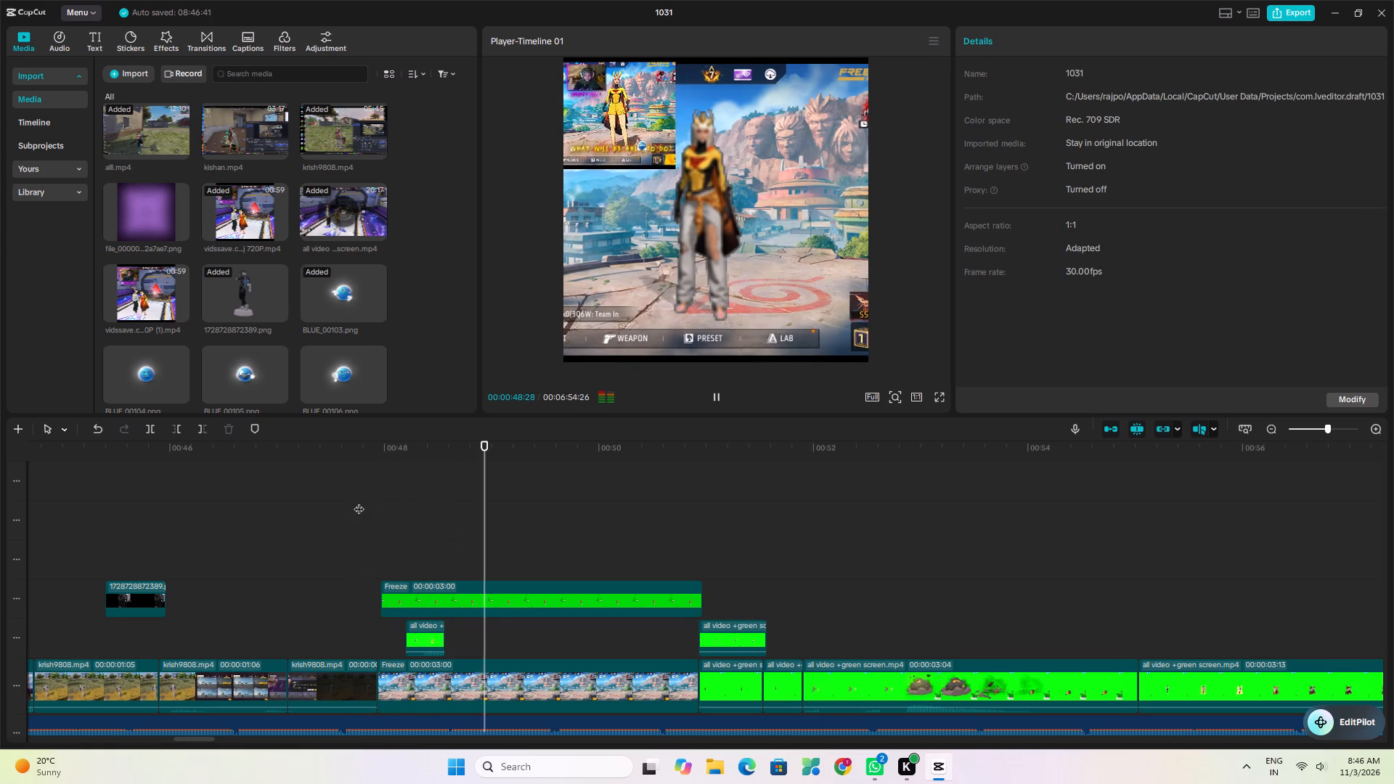
{"action": "left_click", "coordinate": [359, 502]}
{"action": "key", "text": "space"}
{"action": "key", "text": "space"}
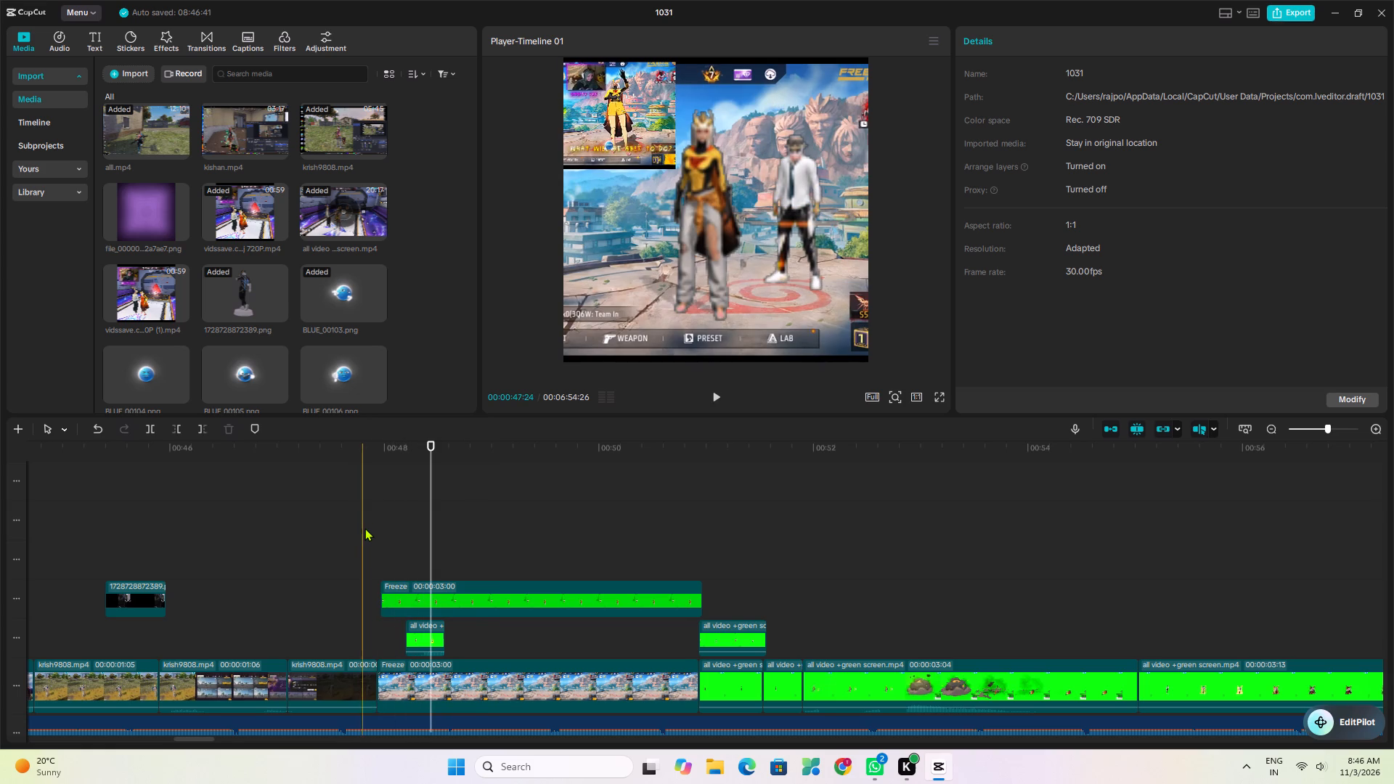
{"action": "key", "text": "space"}
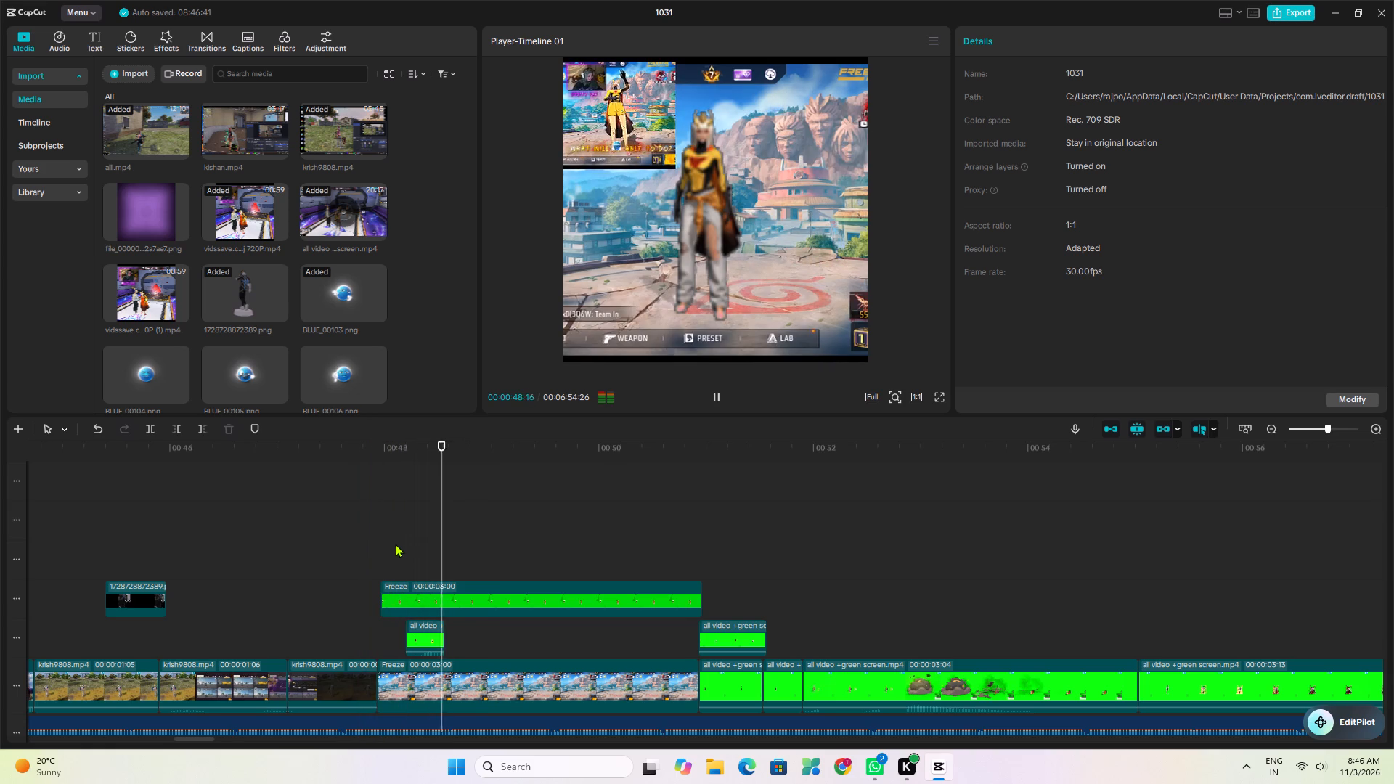
{"action": "key", "text": "space"}
{"action": "left_click", "coordinate": [395, 544]}
{"action": "key", "text": "space"}
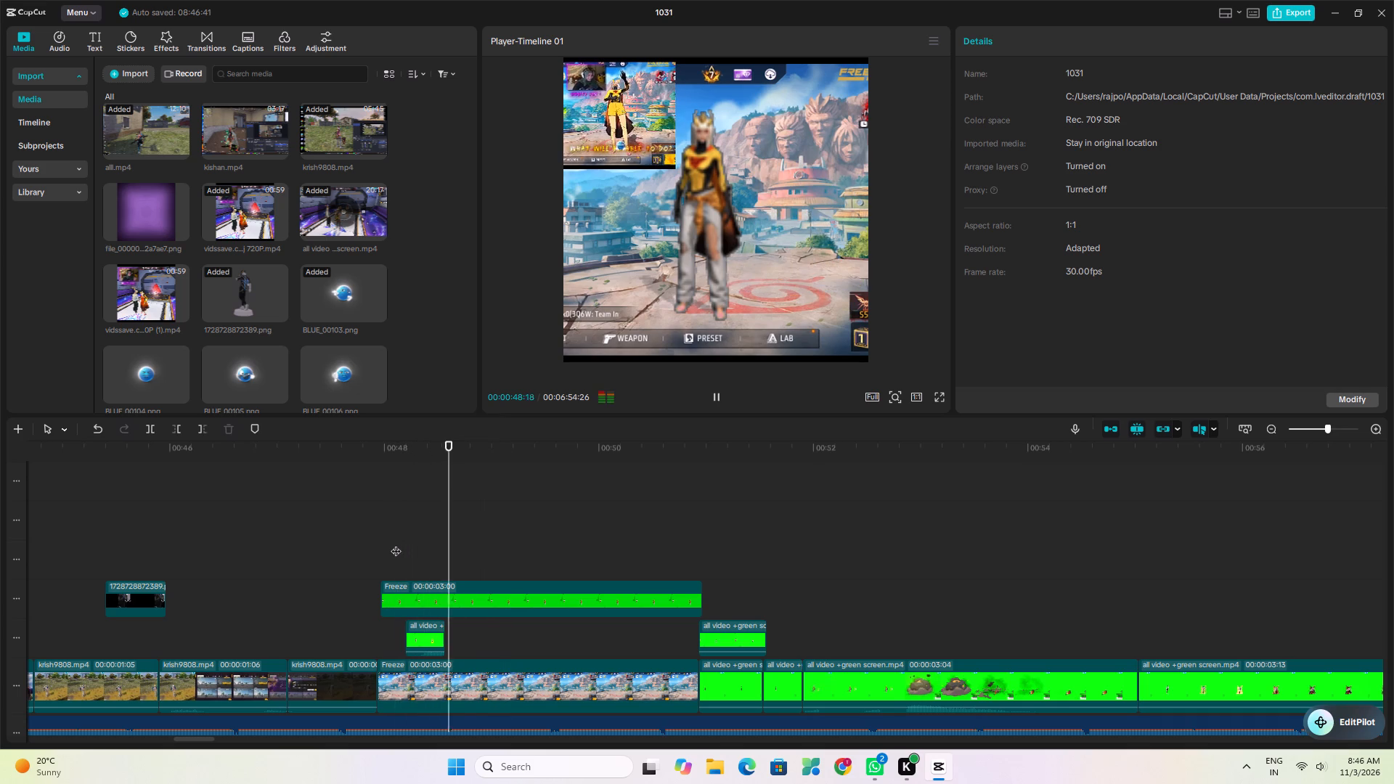
{"action": "key", "text": "space"}
Move the short keyed character clip later along its track so it starts at about 49.5 seconds.
{"action": "left_click_drag", "start_coordinate": [421, 638], "coordinate": [563, 649]}
Add the statue image 1728728872389.png on a new track above the green-screen freeze, starting where the lobby freeze begins.
{"action": "left_click_drag", "start_coordinate": [232, 281], "coordinate": [379, 611]}
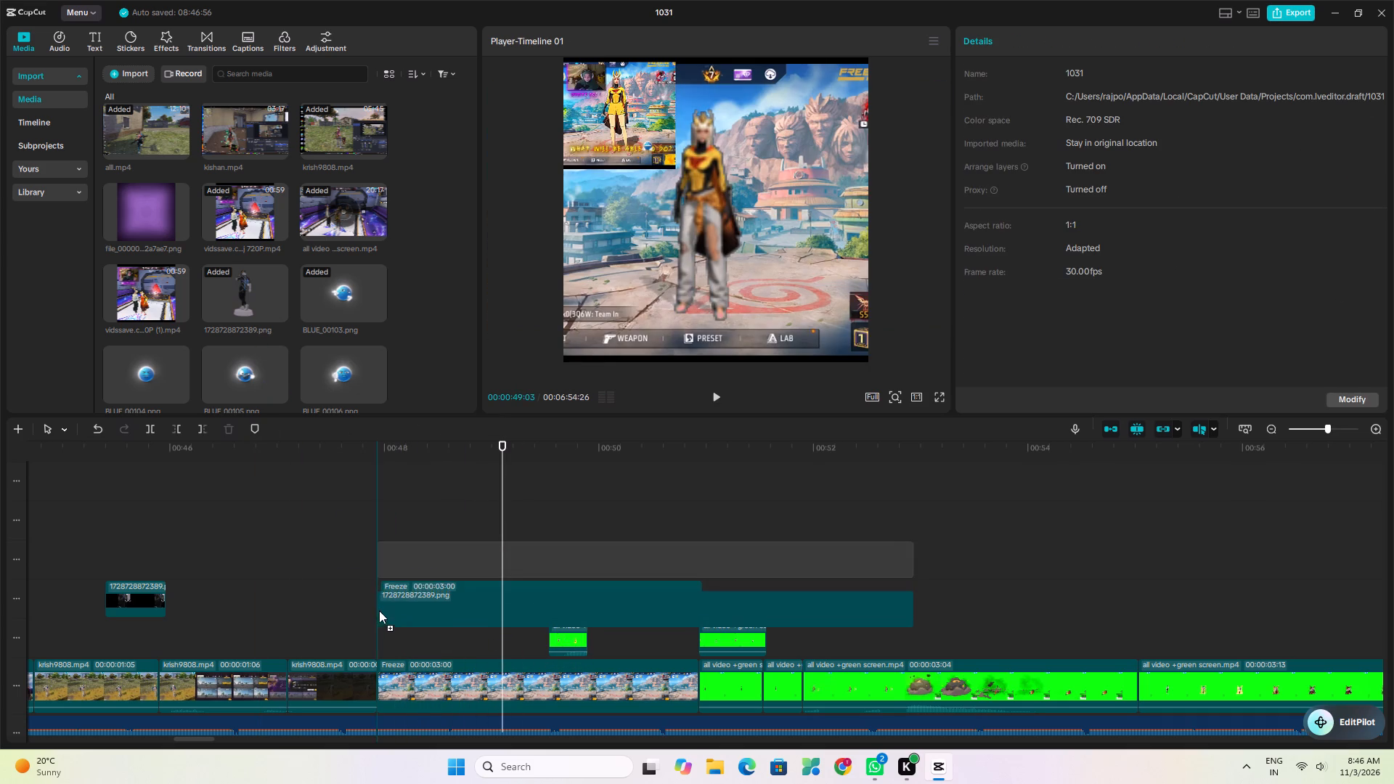
{"action": "left_click_drag", "start_coordinate": [379, 611], "coordinate": [379, 567]}
{"action": "left_click", "coordinate": [362, 636]}
{"action": "key", "text": "space"}
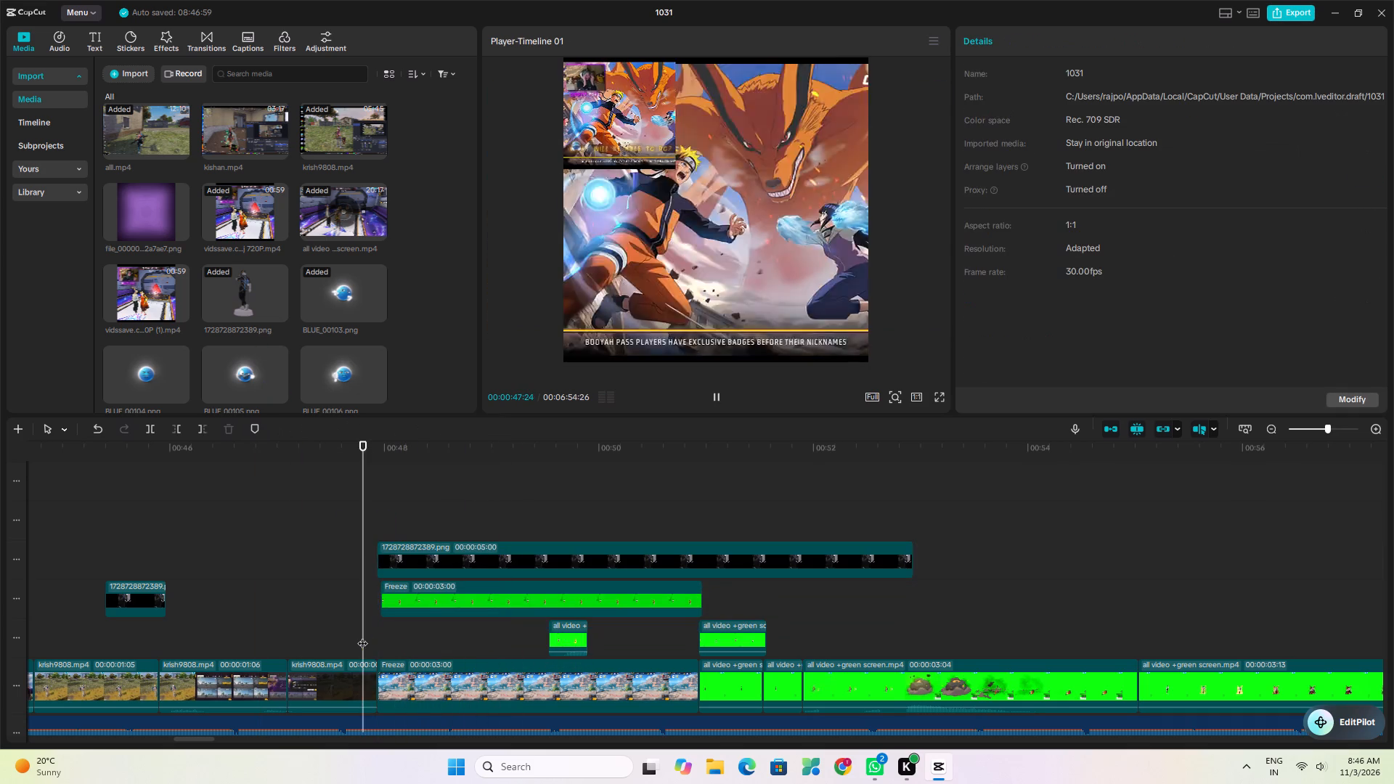
{"action": "key", "text": "space"}
Shrink the statue image to 8% and place it beside the caped character at X 754, Y 0.
{"action": "left_click", "coordinate": [422, 565]}
{"action": "left_click_drag", "start_coordinate": [732, 249], "coordinate": [734, 249]}
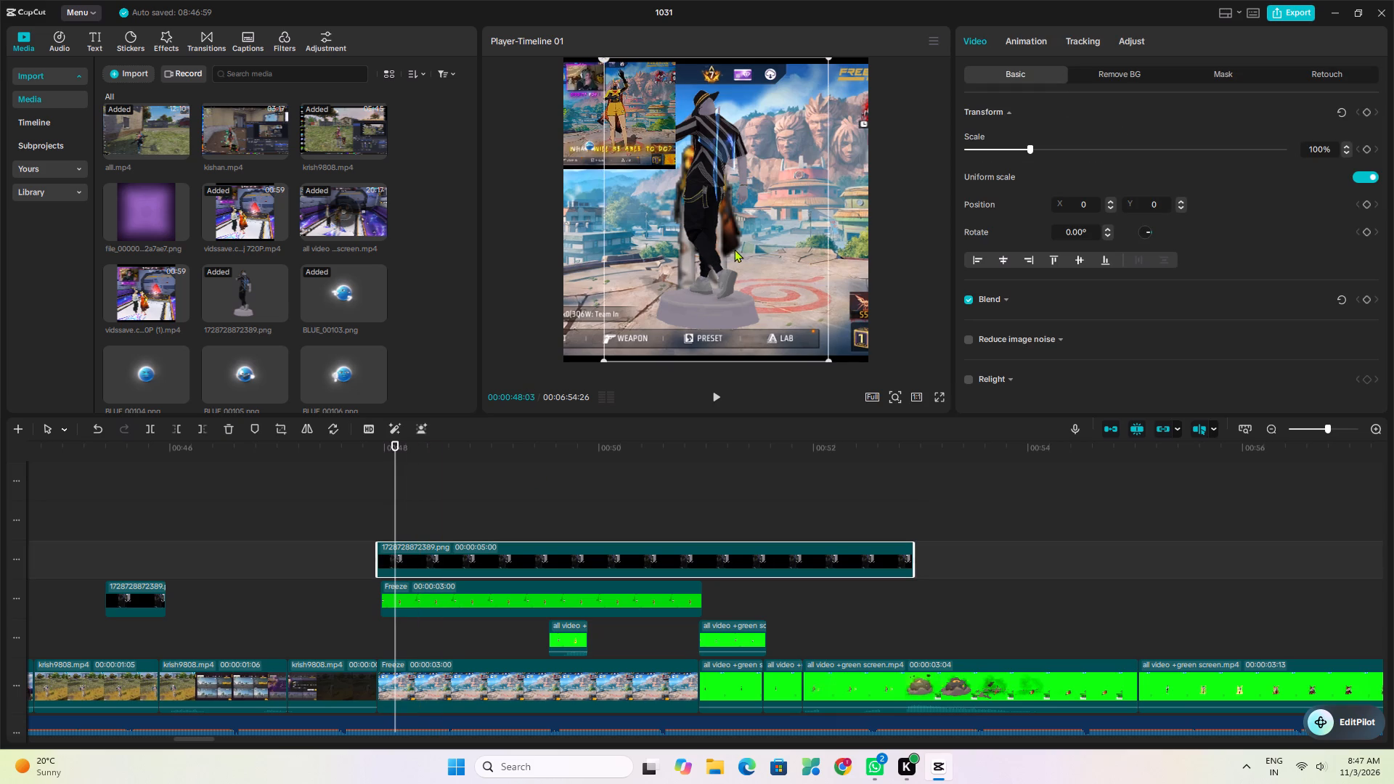
{"action": "left_click_drag", "start_coordinate": [734, 249], "coordinate": [833, 231]}
{"action": "left_click", "coordinate": [990, 145]}
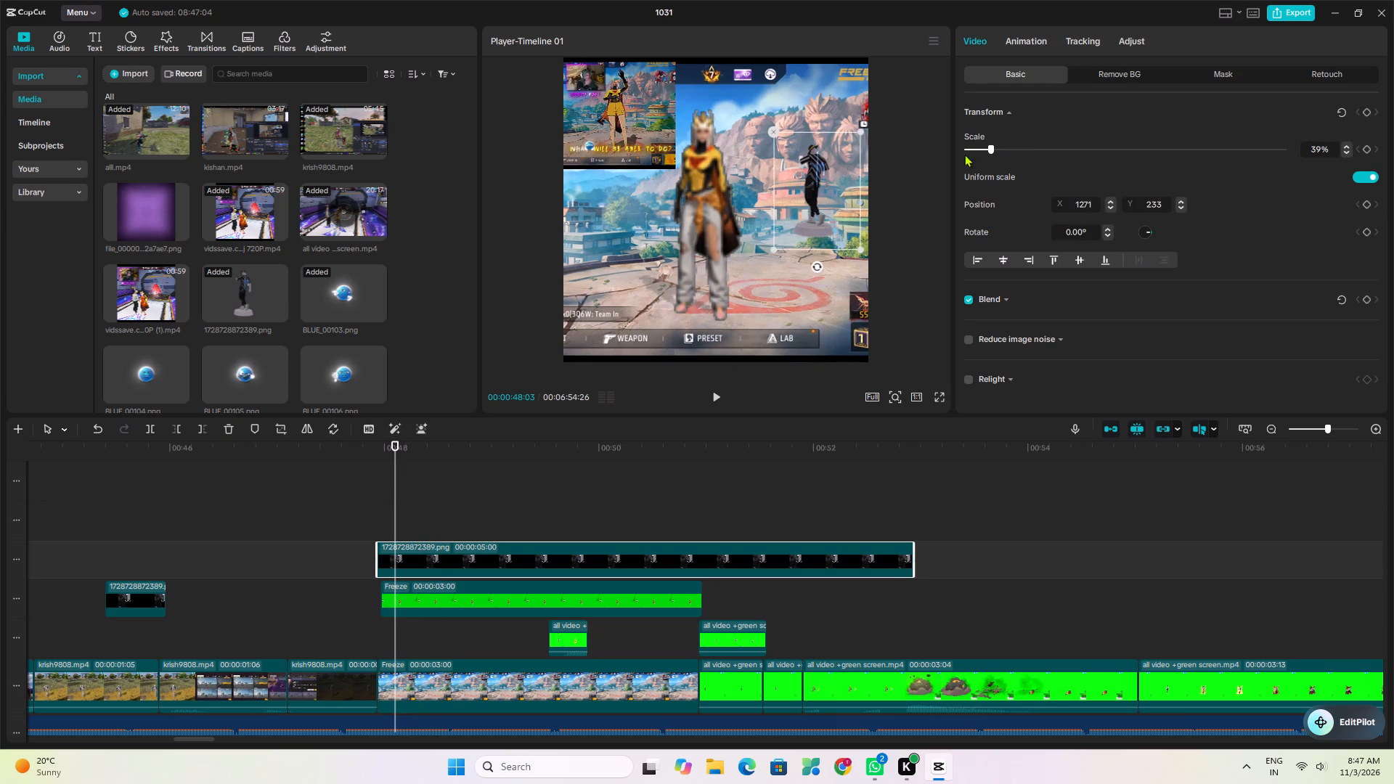
{"action": "left_click_drag", "start_coordinate": [804, 206], "coordinate": [777, 214]}
{"action": "left_click", "coordinate": [979, 147]}
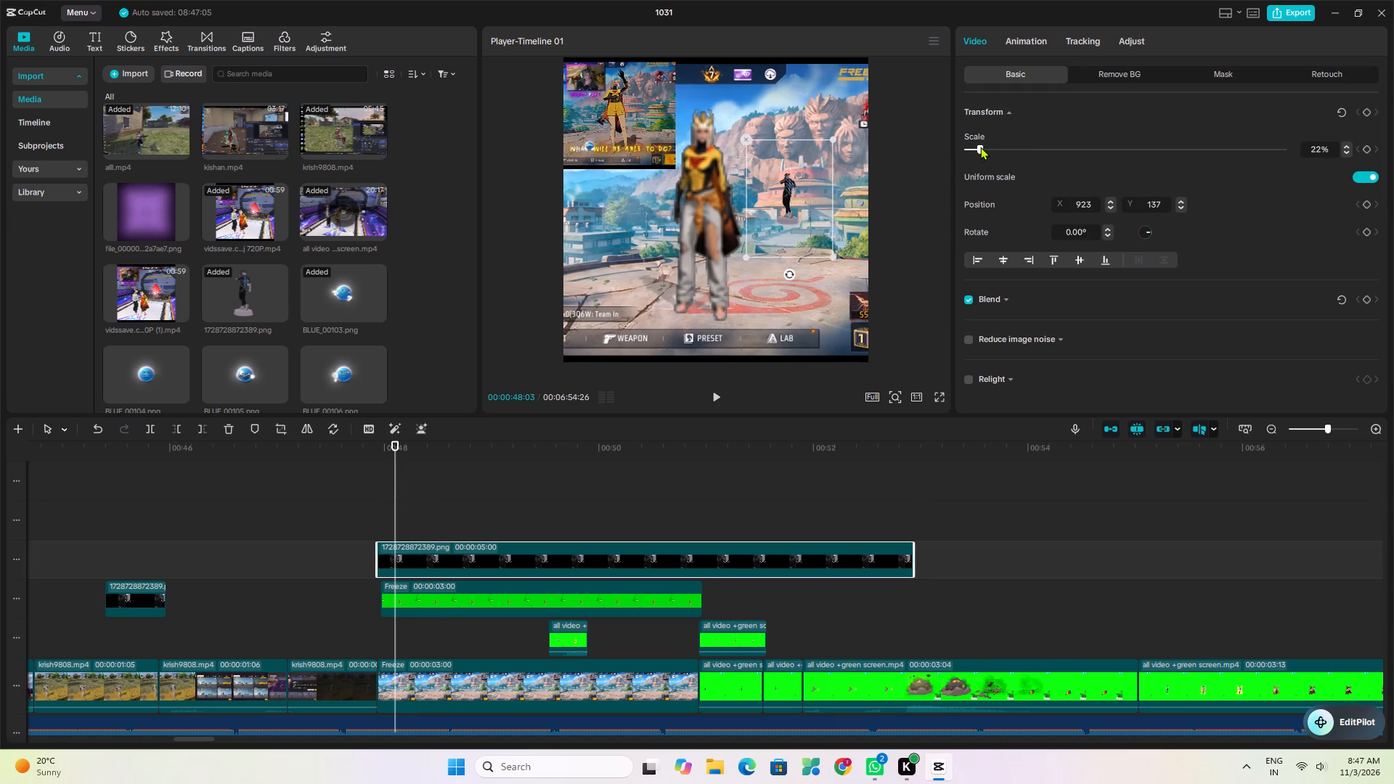
{"action": "left_click_drag", "start_coordinate": [774, 211], "coordinate": [761, 221]}
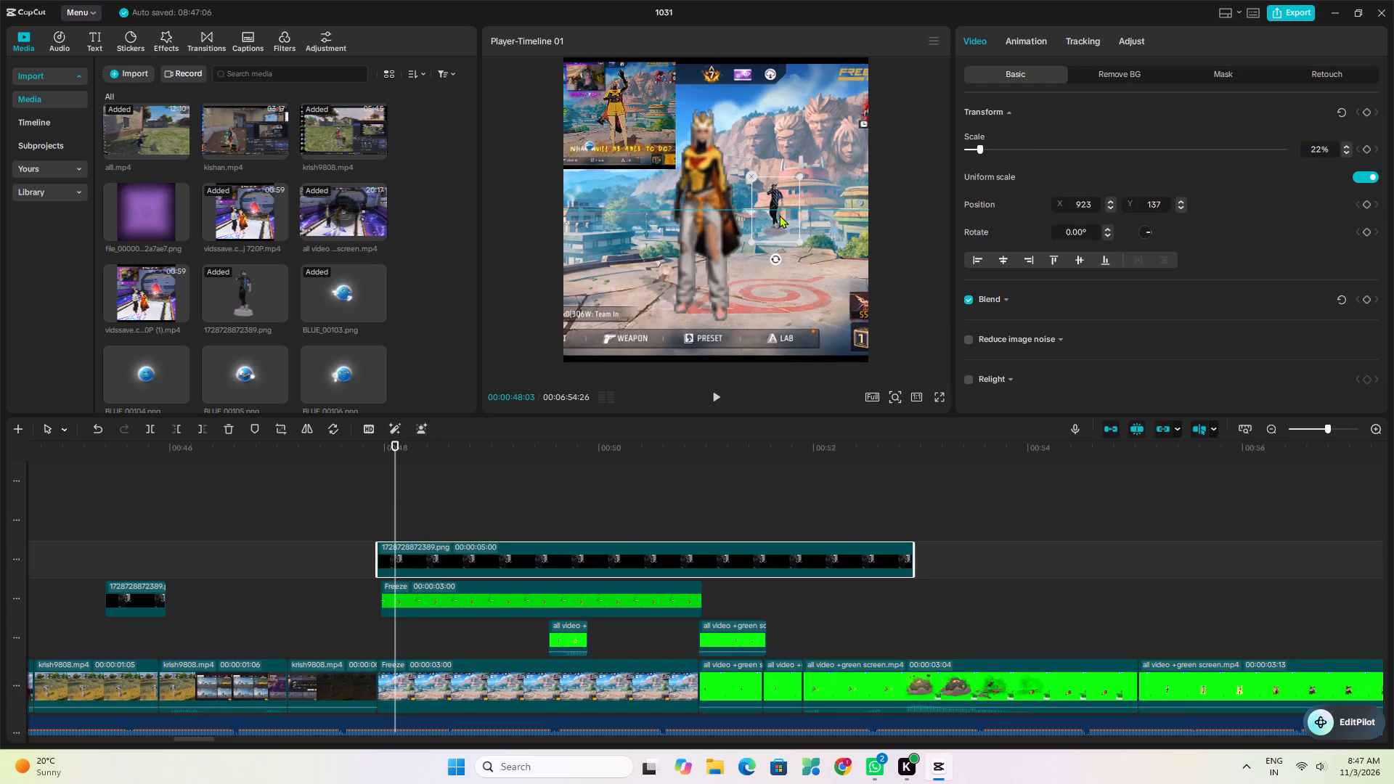
{"action": "left_click", "coordinate": [971, 147]}
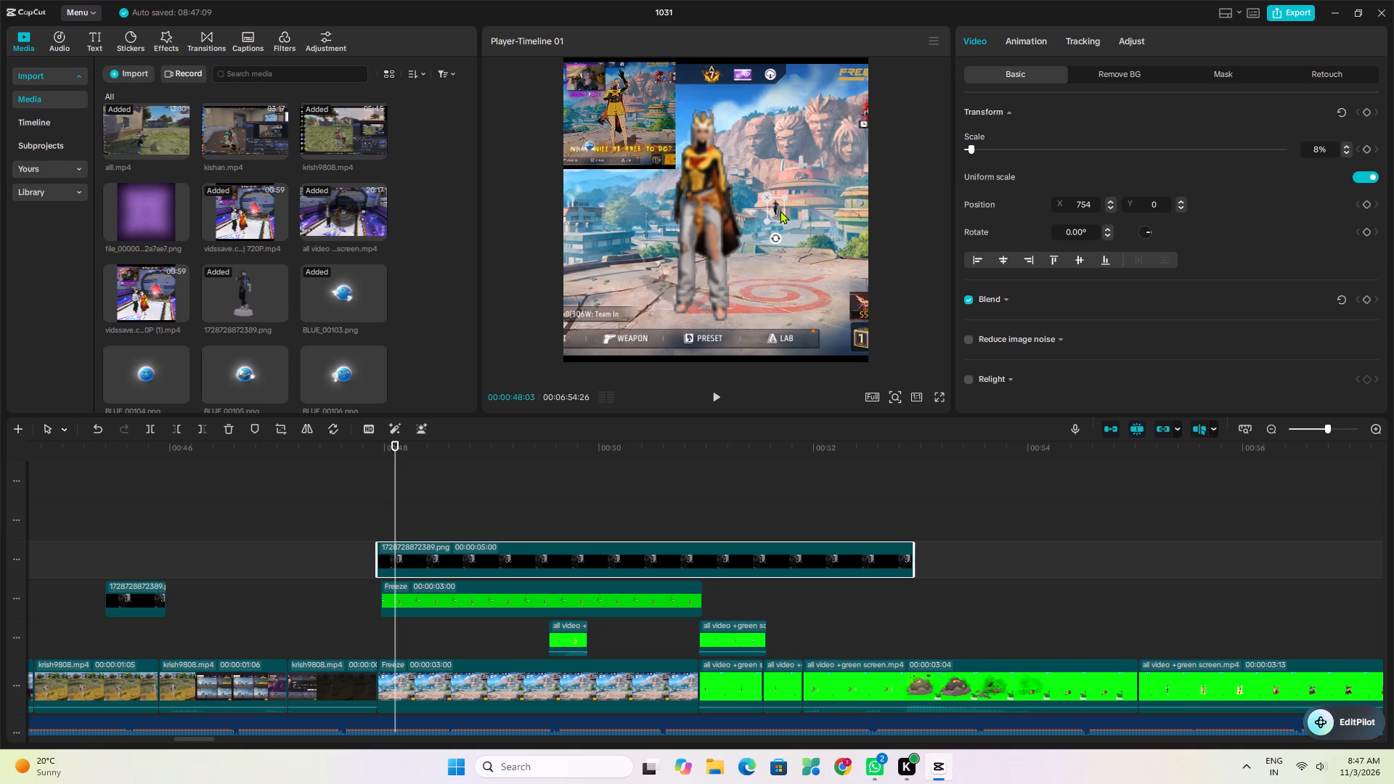
Add a transform keyframe at the start of the statue image clip, at 47:29.
{"action": "left_click", "coordinate": [384, 485]}
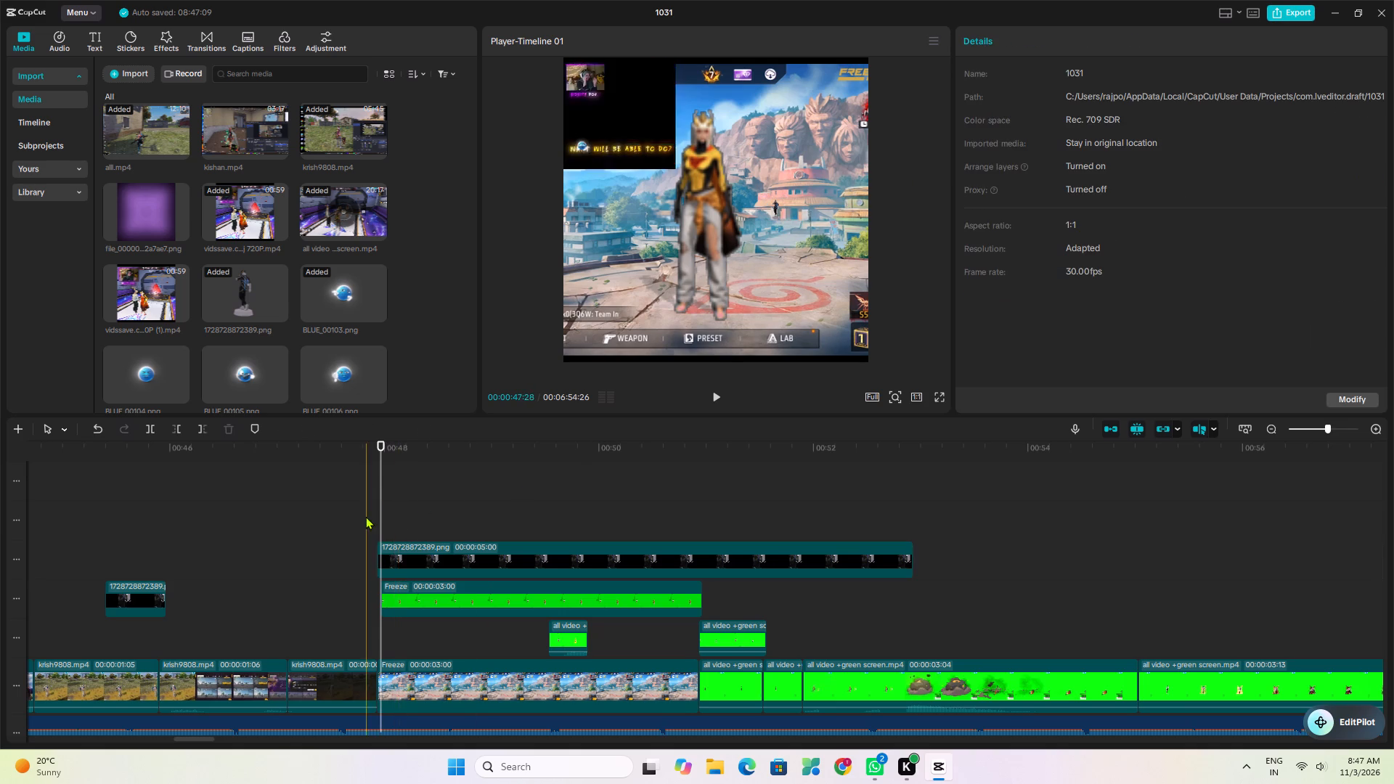
{"action": "left_click", "coordinate": [409, 550]}
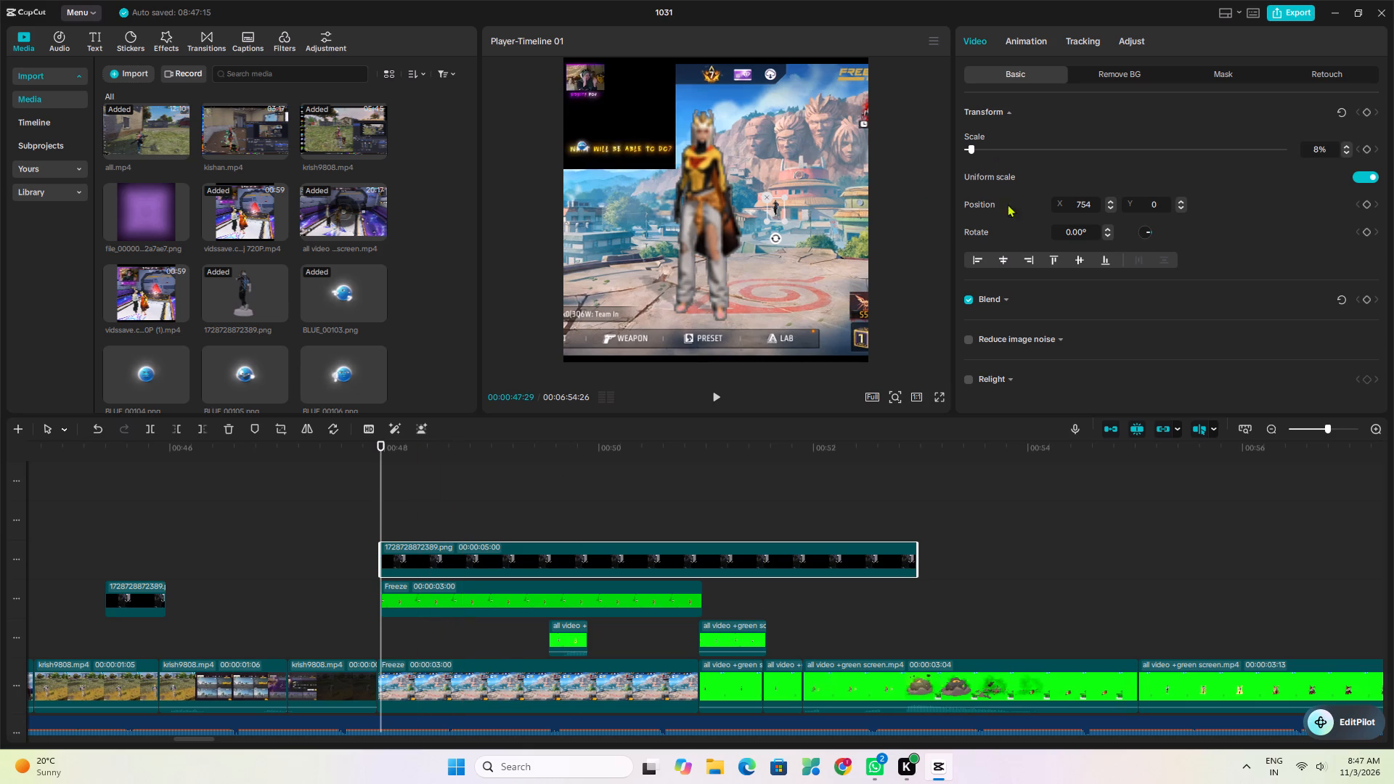
{"action": "left_click", "coordinate": [1365, 105]}
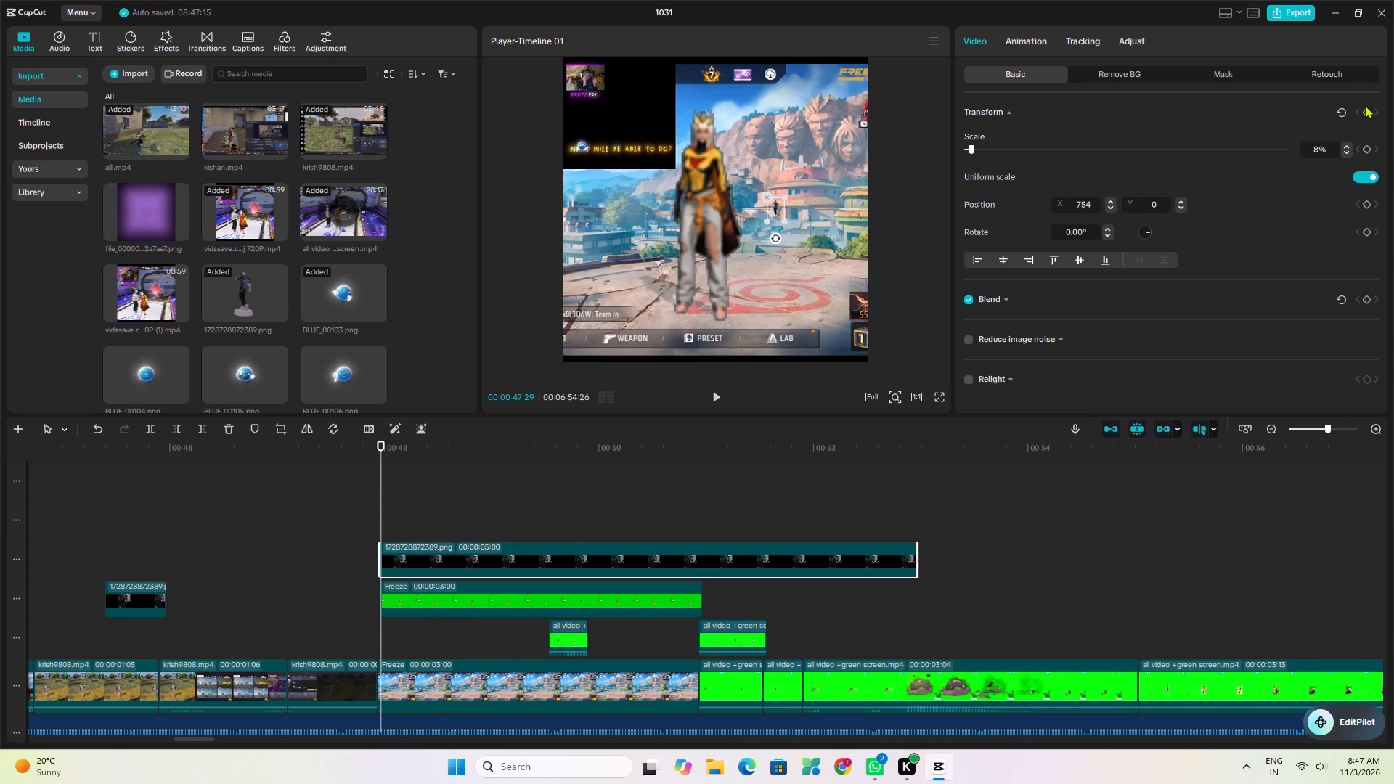
{"action": "left_click", "coordinate": [1365, 115]}
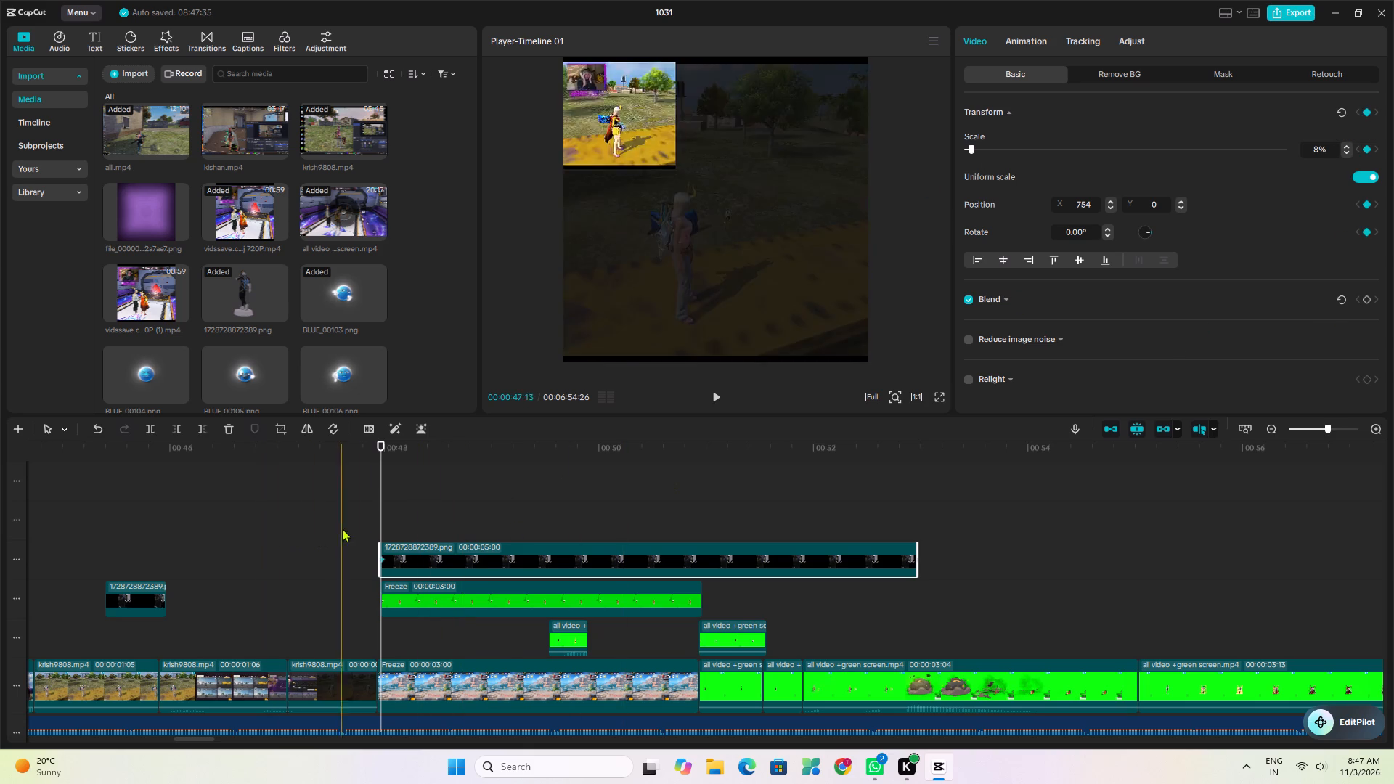
At 48:23, keyframe the statue image enlarged to 52% and moved to X 1083, Y -210.
{"action": "left_click", "coordinate": [468, 509]}
{"action": "left_click", "coordinate": [465, 557]}
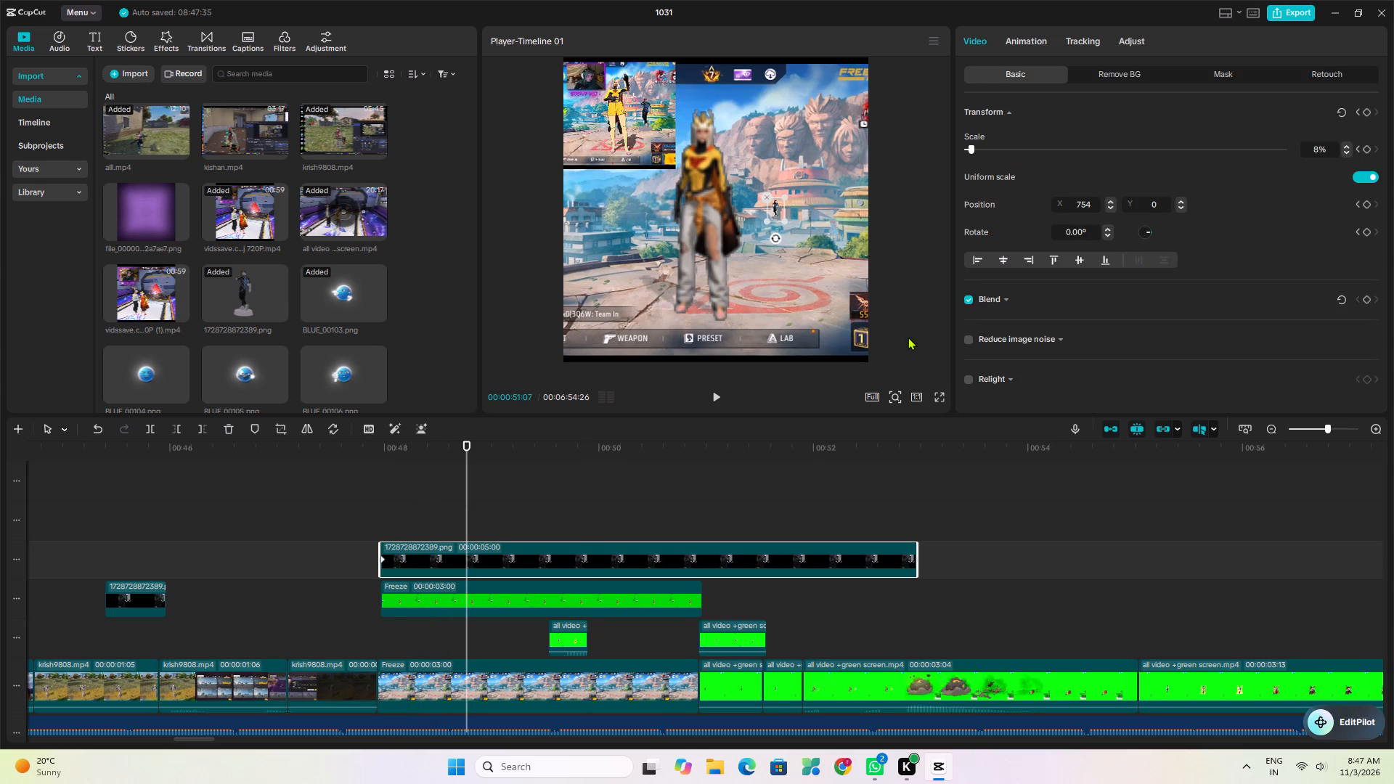
{"action": "left_click_drag", "start_coordinate": [975, 144], "coordinate": [1011, 150]}
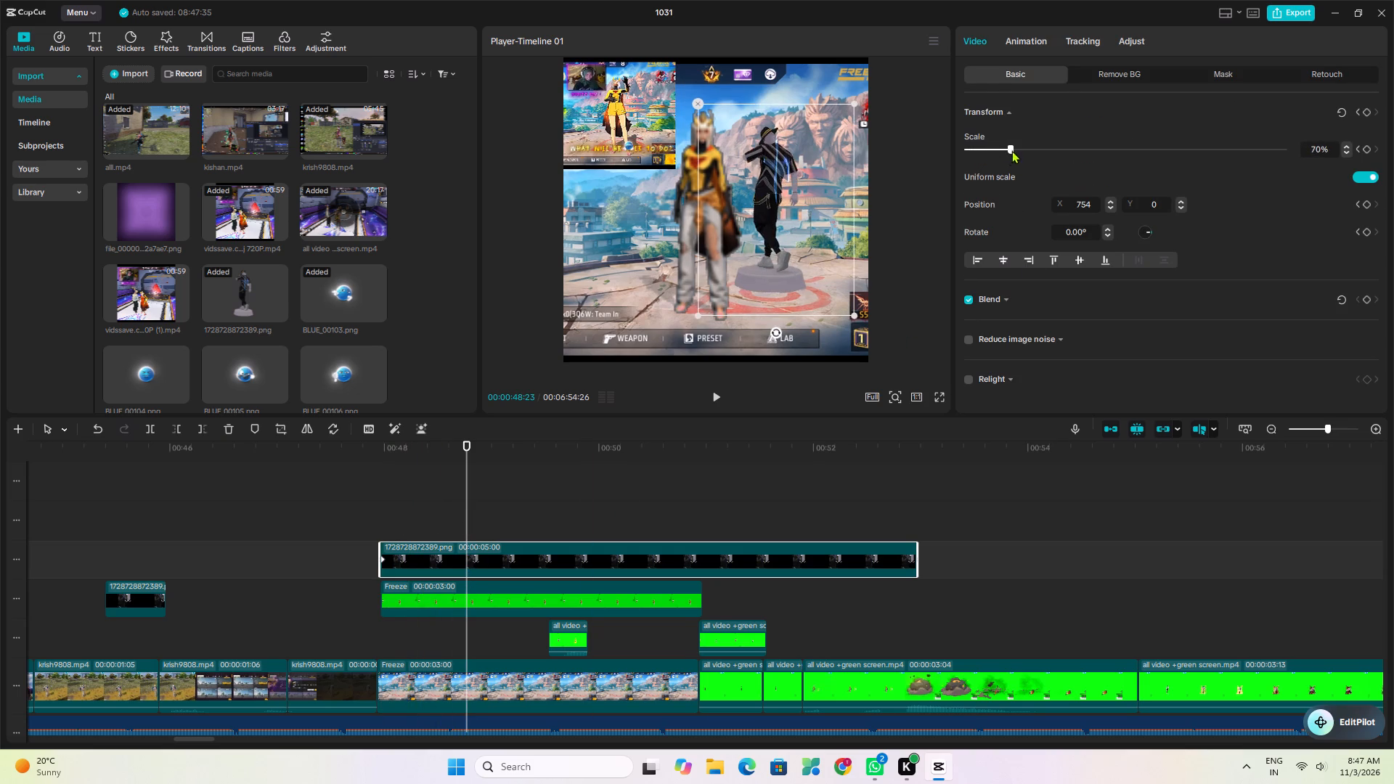
{"action": "left_click_drag", "start_coordinate": [1011, 150], "coordinate": [1000, 158]}
{"action": "left_click_drag", "start_coordinate": [793, 229], "coordinate": [808, 242]}
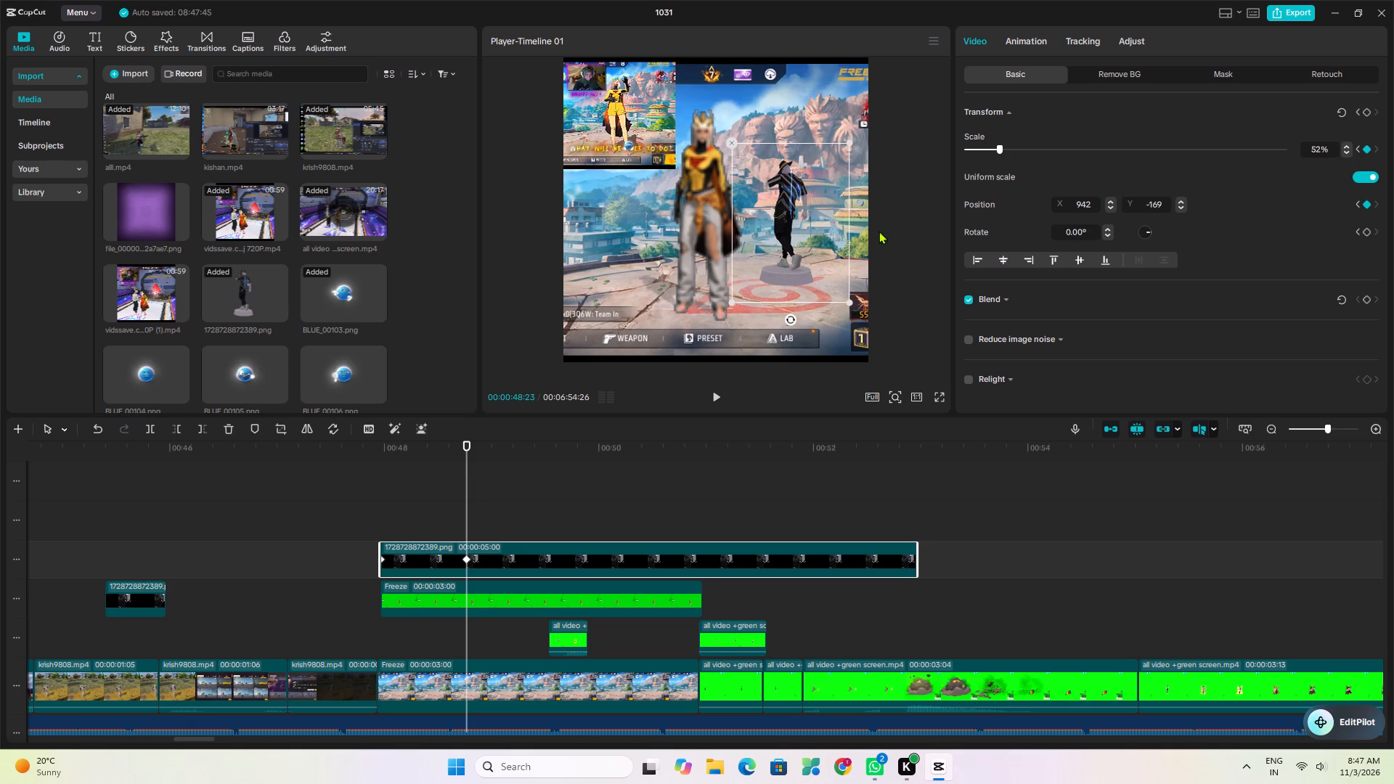
{"action": "left_click_drag", "start_coordinate": [802, 238], "coordinate": [813, 242]}
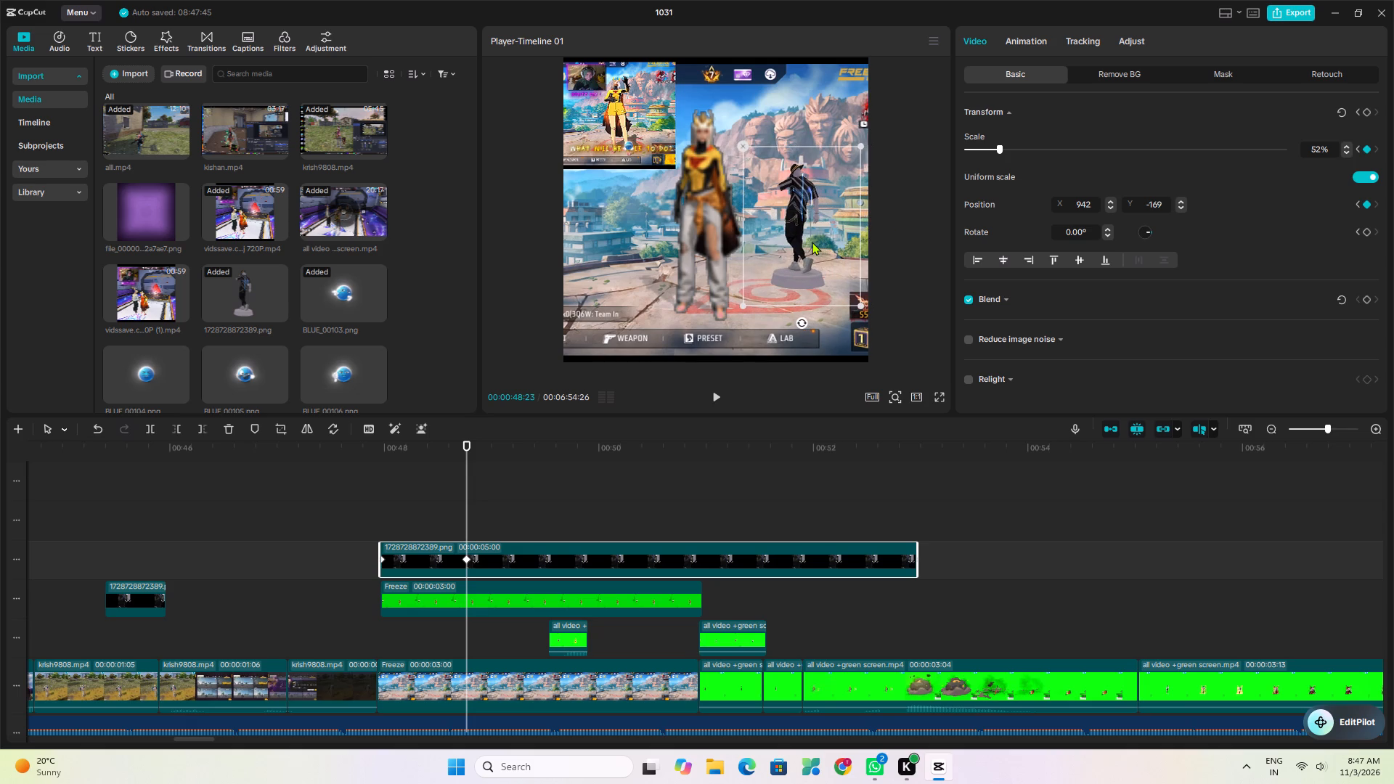
Move the short keyed character clip earlier so it starts at 48:23, level with the statue image's second keyframe.
{"action": "left_click_drag", "start_coordinate": [571, 640], "coordinate": [492, 646]}
Trim off the part of the statue image clip after its 48:23 keyframe.
{"action": "left_click", "coordinate": [493, 555]}
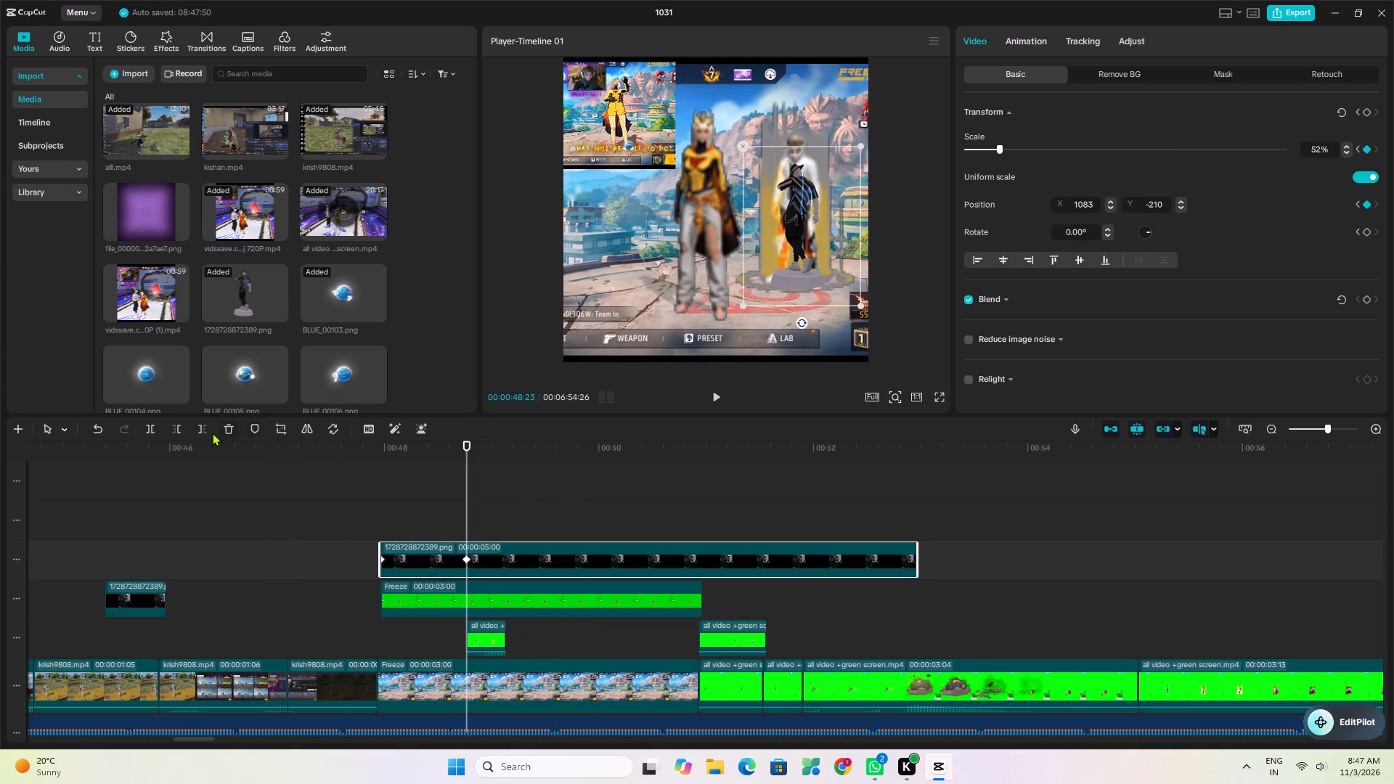
{"action": "left_click", "coordinate": [203, 425]}
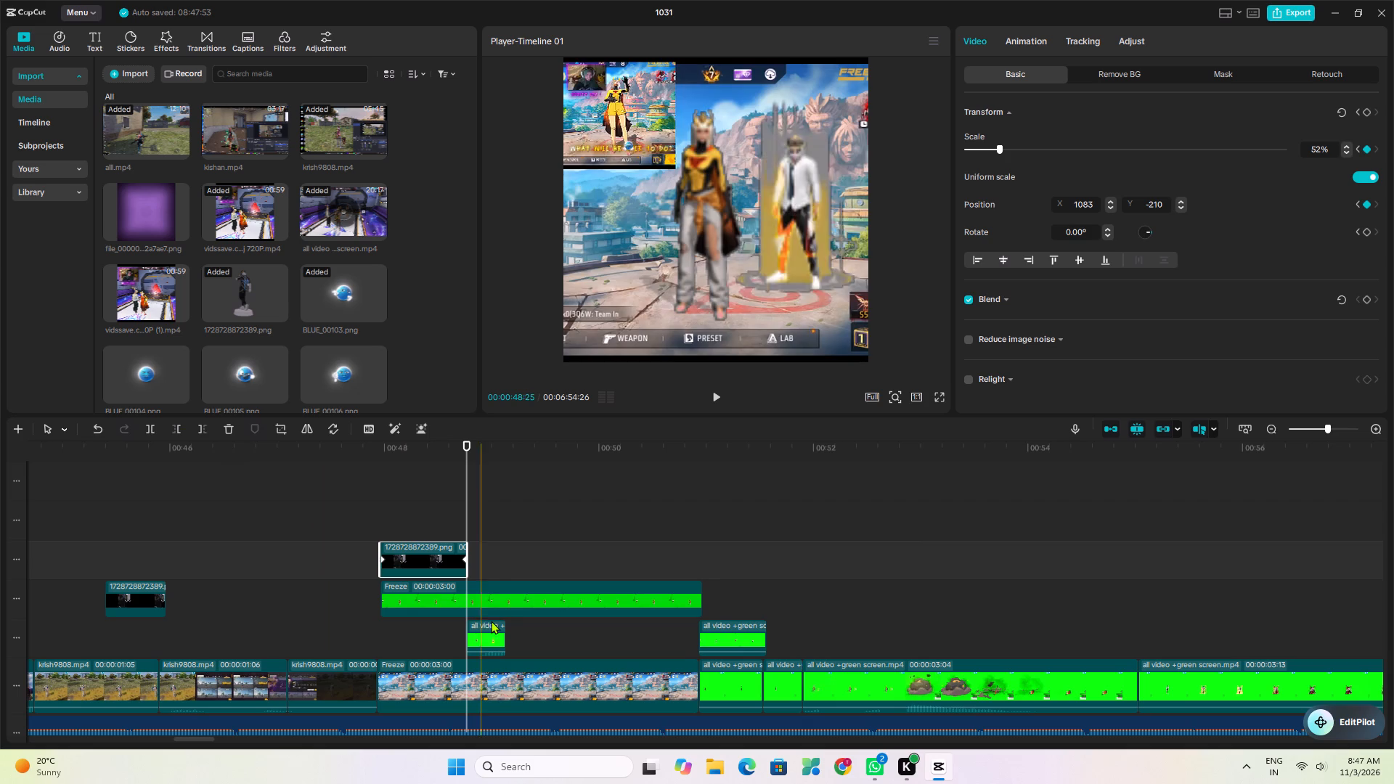
Shift the short keyed character clip slightly earlier so it overlaps the end of the statue image clip.
{"action": "left_click_drag", "start_coordinate": [491, 624], "coordinate": [476, 626]}
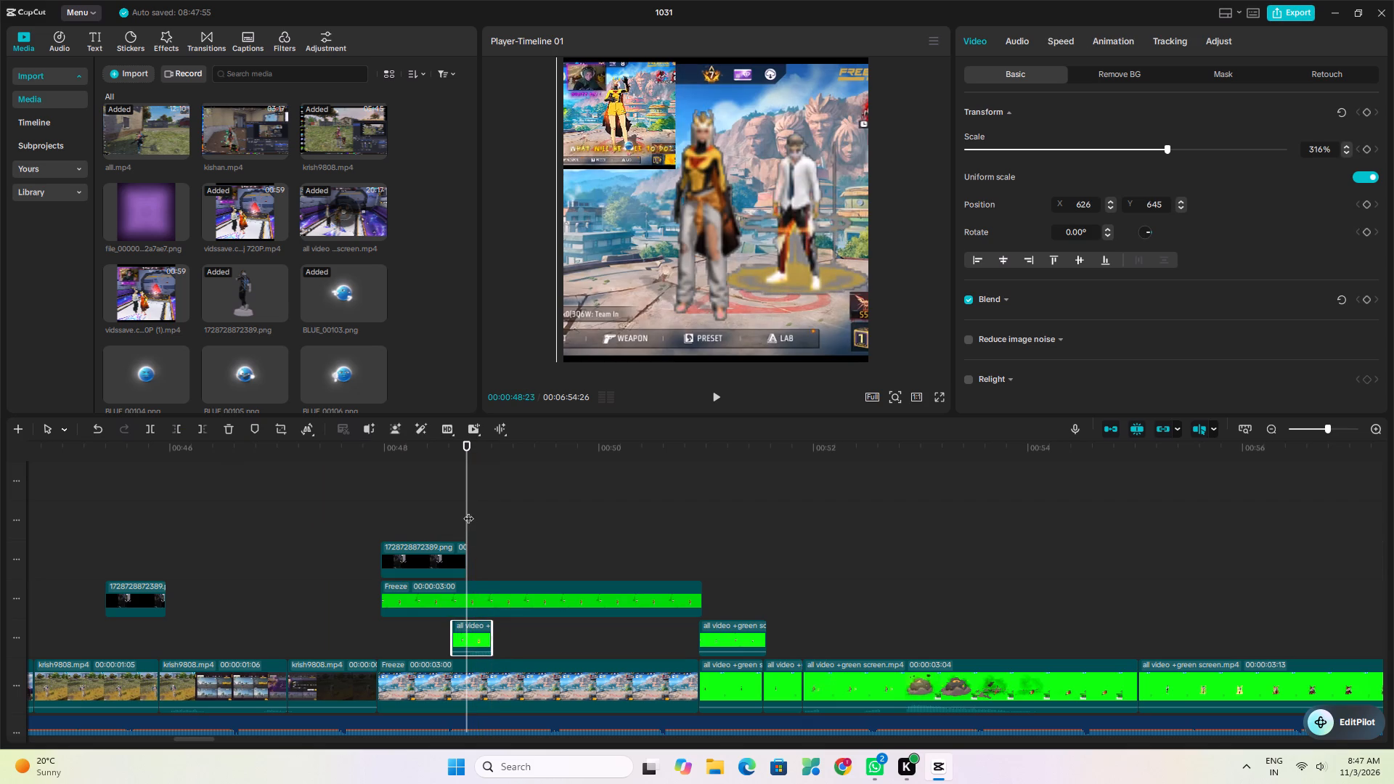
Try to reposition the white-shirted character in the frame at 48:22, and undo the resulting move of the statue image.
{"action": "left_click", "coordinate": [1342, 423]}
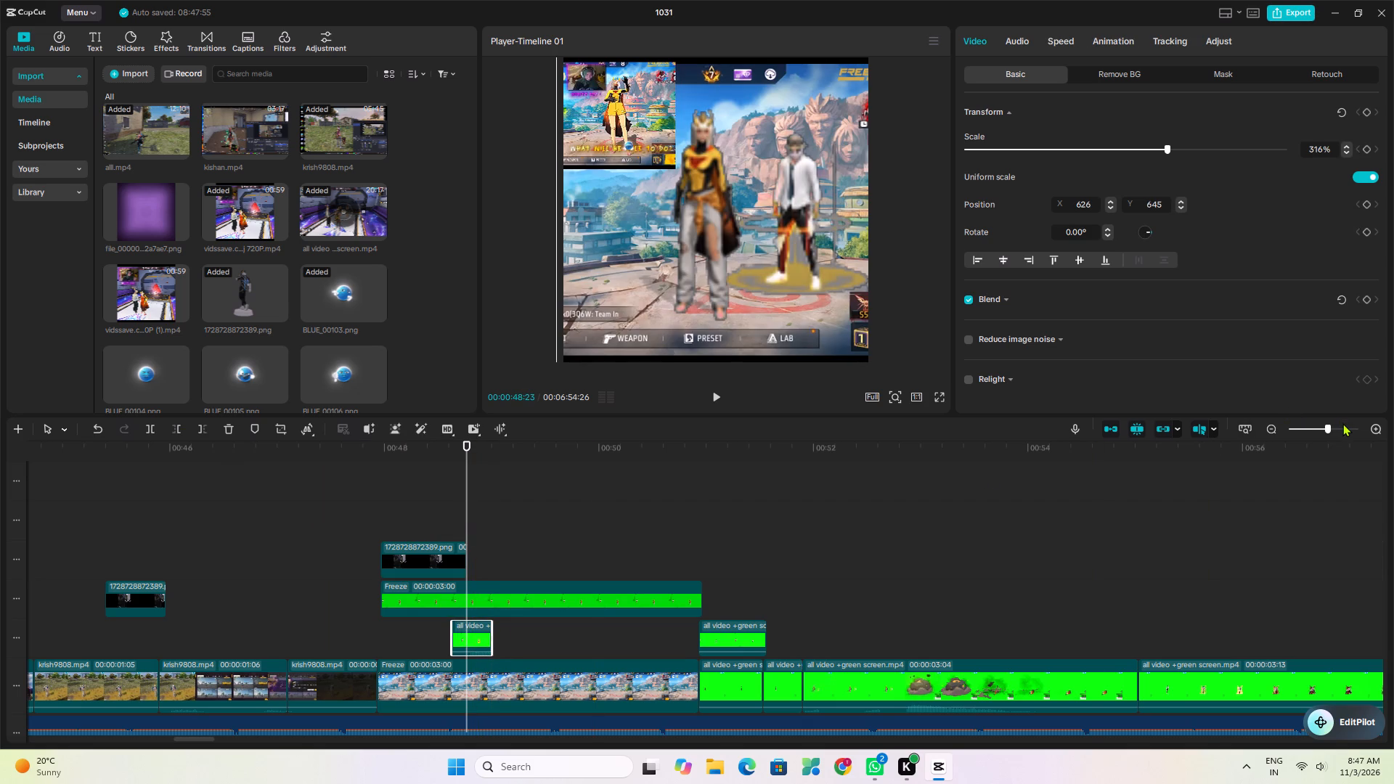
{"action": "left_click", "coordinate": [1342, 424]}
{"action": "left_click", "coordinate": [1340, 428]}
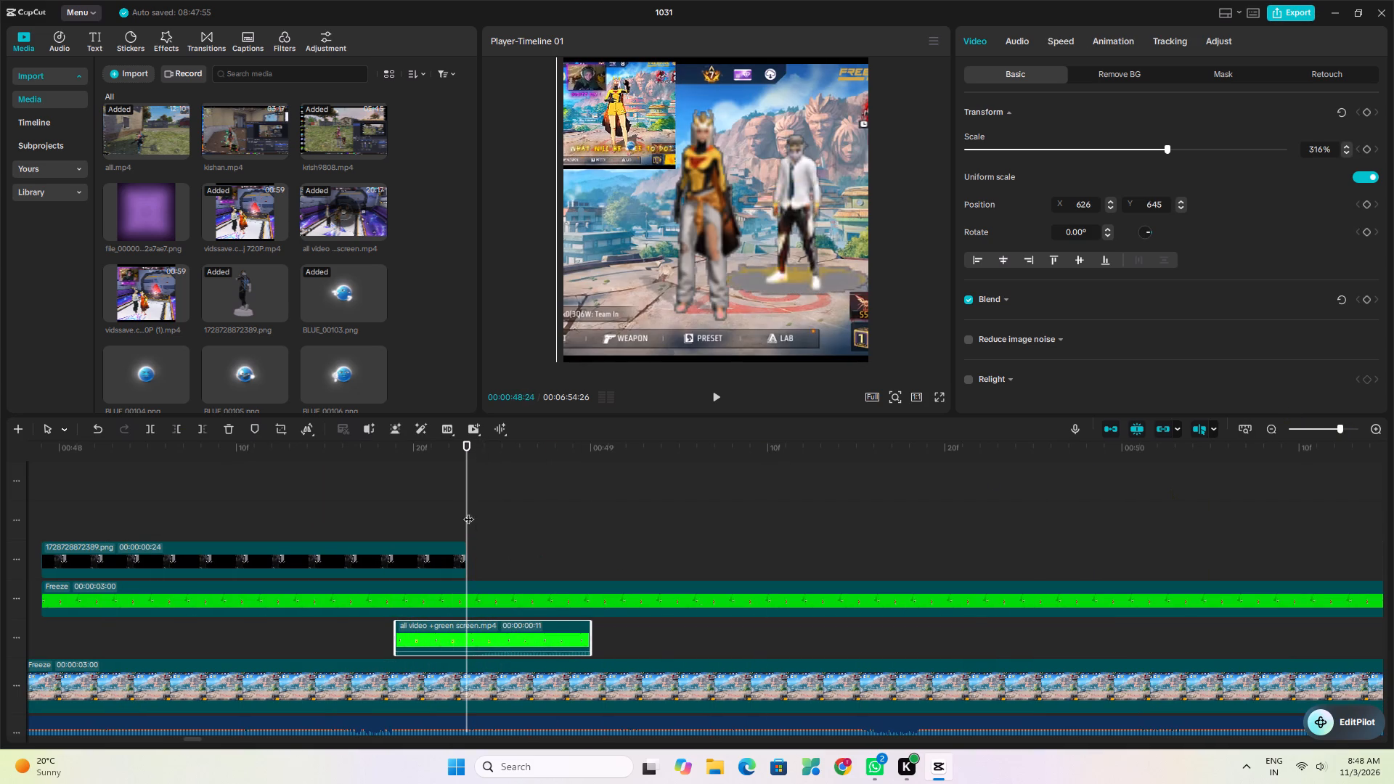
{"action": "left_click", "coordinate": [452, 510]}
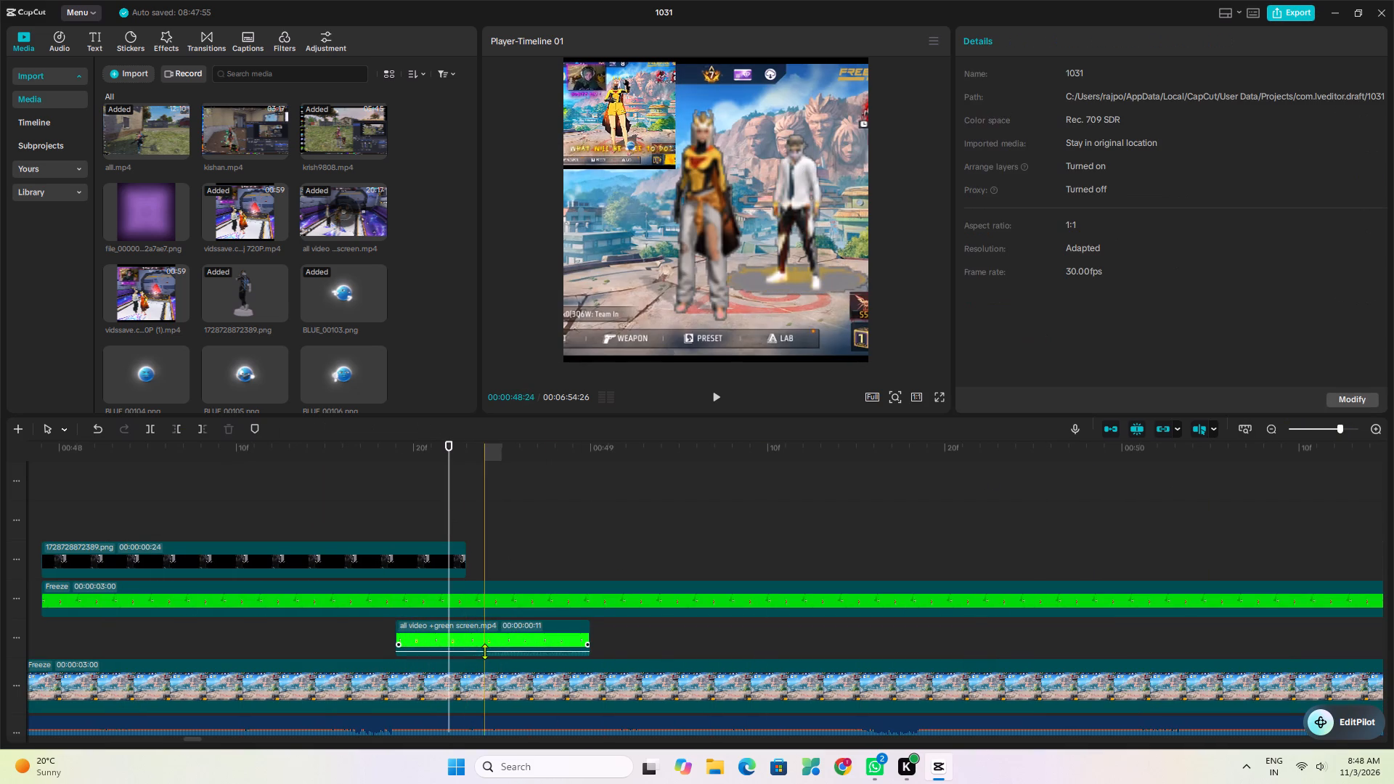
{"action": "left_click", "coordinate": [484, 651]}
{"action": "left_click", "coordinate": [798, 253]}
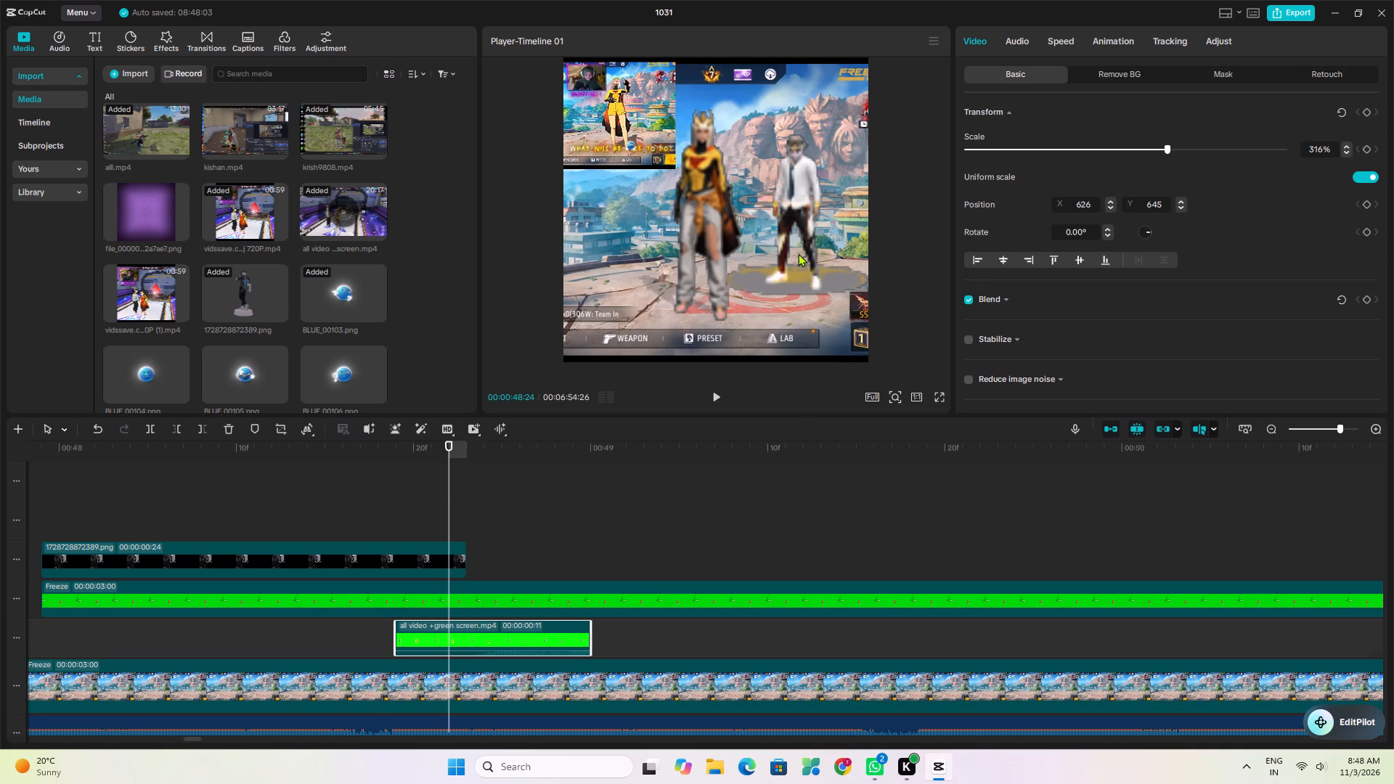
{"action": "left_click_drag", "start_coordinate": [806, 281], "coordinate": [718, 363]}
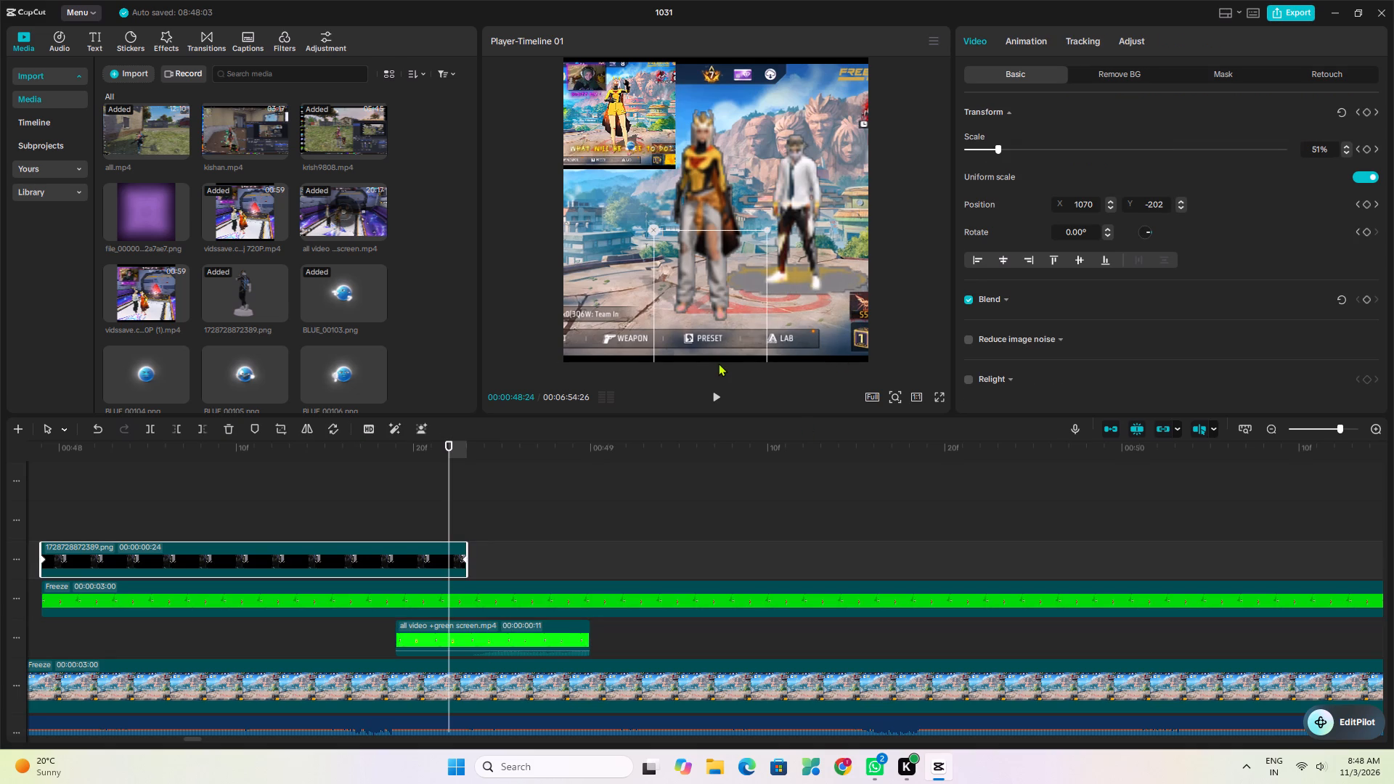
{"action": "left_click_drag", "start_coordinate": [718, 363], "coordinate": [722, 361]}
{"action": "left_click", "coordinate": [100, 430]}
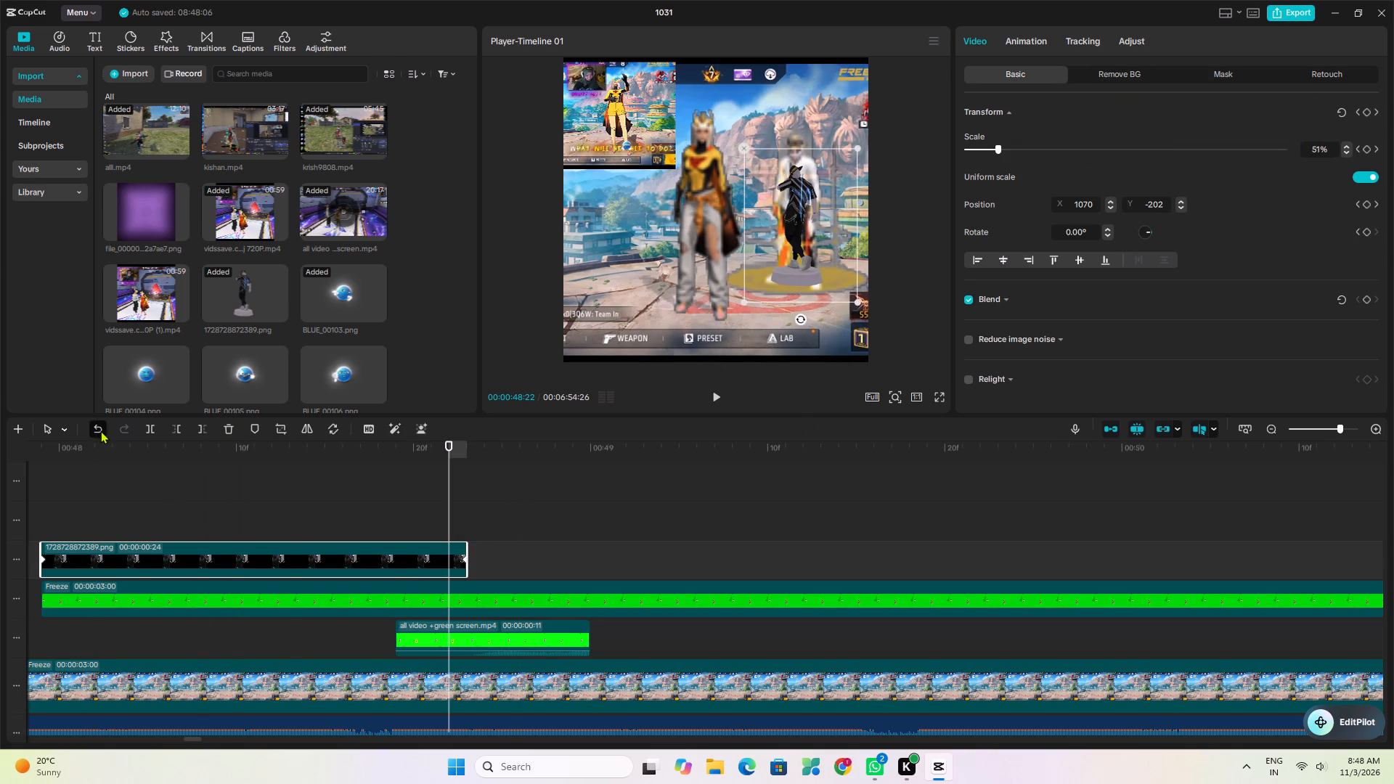
Match the white-shirted character to the statue by scaling its clip to 249% and positioning it at X 754, Y 361.
{"action": "left_click", "coordinate": [452, 640]}
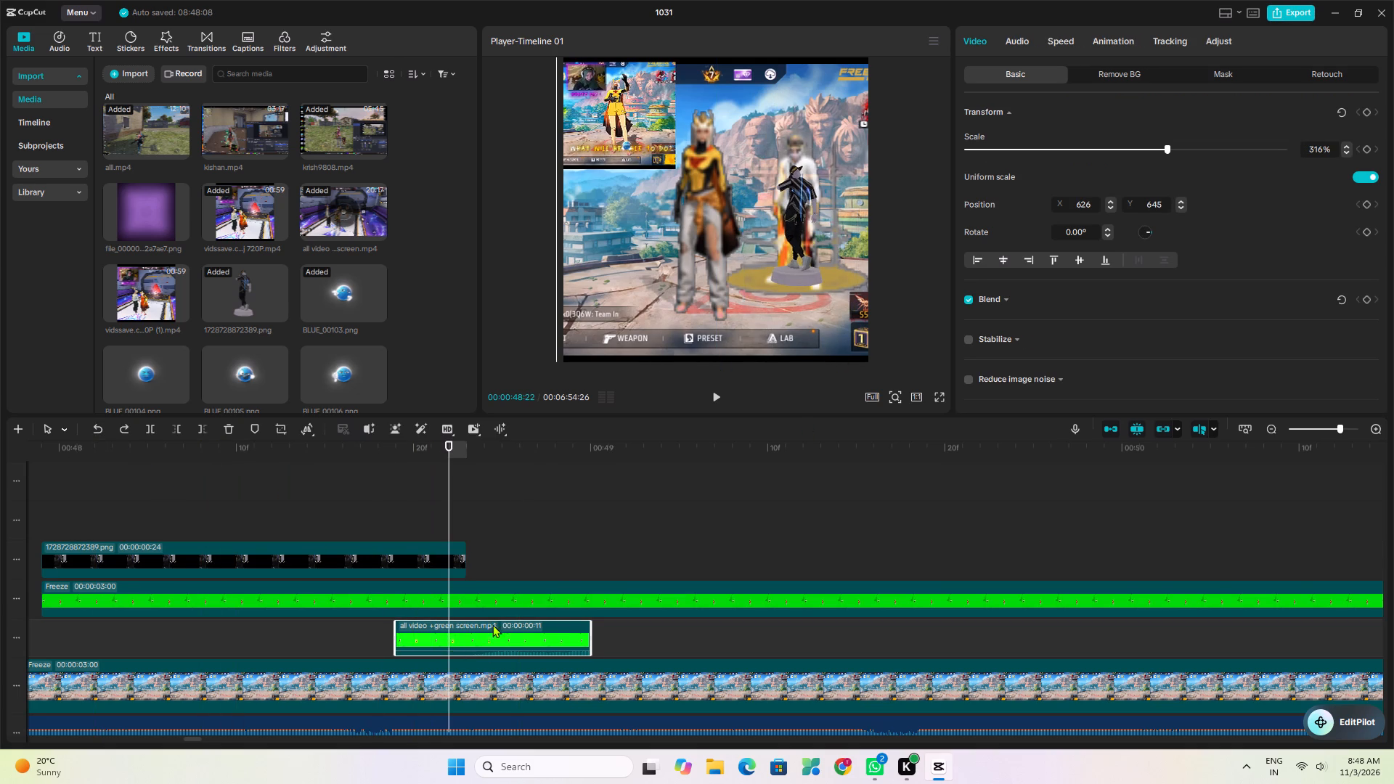
{"action": "left_click_drag", "start_coordinate": [823, 219], "coordinate": [812, 234]}
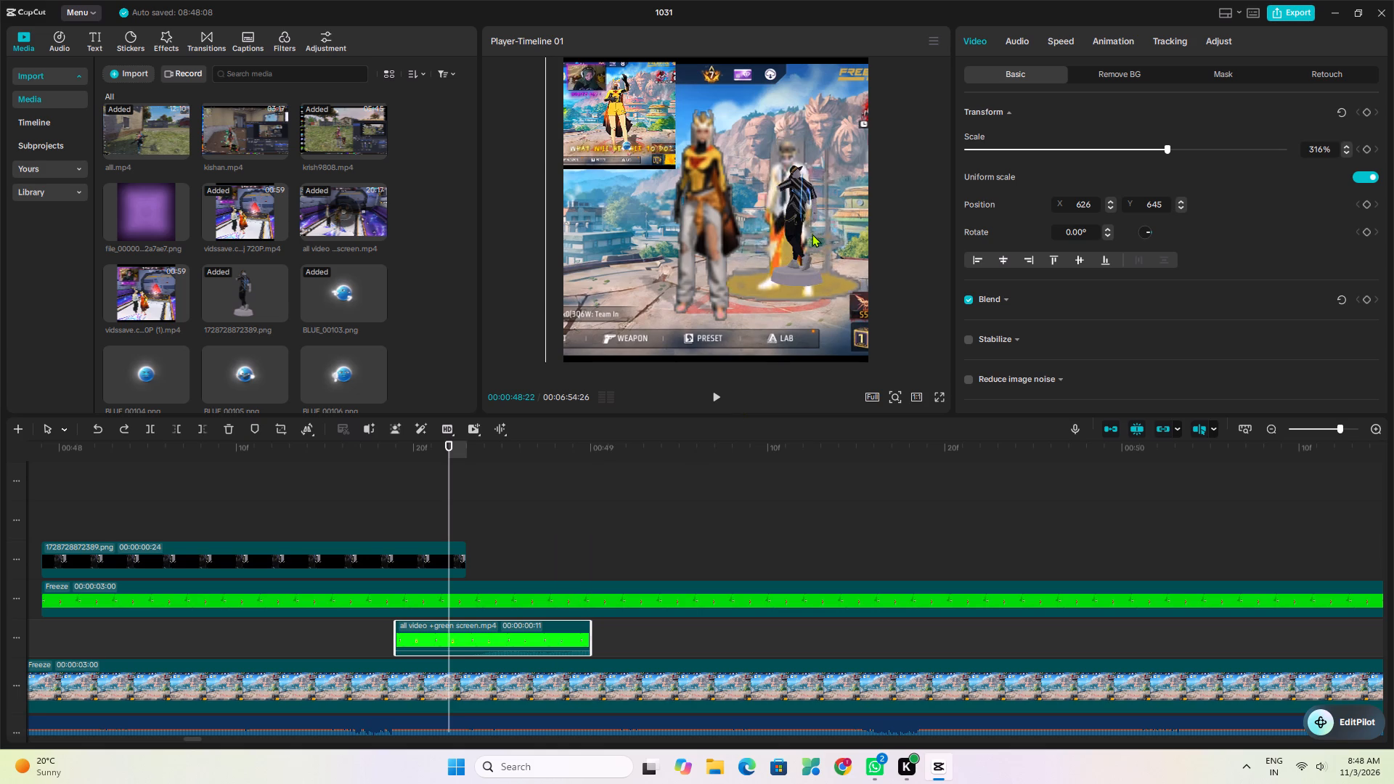
{"action": "left_click_drag", "start_coordinate": [812, 234], "coordinate": [828, 238]}
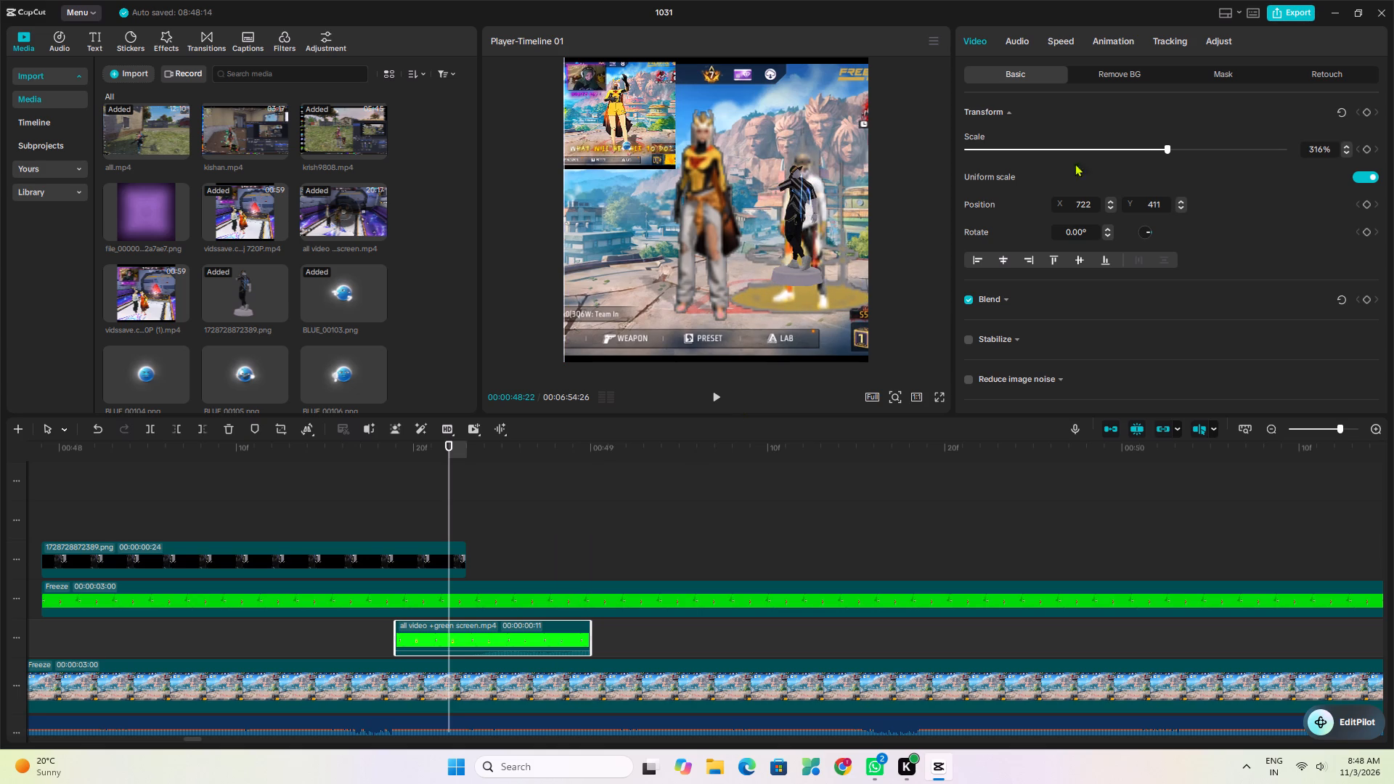
{"action": "left_click", "coordinate": [1147, 146]}
{"action": "left_click", "coordinate": [1144, 147]}
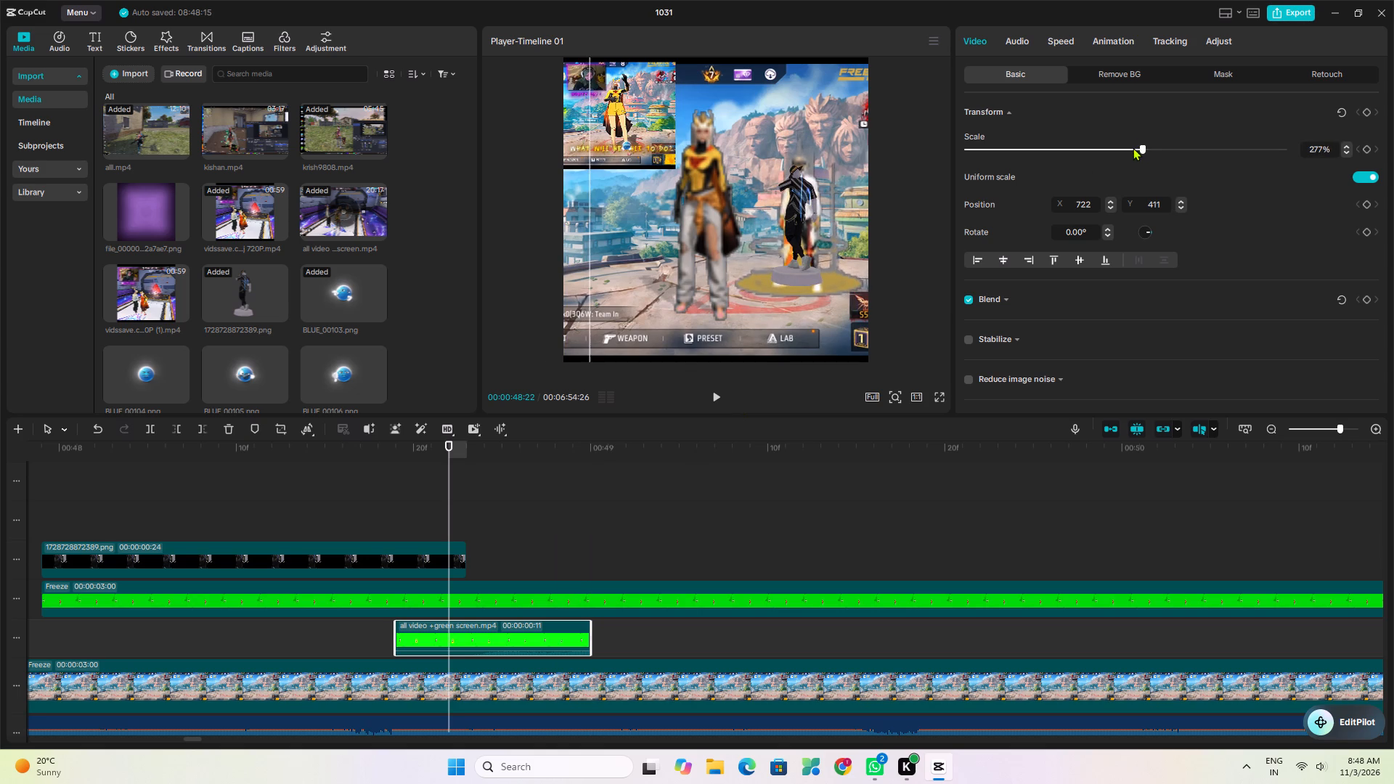
{"action": "left_click", "coordinate": [1133, 147]}
{"action": "left_click", "coordinate": [1125, 150]}
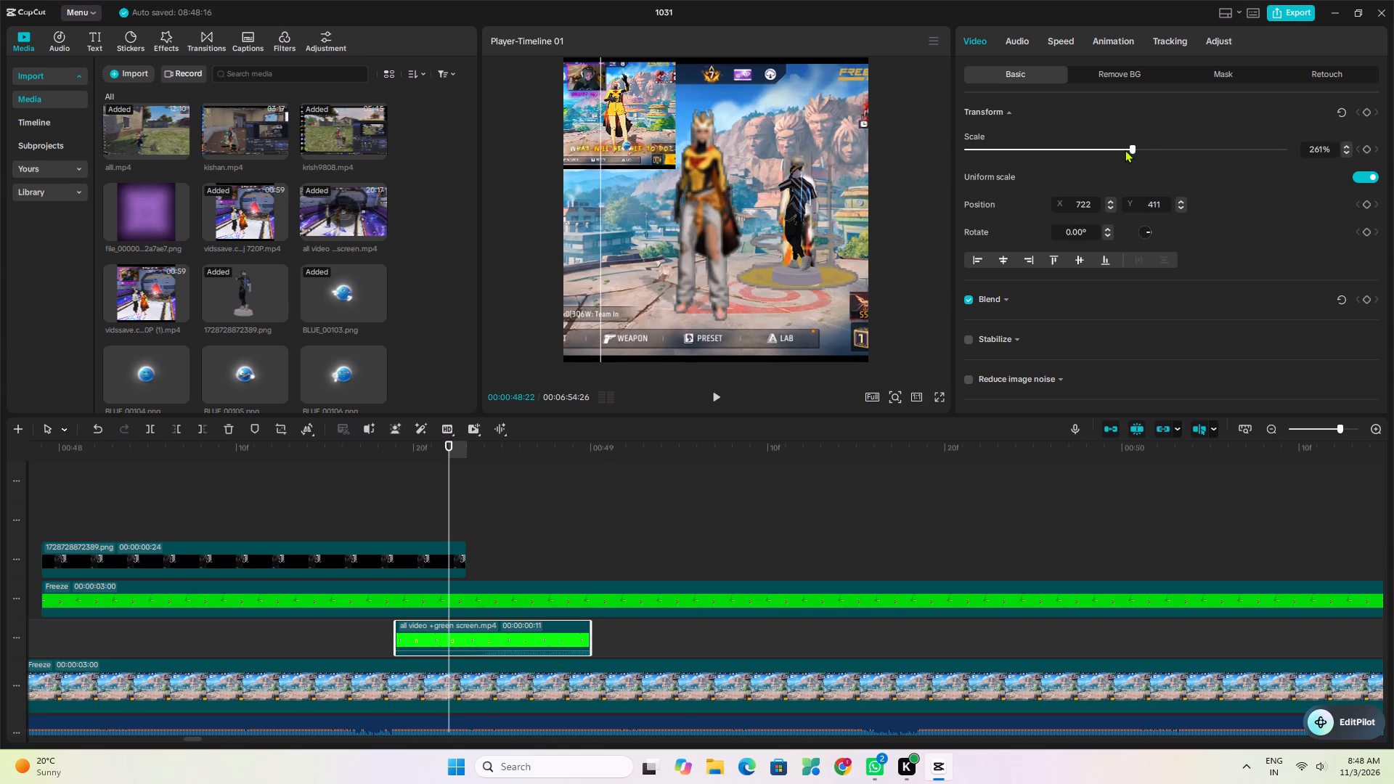
{"action": "left_click", "coordinate": [837, 241]}
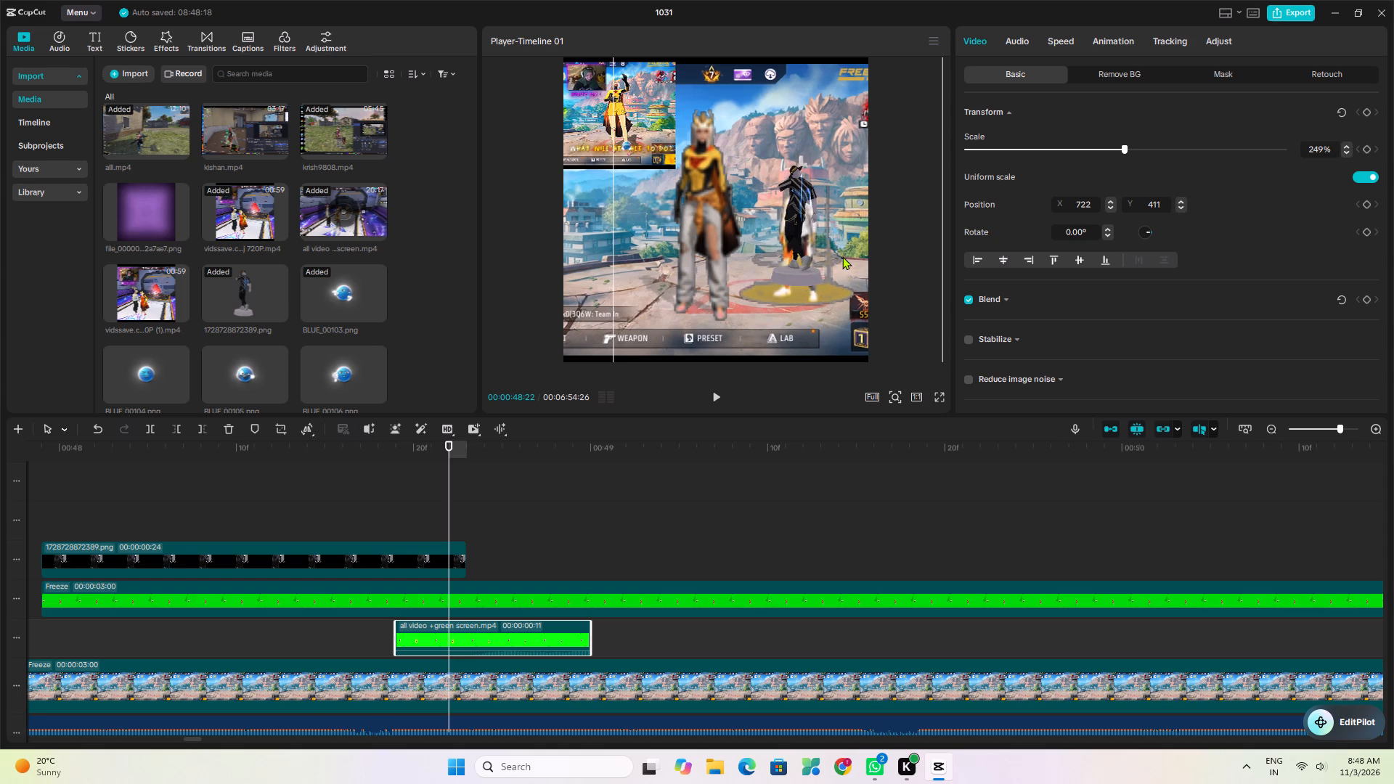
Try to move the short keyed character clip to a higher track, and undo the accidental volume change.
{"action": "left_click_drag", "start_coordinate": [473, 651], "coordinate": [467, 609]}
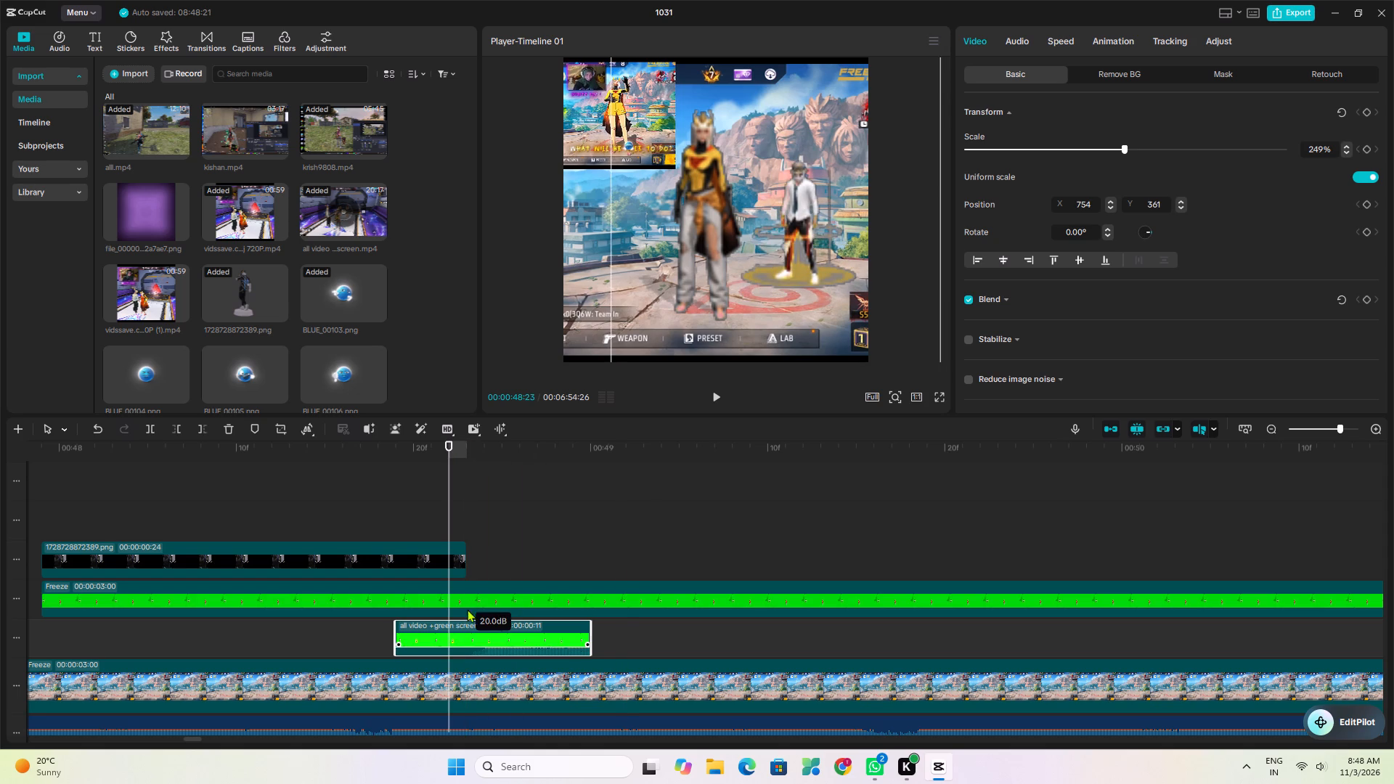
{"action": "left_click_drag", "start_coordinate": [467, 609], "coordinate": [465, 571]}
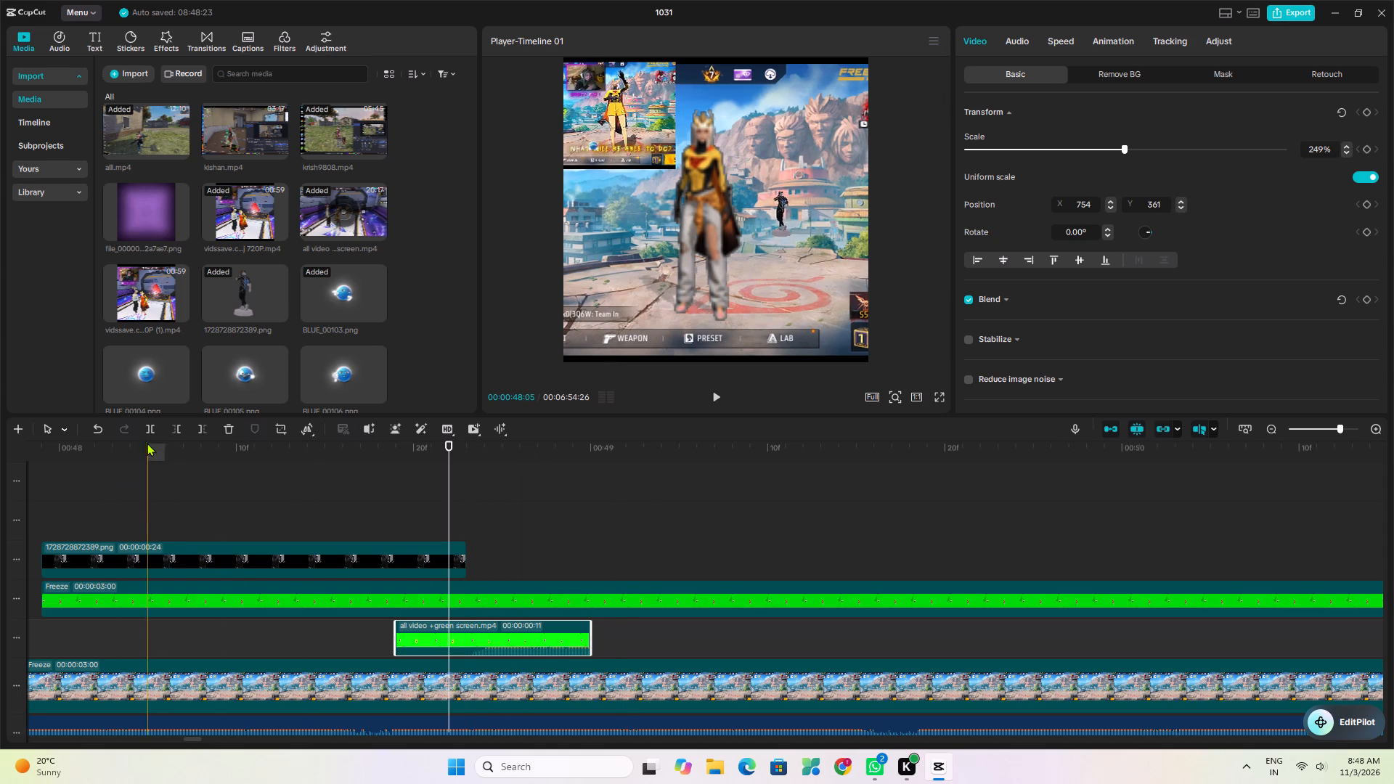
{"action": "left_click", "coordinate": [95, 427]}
Move the short keyed character clip to a new track above the statue image, starting where the statue clip ends.
{"action": "left_click_drag", "start_coordinate": [483, 628], "coordinate": [488, 577]}
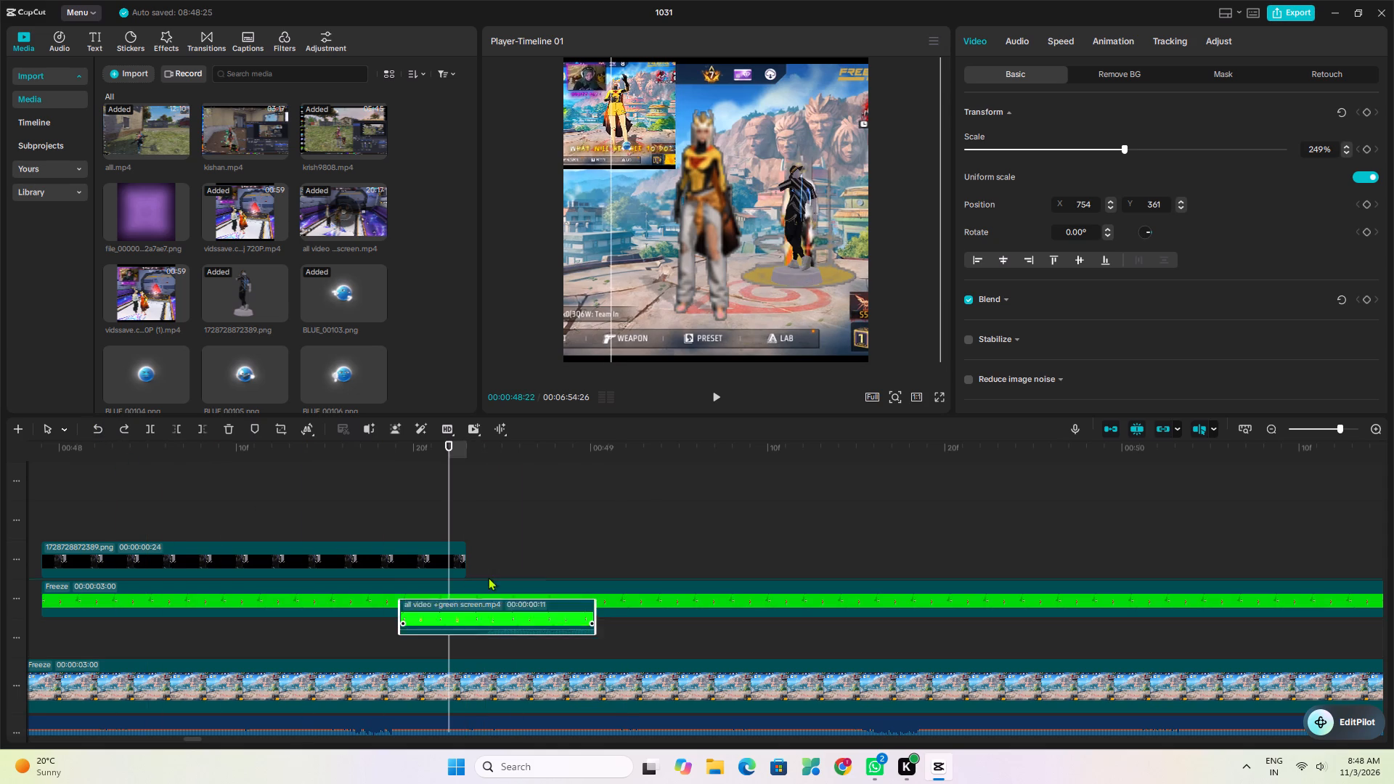
{"action": "left_click_drag", "start_coordinate": [488, 577], "coordinate": [554, 512]}
Play back the change from the growing statue image to the white-shirted character to check the transition.
{"action": "left_click", "coordinate": [429, 510]}
{"action": "key", "text": "space"}
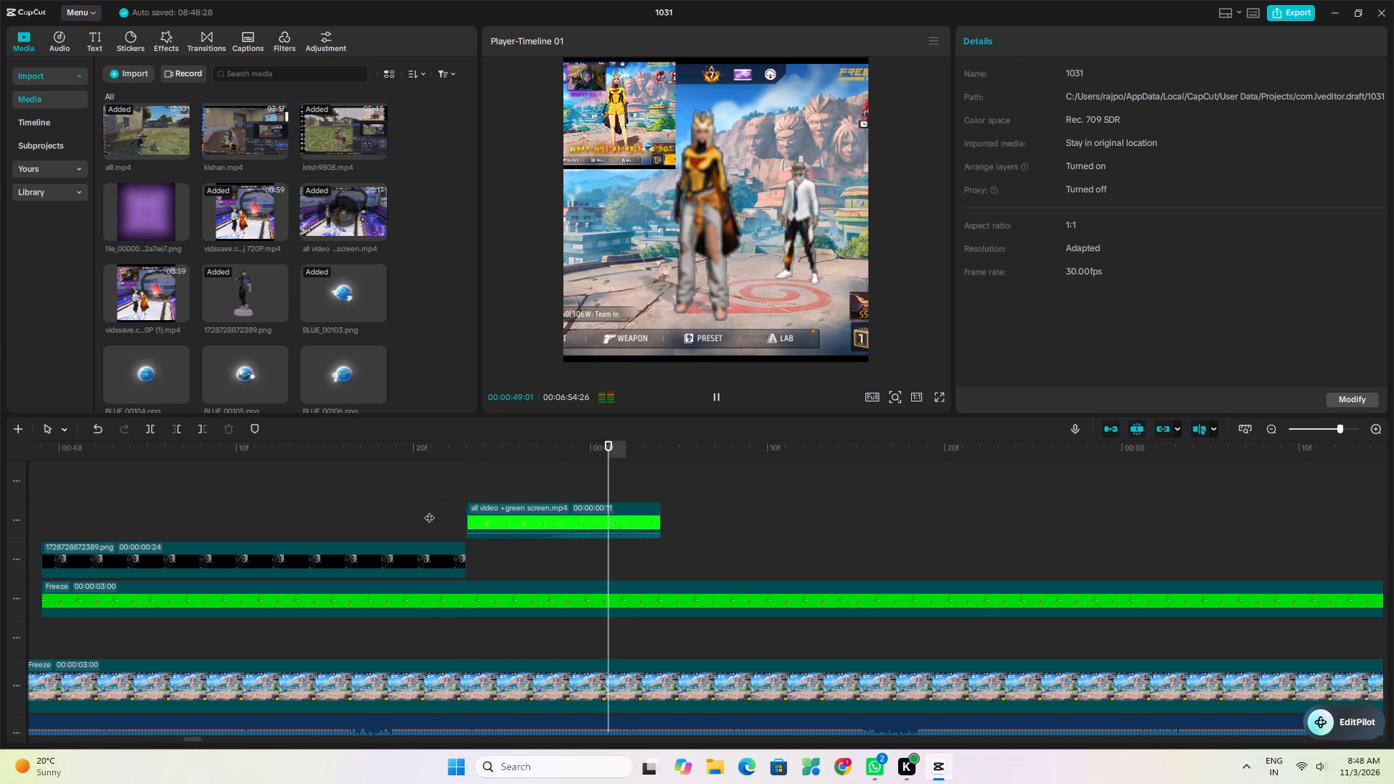
{"action": "key", "text": "space"}
{"action": "left_click", "coordinate": [428, 510]}
{"action": "key", "text": "space"}
{"action": "key", "text": "space"}
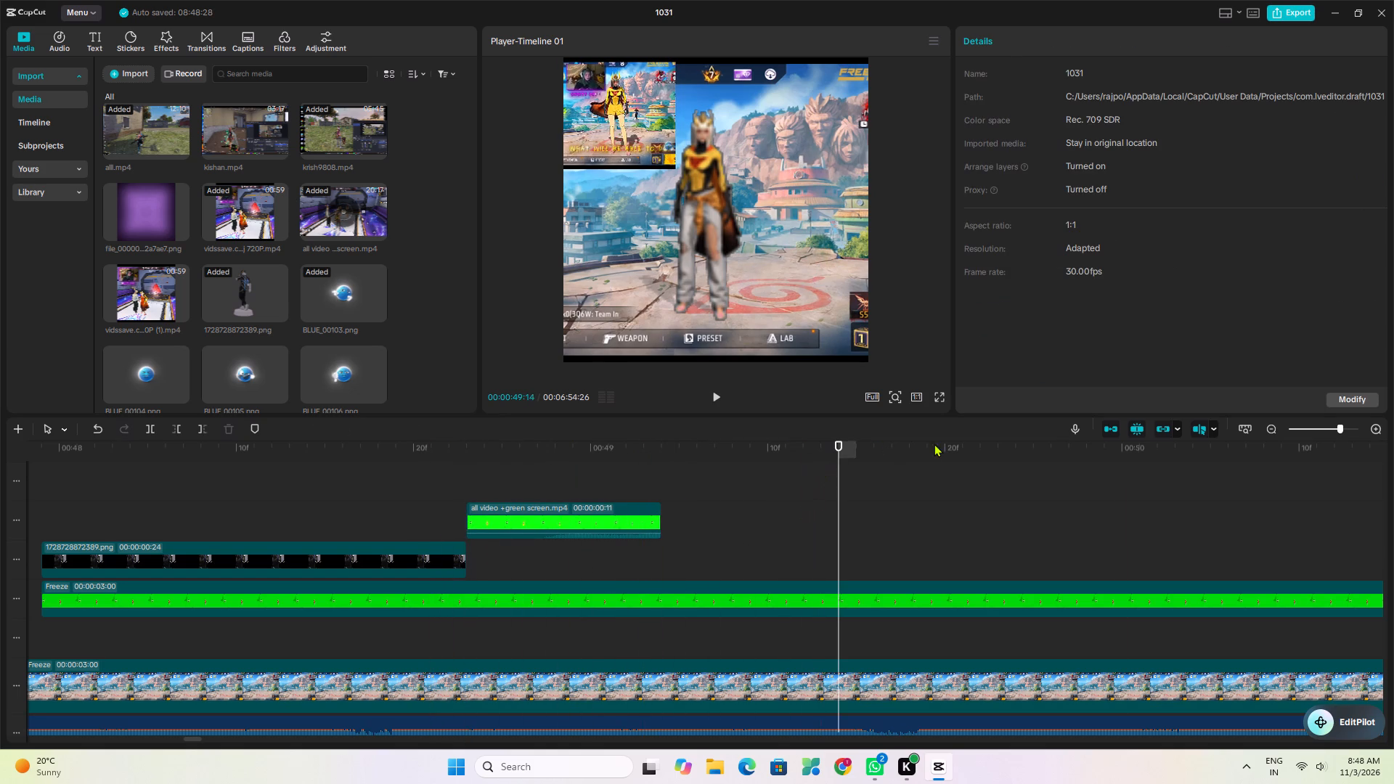
Play back the lobby freeze-frame section from just before it starts to check the statue and character sequence.
{"action": "left_click", "coordinate": [1321, 427]}
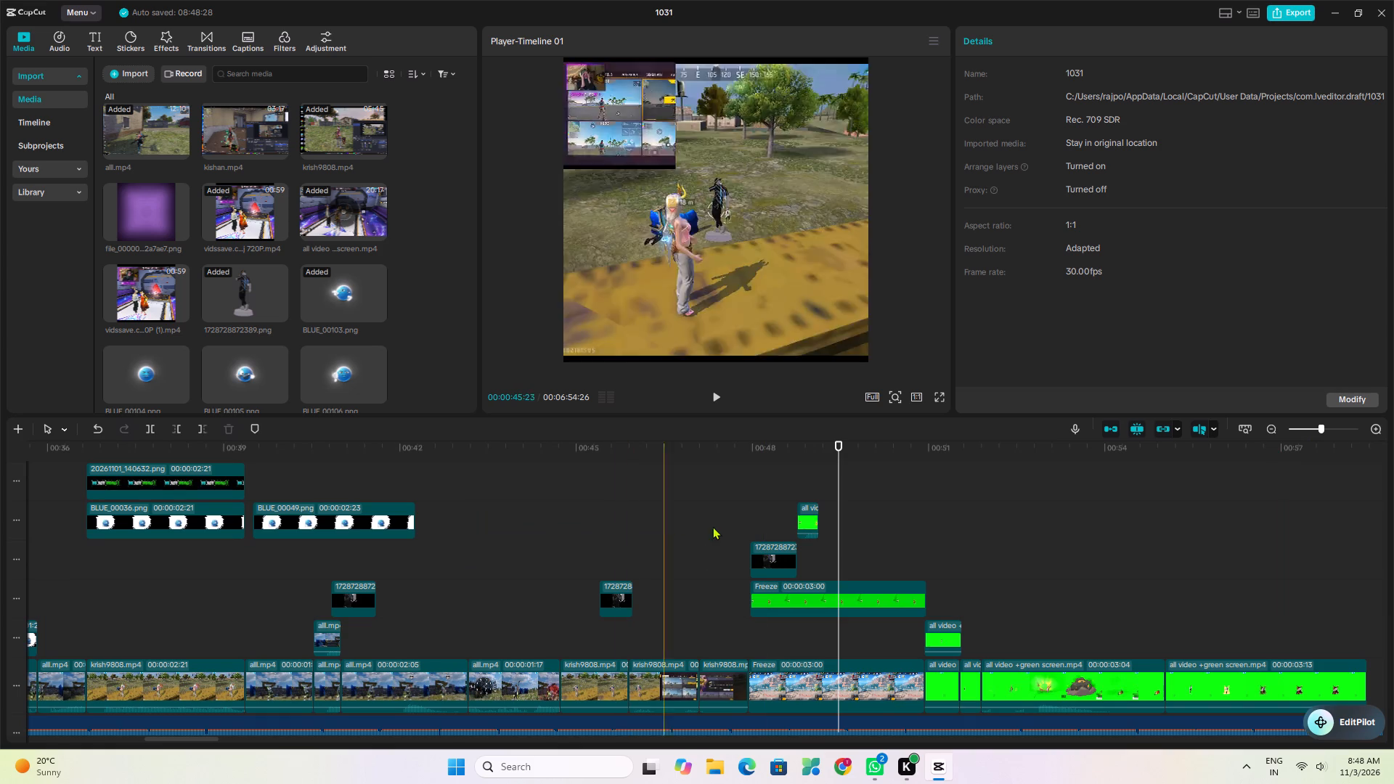
{"action": "left_click", "coordinate": [743, 521]}
{"action": "key", "text": "space"}
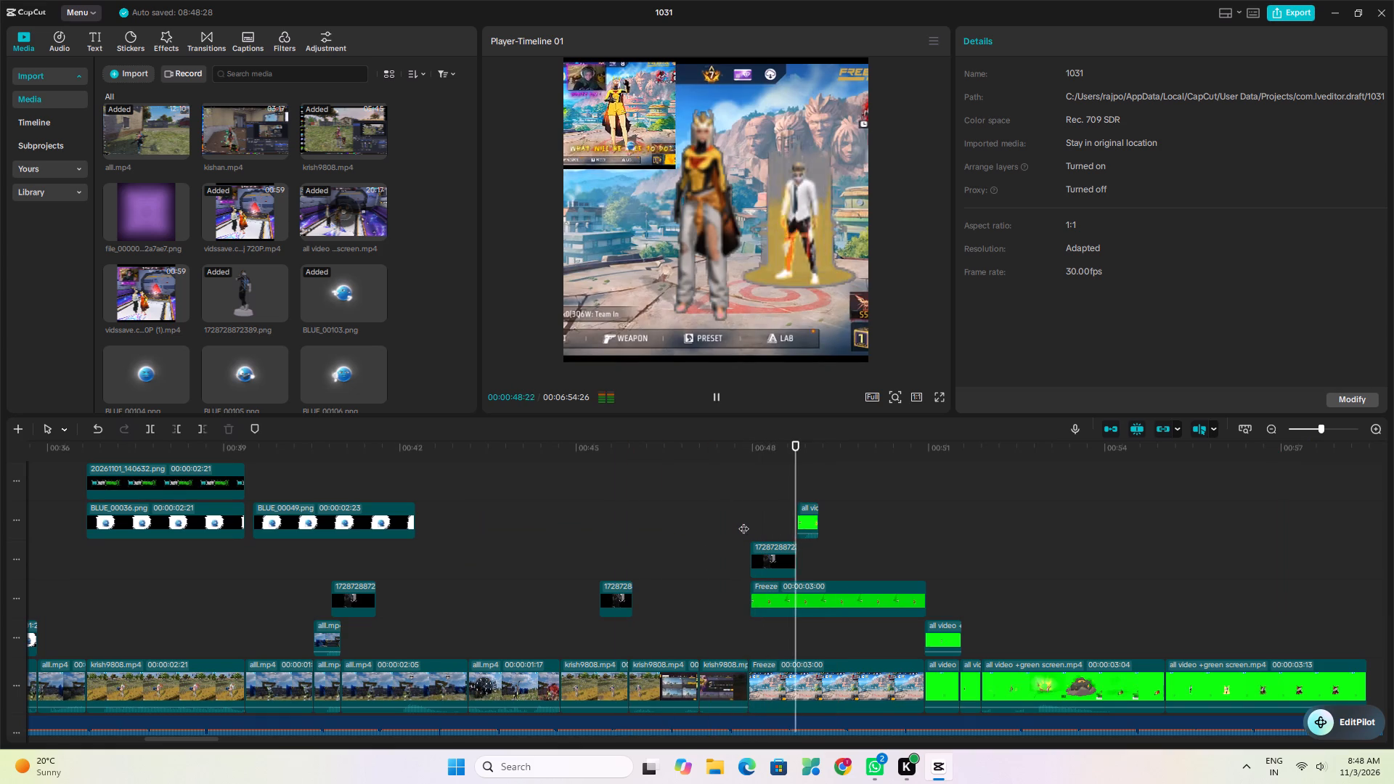
{"action": "key", "text": "space"}
{"action": "left_click", "coordinate": [735, 528]}
{"action": "key", "text": "space"}
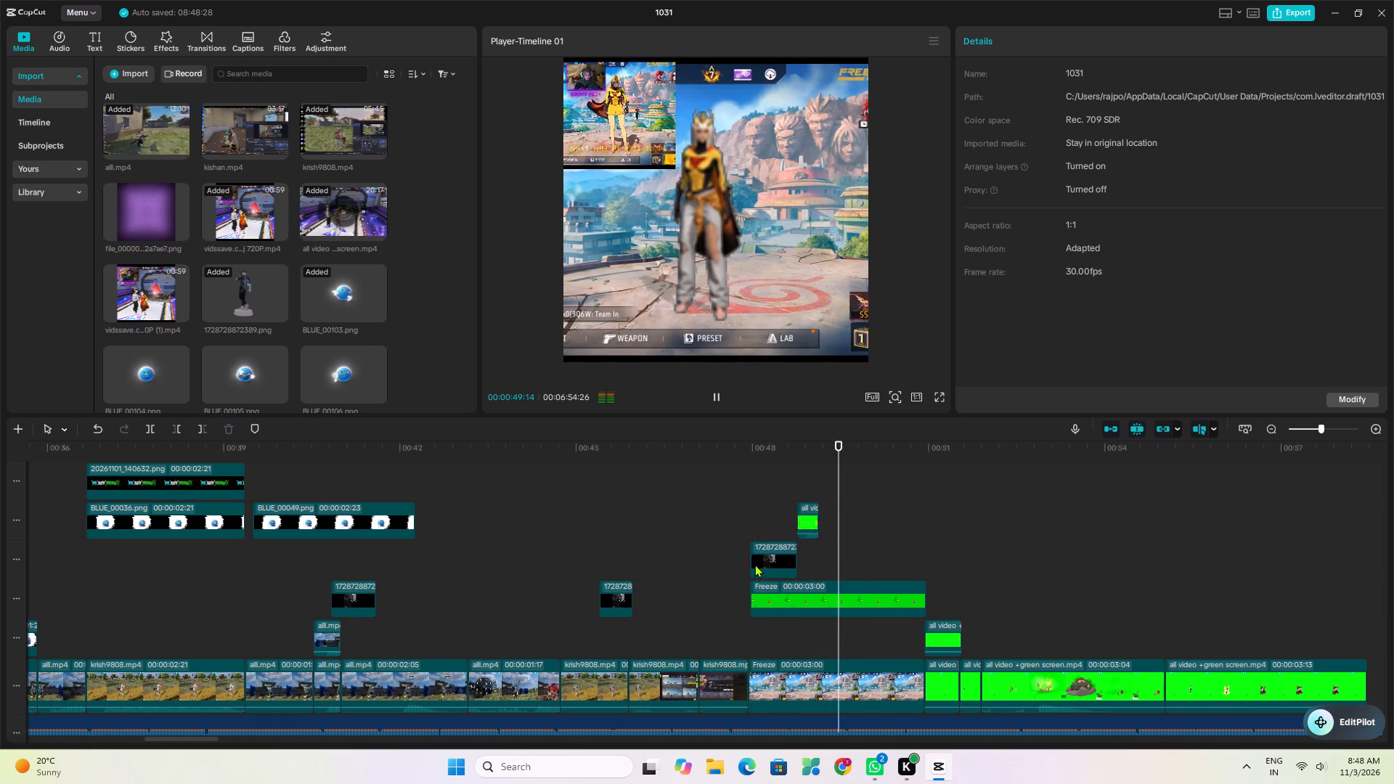
{"action": "key", "text": "space"}
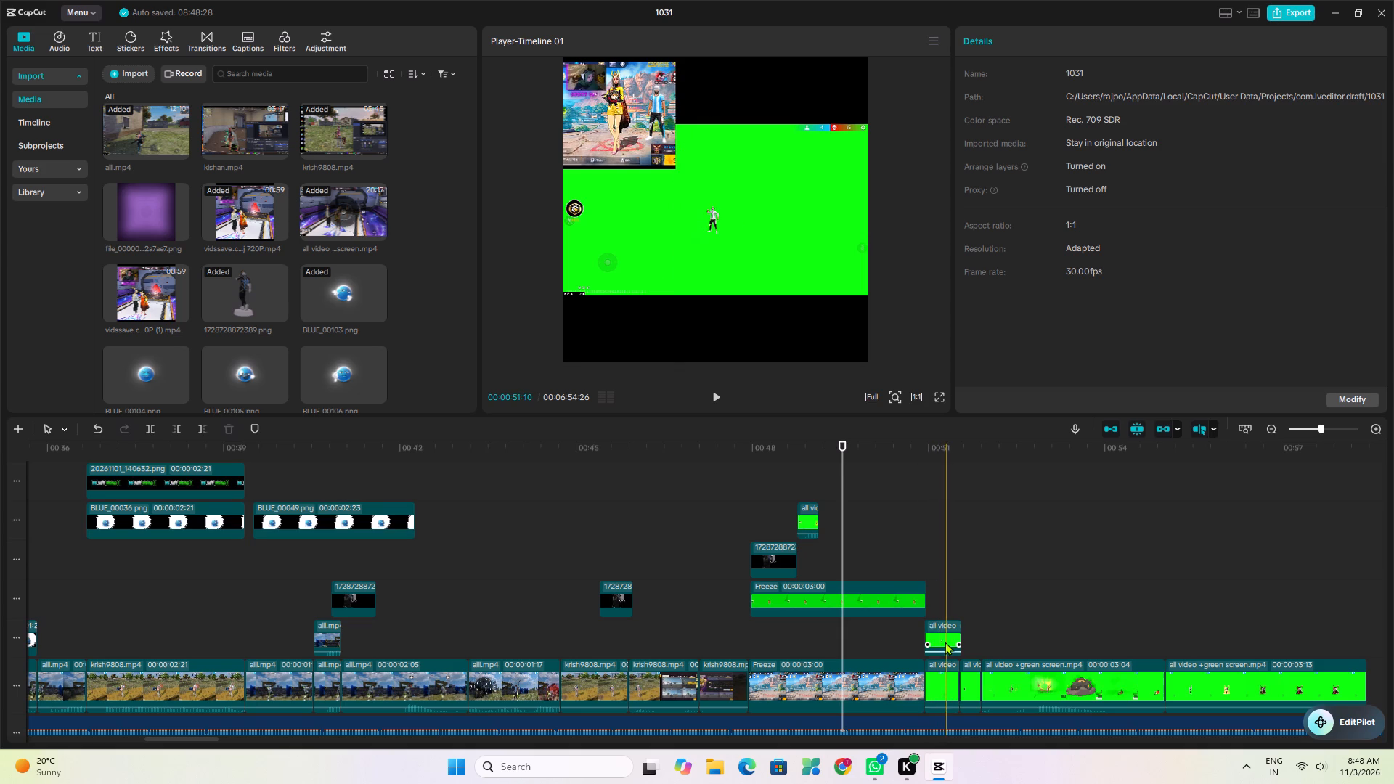
Move the green-screen clip after the lobby freeze onto the statue image's track, starting where the short character clip ends.
{"action": "left_click_drag", "start_coordinate": [943, 639], "coordinate": [841, 555]}
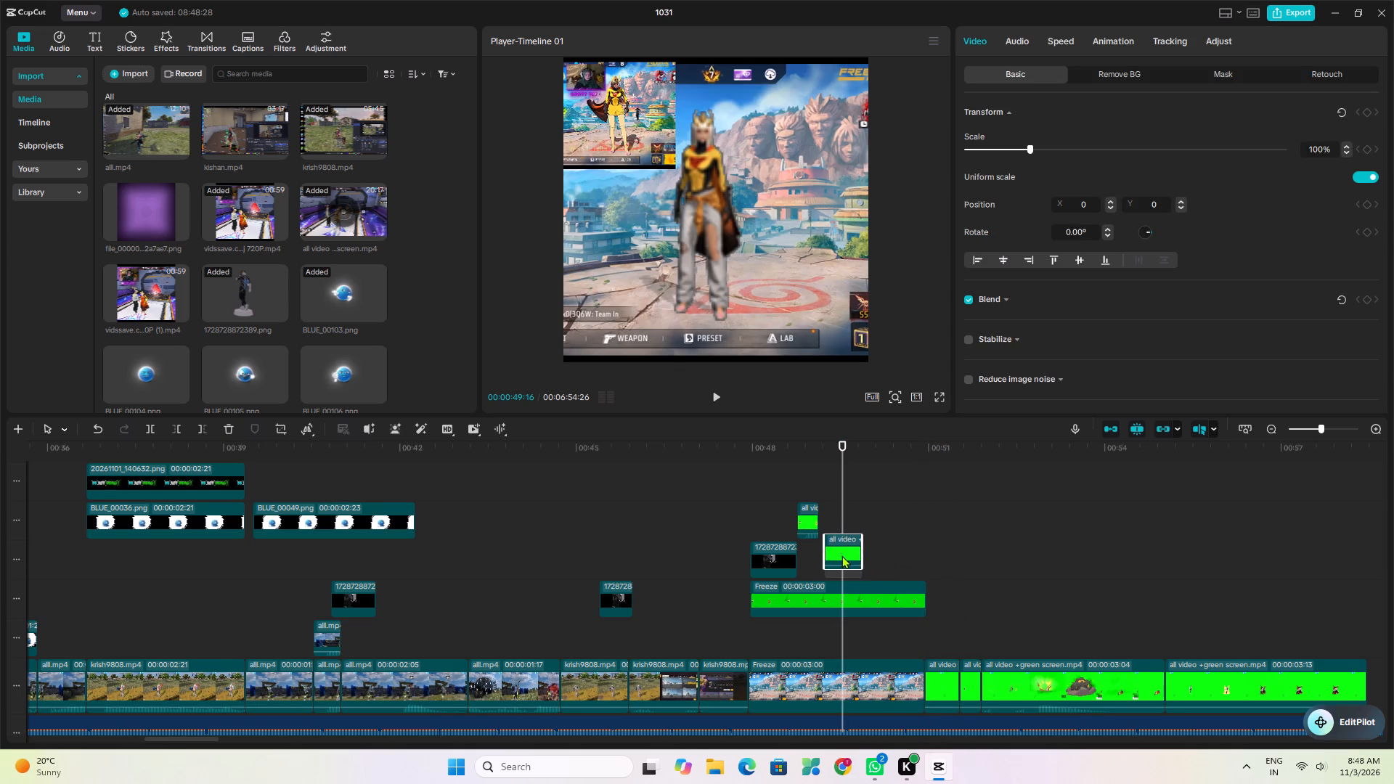
{"action": "left_click_drag", "start_coordinate": [841, 555], "coordinate": [841, 558]}
{"action": "left_click", "coordinate": [831, 525]}
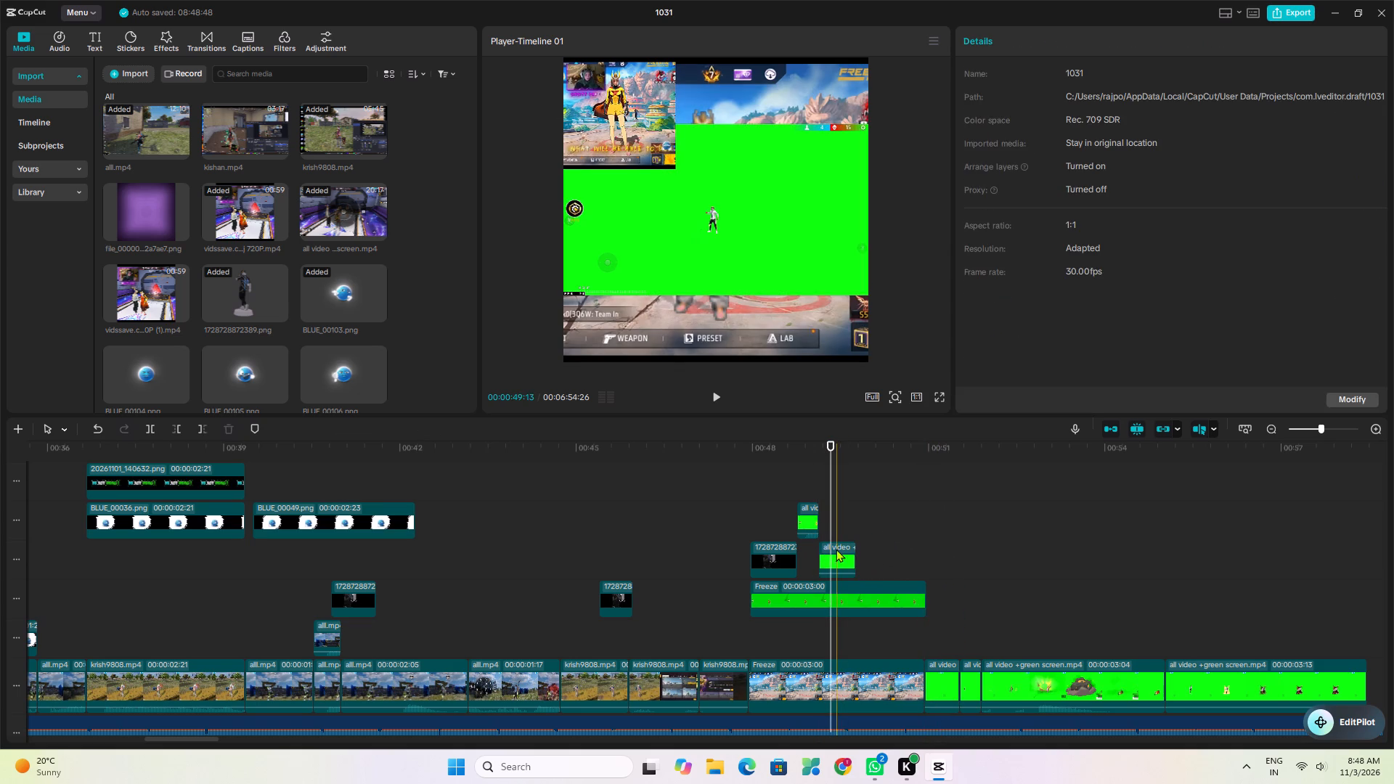
Scale the moved green-screen clip to 127%.
{"action": "left_click", "coordinate": [836, 549]}
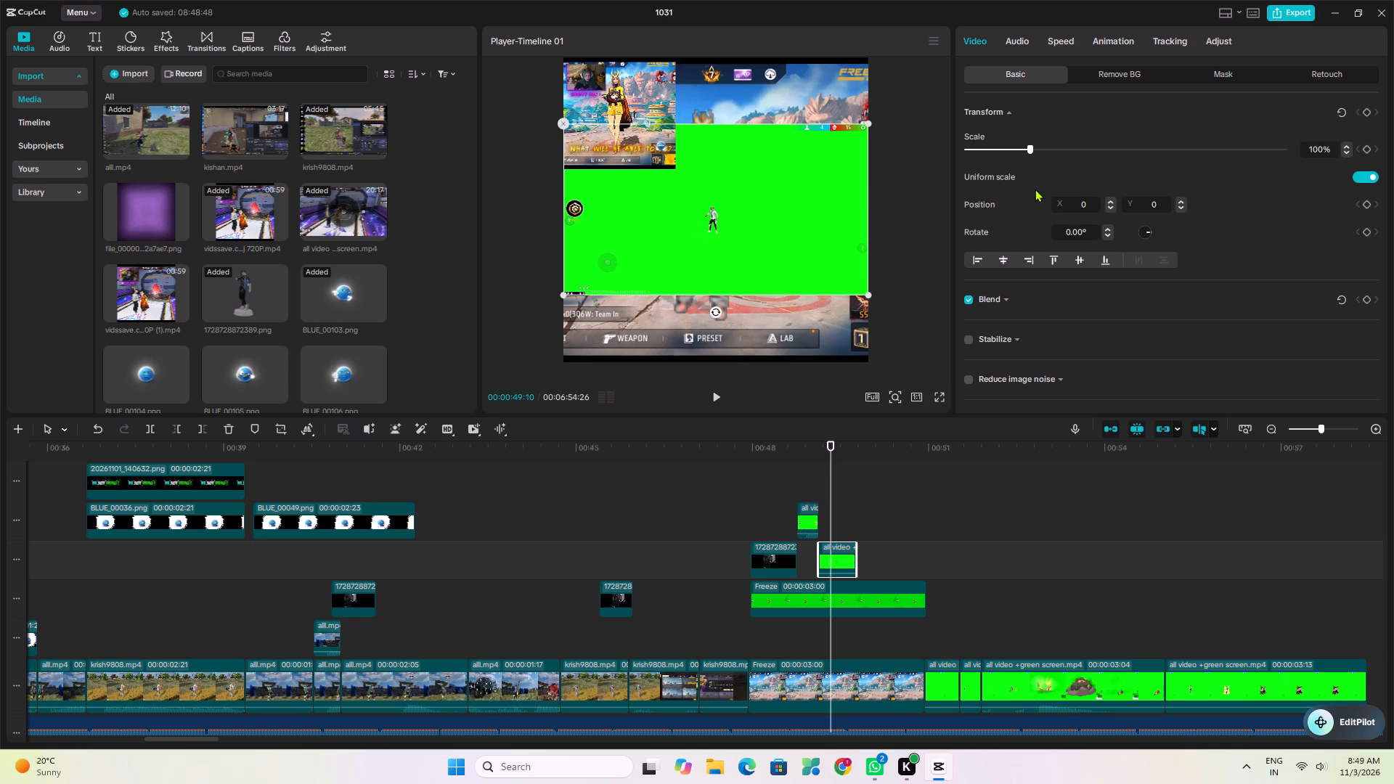
{"action": "left_click_drag", "start_coordinate": [1030, 149], "coordinate": [1074, 156]}
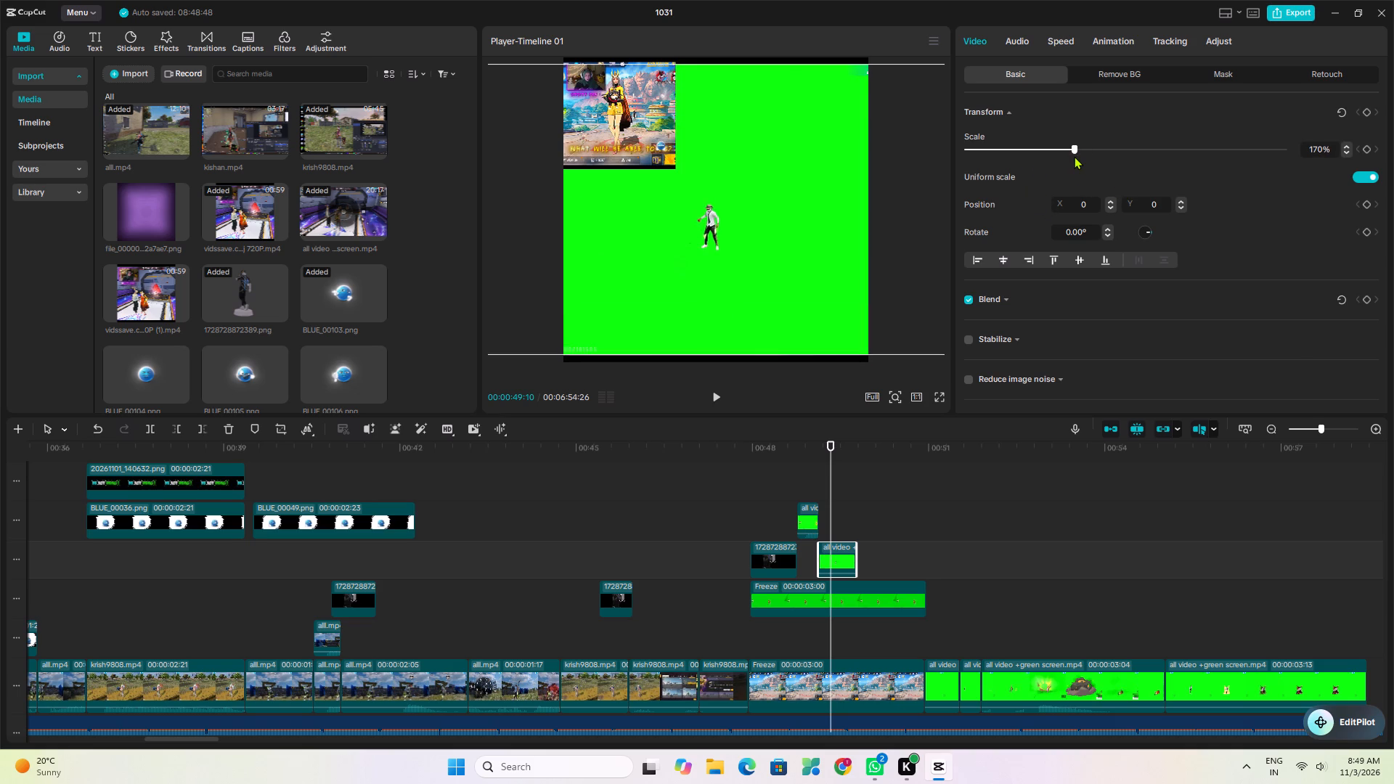
{"action": "left_click_drag", "start_coordinate": [1074, 156], "coordinate": [1056, 166]}
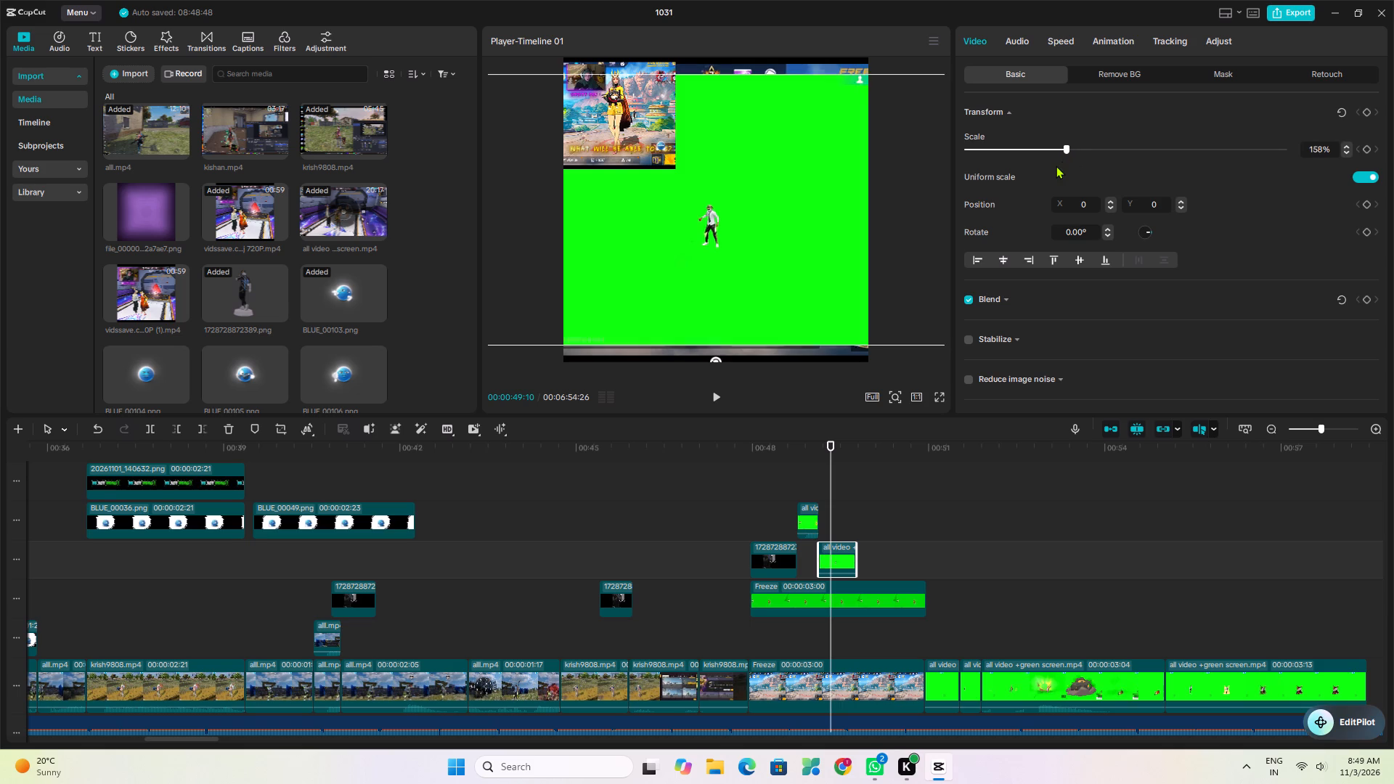
{"action": "left_click_drag", "start_coordinate": [1056, 166], "coordinate": [1047, 172]}
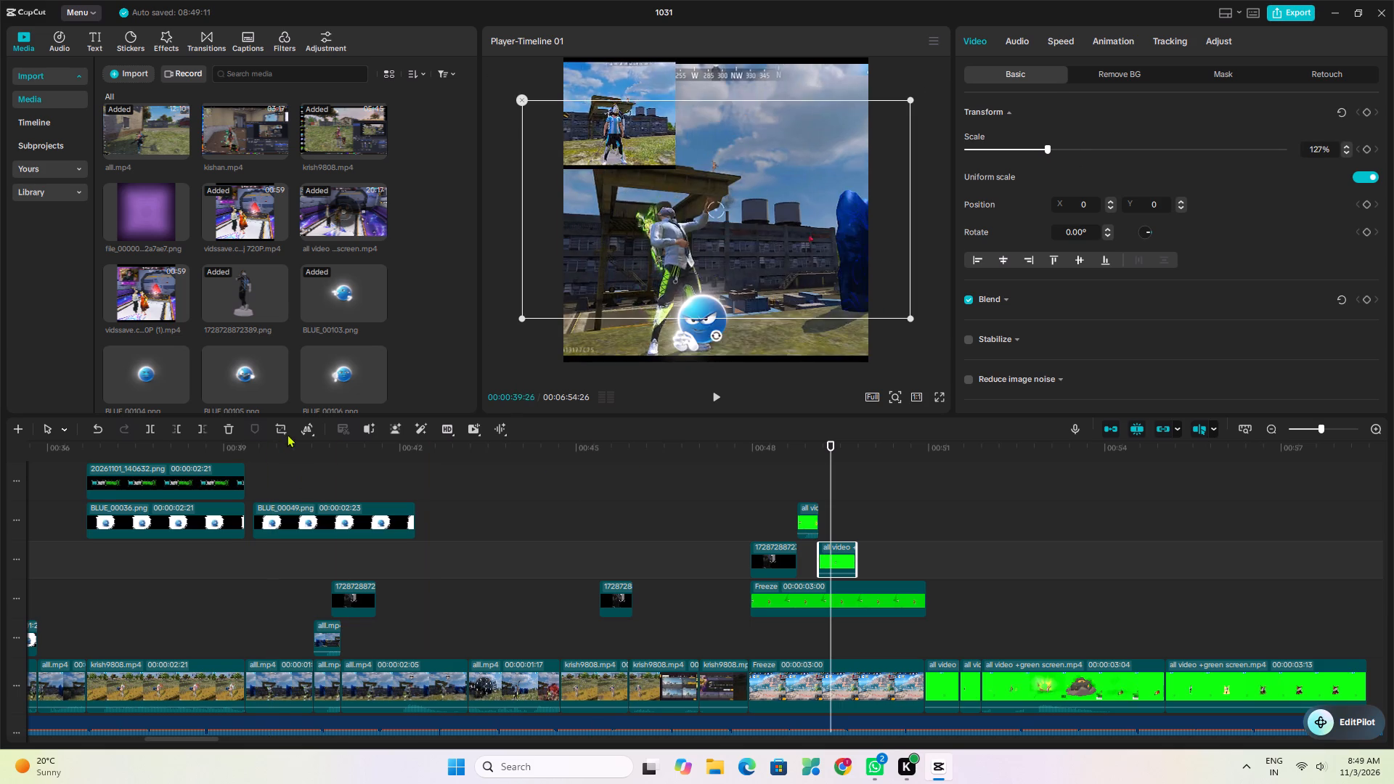
Crop the green-screen clip freely to a narrow area around the white-shirted character, cutting off the game interface elements.
{"action": "left_click", "coordinate": [281, 426]}
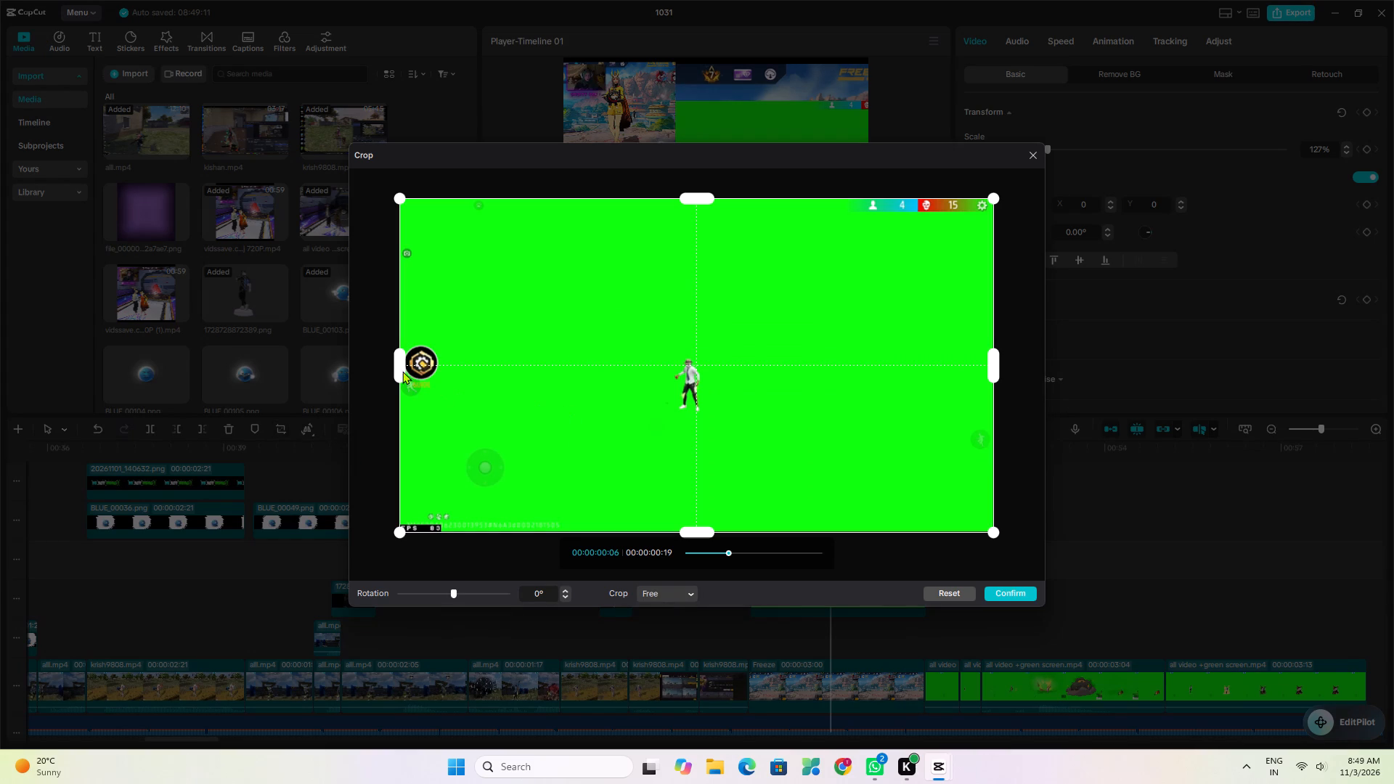
{"action": "left_click_drag", "start_coordinate": [383, 367], "coordinate": [478, 375]}
{"action": "left_click_drag", "start_coordinate": [392, 364], "coordinate": [479, 368]}
{"action": "left_click_drag", "start_coordinate": [696, 202], "coordinate": [716, 303]}
{"action": "left_click_drag", "start_coordinate": [992, 422], "coordinate": [843, 433]}
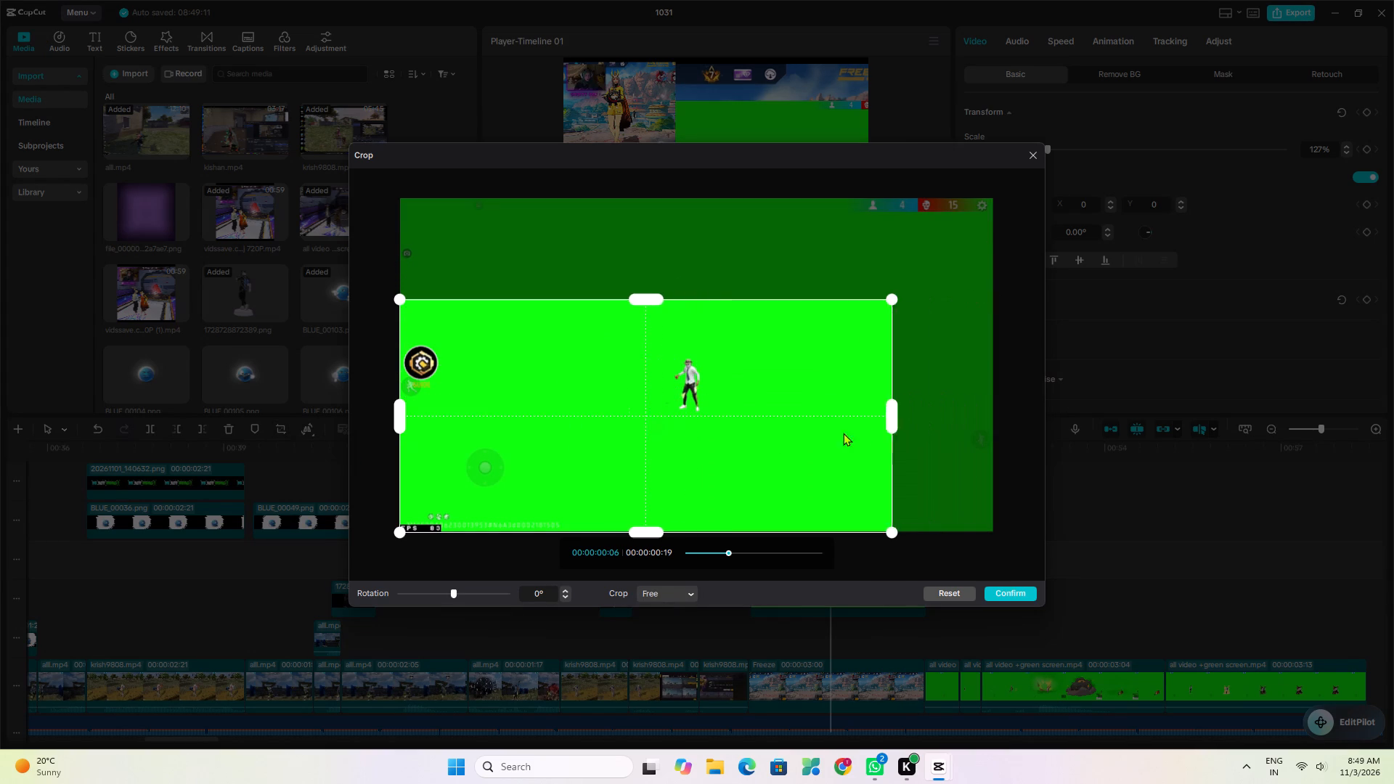
{"action": "left_click_drag", "start_coordinate": [843, 433], "coordinate": [717, 440]}
{"action": "left_click_drag", "start_coordinate": [399, 418], "coordinate": [633, 431]}
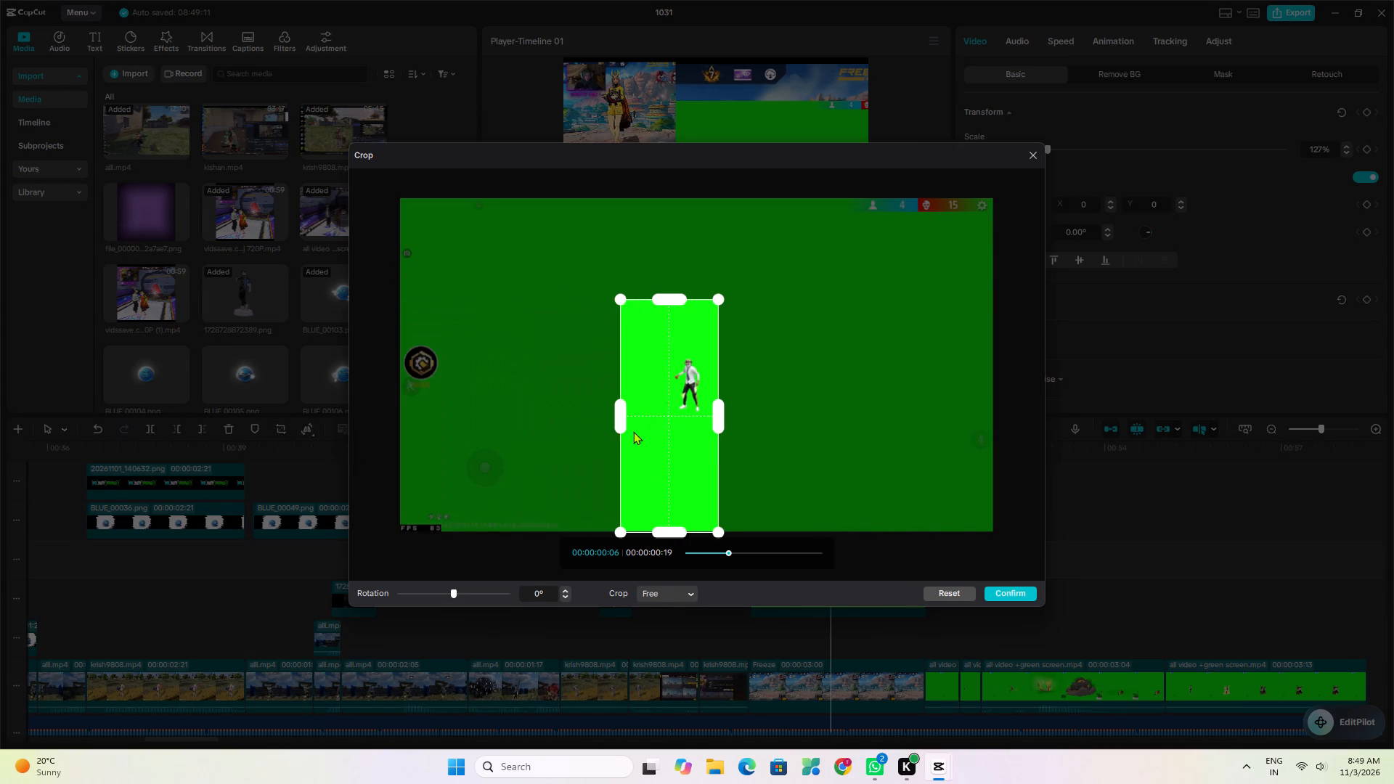
{"action": "left_click_drag", "start_coordinate": [633, 431], "coordinate": [655, 431]}
{"action": "left_click_drag", "start_coordinate": [682, 532], "coordinate": [693, 465]}
{"action": "left_click_drag", "start_coordinate": [689, 325], "coordinate": [693, 309]}
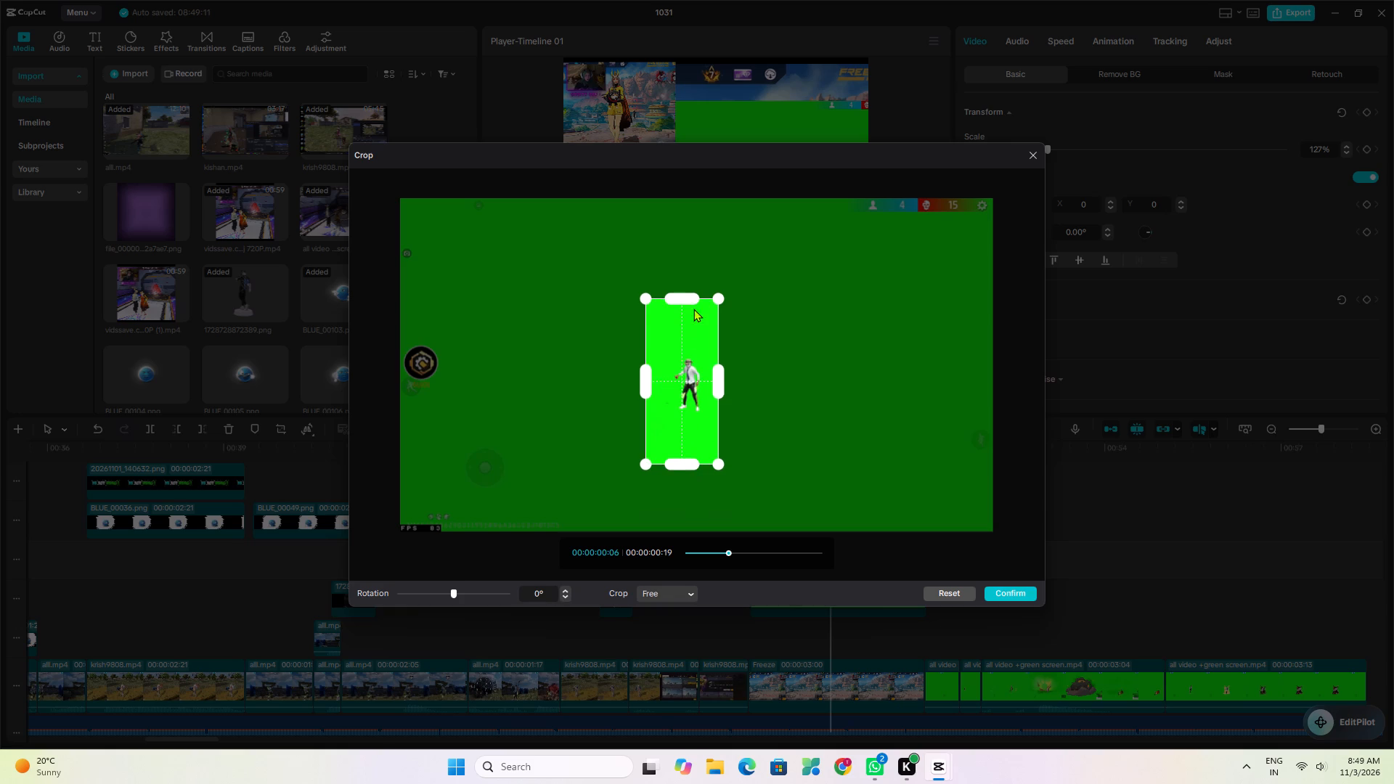
{"action": "left_click_drag", "start_coordinate": [693, 309], "coordinate": [696, 315]}
Extend the crop to nearly the full frame height, widen it on both sides of the character, and apply it.
{"action": "left_click_drag", "start_coordinate": [688, 284], "coordinate": [696, 219]}
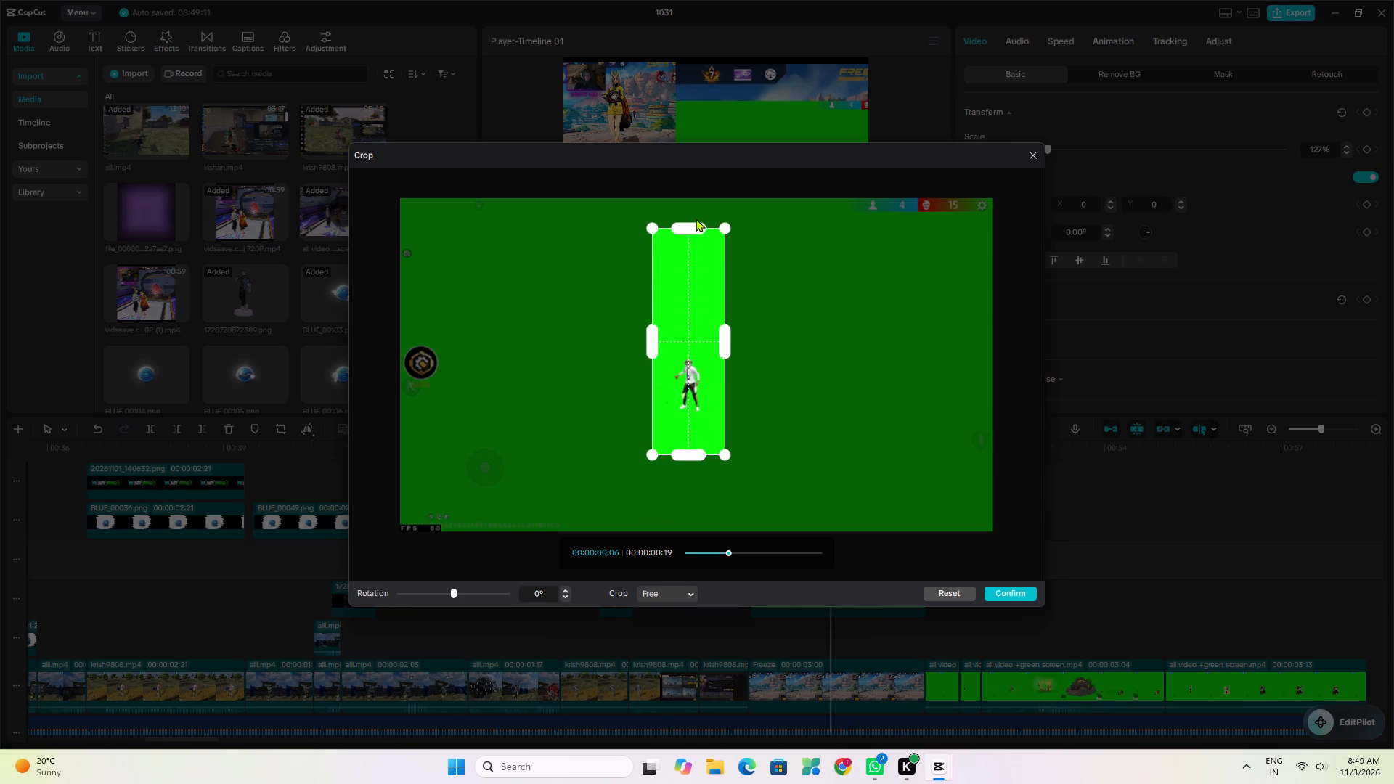
{"action": "left_click_drag", "start_coordinate": [696, 219], "coordinate": [696, 208]}
{"action": "left_click_drag", "start_coordinate": [698, 460], "coordinate": [703, 531]}
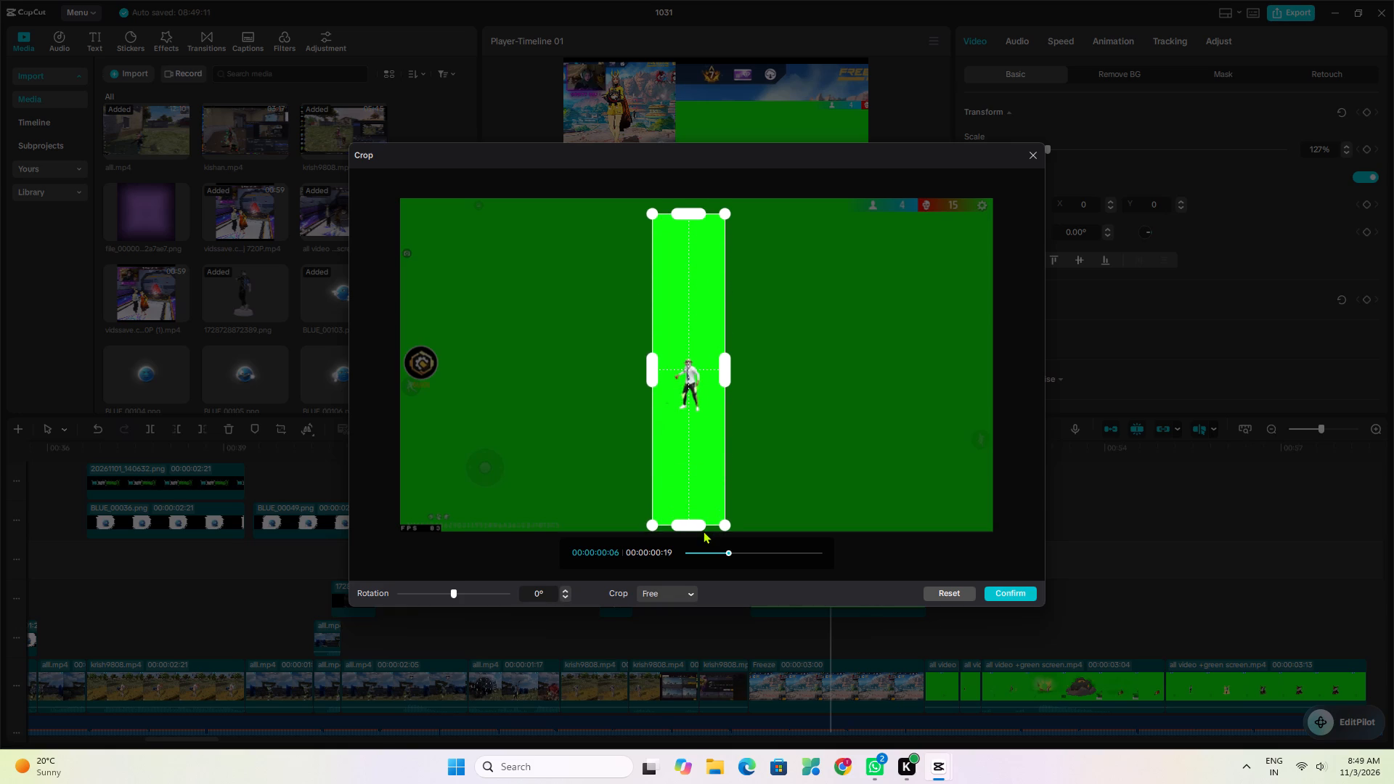
{"action": "left_click_drag", "start_coordinate": [703, 531], "coordinate": [703, 531]}
{"action": "left_click_drag", "start_coordinate": [729, 376], "coordinate": [761, 380]}
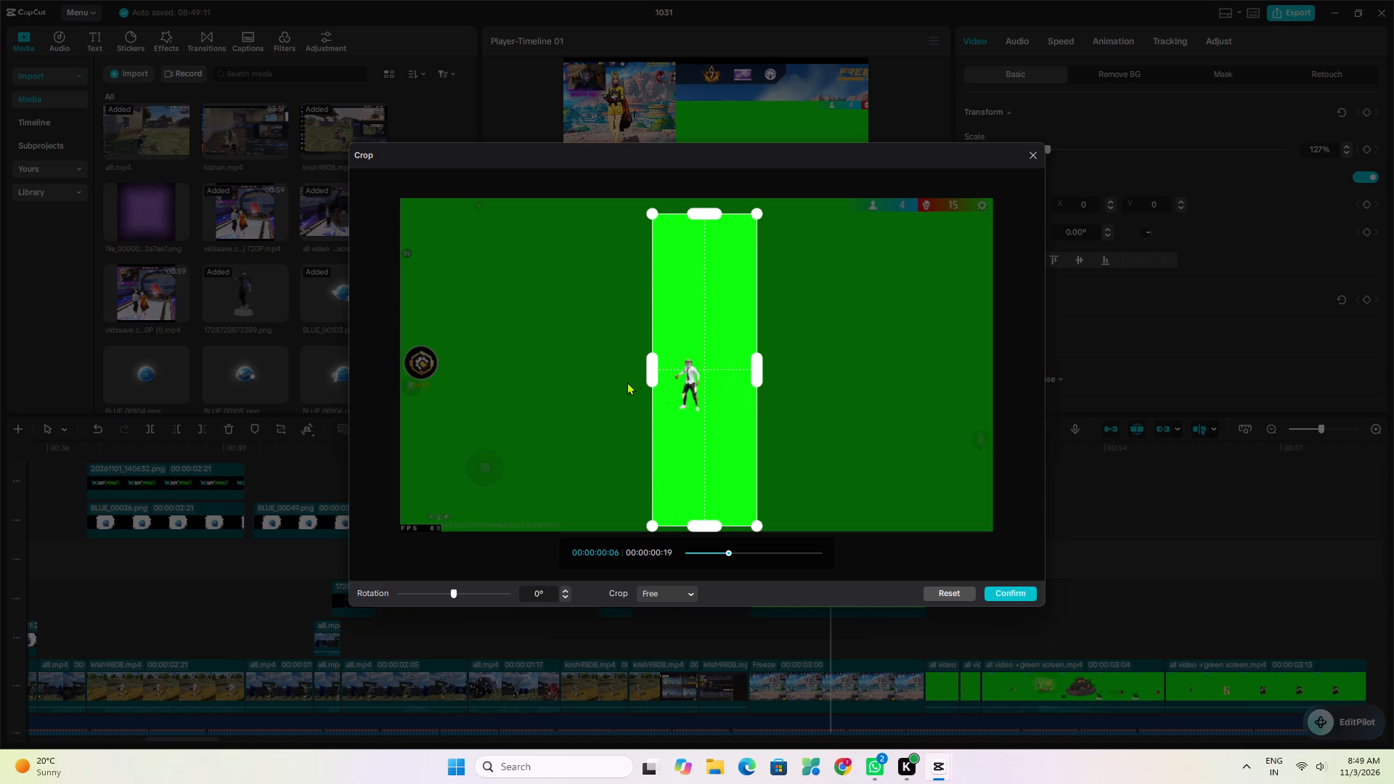
{"action": "left_click_drag", "start_coordinate": [651, 368], "coordinate": [608, 380]}
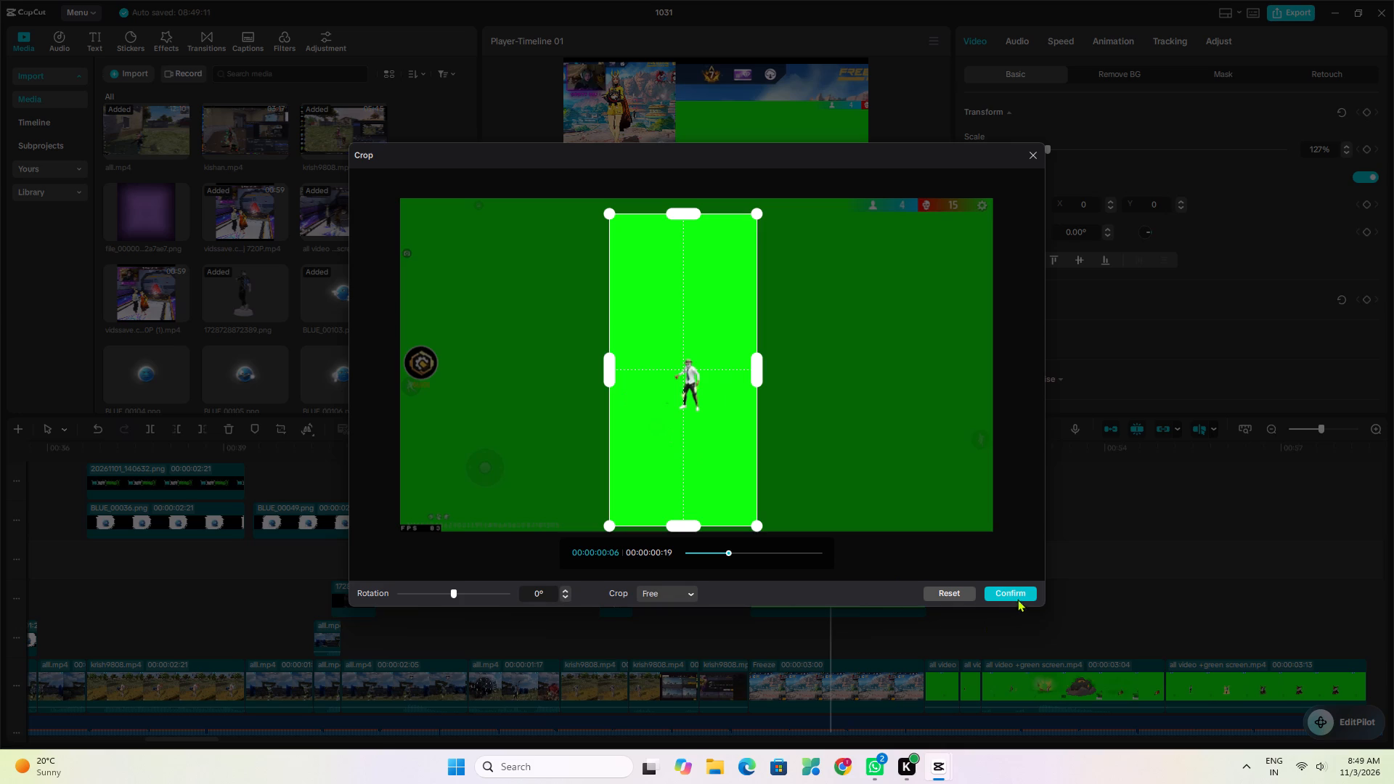
{"action": "left_click", "coordinate": [1018, 593]}
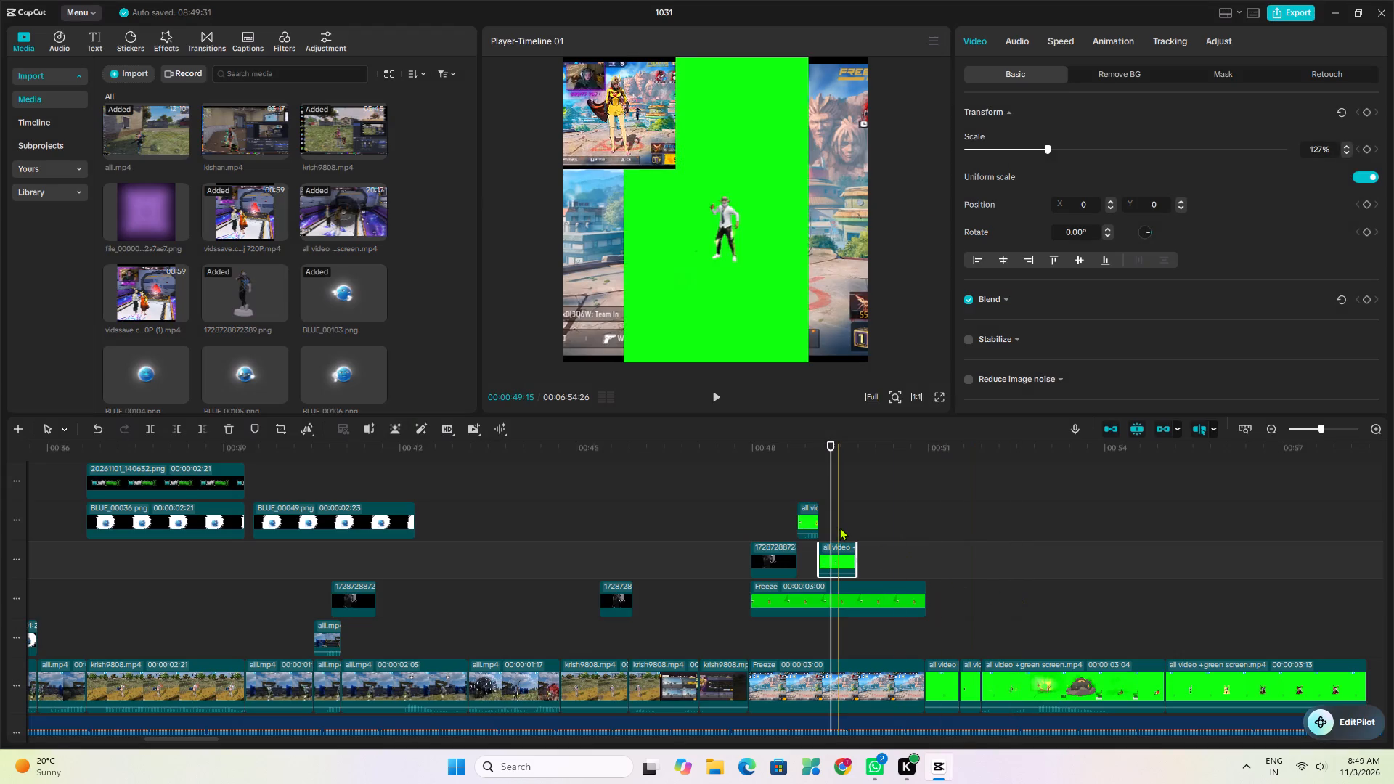
Key out the green background of the cropped clip with Chroma key at intensity 22.
{"action": "left_click", "coordinate": [1134, 73]}
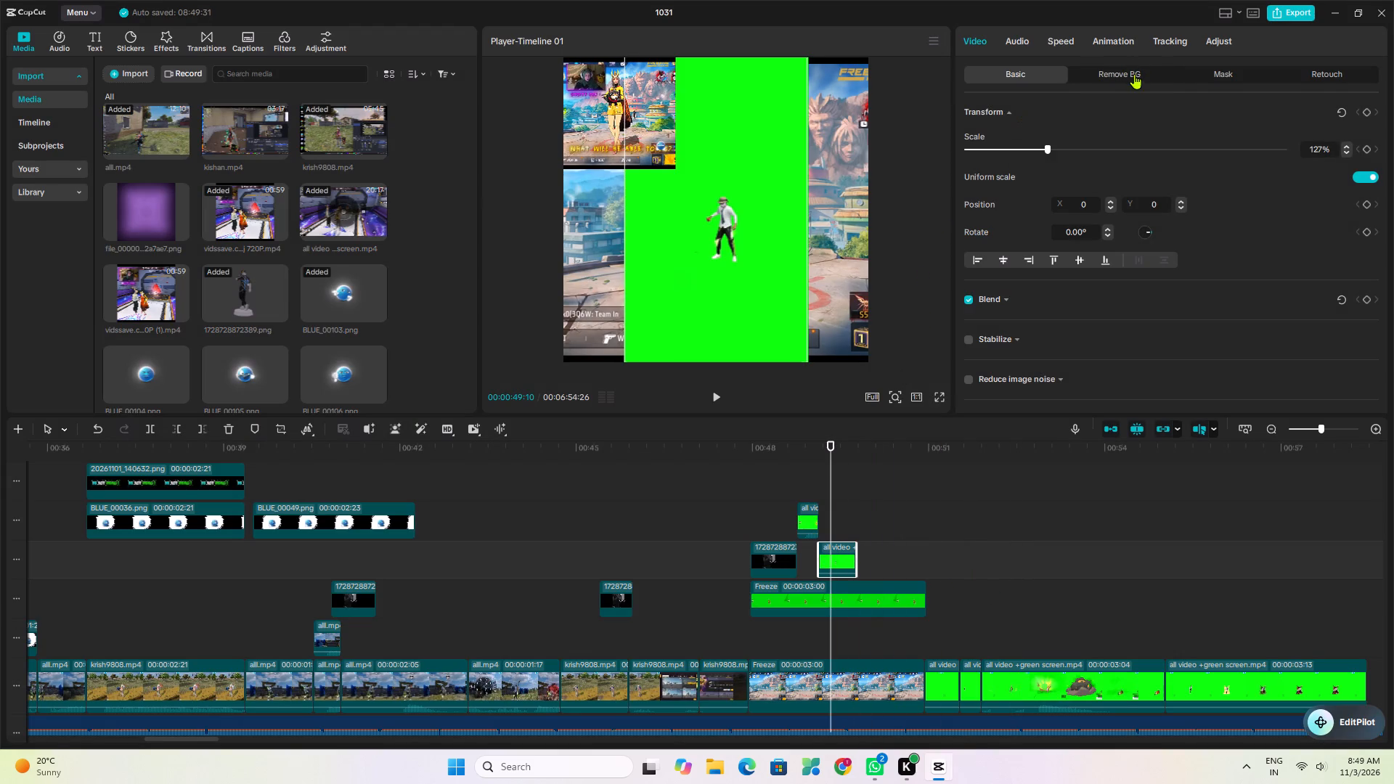
{"action": "left_click", "coordinate": [965, 150]}
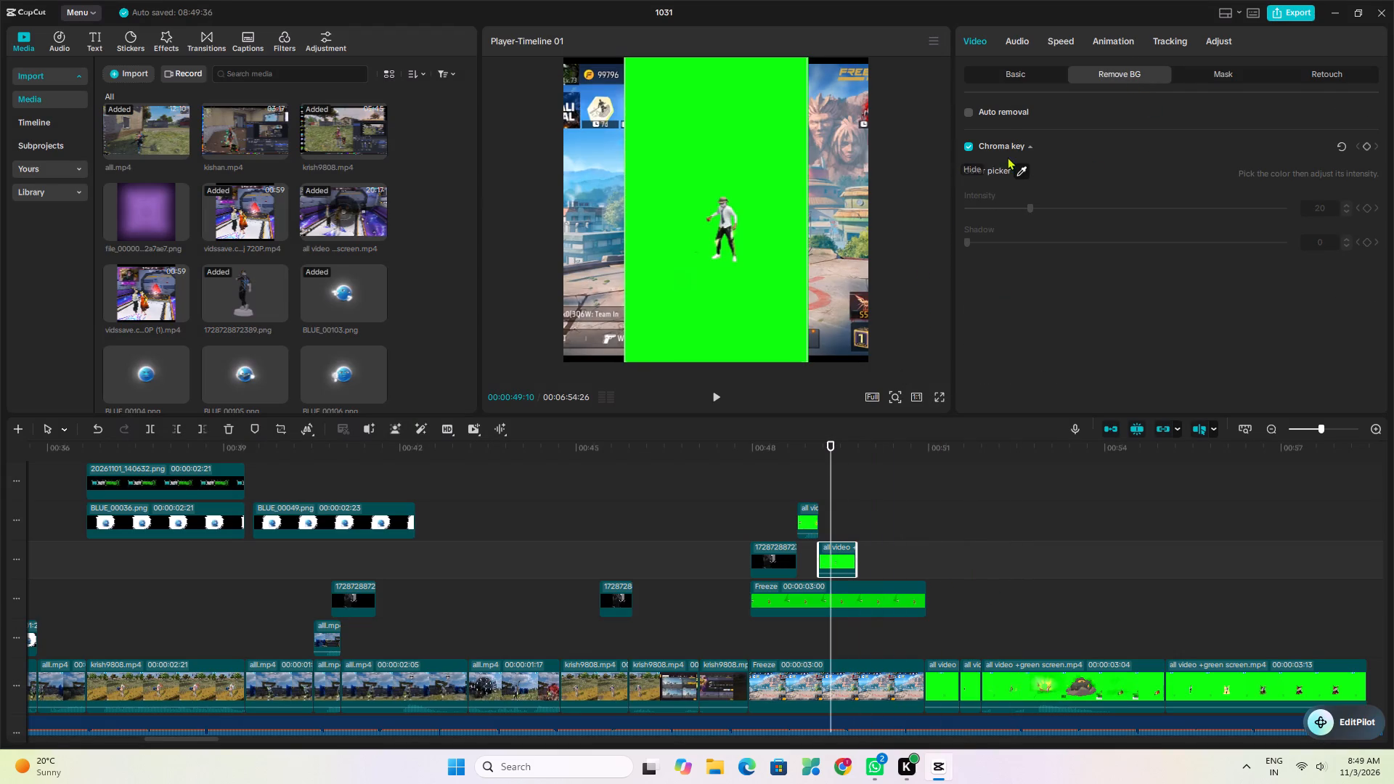
{"action": "middle_click_drag", "start_coordinate": [1023, 171], "coordinate": [926, 187]}
{"action": "left_click", "coordinate": [769, 217]}
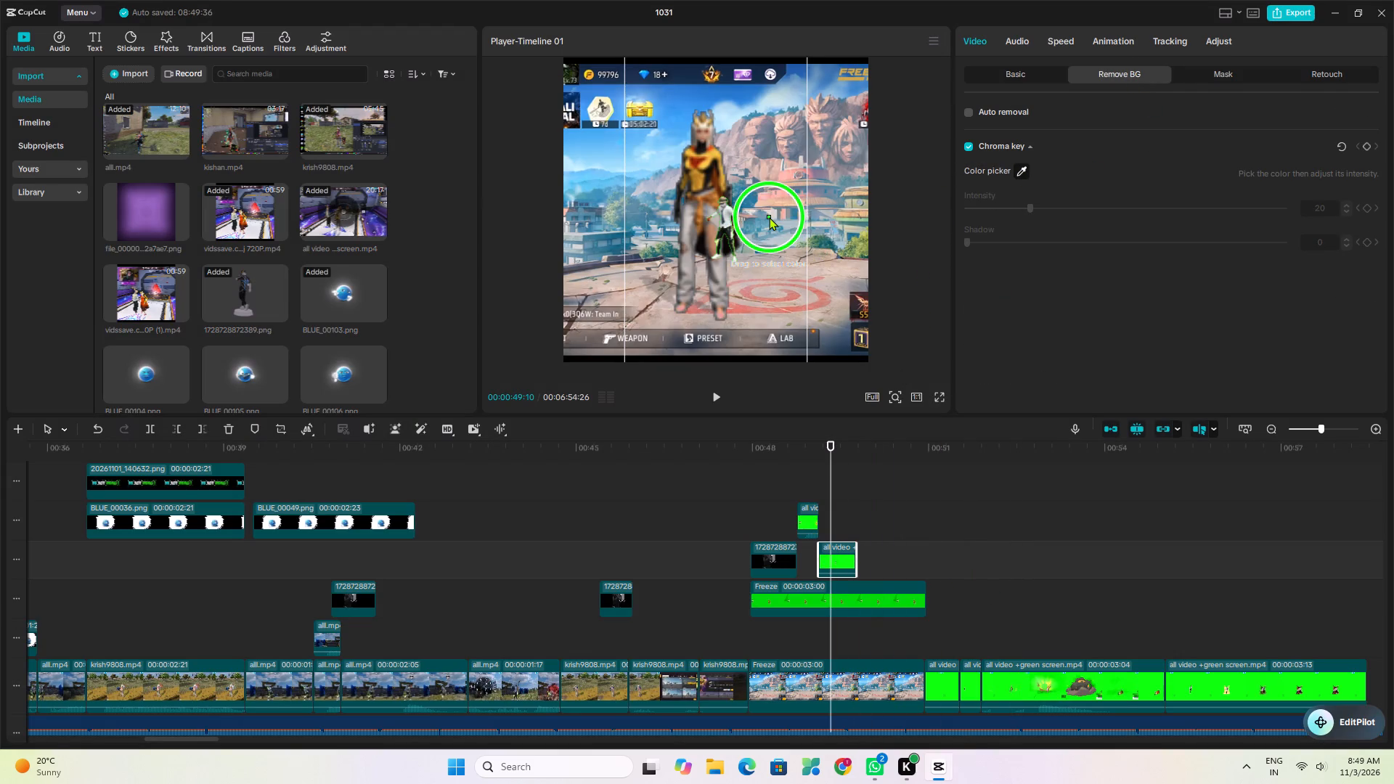
{"action": "left_click", "coordinate": [1035, 205]}
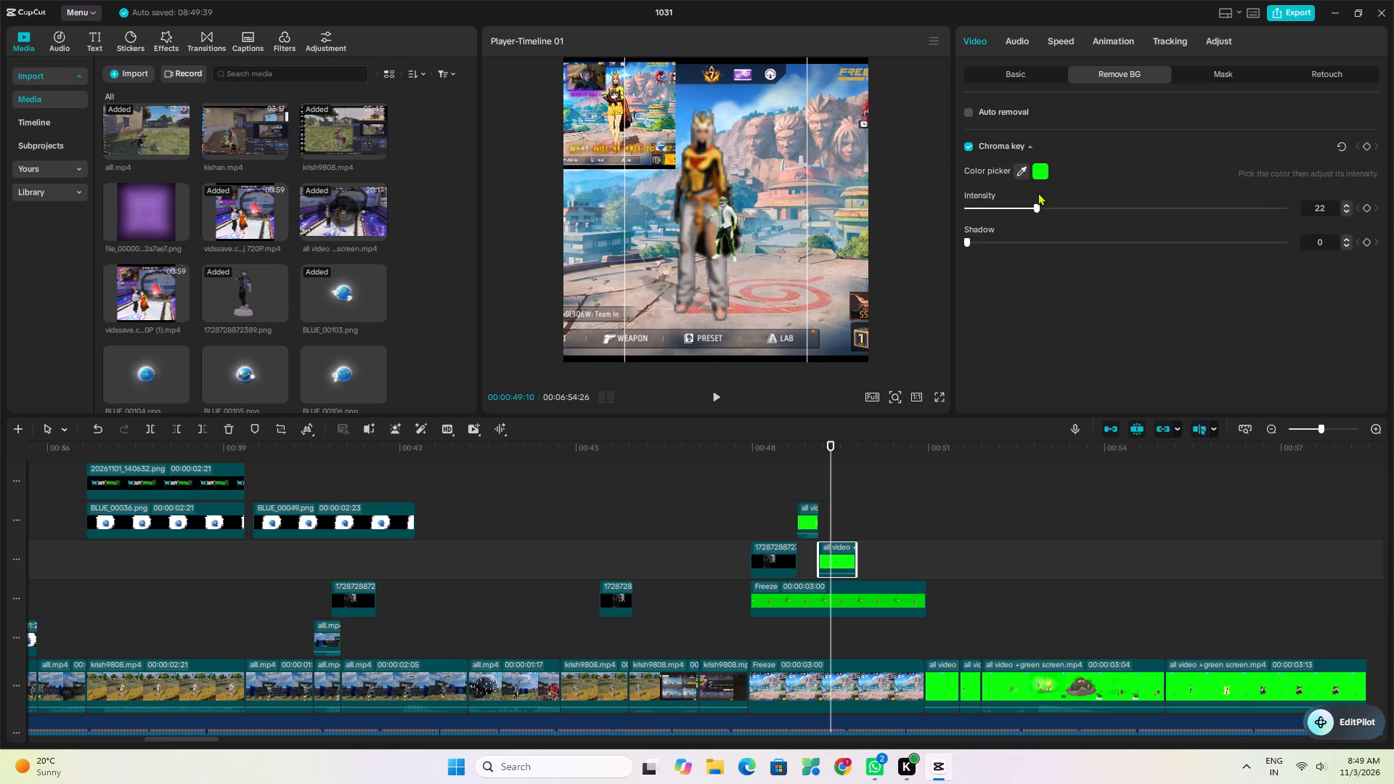
Neutralise the clip's green in the HSL adjustment with hue -100, saturation -100 and brightness 84.
{"action": "left_click", "coordinate": [1056, 38]}
{"action": "left_click", "coordinate": [1129, 38]}
{"action": "left_click", "coordinate": [1206, 36]}
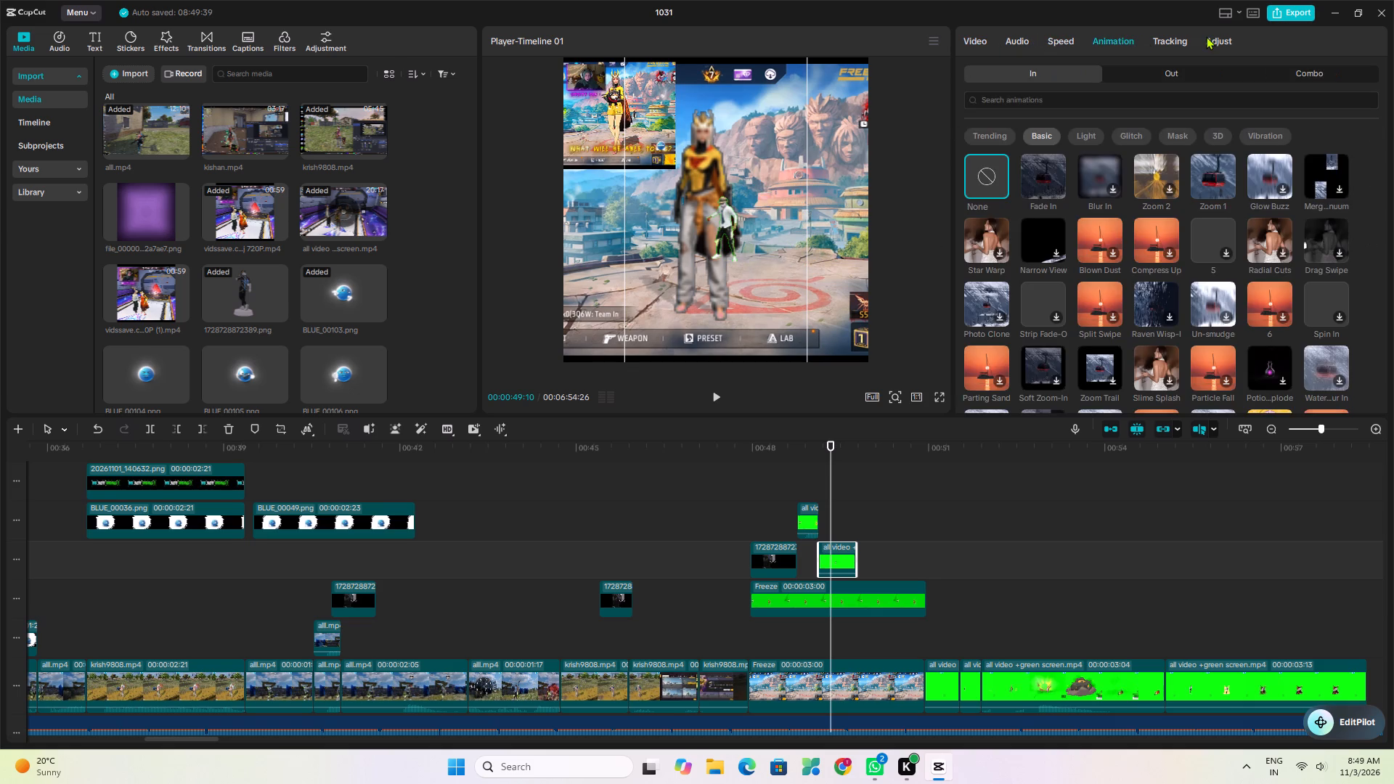
{"action": "scroll", "coordinate": [1065, 194], "scroll_direction": "up", "scroll_amount": 2}
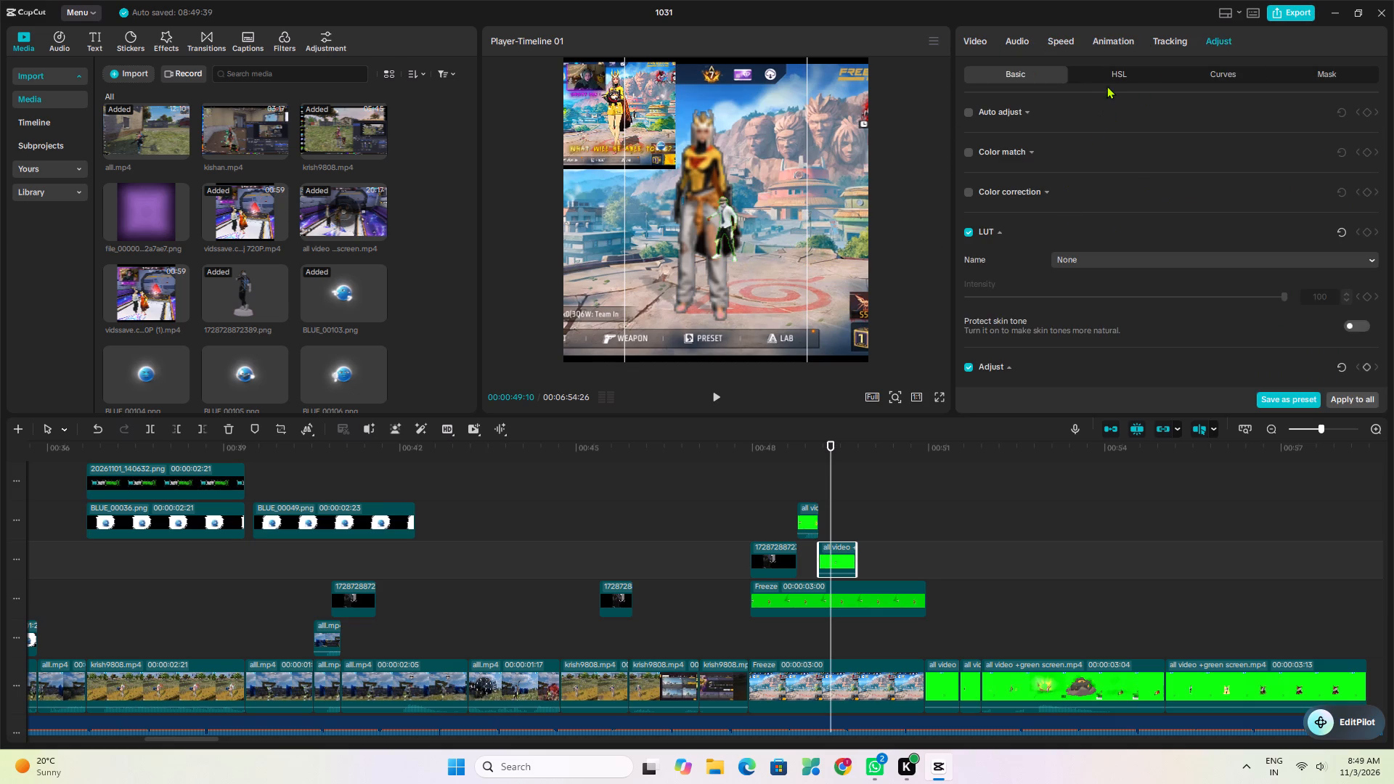
{"action": "left_click_drag", "start_coordinate": [1106, 86], "coordinate": [1108, 73]}
{"action": "left_click", "coordinate": [1108, 73]}
{"action": "left_click", "coordinate": [1091, 140]}
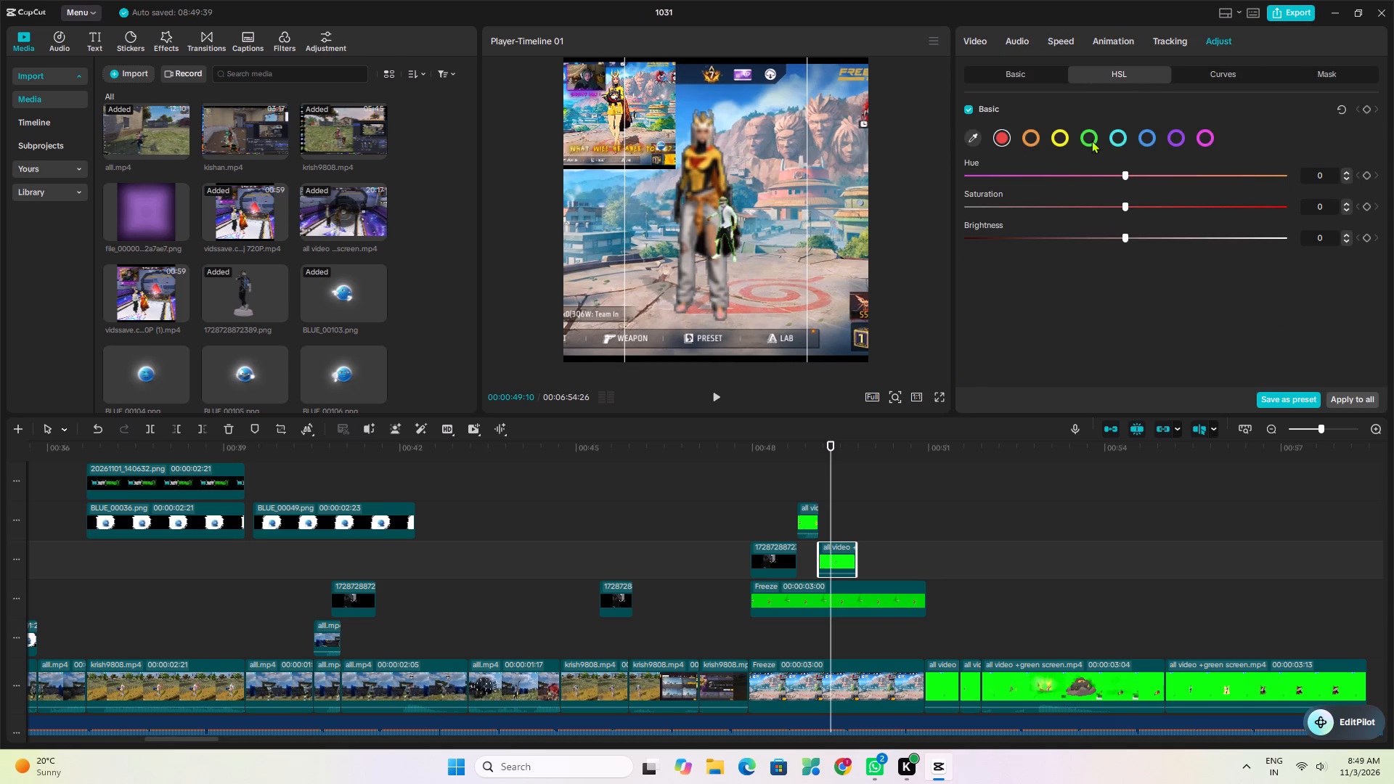
{"action": "left_click_drag", "start_coordinate": [1122, 174], "coordinate": [879, 210]}
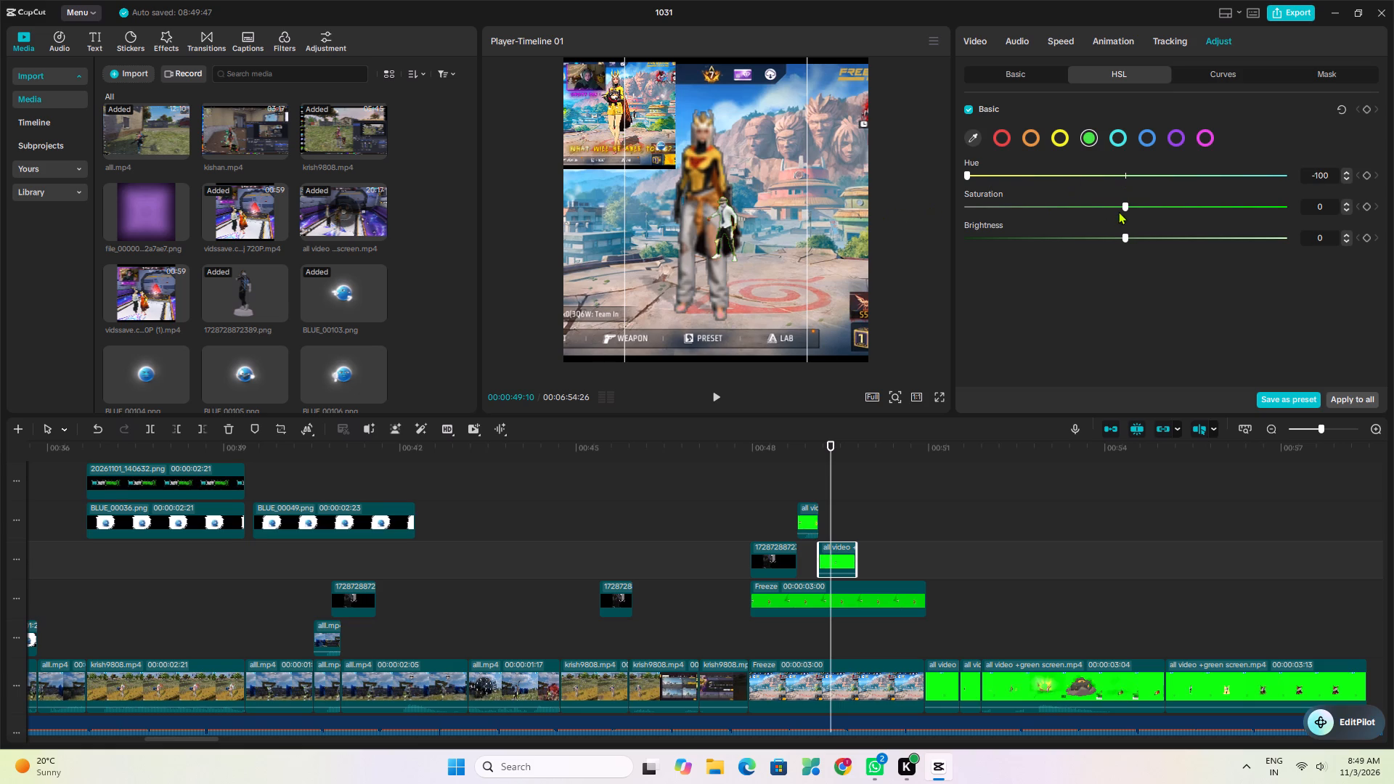
{"action": "left_click_drag", "start_coordinate": [1118, 206], "coordinate": [966, 223]}
{"action": "left_click_drag", "start_coordinate": [966, 223], "coordinate": [873, 257]}
{"action": "left_click_drag", "start_coordinate": [1118, 234], "coordinate": [1257, 266]}
Play back the statue-to-character change into the newly keyed clip.
{"action": "left_click", "coordinate": [791, 467]}
{"action": "key", "text": "space"}
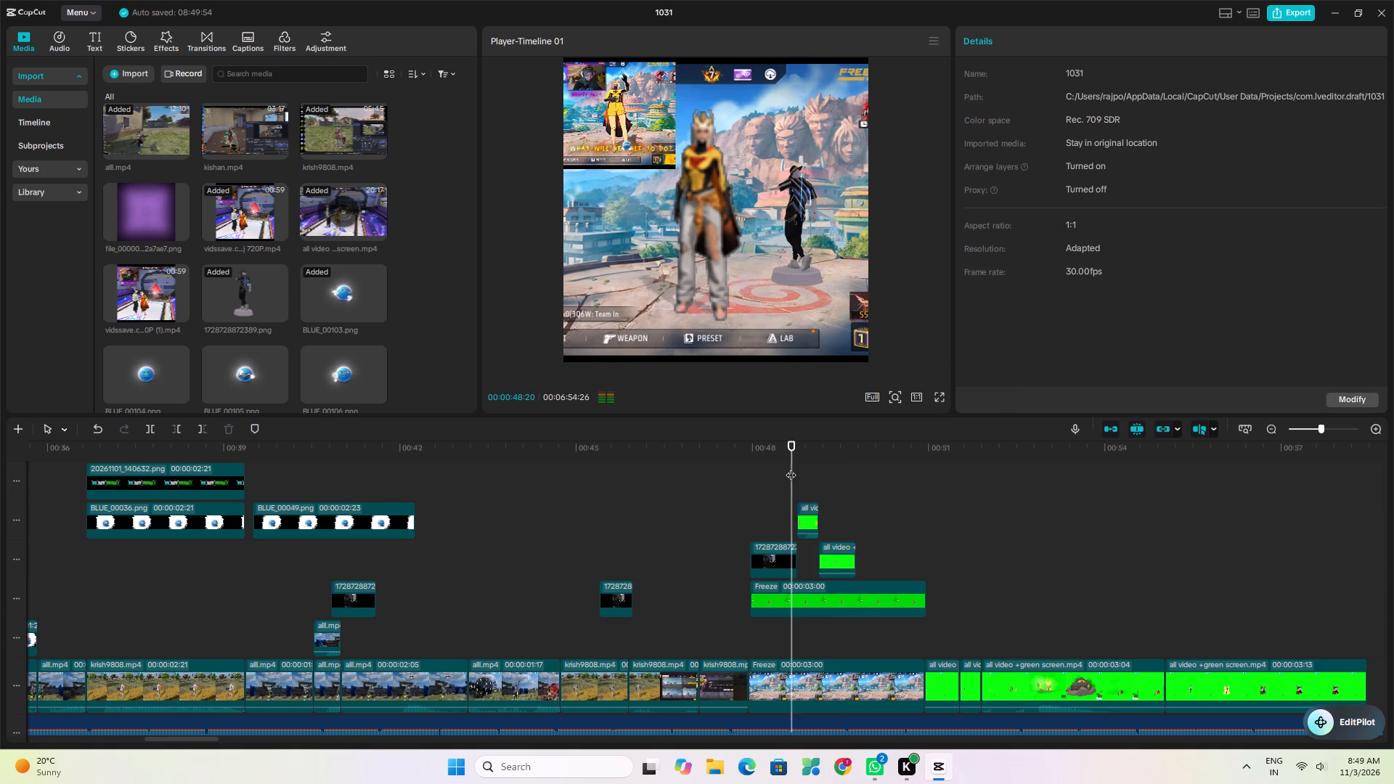
{"action": "key", "text": "space"}
Shift the newly keyed clip slightly earlier over the previous one and align its character with the previous character at about X 974, Y 201.
{"action": "left_click", "coordinate": [834, 548]}
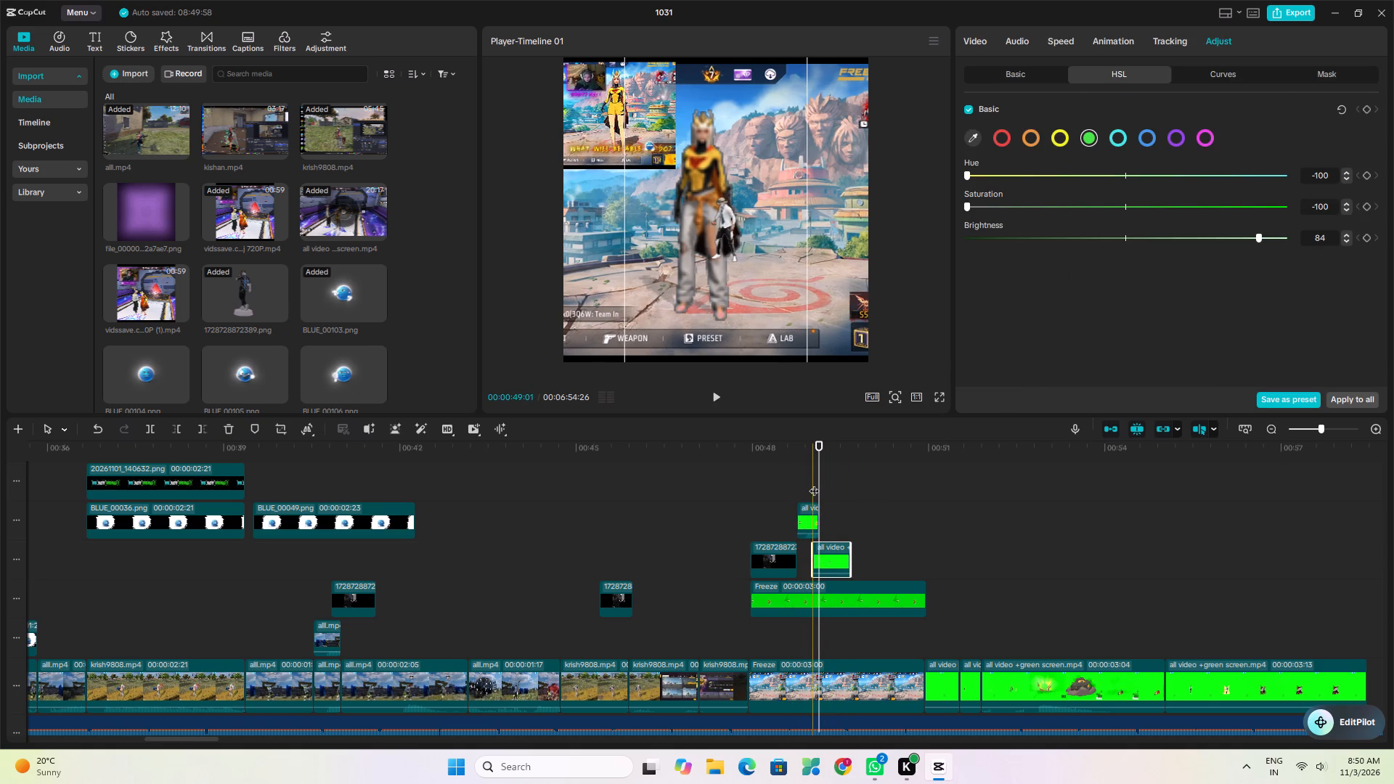
{"action": "left_click", "coordinate": [1335, 420]}
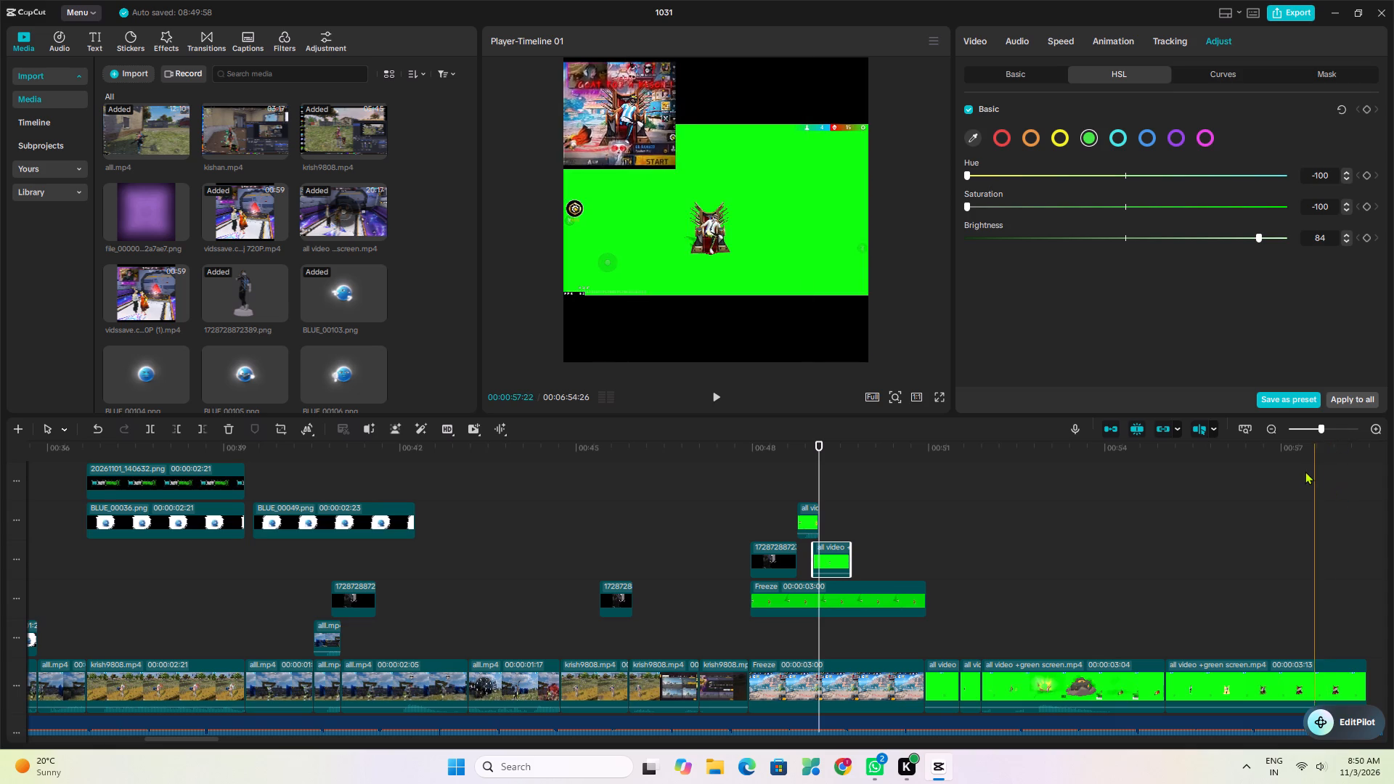
{"action": "left_click", "coordinate": [1334, 426]}
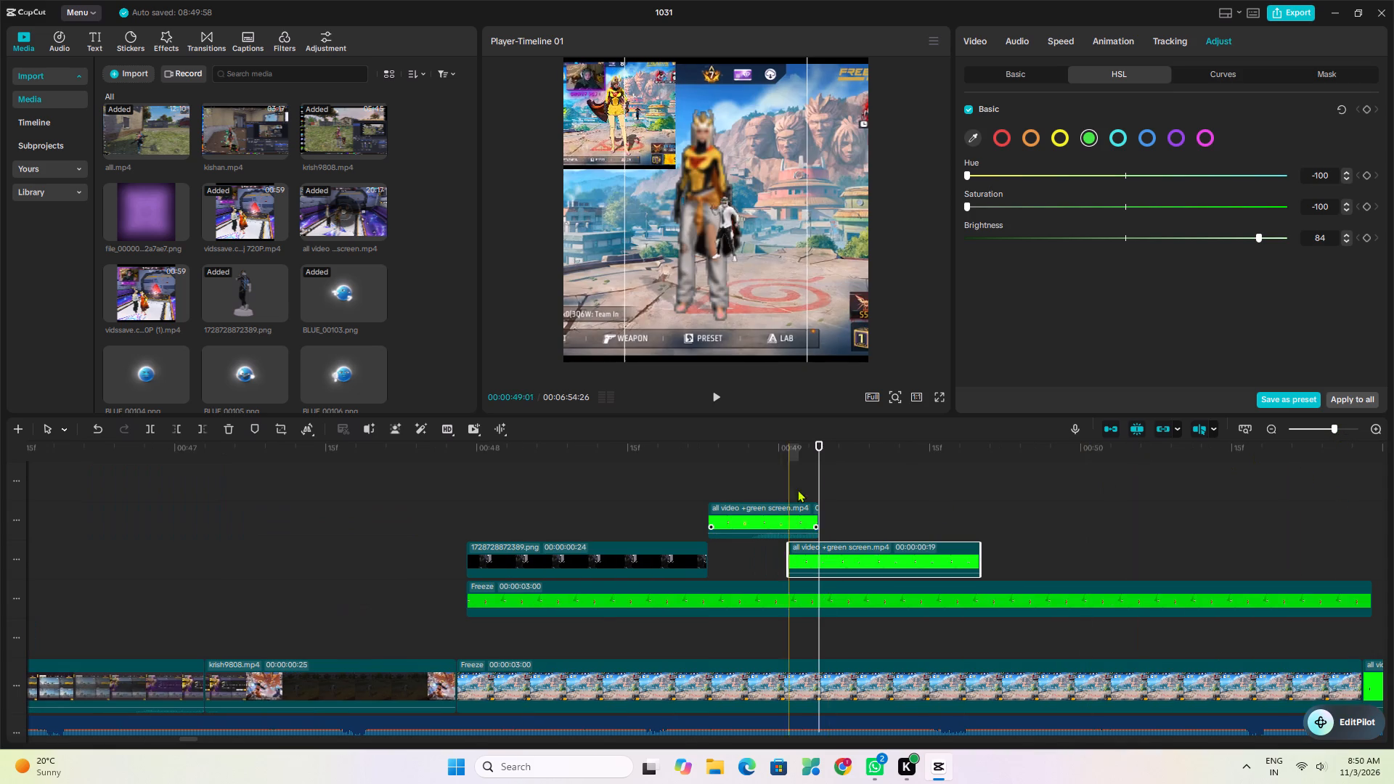
{"action": "left_click", "coordinate": [815, 481]}
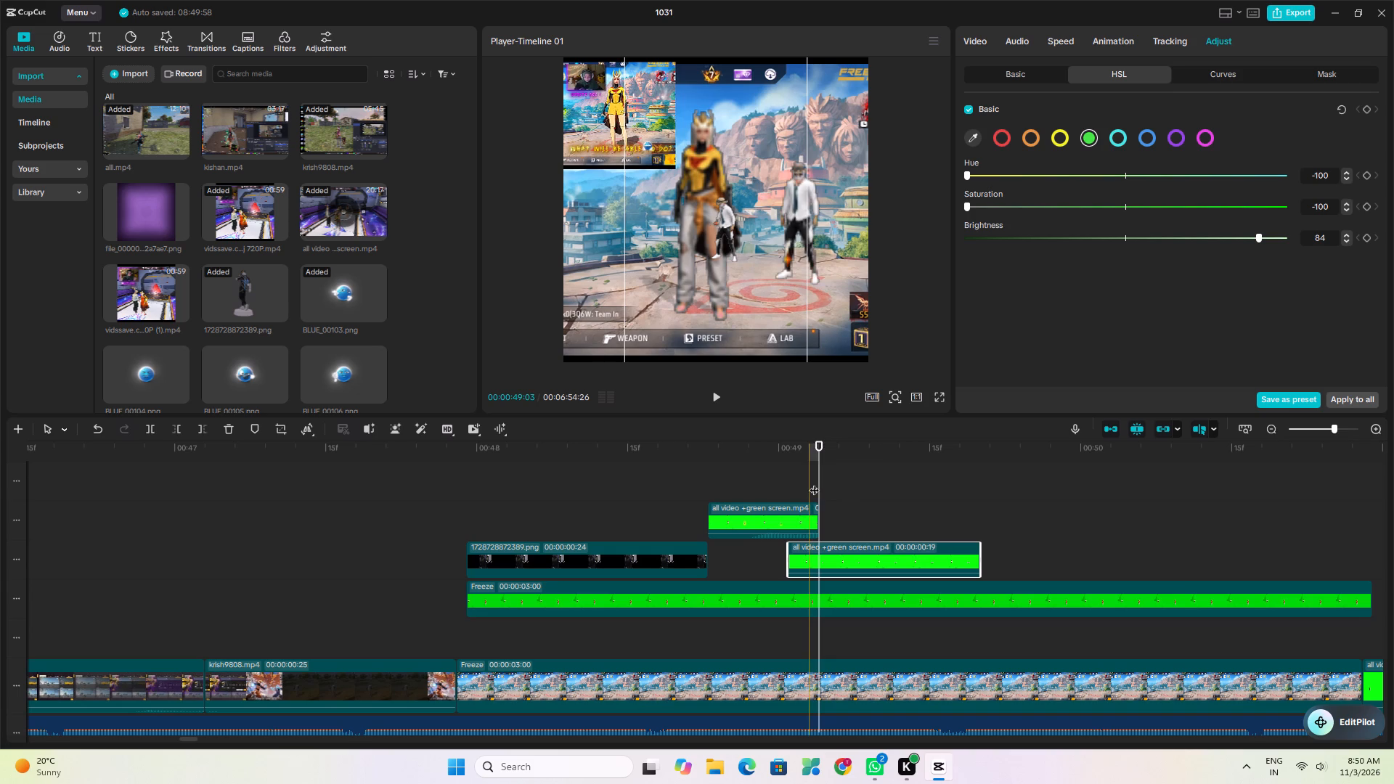
{"action": "left_click", "coordinate": [814, 483]}
{"action": "left_click", "coordinate": [818, 550]}
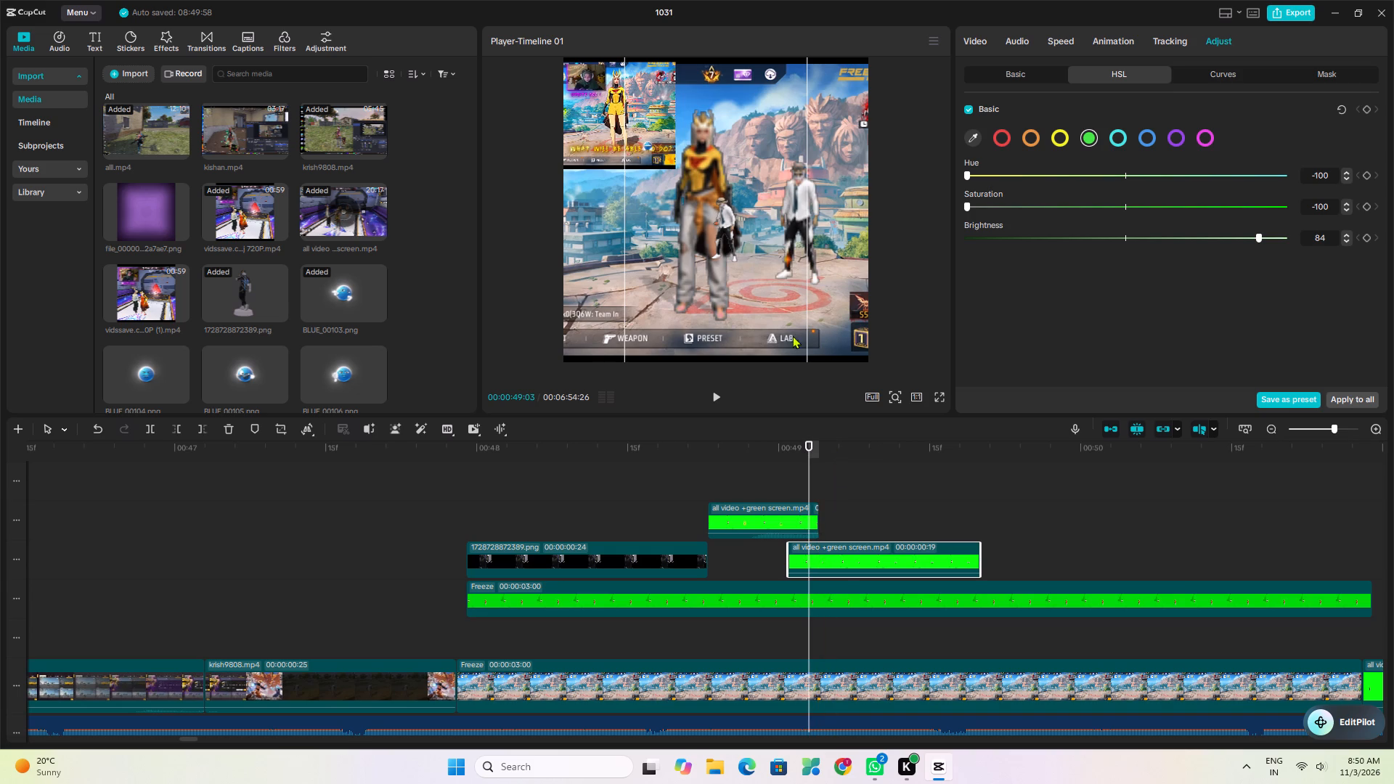
{"action": "left_click_drag", "start_coordinate": [770, 287], "coordinate": [865, 287]}
{"action": "left_click_drag", "start_coordinate": [759, 242], "coordinate": [853, 220]}
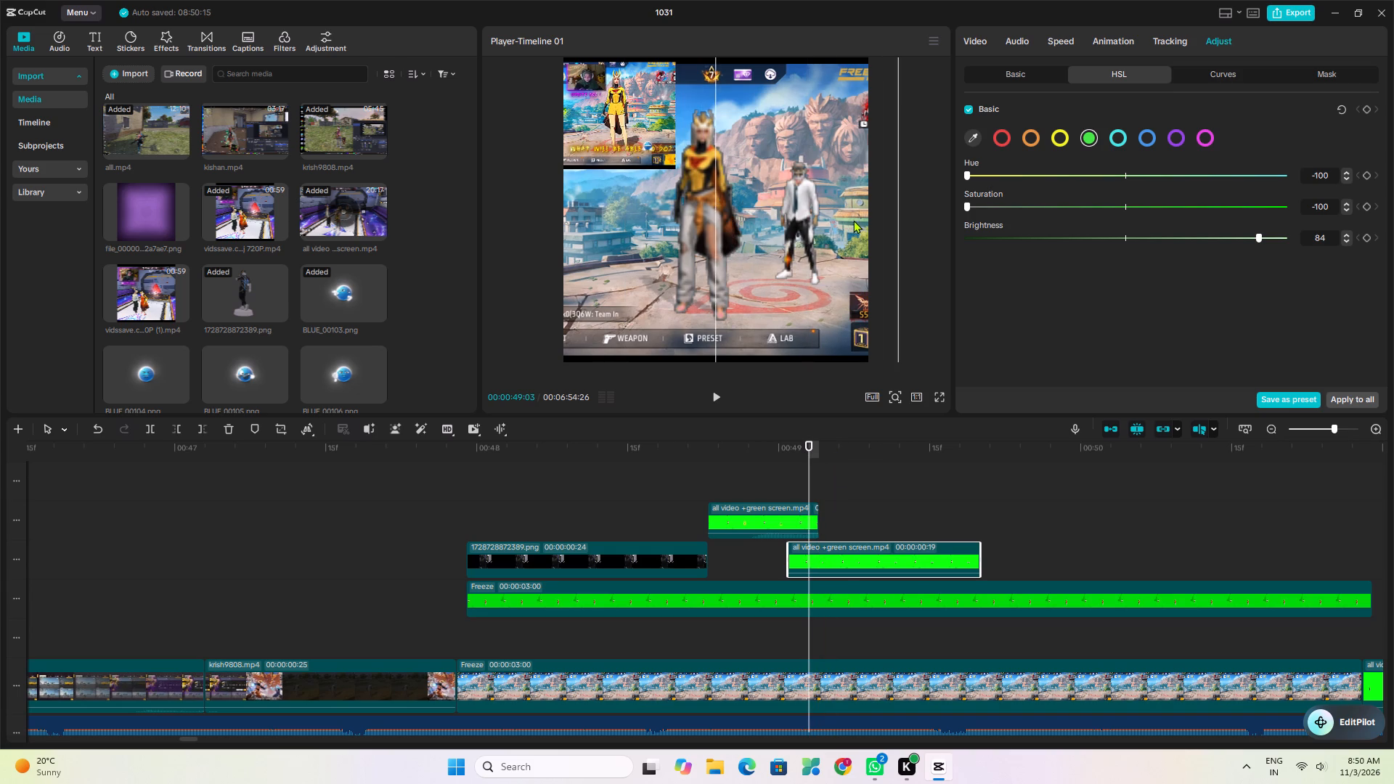
{"action": "left_click_drag", "start_coordinate": [853, 220], "coordinate": [836, 226]}
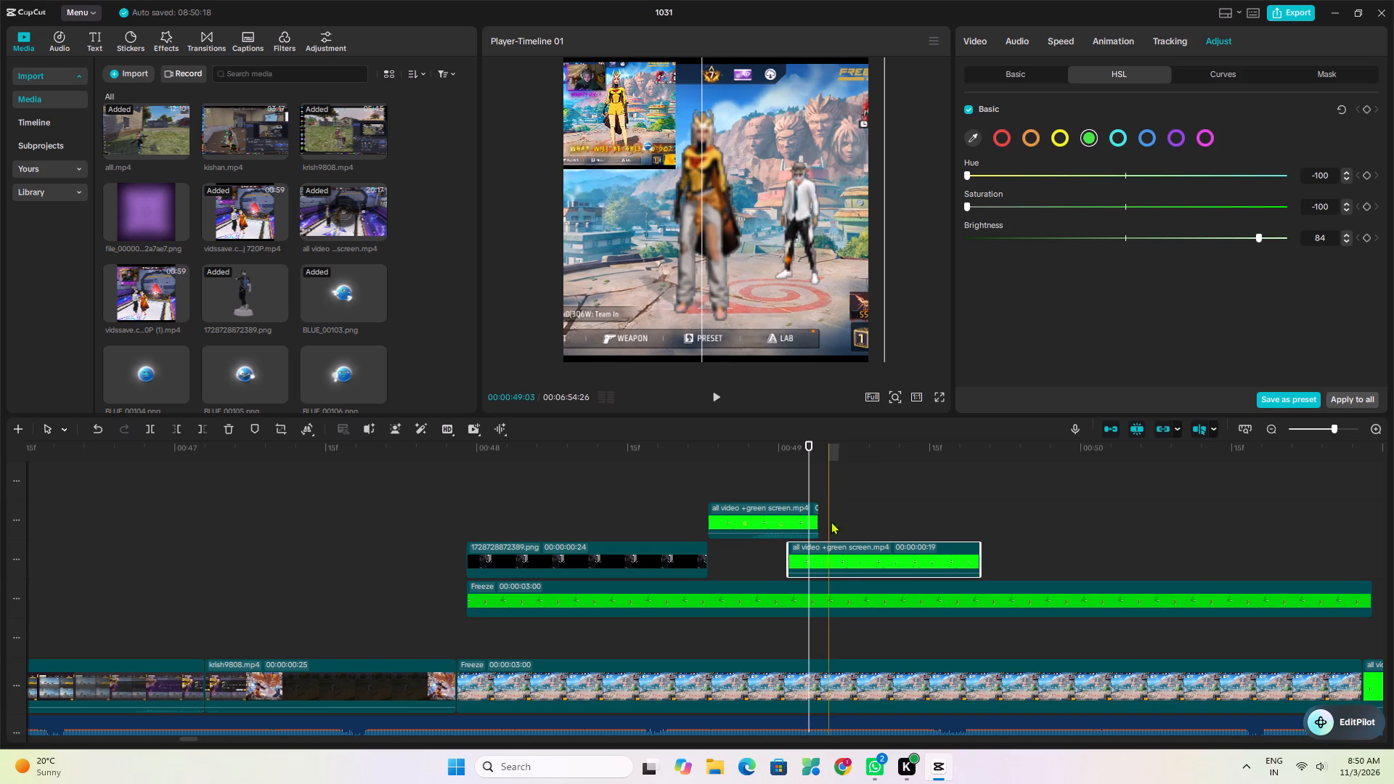
Move the keyed character clip up to the track above the previous character clip.
{"action": "left_click_drag", "start_coordinate": [828, 553], "coordinate": [833, 487]}
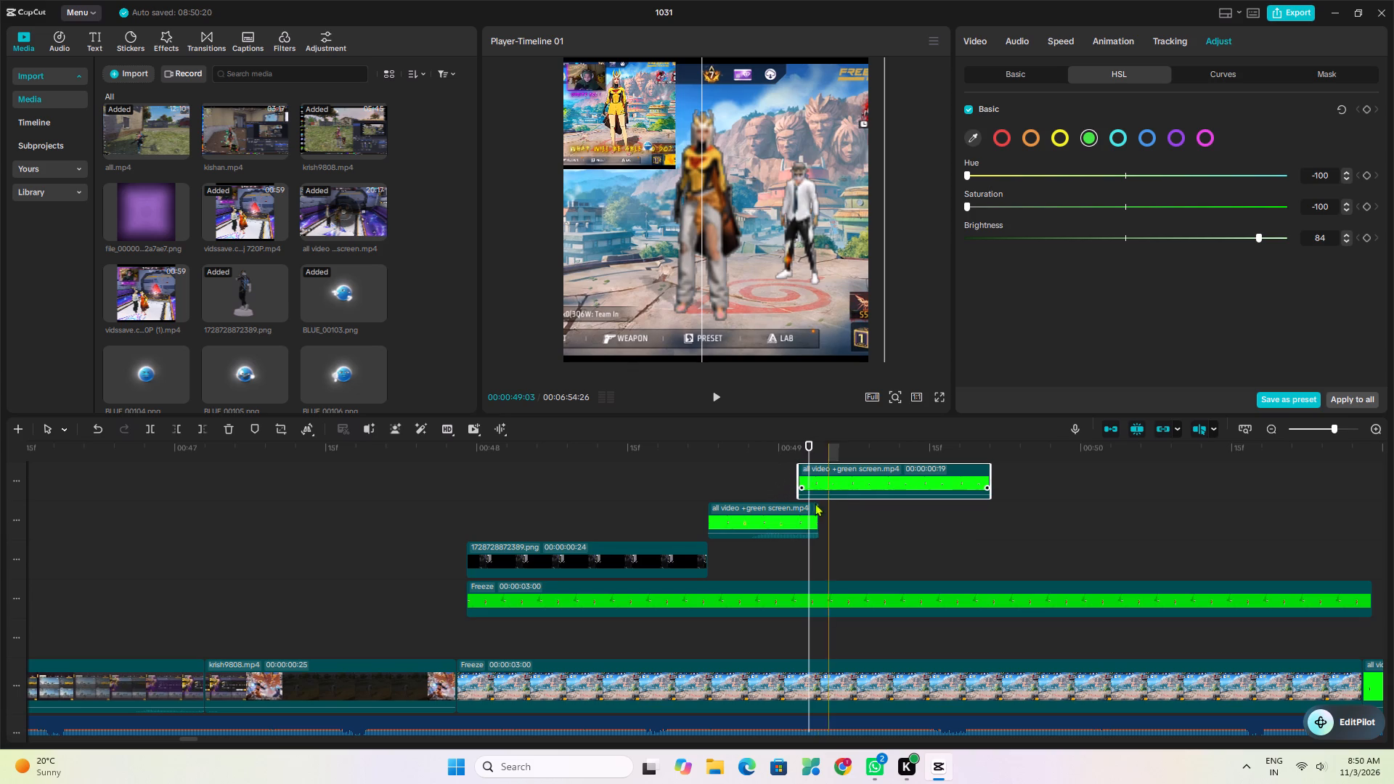
Enlarge the keyed clip to 253% and match its character to the previous one at about X 837, Y 347.
{"action": "left_click", "coordinate": [998, 56]}
{"action": "left_click_drag", "start_coordinate": [1002, 63], "coordinate": [1002, 70]}
{"action": "left_click", "coordinate": [1002, 70]}
{"action": "left_click", "coordinate": [985, 41]}
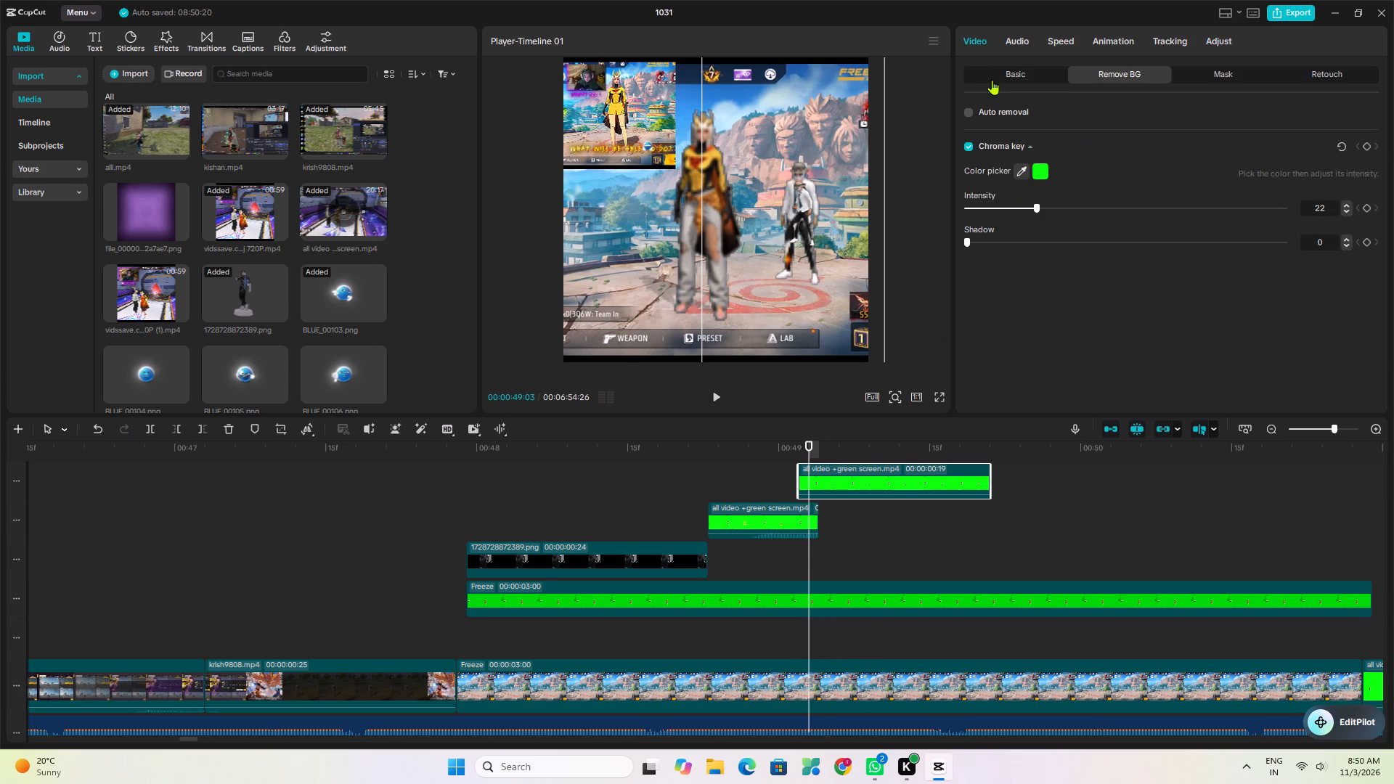
{"action": "left_click", "coordinate": [994, 75]}
{"action": "left_click_drag", "start_coordinate": [1049, 148], "coordinate": [1092, 163]}
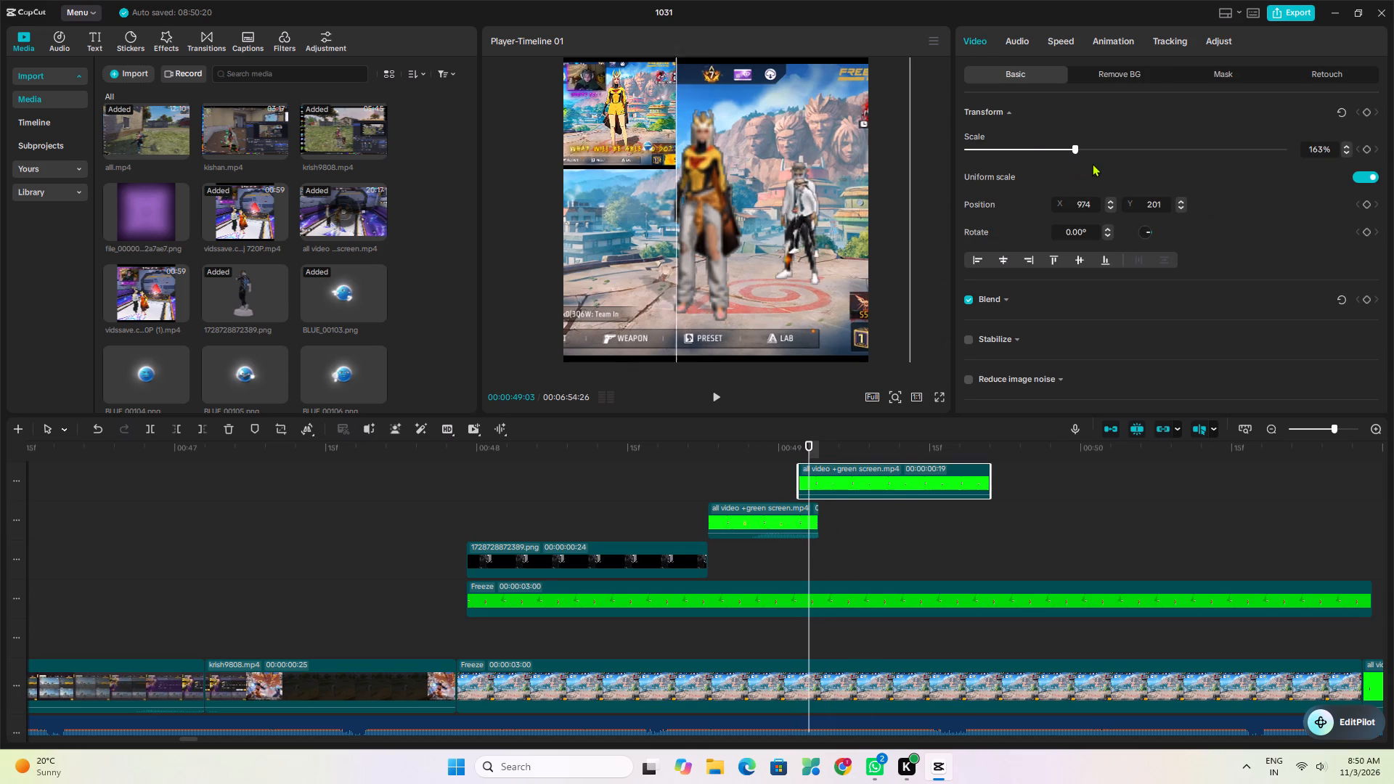
{"action": "left_click_drag", "start_coordinate": [1092, 163], "coordinate": [1129, 168]}
{"action": "left_click_drag", "start_coordinate": [784, 263], "coordinate": [774, 250]}
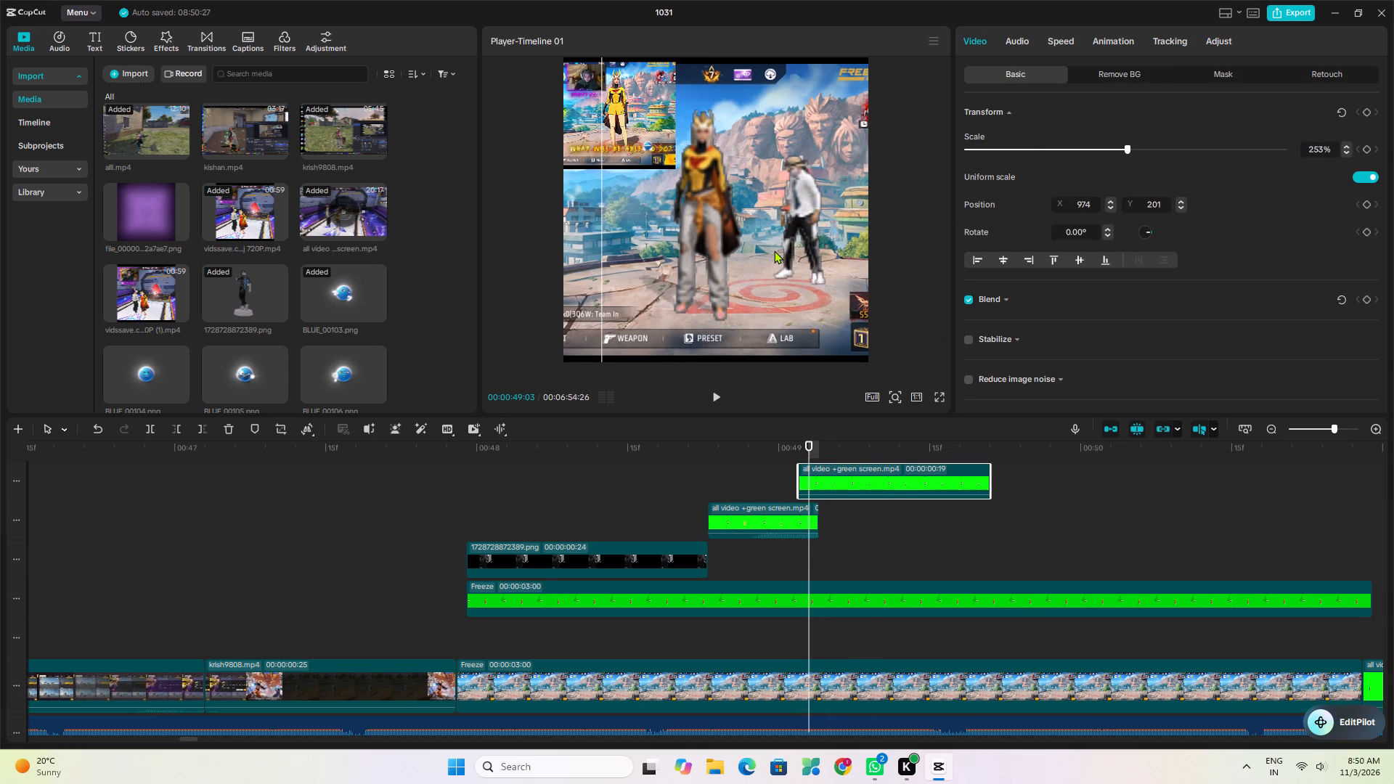
{"action": "left_click_drag", "start_coordinate": [774, 250], "coordinate": [772, 250]}
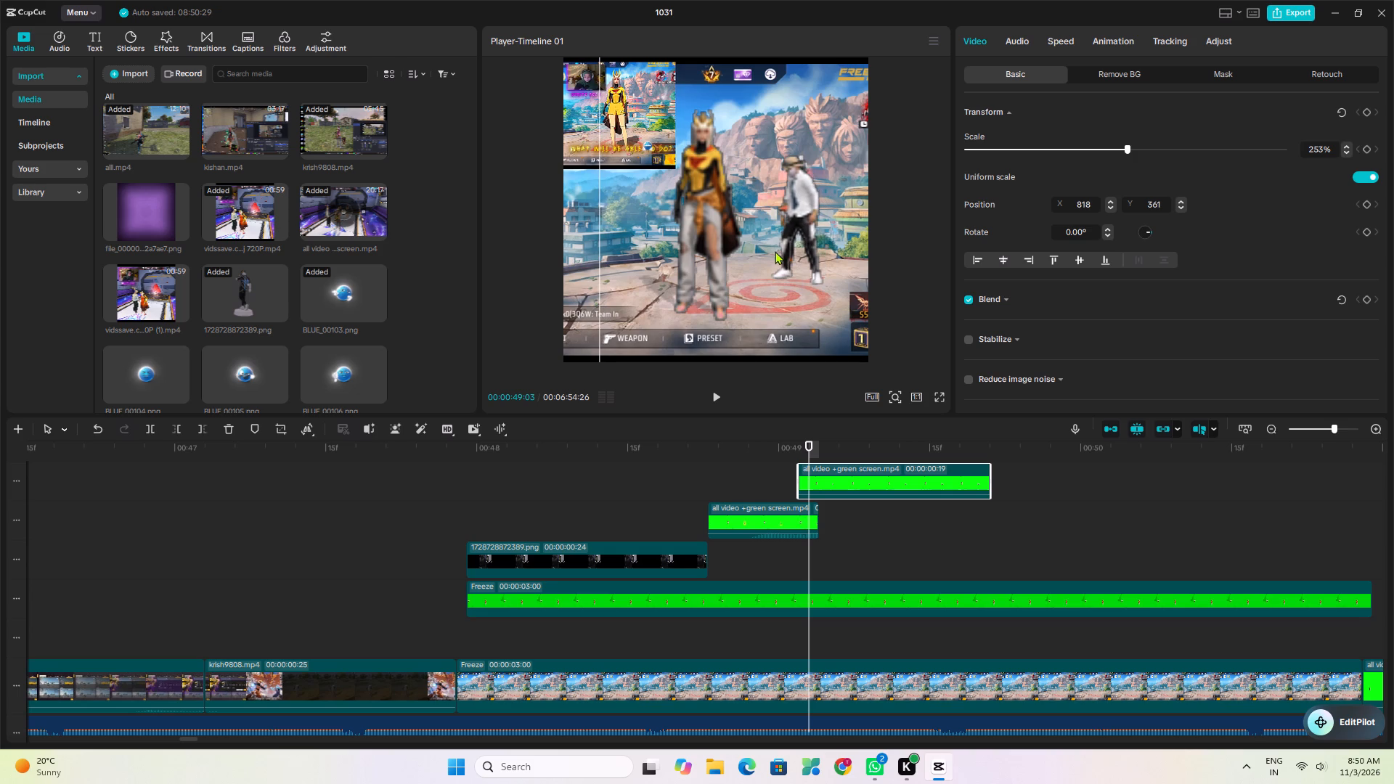
{"action": "left_click", "coordinate": [806, 258]}
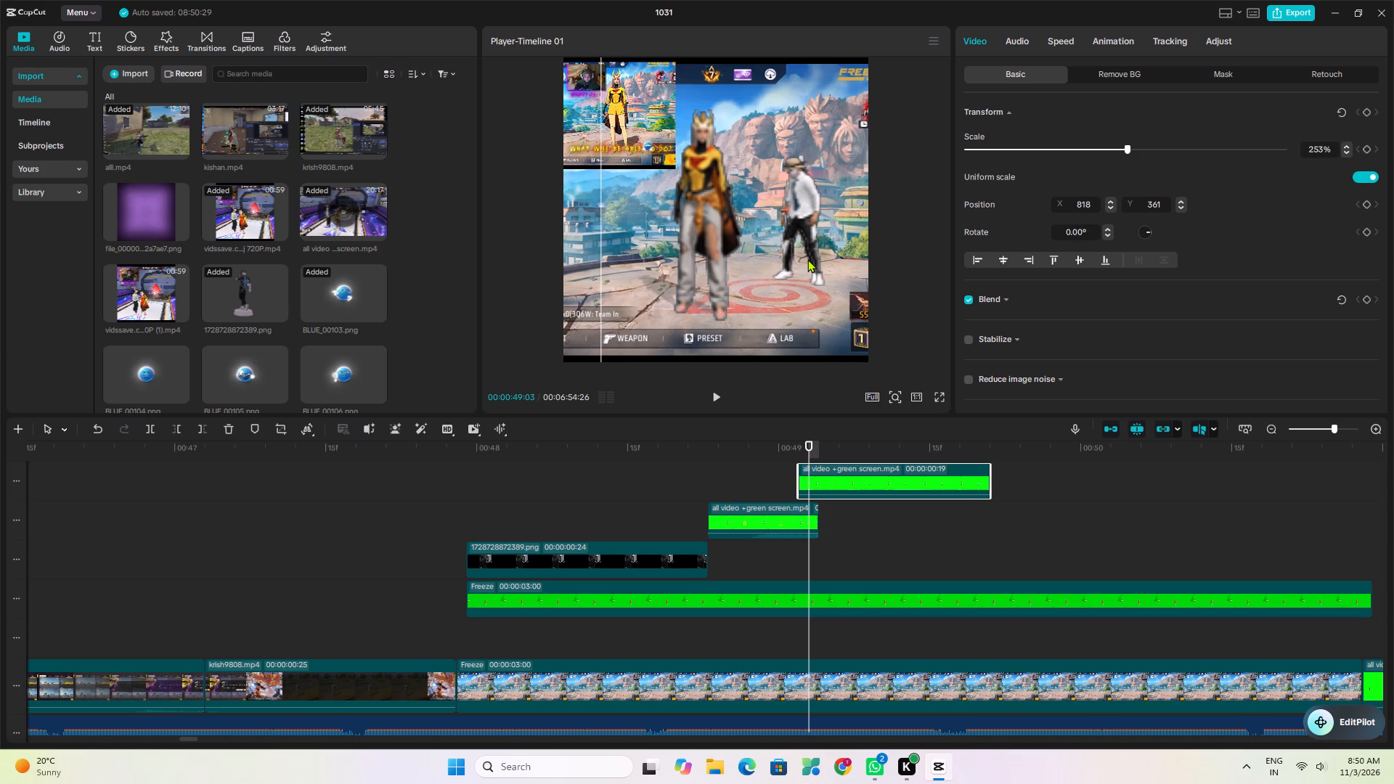
Slide the enlarged clip along its track so it starts exactly where the previous character clip ends.
{"action": "left_click_drag", "start_coordinate": [818, 473], "coordinate": [832, 471]}
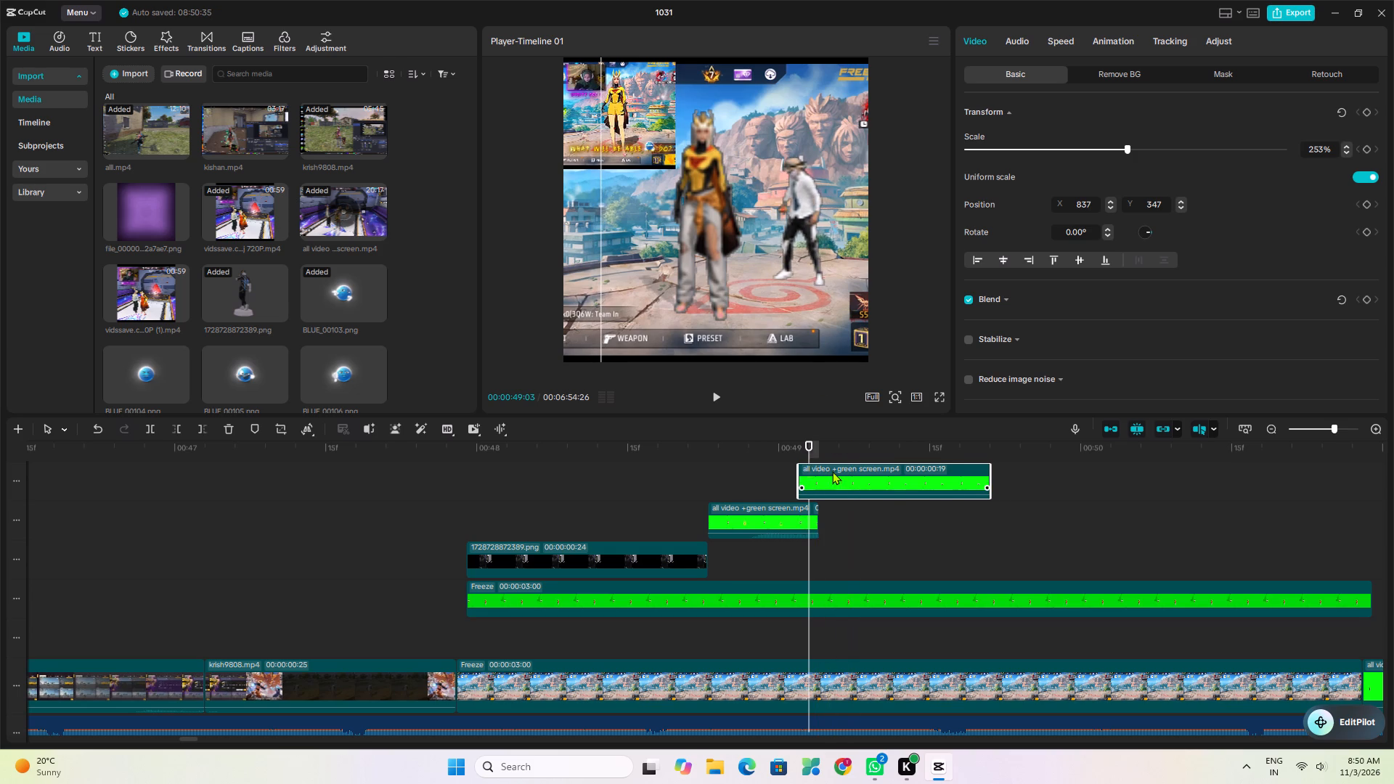
{"action": "left_click_drag", "start_coordinate": [832, 471], "coordinate": [839, 473]}
Play back the change from the statue through both keyed character clips to check how the join matches.
{"action": "left_click", "coordinate": [690, 483]}
{"action": "key", "text": "space"}
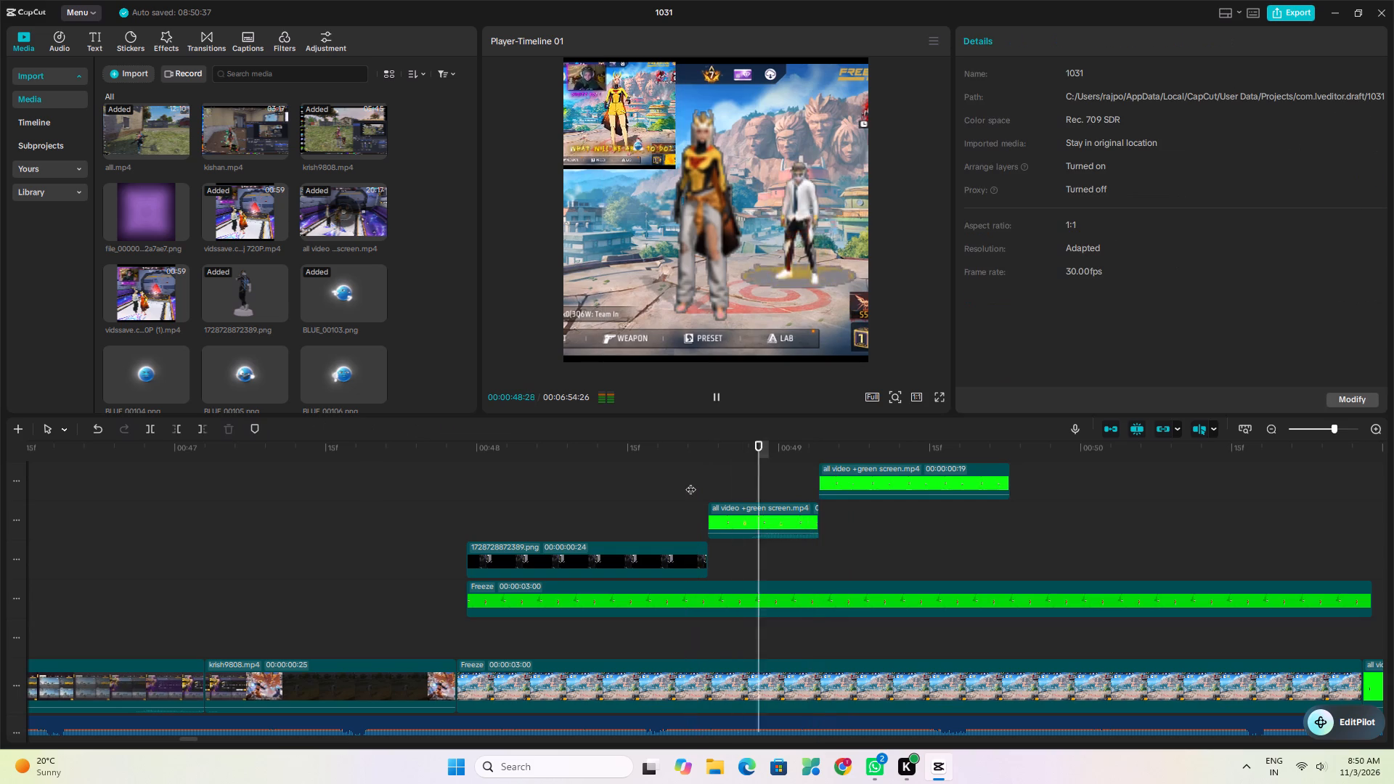
{"action": "key", "text": "space"}
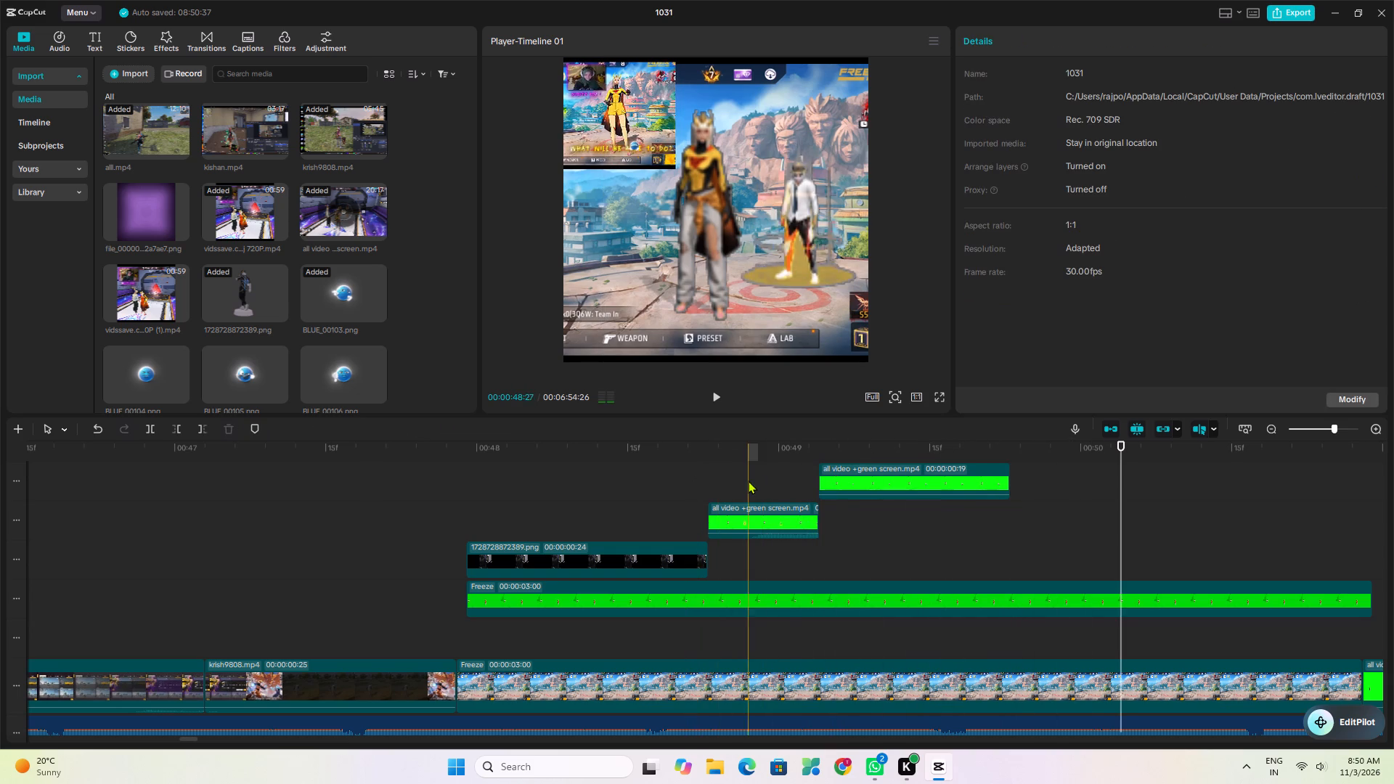
{"action": "left_click", "coordinate": [787, 465]}
{"action": "key", "text": "space"}
{"action": "key", "text": "space"}
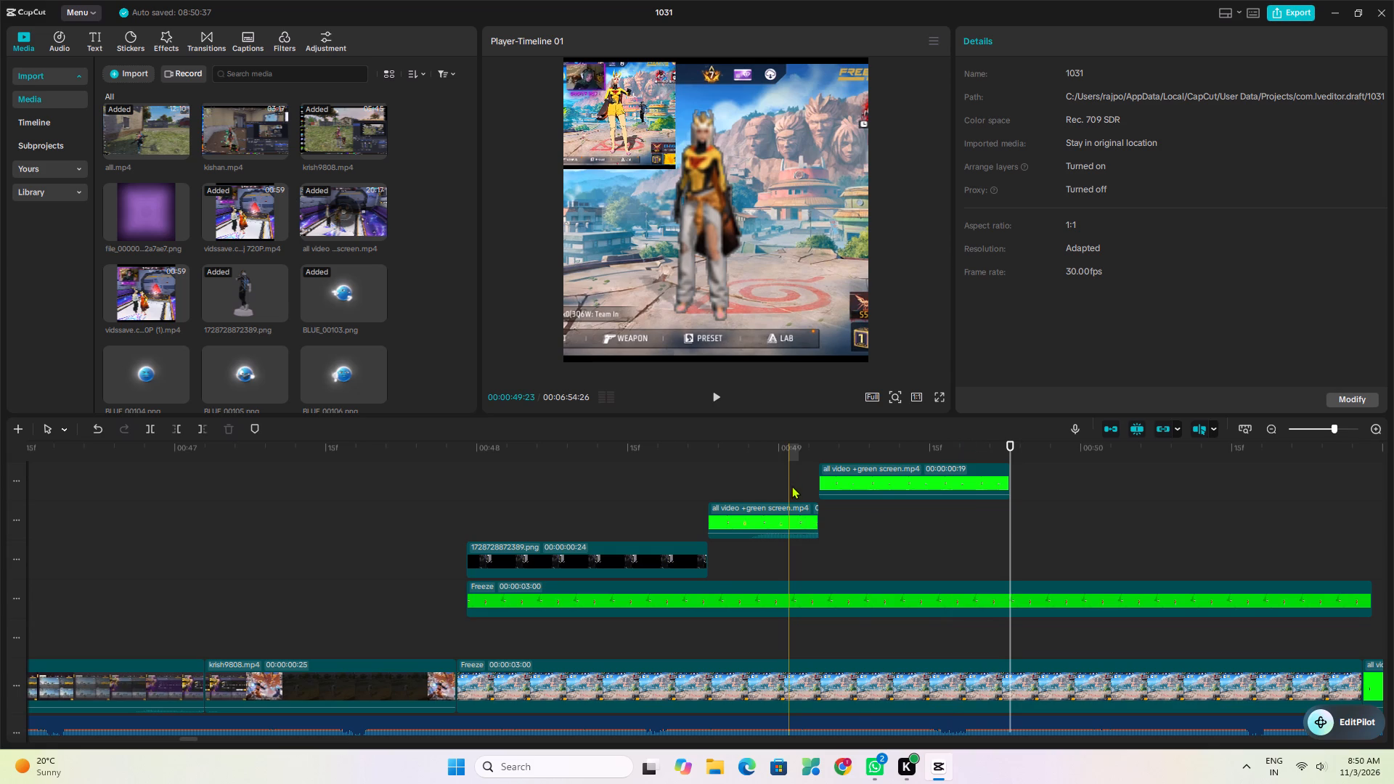
{"action": "left_click", "coordinate": [677, 489]}
{"action": "key", "text": "space"}
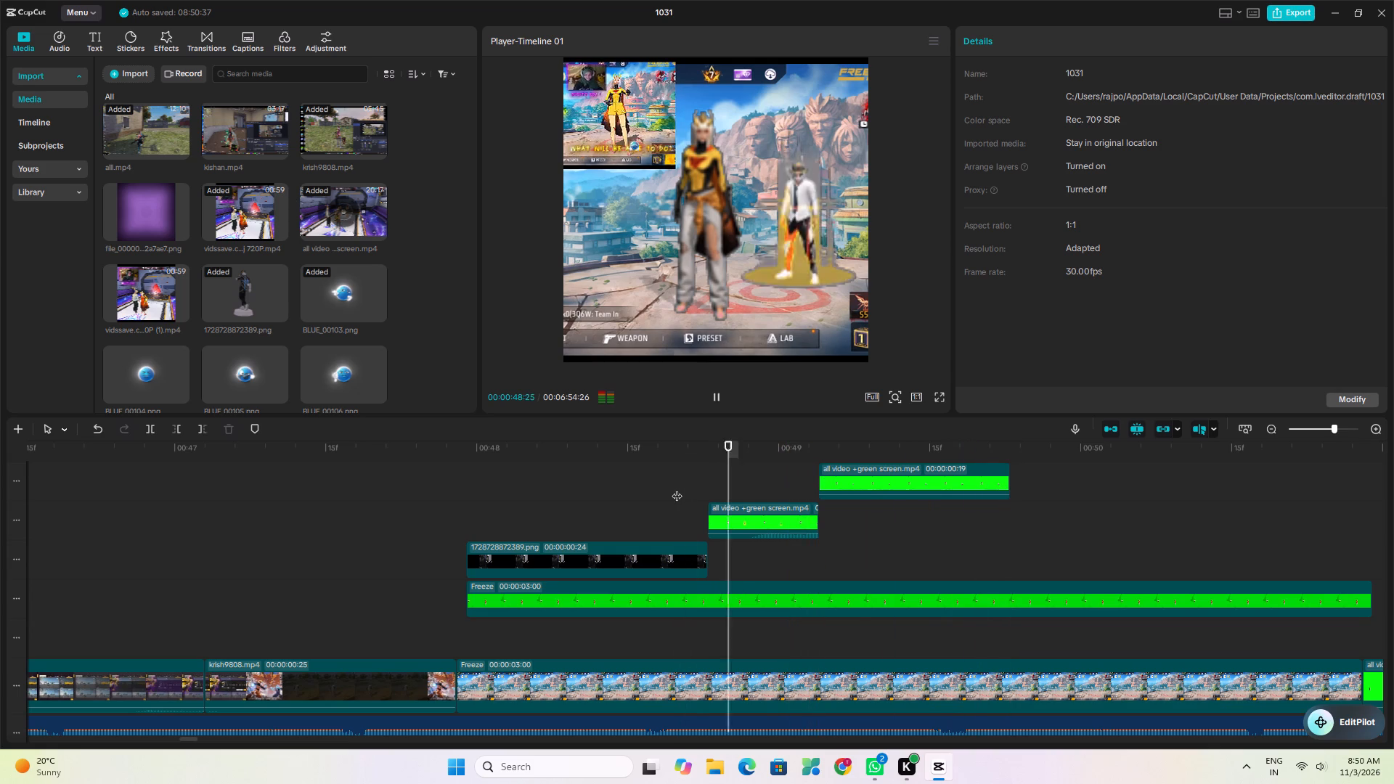
{"action": "key", "text": "space"}
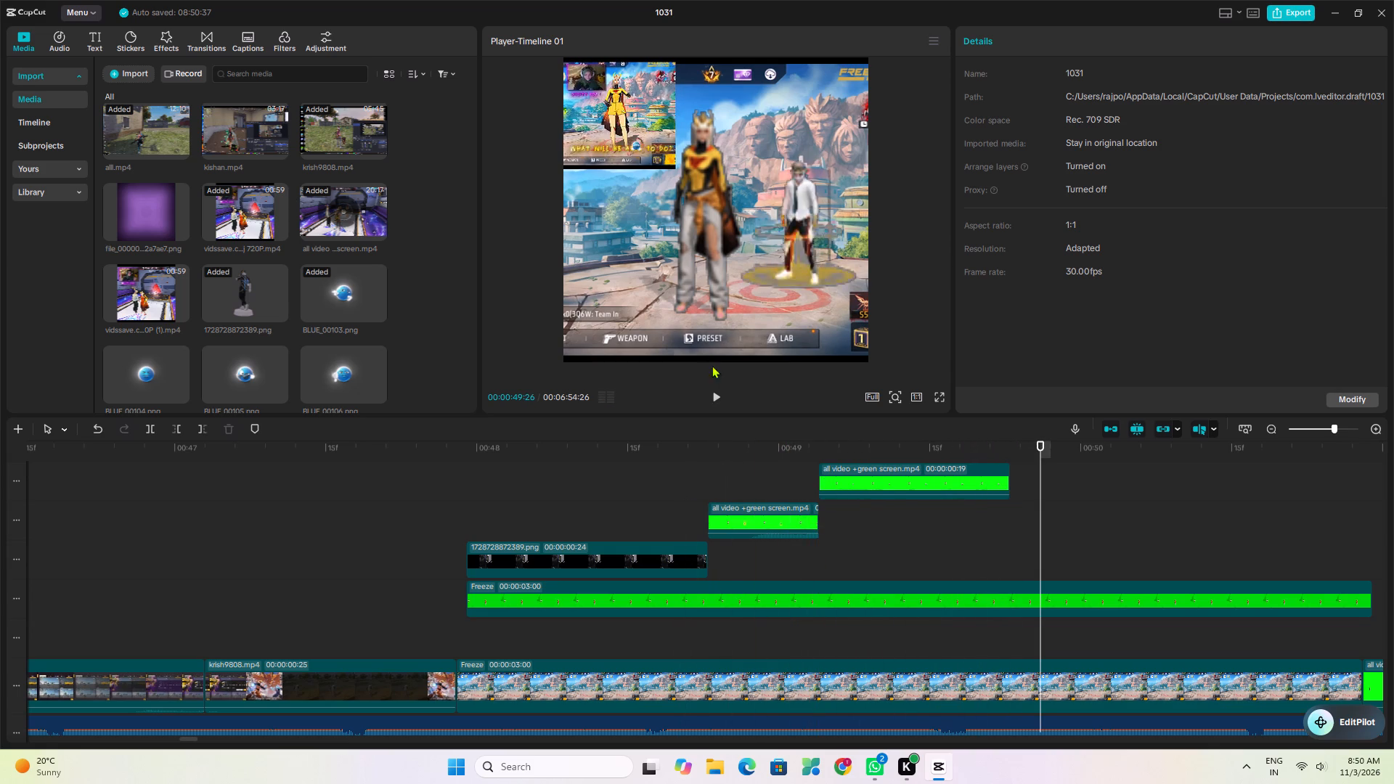
Review the remaining green-screen footage after the freeze frame and replay the keyed character sequence.
{"action": "scroll", "coordinate": [636, 539], "scroll_direction": "up", "scroll_amount": 3}
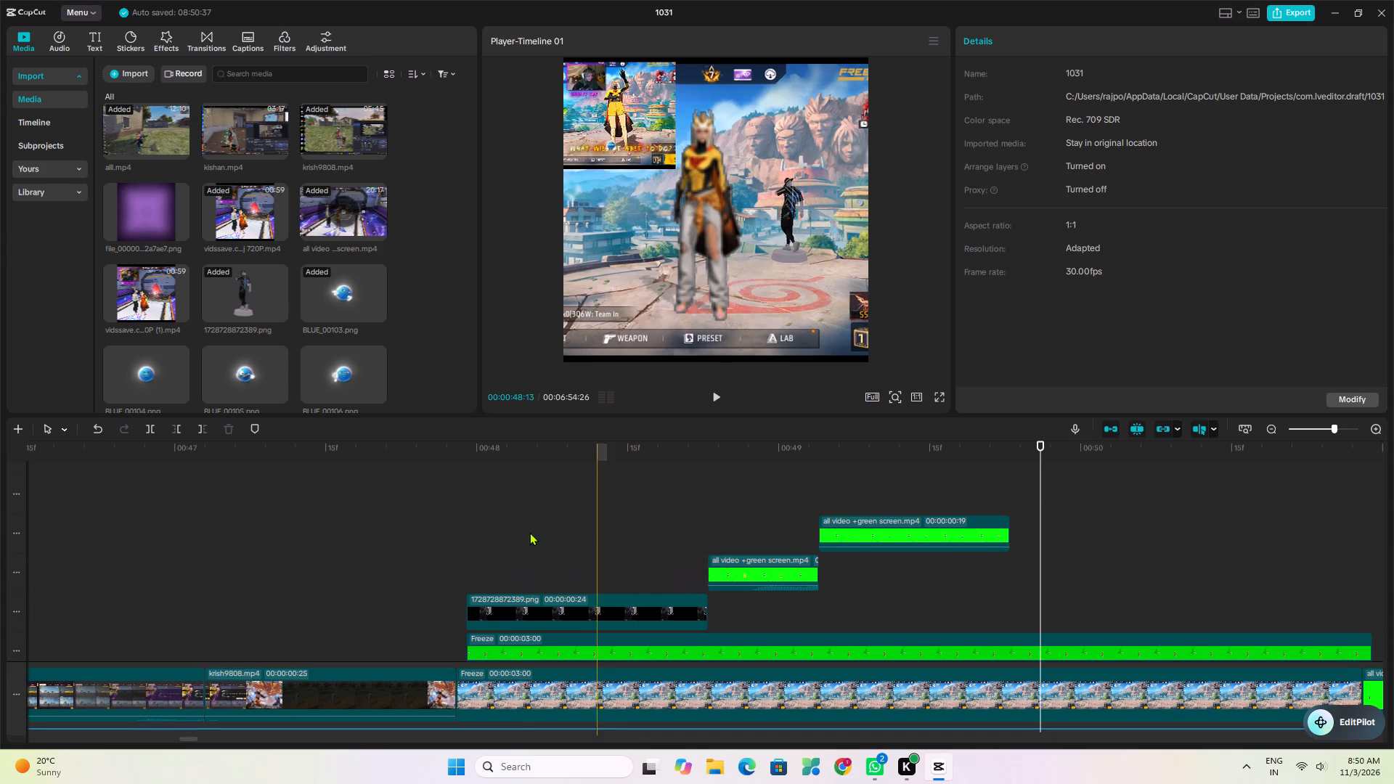
{"action": "scroll", "coordinate": [529, 536], "scroll_direction": "up", "scroll_amount": 2}
{"action": "left_click", "coordinate": [452, 542]}
{"action": "key", "text": "space"}
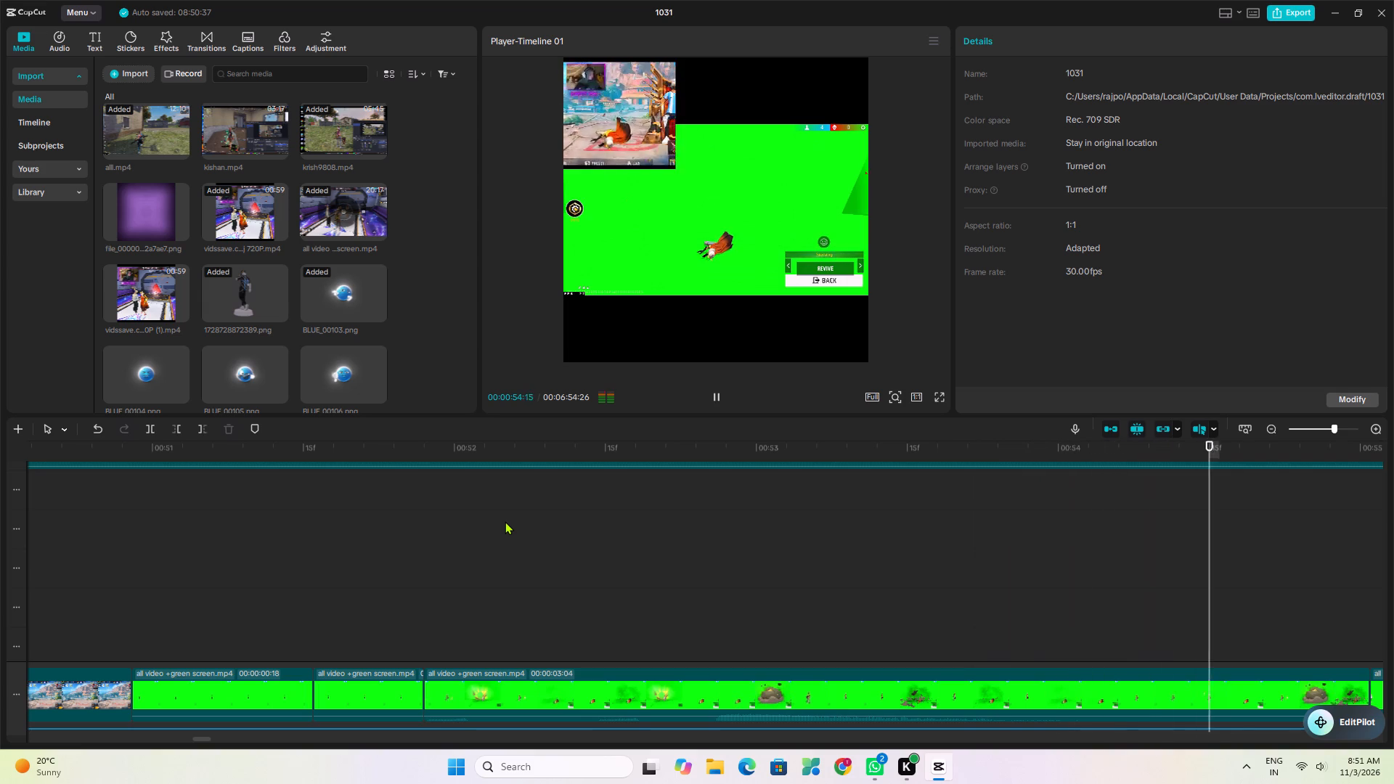
{"action": "key", "text": "space"}
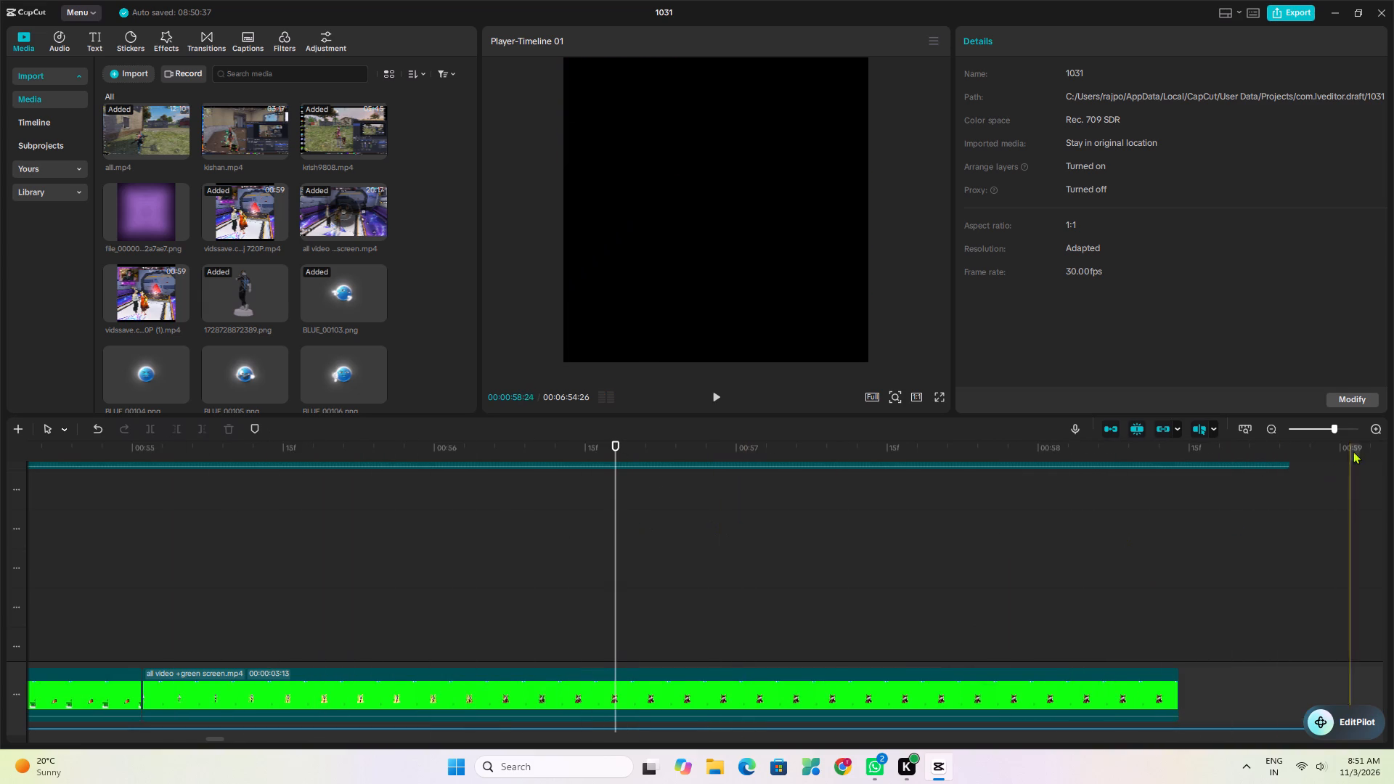
{"action": "left_click", "coordinate": [1325, 425]}
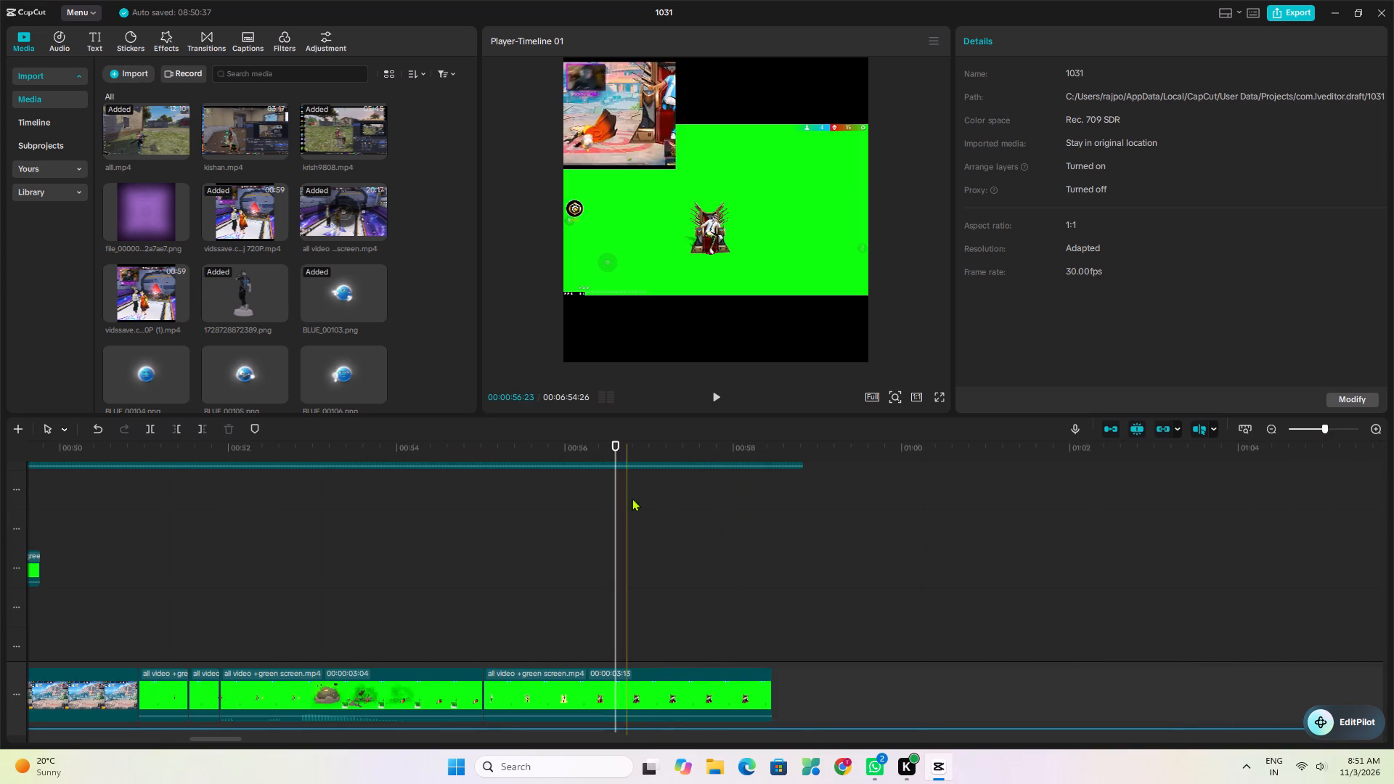
{"action": "left_click_drag", "start_coordinate": [617, 448], "coordinate": [86, 618]}
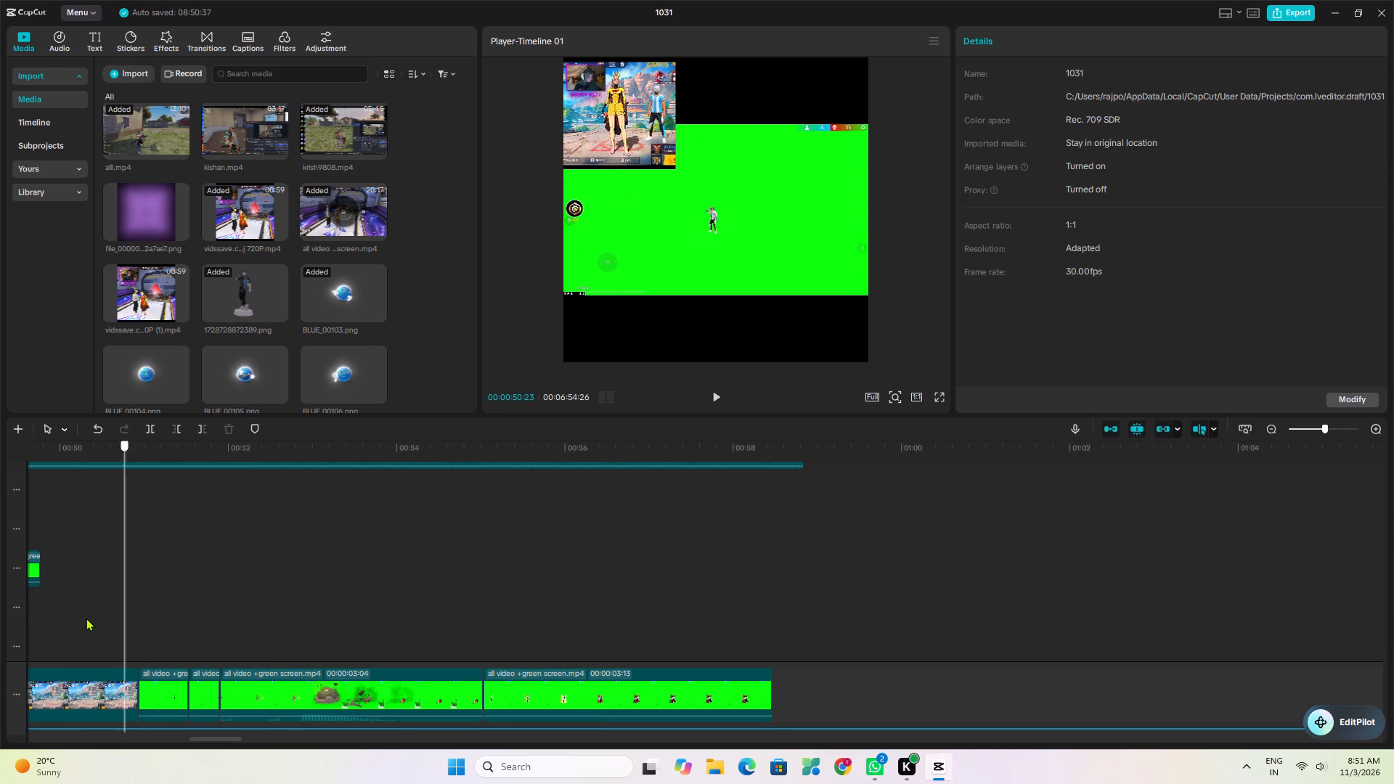
{"action": "left_click_drag", "start_coordinate": [86, 618], "coordinate": [273, 653]}
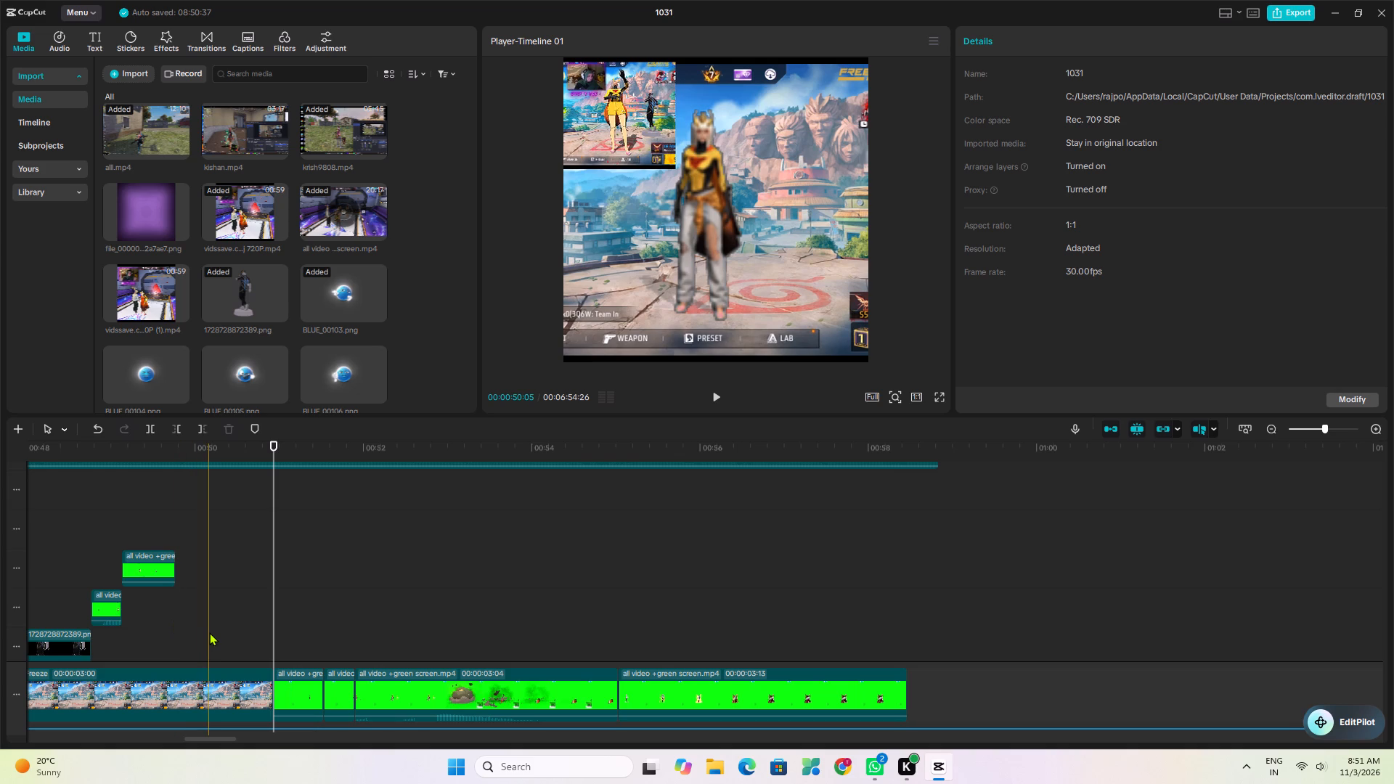
{"action": "left_click", "coordinate": [71, 565]}
{"action": "key", "text": "space"}
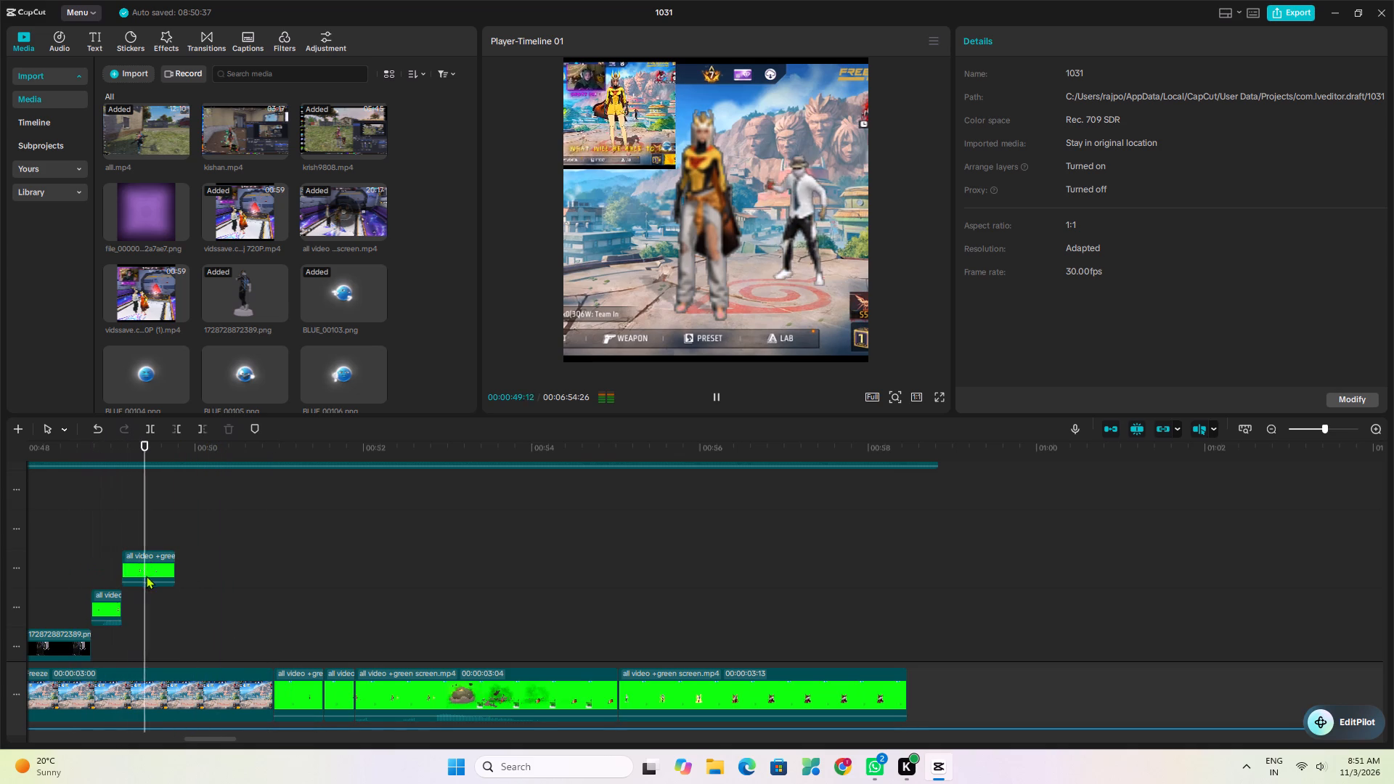
{"action": "key", "text": "space"}
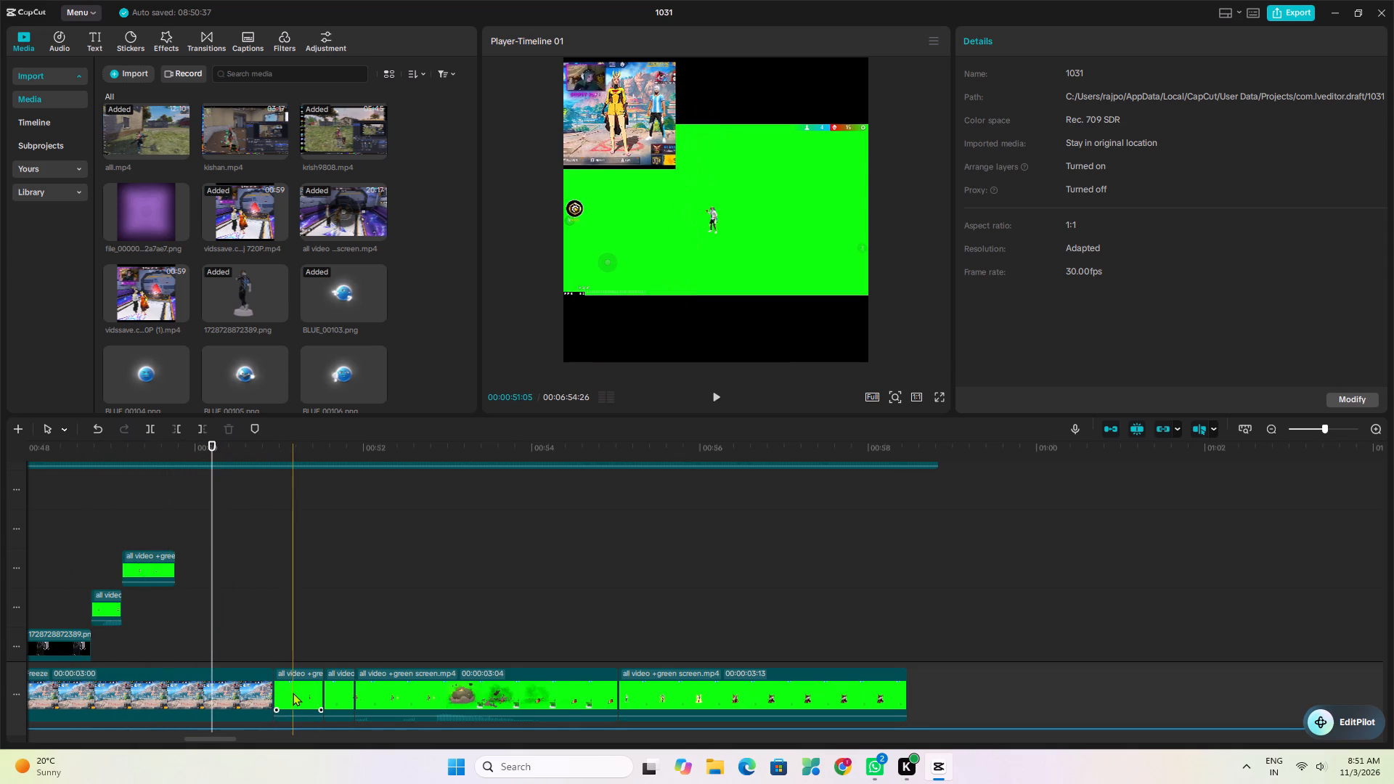
Move the first remaining green-screen clip from the main track to a track above the keyed clips, starting where the last one ends.
{"action": "left_click_drag", "start_coordinate": [293, 693], "coordinate": [184, 544]}
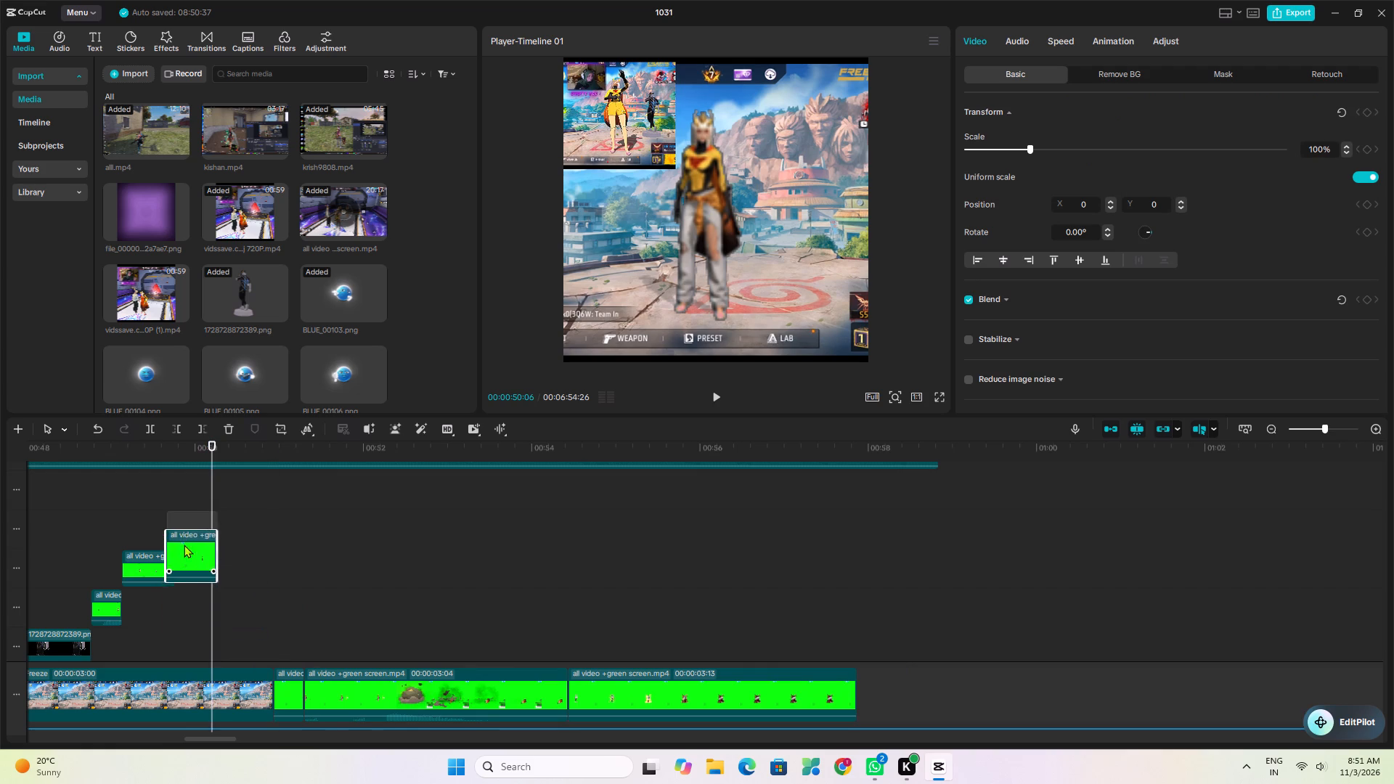
{"action": "left_click_drag", "start_coordinate": [184, 544], "coordinate": [197, 523]}
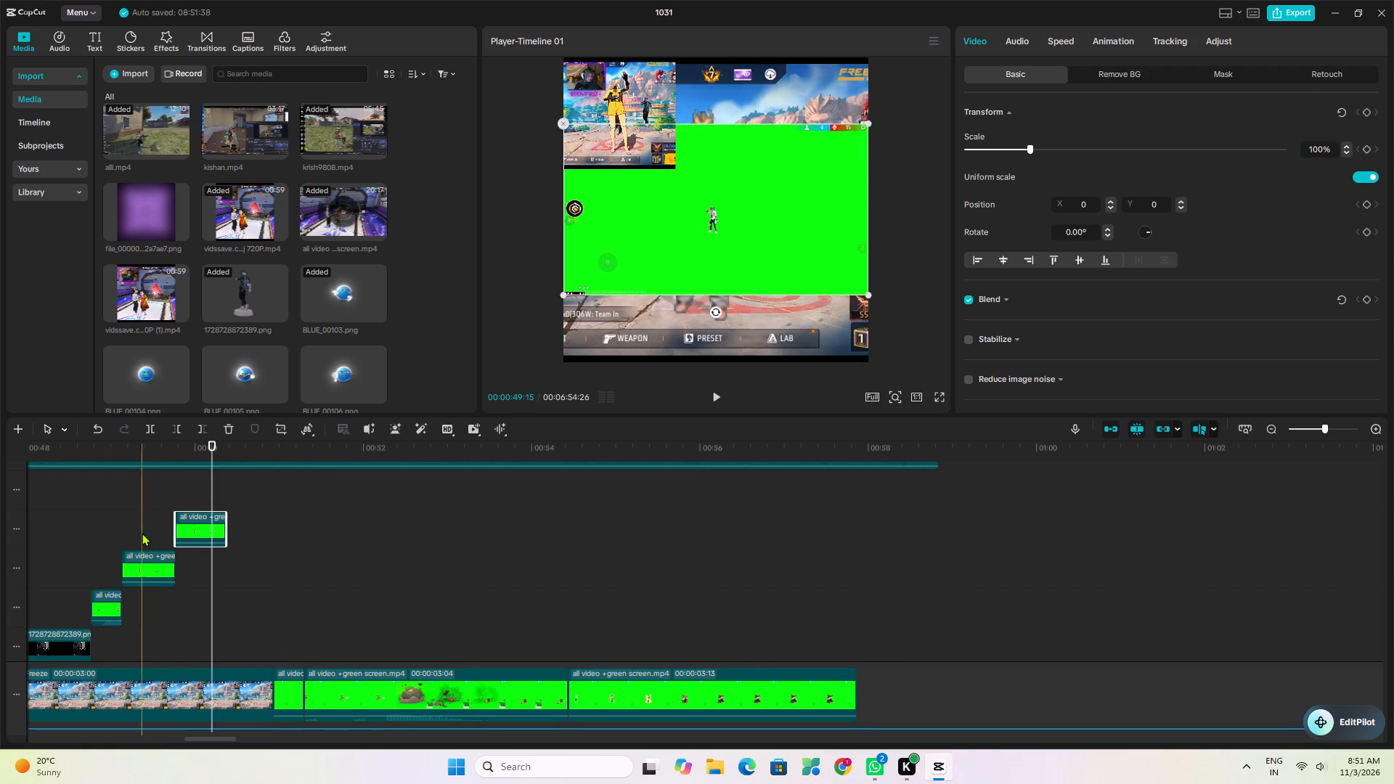
{"action": "left_click", "coordinate": [142, 533]}
{"action": "key", "text": "space"}
{"action": "key", "text": "space"}
{"action": "left_click", "coordinate": [208, 529]}
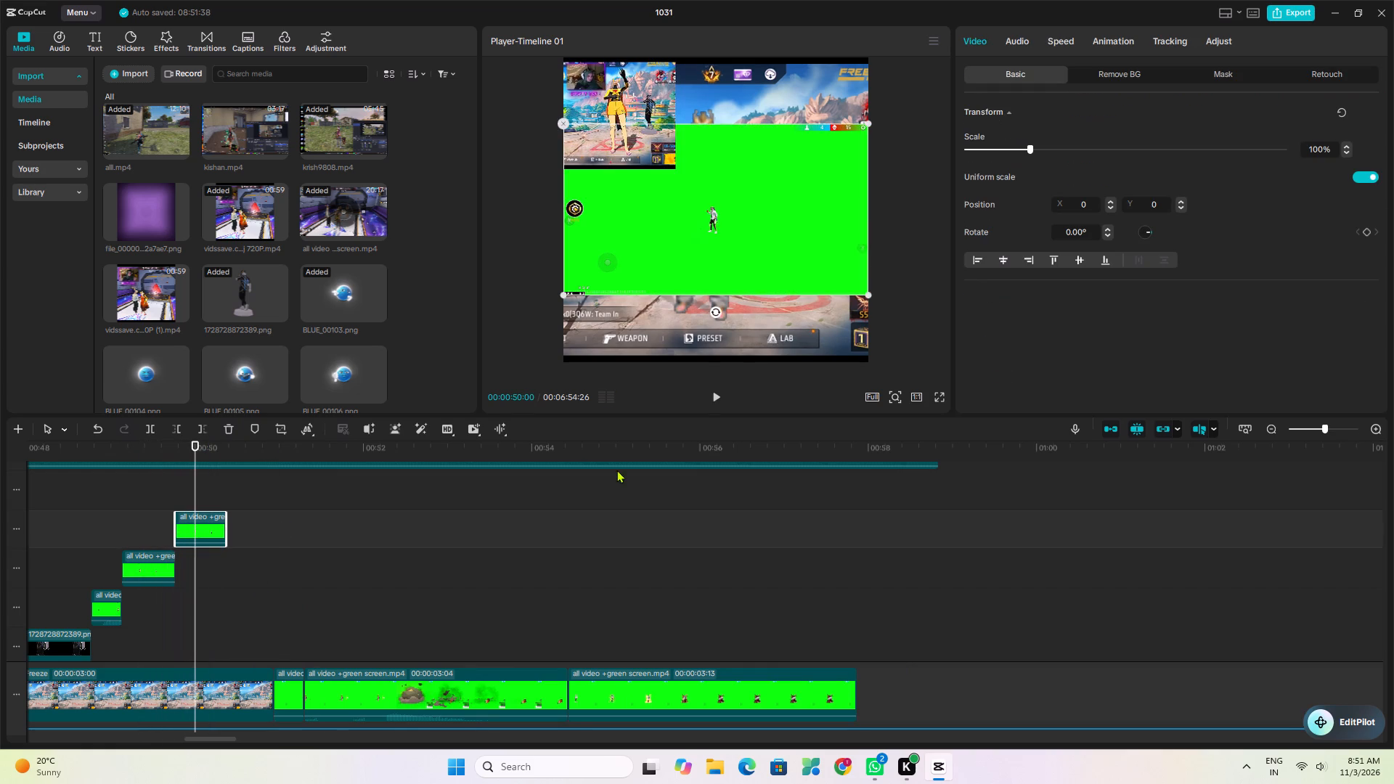
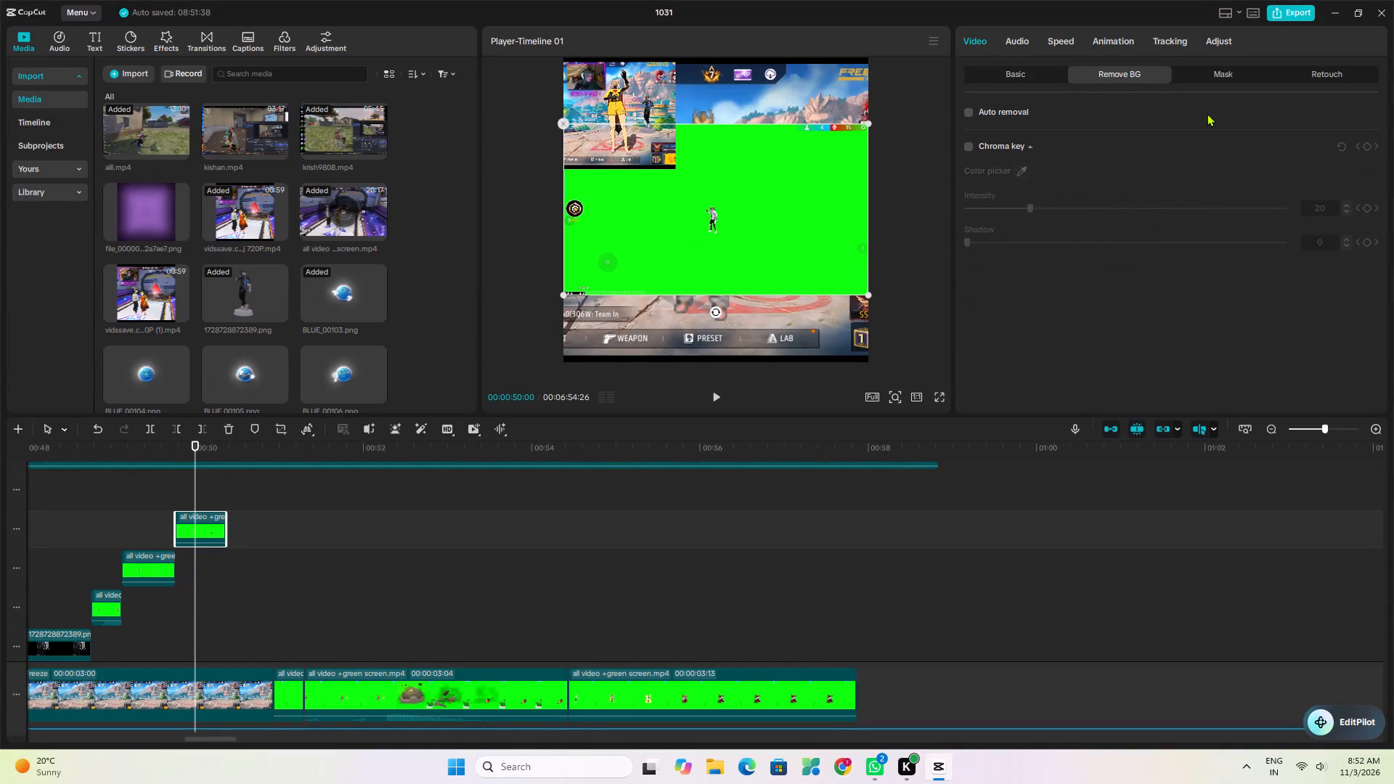
Show the retouch options for the selected green-screen clip.
{"action": "left_click", "coordinate": [1328, 77]}
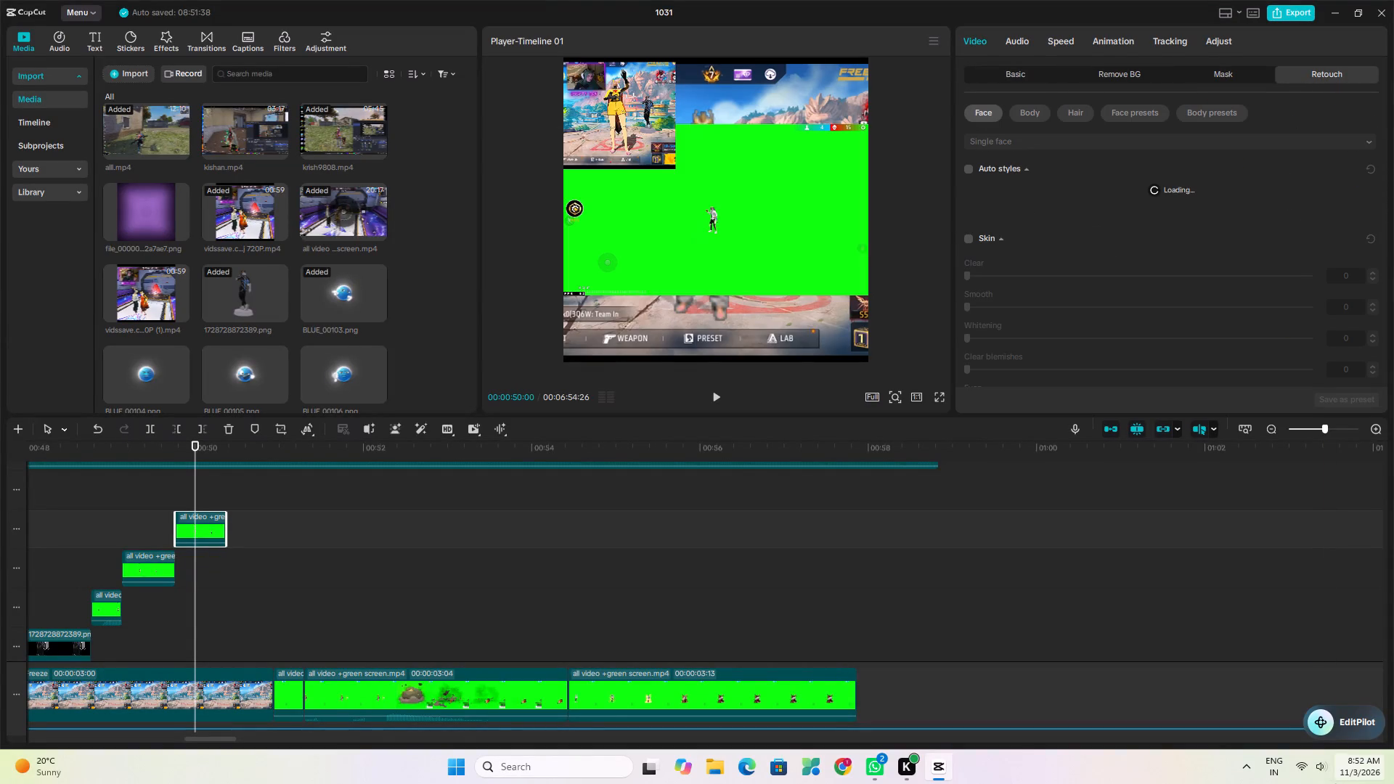
Open the Windows quick settings to check the network connection.
{"action": "left_click", "coordinate": [1306, 767]}
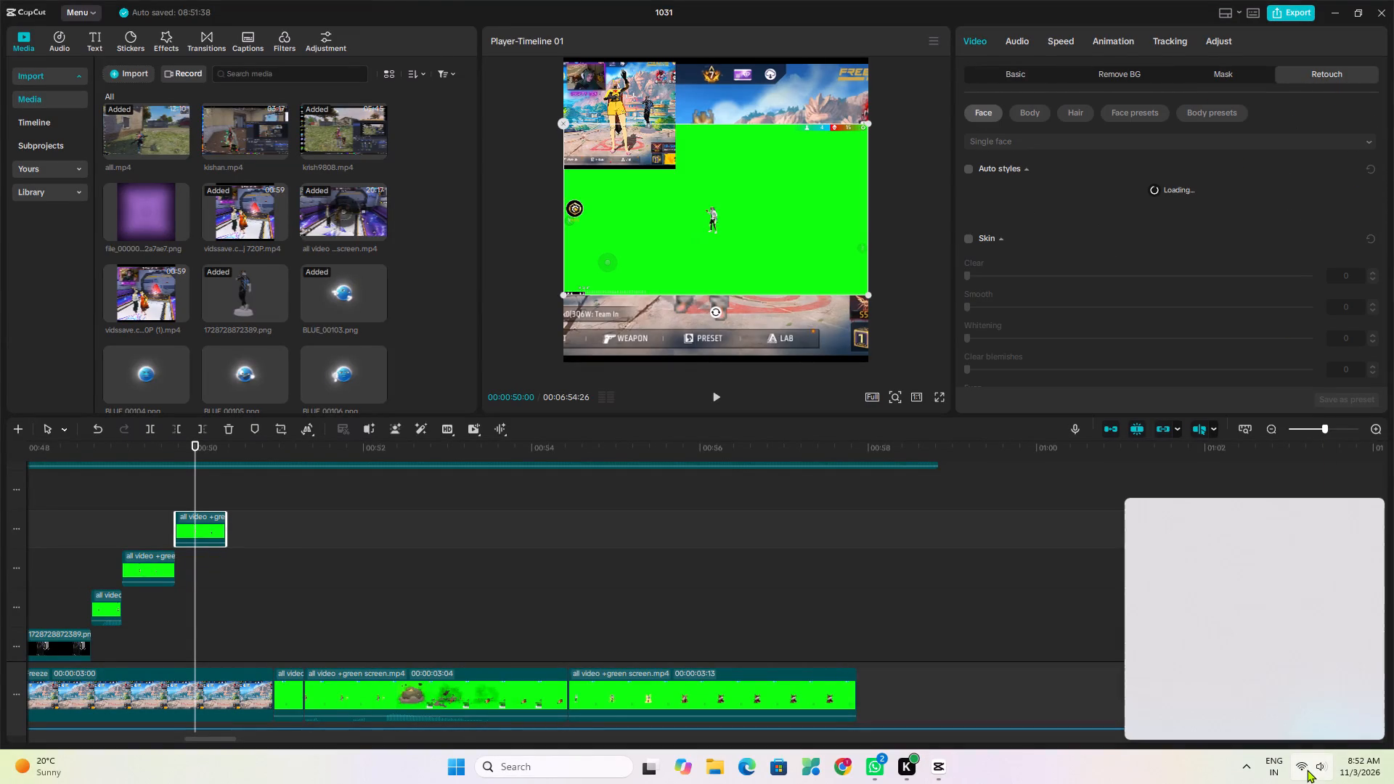
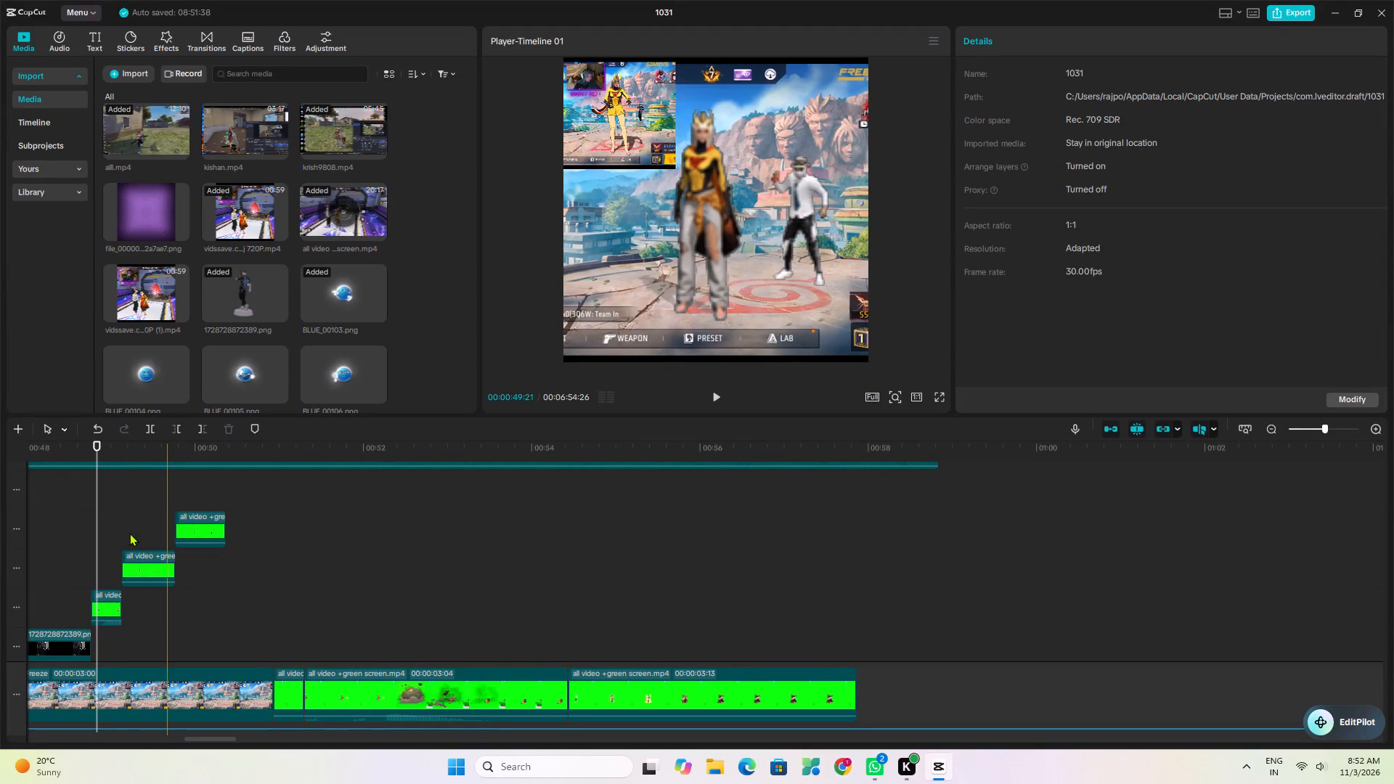
Play back the stacked green-screen overlay clips and the main-track clips after the lobby freeze frame to check the sequence.
{"action": "left_click", "coordinate": [89, 532]}
{"action": "key", "text": "space"}
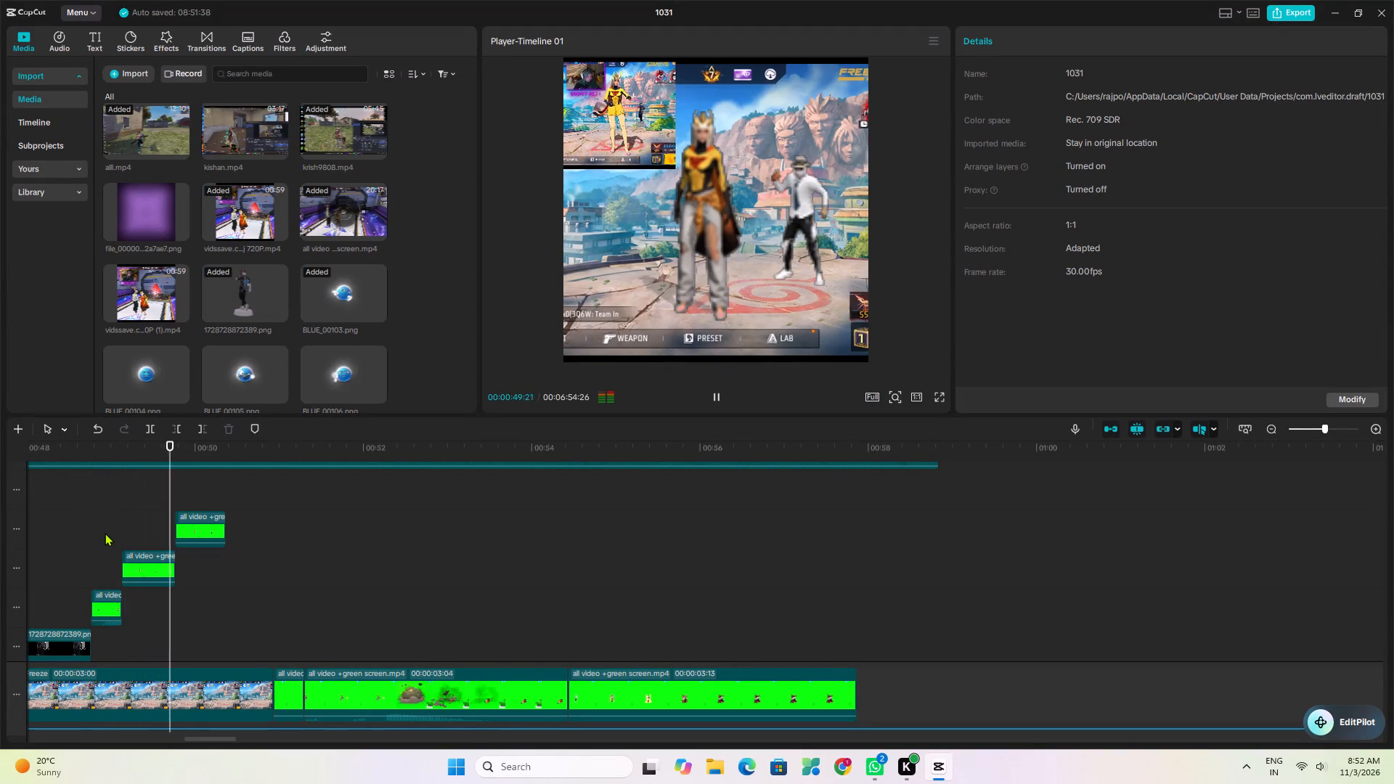
{"action": "key", "text": "space"}
{"action": "left_click", "coordinate": [187, 531]}
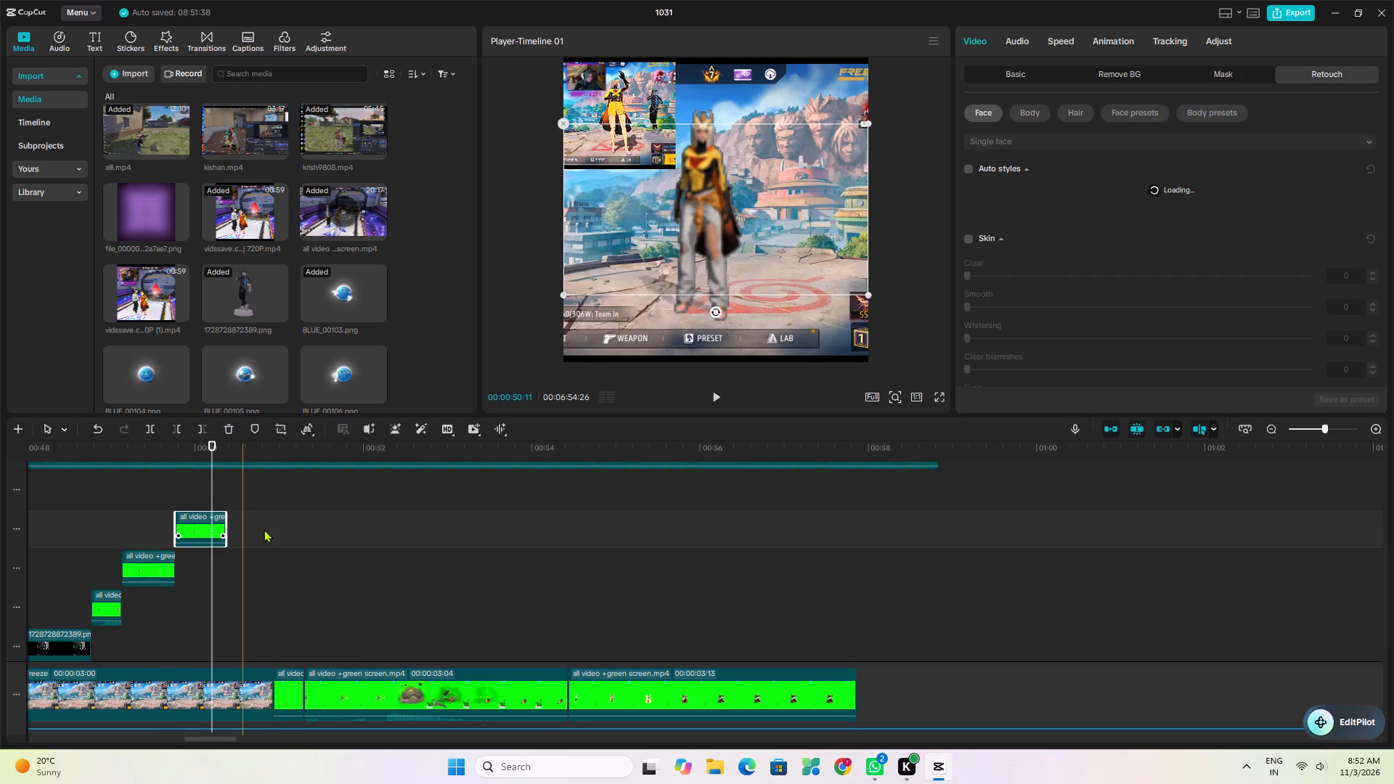
{"action": "key", "text": "space"}
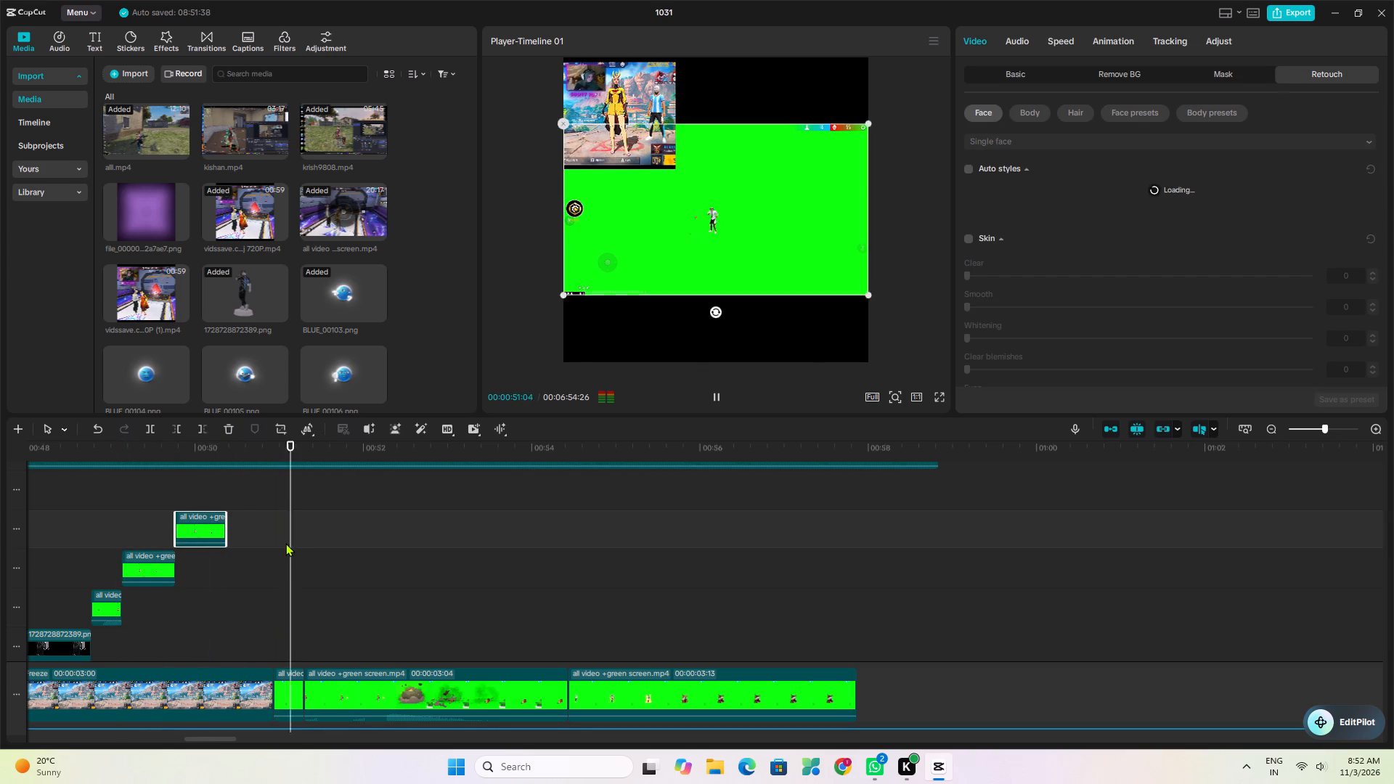
{"action": "left_click", "coordinate": [147, 531]}
{"action": "key", "text": "space"}
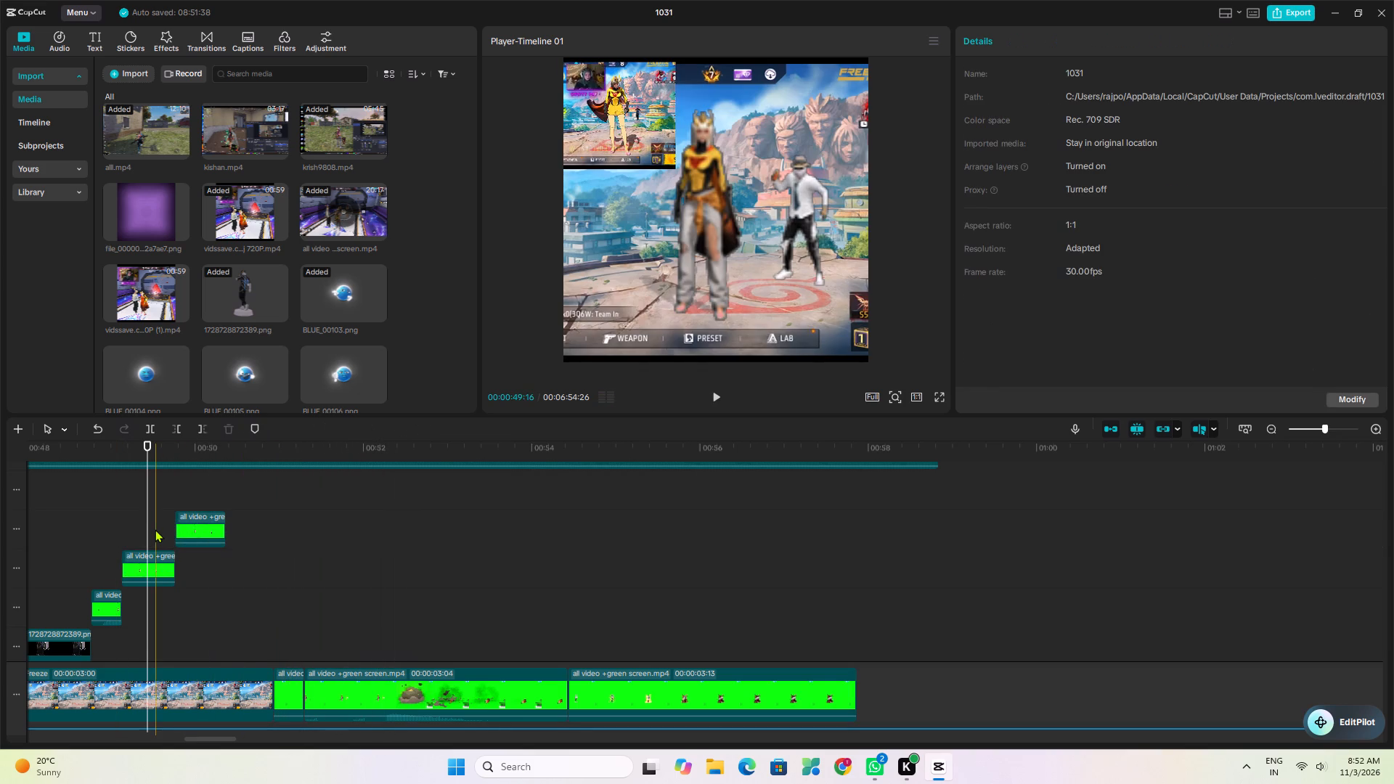
{"action": "key", "text": "space"}
{"action": "key", "text": "space"}
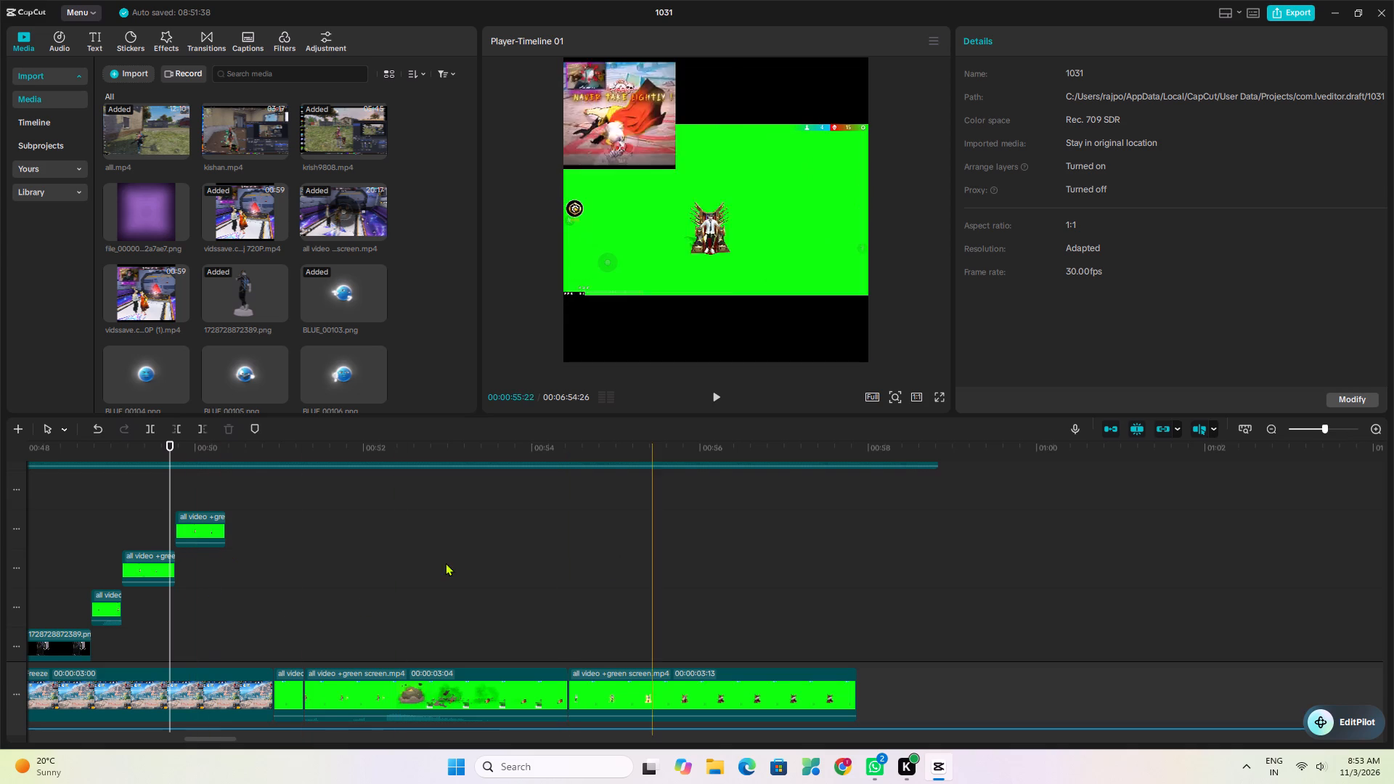
Select the unkeyed green-screen clip on the topmost overlay track, with the playhead at 00:00:50:03.
{"action": "left_click", "coordinate": [198, 538]}
{"action": "left_click", "coordinate": [203, 483]}
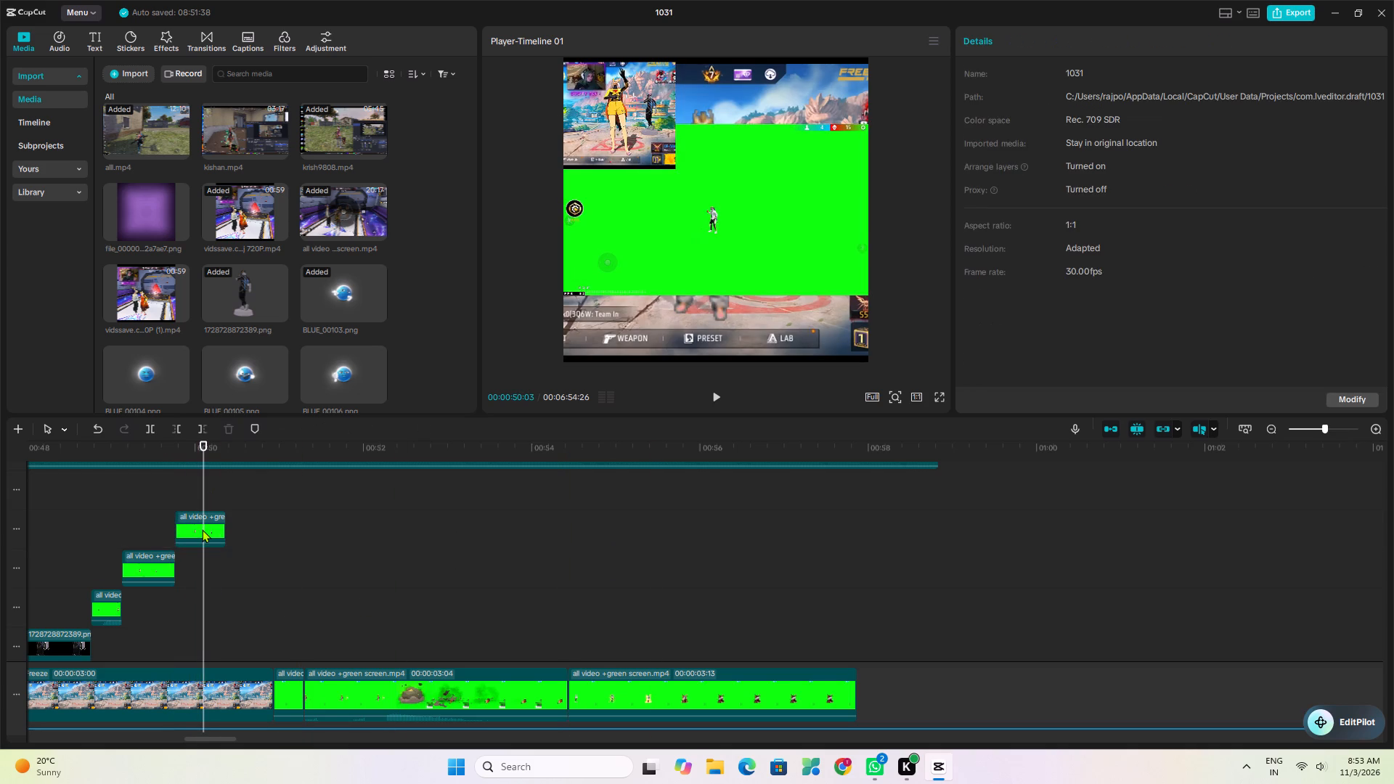
{"action": "left_click", "coordinate": [202, 529]}
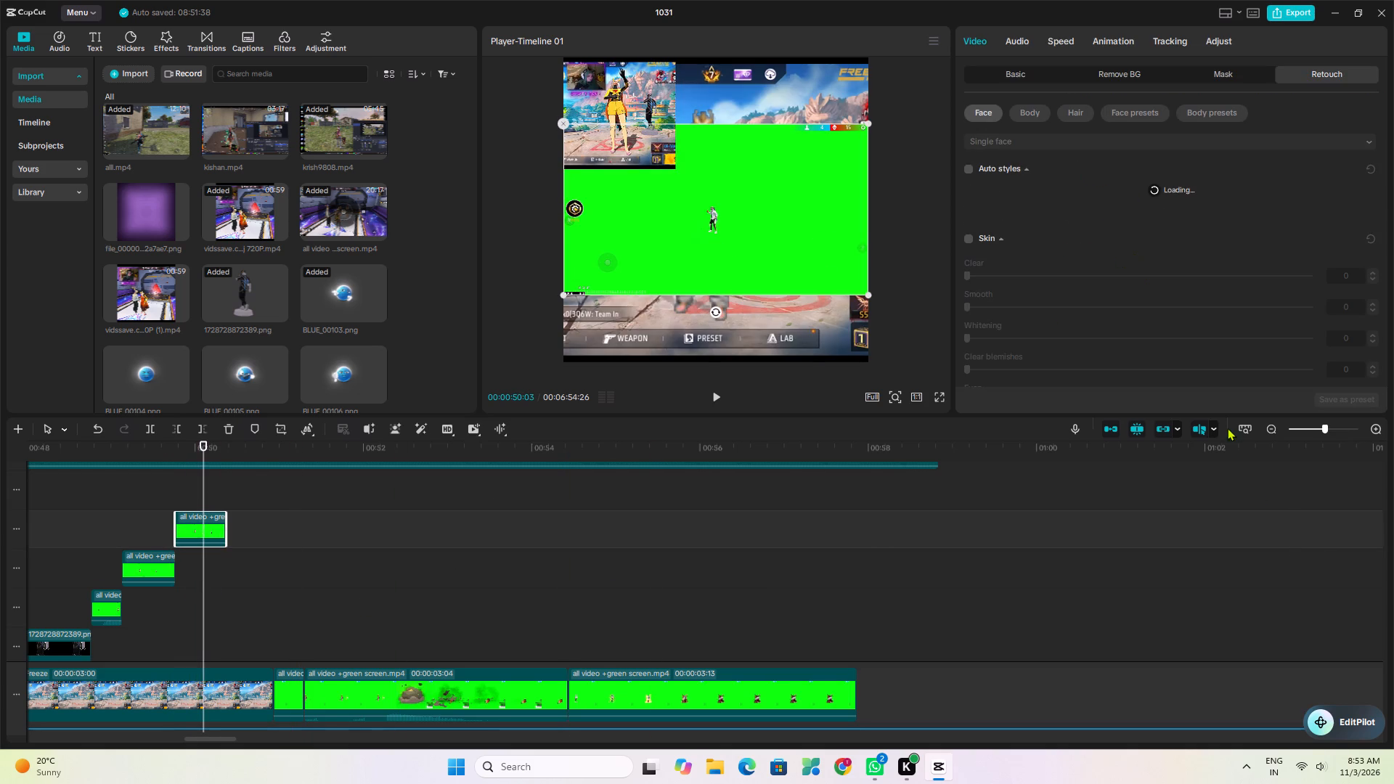
Connect to the saved VPN profile named vpn in Windows quick settings, retrying the connection once.
{"action": "left_click", "coordinate": [1295, 772]}
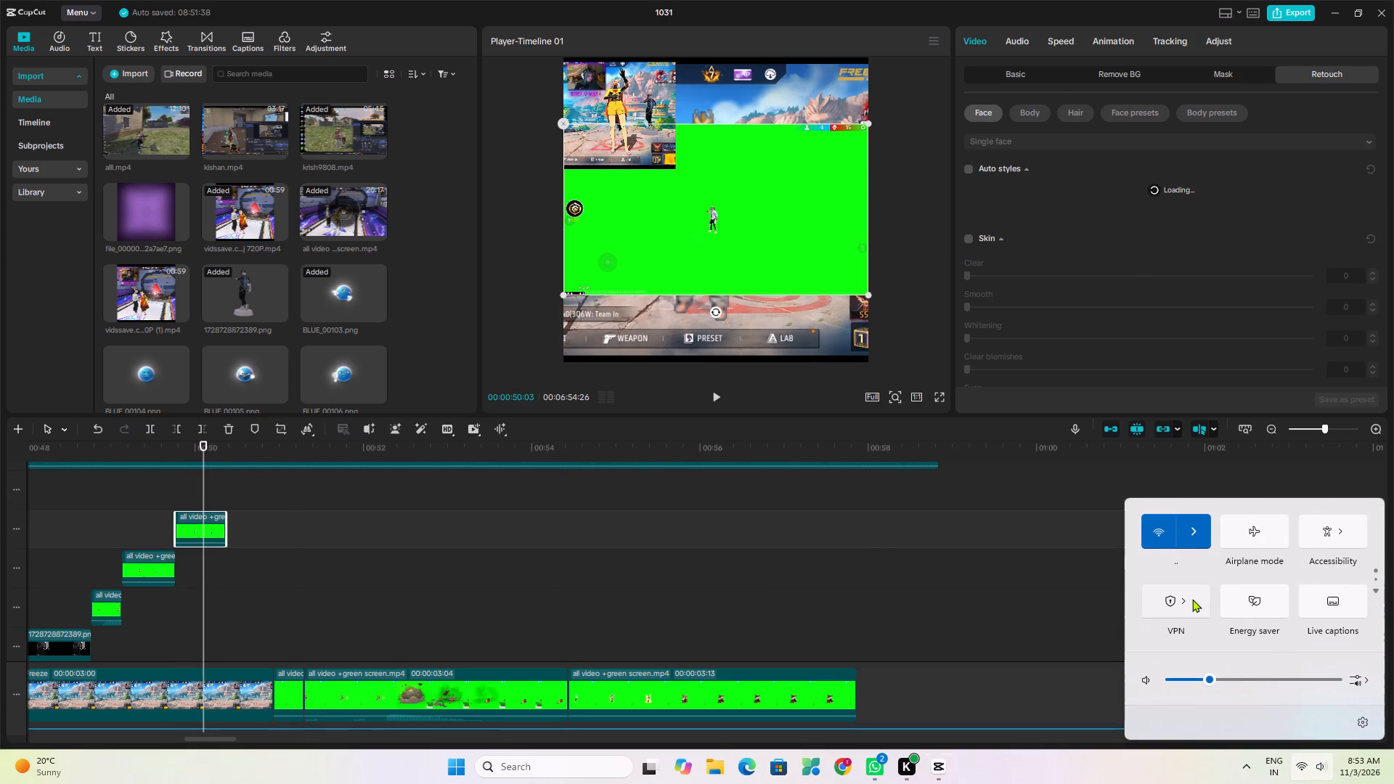
{"action": "left_click", "coordinate": [1192, 599]}
{"action": "left_click", "coordinate": [1293, 545]}
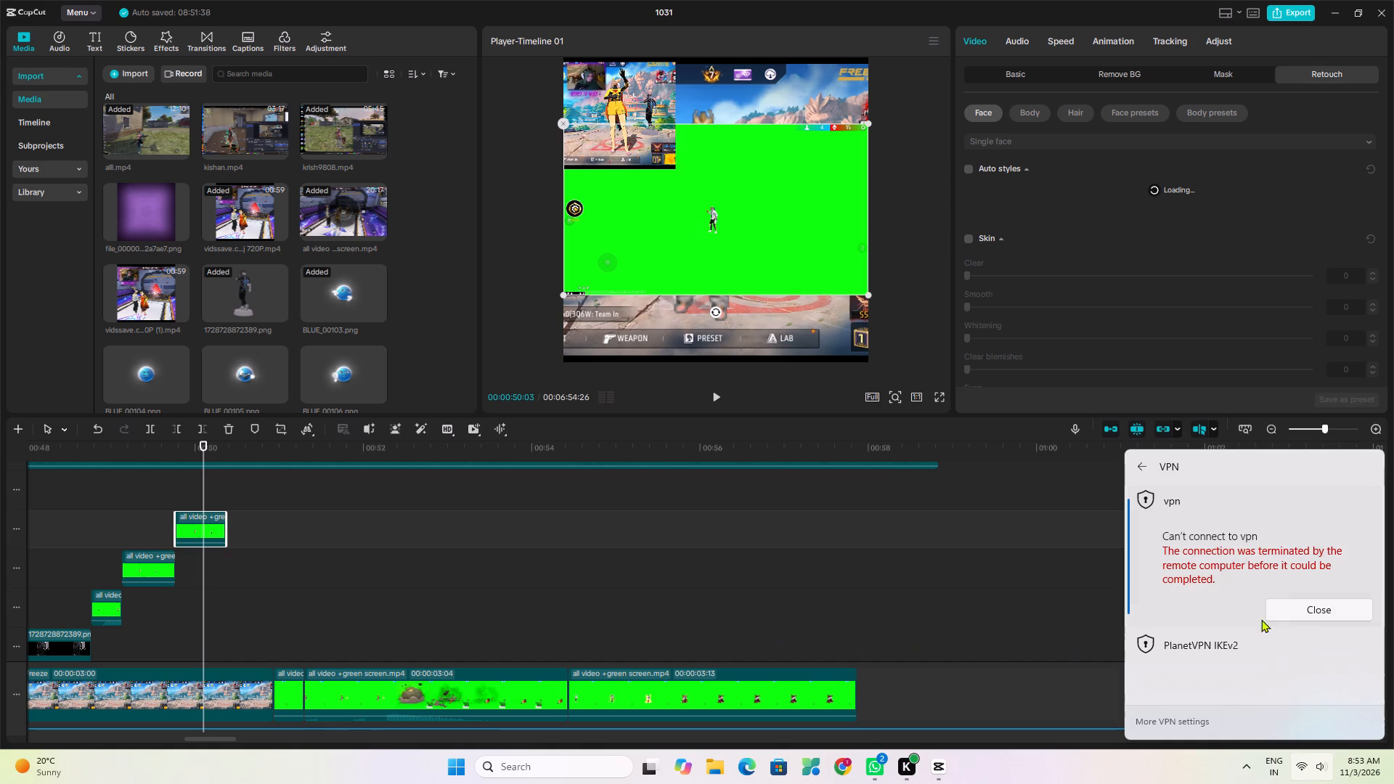
{"action": "left_click", "coordinate": [1276, 615]}
{"action": "left_click", "coordinate": [1299, 536]}
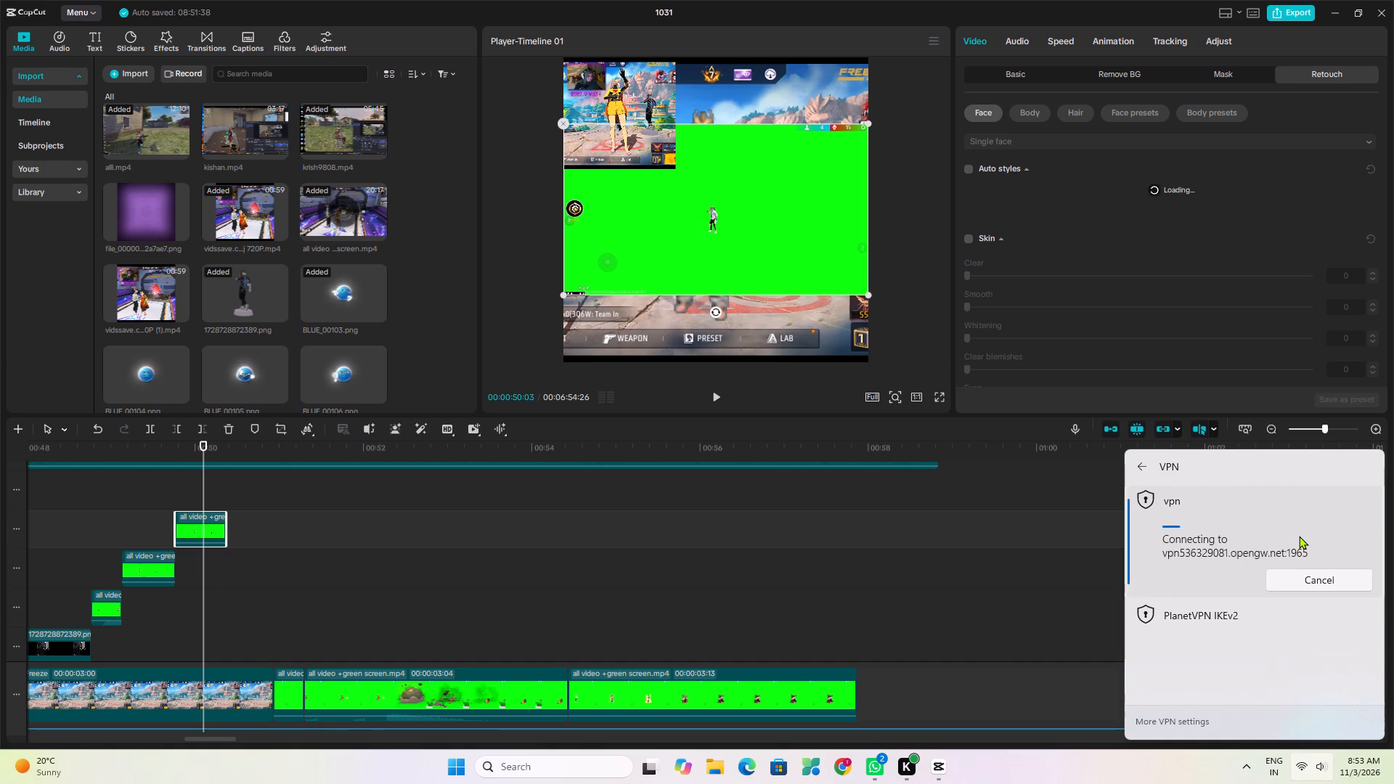
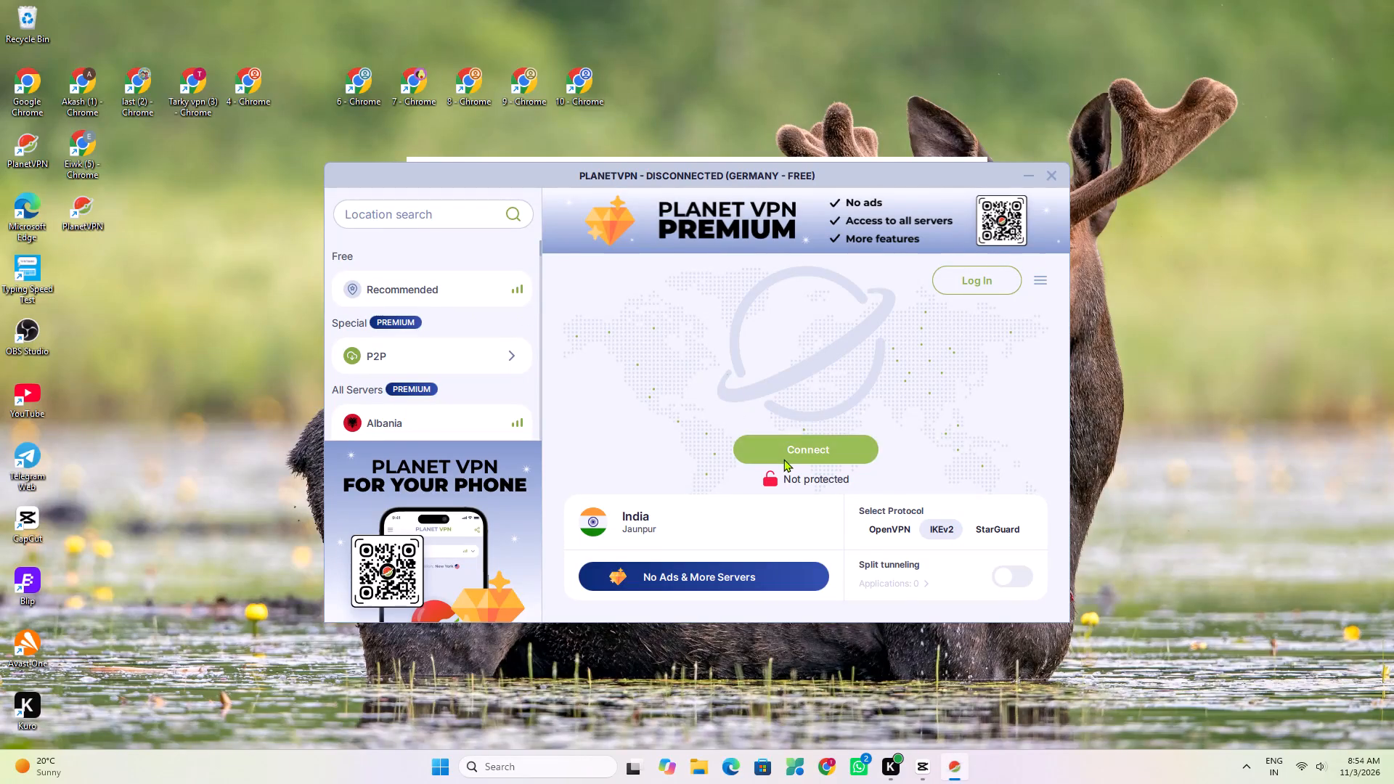
Start a PlanetVPN connection to the free Germany server.
{"action": "left_click", "coordinate": [783, 459]}
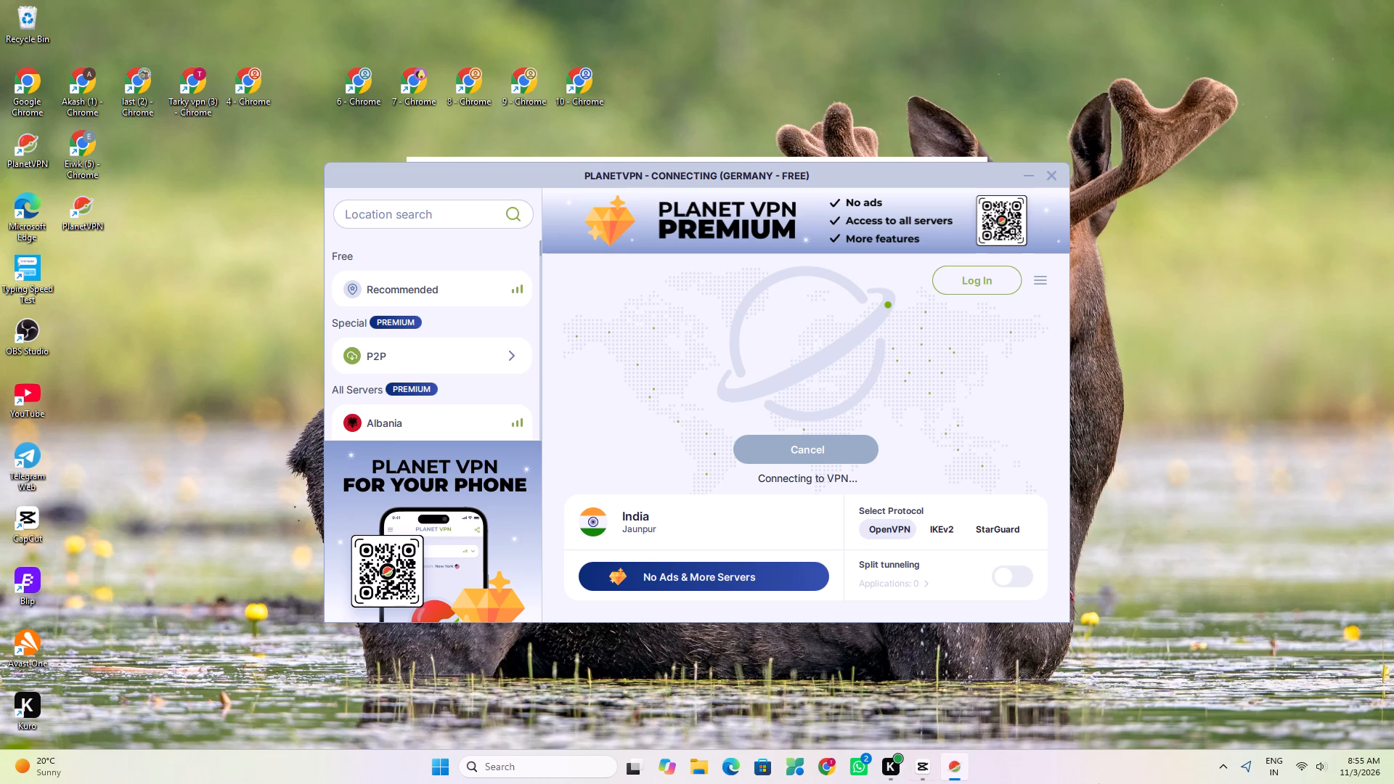
Try to connect to the saved VPN profile named vpn in Windows quick settings, dismissing each error and retrying twice.
{"action": "left_click", "coordinate": [1297, 767]}
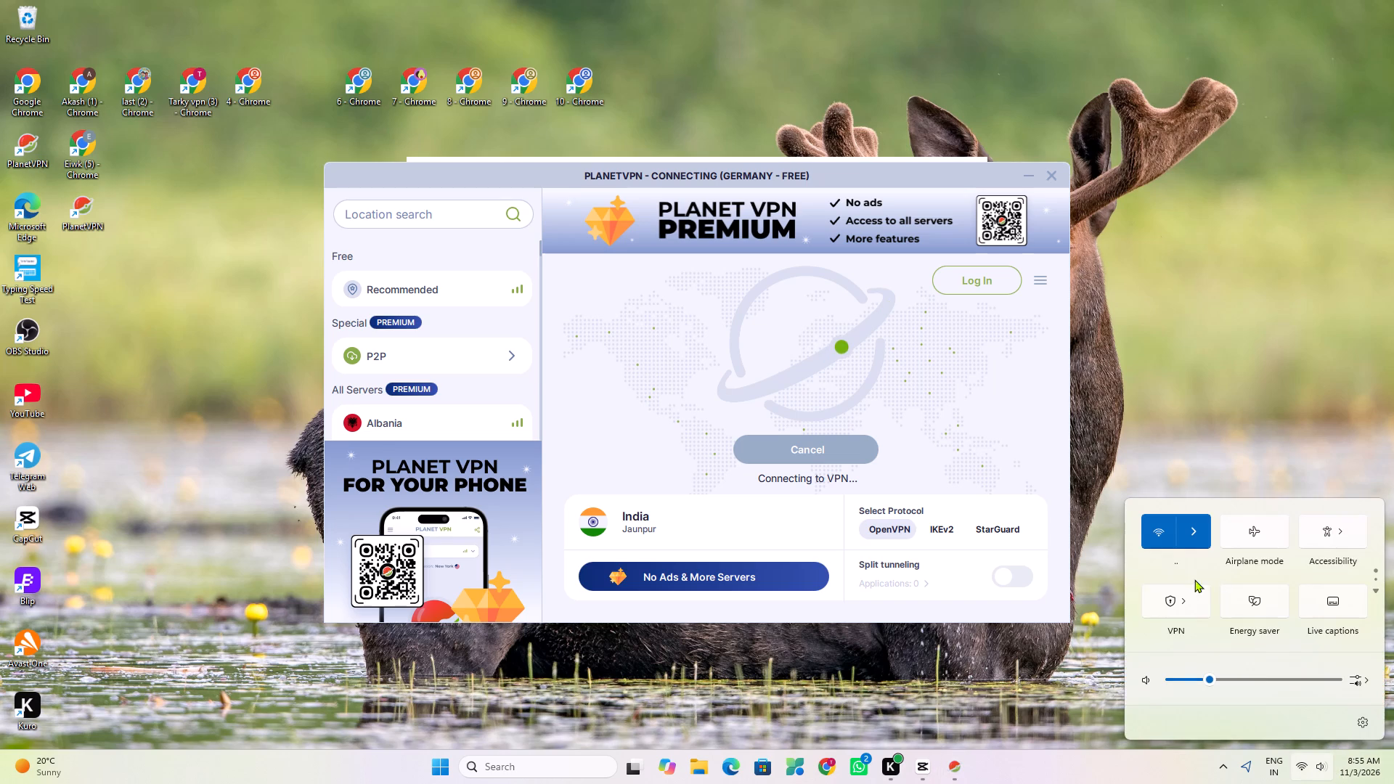
{"action": "left_click", "coordinate": [1175, 613]}
{"action": "left_click", "coordinate": [1300, 550]}
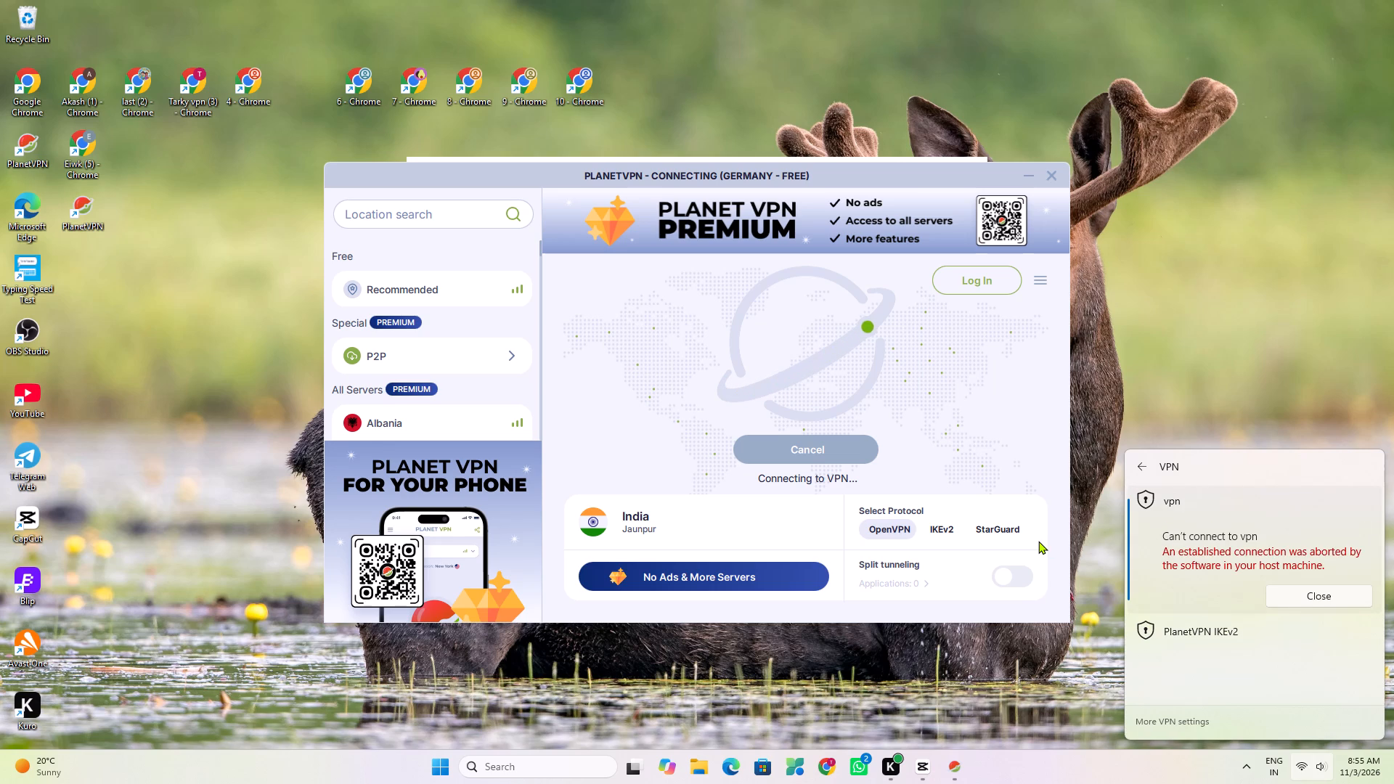
{"action": "left_click", "coordinate": [1334, 597]}
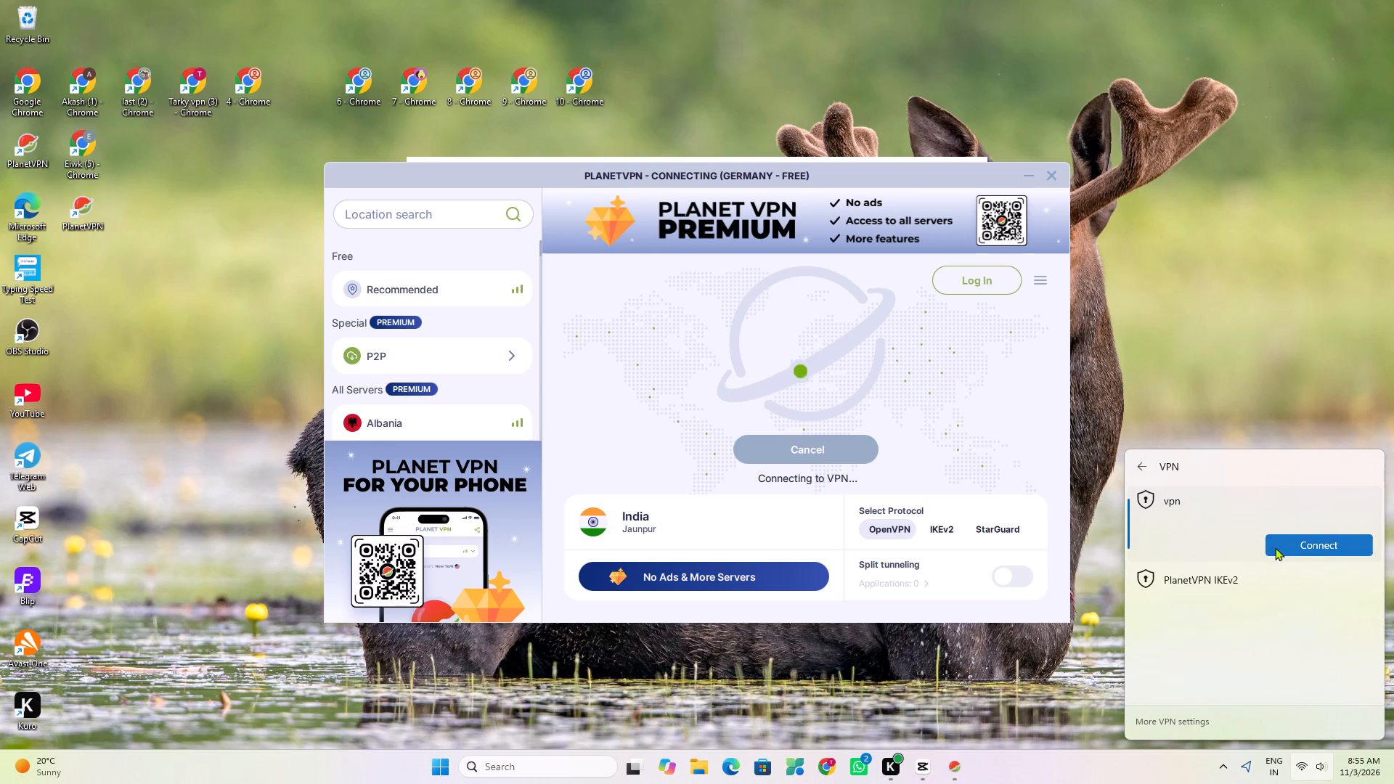
{"action": "left_click", "coordinate": [1302, 549]}
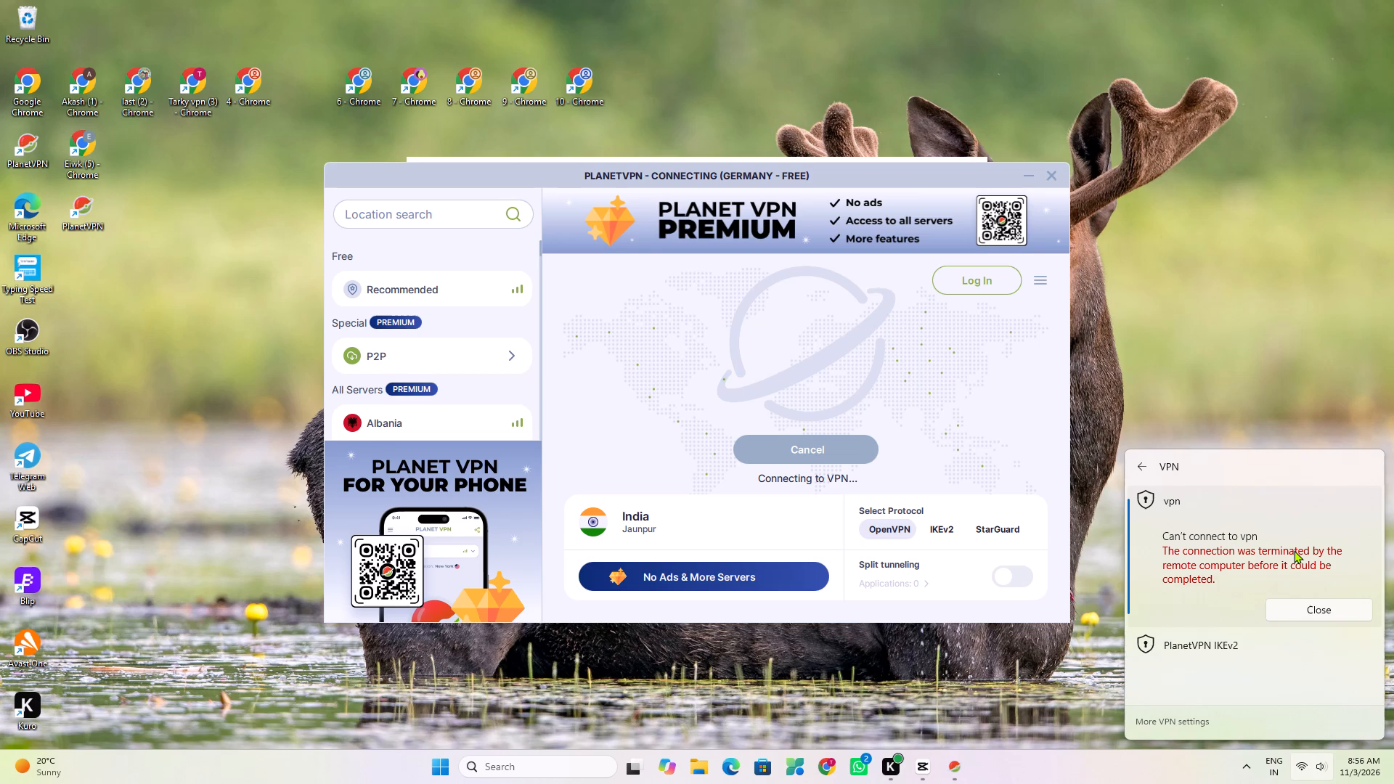
{"action": "left_click", "coordinate": [1345, 615]}
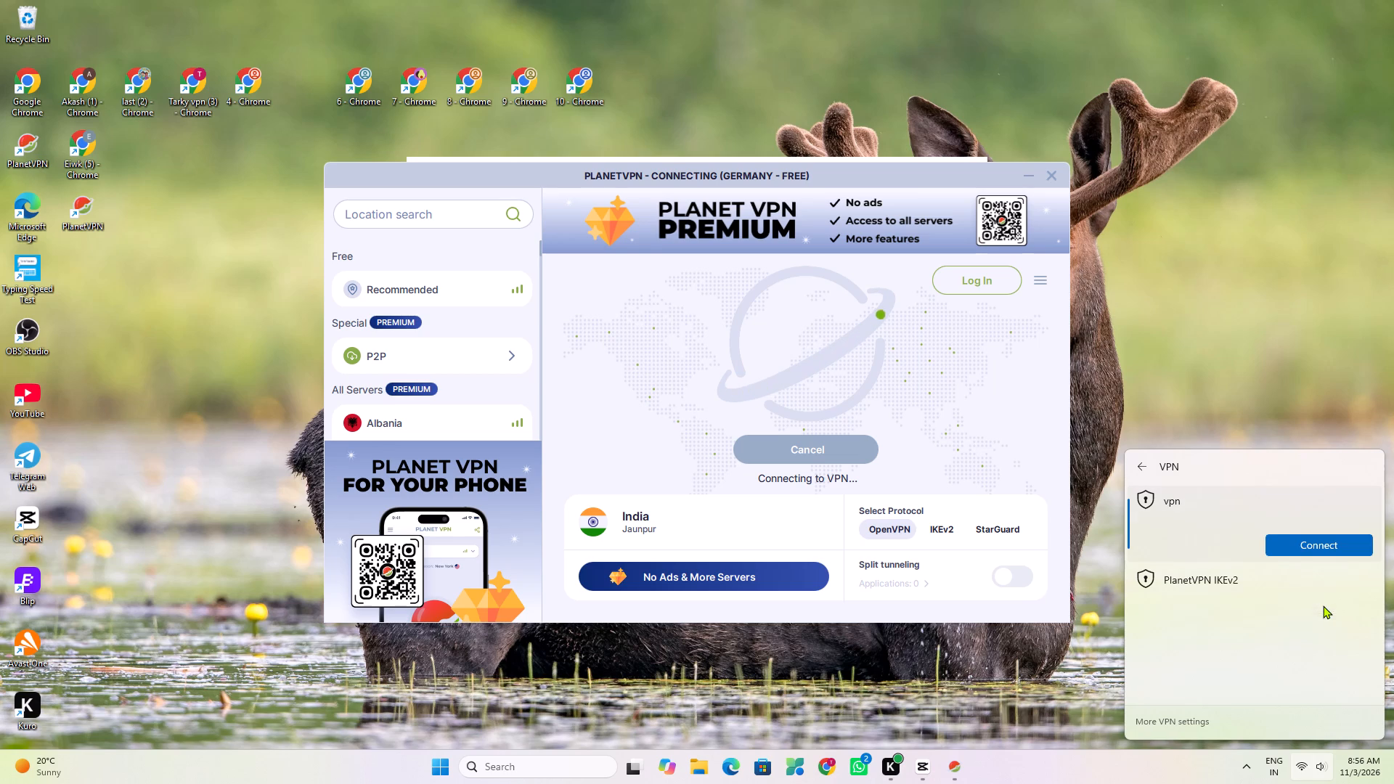
{"action": "left_click", "coordinate": [1321, 536]}
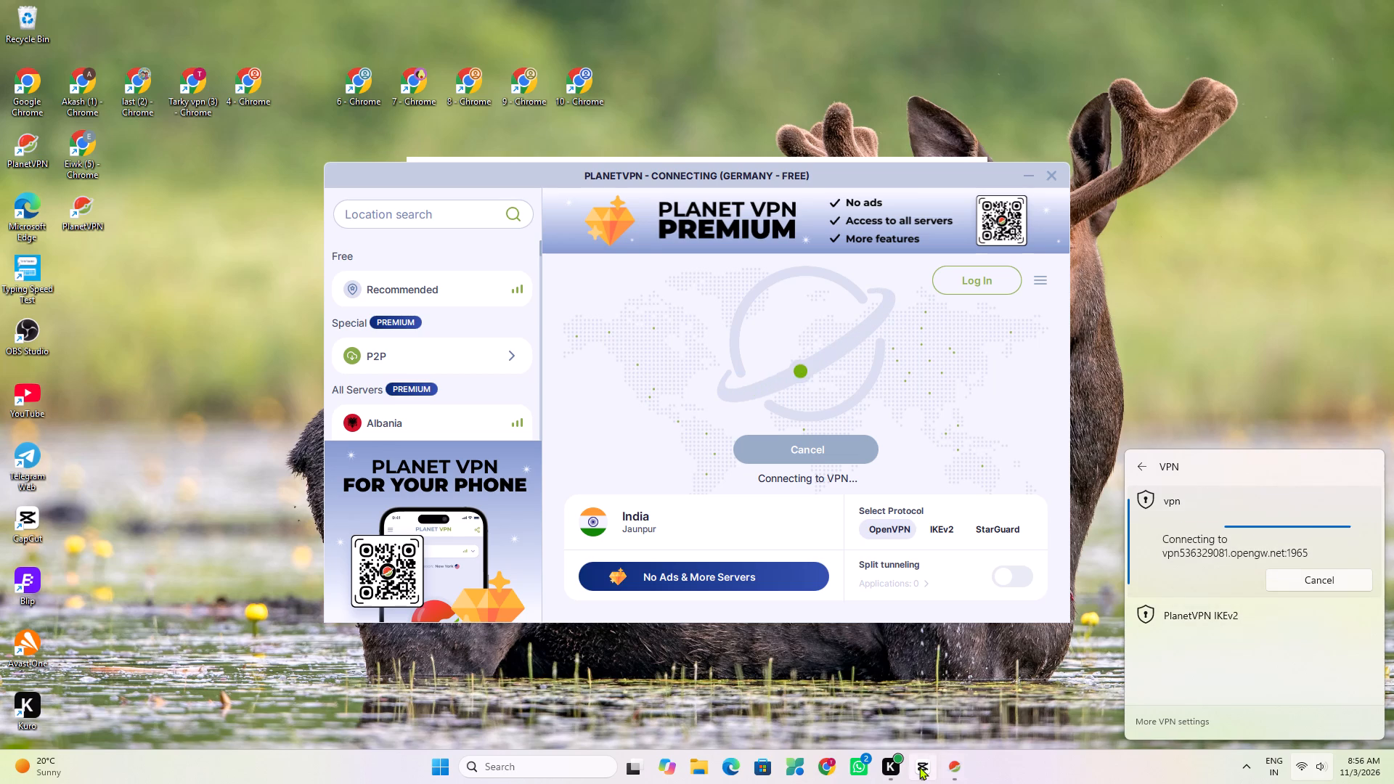
Switch to CapCut, close project 1031 and exit the application from its home window.
{"action": "left_click", "coordinate": [919, 767]}
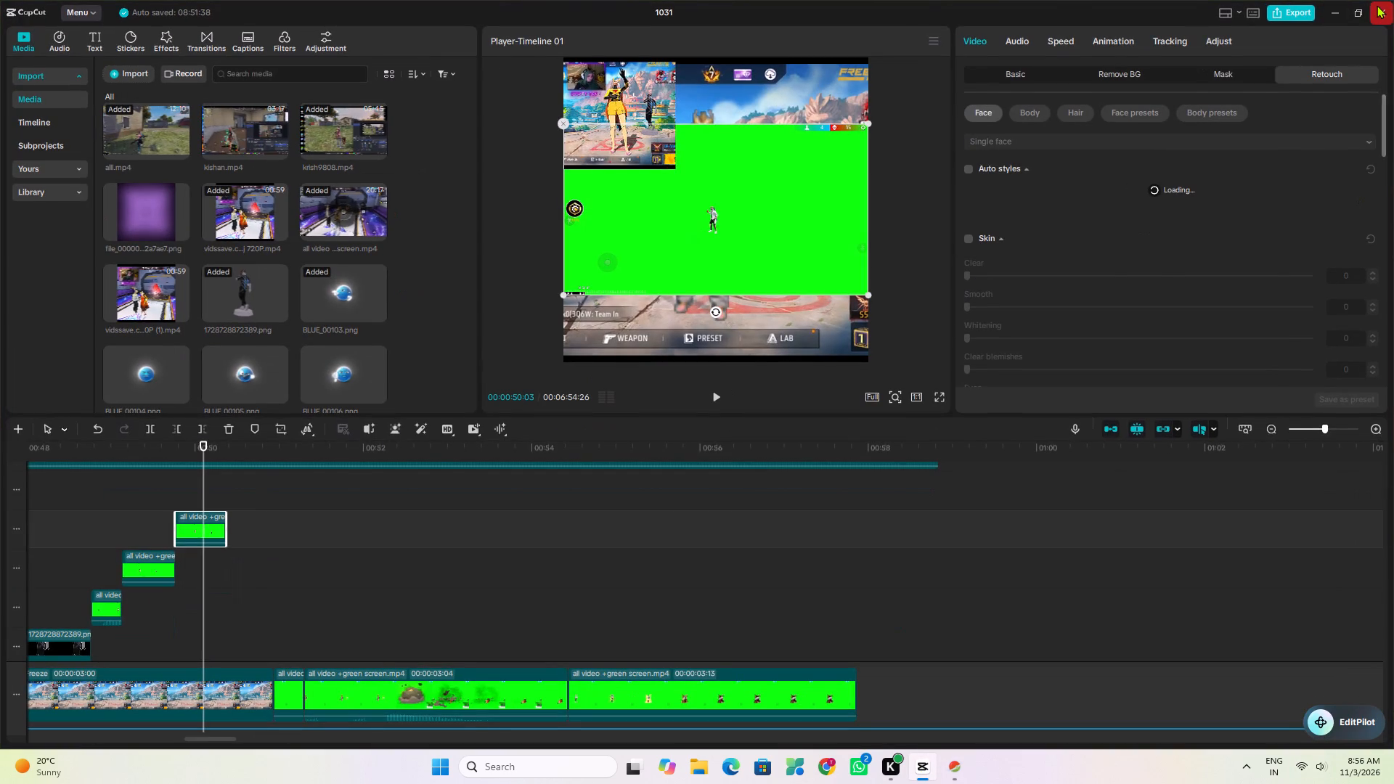
{"action": "left_click", "coordinate": [1377, 5]}
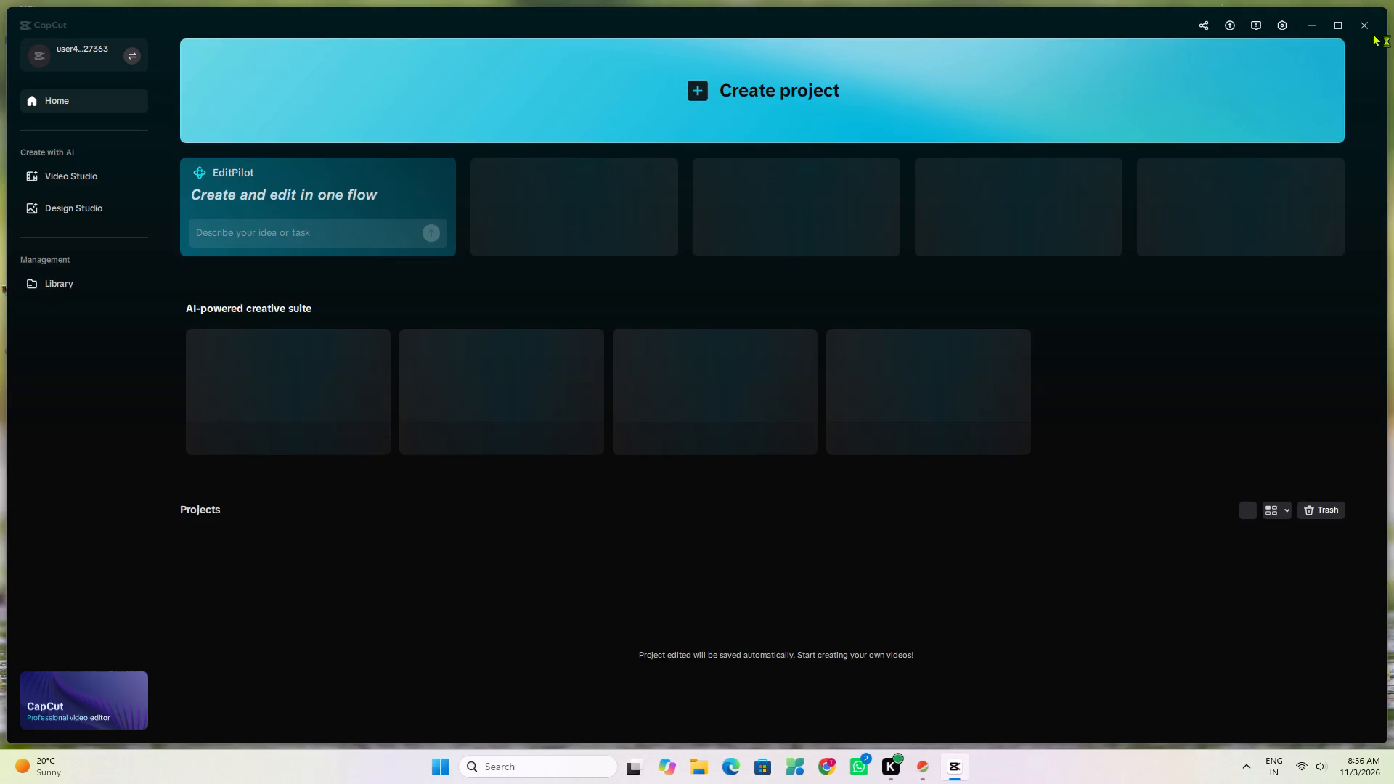
{"action": "left_click", "coordinate": [1366, 23]}
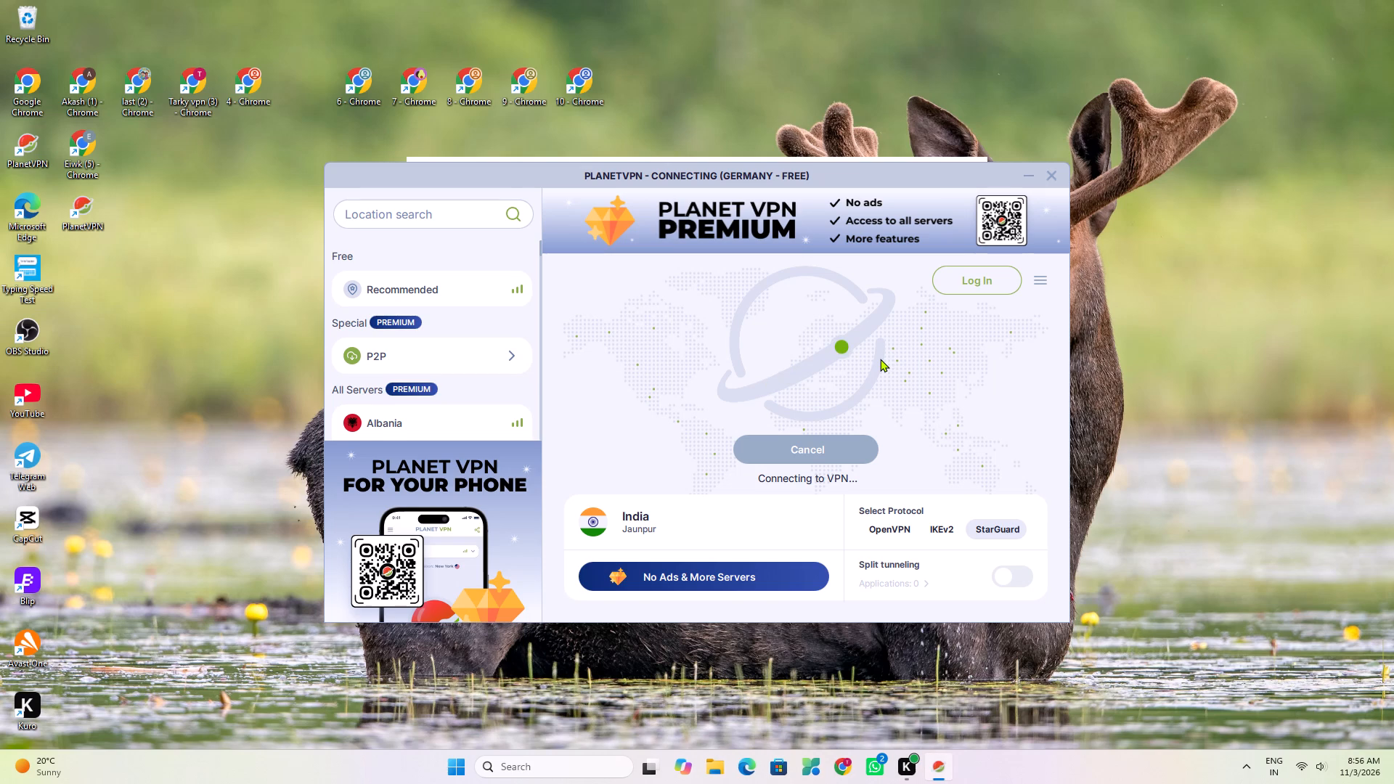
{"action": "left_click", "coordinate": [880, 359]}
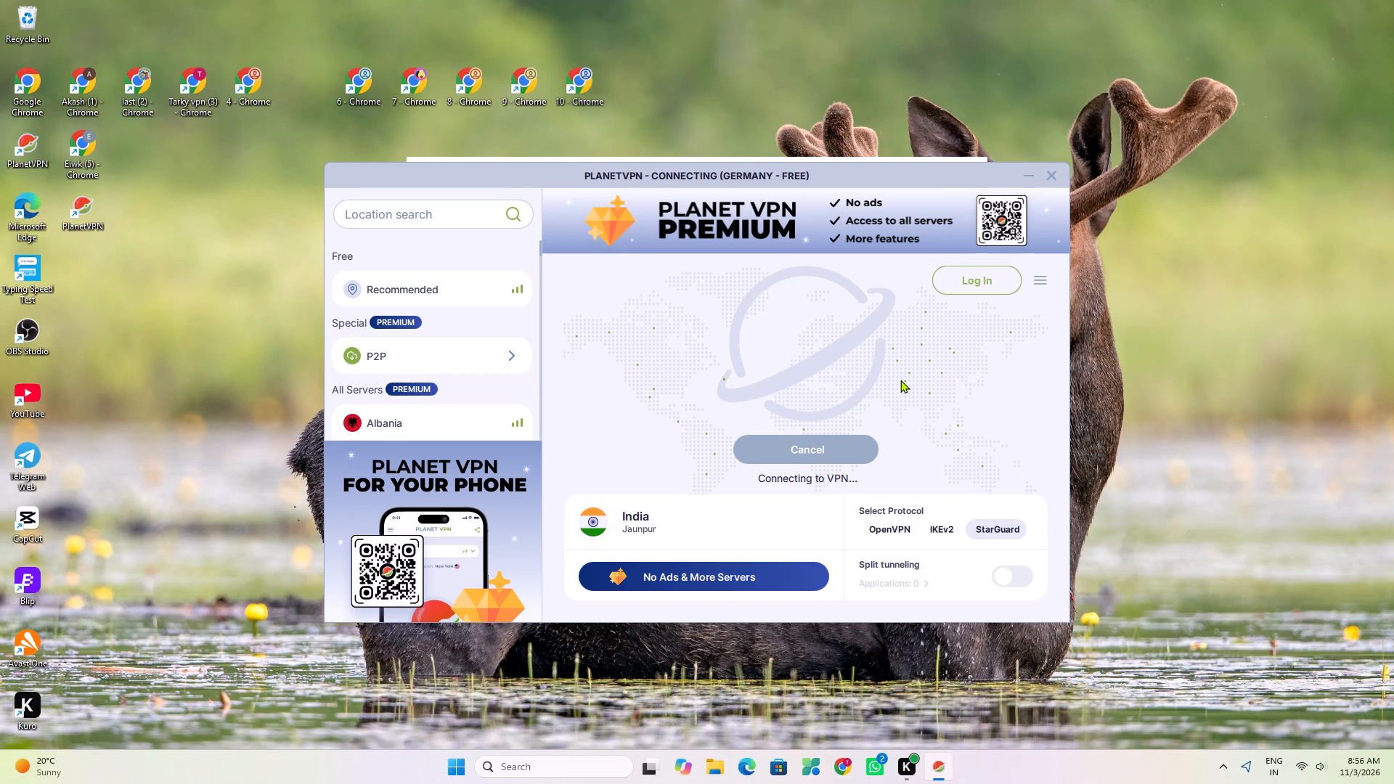
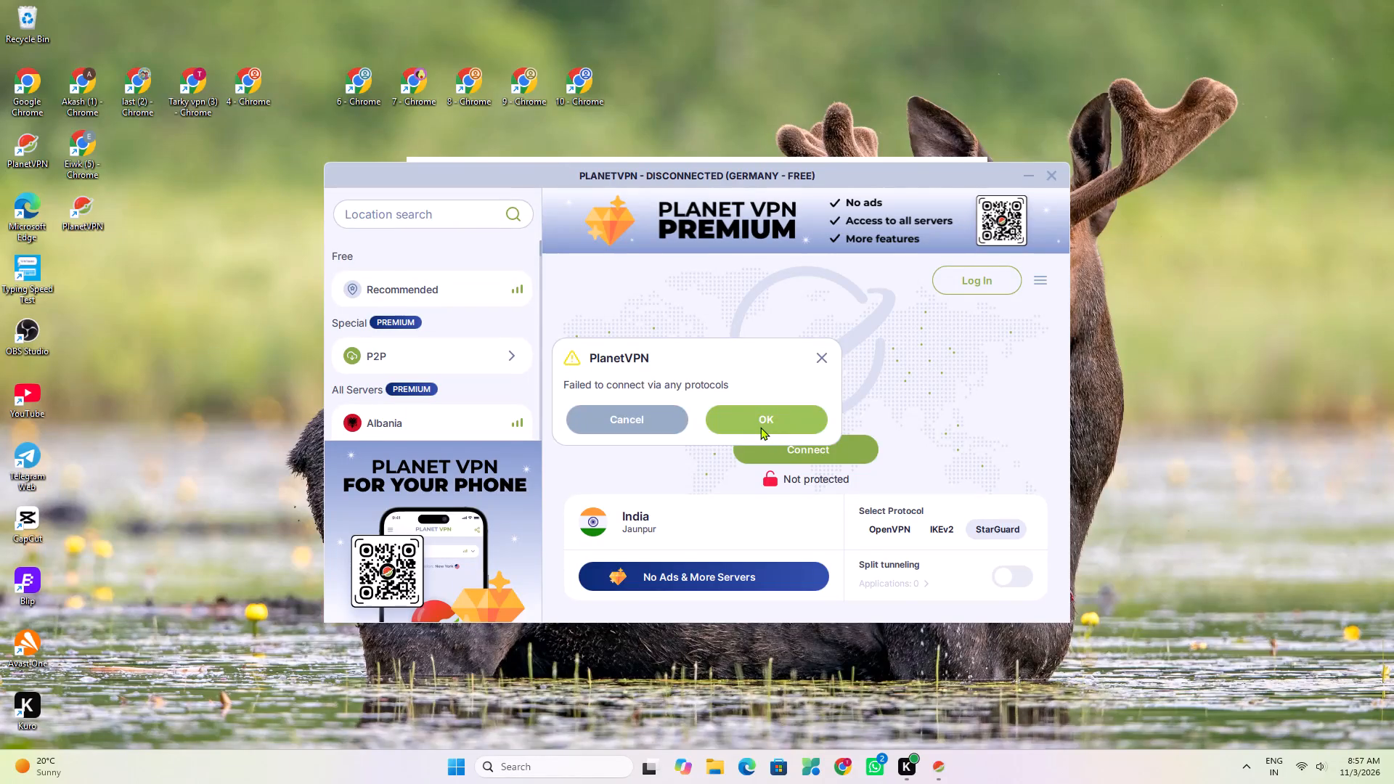
Dismiss the PlanetVPN error and retry the connection to the free Germany server.
{"action": "left_click", "coordinate": [760, 427]}
{"action": "left_click", "coordinate": [828, 453]}
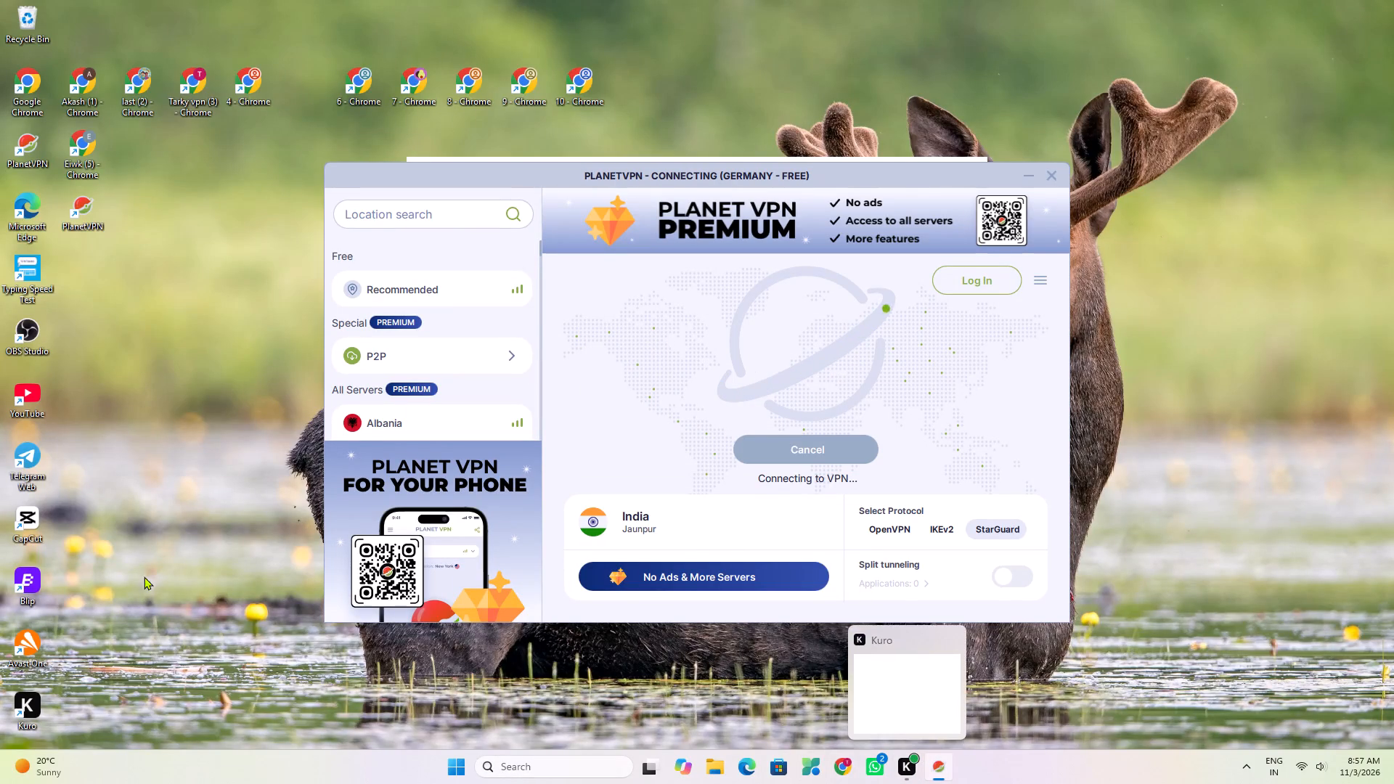
Launch CapCut from the desktop.
{"action": "double_click", "coordinate": [33, 514]}
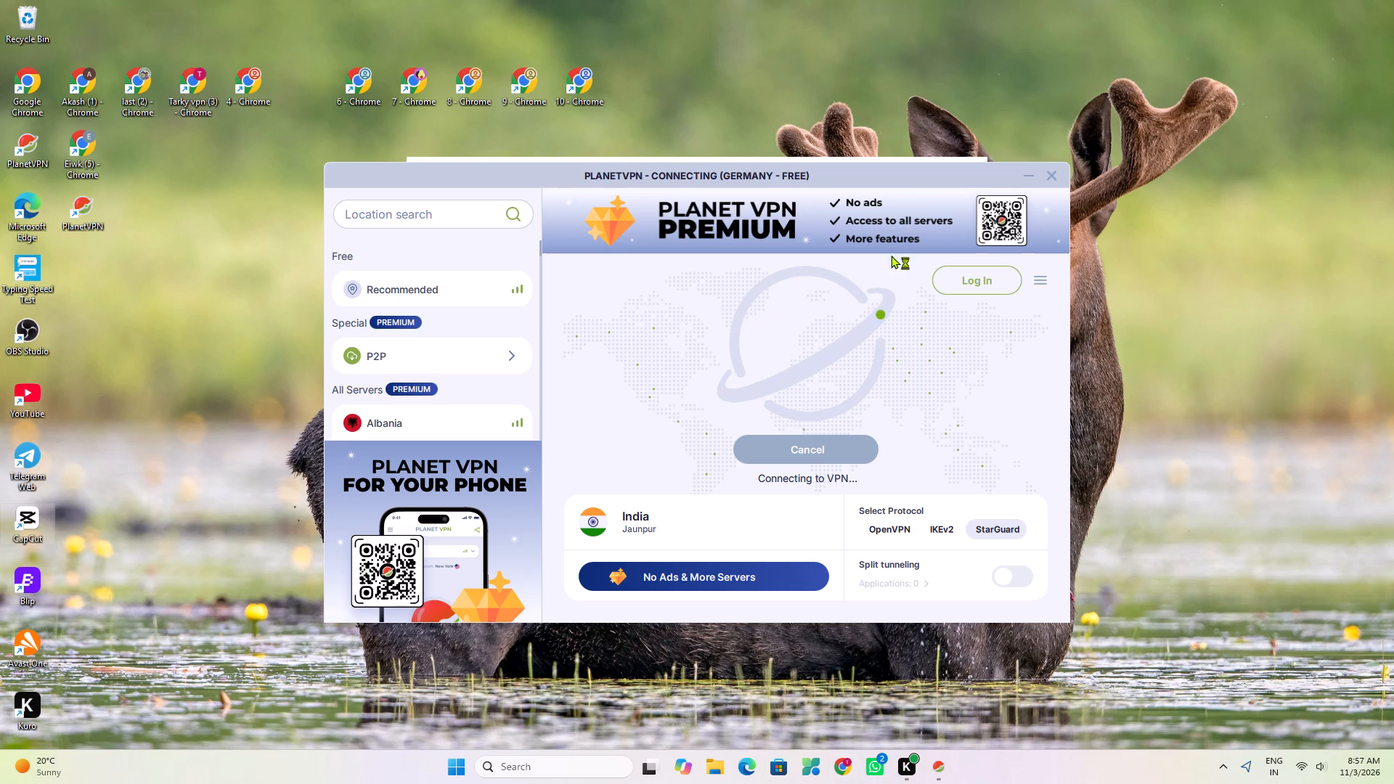
Move the PlanetVPN window aside to uncover the CapCut startup window behind it.
{"action": "left_click_drag", "start_coordinate": [879, 167], "coordinate": [1143, 166]}
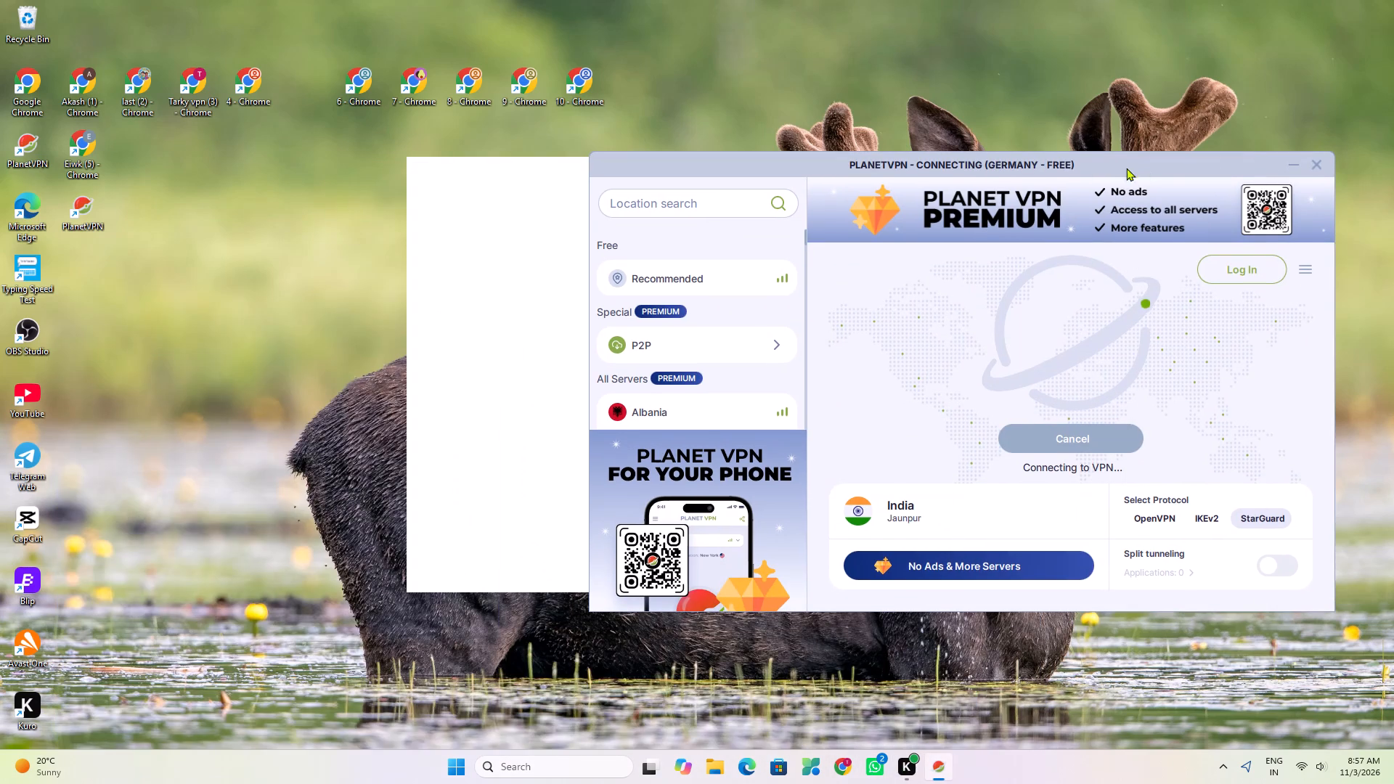
{"action": "left_click", "coordinate": [659, 337]}
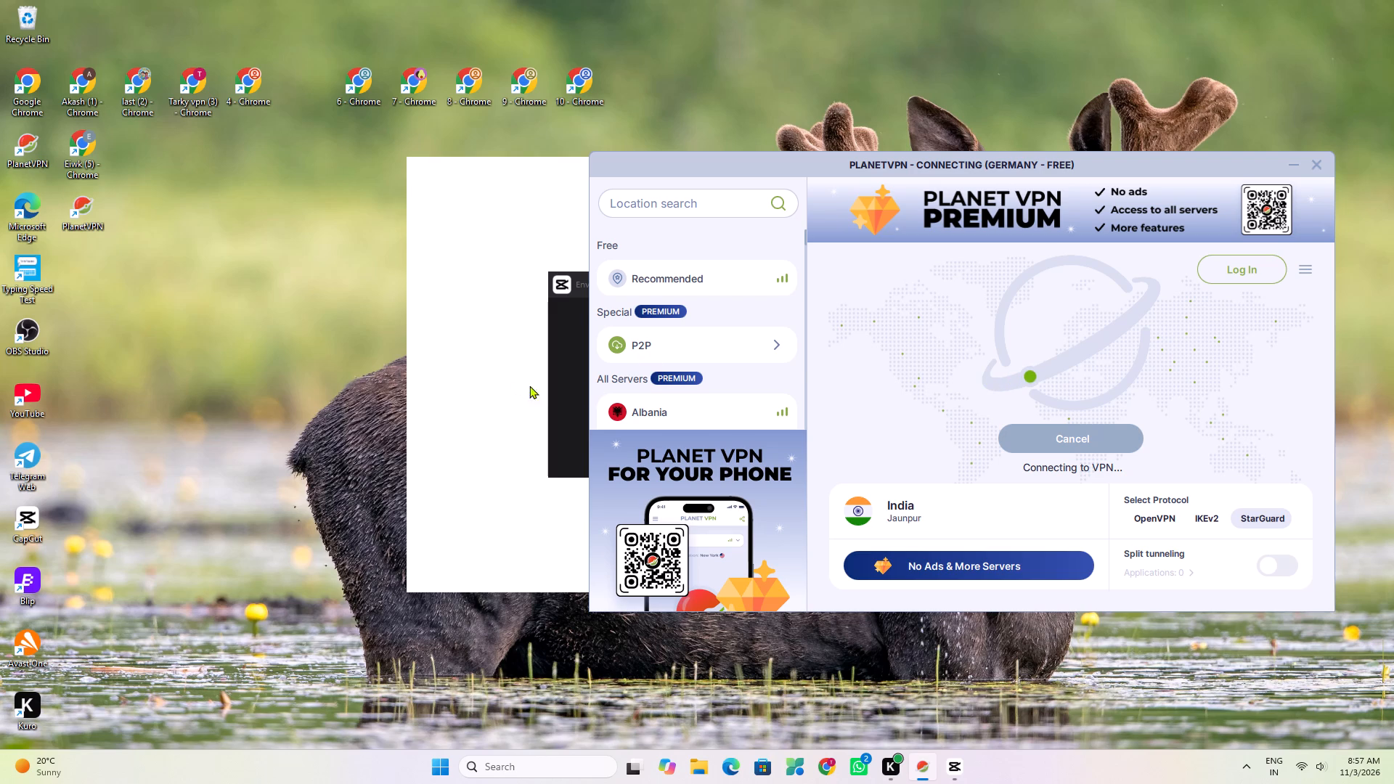
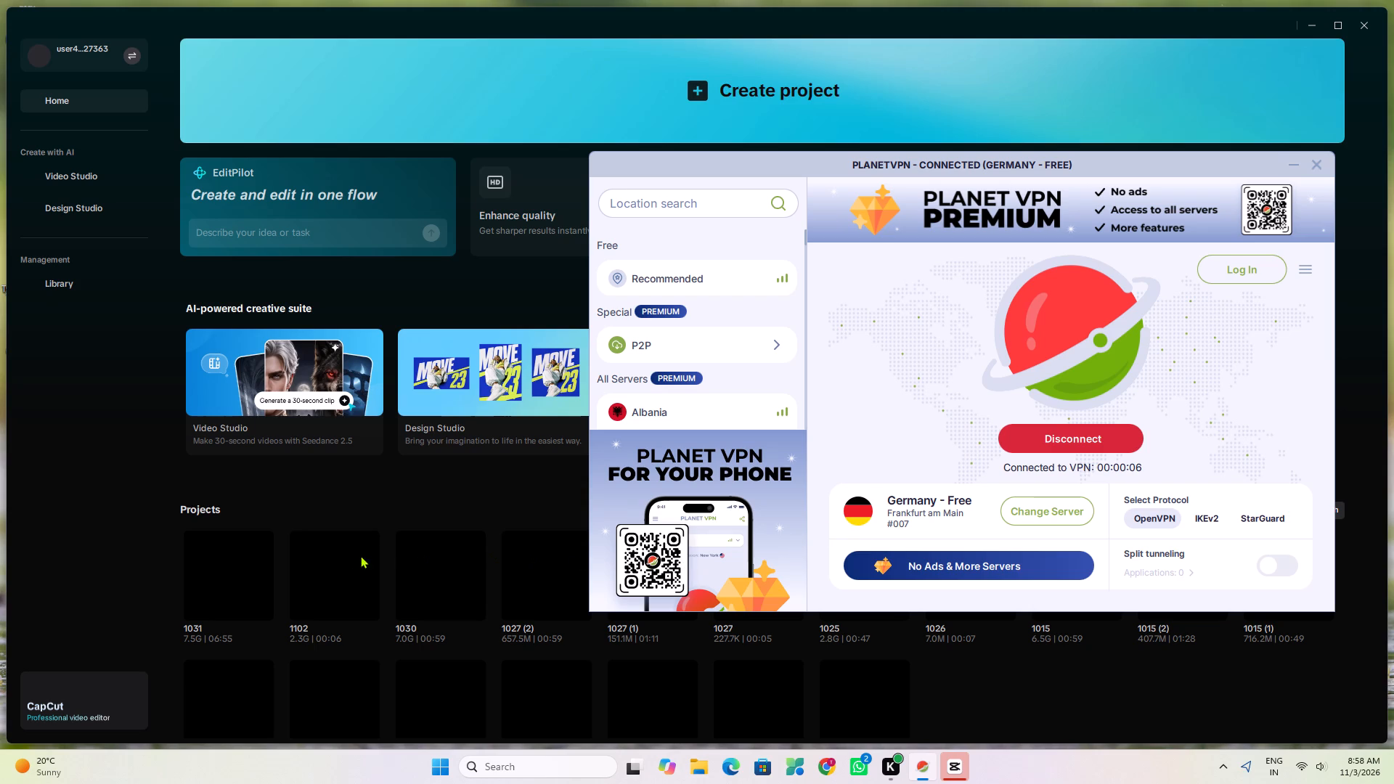
Open project 1031 from the projects list on the CapCut home window.
{"action": "left_click", "coordinate": [203, 597]}
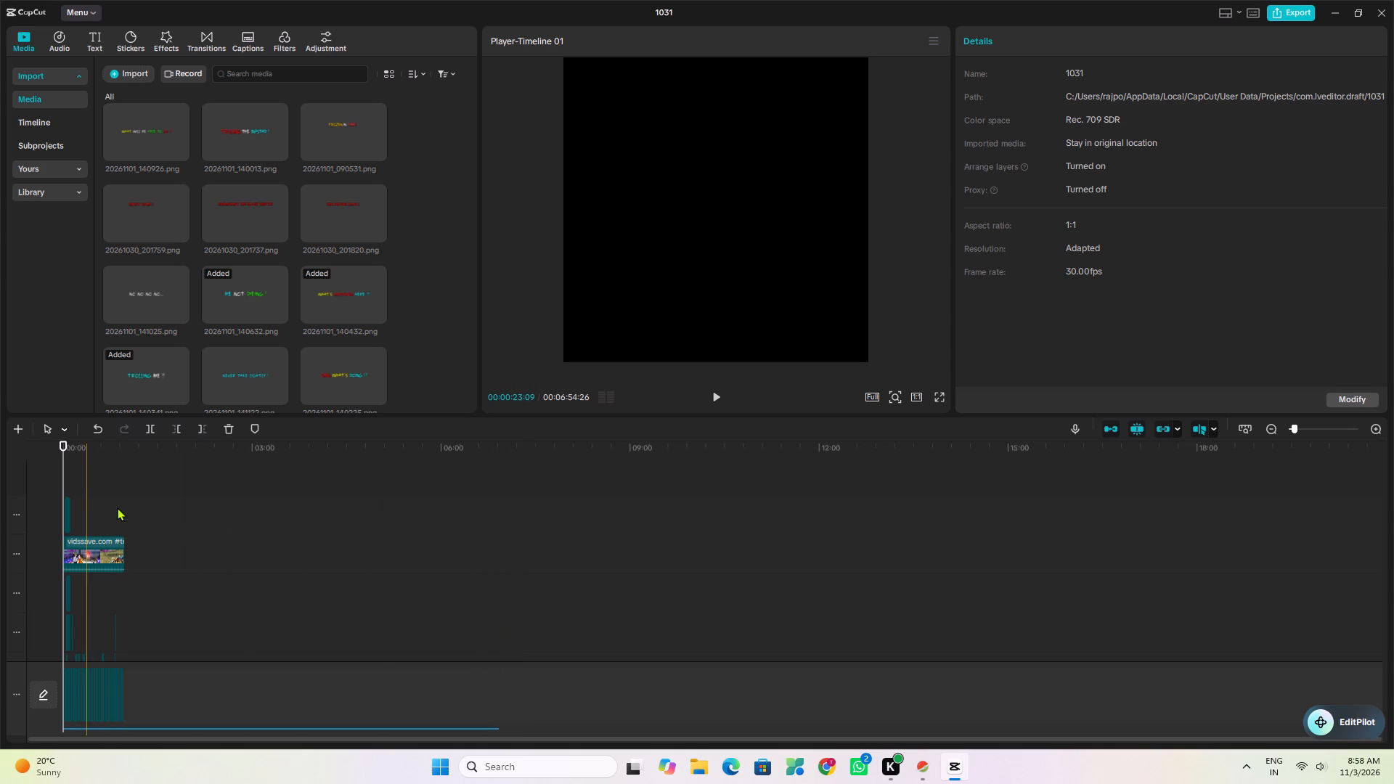
Play back the timeline from about 00:39 and review the section around the green-screen overlay clips near 00:48.
{"action": "left_click", "coordinate": [1317, 429]}
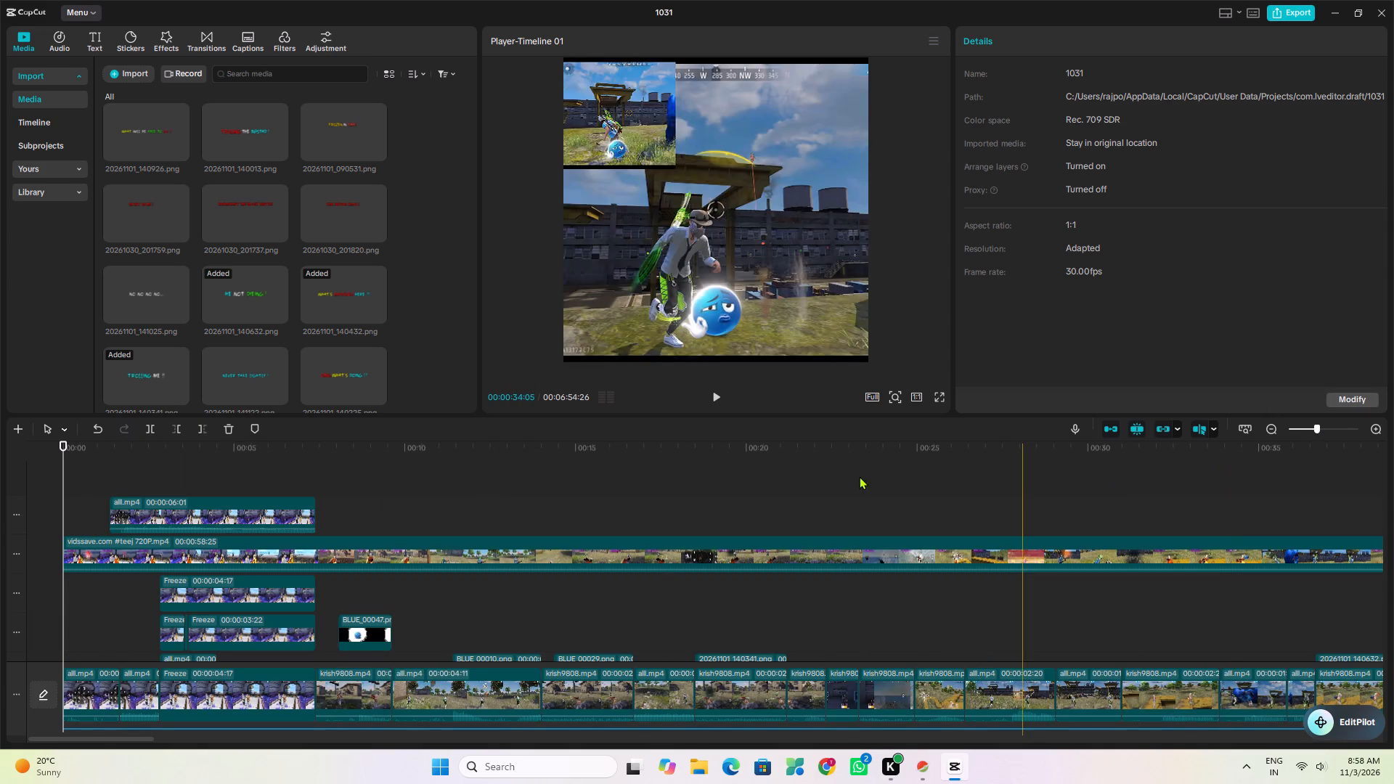
{"action": "left_click_drag", "start_coordinate": [838, 468], "coordinate": [879, 461]}
{"action": "left_click_drag", "start_coordinate": [947, 460], "coordinate": [1175, 477]}
{"action": "key", "text": "space"}
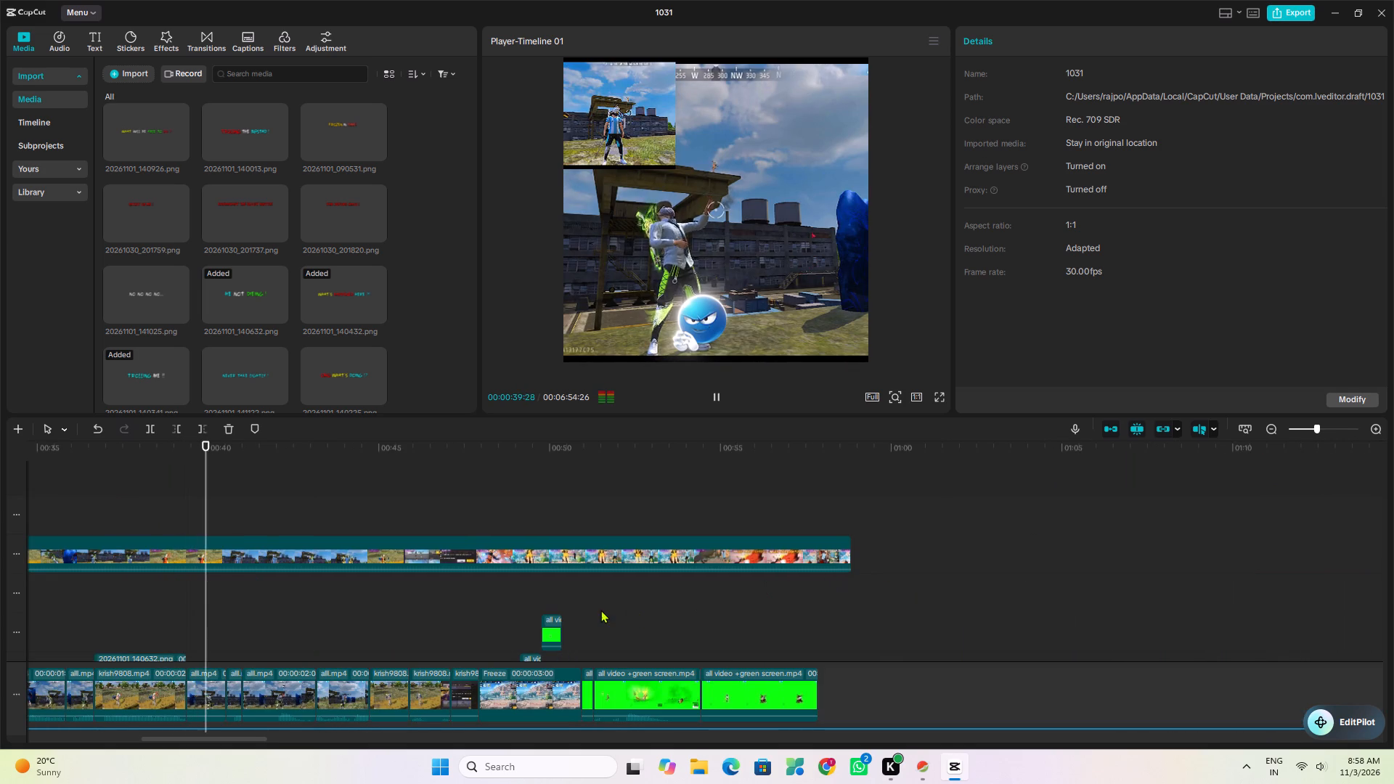
{"action": "scroll", "coordinate": [608, 610], "scroll_direction": "down", "scroll_amount": 12}
{"action": "key", "text": "space"}
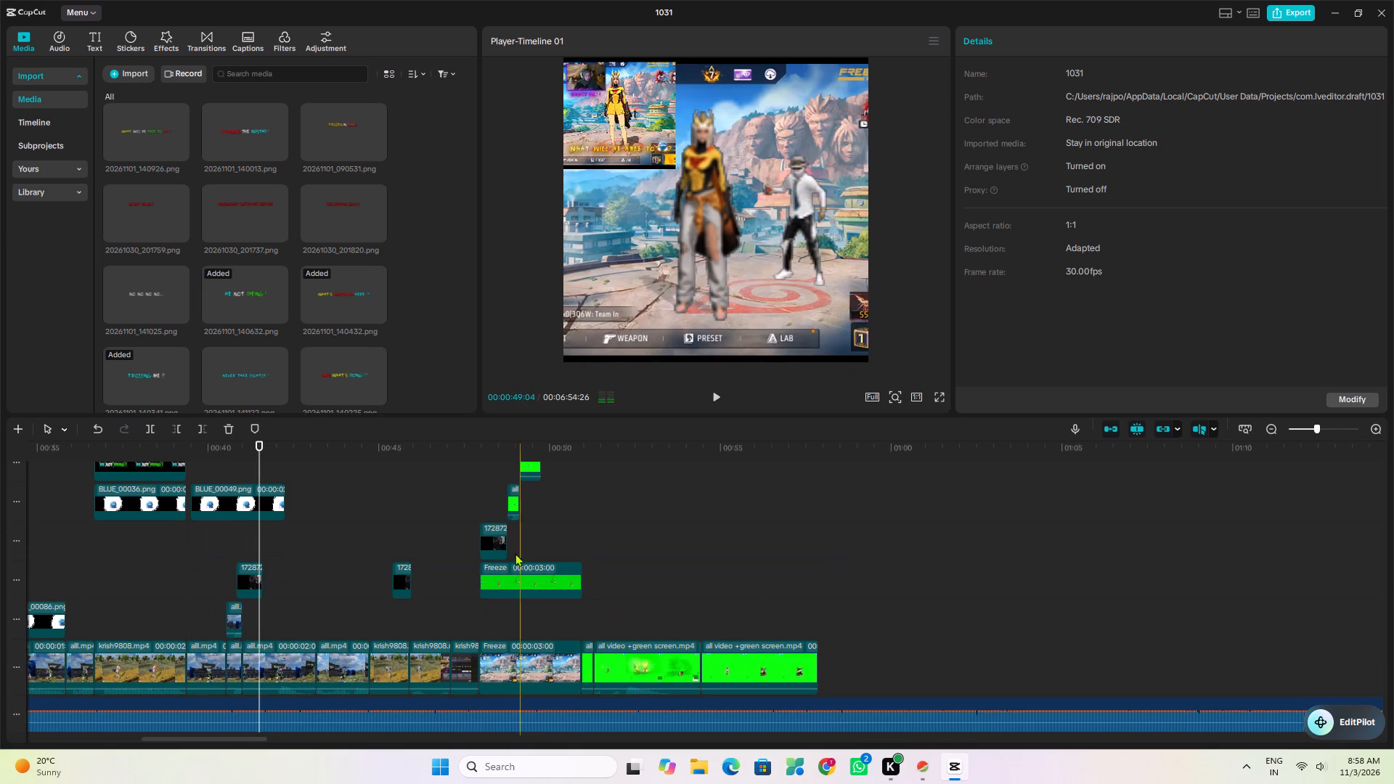
{"action": "left_click", "coordinate": [514, 573]}
{"action": "left_click", "coordinate": [468, 476]}
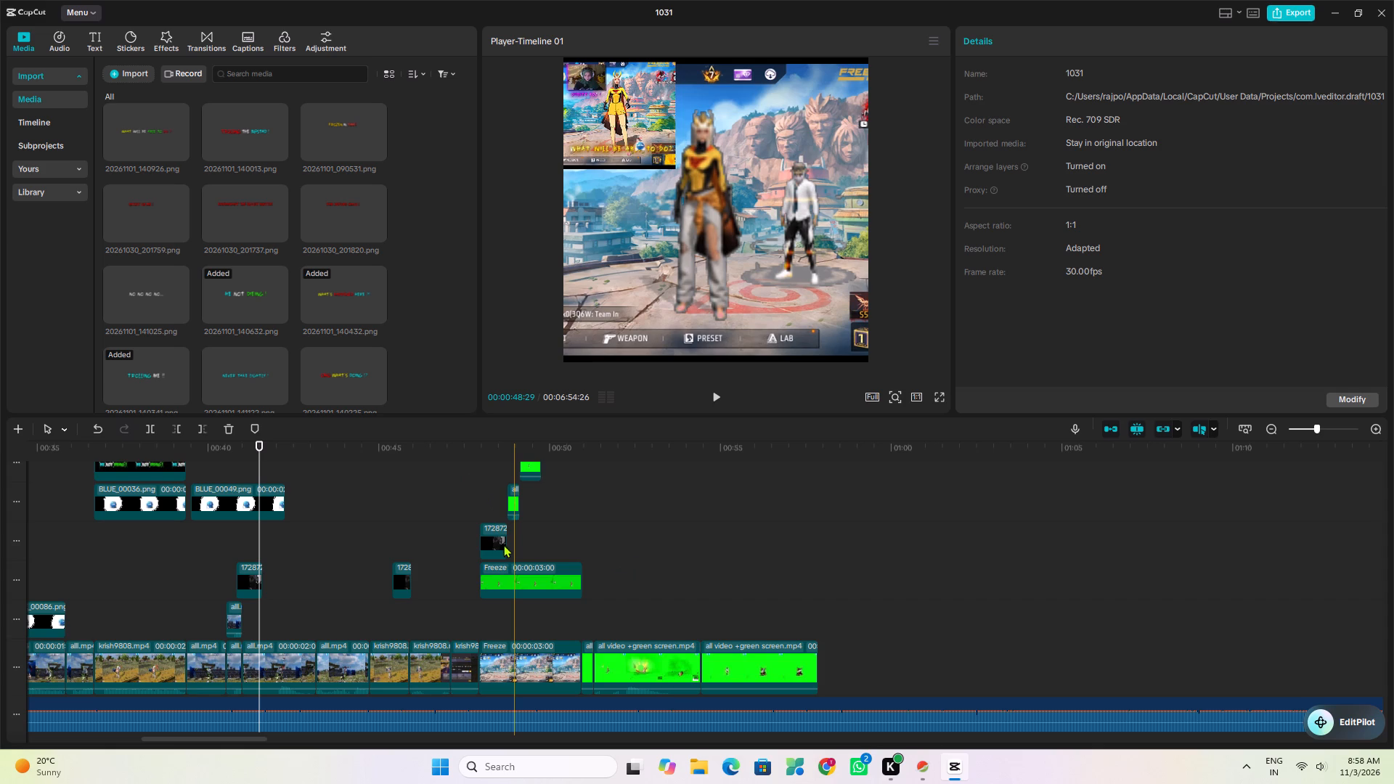
{"action": "left_click", "coordinate": [474, 469]}
{"action": "left_click", "coordinate": [484, 470]}
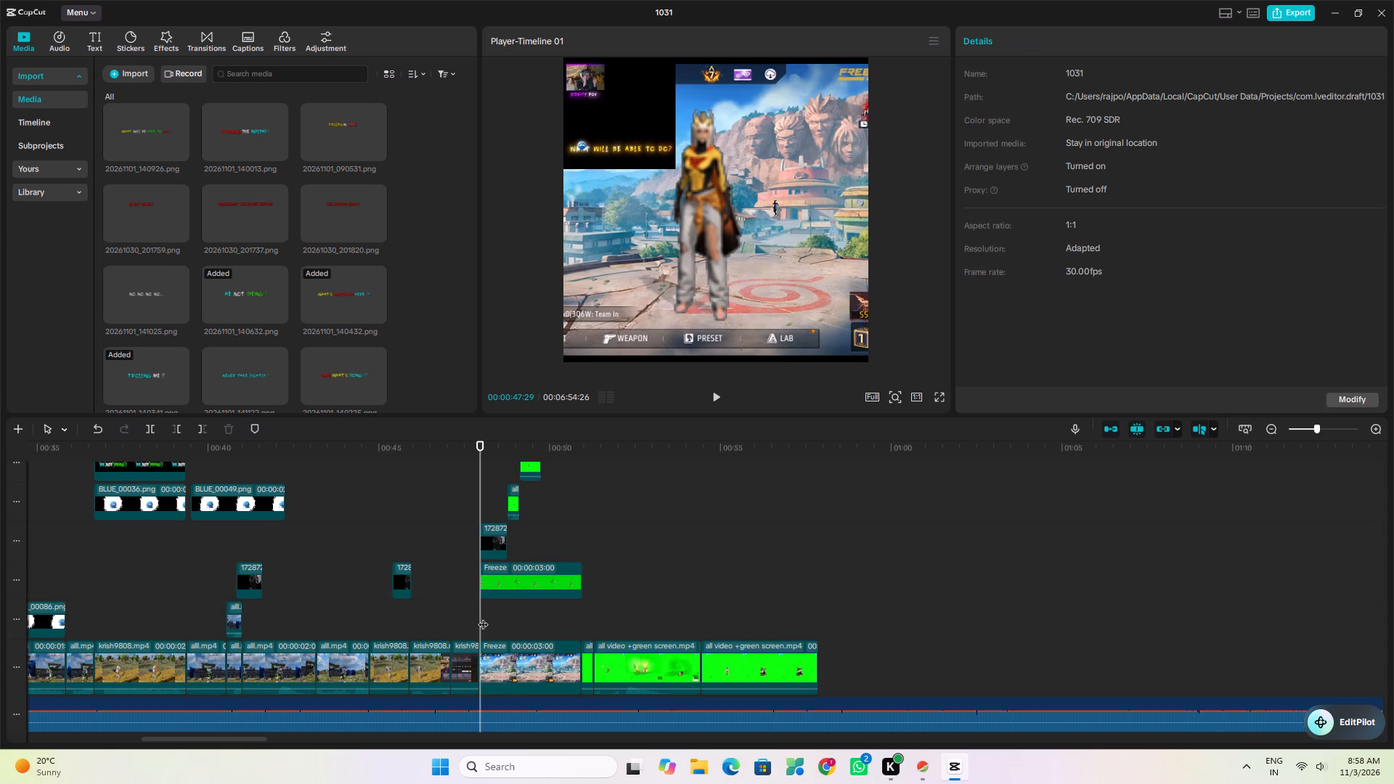
{"action": "key", "text": "space"}
{"action": "key", "text": "space"}
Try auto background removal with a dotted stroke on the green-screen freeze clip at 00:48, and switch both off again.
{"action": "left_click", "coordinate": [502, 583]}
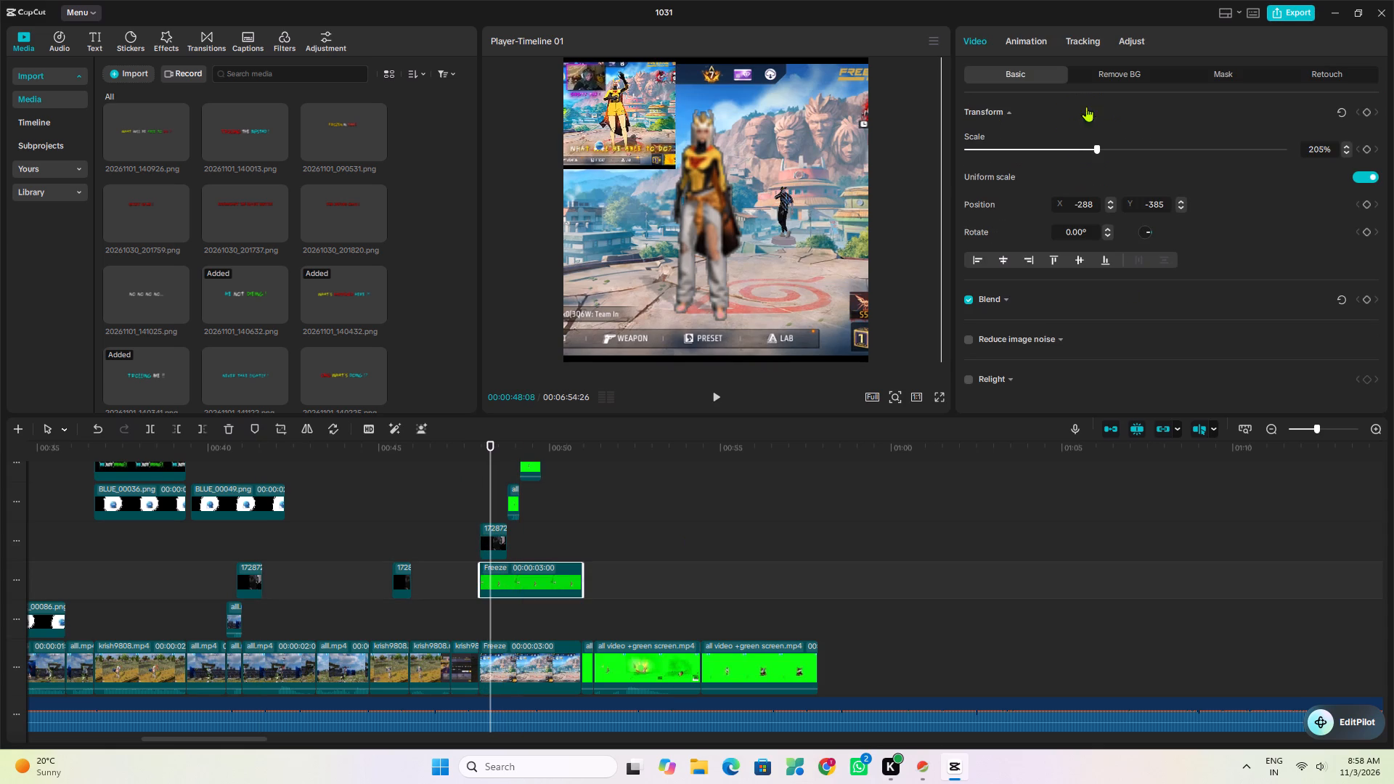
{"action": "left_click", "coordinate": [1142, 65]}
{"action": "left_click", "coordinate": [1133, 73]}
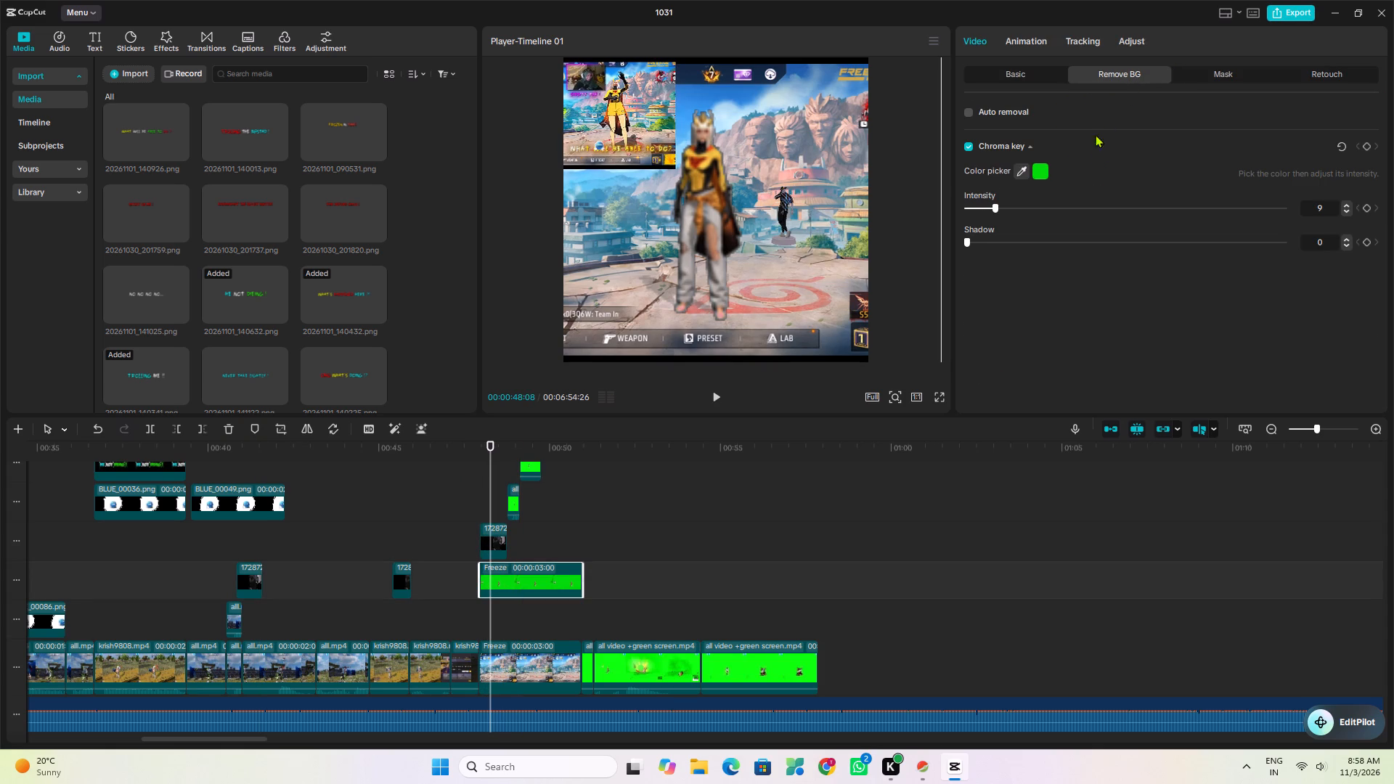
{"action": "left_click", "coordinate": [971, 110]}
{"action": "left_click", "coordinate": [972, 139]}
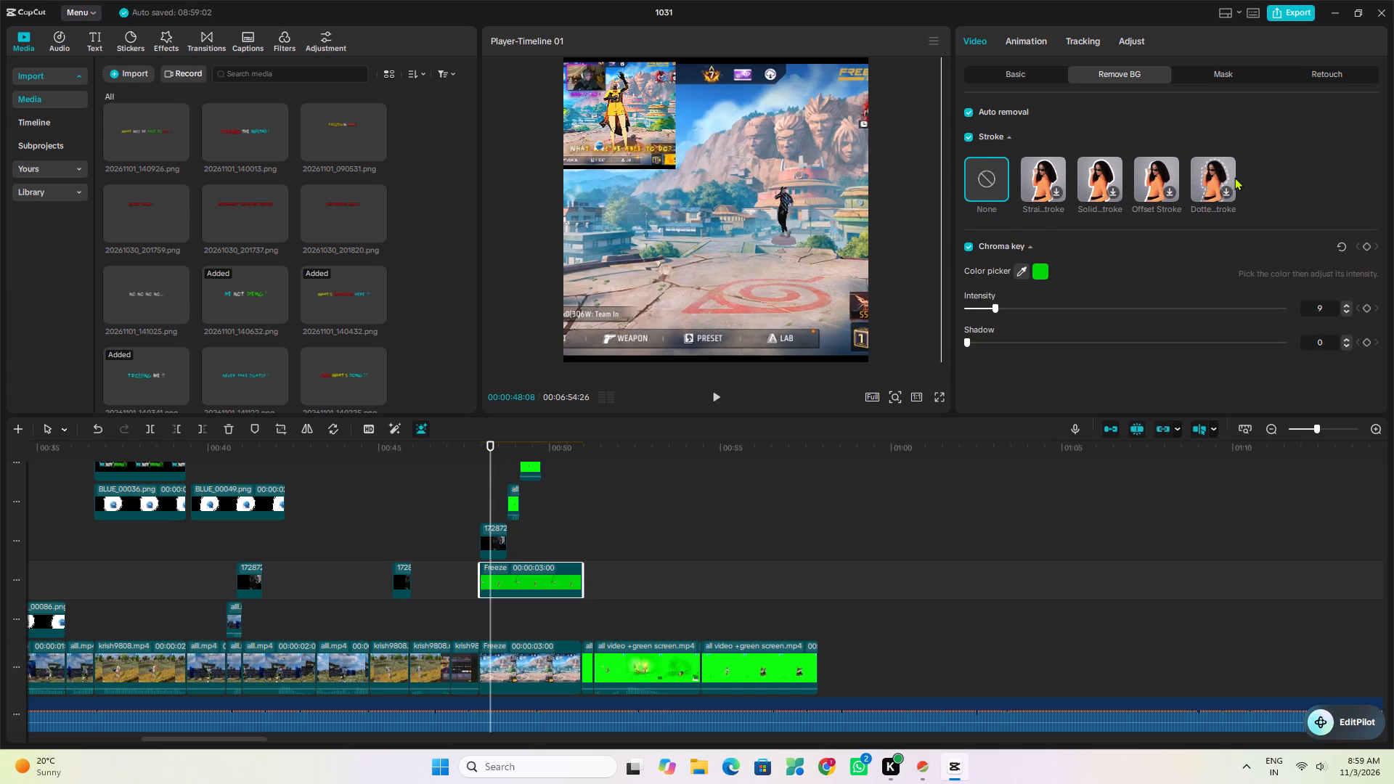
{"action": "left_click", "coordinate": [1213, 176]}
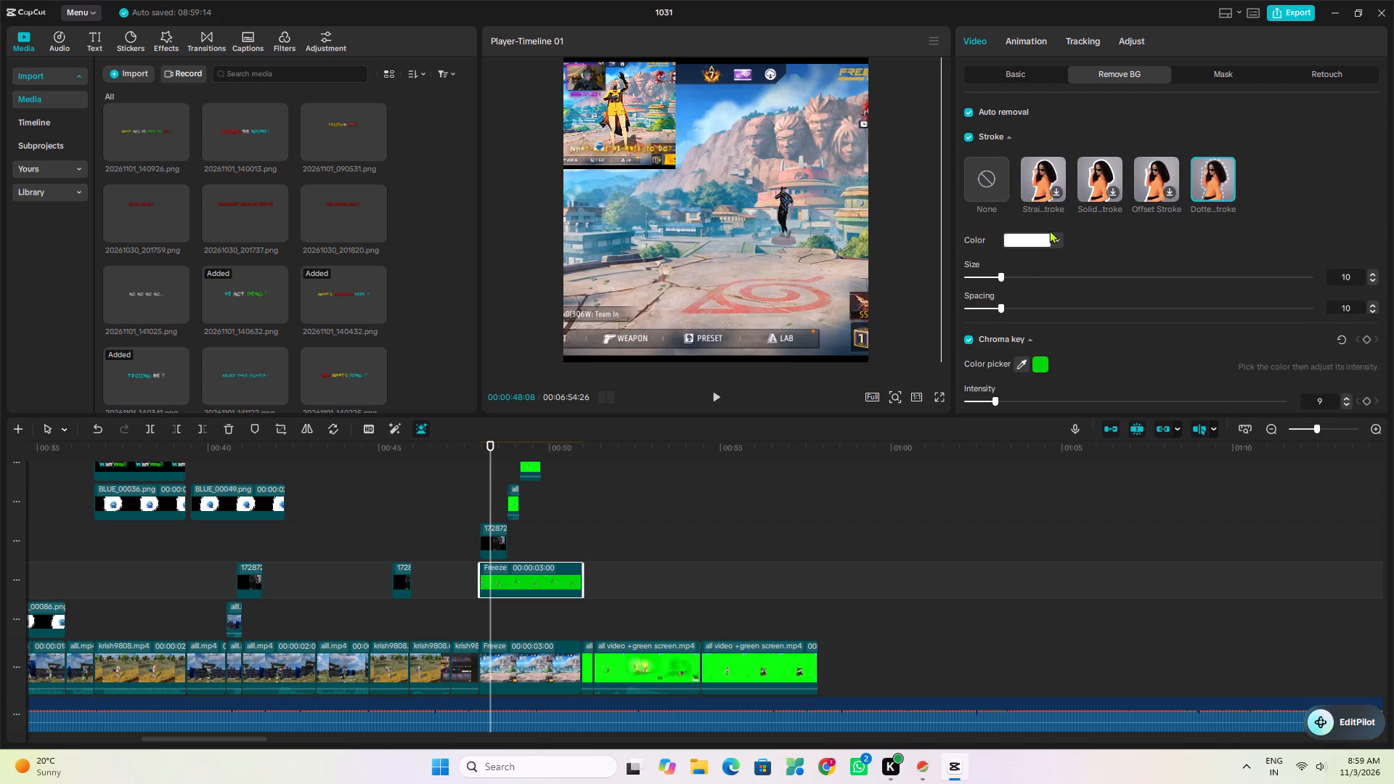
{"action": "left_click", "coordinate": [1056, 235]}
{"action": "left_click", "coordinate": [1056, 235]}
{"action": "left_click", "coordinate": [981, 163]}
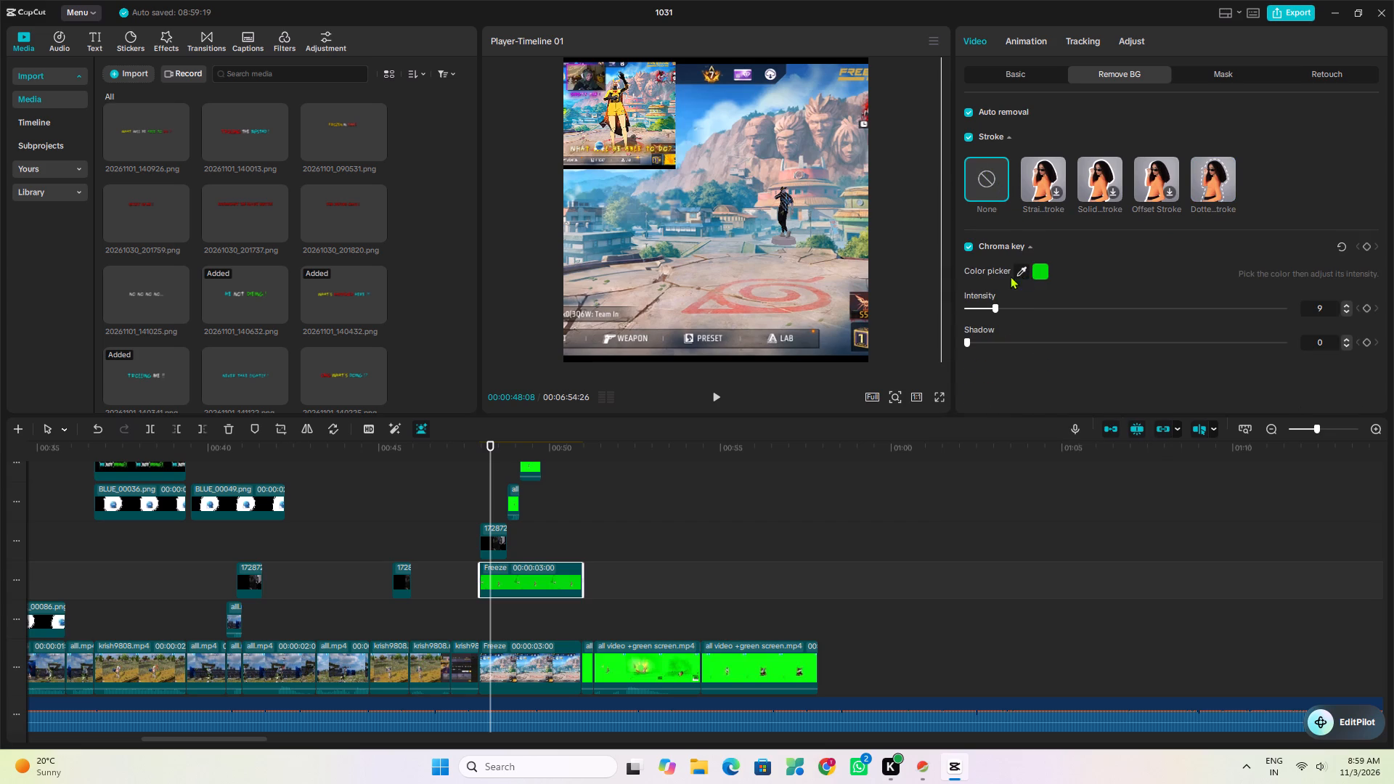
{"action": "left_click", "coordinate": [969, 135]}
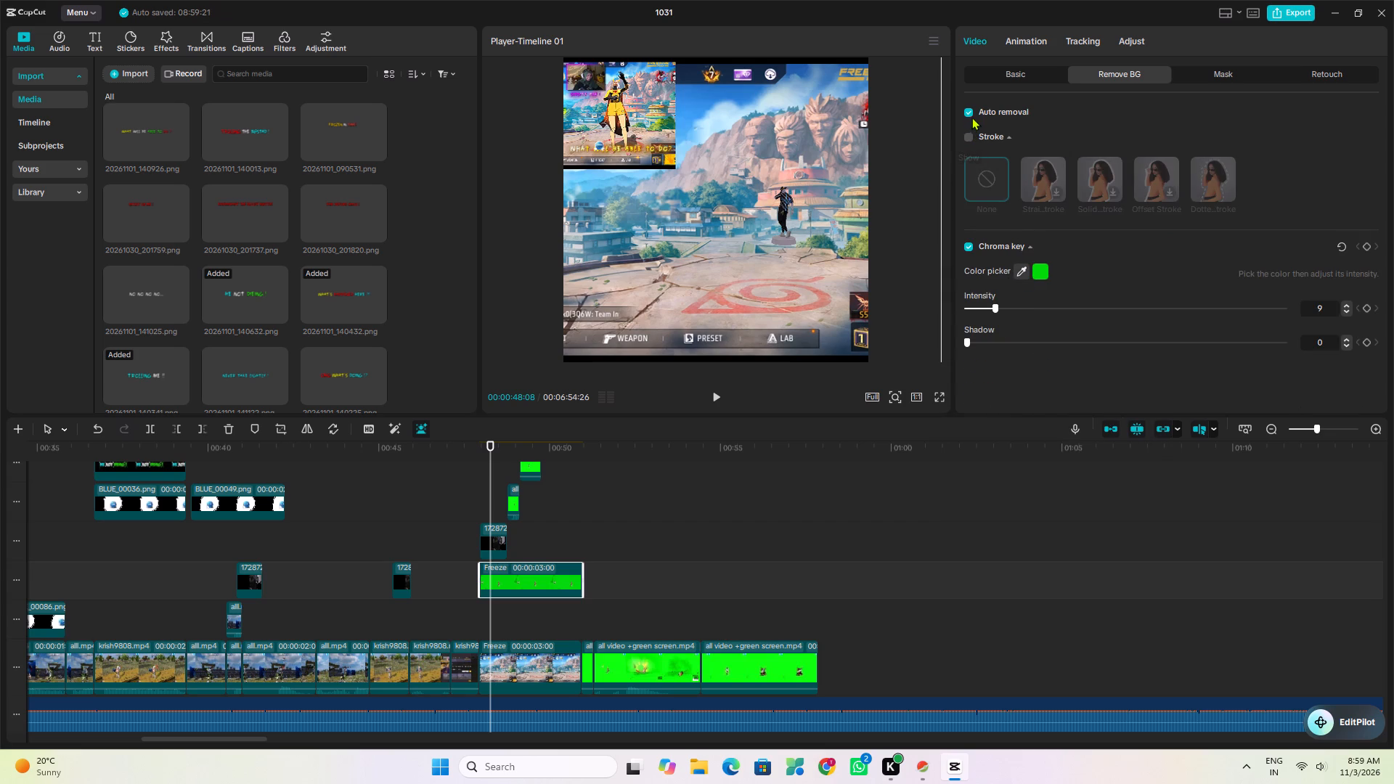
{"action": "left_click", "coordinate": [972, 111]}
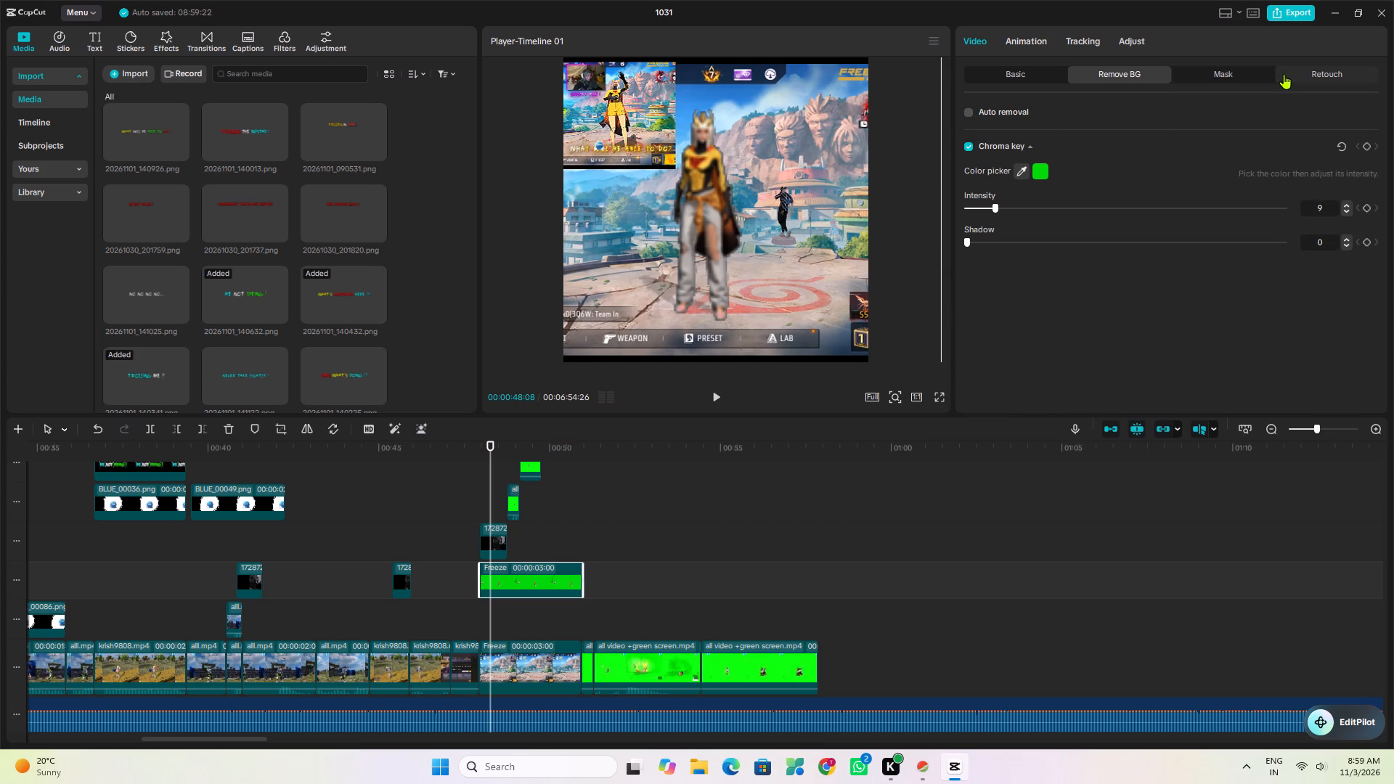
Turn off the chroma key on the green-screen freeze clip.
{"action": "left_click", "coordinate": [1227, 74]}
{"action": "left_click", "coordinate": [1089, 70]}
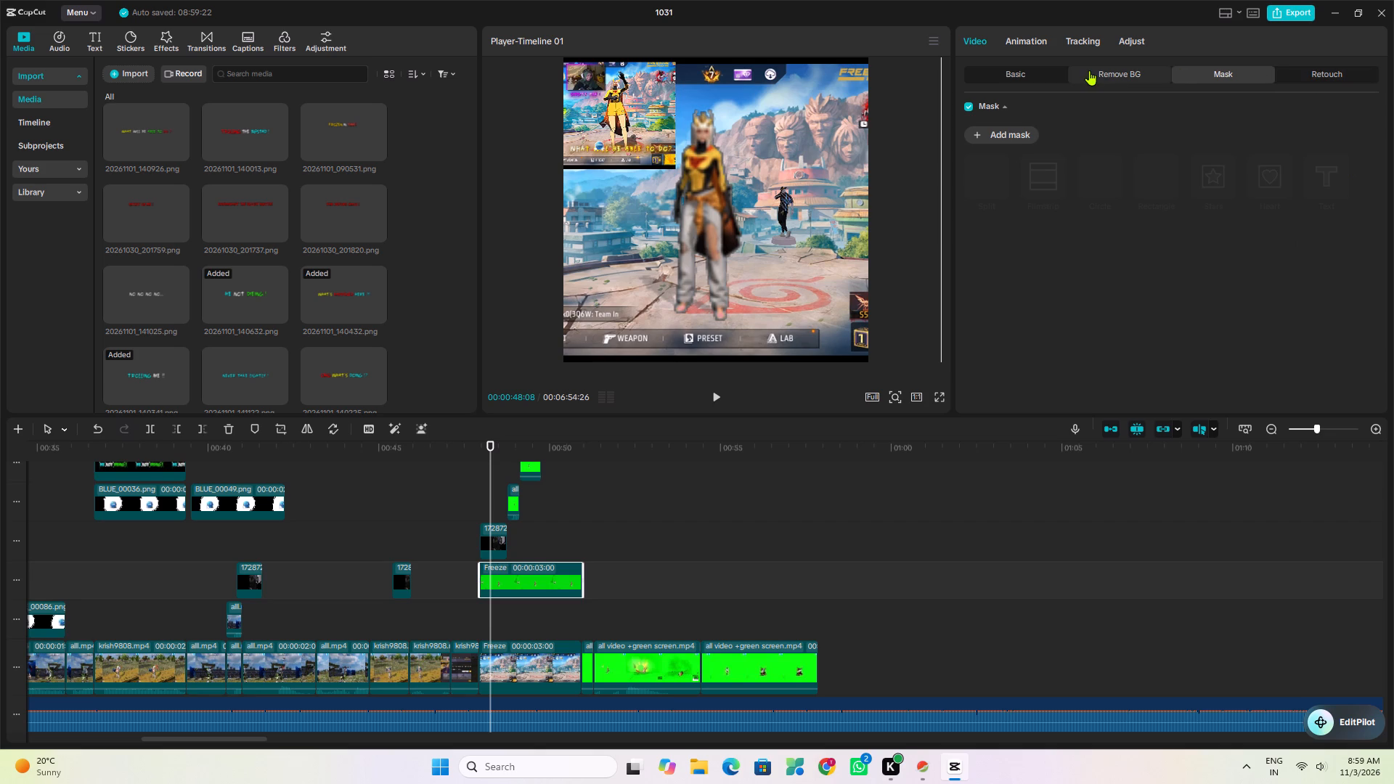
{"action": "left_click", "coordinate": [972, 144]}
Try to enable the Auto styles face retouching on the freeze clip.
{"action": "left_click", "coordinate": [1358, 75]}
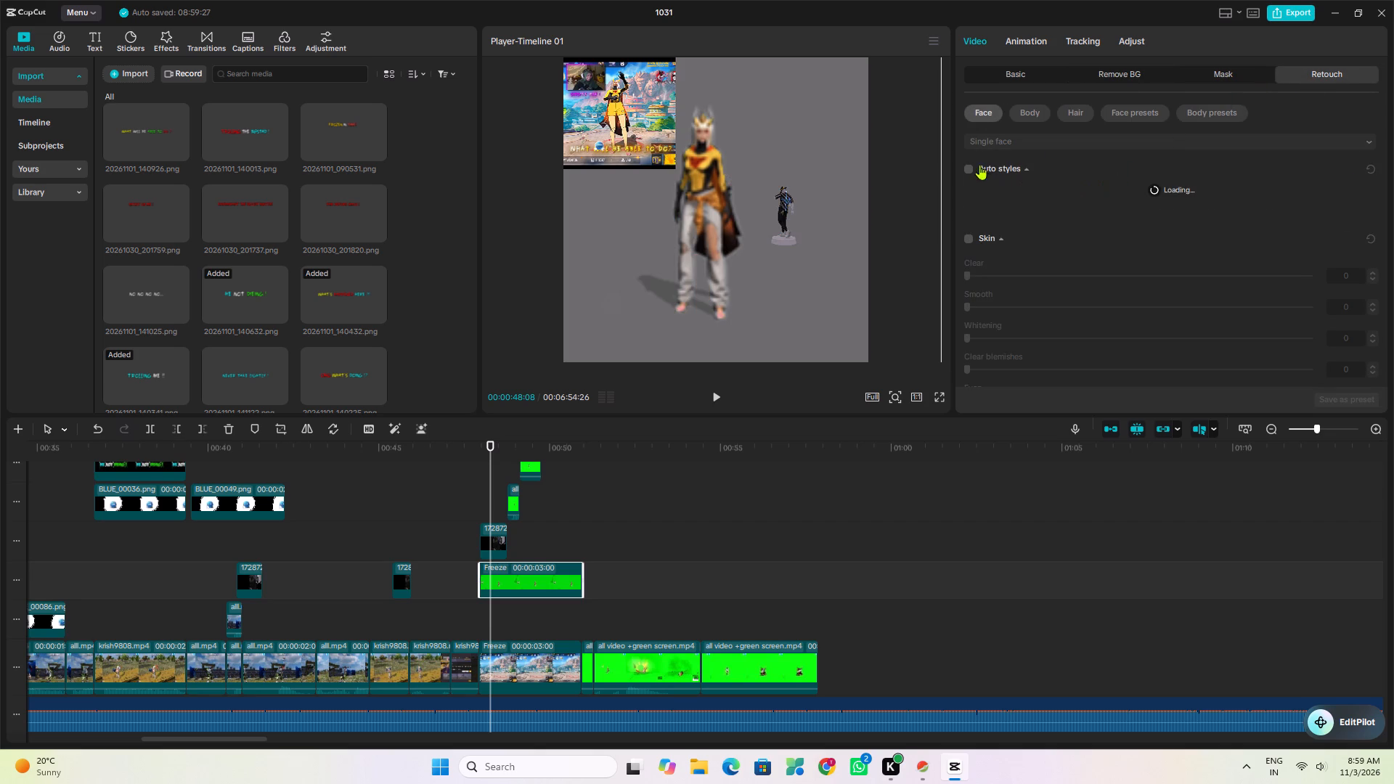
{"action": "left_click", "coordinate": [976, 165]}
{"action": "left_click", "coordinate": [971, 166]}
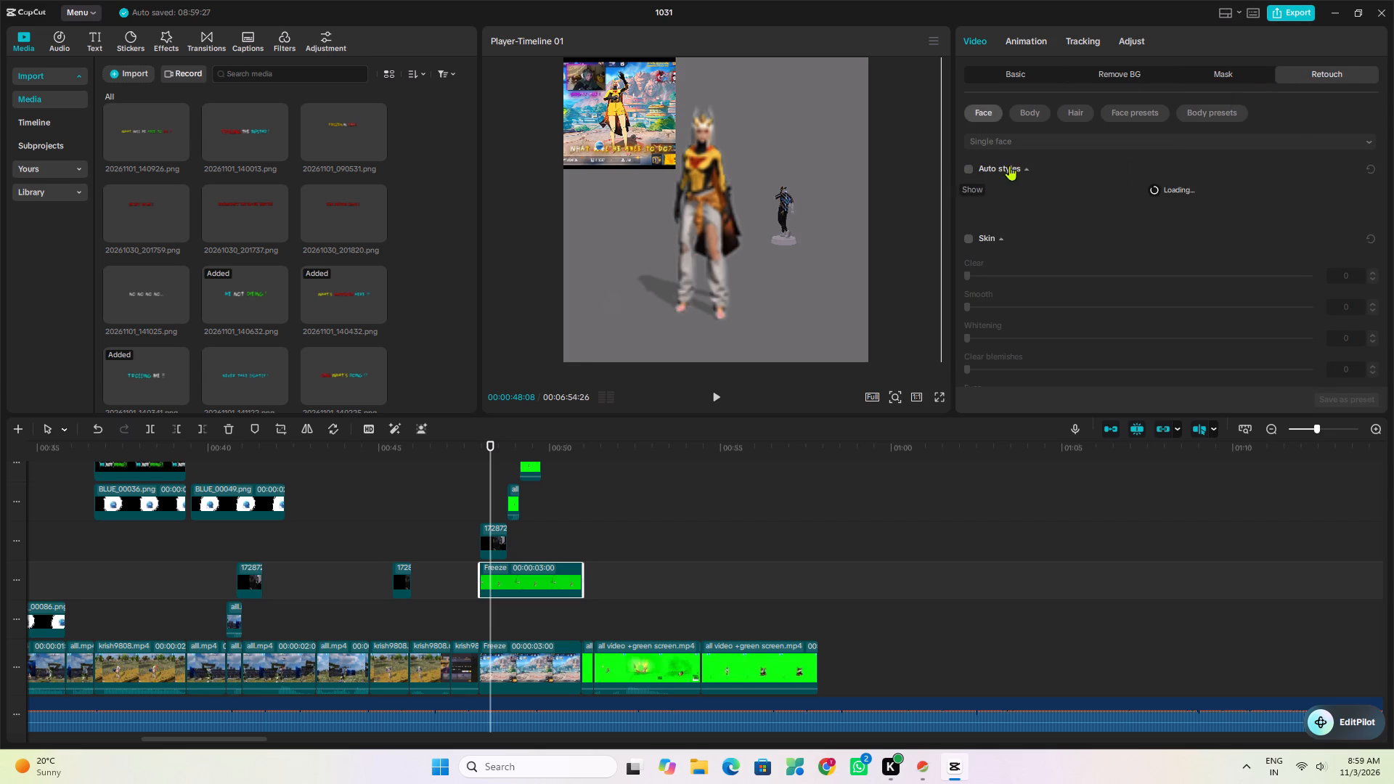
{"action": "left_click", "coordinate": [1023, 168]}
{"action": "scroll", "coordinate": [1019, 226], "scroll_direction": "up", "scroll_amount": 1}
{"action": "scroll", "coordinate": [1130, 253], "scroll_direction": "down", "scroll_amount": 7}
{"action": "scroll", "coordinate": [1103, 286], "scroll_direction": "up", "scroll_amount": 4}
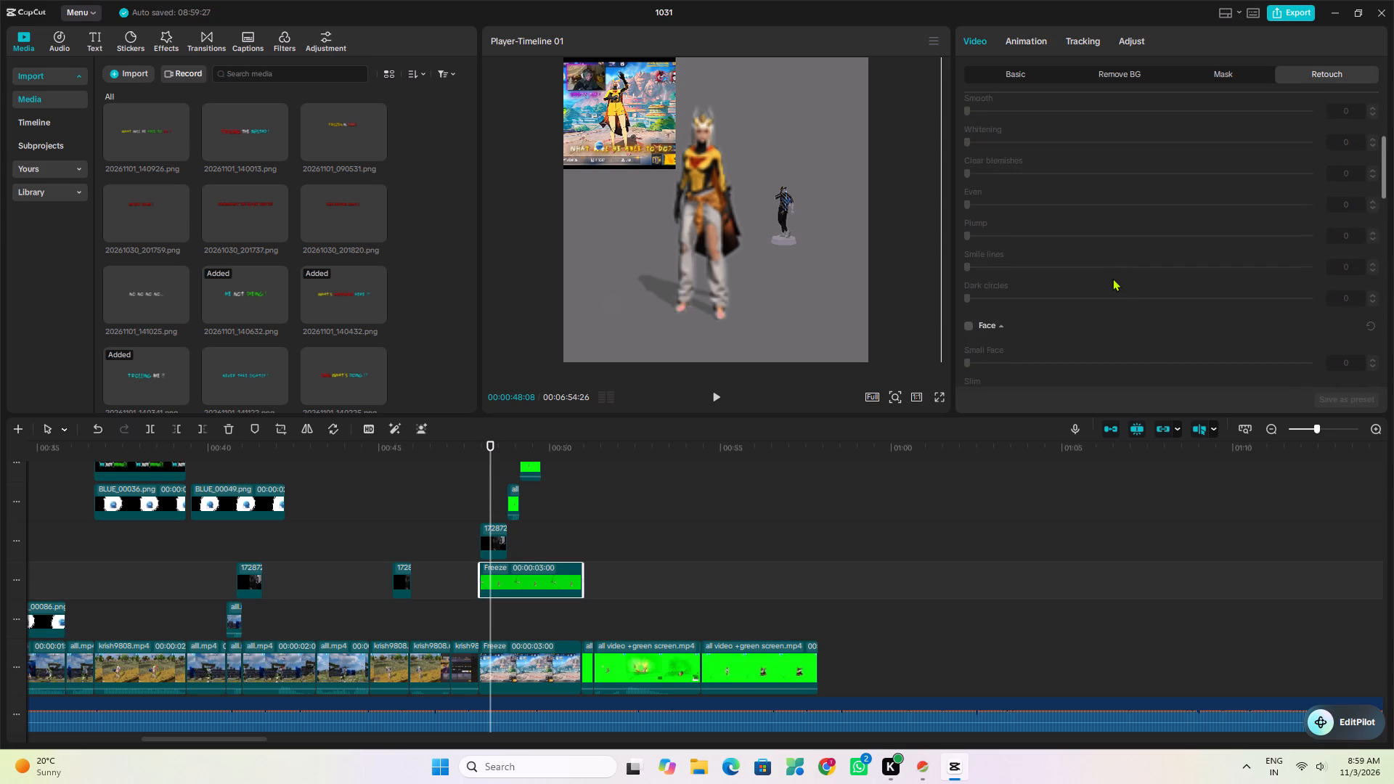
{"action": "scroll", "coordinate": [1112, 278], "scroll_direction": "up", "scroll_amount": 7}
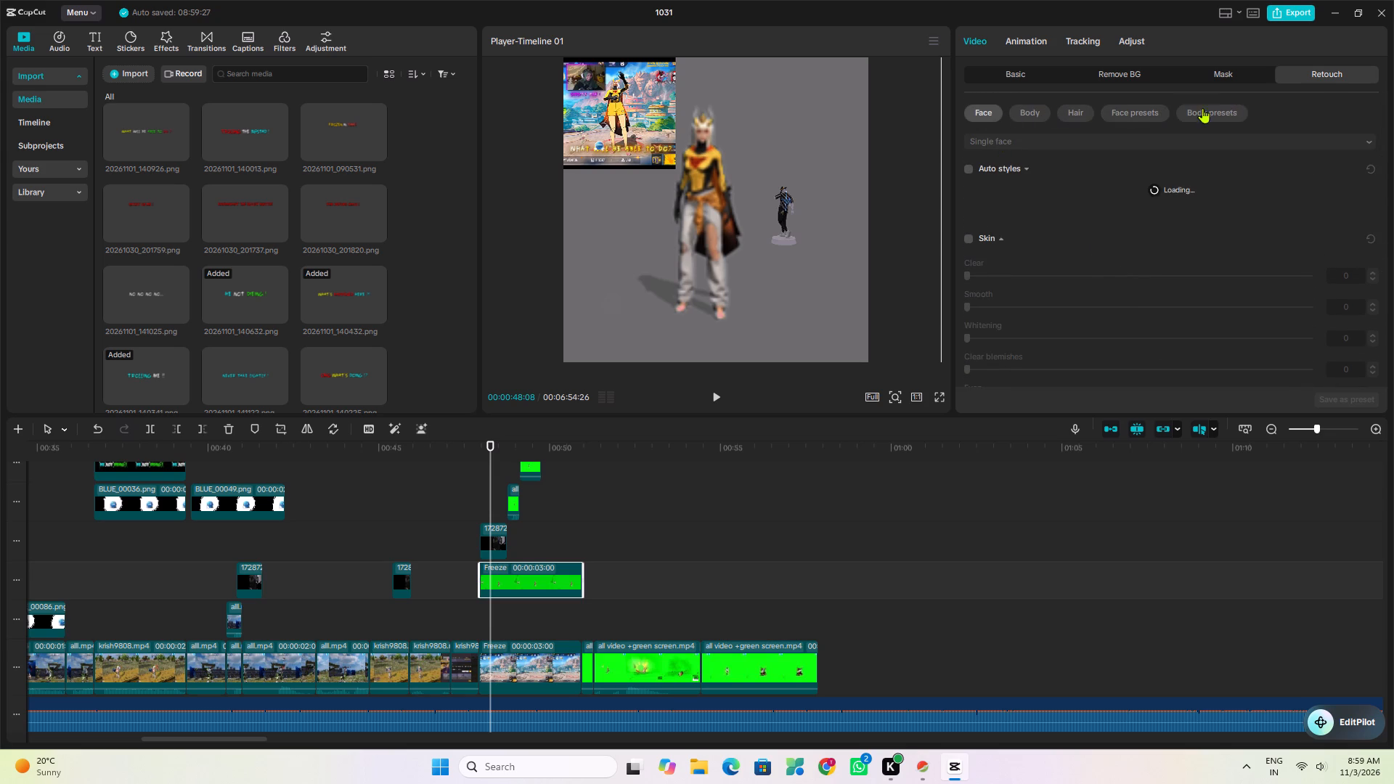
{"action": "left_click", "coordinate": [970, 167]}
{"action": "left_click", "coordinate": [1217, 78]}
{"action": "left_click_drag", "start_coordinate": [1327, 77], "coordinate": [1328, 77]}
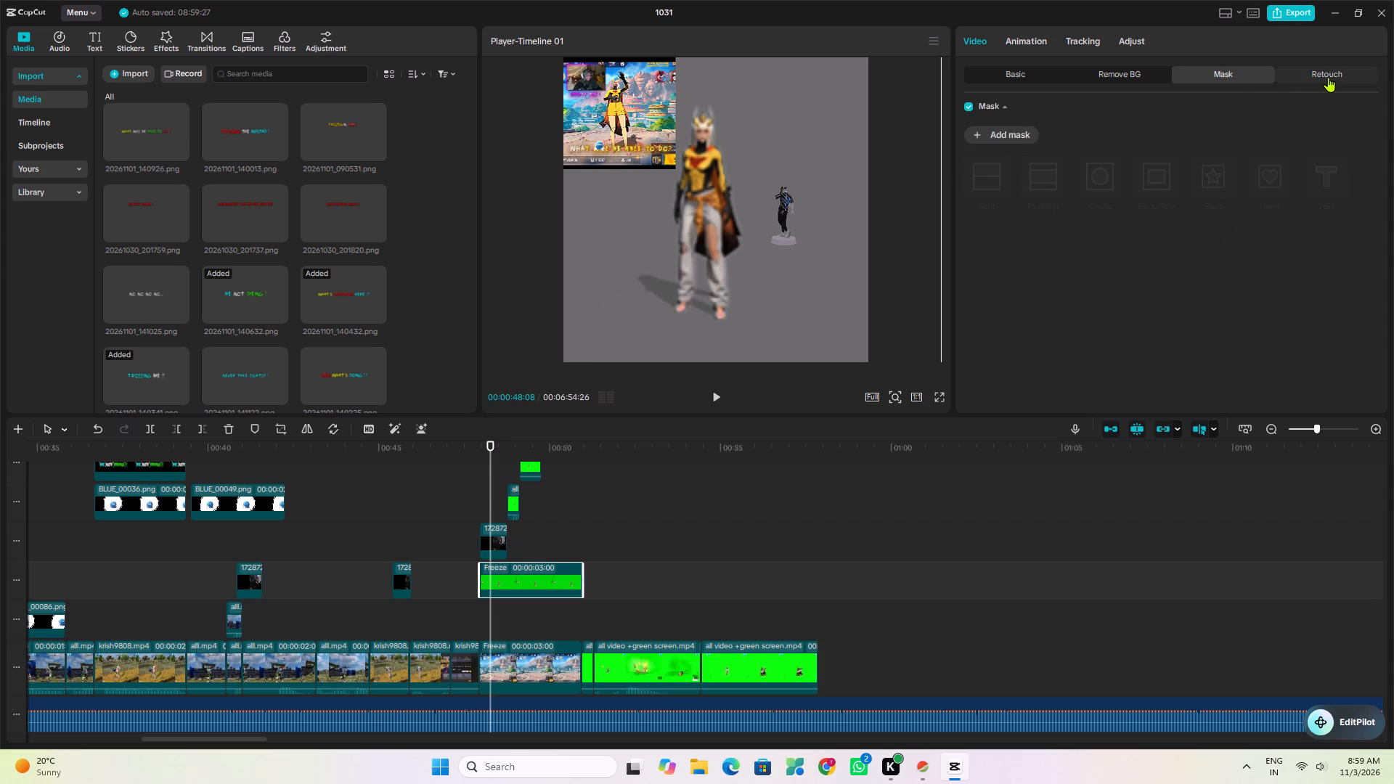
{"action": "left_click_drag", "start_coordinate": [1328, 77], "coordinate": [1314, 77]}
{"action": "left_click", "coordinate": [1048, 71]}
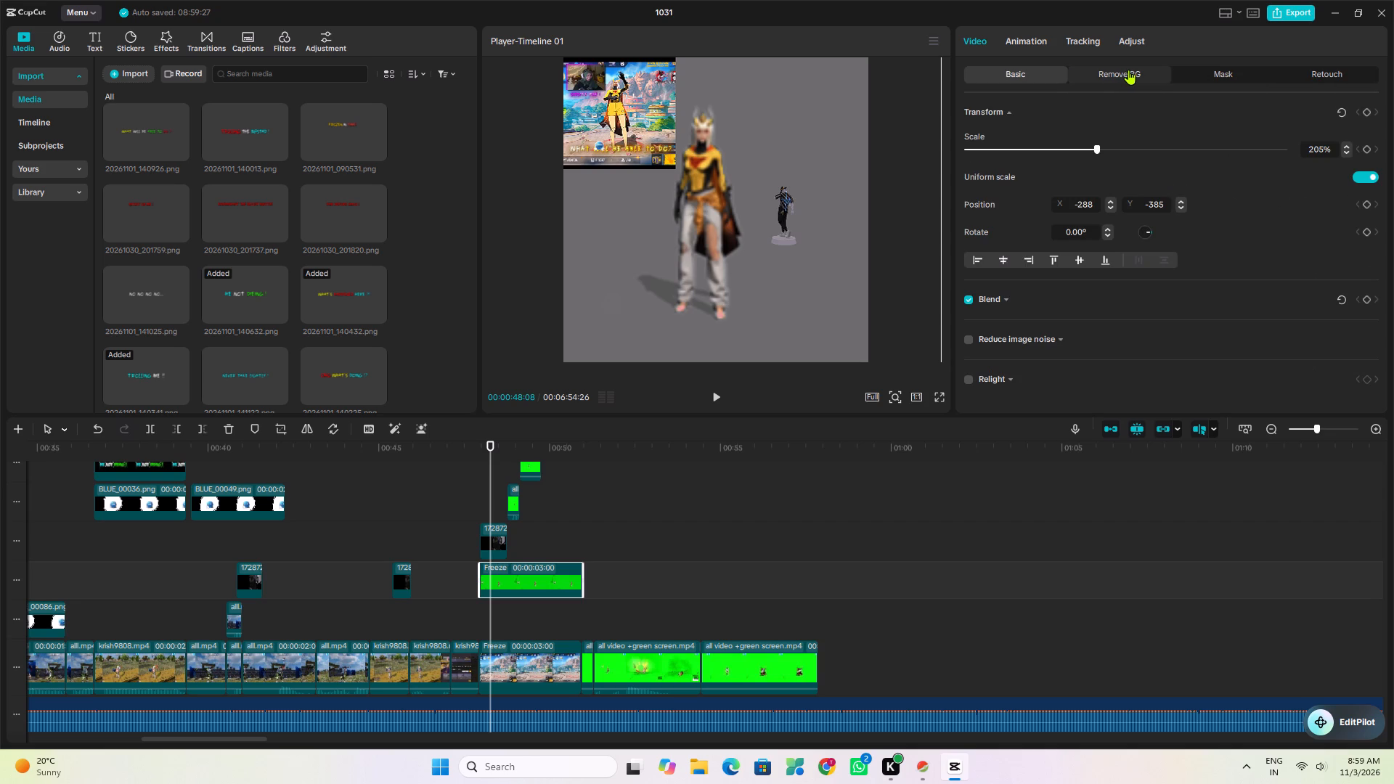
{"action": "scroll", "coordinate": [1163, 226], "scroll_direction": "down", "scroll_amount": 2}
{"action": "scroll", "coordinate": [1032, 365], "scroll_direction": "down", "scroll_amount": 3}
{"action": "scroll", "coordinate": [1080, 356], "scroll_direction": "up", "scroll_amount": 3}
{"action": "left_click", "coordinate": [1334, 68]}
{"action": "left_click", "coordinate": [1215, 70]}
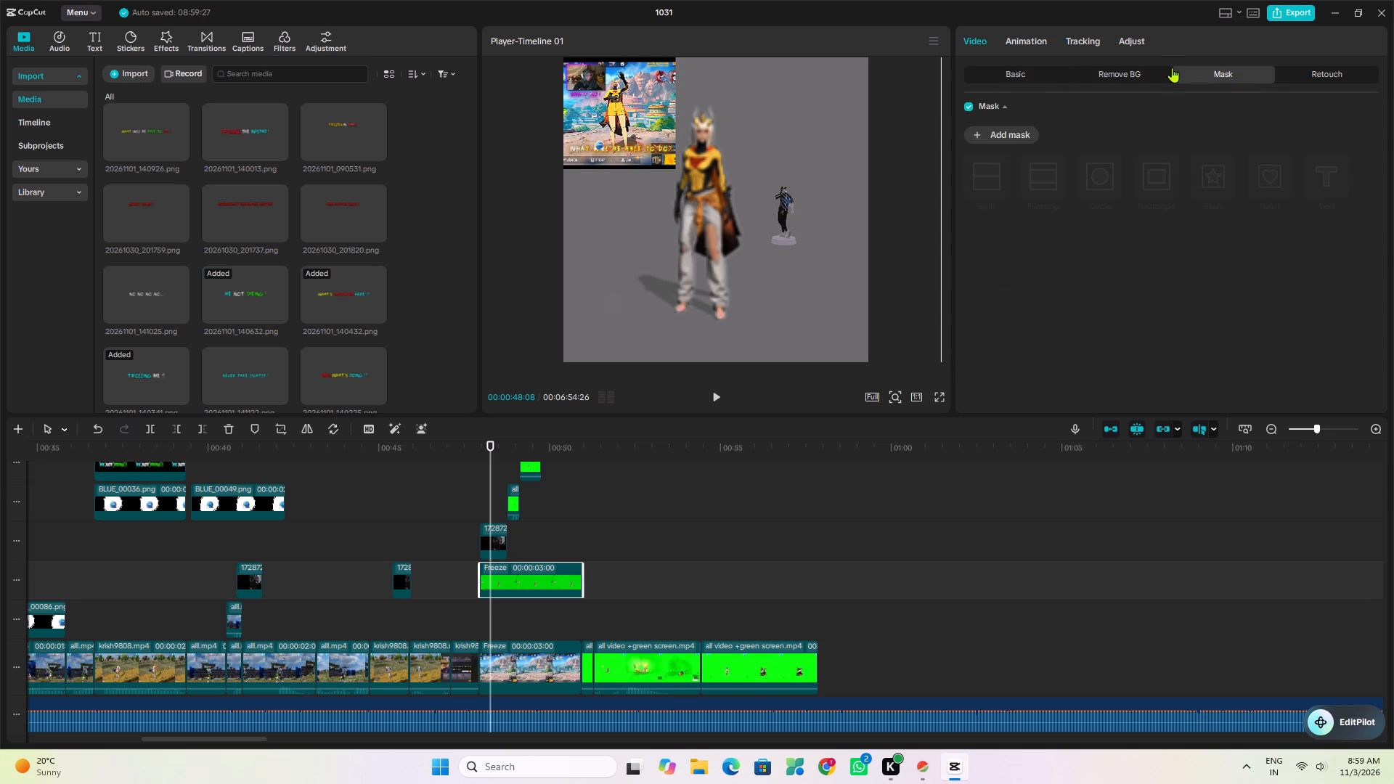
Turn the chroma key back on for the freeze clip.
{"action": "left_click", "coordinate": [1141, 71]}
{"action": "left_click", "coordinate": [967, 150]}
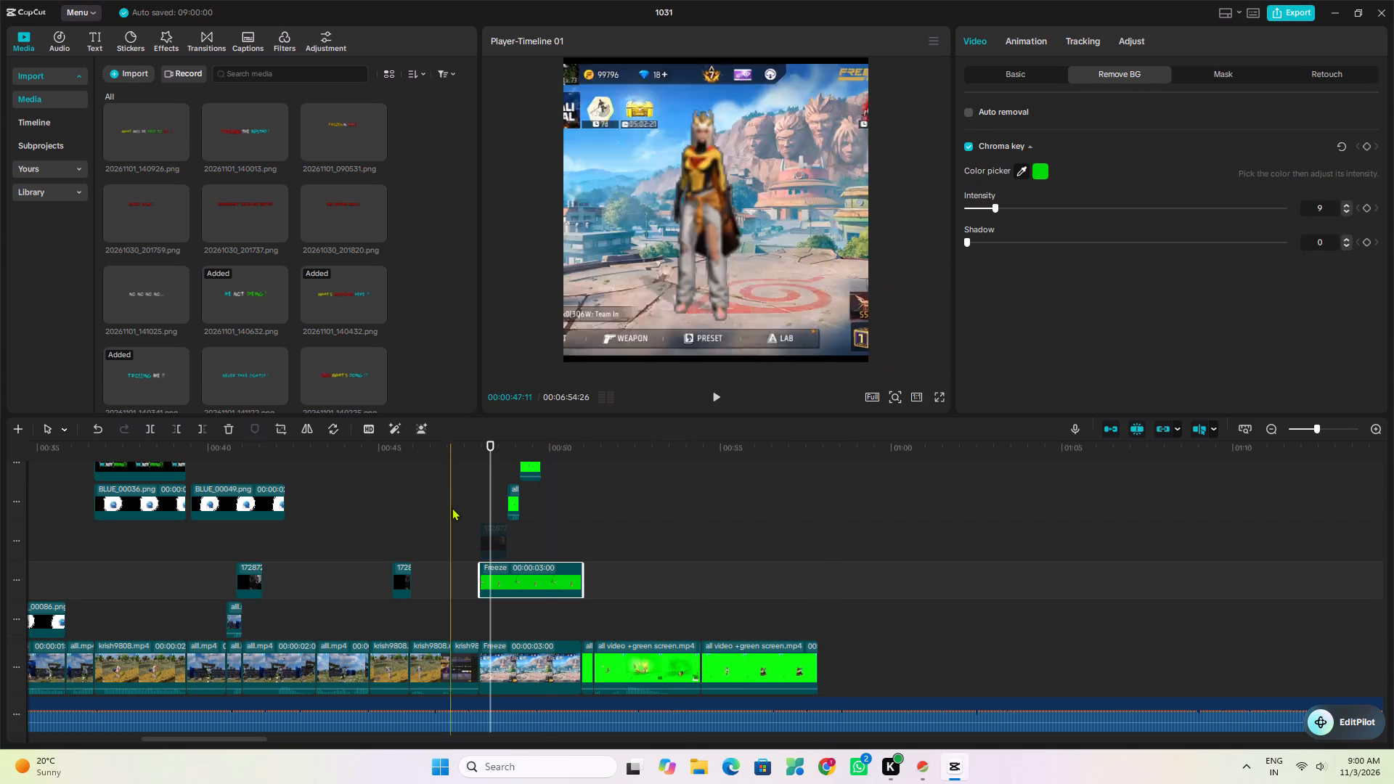
Crop the uppermost green-screen overlay clip near 00:50 to a narrow full-height strip around the character in white.
{"action": "left_click", "coordinate": [460, 490]}
{"action": "key", "text": "space"}
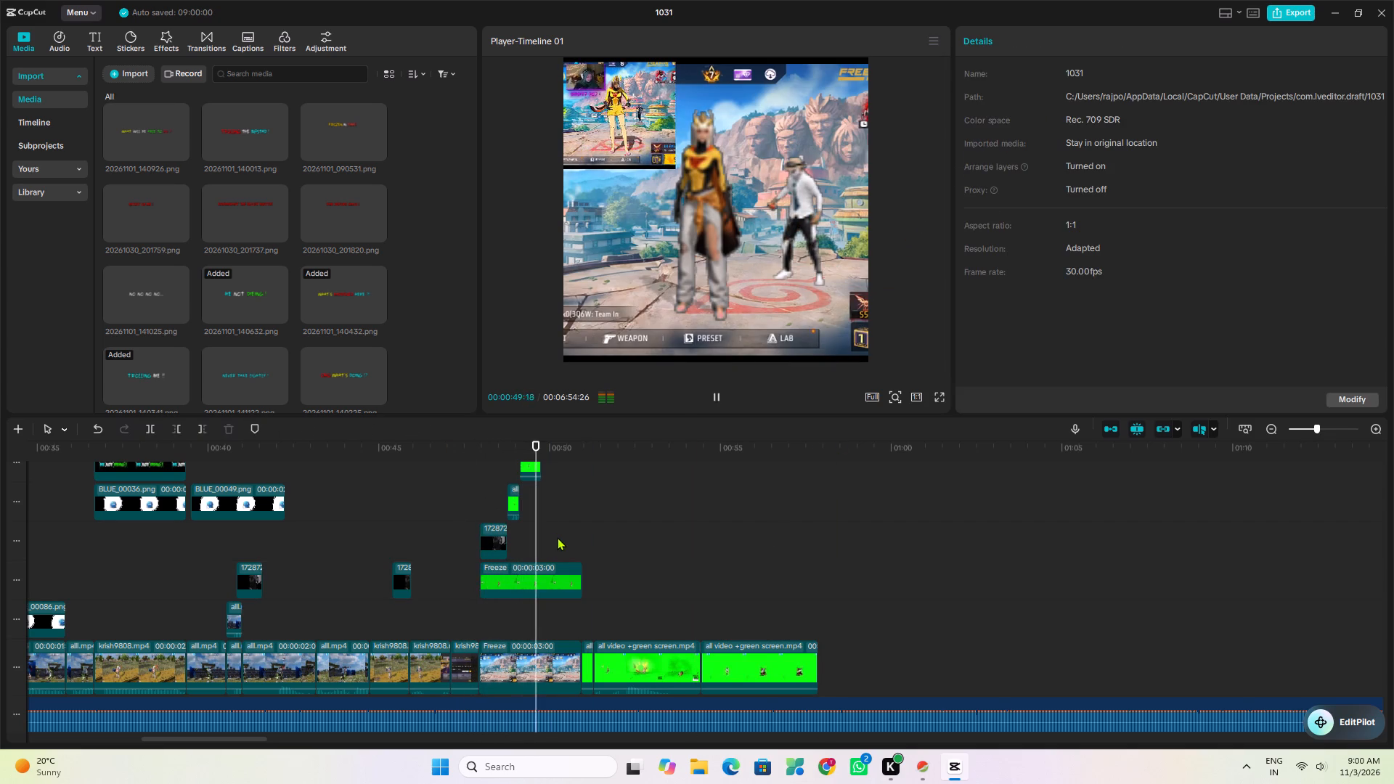
{"action": "key", "text": "space"}
{"action": "scroll", "coordinate": [566, 536], "scroll_direction": "up", "scroll_amount": 2}
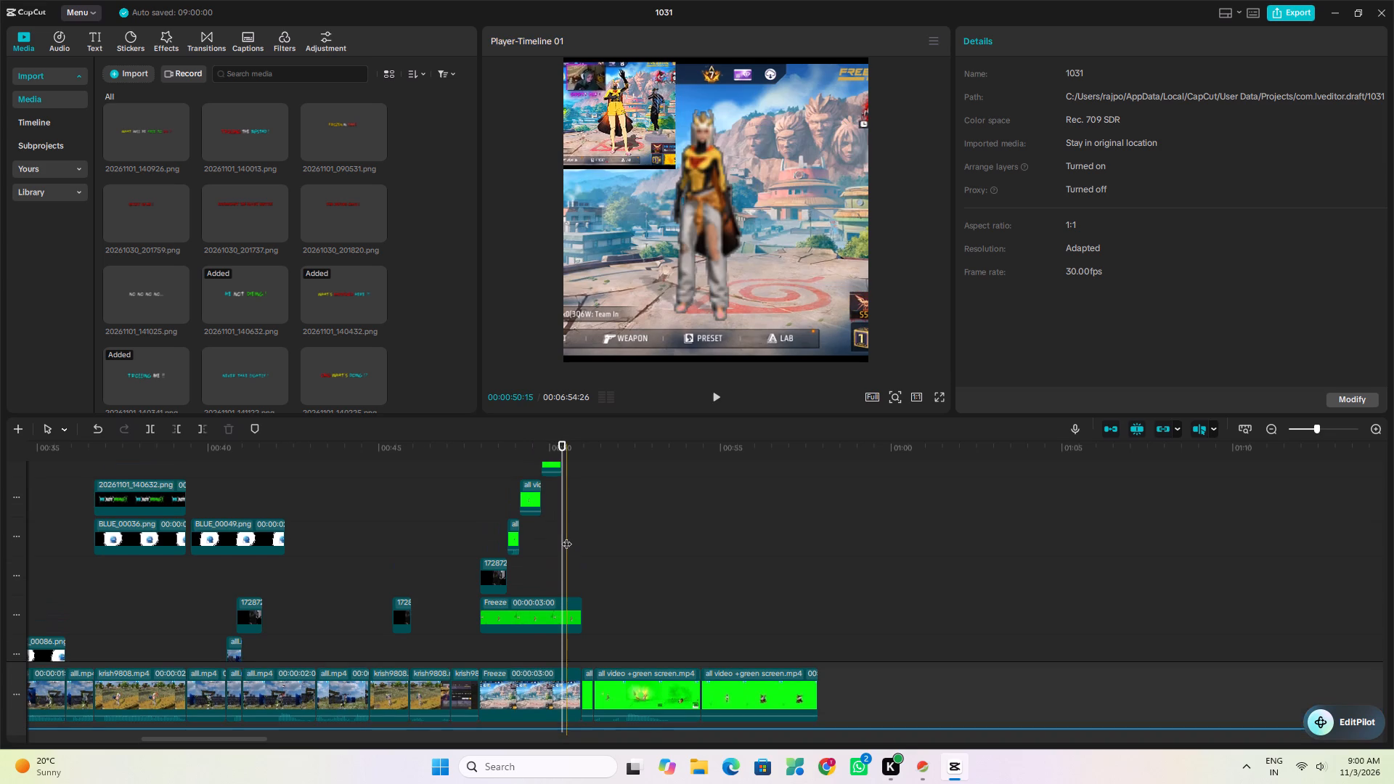
{"action": "scroll", "coordinate": [566, 536], "scroll_direction": "up", "scroll_amount": 2}
{"action": "left_click", "coordinate": [558, 489]}
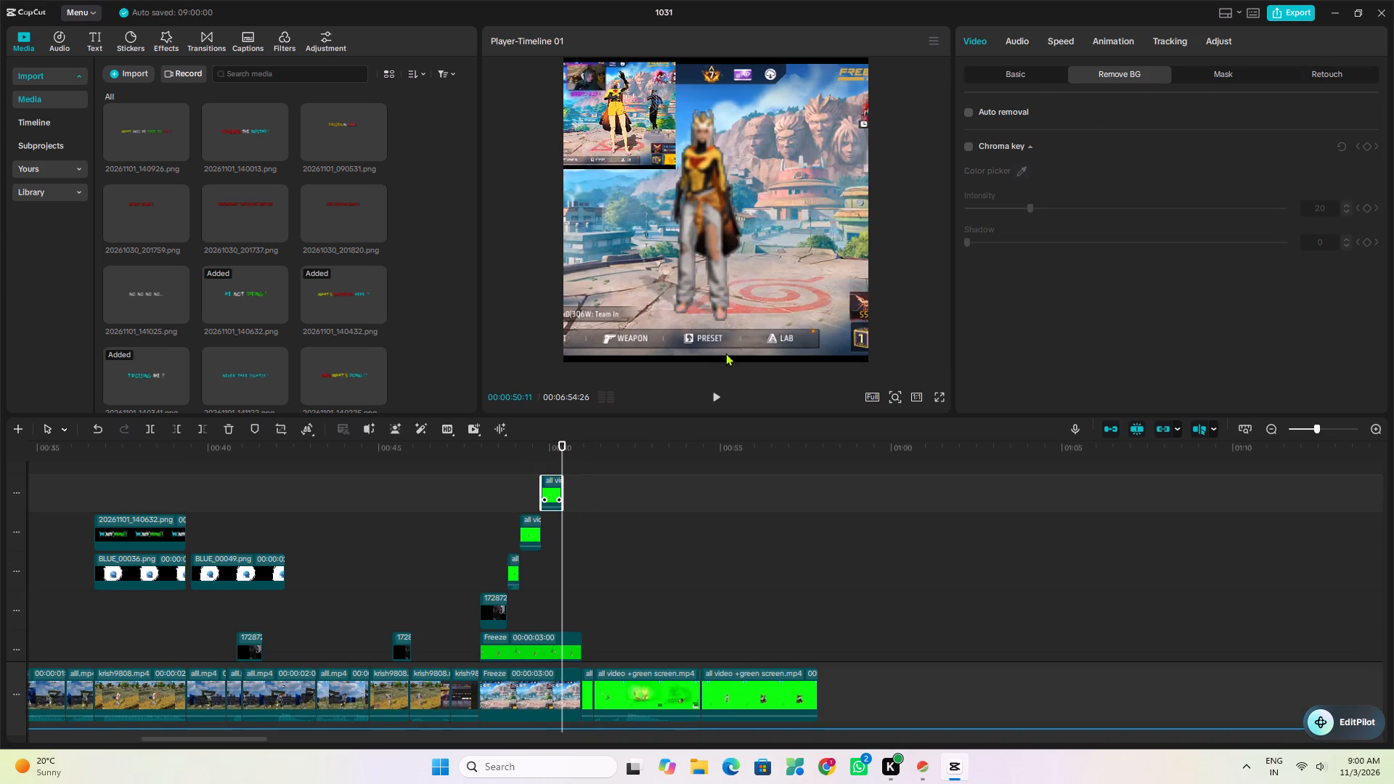
{"action": "left_click", "coordinate": [282, 428]}
{"action": "left_click_drag", "start_coordinate": [399, 365], "coordinate": [521, 368]}
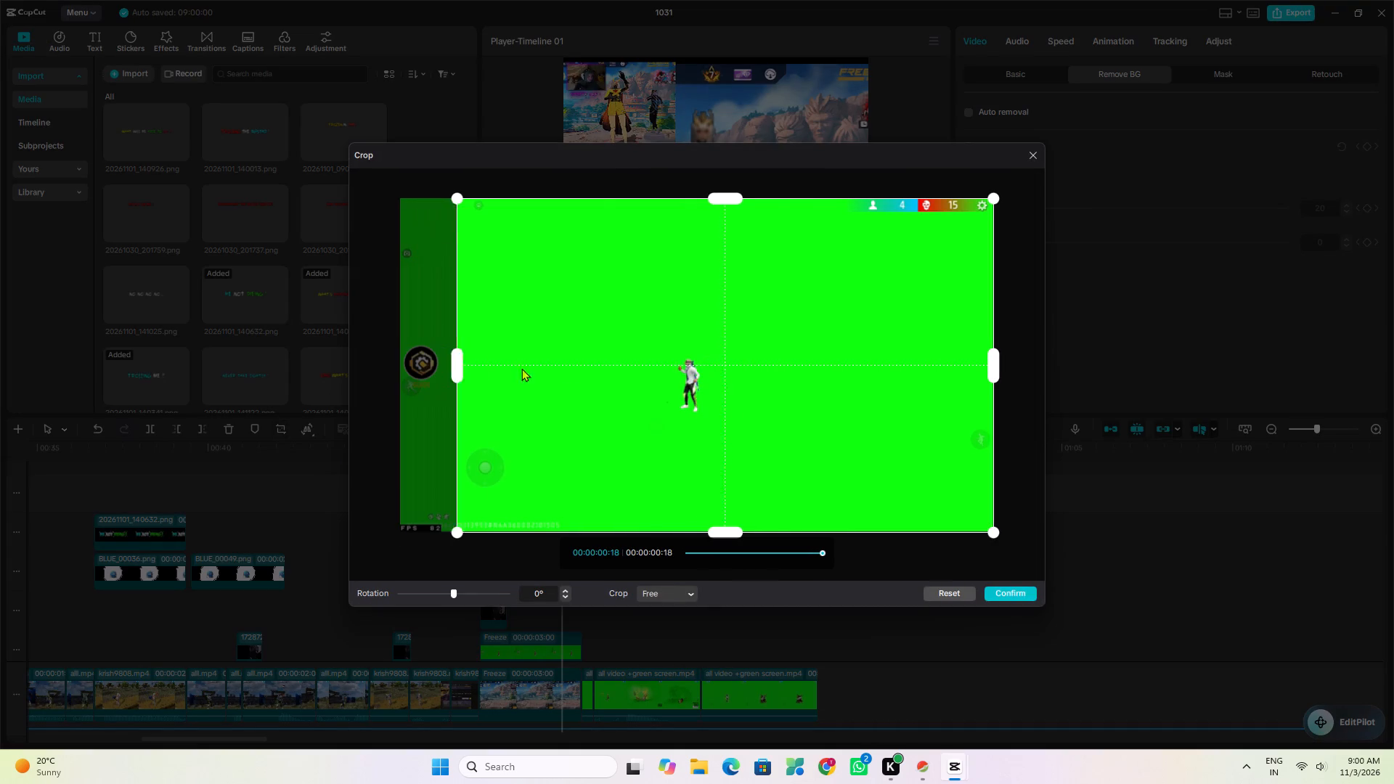
{"action": "left_click_drag", "start_coordinate": [521, 368], "coordinate": [654, 384]}
{"action": "left_click_drag", "start_coordinate": [996, 375], "coordinate": [758, 415]}
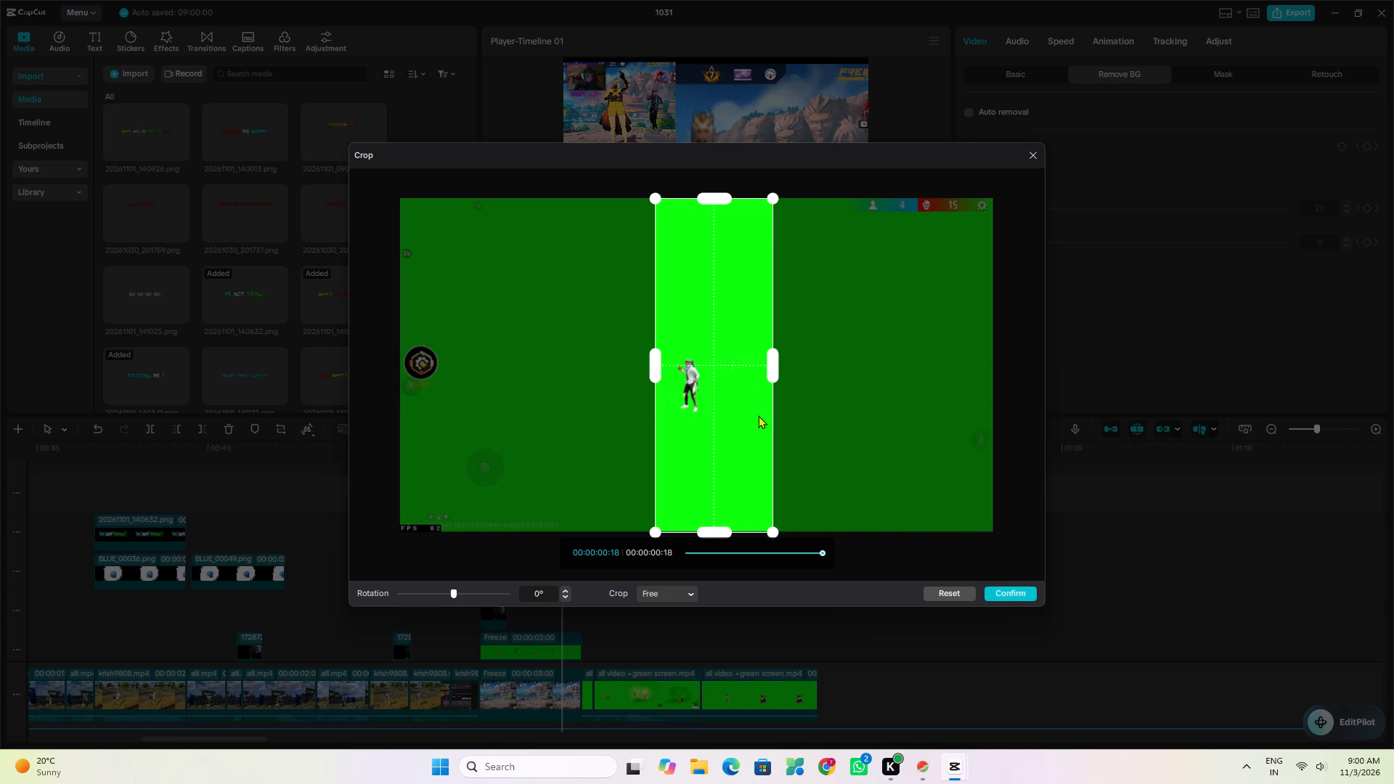
{"action": "left_click_drag", "start_coordinate": [758, 415], "coordinate": [740, 421]}
{"action": "left_click", "coordinate": [1021, 589]}
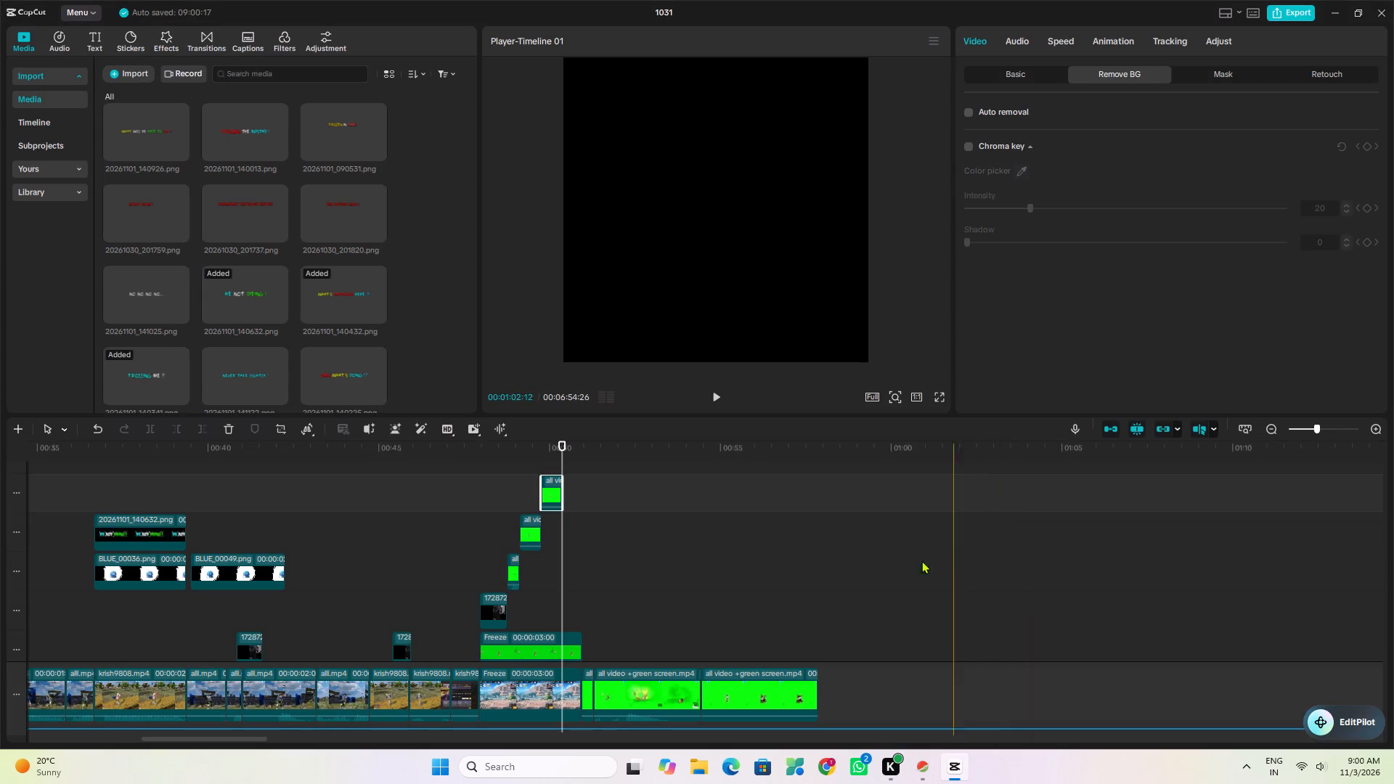
Chroma key the uppermost green-screen clip near 00:50 by picking its green background, with intensity 22.
{"action": "left_click", "coordinate": [554, 565]}
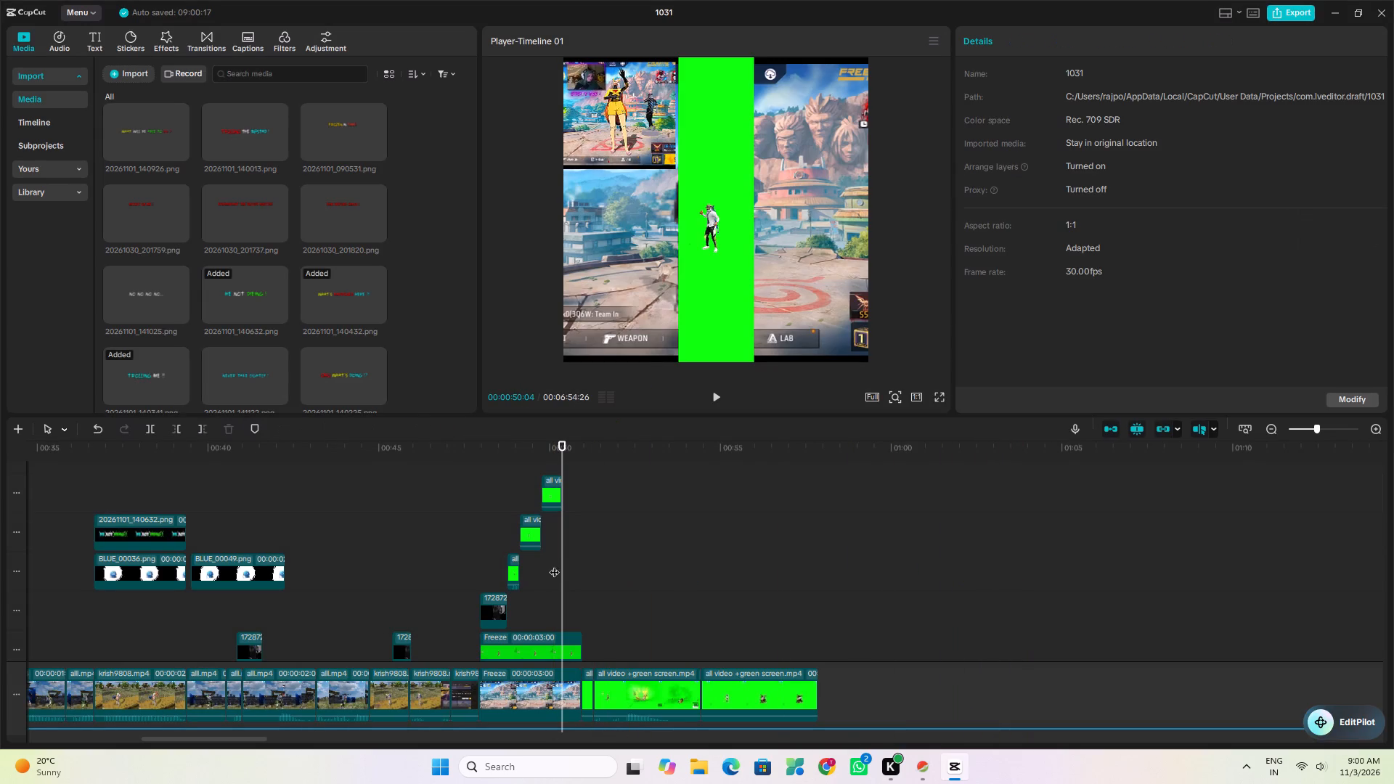
{"action": "left_click", "coordinate": [730, 285]}
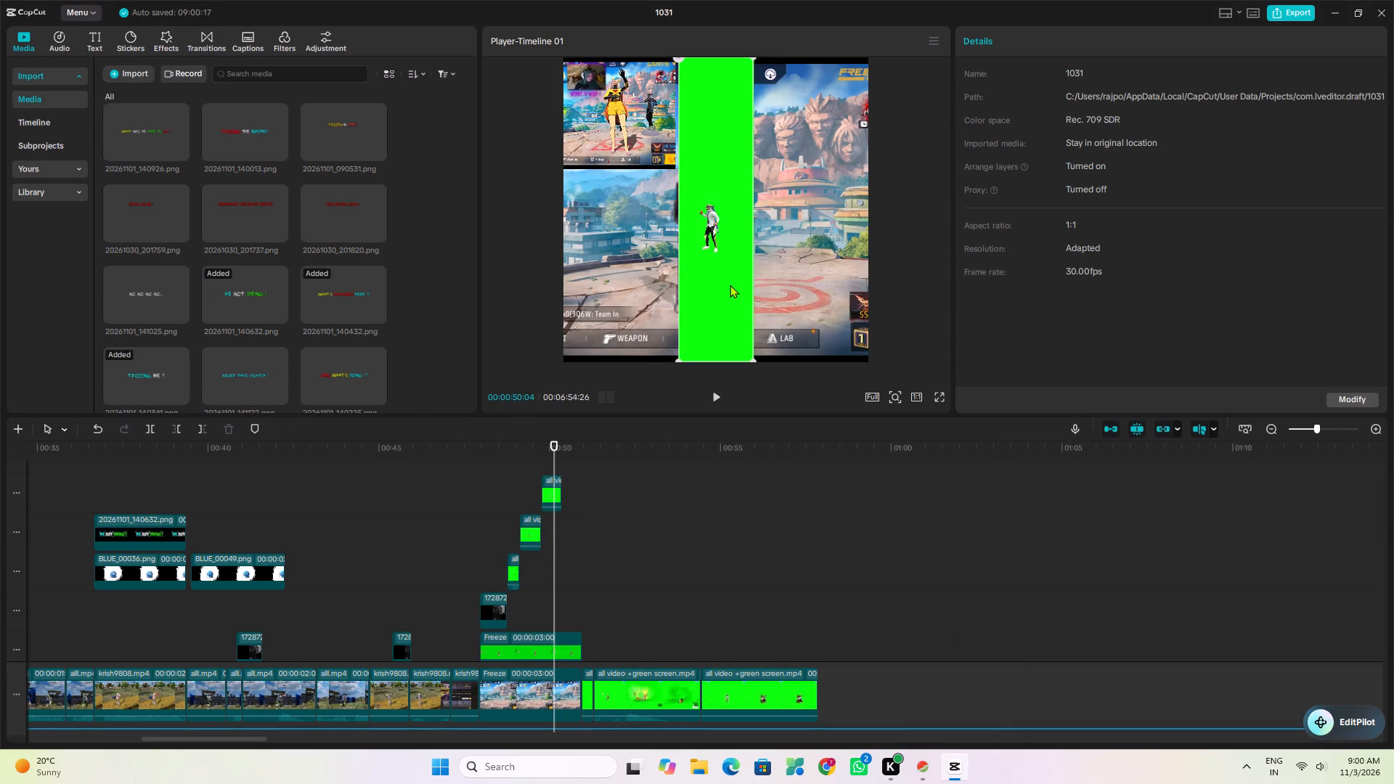
{"action": "left_click", "coordinate": [971, 142]}
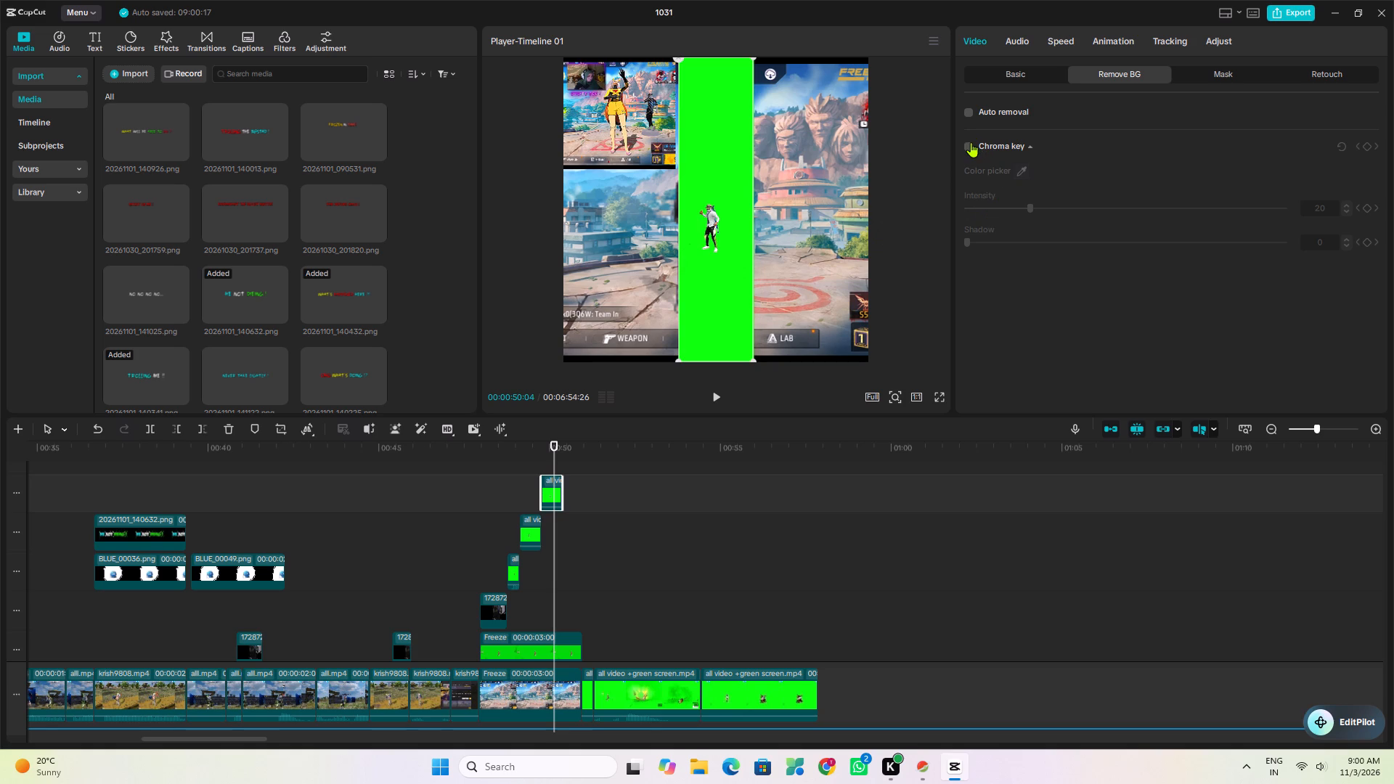
{"action": "left_click_drag", "start_coordinate": [1019, 173], "coordinate": [780, 276]}
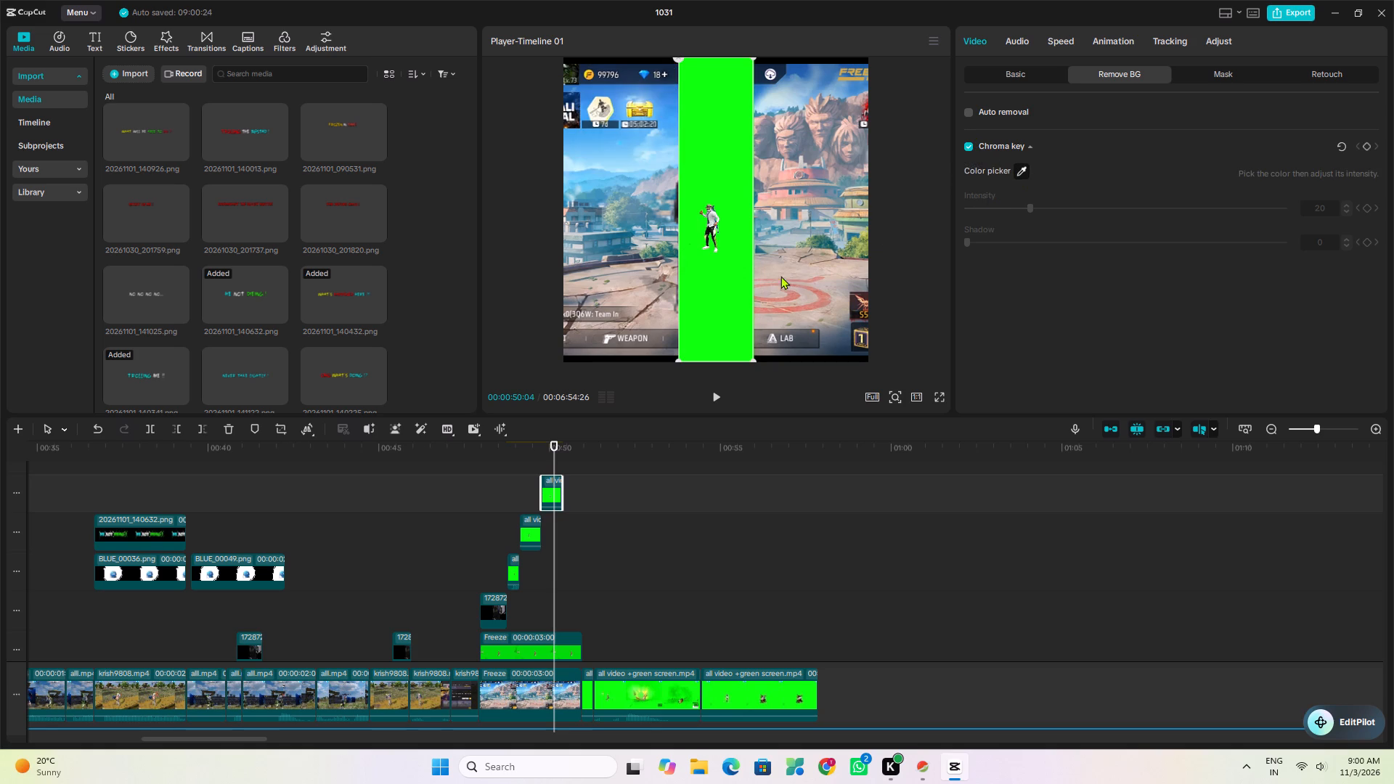
{"action": "left_click_drag", "start_coordinate": [780, 276], "coordinate": [727, 289]}
{"action": "left_click", "coordinate": [730, 285]}
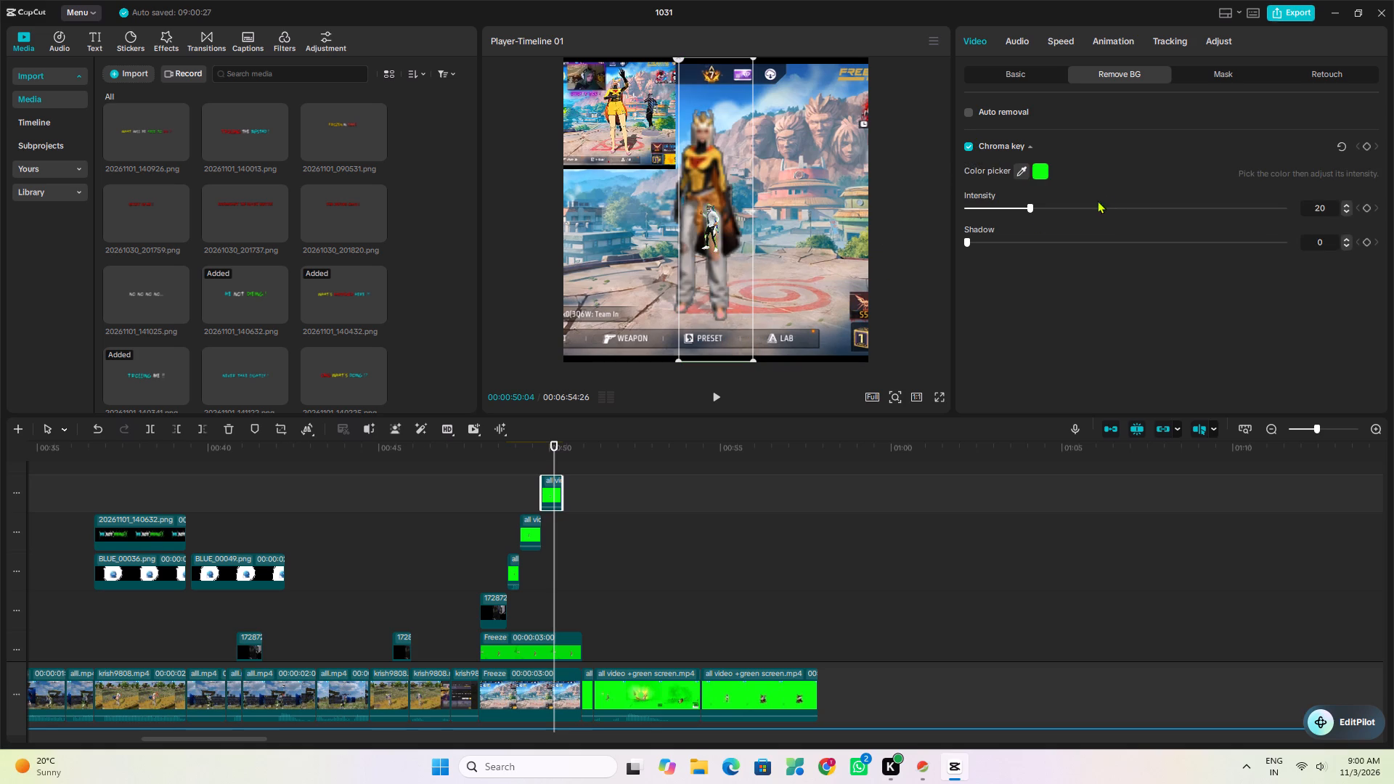
{"action": "left_click", "coordinate": [1035, 205]}
In the clip's HSL adjustment, set the green saturation to -100.
{"action": "left_click", "coordinate": [1212, 39]}
{"action": "left_click", "coordinate": [1212, 39]}
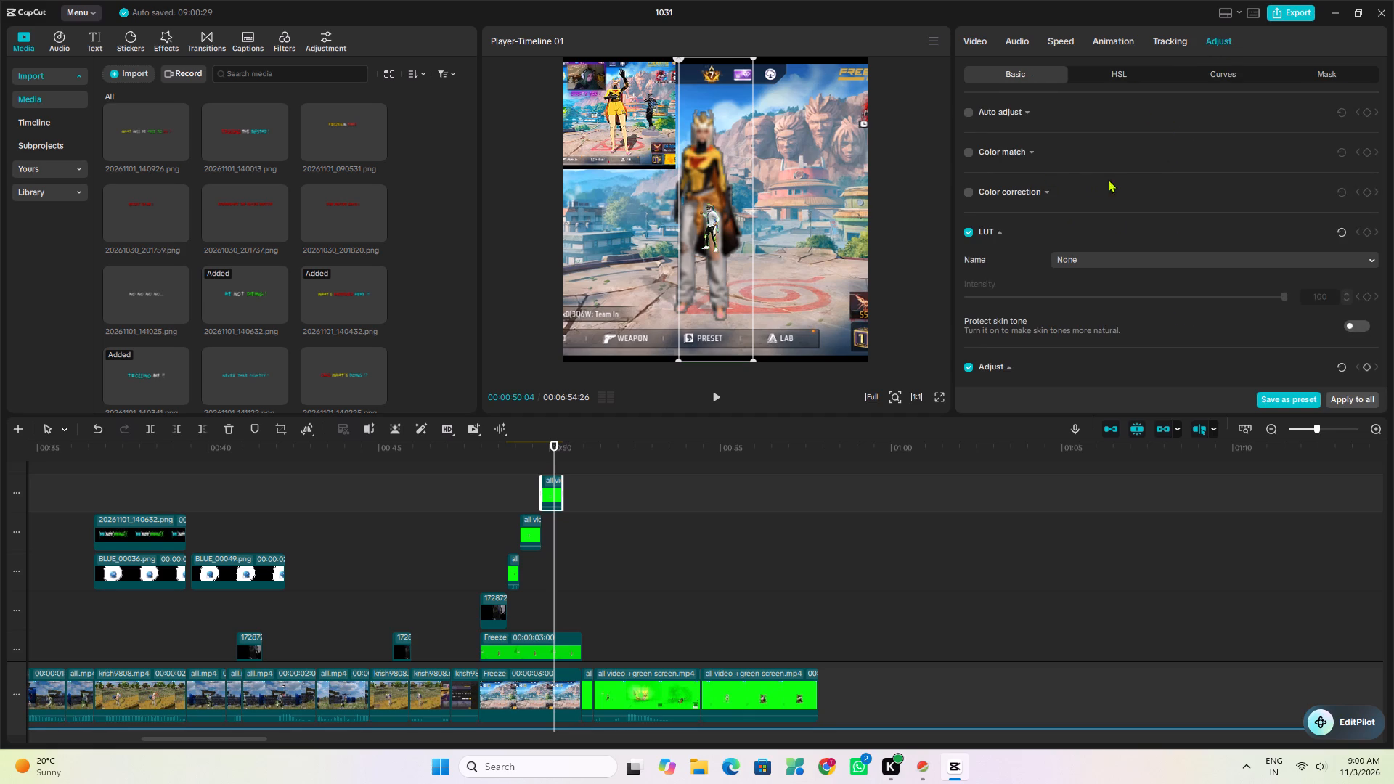
{"action": "left_click", "coordinate": [1113, 70]}
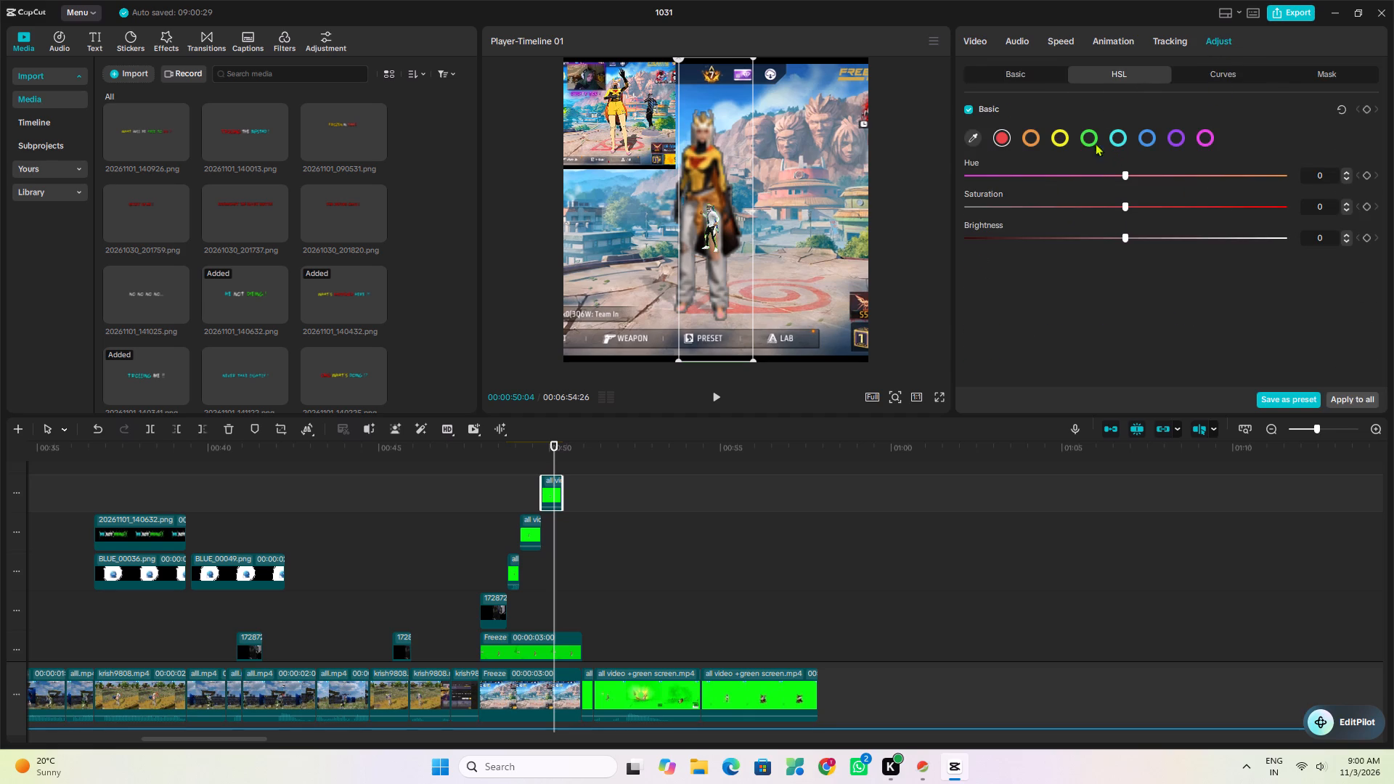
{"action": "left_click", "coordinate": [1089, 136]}
{"action": "left_click_drag", "start_coordinate": [1035, 214], "coordinate": [902, 236]}
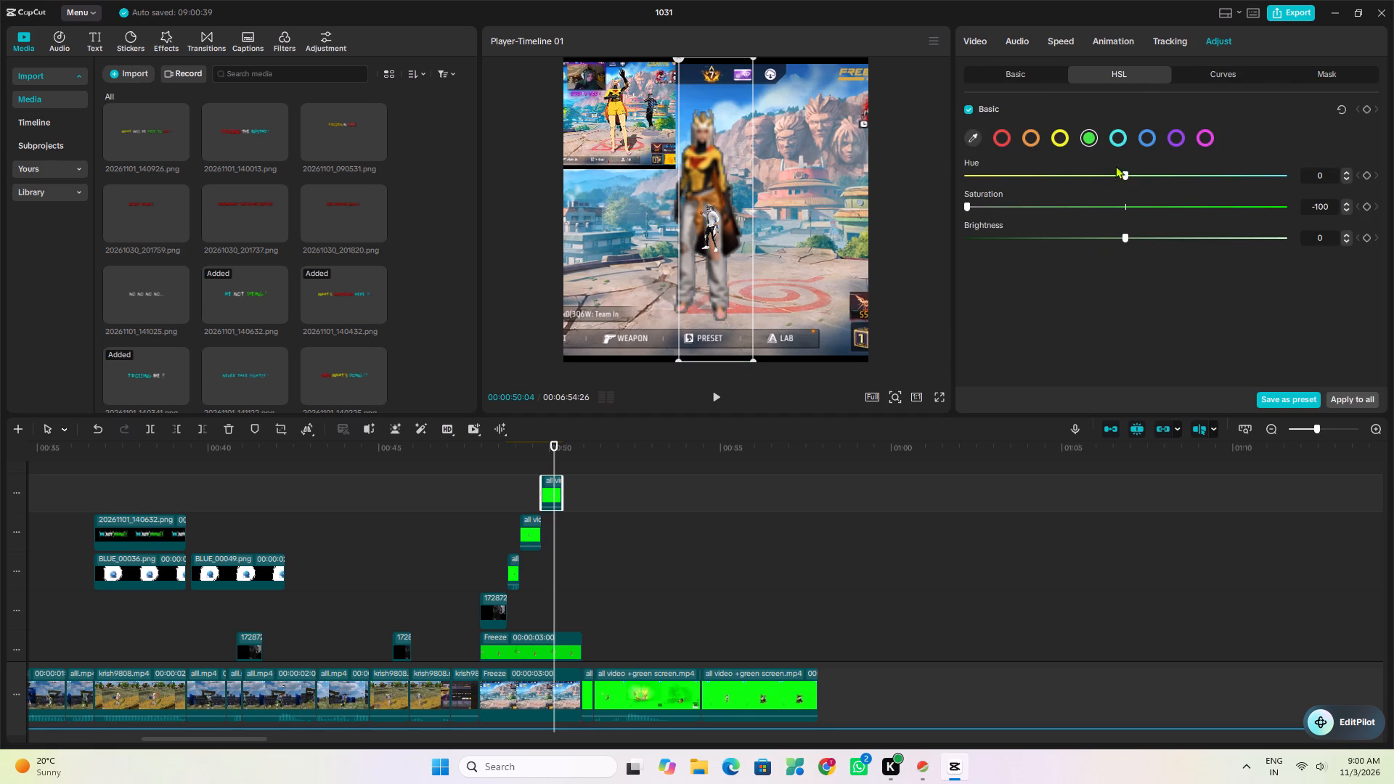
Enlarge the keyed character in white to 312% and place it beside the blurred character, at about X 1257, Y 485.
{"action": "left_click_drag", "start_coordinate": [734, 248], "coordinate": [766, 257]}
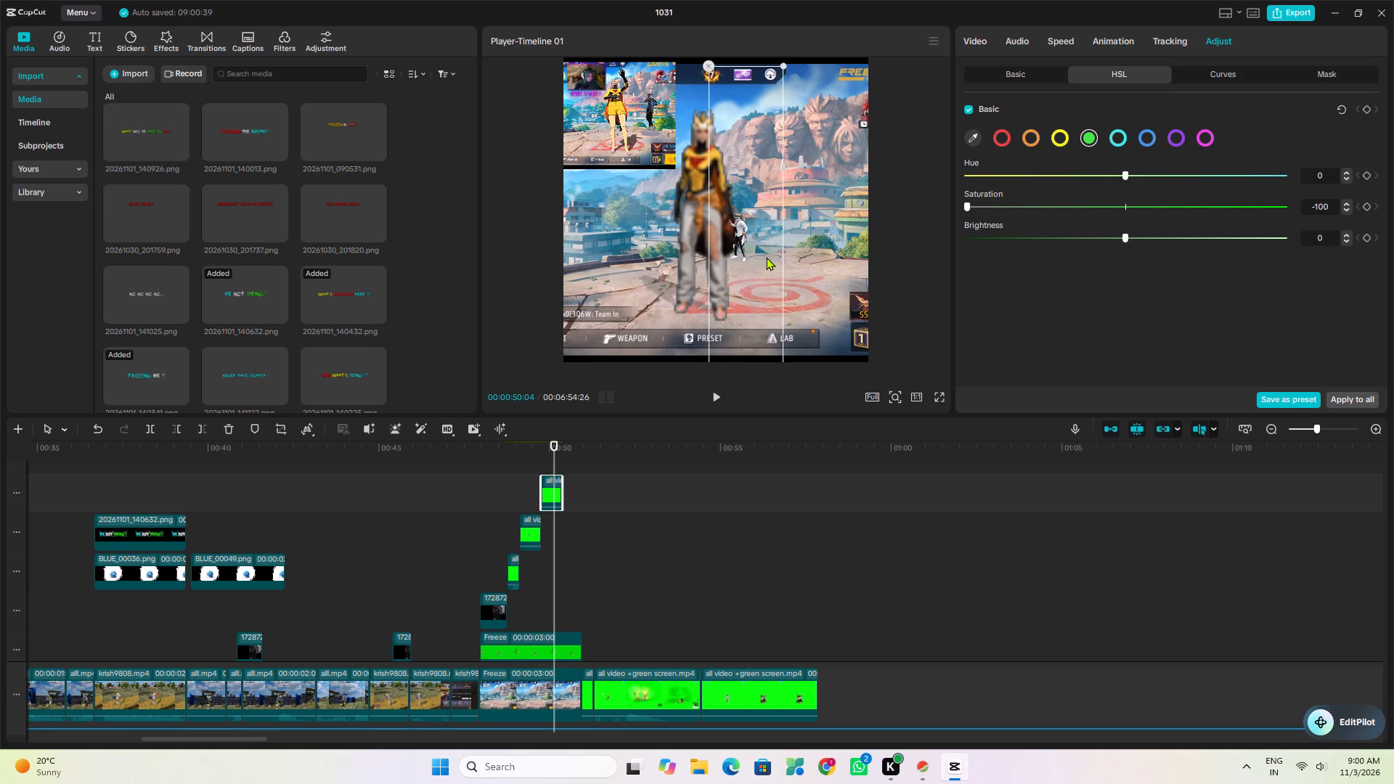
{"action": "left_click_drag", "start_coordinate": [766, 257], "coordinate": [773, 256]}
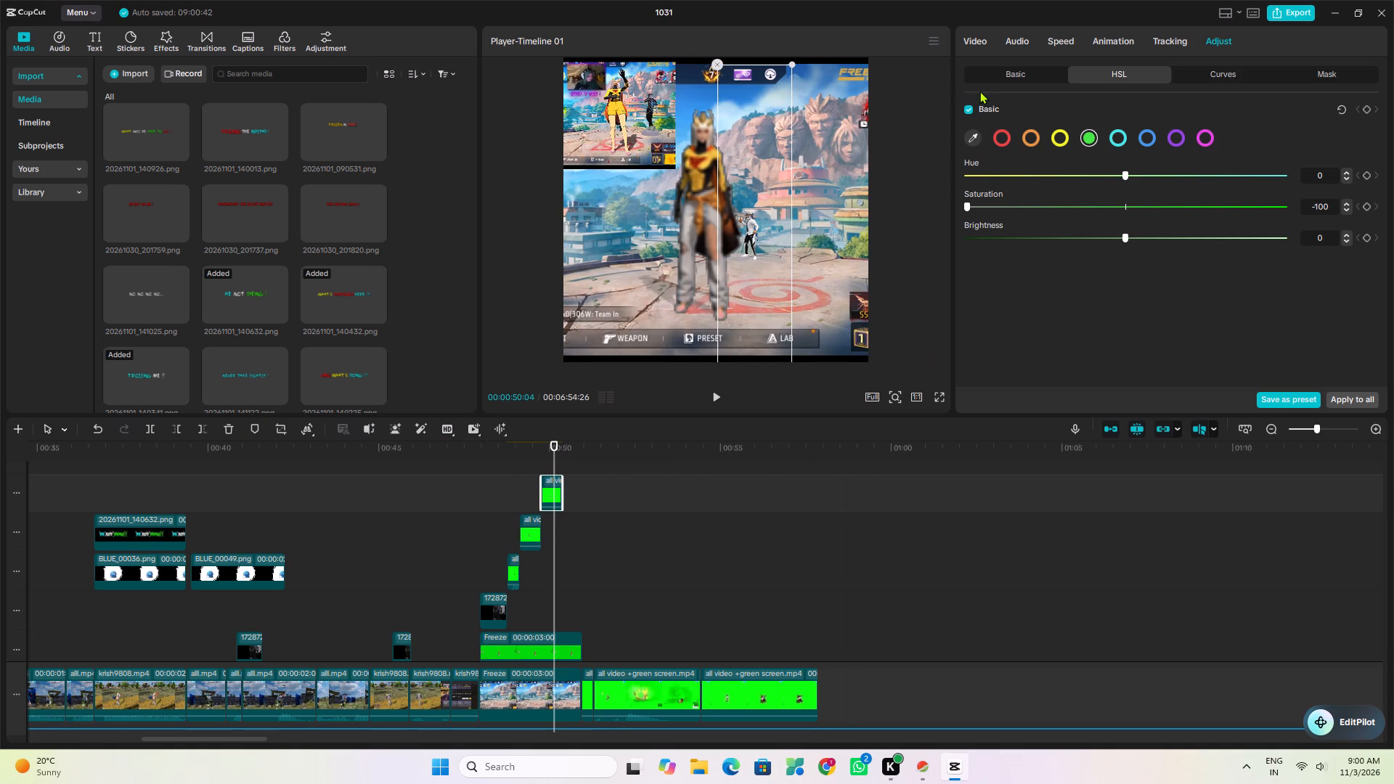
{"action": "left_click", "coordinate": [981, 38]}
{"action": "left_click", "coordinate": [1013, 74]}
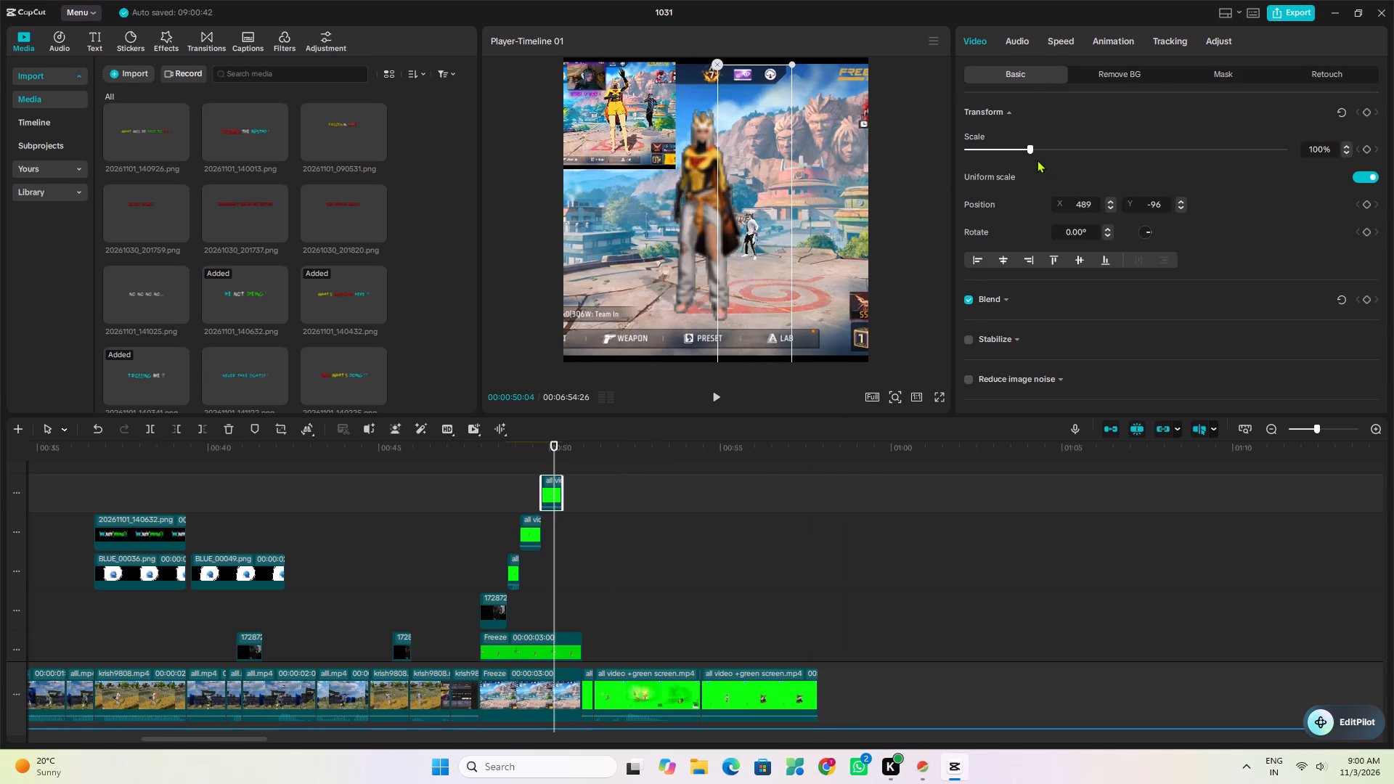
{"action": "left_click_drag", "start_coordinate": [1032, 148], "coordinate": [1167, 184]}
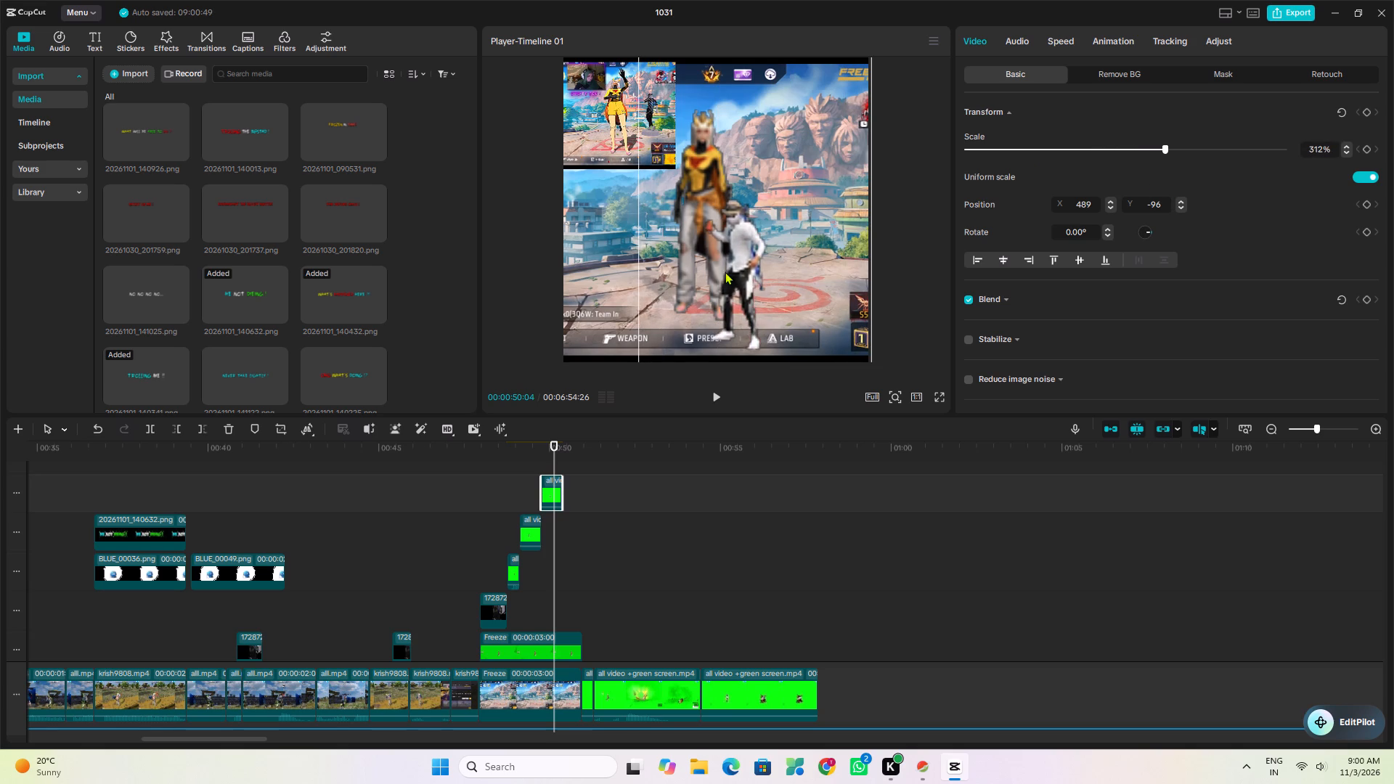
{"action": "left_click_drag", "start_coordinate": [725, 272], "coordinate": [786, 226]}
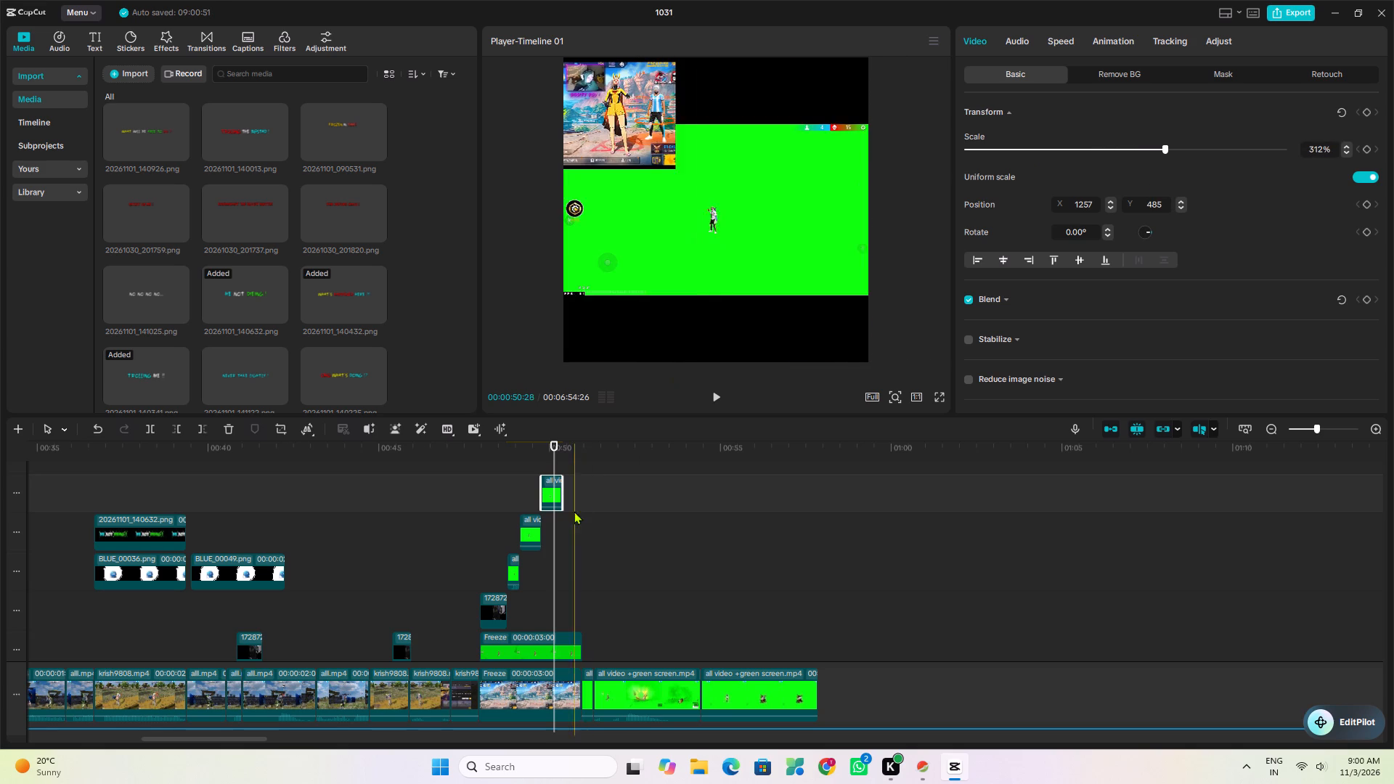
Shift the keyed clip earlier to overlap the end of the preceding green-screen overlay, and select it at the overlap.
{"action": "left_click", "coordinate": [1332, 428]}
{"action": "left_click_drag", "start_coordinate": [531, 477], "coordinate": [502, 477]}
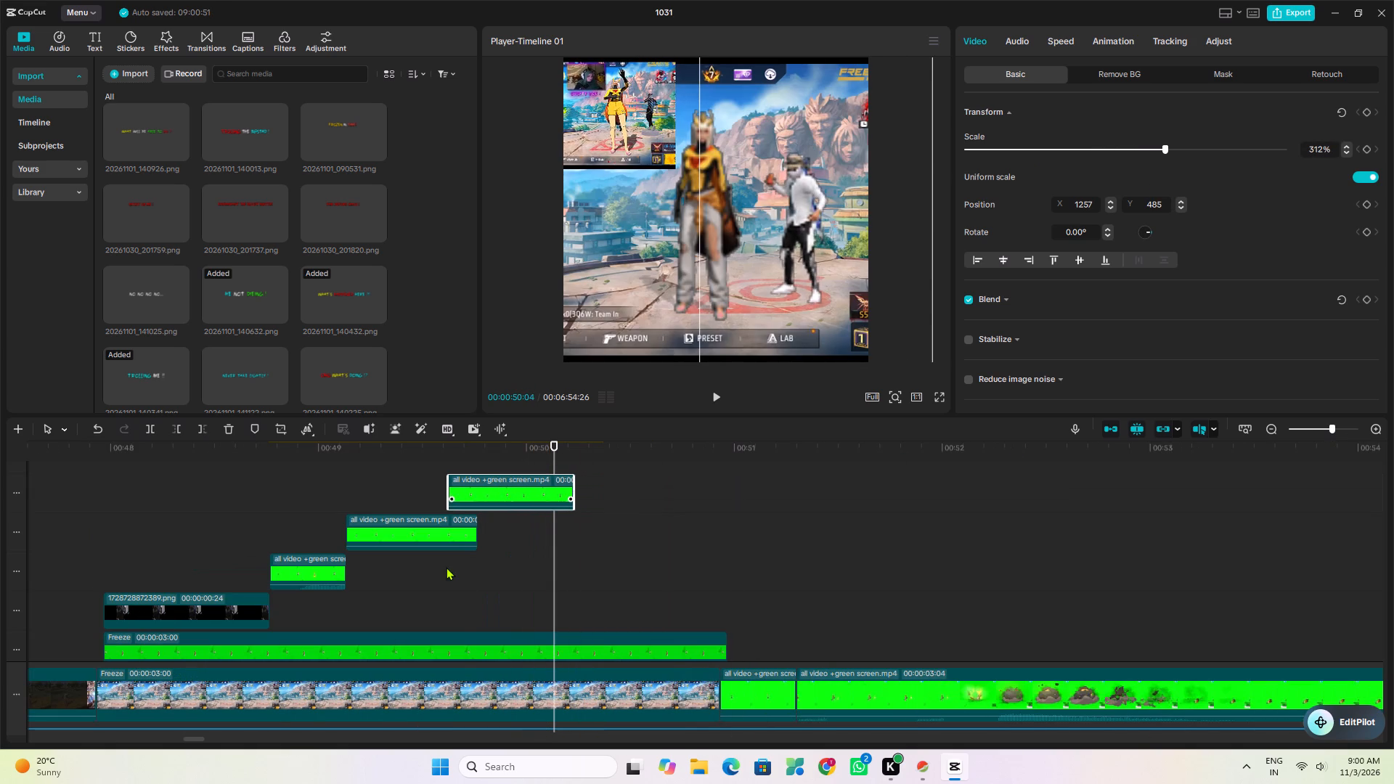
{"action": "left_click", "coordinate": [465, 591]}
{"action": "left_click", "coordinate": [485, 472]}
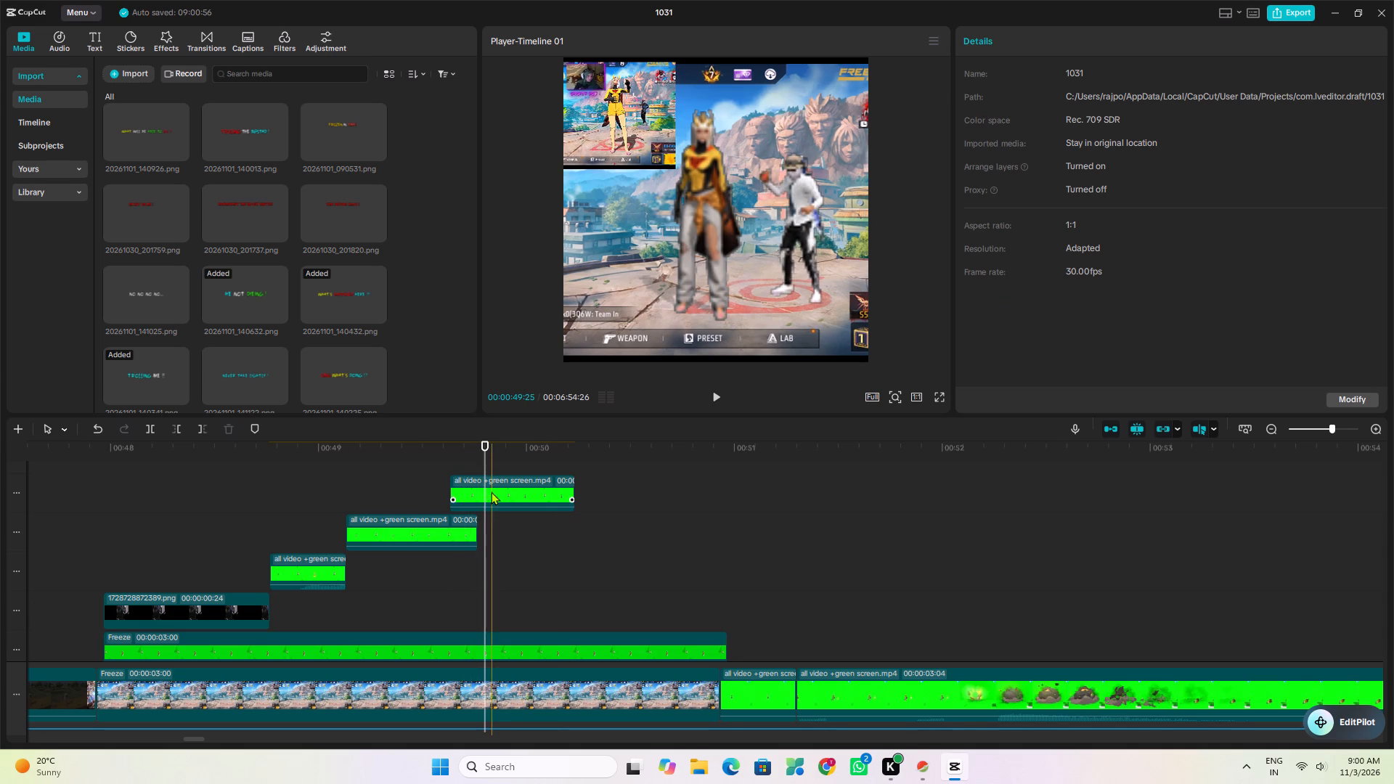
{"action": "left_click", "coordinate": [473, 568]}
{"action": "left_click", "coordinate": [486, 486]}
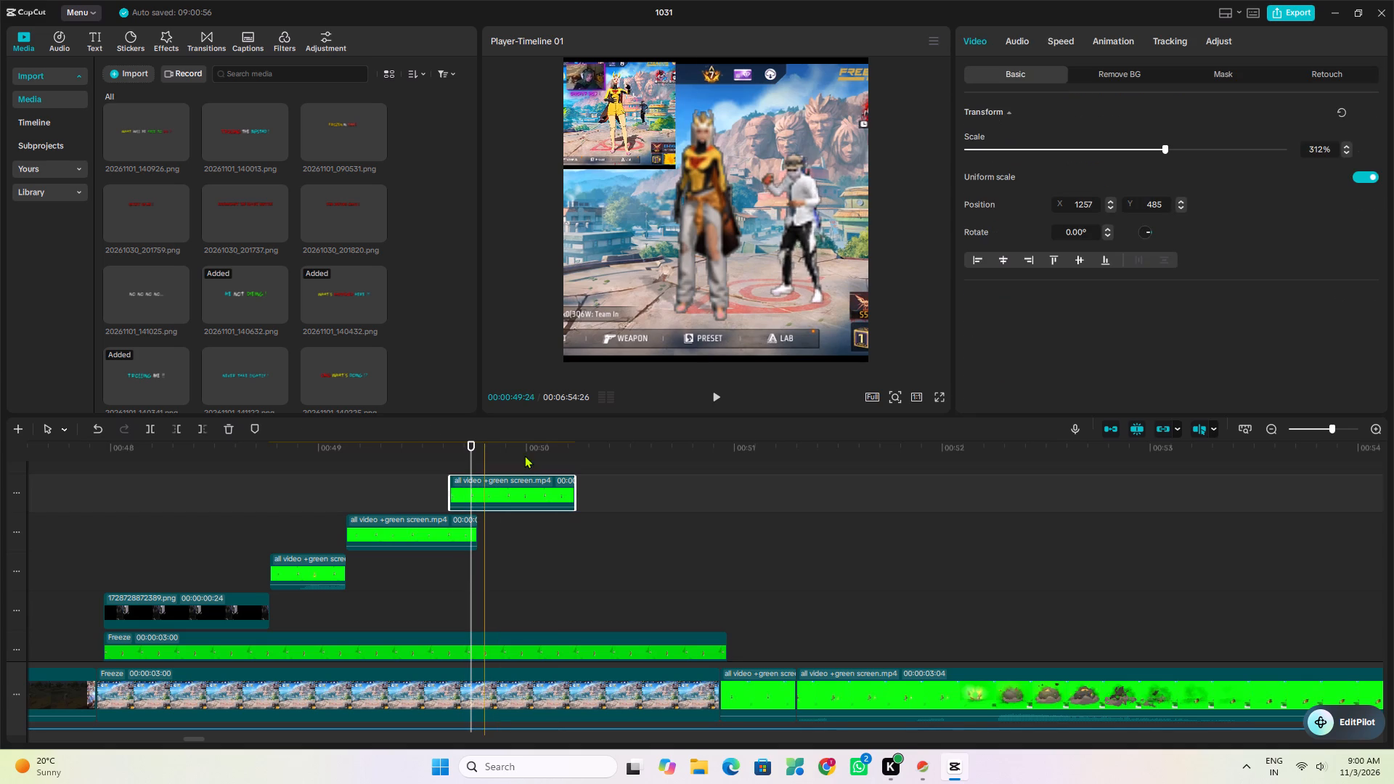
Reduce the keyed clip's scale to 275% and reposition the character at about X 1257, Y 494.
{"action": "left_click_drag", "start_coordinate": [812, 232], "coordinate": [812, 216]}
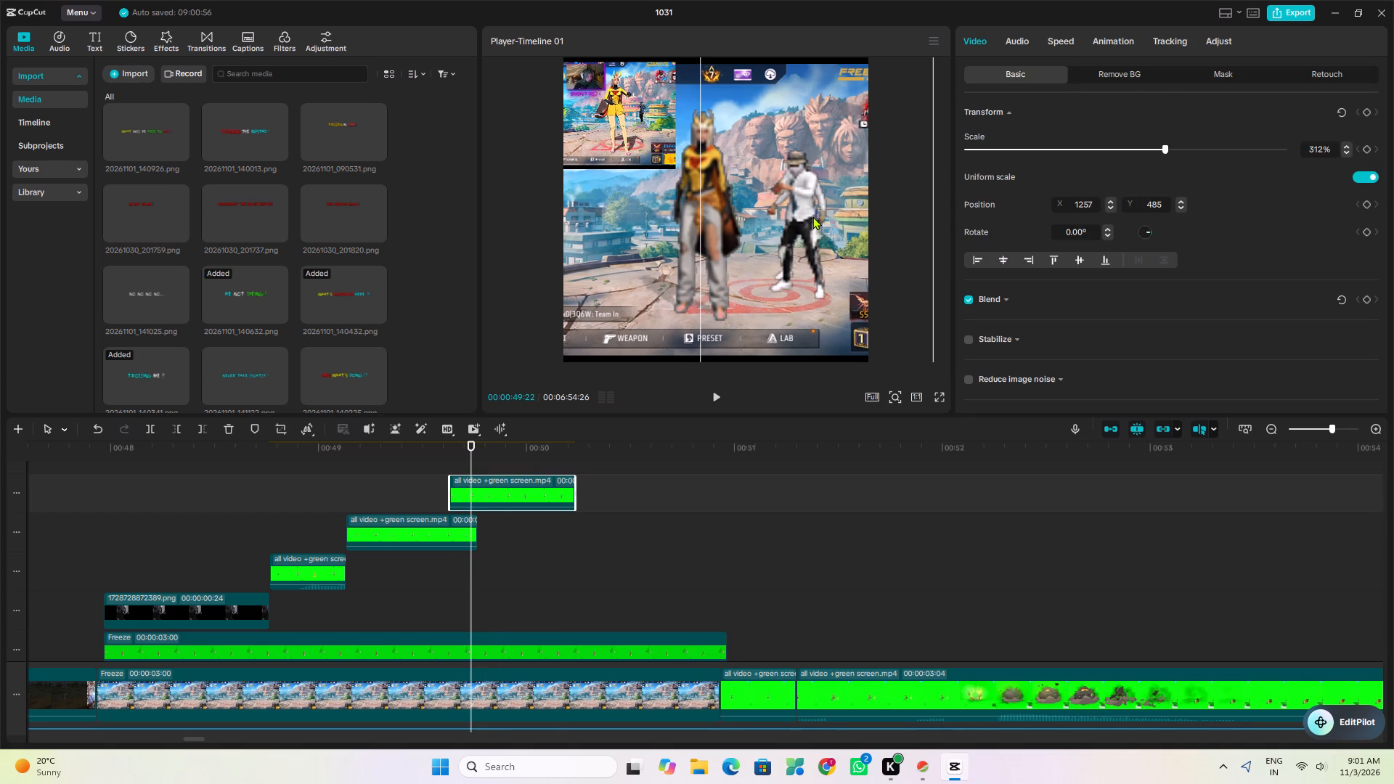
{"action": "left_click_drag", "start_coordinate": [812, 216], "coordinate": [814, 214]}
{"action": "left_click", "coordinate": [1155, 148]}
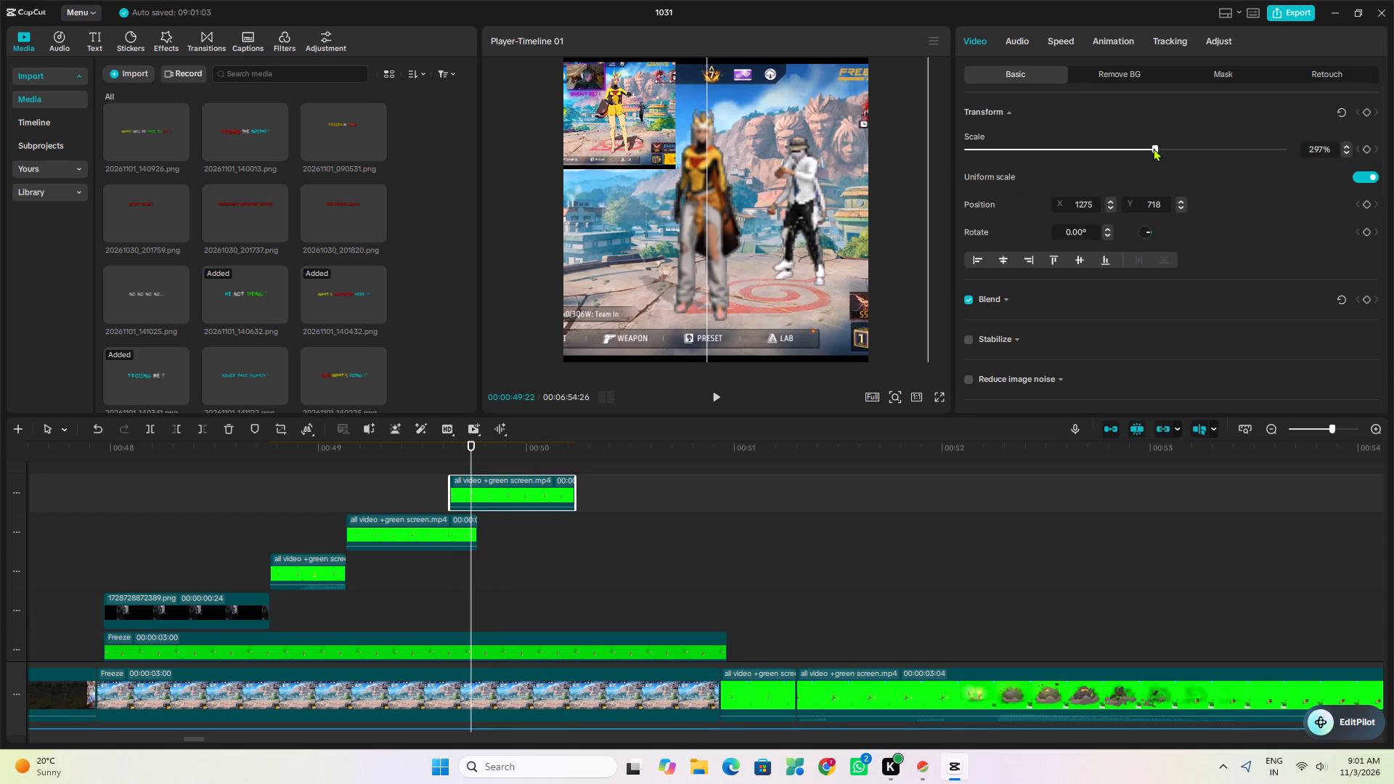
{"action": "left_click_drag", "start_coordinate": [841, 236], "coordinate": [844, 257]}
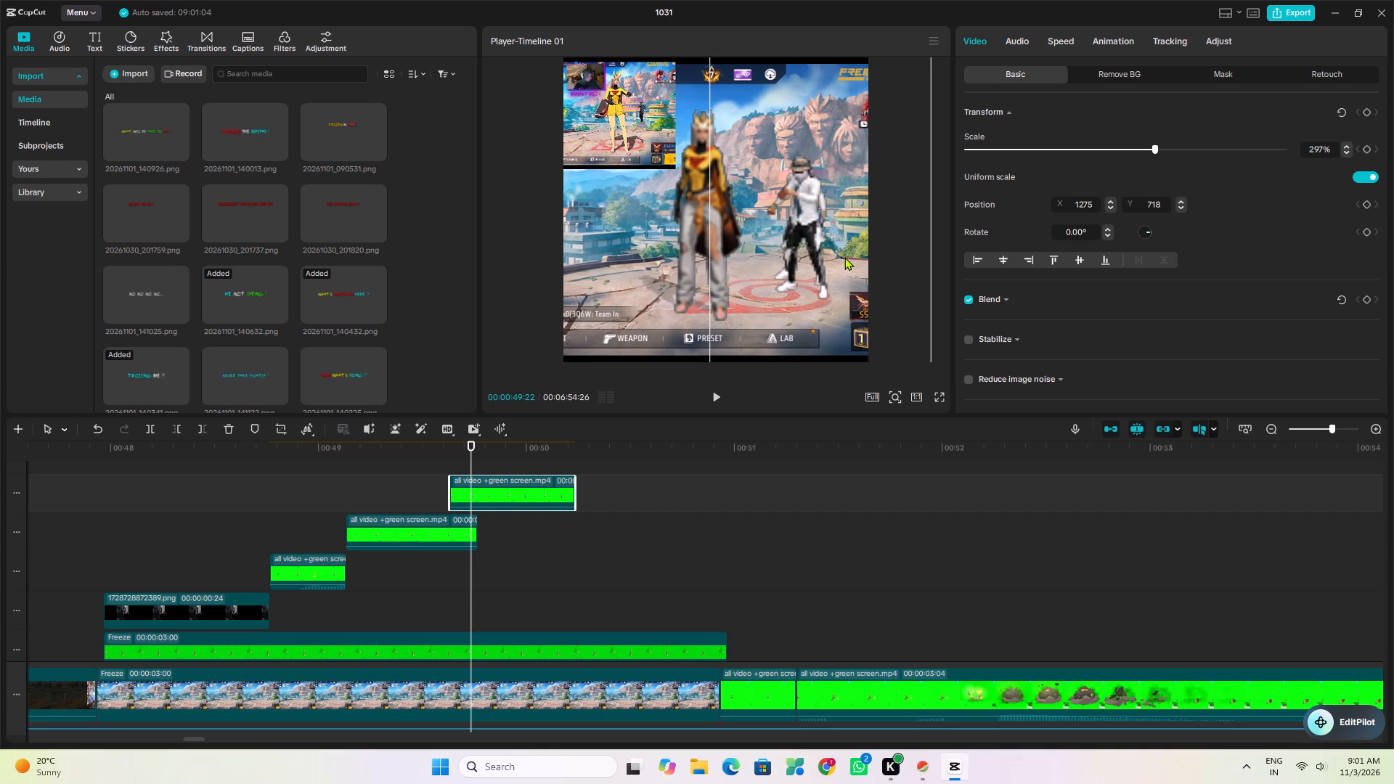
{"action": "left_click_drag", "start_coordinate": [844, 257], "coordinate": [842, 248]}
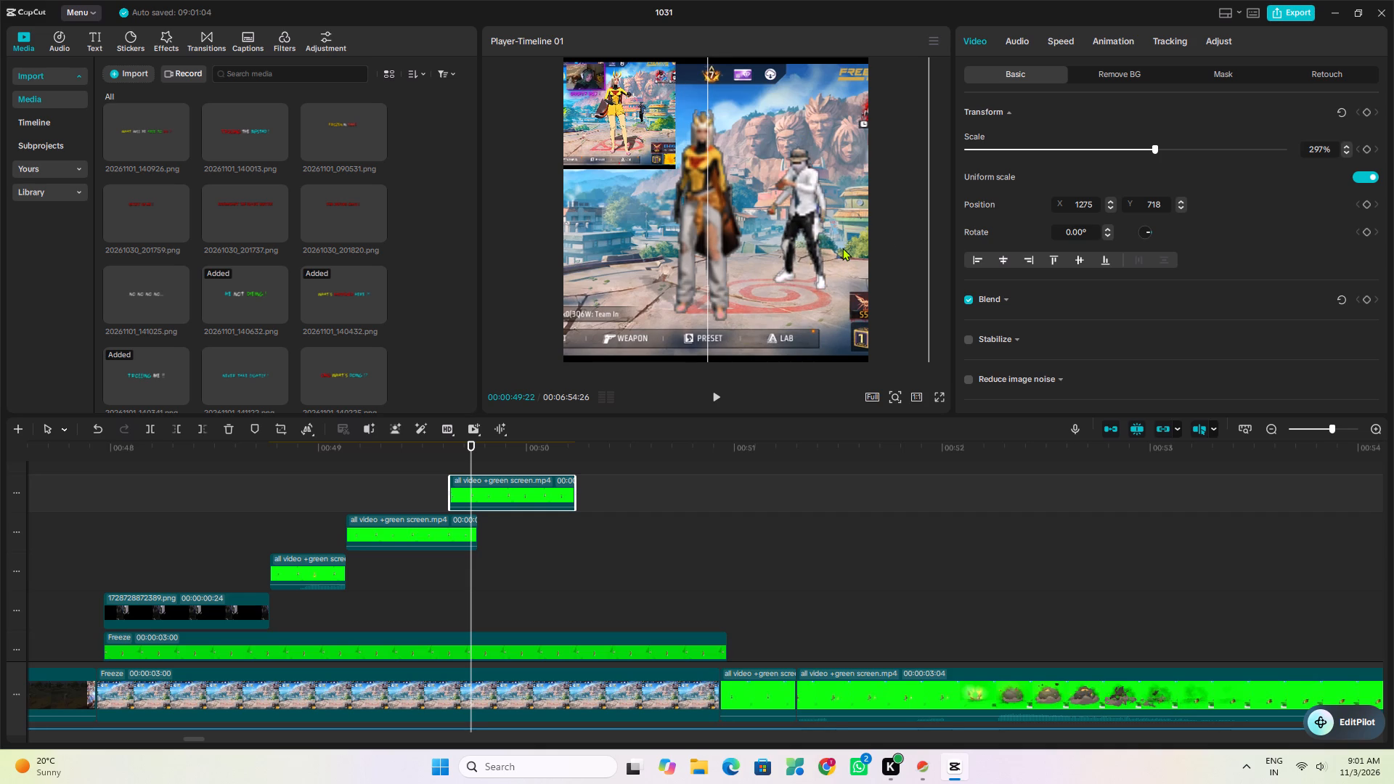
{"action": "left_click_drag", "start_coordinate": [842, 248], "coordinate": [839, 247]}
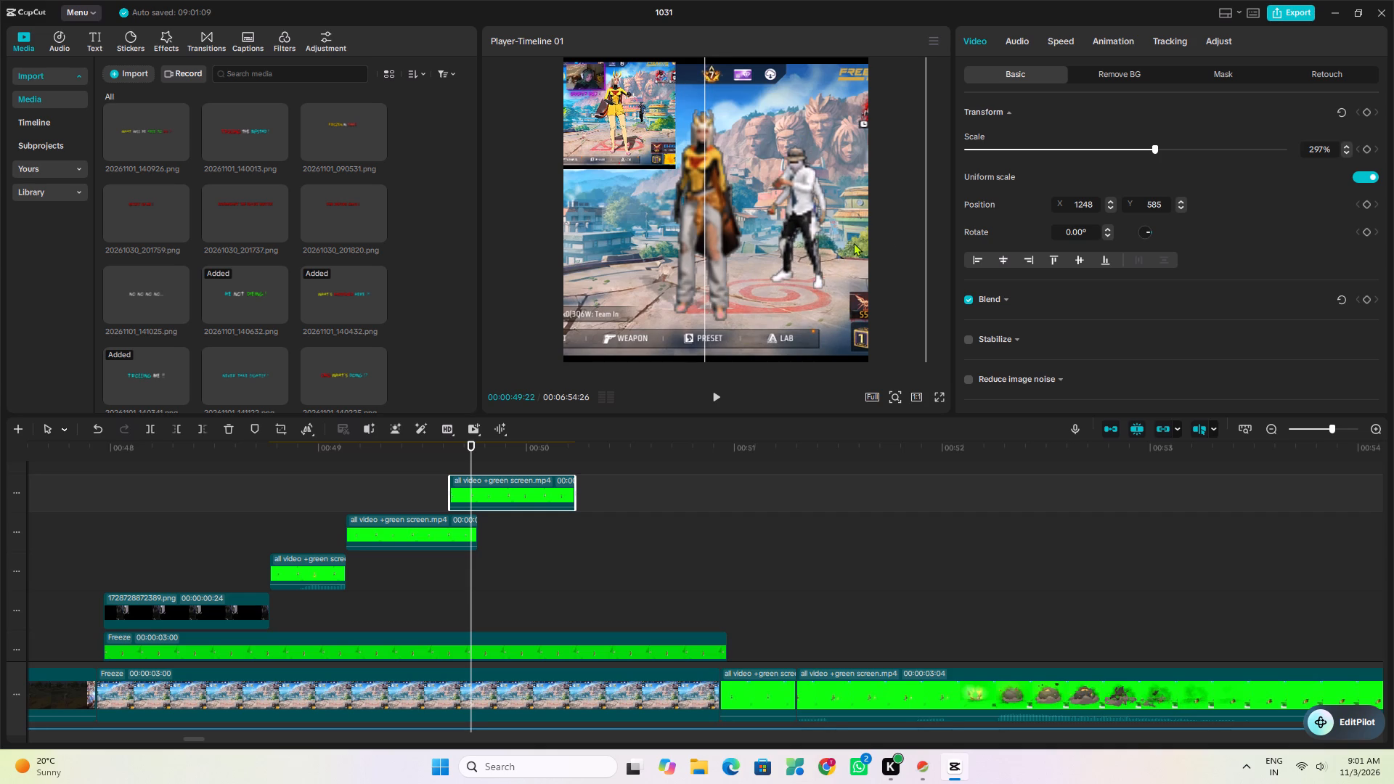
{"action": "left_click", "coordinate": [1141, 147]}
{"action": "left_click_drag", "start_coordinate": [875, 227], "coordinate": [874, 233]}
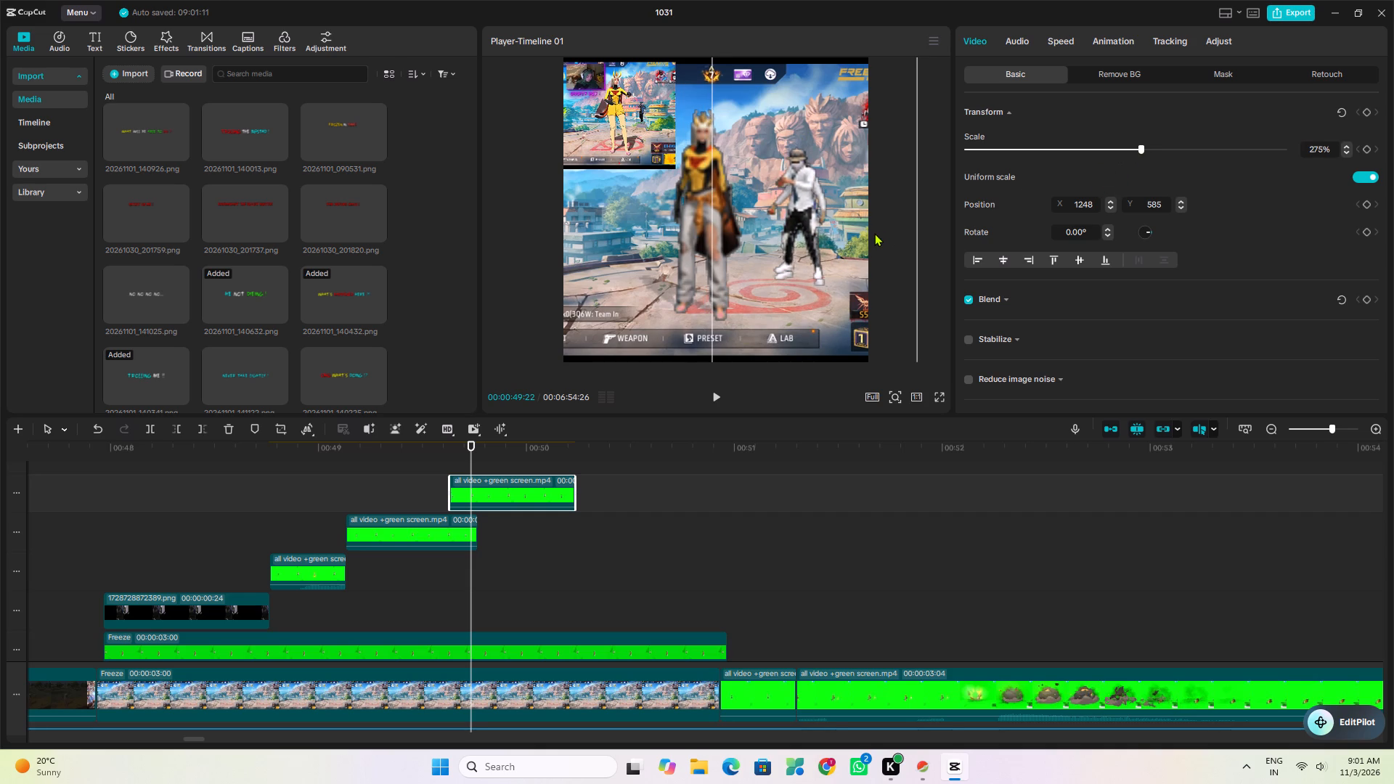
{"action": "left_click_drag", "start_coordinate": [874, 233], "coordinate": [879, 235]}
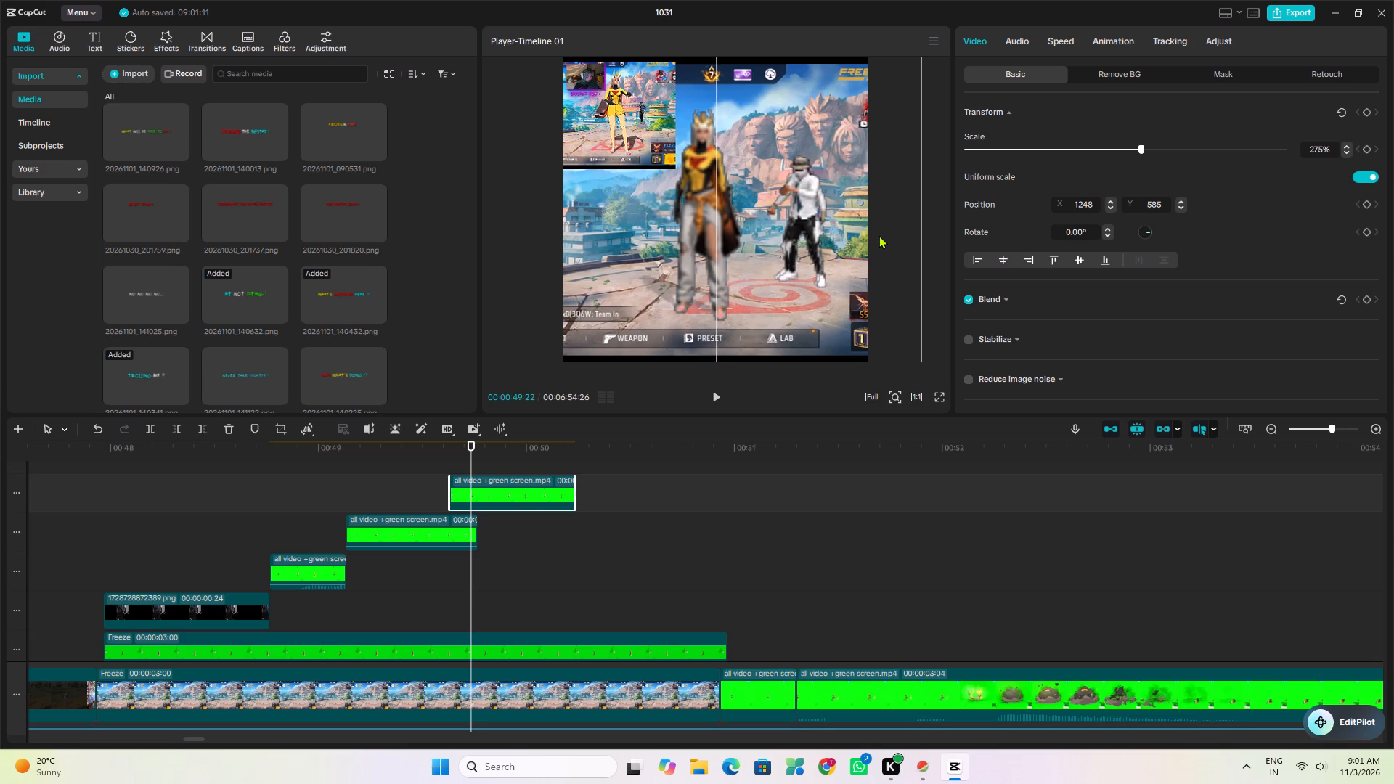
{"action": "left_click_drag", "start_coordinate": [879, 235], "coordinate": [876, 234]}
Move the keyed clip later so it starts where the preceding green-screen overlay ends, and preview the sequence.
{"action": "left_click_drag", "start_coordinate": [481, 481], "coordinate": [493, 481]}
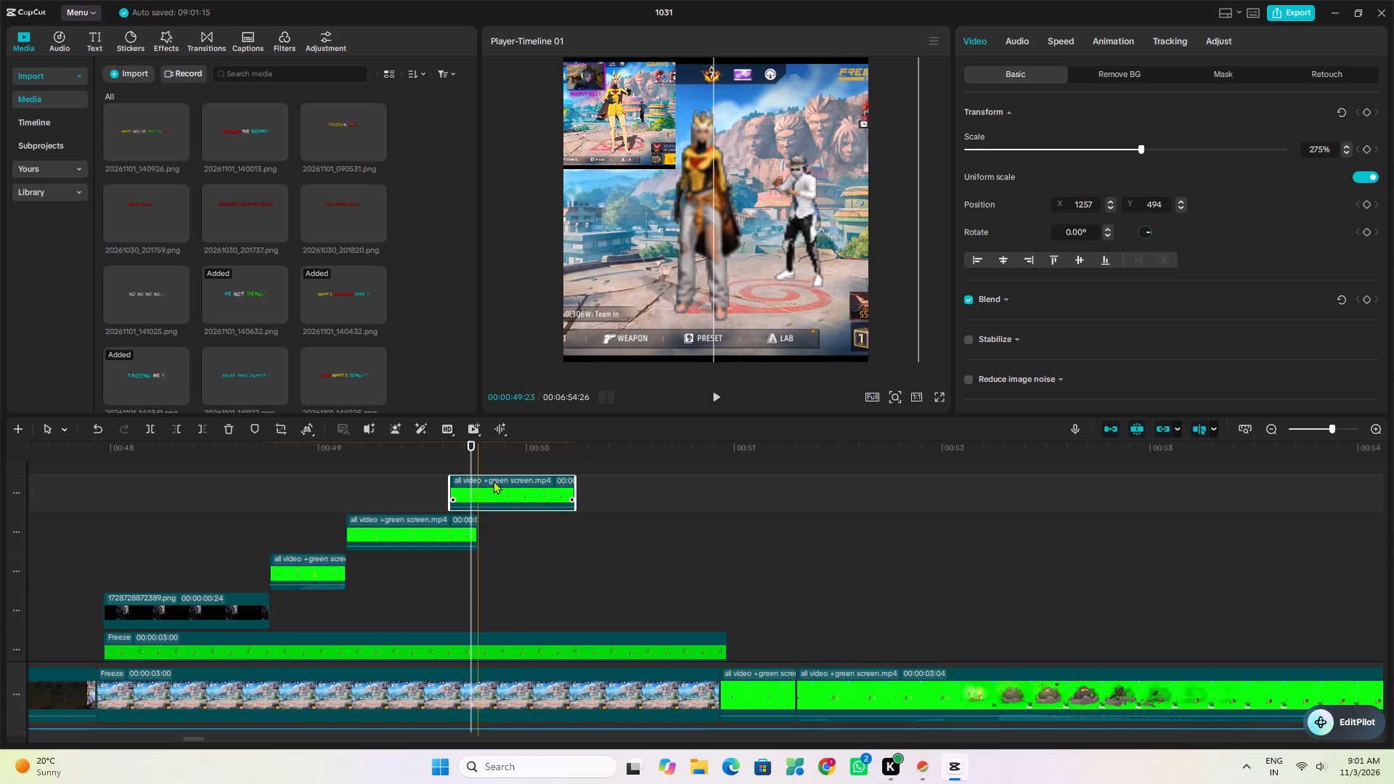
{"action": "left_click_drag", "start_coordinate": [493, 481], "coordinate": [508, 480]}
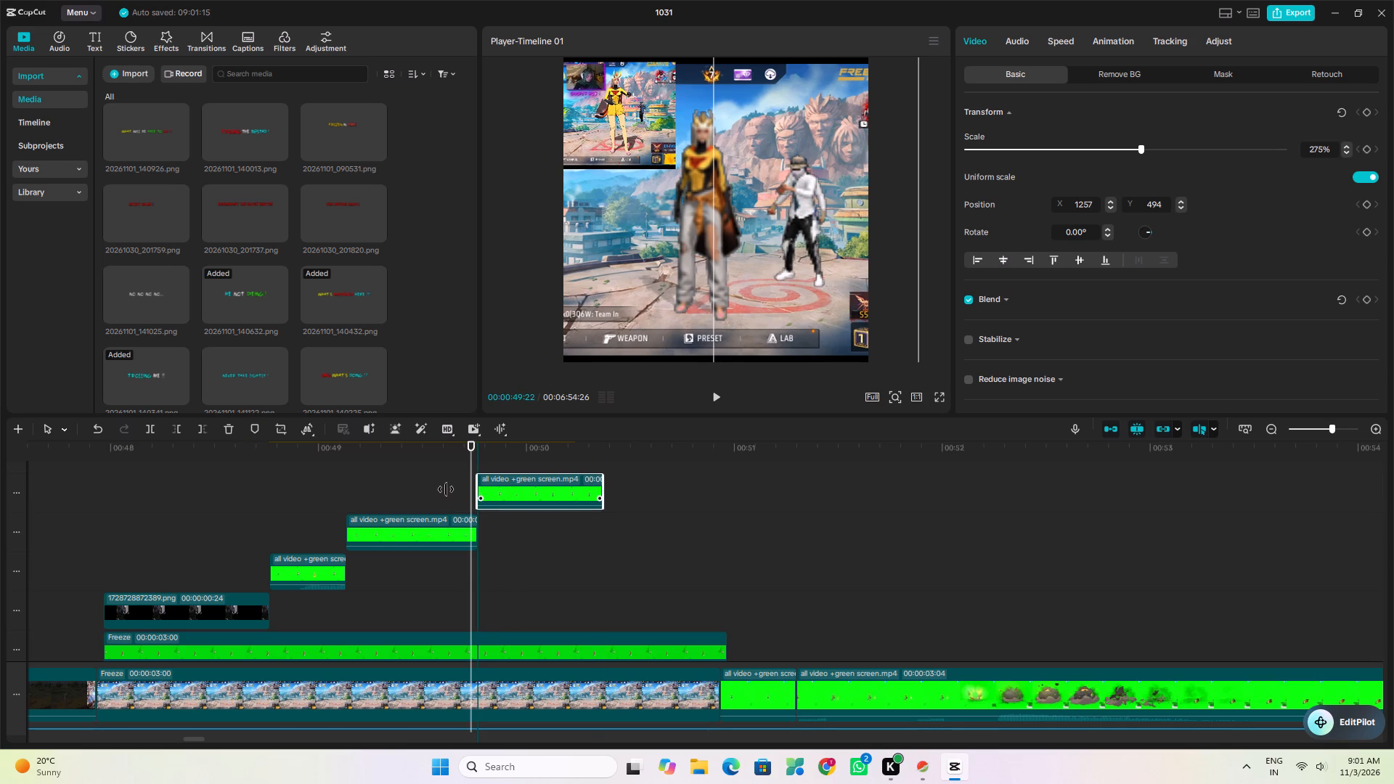
{"action": "left_click", "coordinate": [257, 510]}
{"action": "key", "text": "space"}
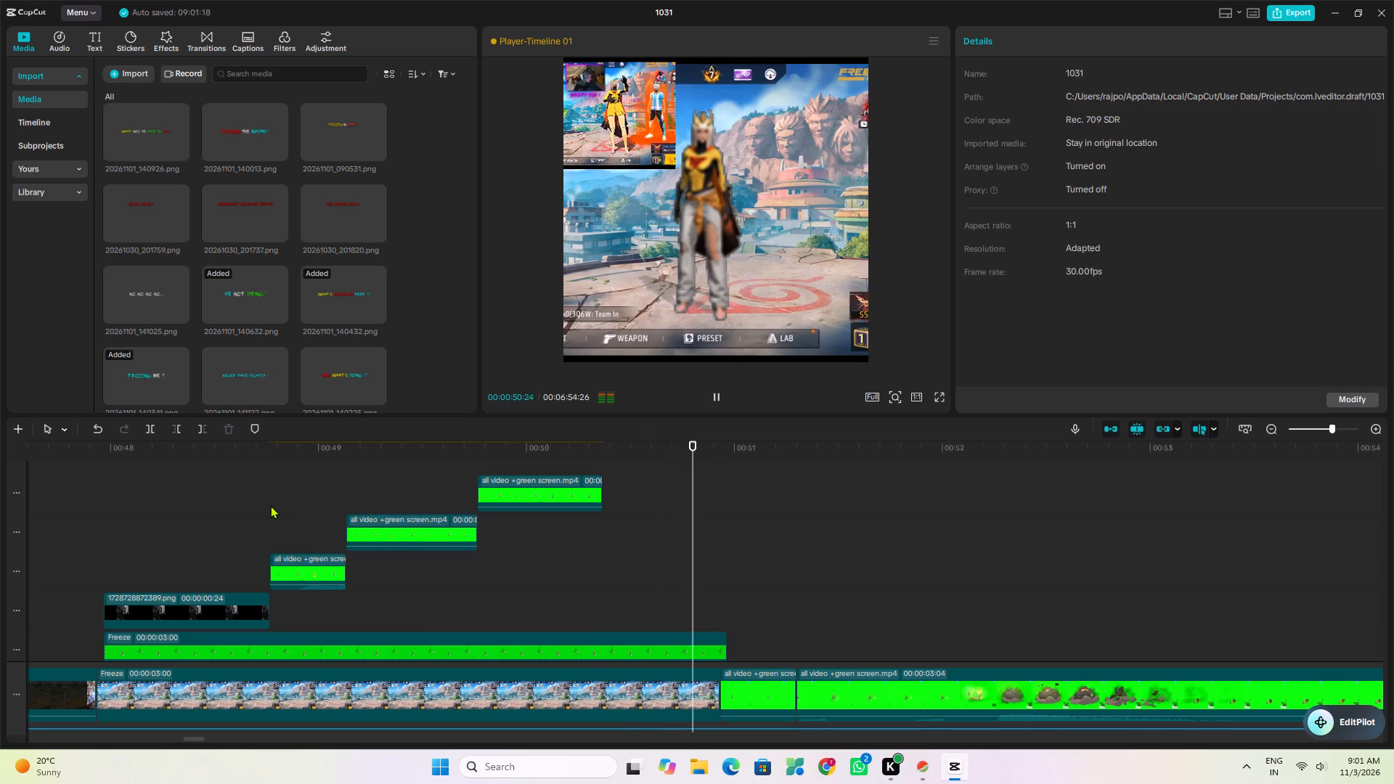
{"action": "key", "text": "space"}
{"action": "left_click", "coordinate": [430, 486]}
{"action": "key", "text": "space"}
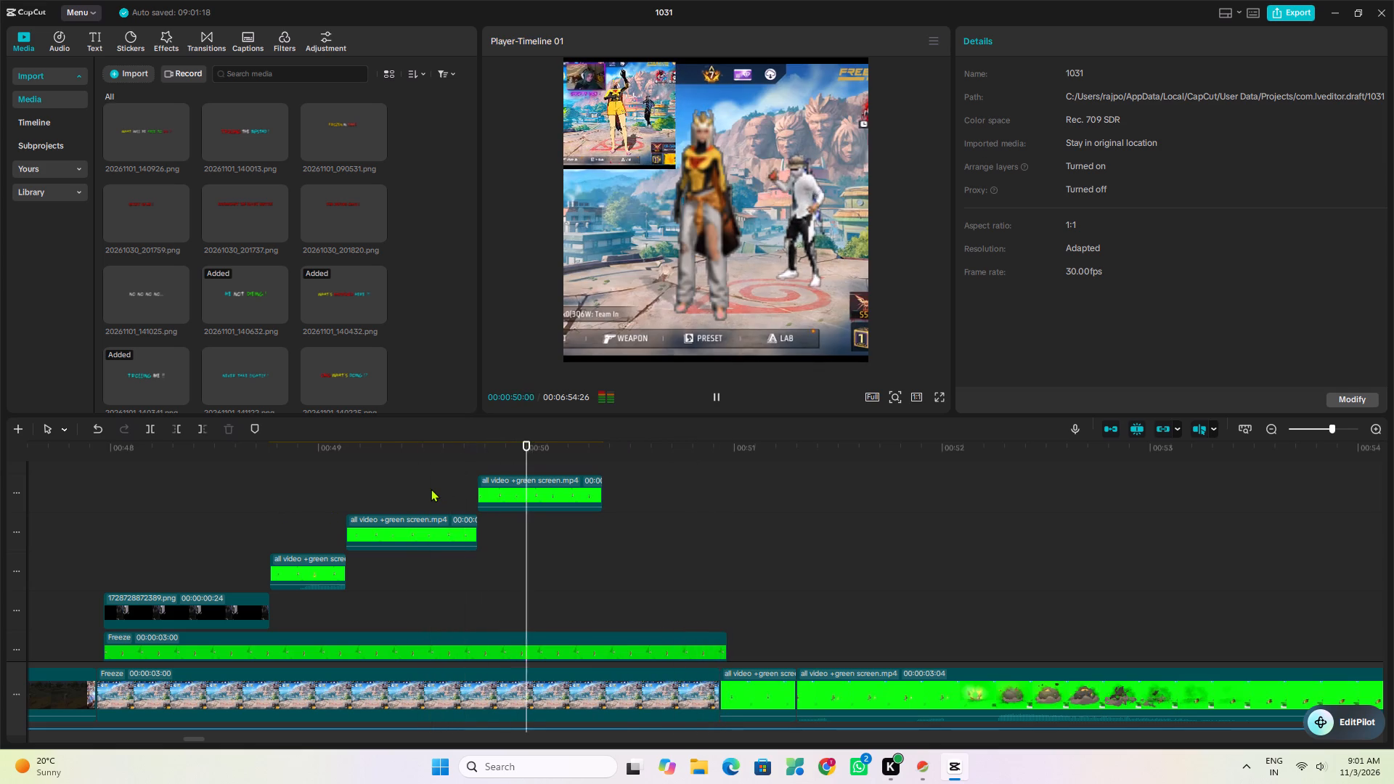
{"action": "key", "text": "space"}
Move the short green-screen clip after the freeze from the main track to an overlay track above, starting about 00:50:10, and preview it.
{"action": "left_click_drag", "start_coordinate": [749, 693], "coordinate": [720, 584]}
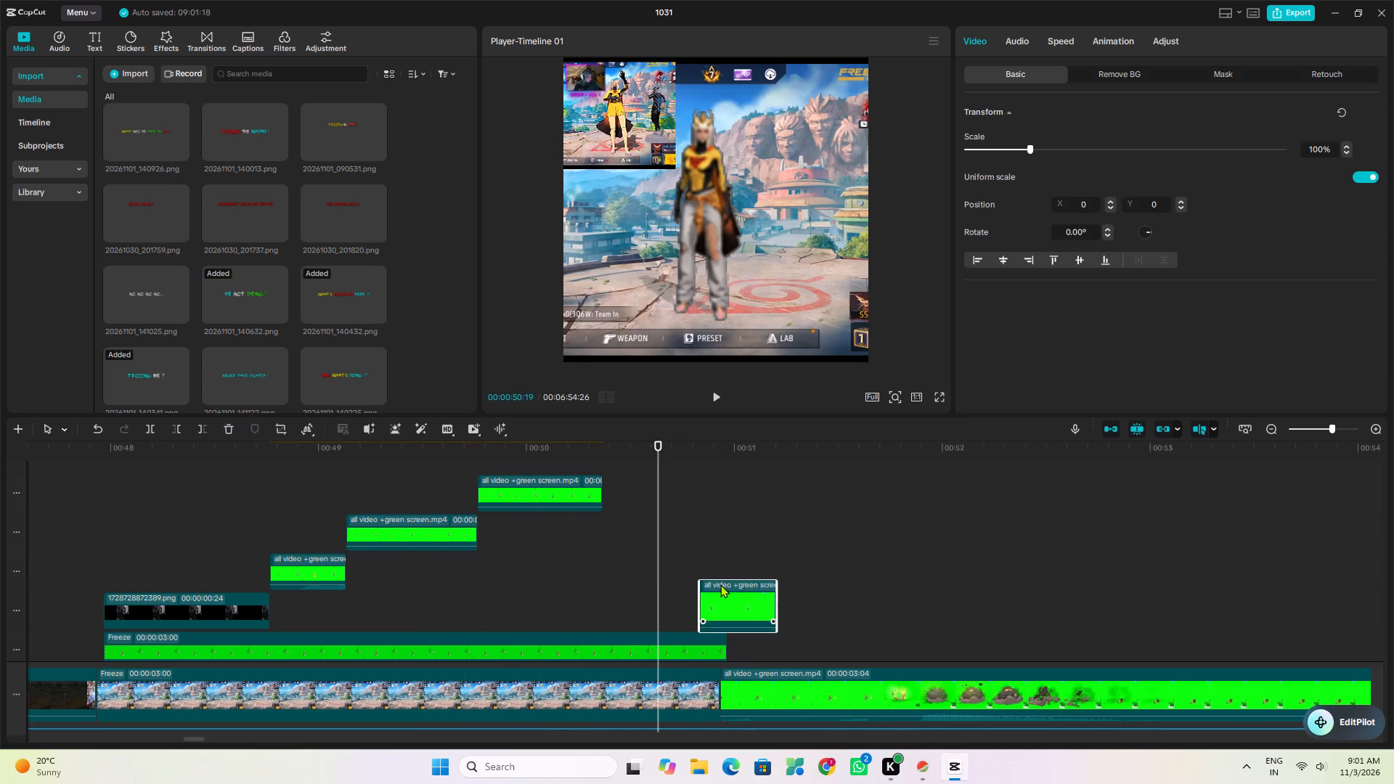
{"action": "left_click_drag", "start_coordinate": [720, 584], "coordinate": [630, 528]}
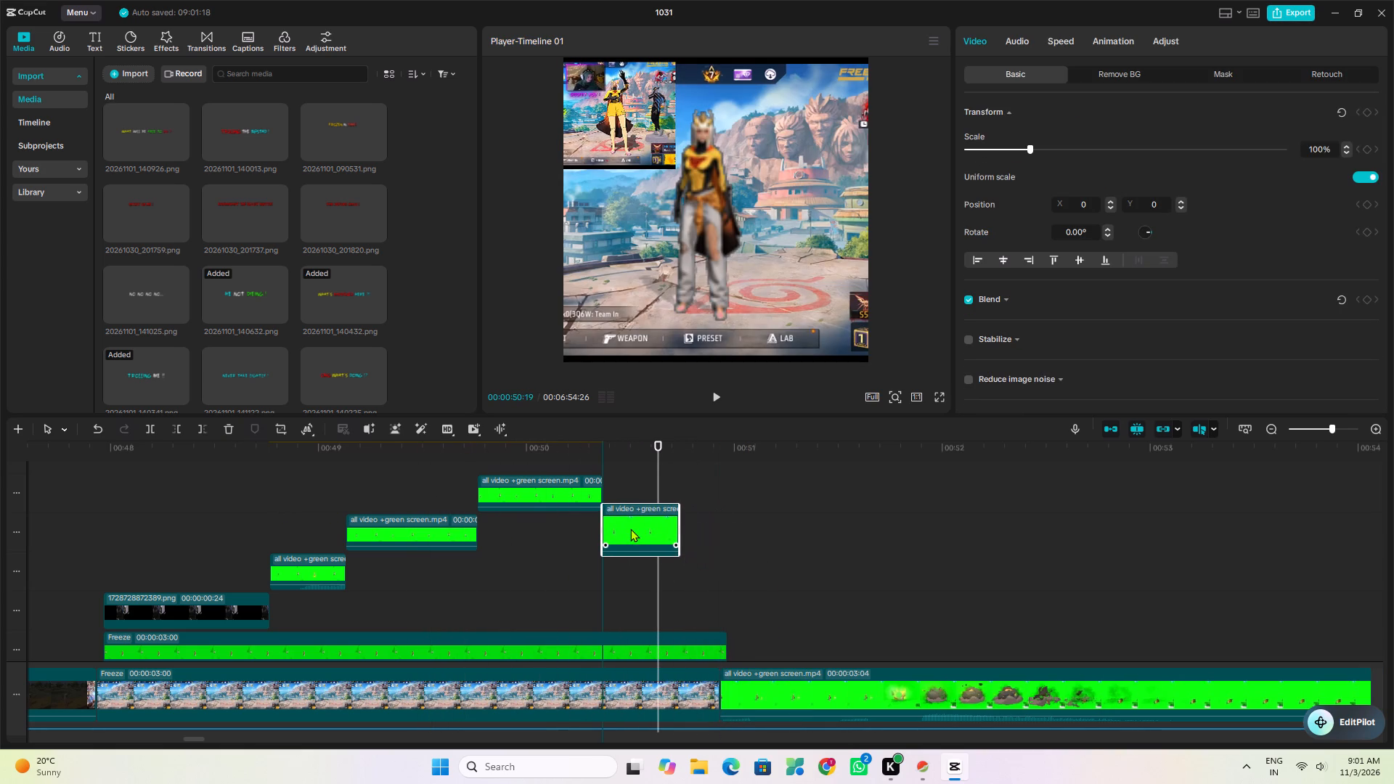
{"action": "left_click_drag", "start_coordinate": [631, 536], "coordinate": [625, 489]}
{"action": "scroll", "coordinate": [603, 544], "scroll_direction": "up", "scroll_amount": 4}
{"action": "left_click", "coordinate": [588, 620]}
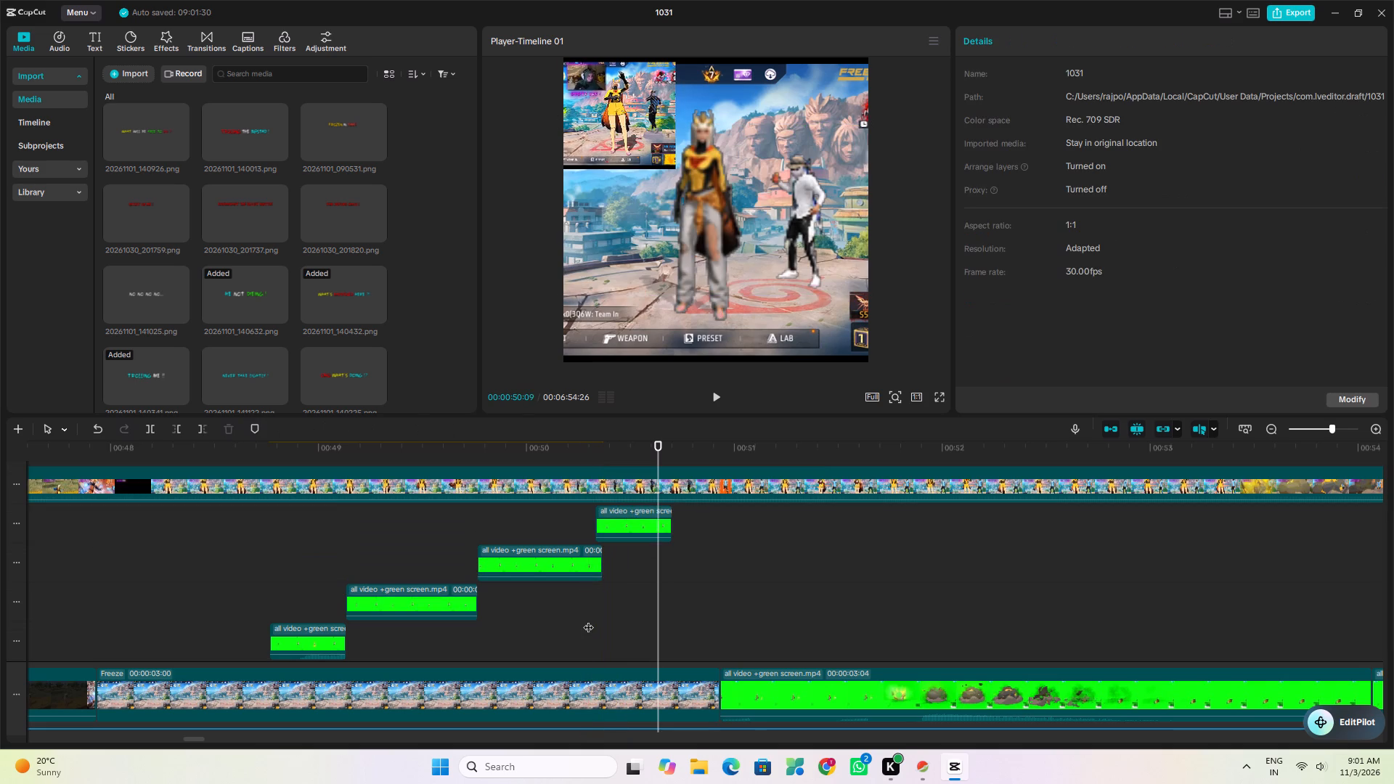
{"action": "key", "text": "space"}
{"action": "key", "text": "space"}
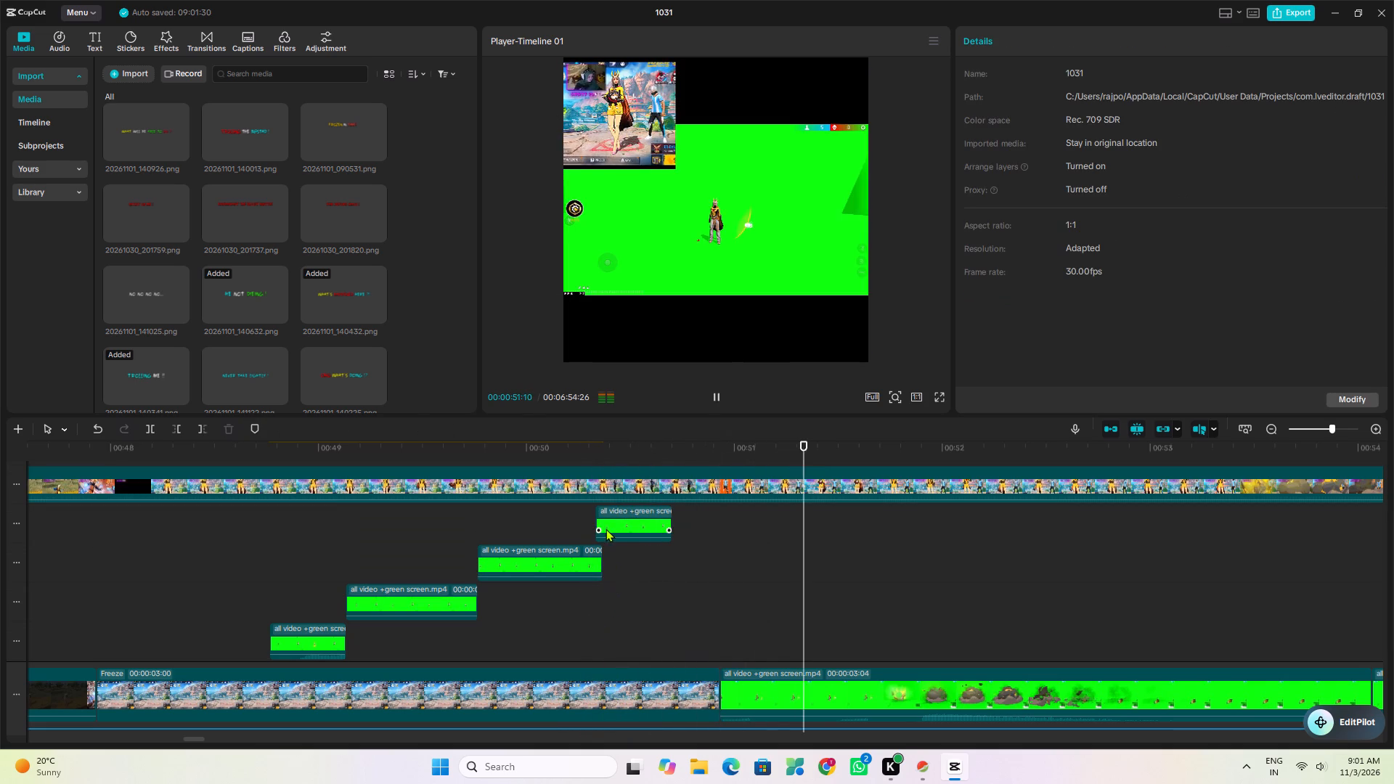
{"action": "left_click", "coordinate": [571, 615]}
{"action": "key", "text": "space"}
{"action": "key", "text": "space"}
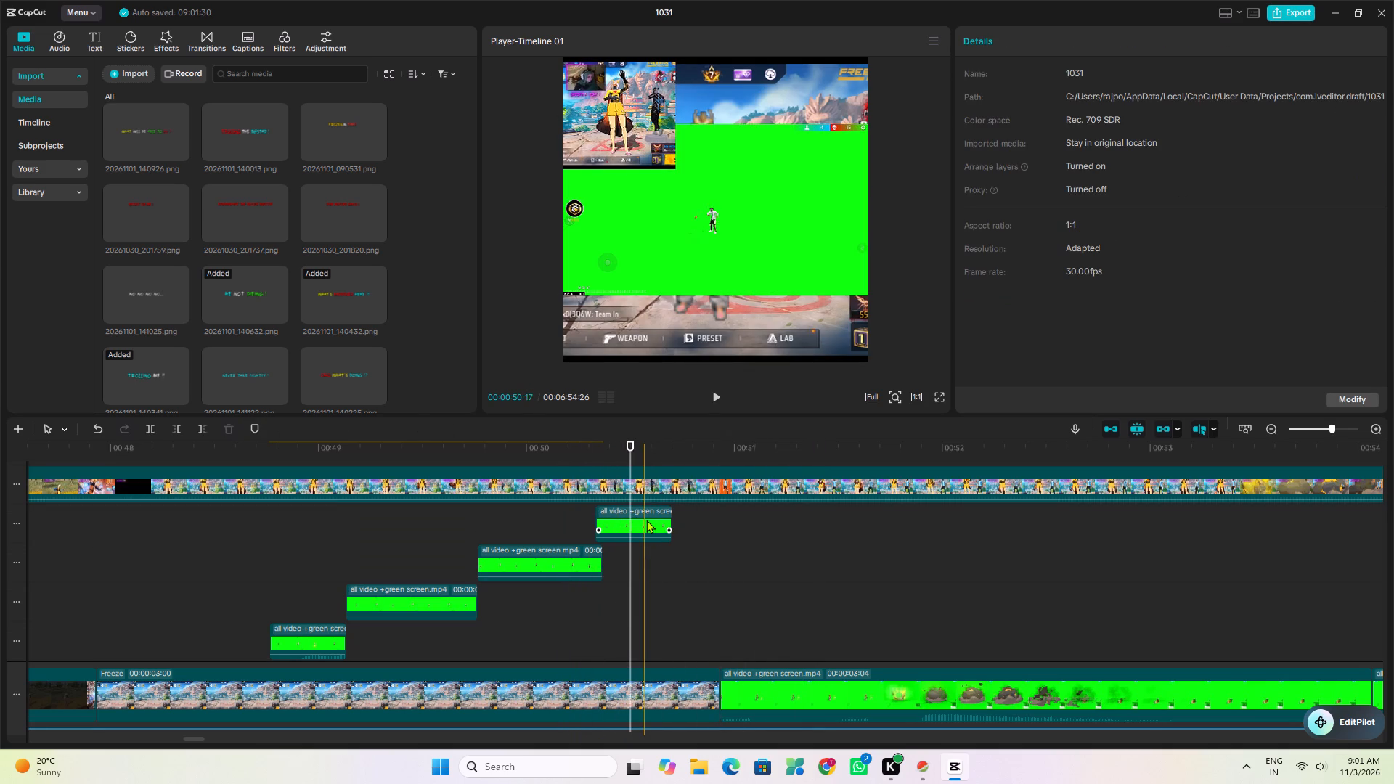
Crop the short green-screen clip at about 00:50:10 to a narrow full-height vertical strip around the white-shirted character.
{"action": "left_click", "coordinate": [646, 520]}
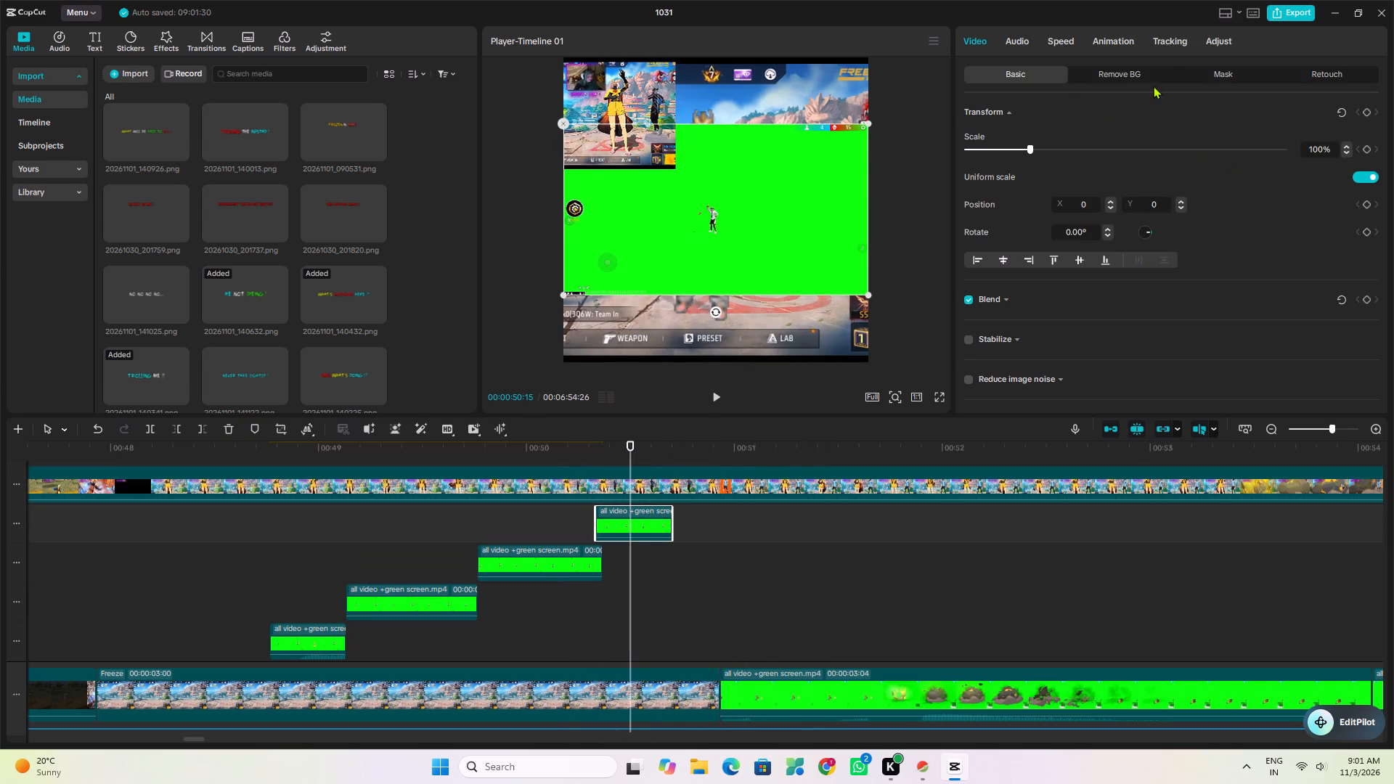
{"action": "left_click", "coordinate": [268, 428]}
{"action": "left_click", "coordinate": [276, 428]}
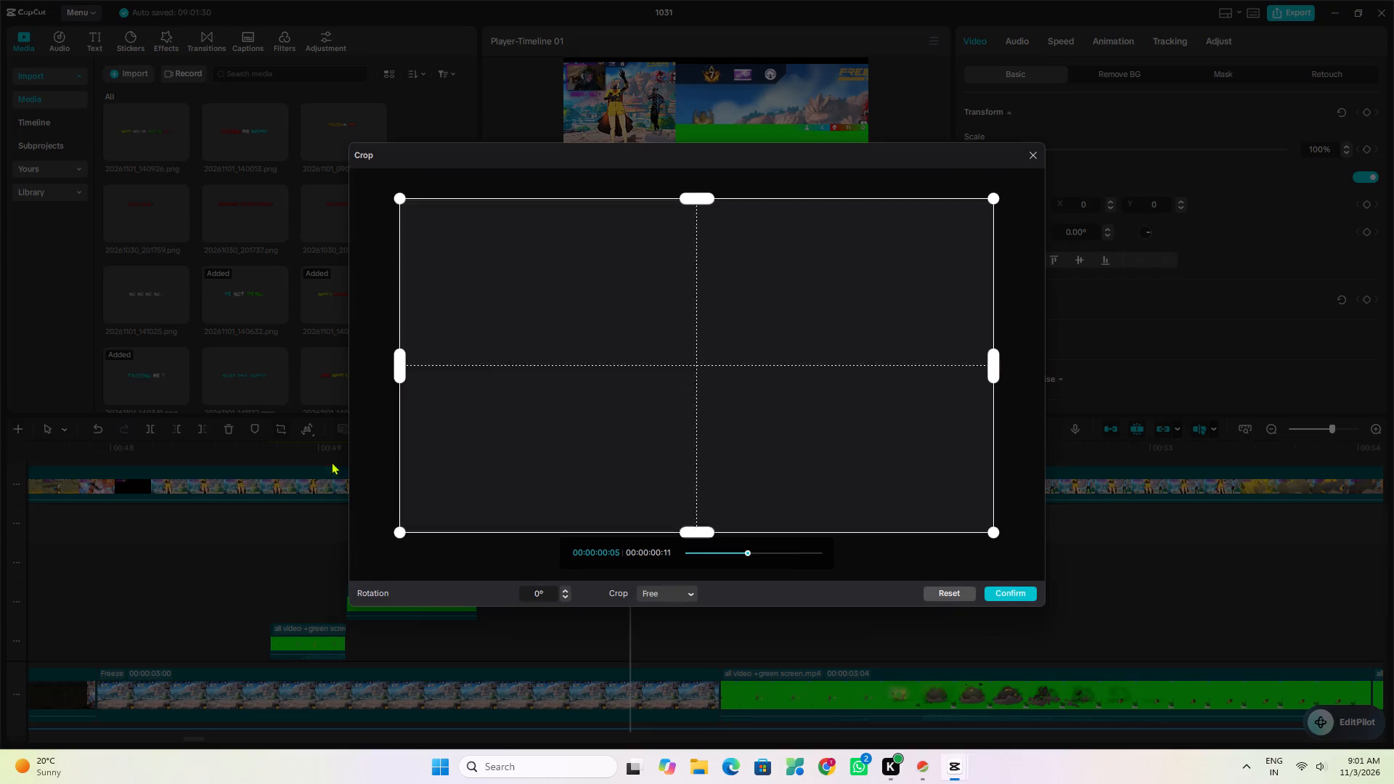
{"action": "left_click_drag", "start_coordinate": [395, 369], "coordinate": [627, 436]}
{"action": "left_click_drag", "start_coordinate": [997, 375], "coordinate": [727, 461]}
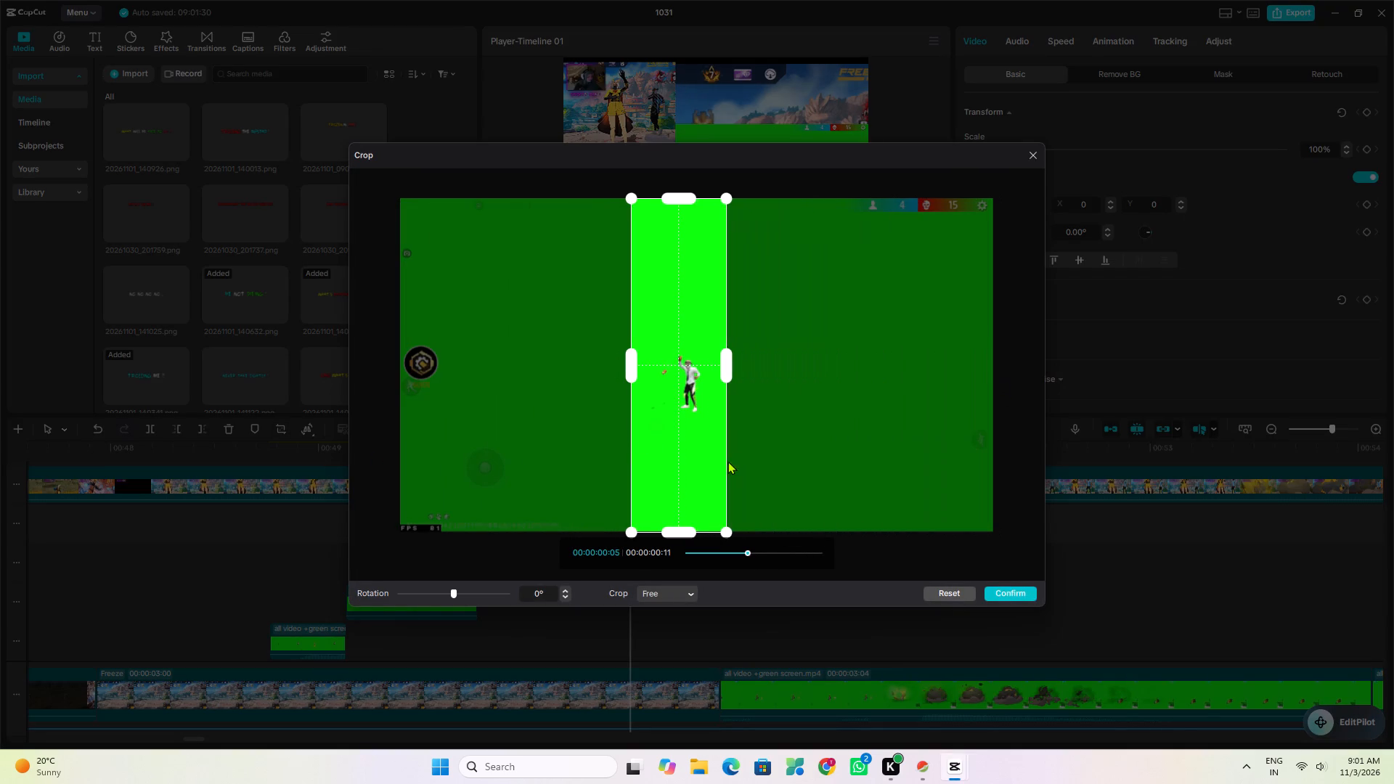
{"action": "left_click_drag", "start_coordinate": [727, 461], "coordinate": [726, 461]}
{"action": "left_click", "coordinate": [1018, 593]}
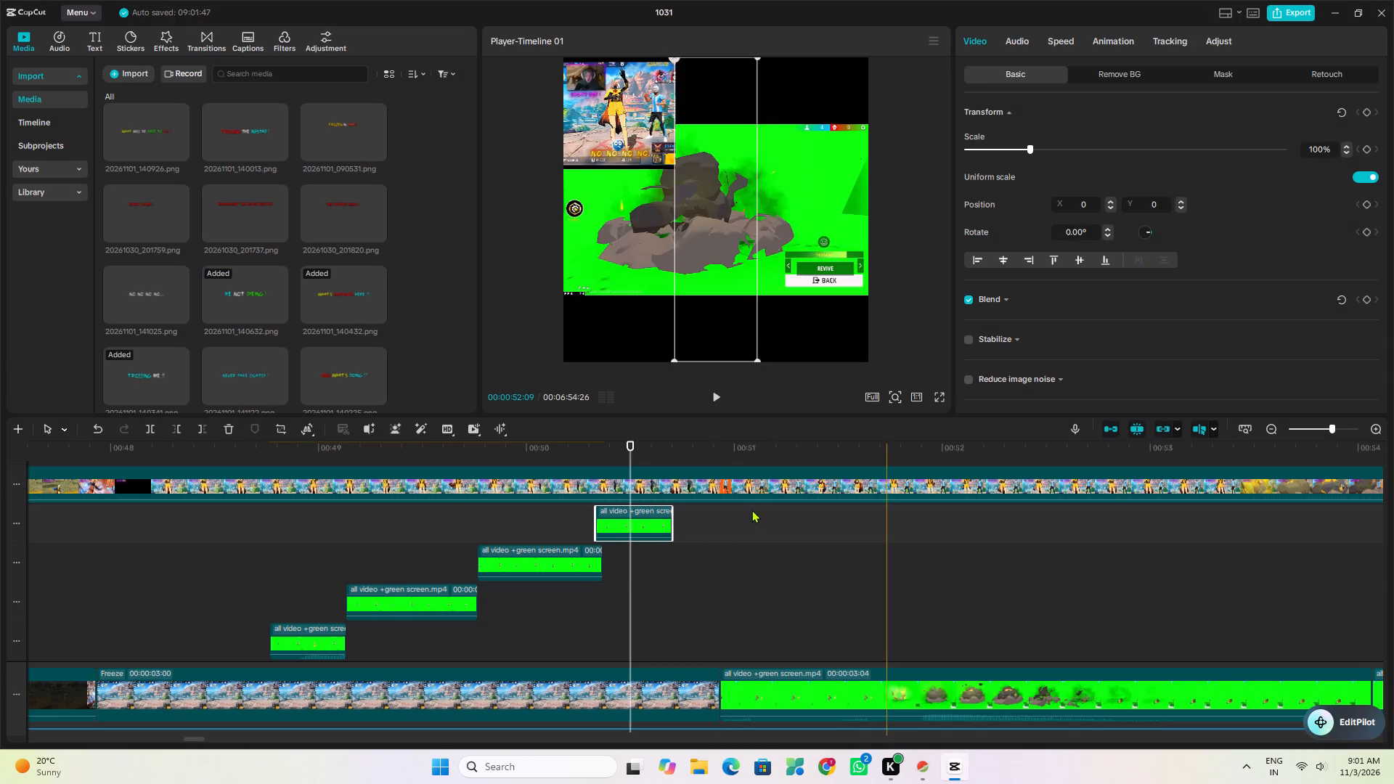
Remove the cropped clip's green background with Chroma key and set its green HSL saturation to -100.
{"action": "left_click", "coordinate": [1106, 67]}
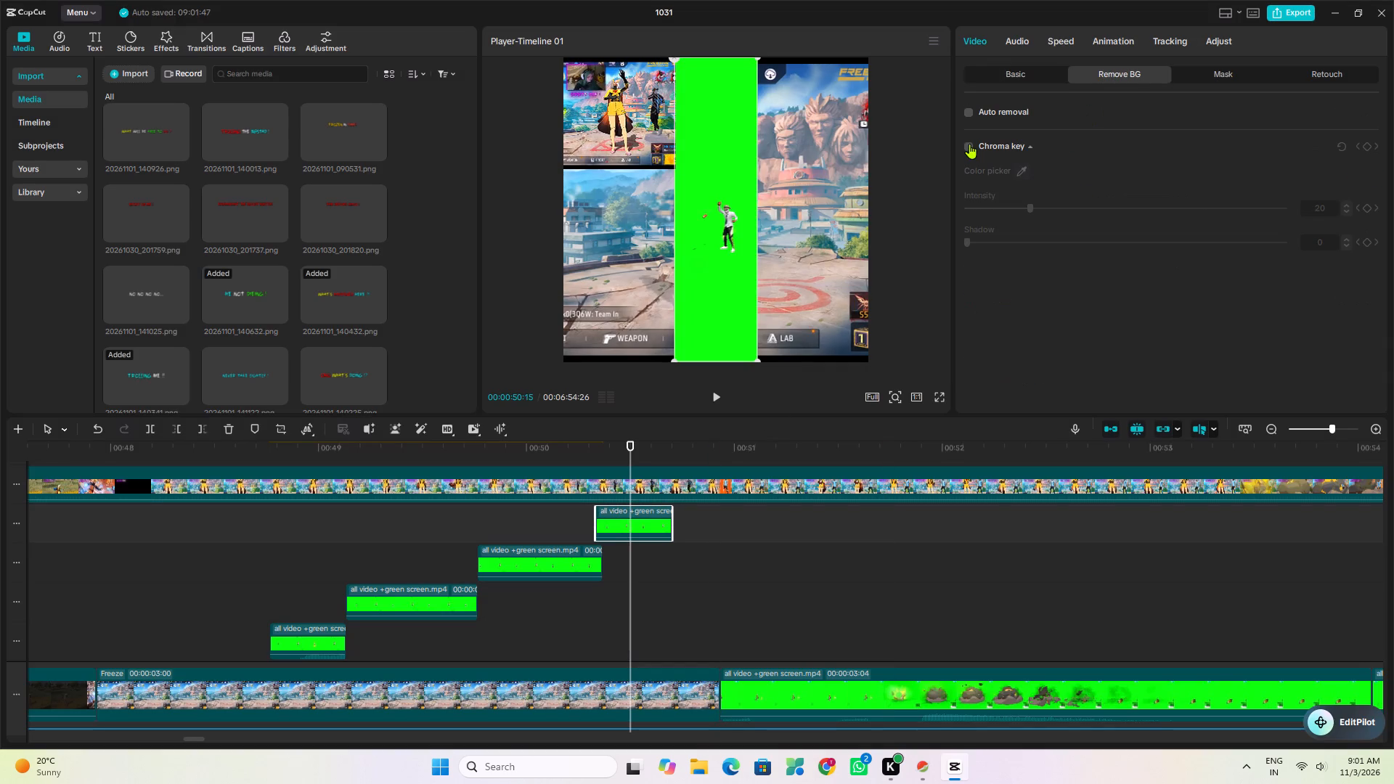
{"action": "left_click", "coordinate": [969, 144]}
{"action": "left_click", "coordinate": [727, 263]}
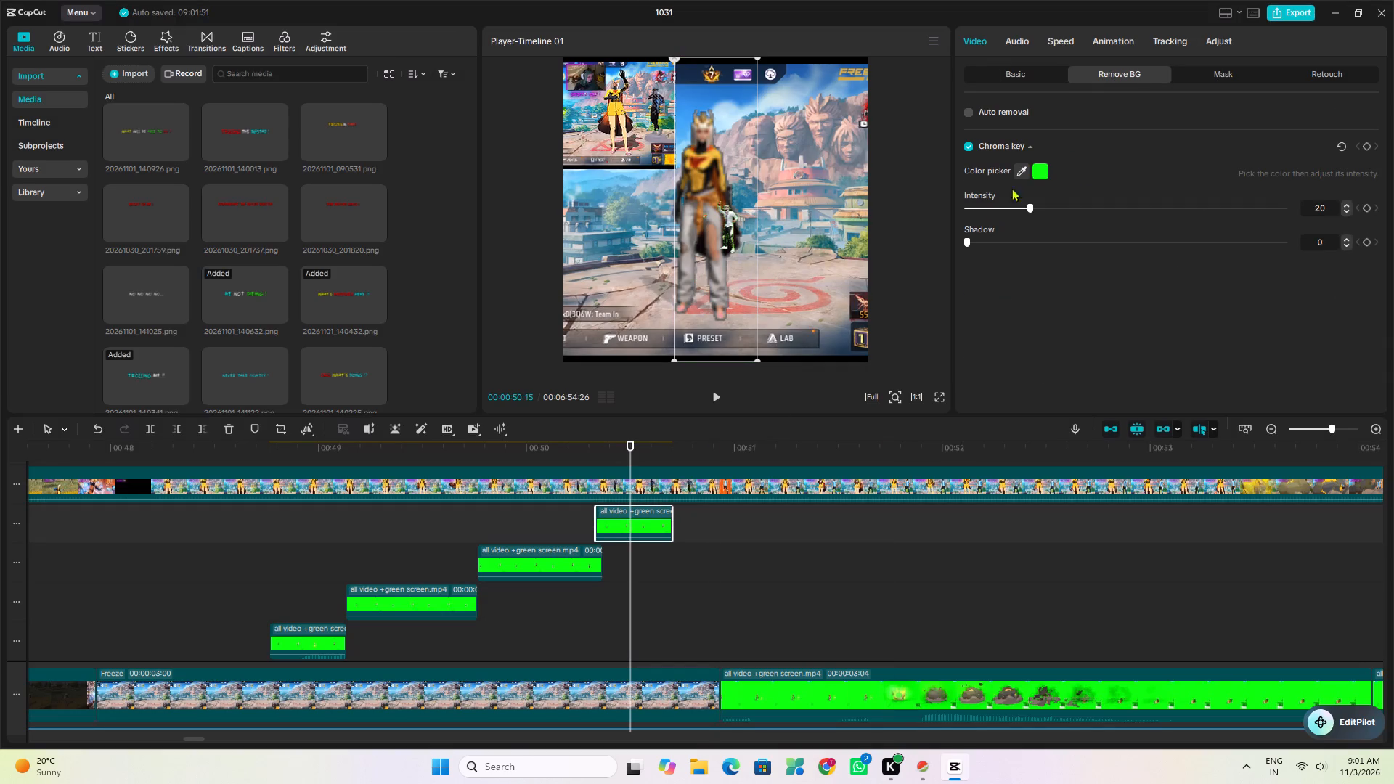
{"action": "double_click", "coordinate": [1233, 45]}
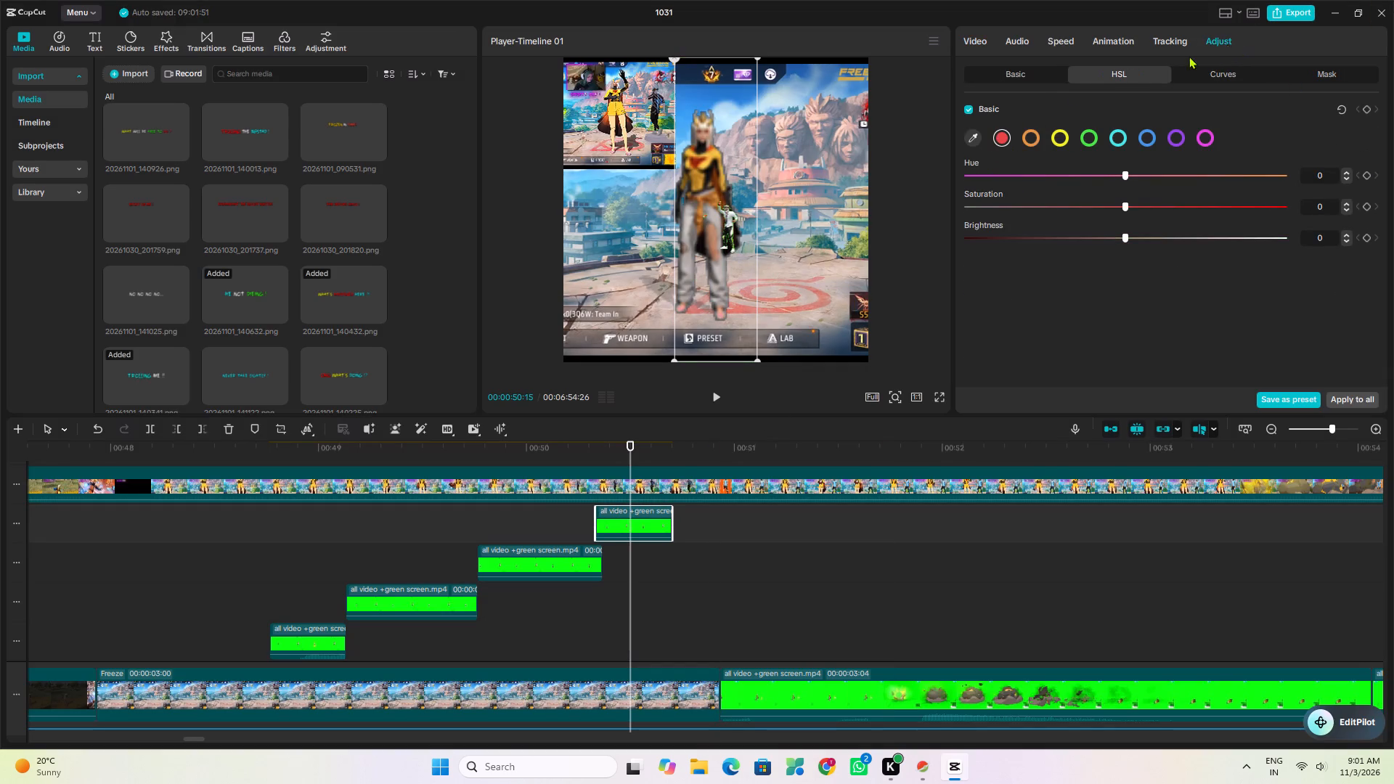
{"action": "left_click", "coordinate": [1086, 141]}
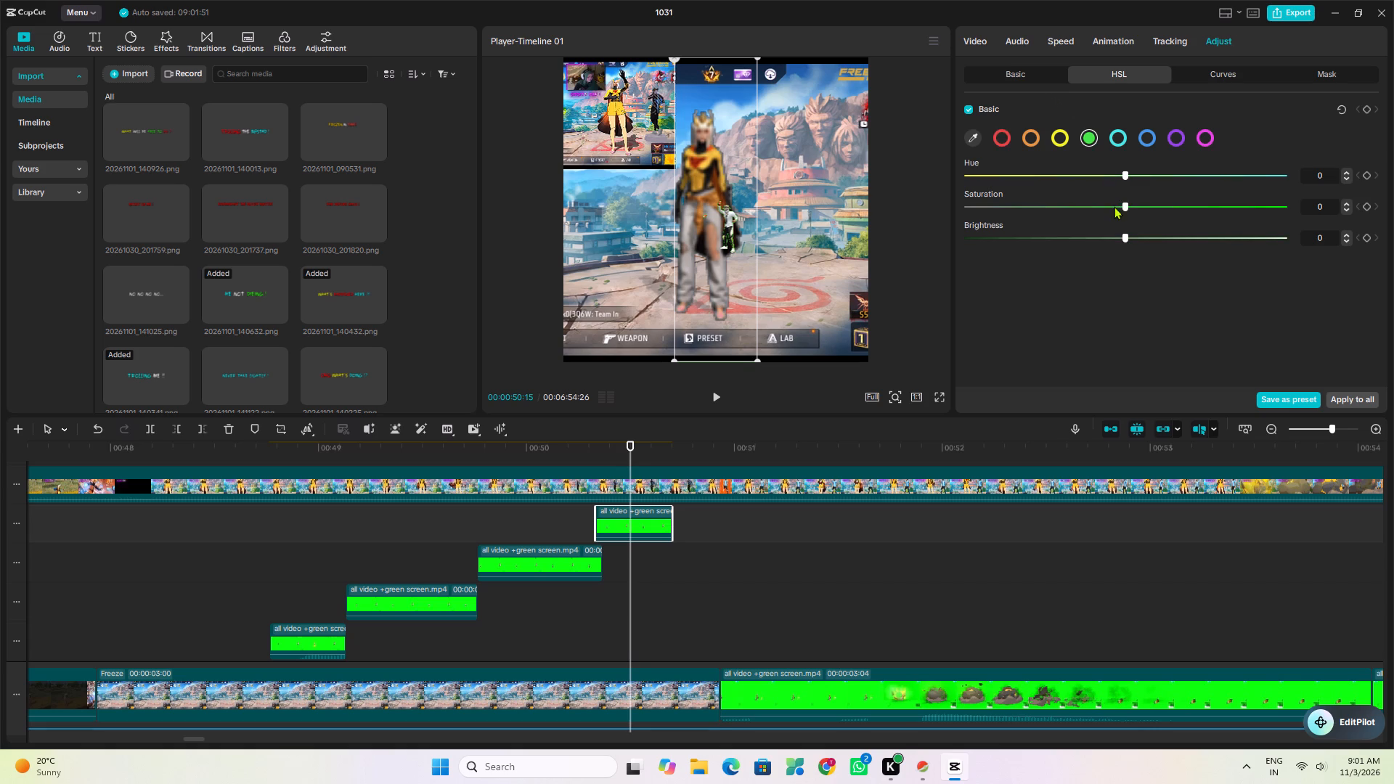
{"action": "left_click_drag", "start_coordinate": [1120, 202], "coordinate": [873, 240]}
Scale the keyed clip up to 268% and shift it slightly earlier to overlap the end of the preceding overlay.
{"action": "left_click", "coordinate": [965, 41]}
{"action": "left_click", "coordinate": [1008, 78]}
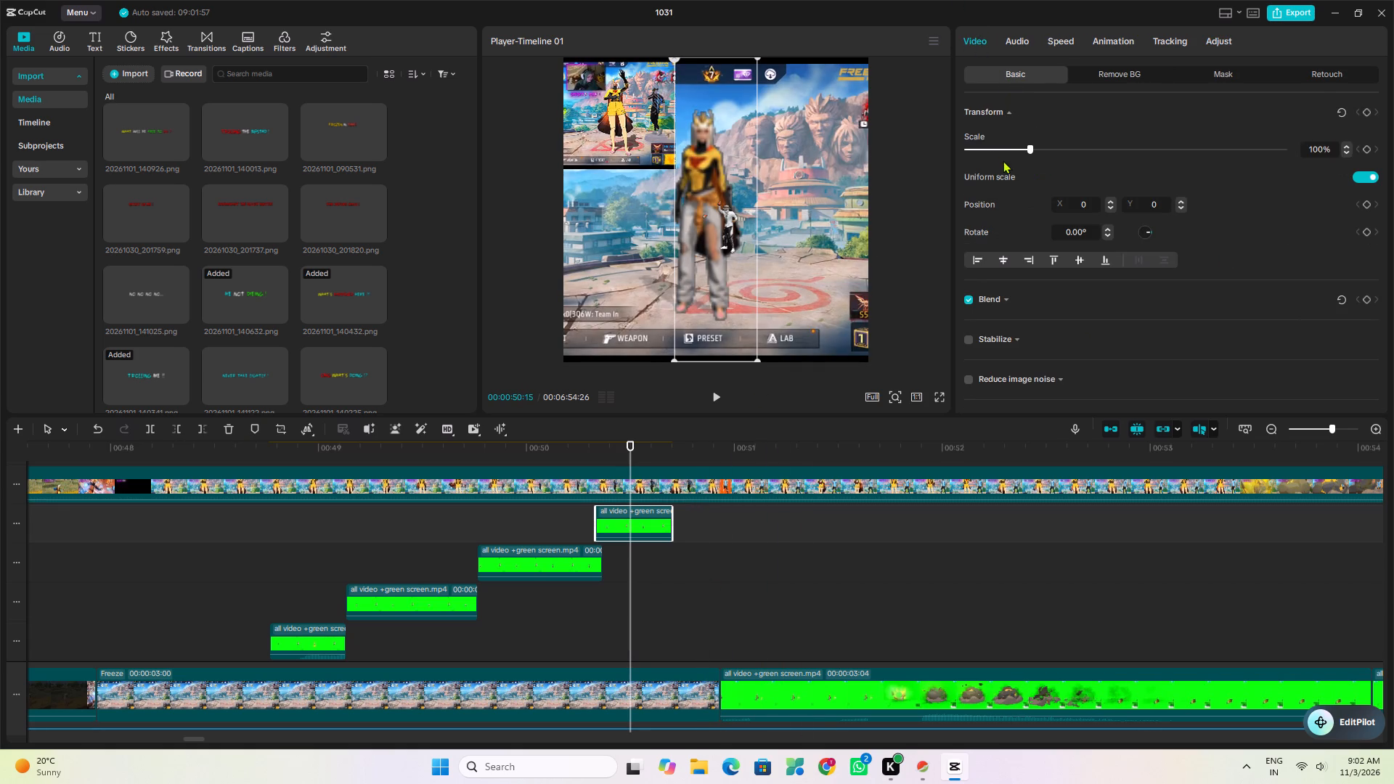
{"action": "left_click_drag", "start_coordinate": [1031, 147], "coordinate": [1138, 188]}
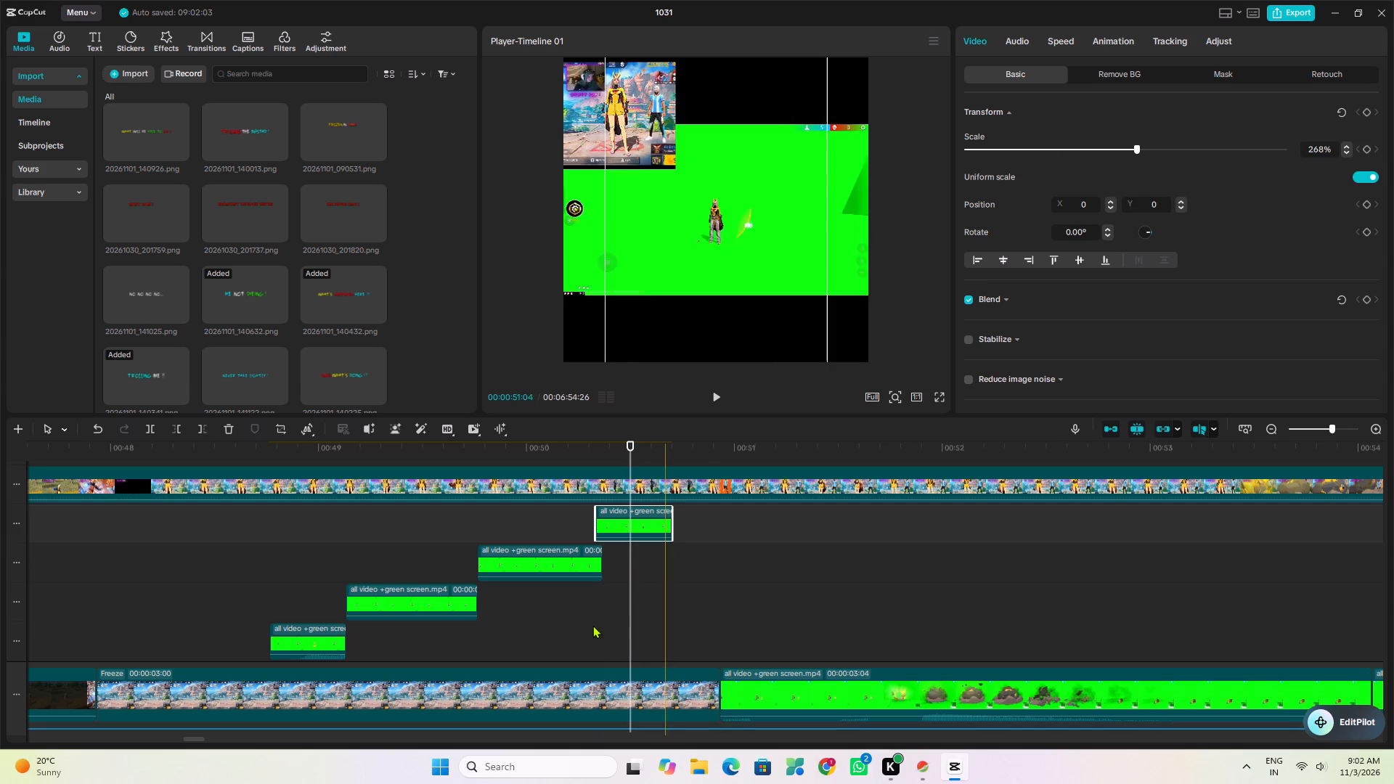
{"action": "left_click_drag", "start_coordinate": [629, 524], "coordinate": [616, 527]}
{"action": "left_click", "coordinate": [590, 634]}
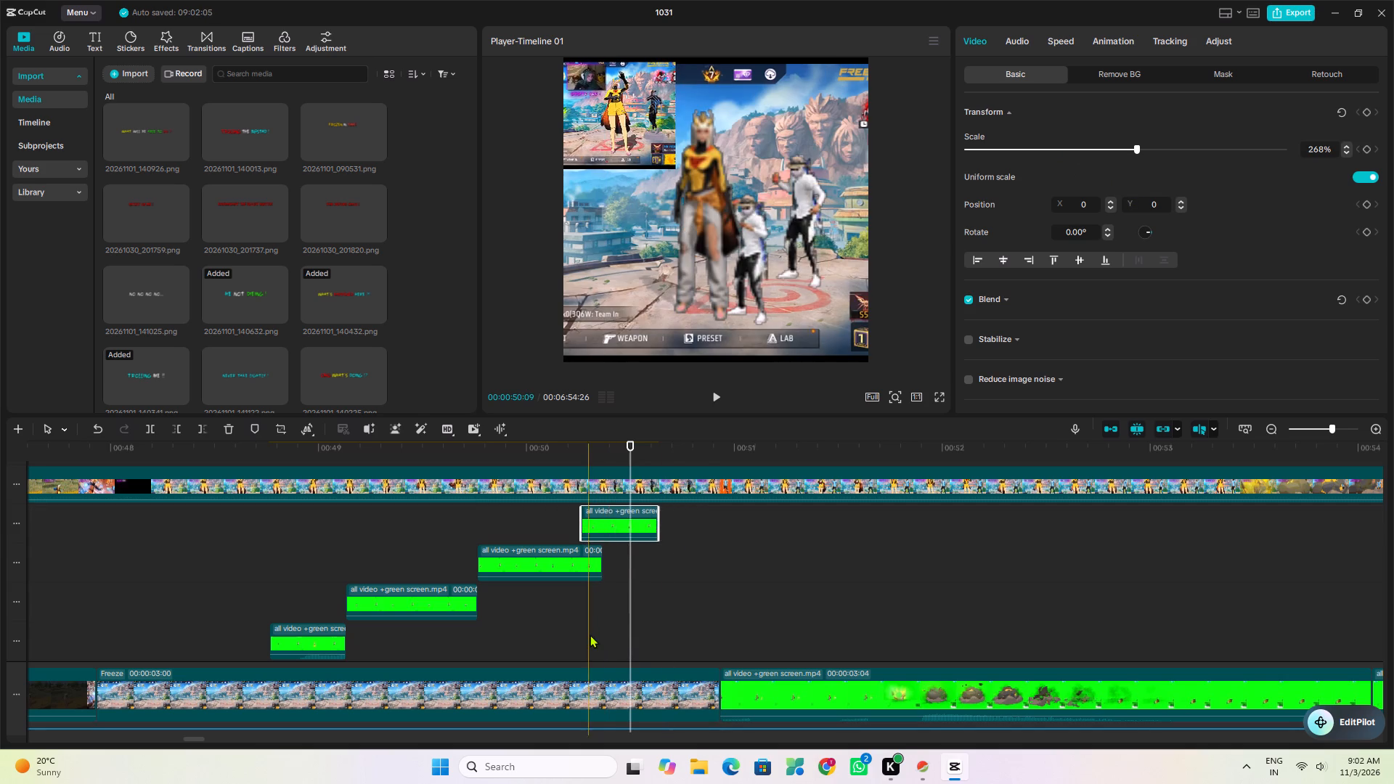
Line the keyed character up with the one in the preceding overlay at 276% scale, about X 626, Y 503.
{"action": "left_click", "coordinate": [612, 534]}
{"action": "left_click_drag", "start_coordinate": [774, 258], "coordinate": [820, 235]}
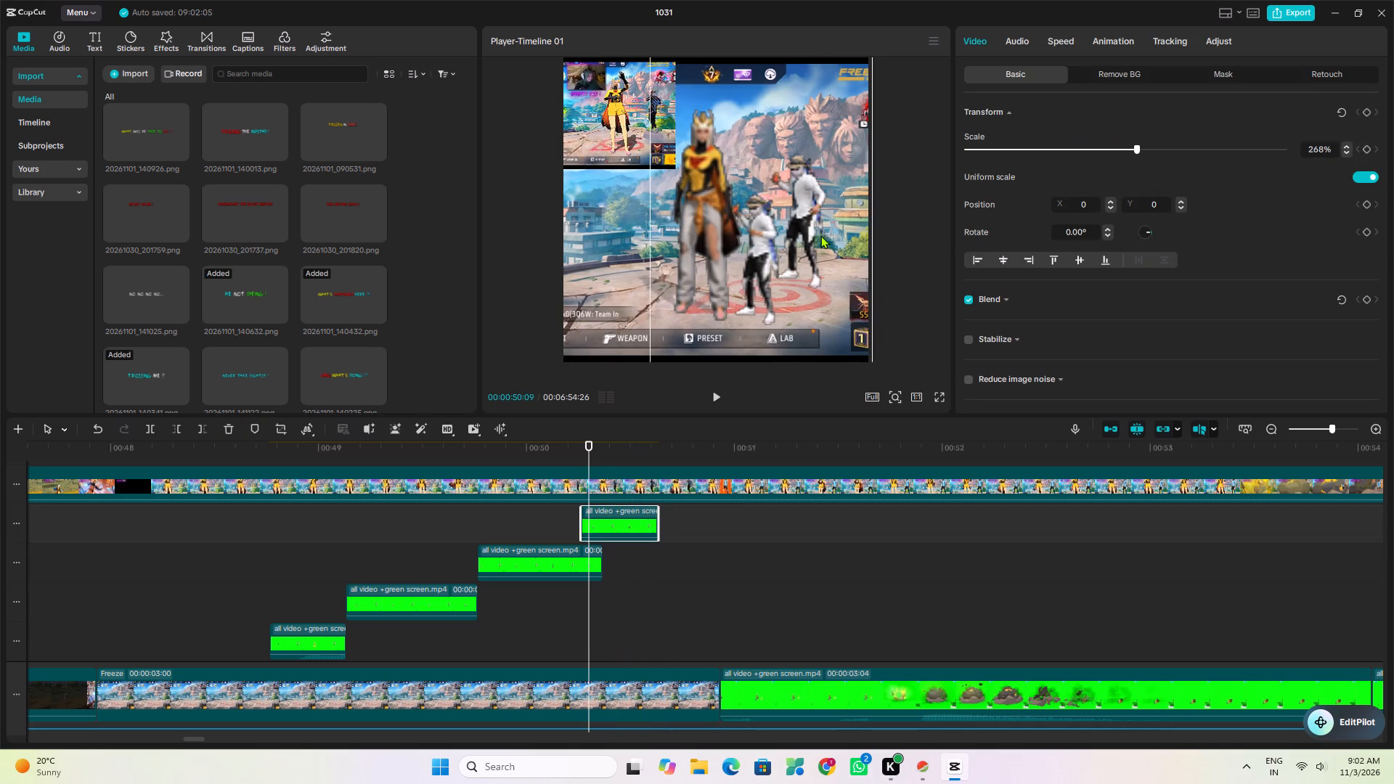
{"action": "left_click_drag", "start_coordinate": [820, 235], "coordinate": [828, 221]}
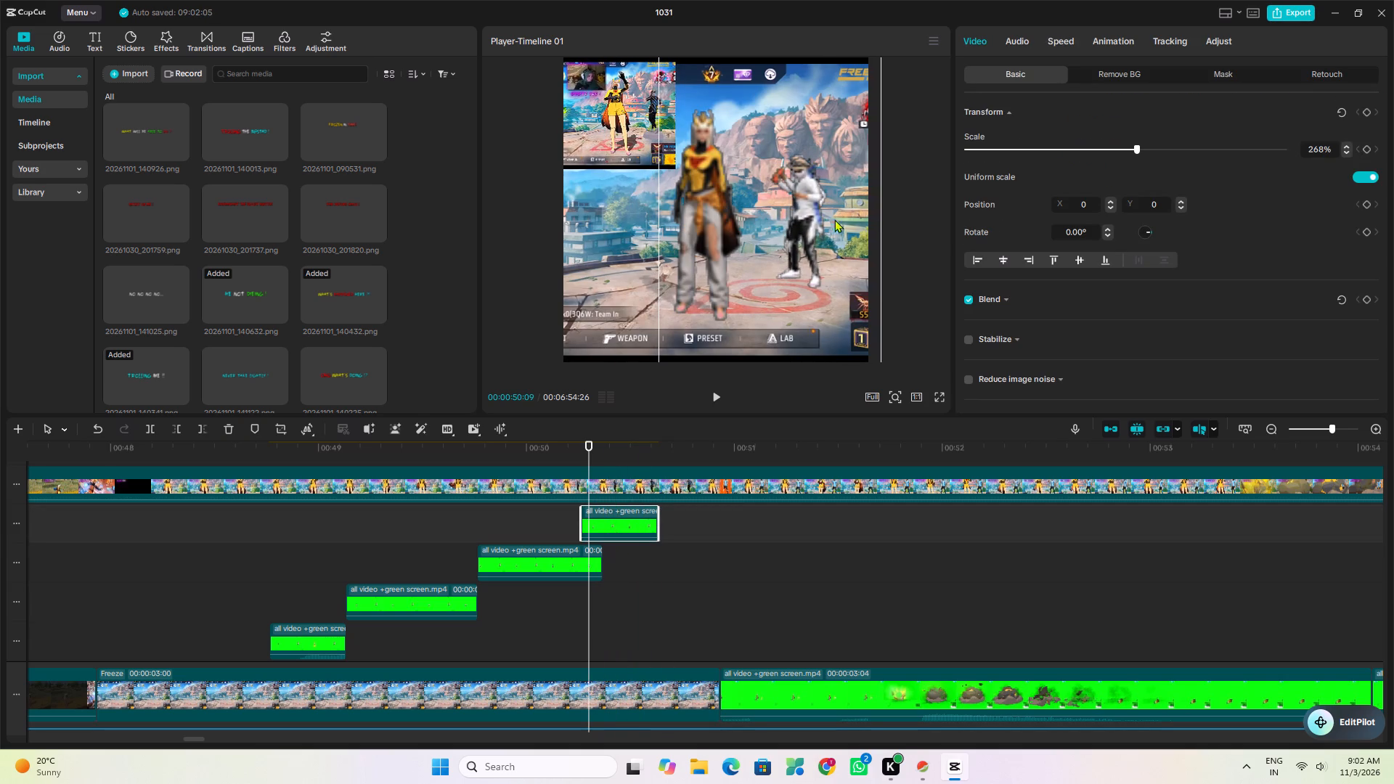
{"action": "left_click", "coordinate": [1142, 147]}
{"action": "left_click", "coordinate": [799, 267]}
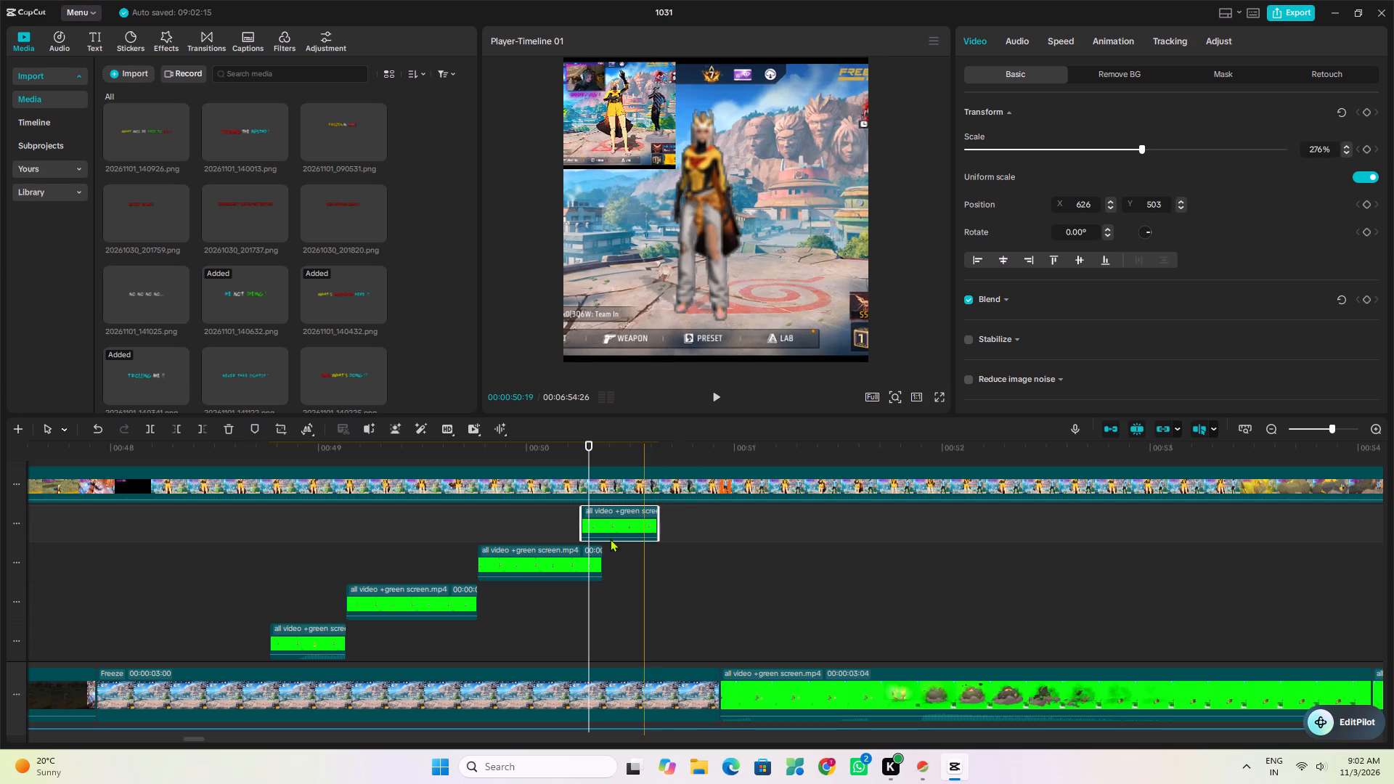
Move the keyed clip down to the second overlay's track, starting where the preceding overlay ends, and preview the sequence.
{"action": "left_click_drag", "start_coordinate": [614, 517], "coordinate": [632, 589]}
{"action": "left_click", "coordinate": [544, 611]}
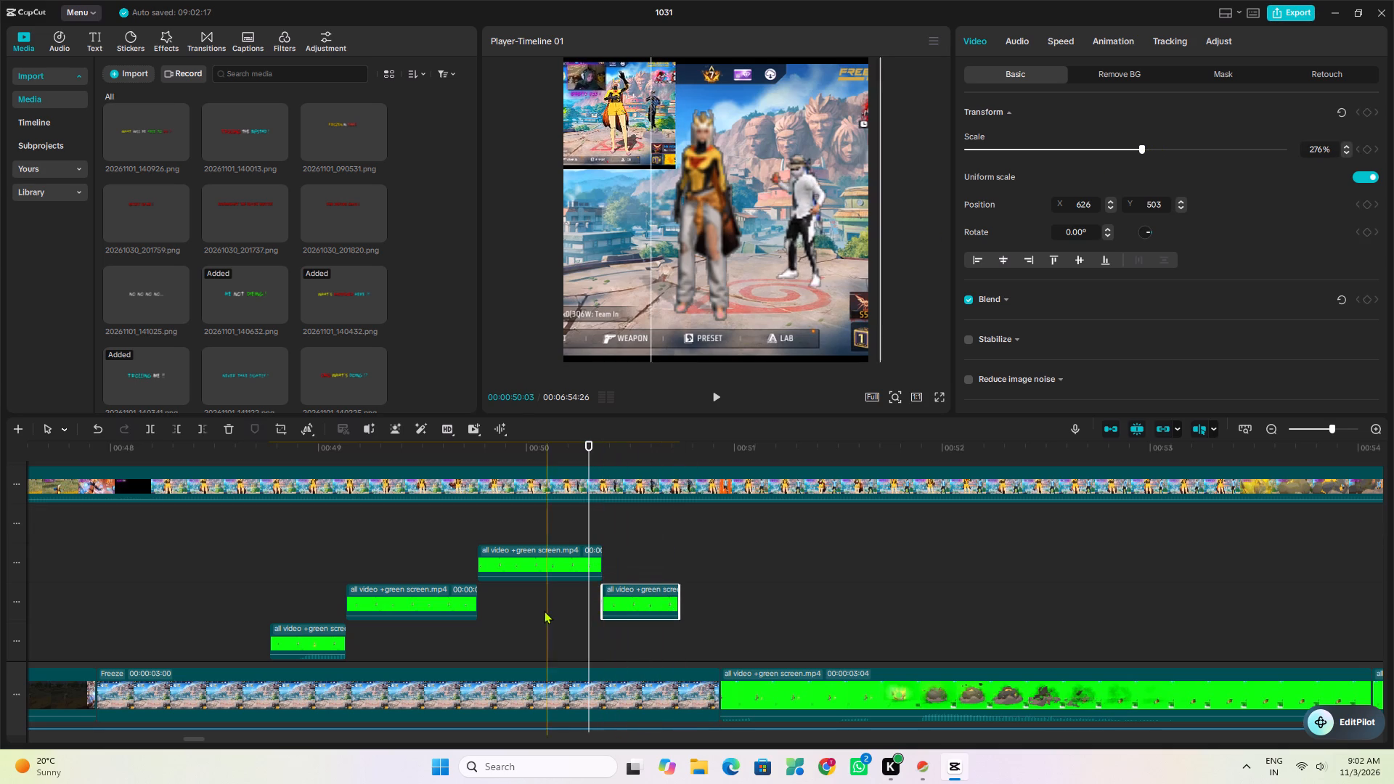
{"action": "key", "text": "space"}
{"action": "key", "text": "space"}
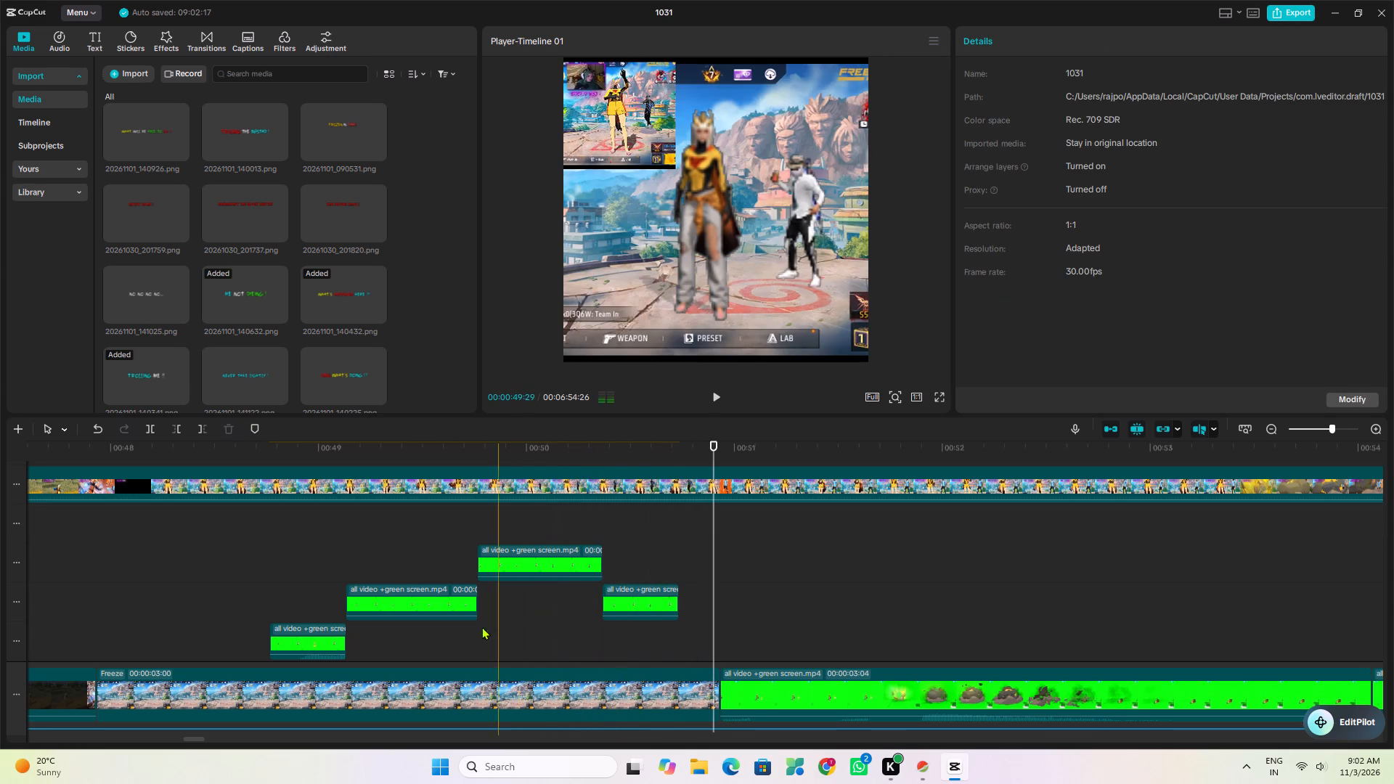
{"action": "left_click", "coordinate": [436, 638]}
{"action": "key", "text": "space"}
{"action": "key", "text": "space"}
{"action": "key", "text": "space"}
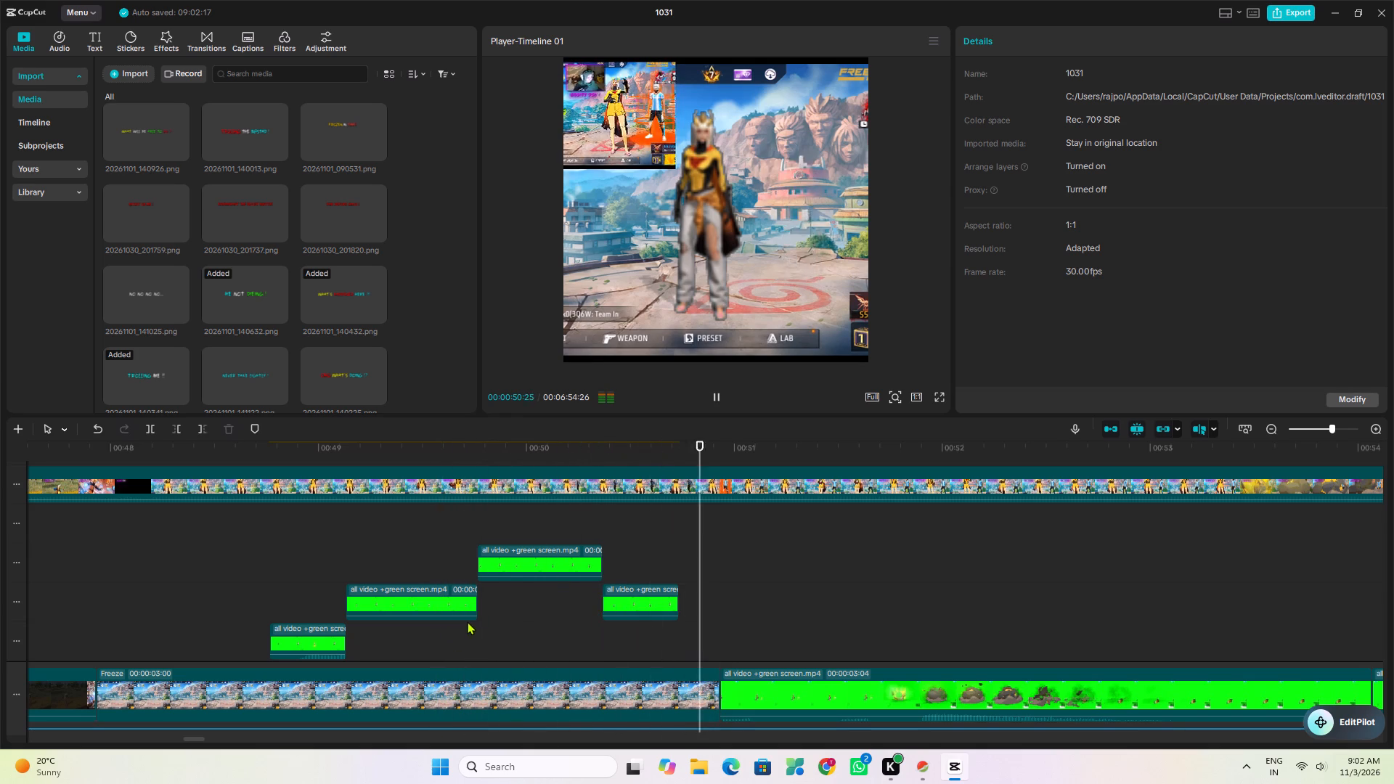
{"action": "key", "text": "space"}
Move the 00:00:03:04 green-screen clip from the main track to an overlay track, starting where the last keyed clip ends.
{"action": "scroll", "coordinate": [666, 578], "scroll_direction": "down", "scroll_amount": 3}
{"action": "scroll", "coordinate": [801, 692], "scroll_direction": "down", "scroll_amount": 3}
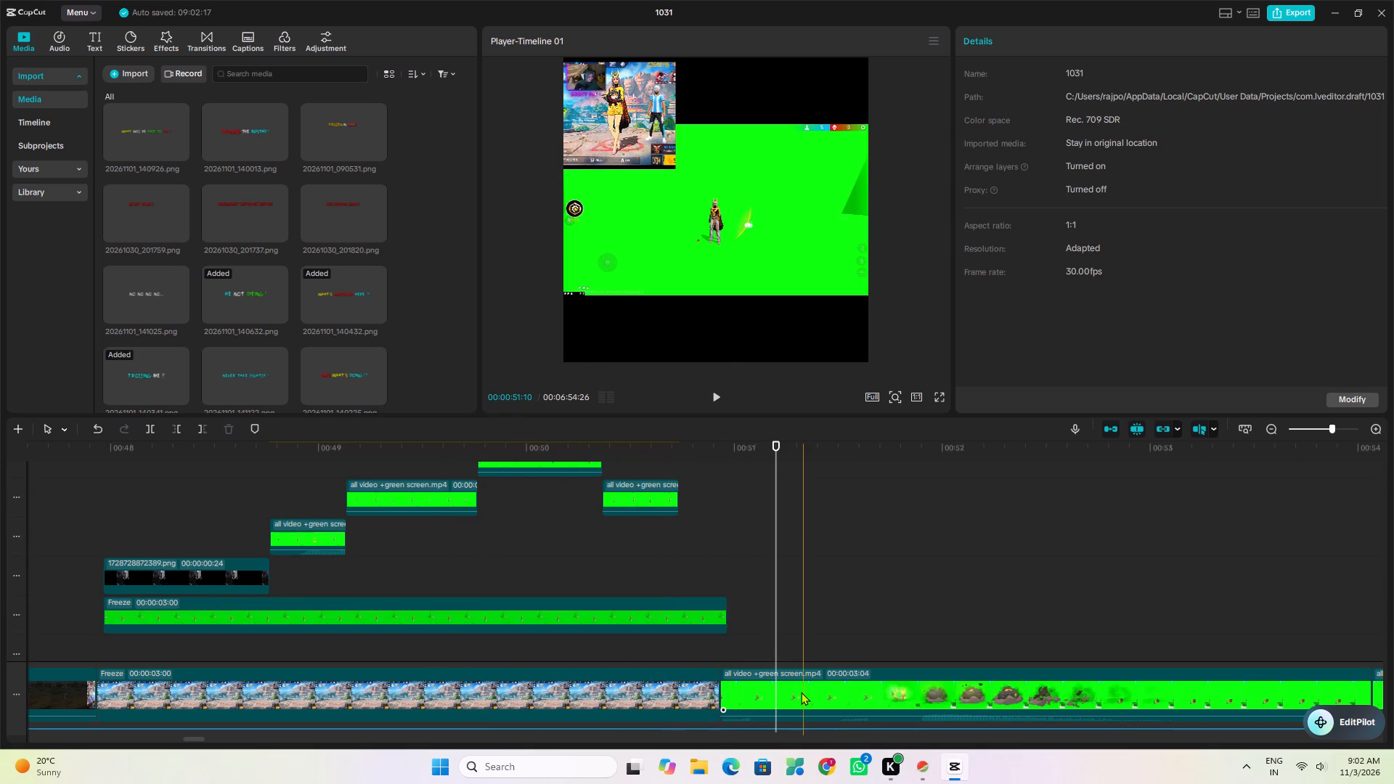
{"action": "left_click_drag", "start_coordinate": [805, 701], "coordinate": [760, 558]}
{"action": "scroll", "coordinate": [711, 595], "scroll_direction": "down", "scroll_amount": 3}
{"action": "left_click", "coordinate": [717, 640]}
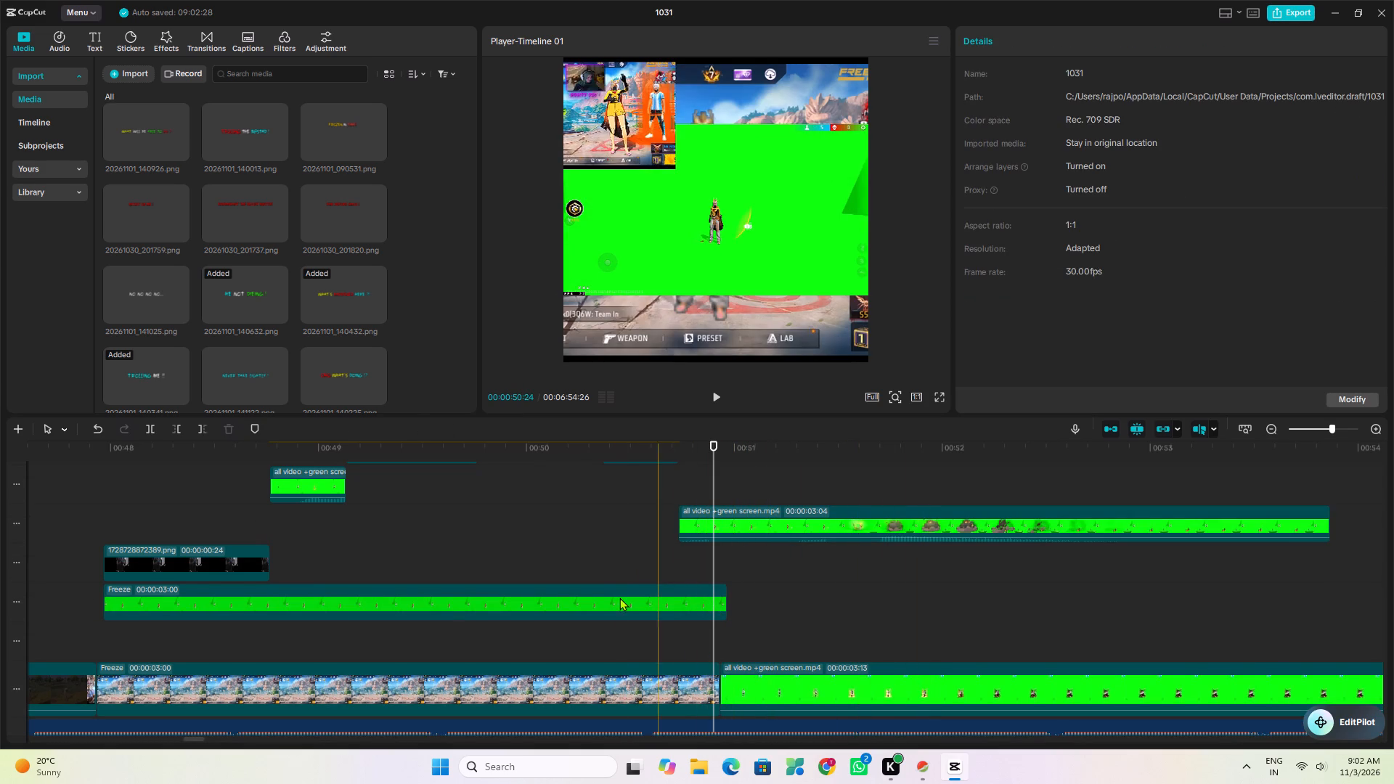
Extend the green-screen Freeze overlay to a duration of about 00:00:05:19.
{"action": "left_click", "coordinate": [683, 600]}
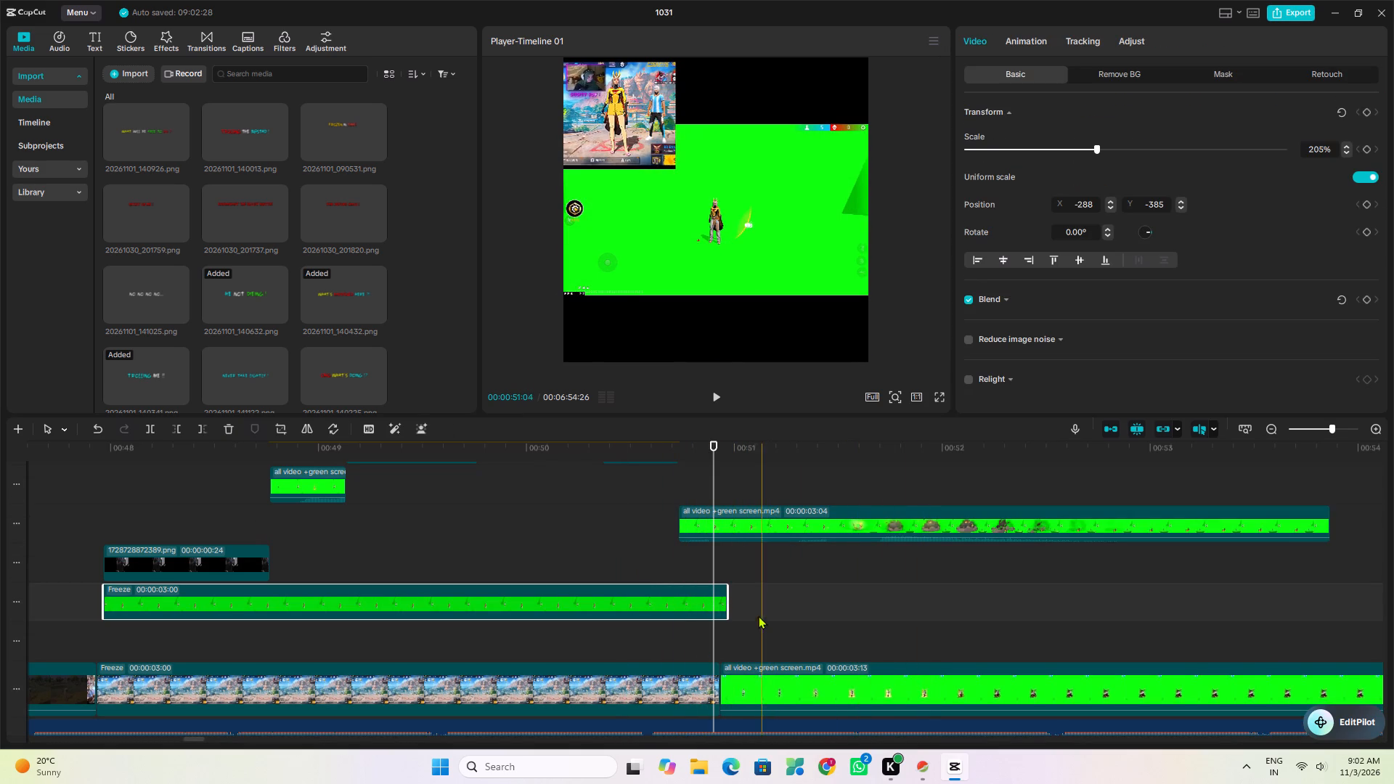
{"action": "left_click_drag", "start_coordinate": [727, 604], "coordinate": [1042, 592]}
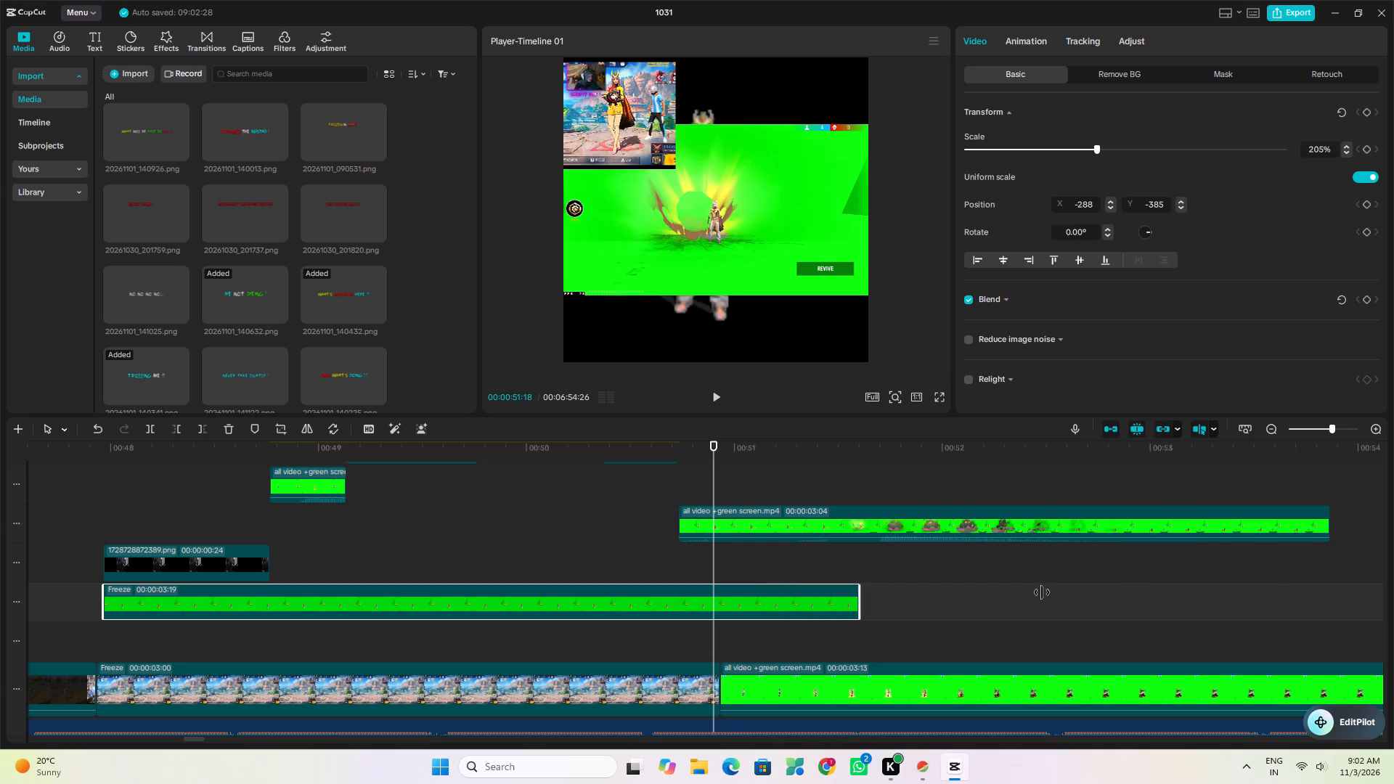
{"action": "left_click_drag", "start_coordinate": [1042, 592], "coordinate": [1272, 587]}
Extend the background Freeze clip on the main track to a duration of about 00:00:06:03.
{"action": "scroll", "coordinate": [749, 633], "scroll_direction": "down", "scroll_amount": 2}
{"action": "left_click", "coordinate": [674, 656]}
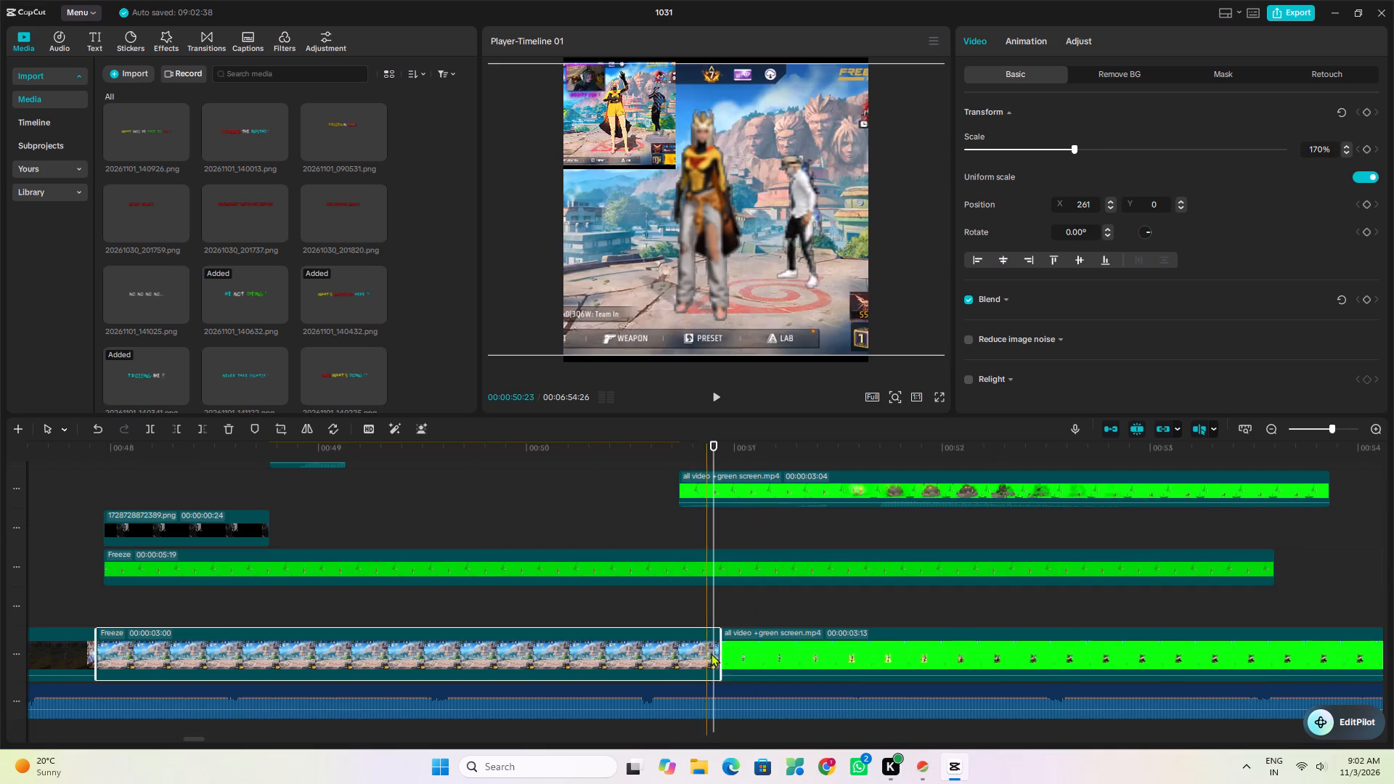
{"action": "left_click_drag", "start_coordinate": [717, 650], "coordinate": [1363, 634]}
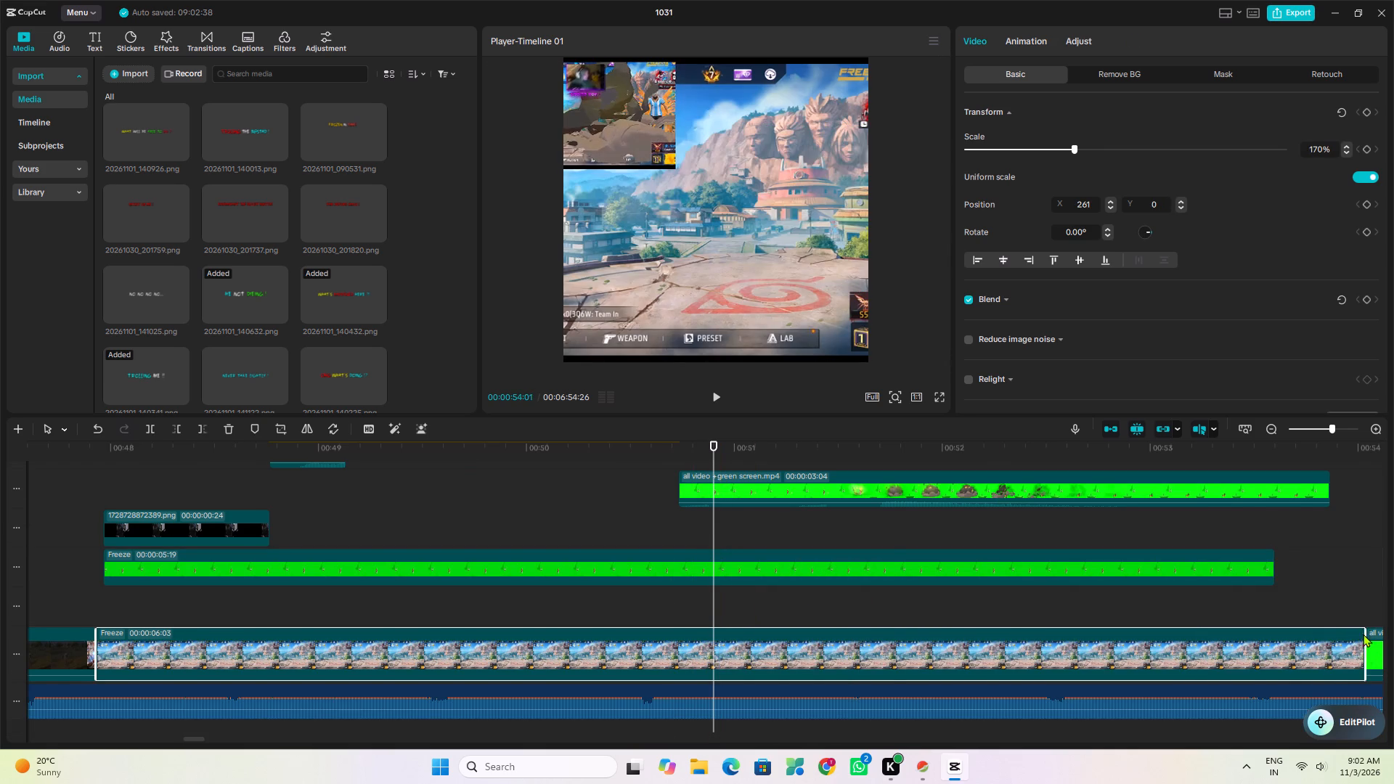
{"action": "left_click_drag", "start_coordinate": [1363, 634], "coordinate": [1364, 633]}
Preview the keyed character sequence from about 00:48:20, checking the transitions between overlays around 00:50.
{"action": "scroll", "coordinate": [878, 619], "scroll_direction": "up", "scroll_amount": 8}
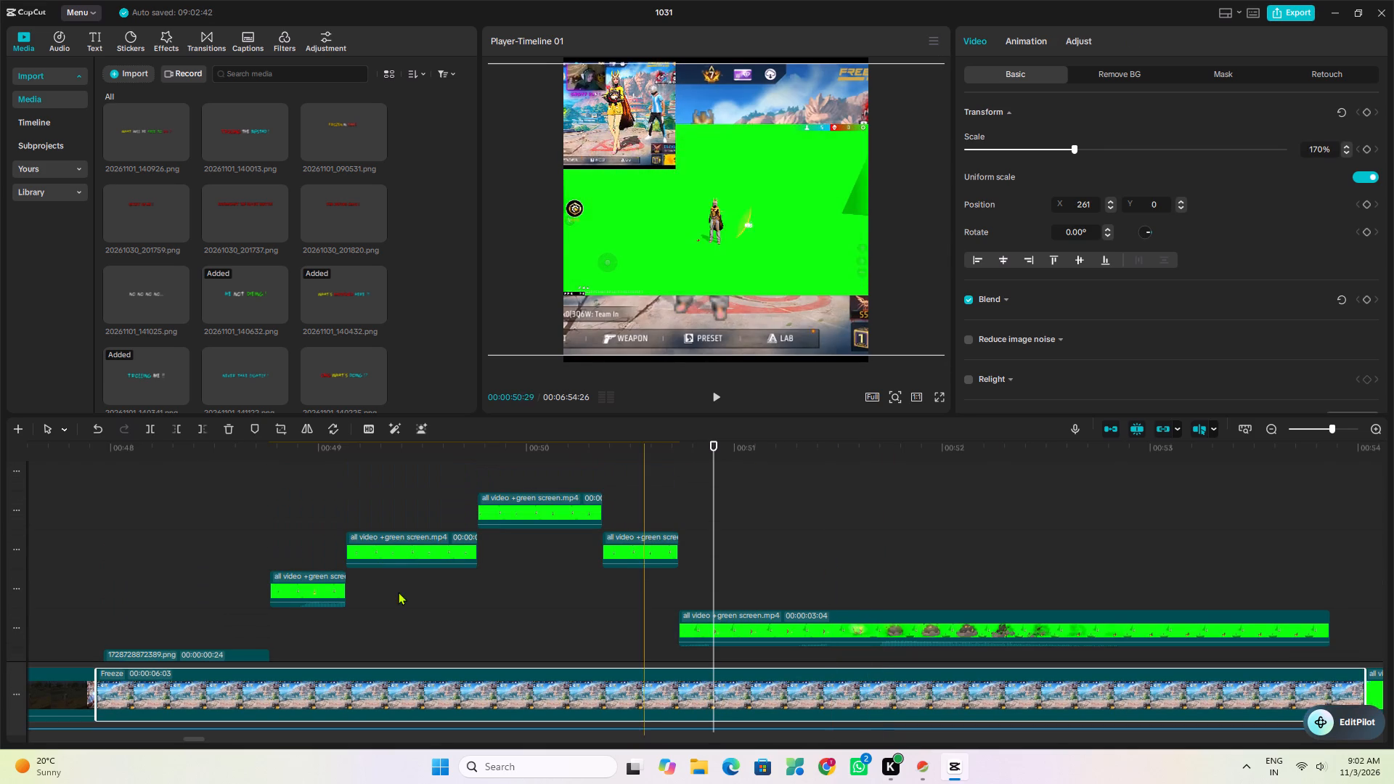
{"action": "left_click", "coordinate": [236, 557]}
{"action": "key", "text": "space"}
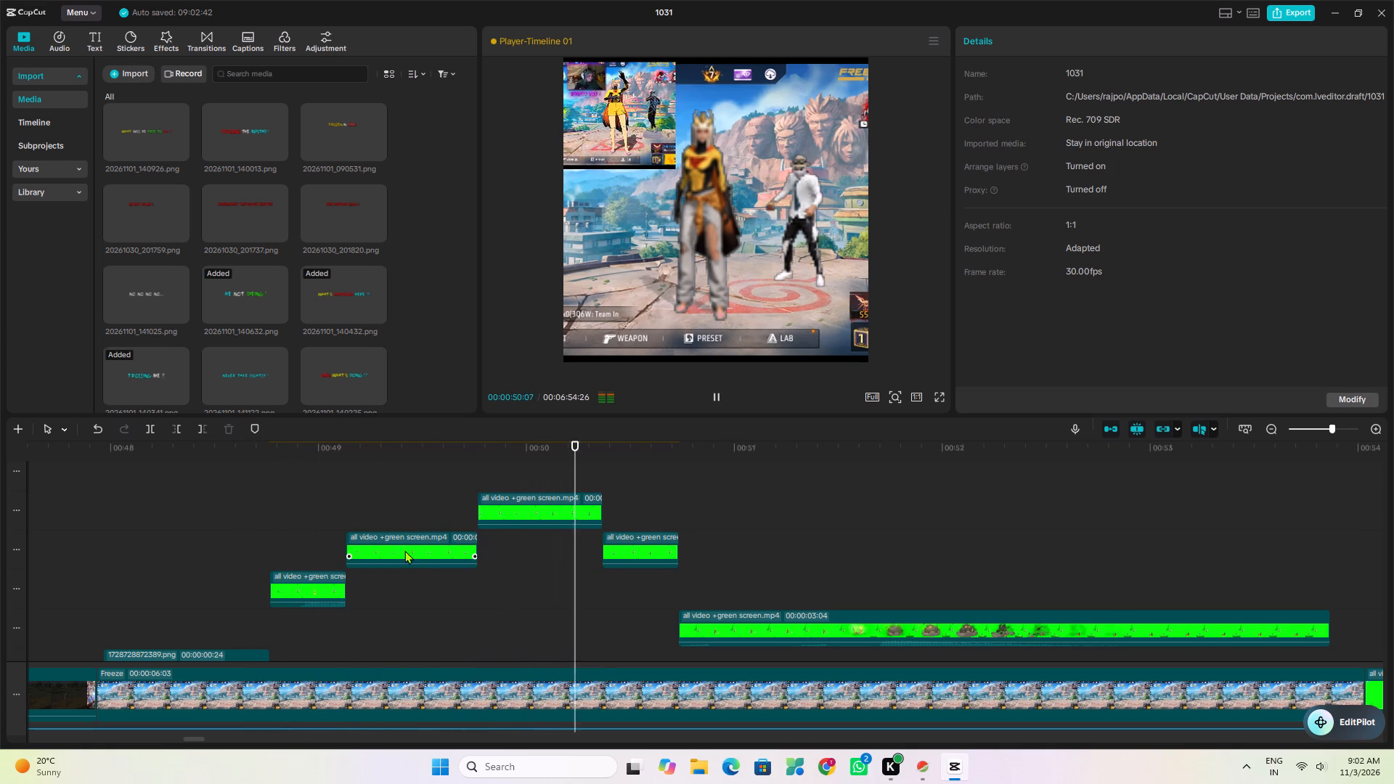
{"action": "key", "text": "space"}
{"action": "left_click", "coordinate": [325, 520]}
{"action": "key", "text": "space"}
{"action": "scroll", "coordinate": [376, 513], "scroll_direction": "down", "scroll_amount": 4}
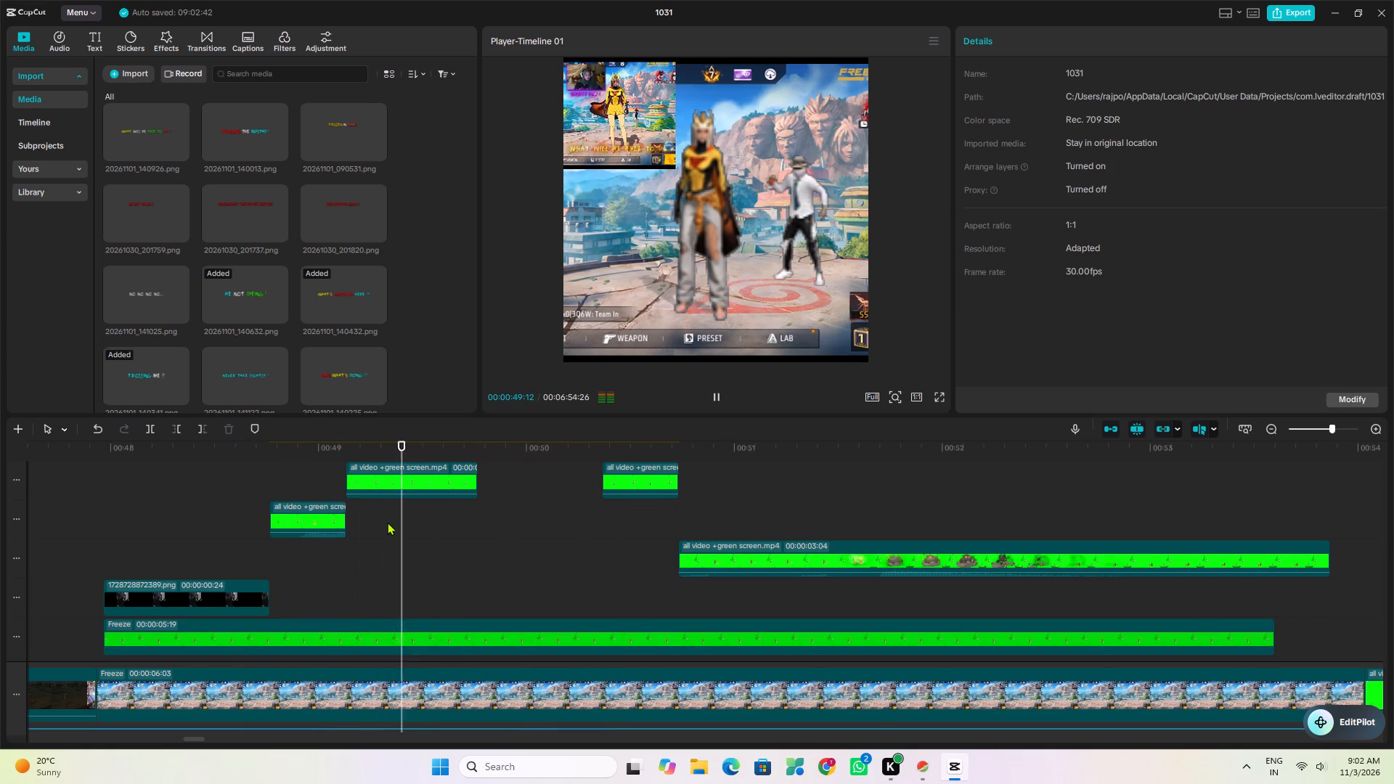
{"action": "key", "text": "space"}
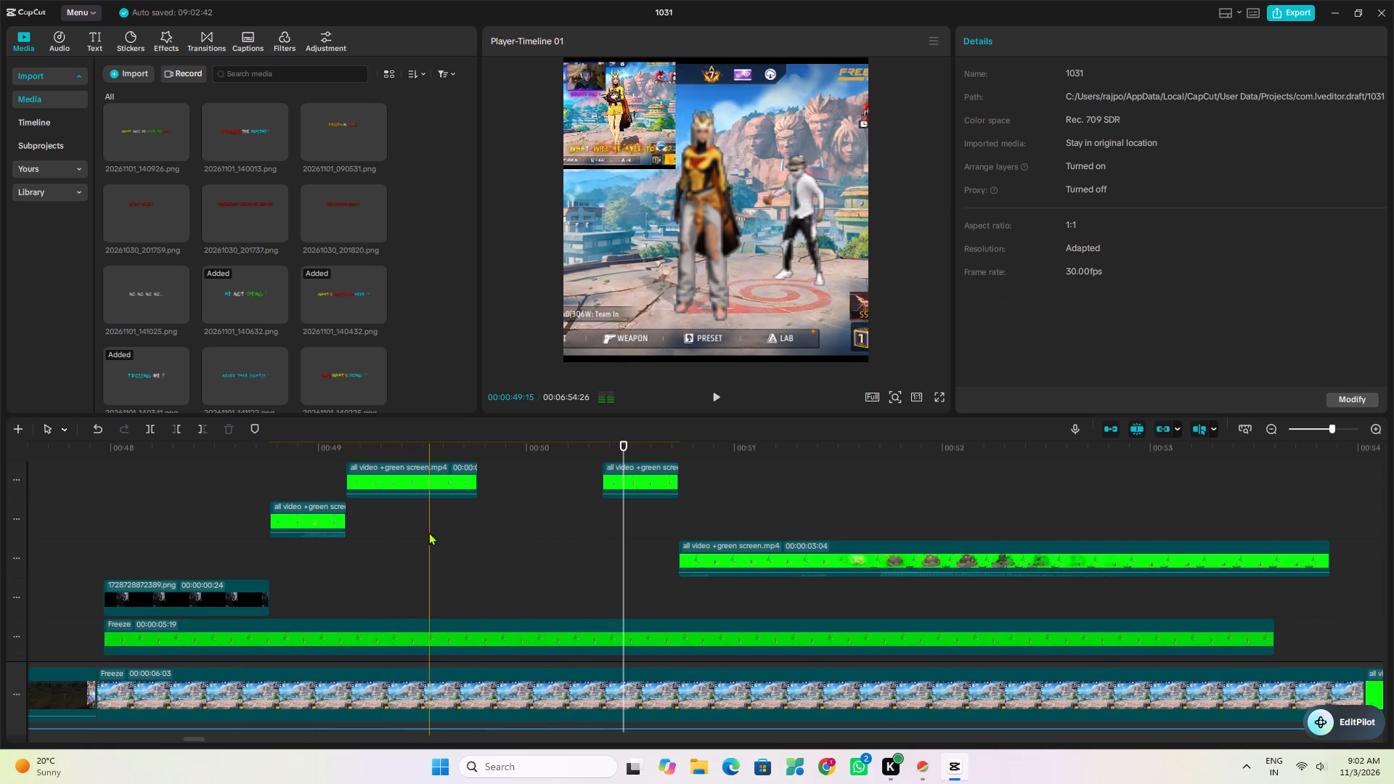
{"action": "scroll", "coordinate": [440, 539], "scroll_direction": "up", "scroll_amount": 3}
{"action": "left_click", "coordinate": [452, 582]}
{"action": "key", "text": "space"}
{"action": "key", "text": "space"}
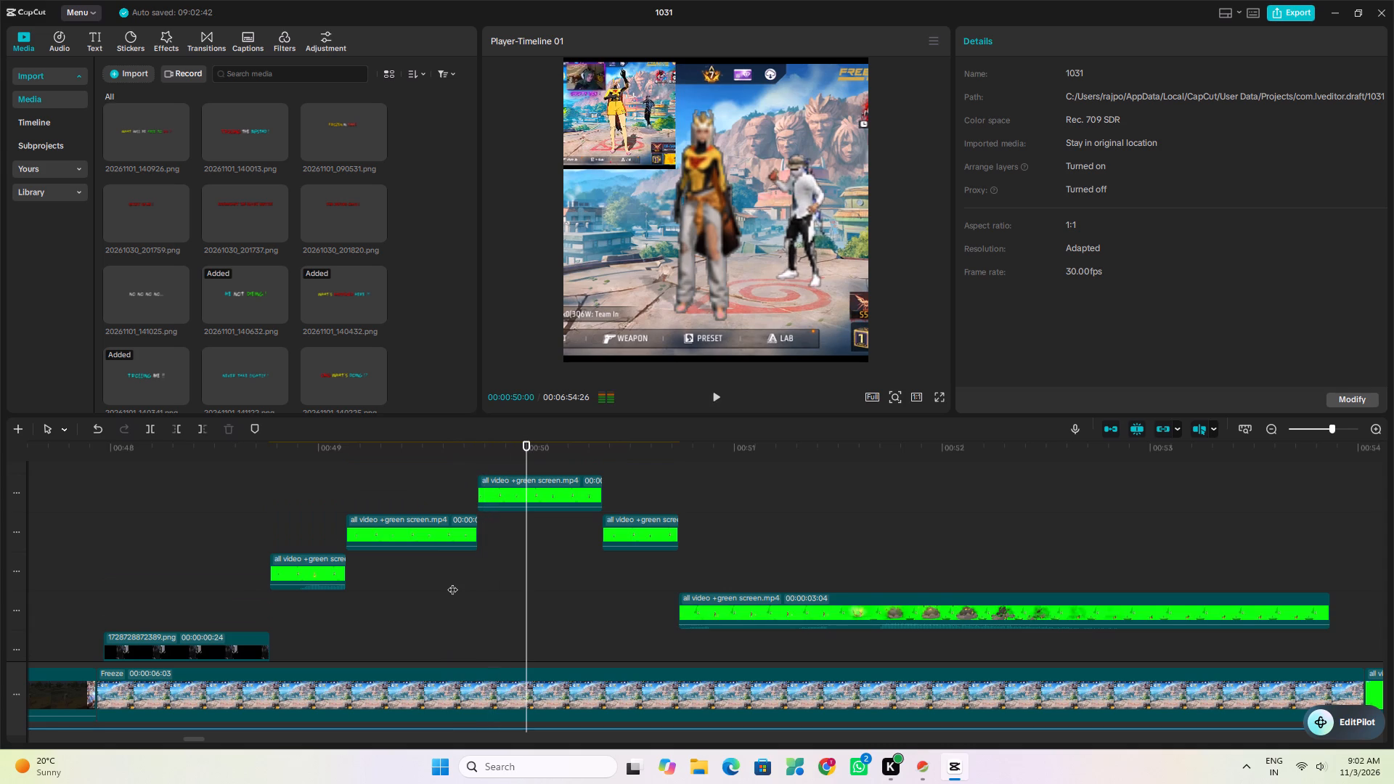
{"action": "key", "text": "space"}
{"action": "key", "text": "space"}
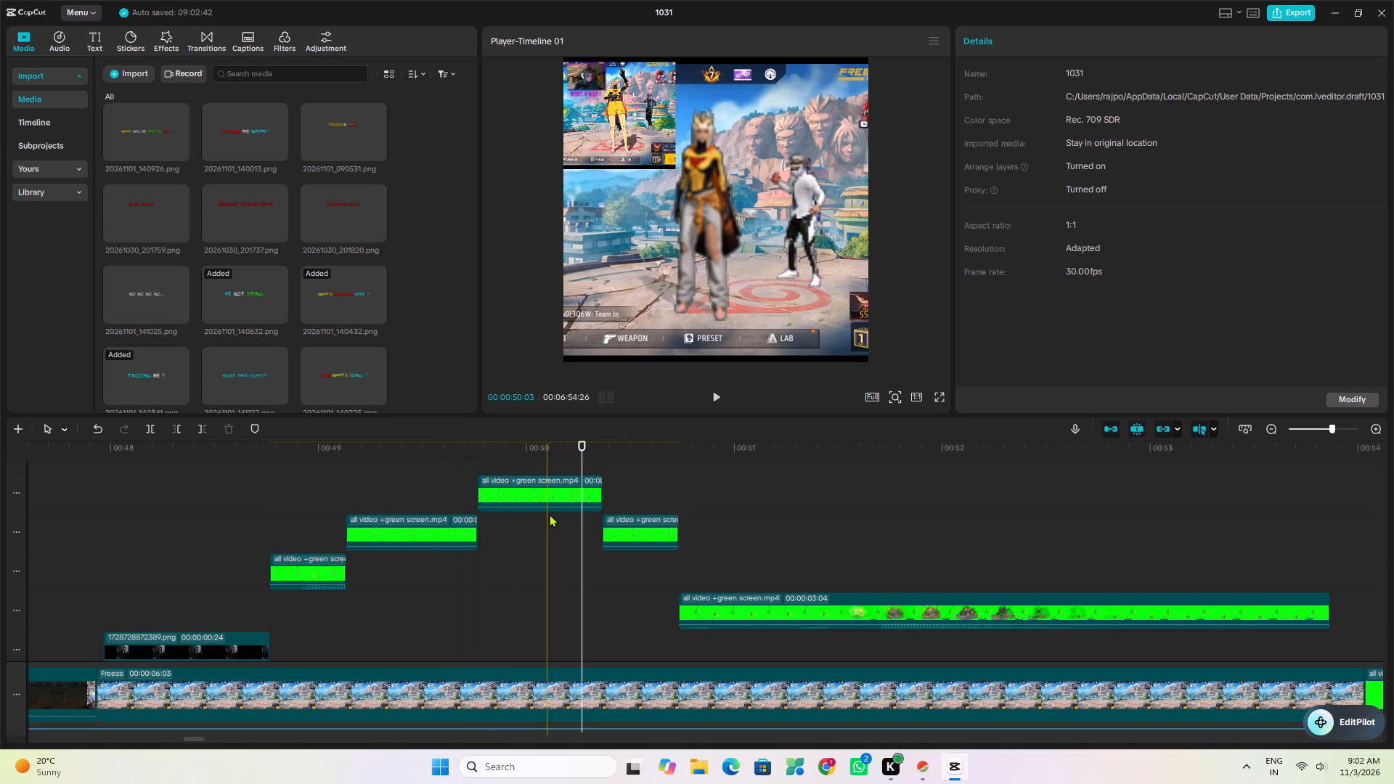
Trim the end of the third keyed character overlay back to about 00:50:08.
{"action": "left_click", "coordinate": [555, 502]}
{"action": "left_click", "coordinate": [602, 498]}
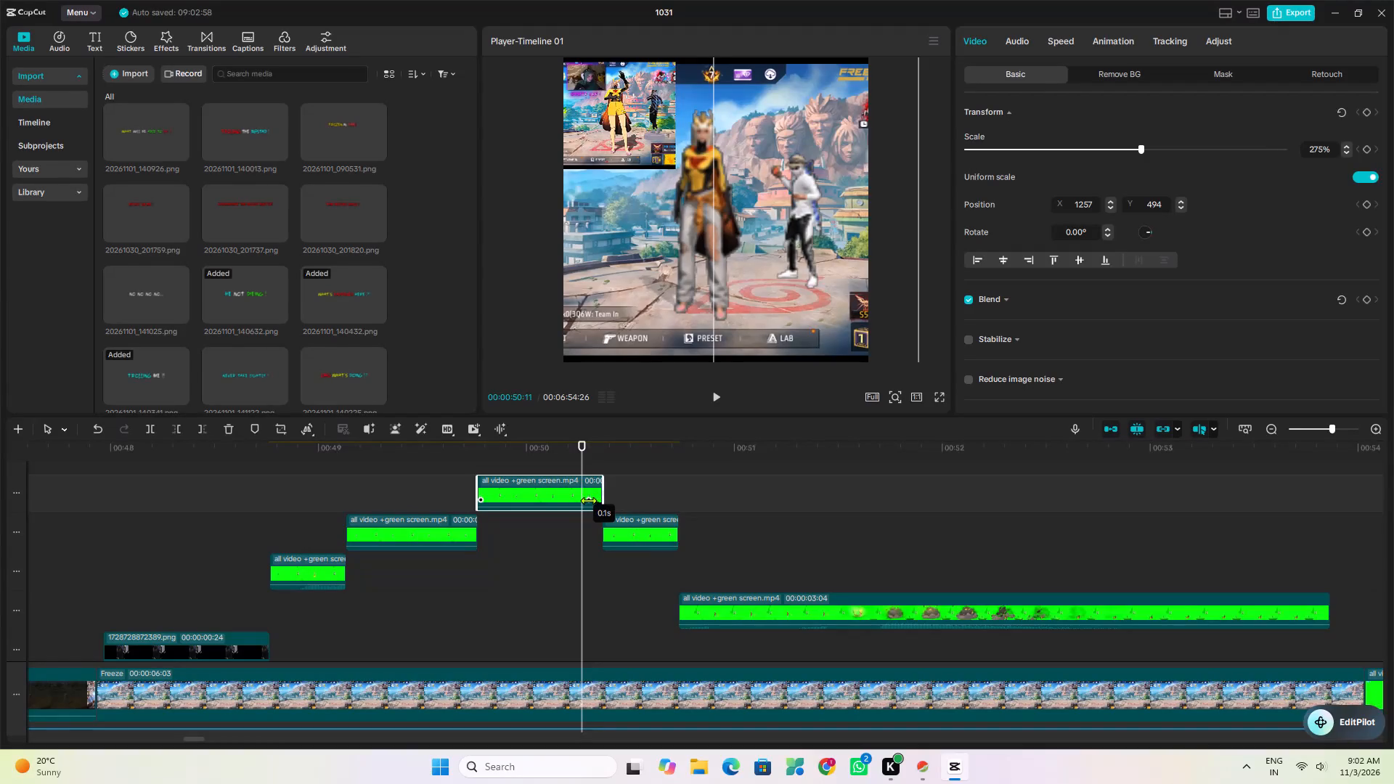
{"action": "left_click_drag", "start_coordinate": [603, 494], "coordinate": [587, 497]}
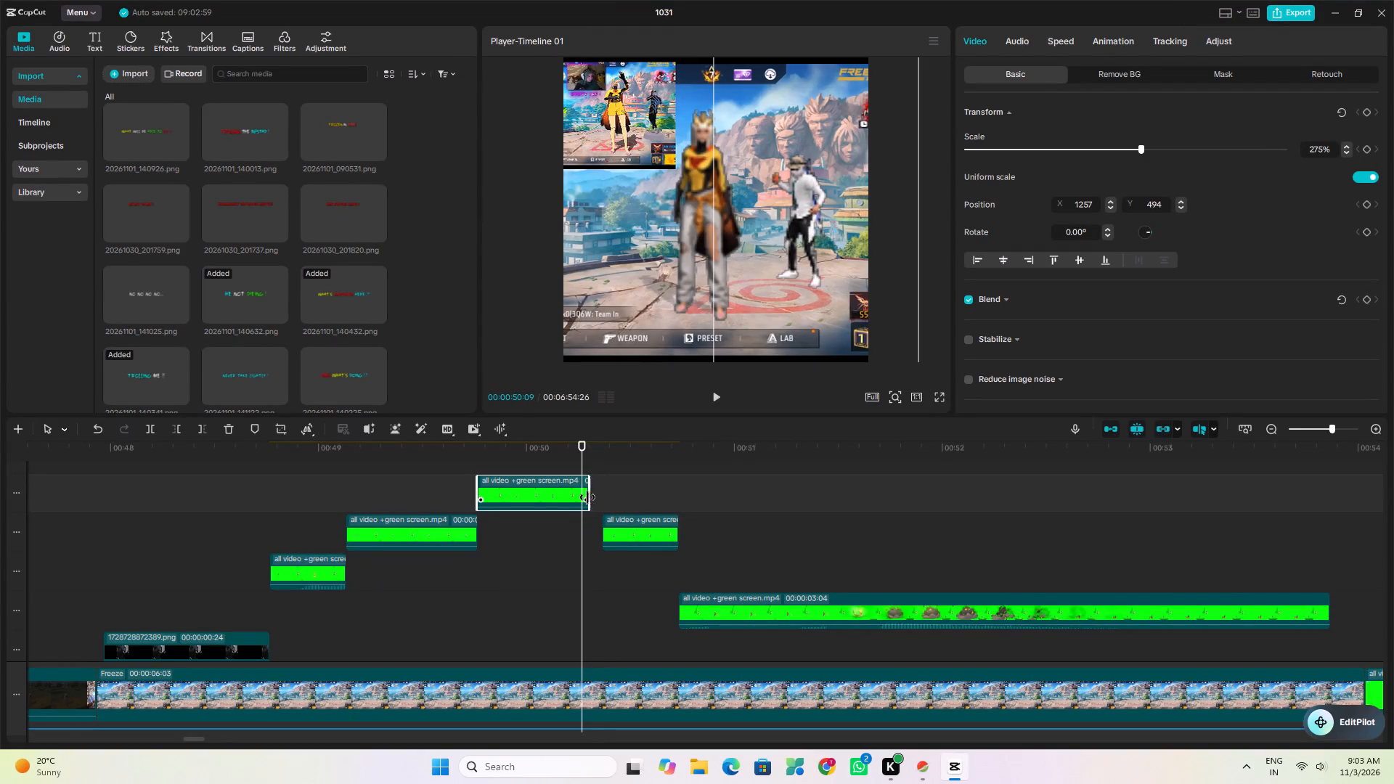
{"action": "left_click_drag", "start_coordinate": [587, 497], "coordinate": [579, 504]}
Move the fourth keyed overlay earlier to start where the trimmed clip ends, and preview the sequence.
{"action": "left_click_drag", "start_coordinate": [641, 532], "coordinate": [620, 533]}
{"action": "left_click", "coordinate": [460, 572]}
{"action": "key", "text": "space"}
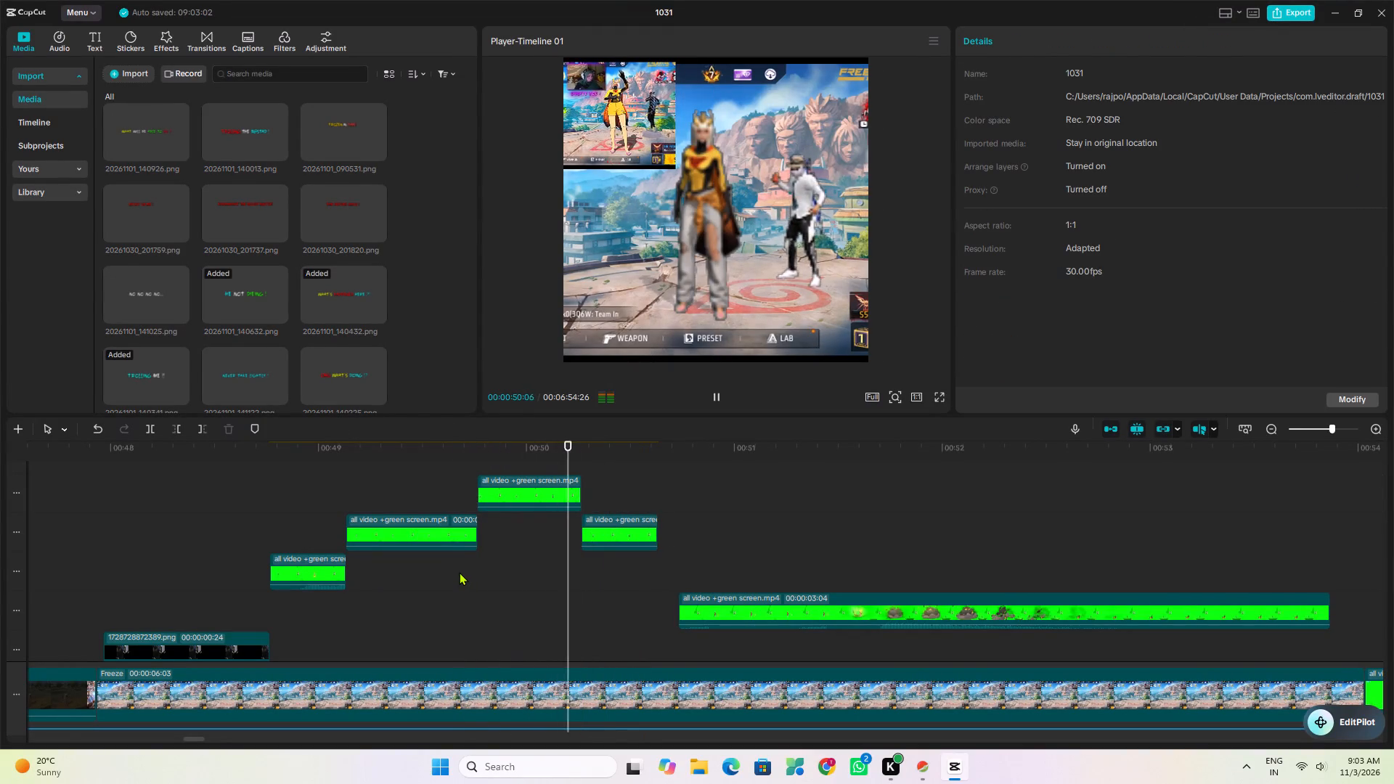
{"action": "key", "text": "space"}
{"action": "key", "text": "space"}
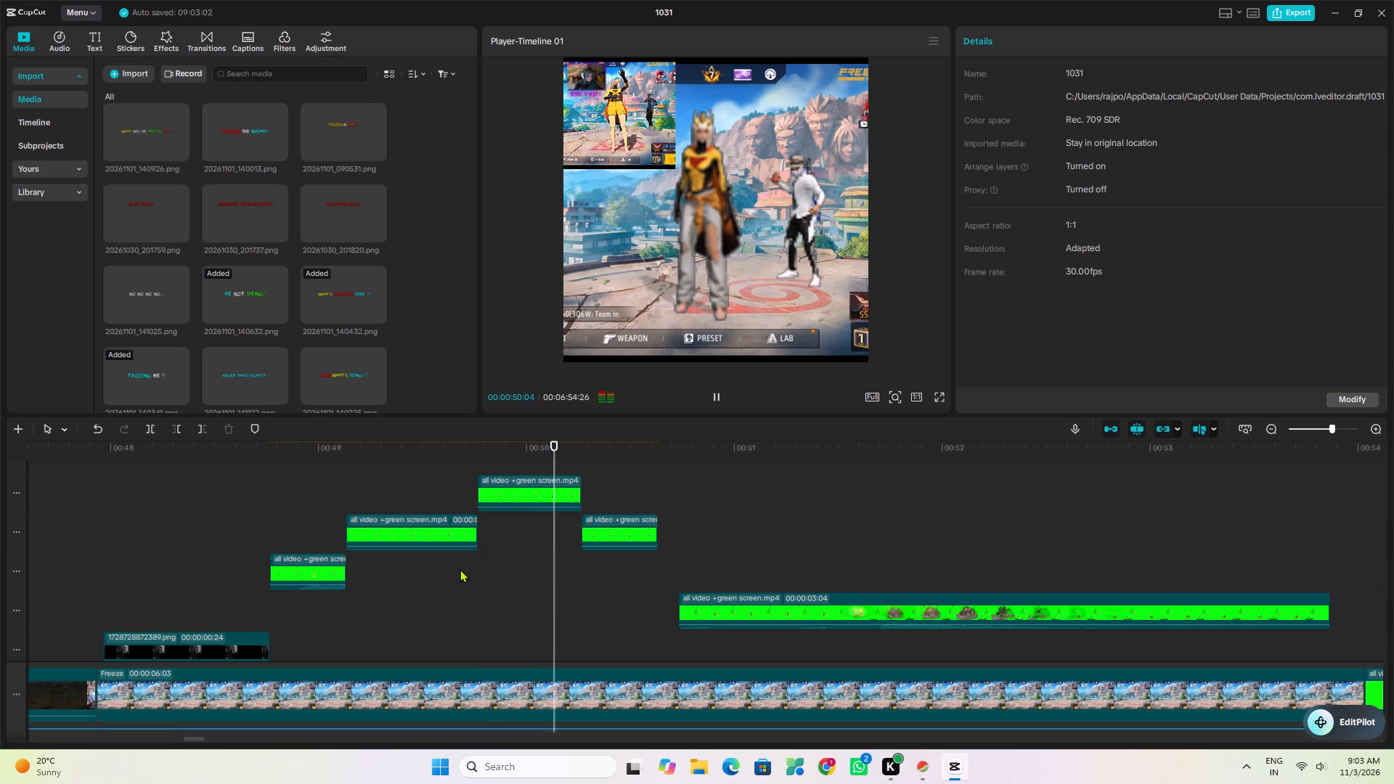
{"action": "key", "text": "space"}
{"action": "key", "text": "space"}
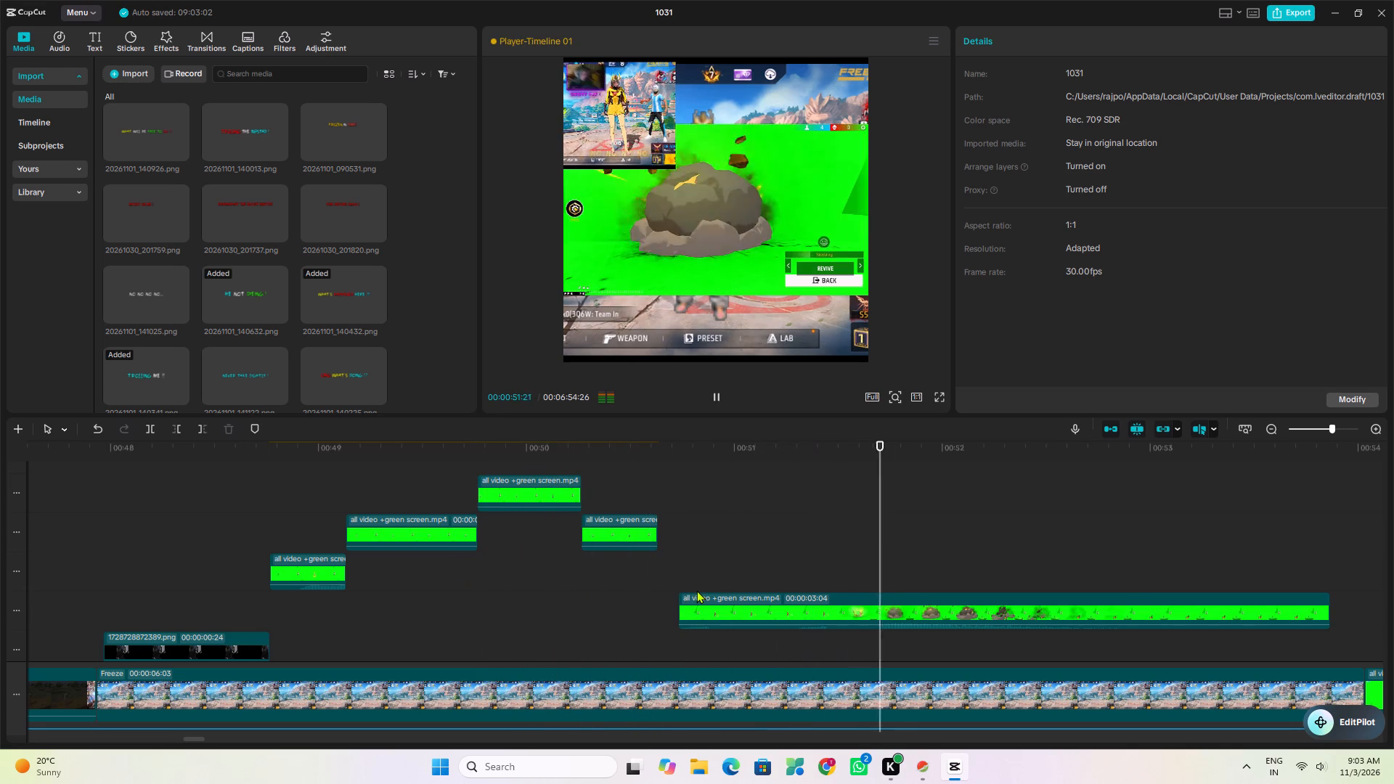
Move the 00:00:03:04 green-screen clip up one track and earlier, starting exactly where the fourth keyed character overlay ends.
{"action": "key", "text": "space"}
{"action": "left_click", "coordinate": [639, 601]}
{"action": "key", "text": "space"}
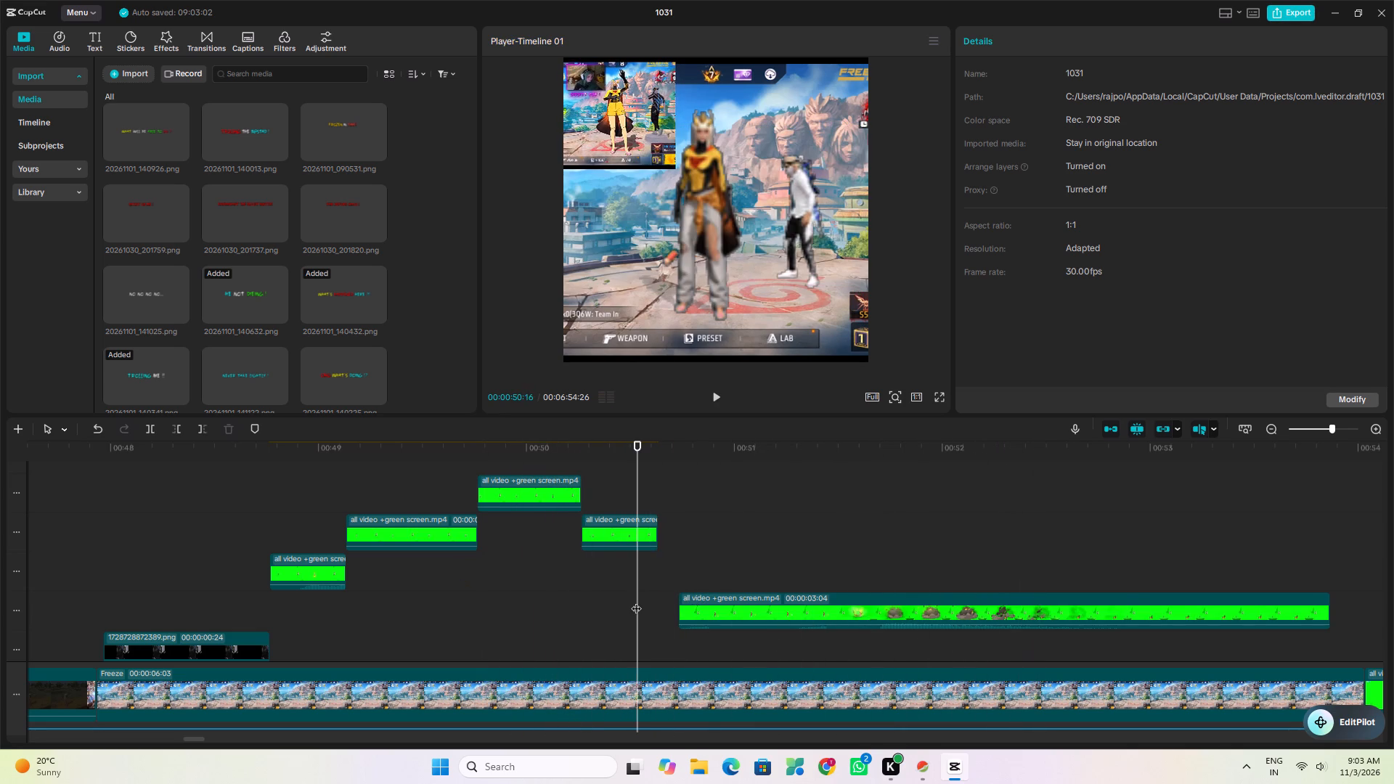
{"action": "key", "text": "space"}
{"action": "left_click", "coordinate": [592, 601]}
{"action": "key", "text": "space"}
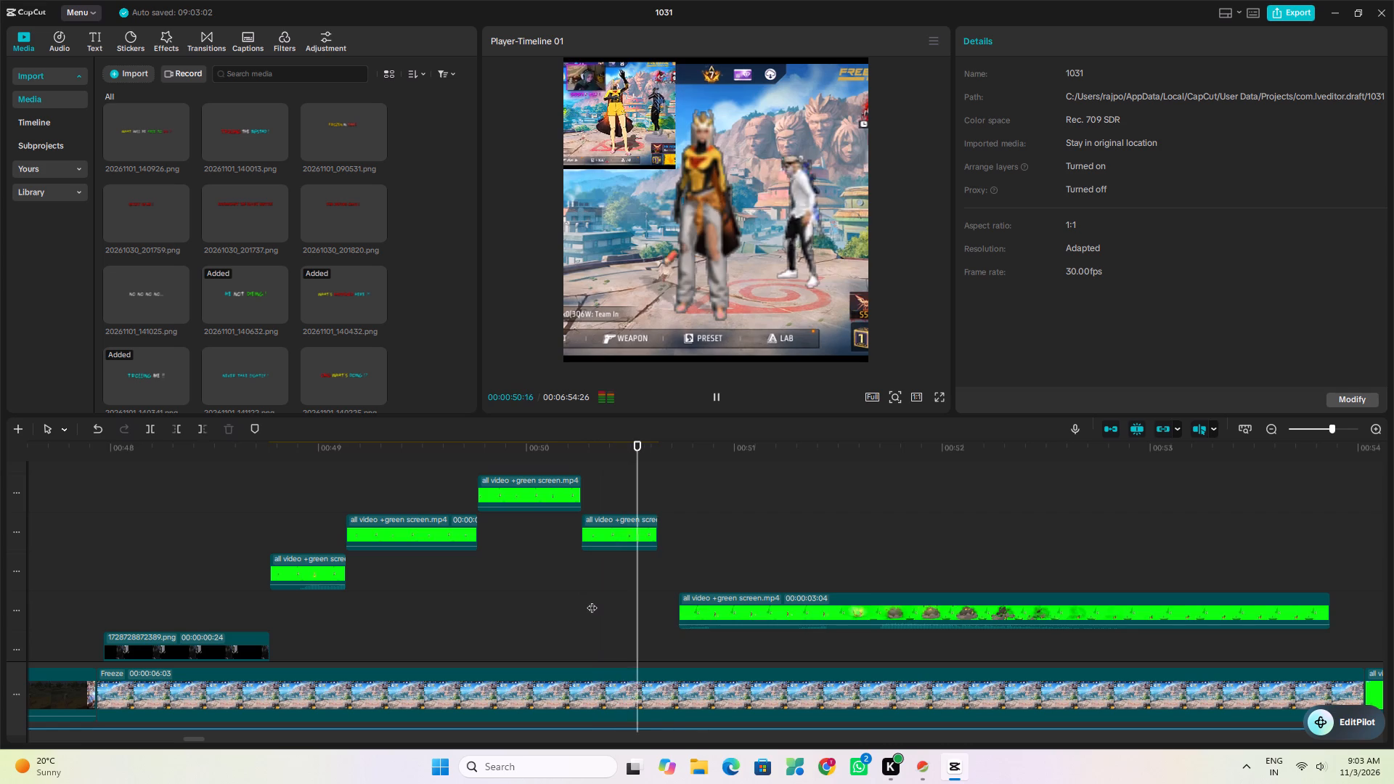
{"action": "key", "text": "space"}
{"action": "left_click", "coordinate": [713, 608]}
{"action": "left_click_drag", "start_coordinate": [758, 615], "coordinate": [741, 613]}
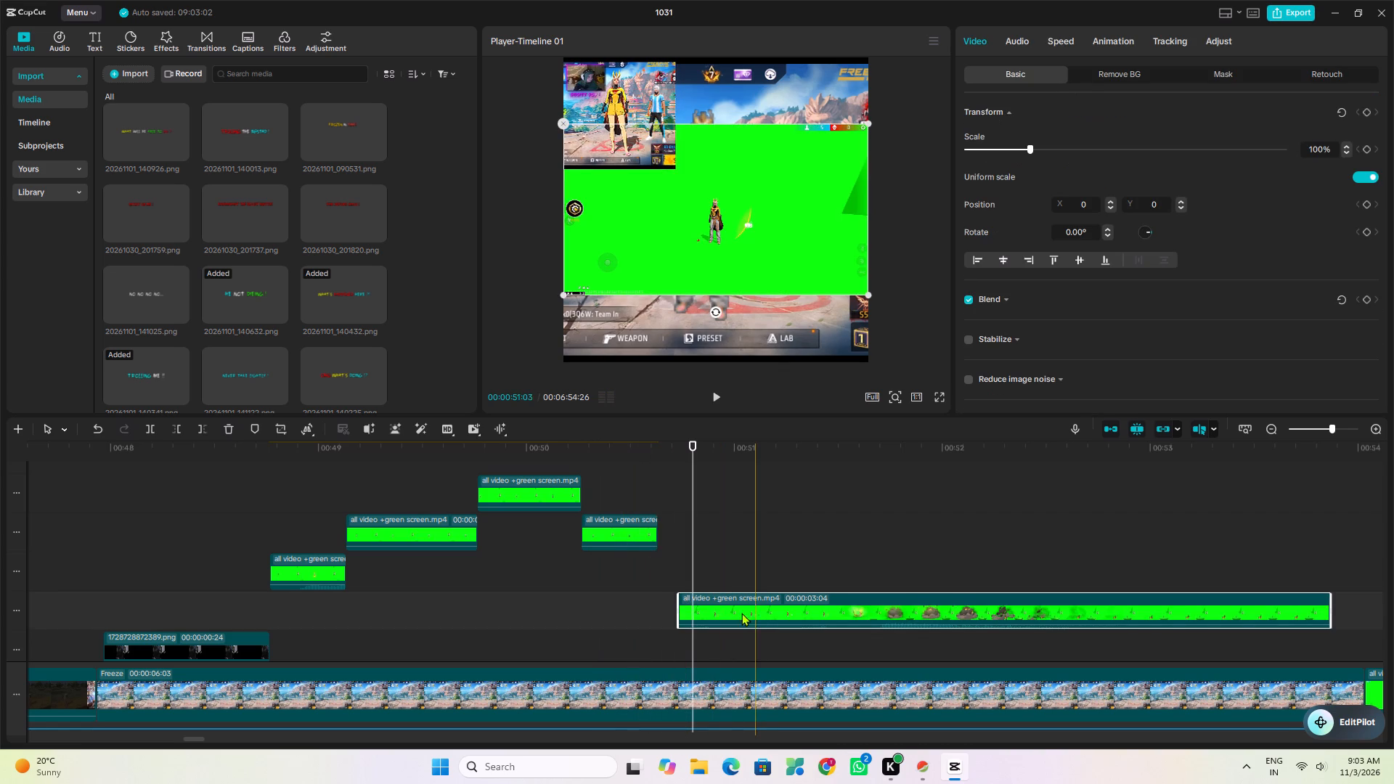
{"action": "left_click_drag", "start_coordinate": [741, 613], "coordinate": [738, 582]}
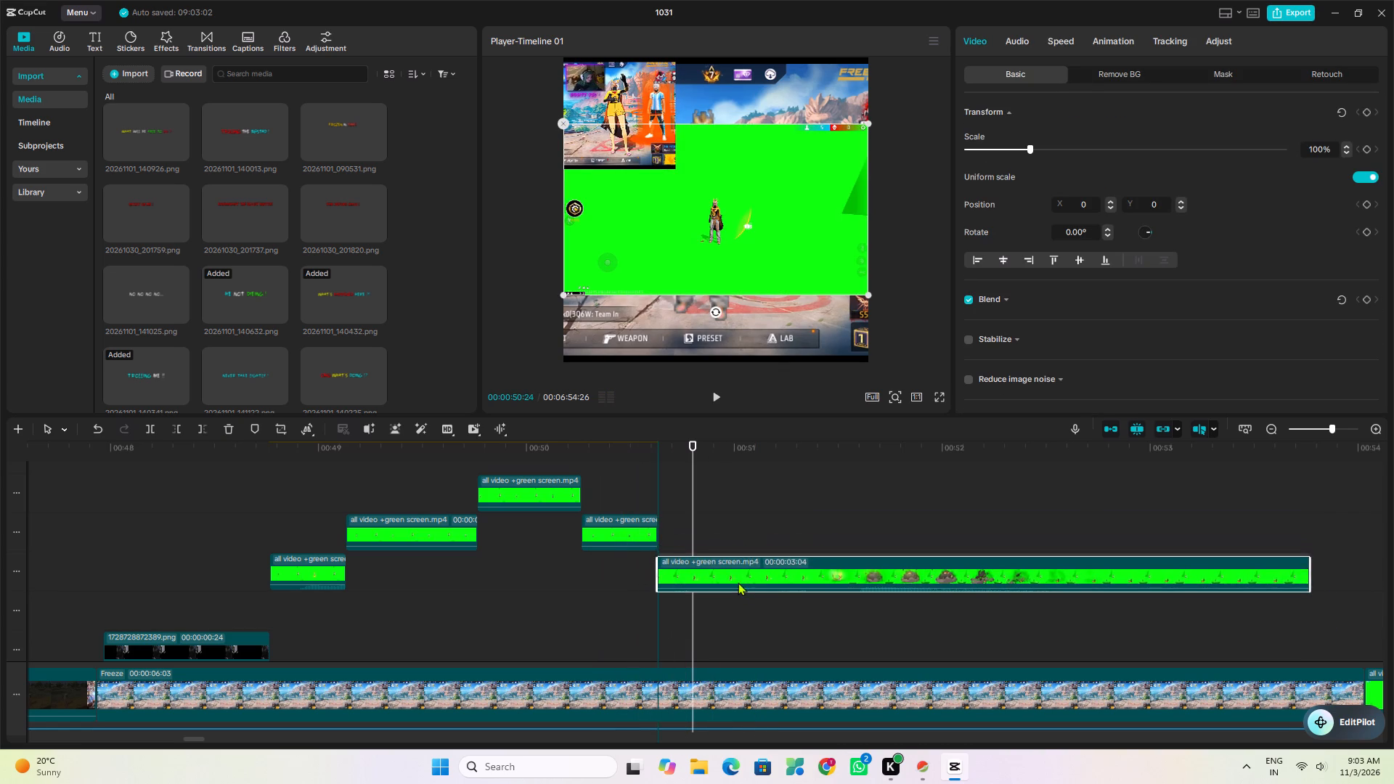
{"action": "left_click_drag", "start_coordinate": [738, 582], "coordinate": [734, 586]}
Apply a chroma key to the moved clip, picking its green background as the colour to remove.
{"action": "left_click", "coordinate": [756, 245]}
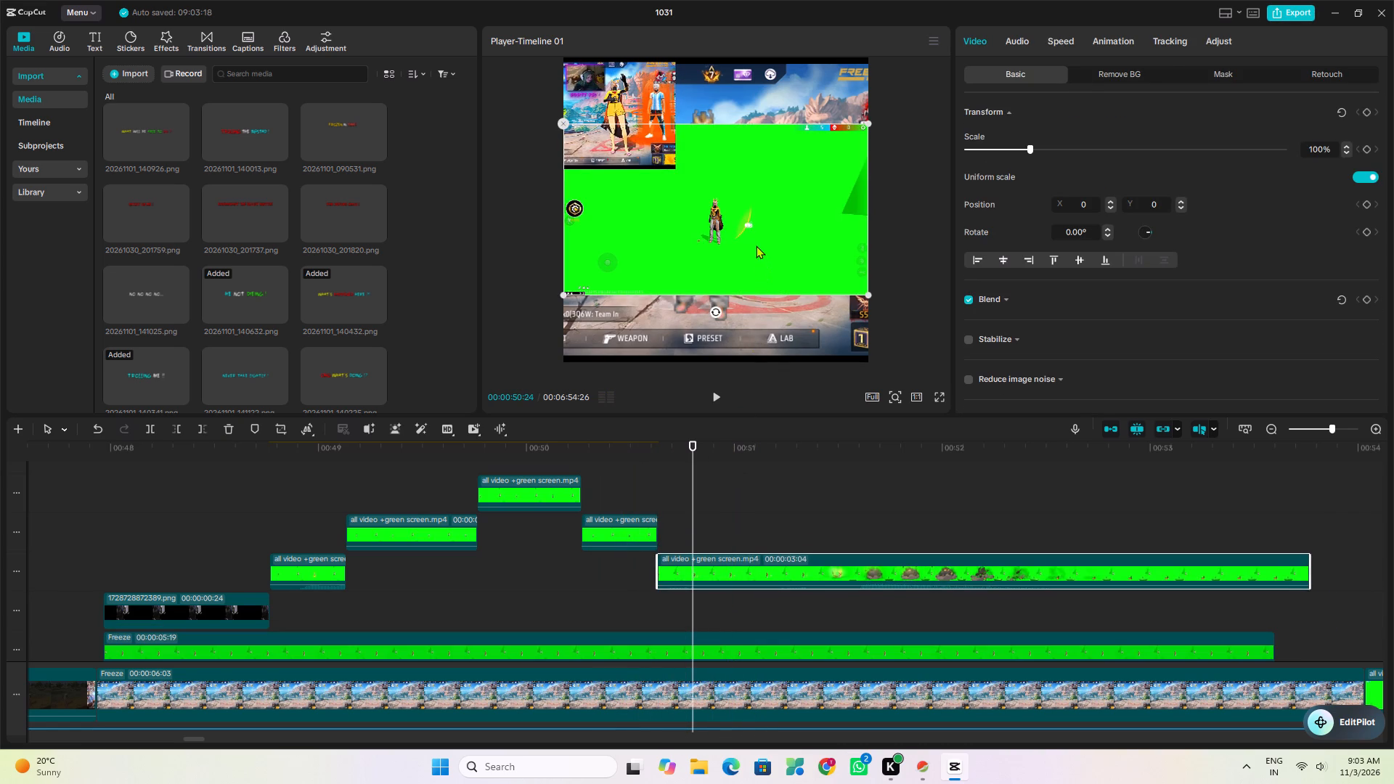
{"action": "left_click", "coordinate": [1155, 70]}
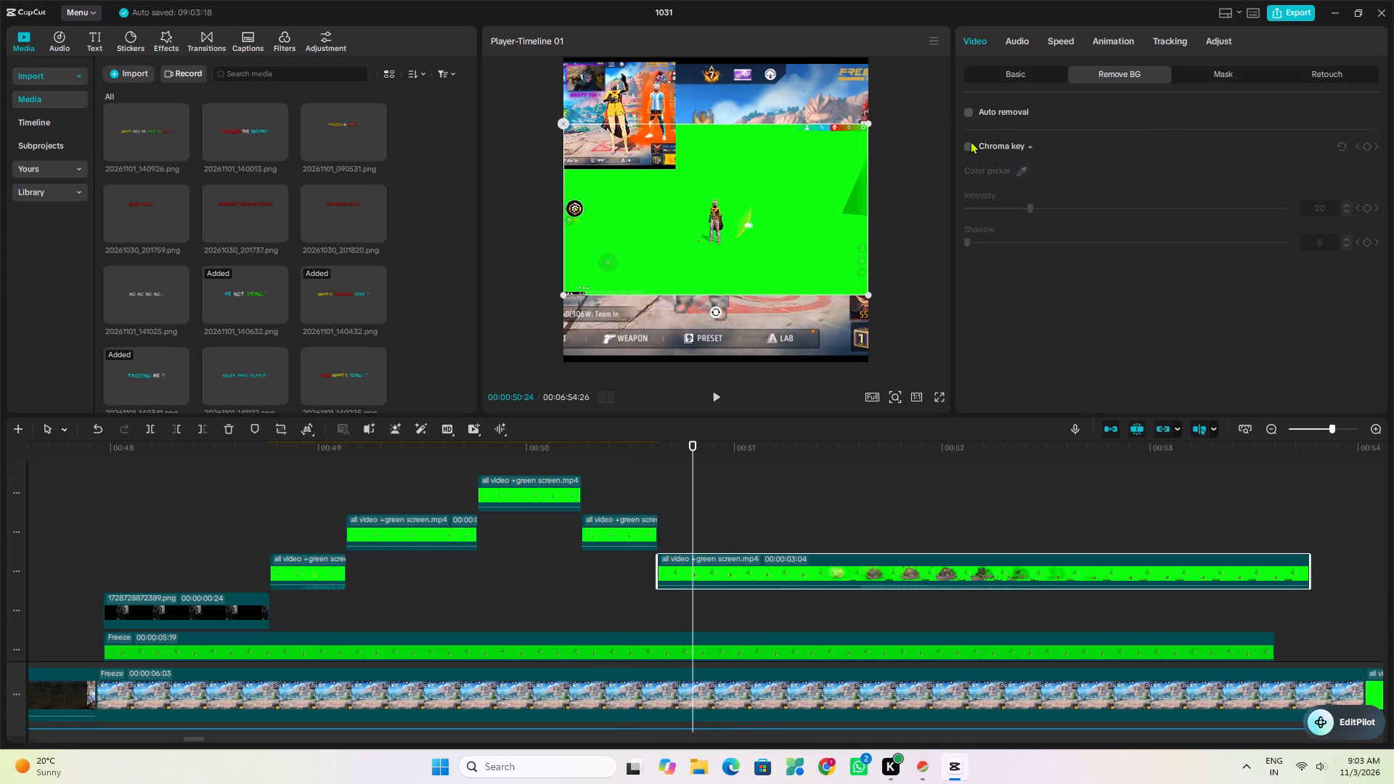
{"action": "left_click", "coordinate": [970, 141]}
{"action": "left_click", "coordinate": [963, 151]}
{"action": "left_click", "coordinate": [966, 143]}
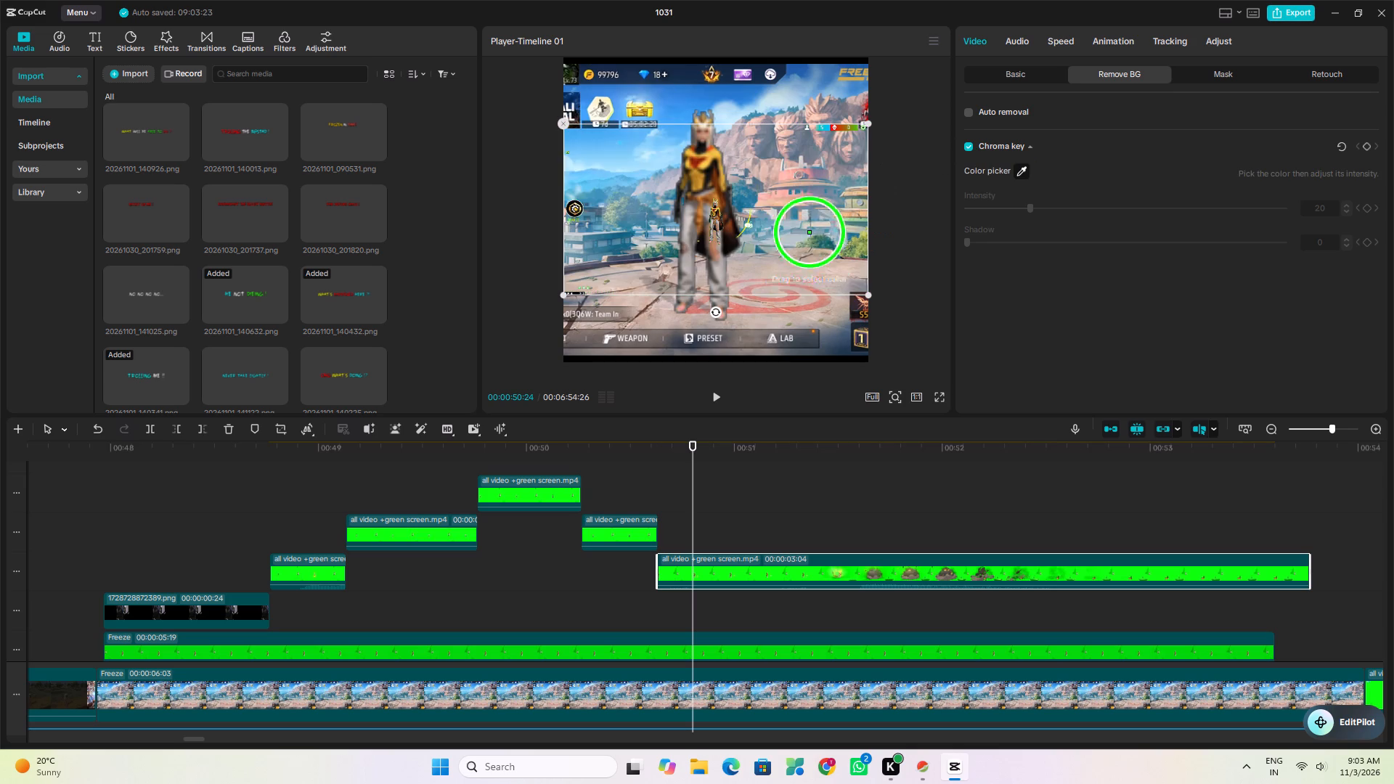
{"action": "left_click", "coordinate": [802, 238]}
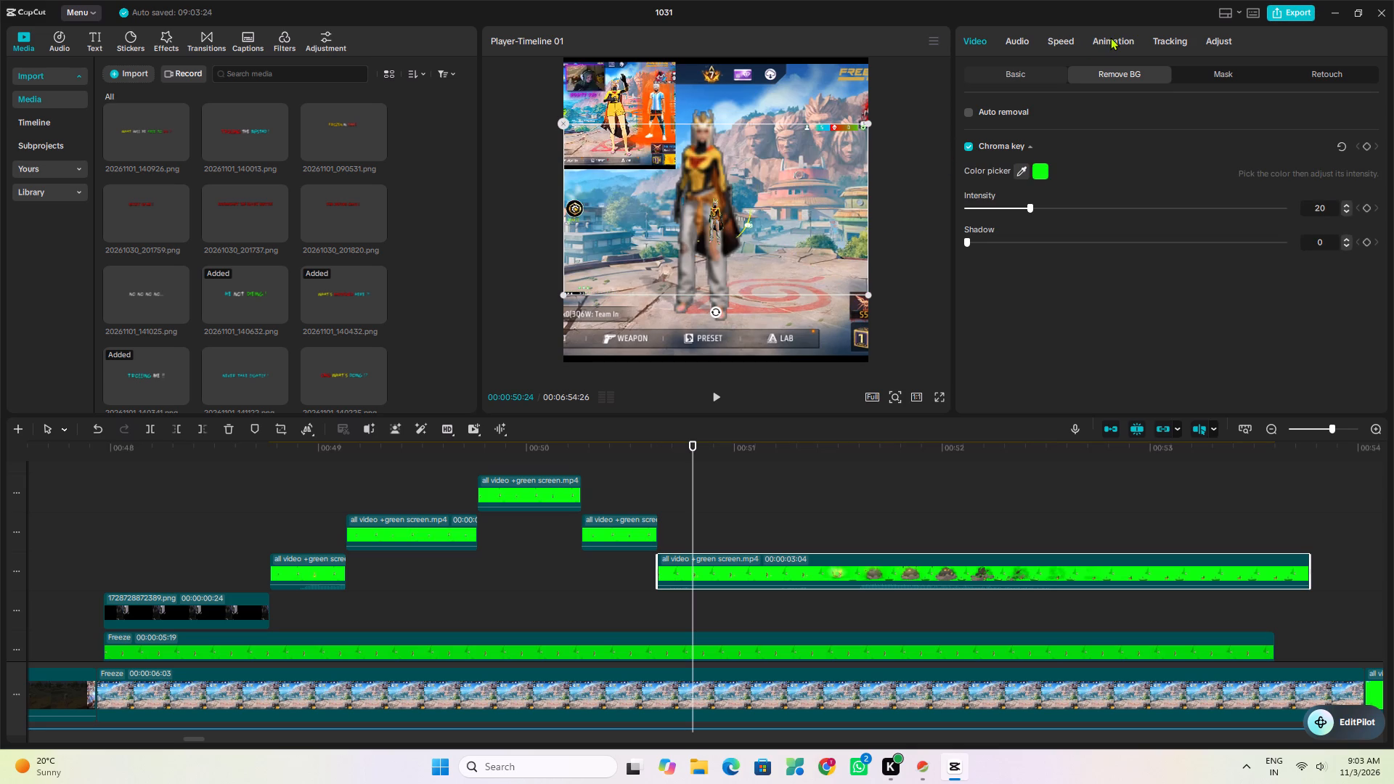
Set the clip's green HSL saturation to -100 to remove the remaining green tint.
{"action": "left_click", "coordinate": [1110, 37]}
{"action": "left_click", "coordinate": [1194, 37]}
{"action": "left_click", "coordinate": [1199, 37]}
{"action": "left_click", "coordinate": [1210, 37]}
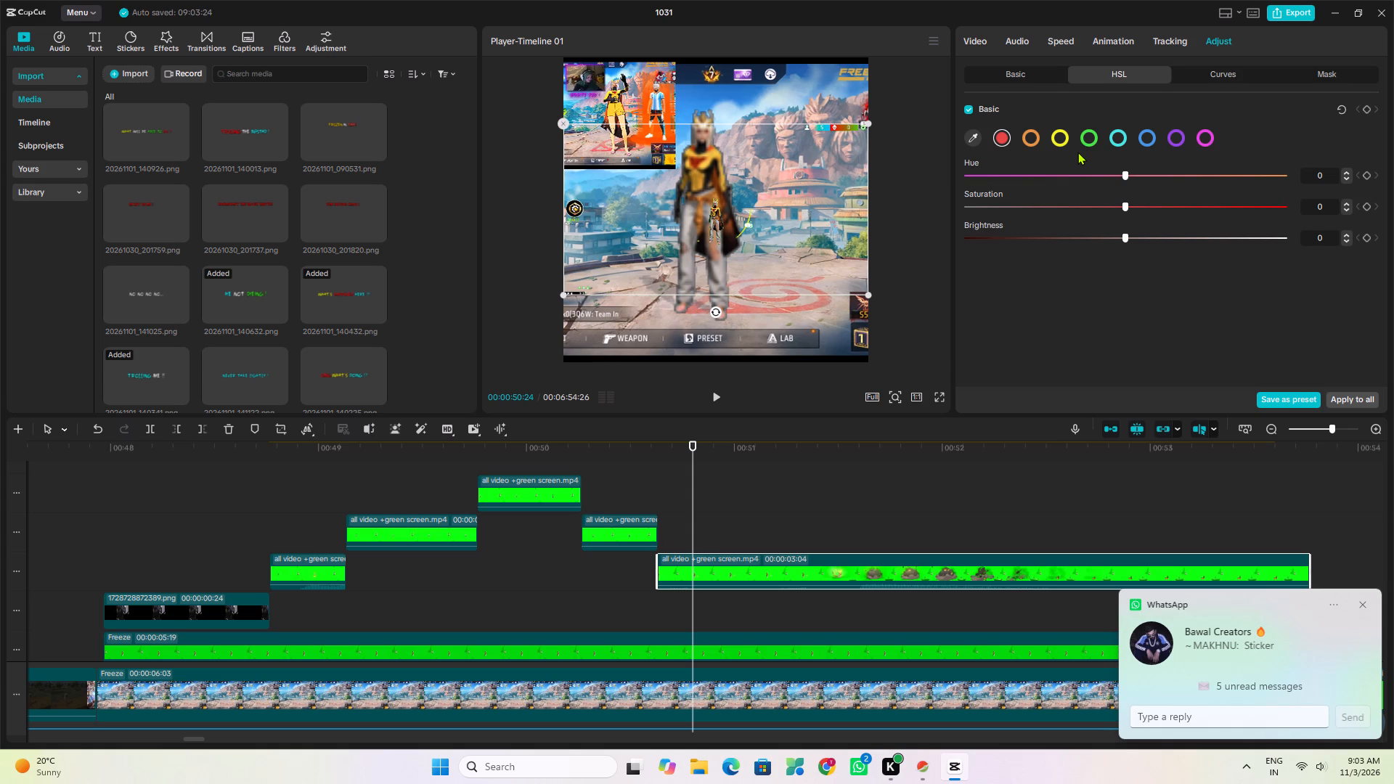
{"action": "left_click", "coordinate": [1088, 134]}
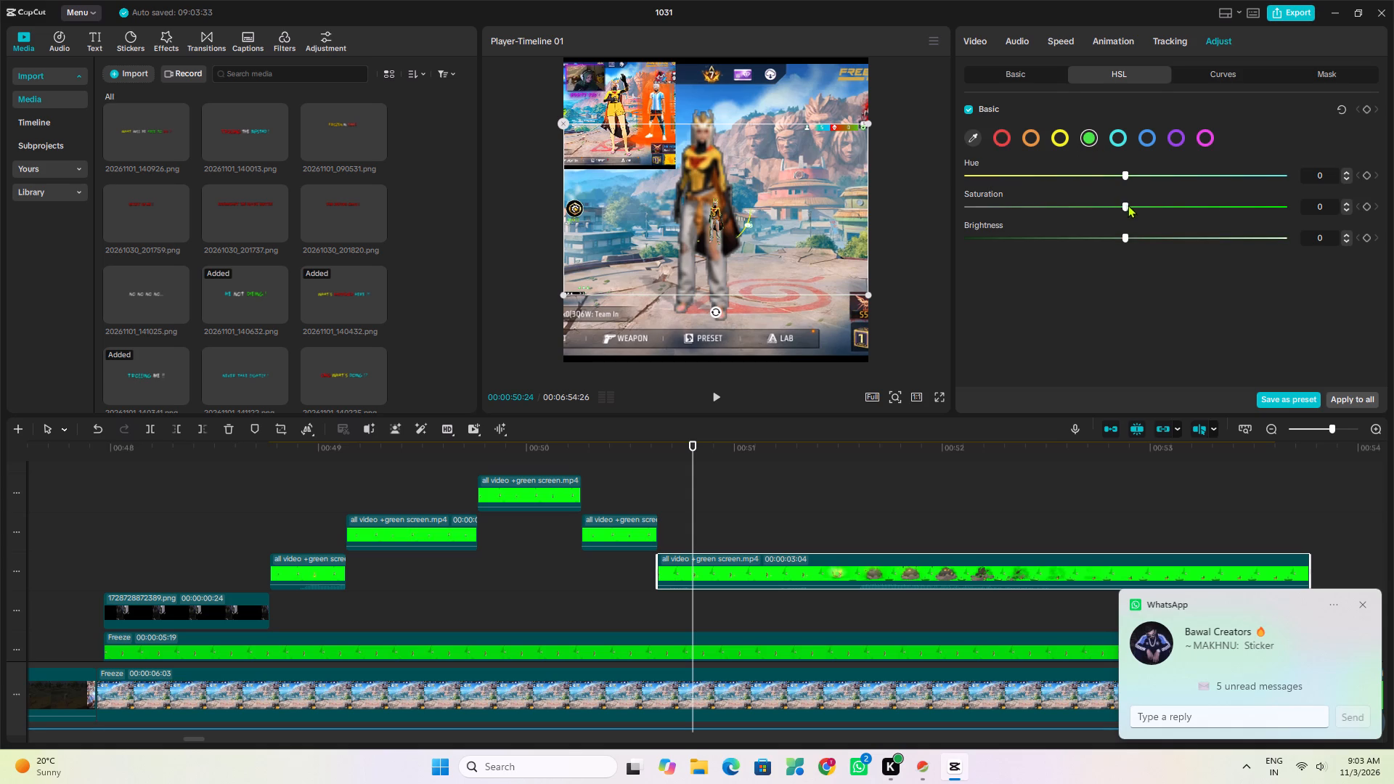
{"action": "left_click_drag", "start_coordinate": [1128, 204], "coordinate": [721, 260]}
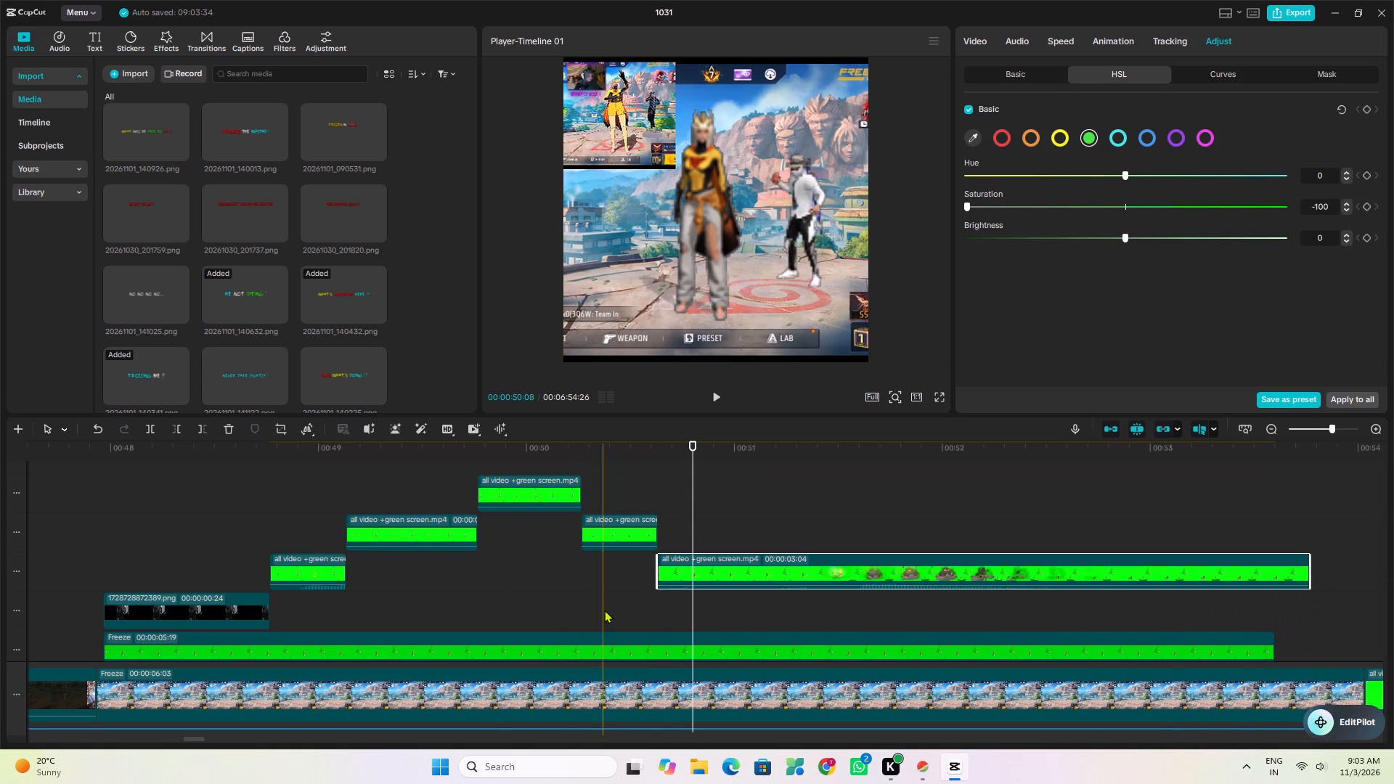
Crop the keyed clip on both sides to a narrow full-height strip around the central character.
{"action": "left_click", "coordinate": [278, 429]}
{"action": "left_click_drag", "start_coordinate": [396, 365], "coordinate": [462, 377]}
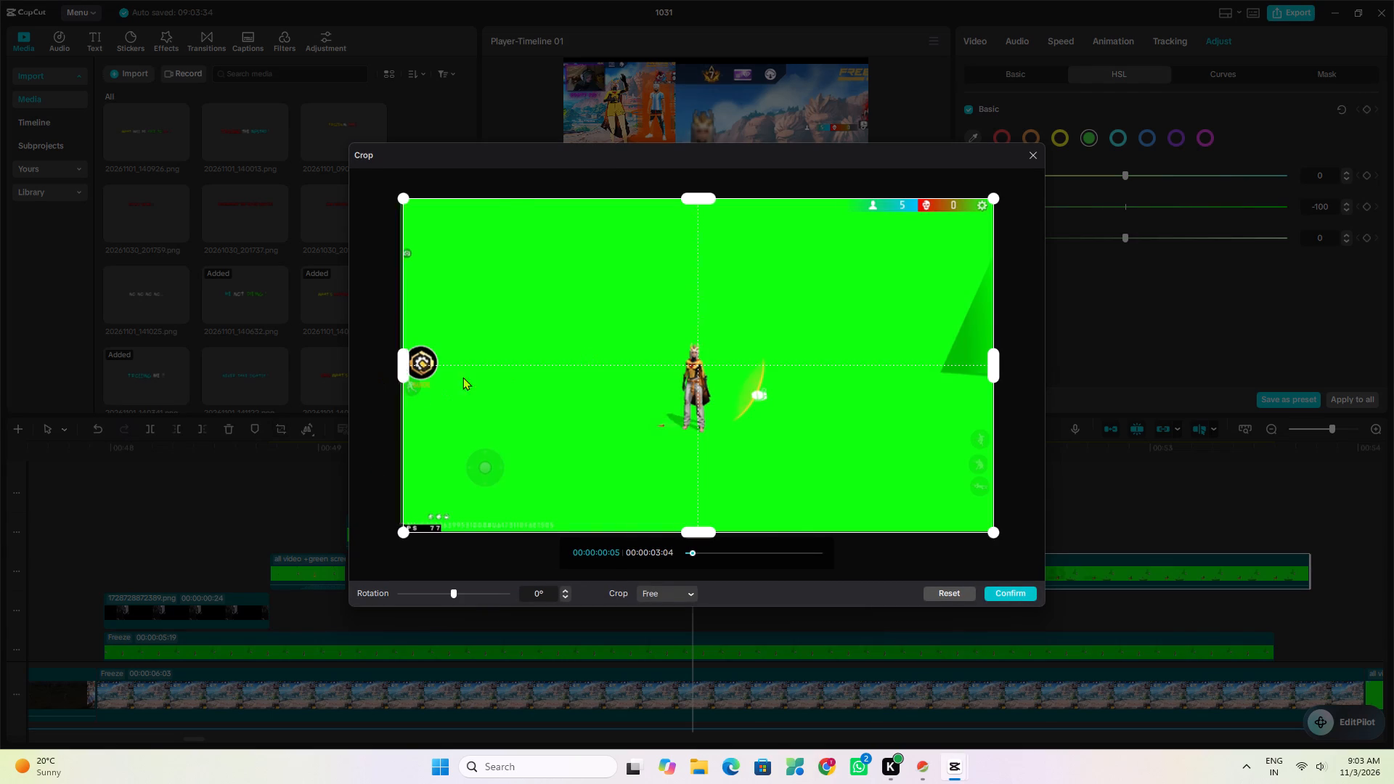
{"action": "left_click_drag", "start_coordinate": [462, 377], "coordinate": [621, 394]}
{"action": "left_click_drag", "start_coordinate": [998, 370], "coordinate": [774, 449]}
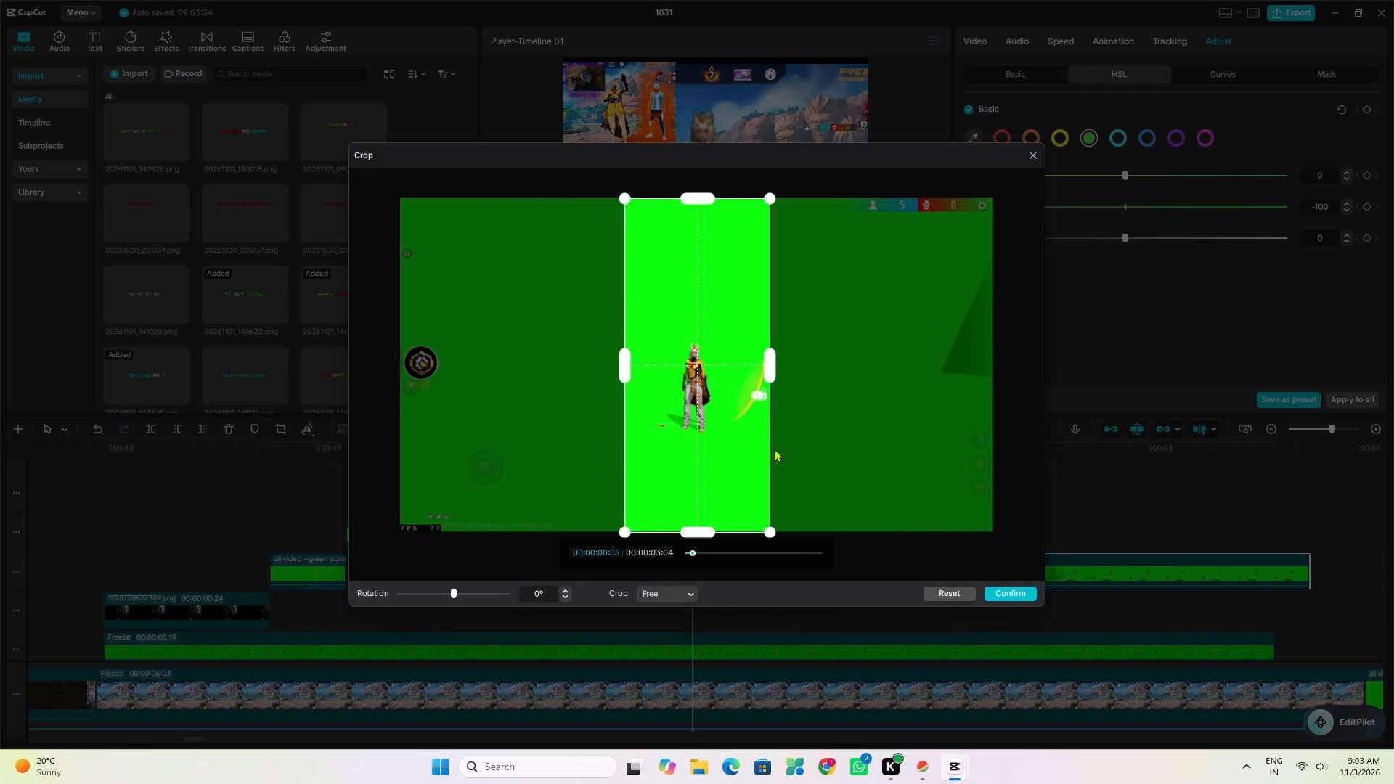
{"action": "left_click", "coordinate": [1026, 590]}
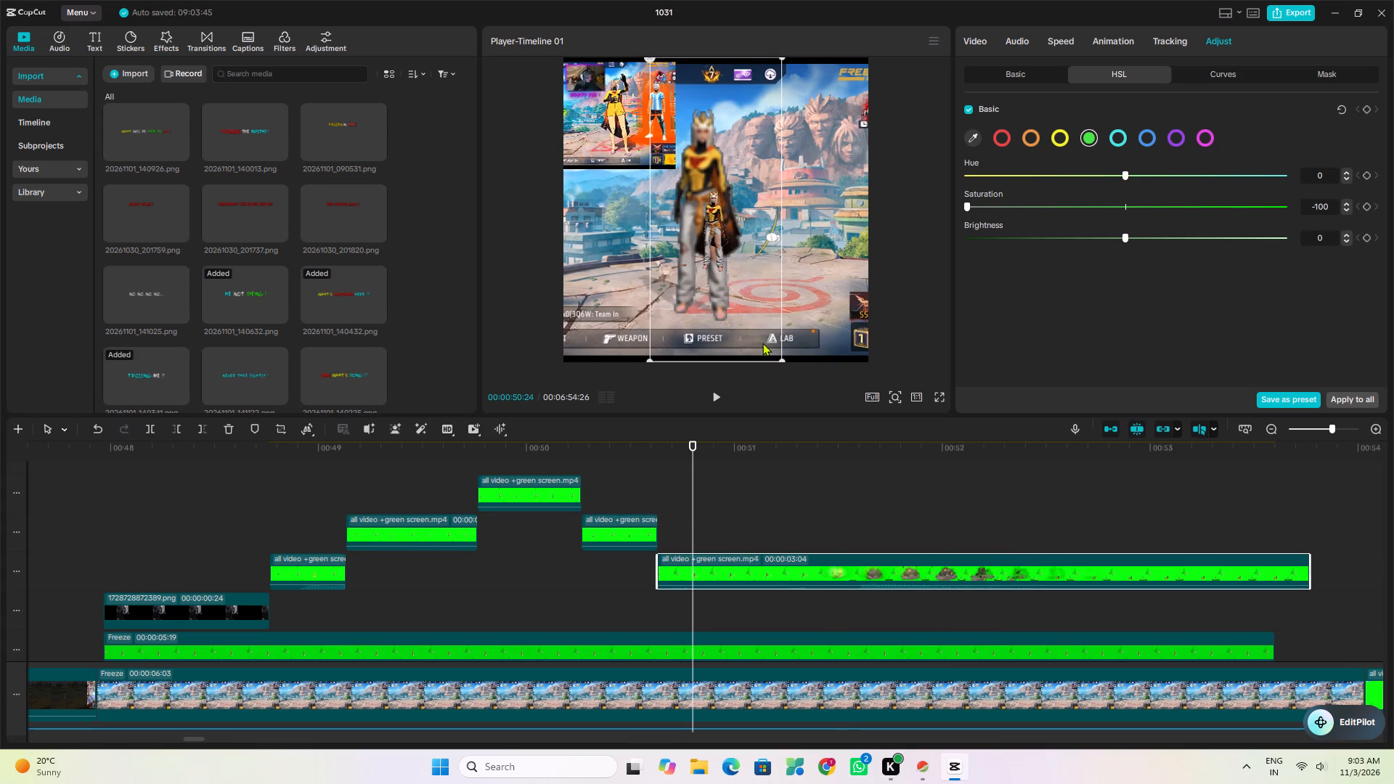
Scale the cropped character overlay to 266% and position it at about X -74, Y 686 over the background character.
{"action": "left_click_drag", "start_coordinate": [782, 361], "coordinate": [902, 560]}
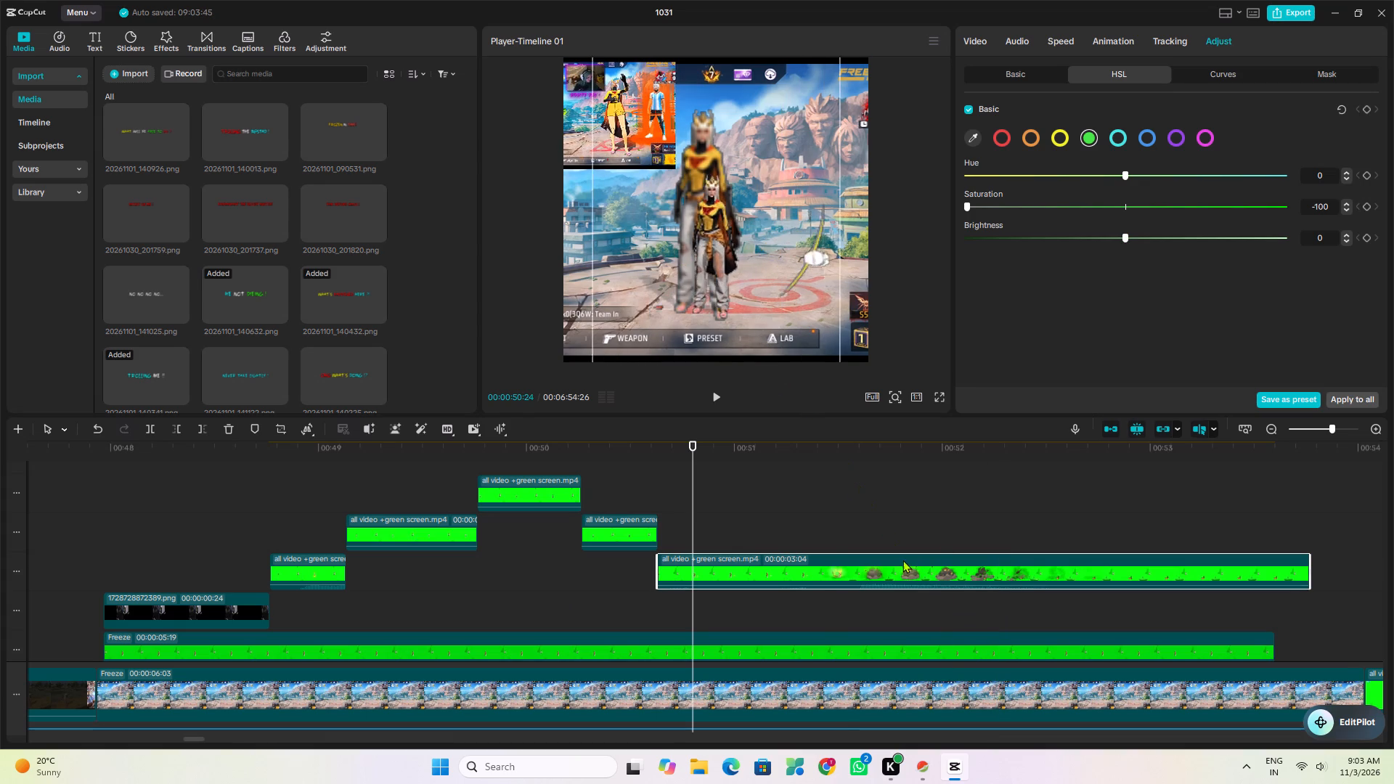
{"action": "left_click_drag", "start_coordinate": [902, 560], "coordinate": [962, 679]}
{"action": "left_click_drag", "start_coordinate": [806, 330], "coordinate": [799, 287]}
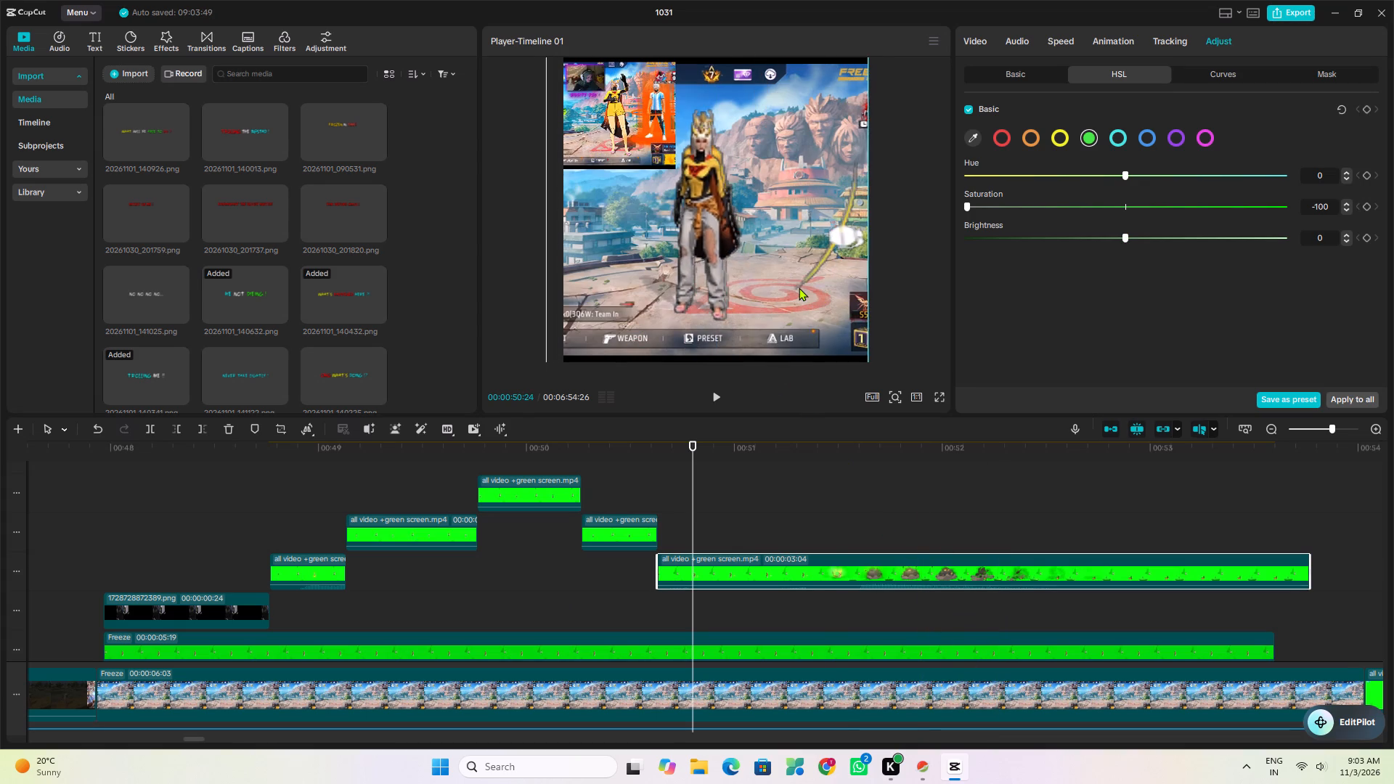
{"action": "left_click_drag", "start_coordinate": [799, 287], "coordinate": [799, 287]}
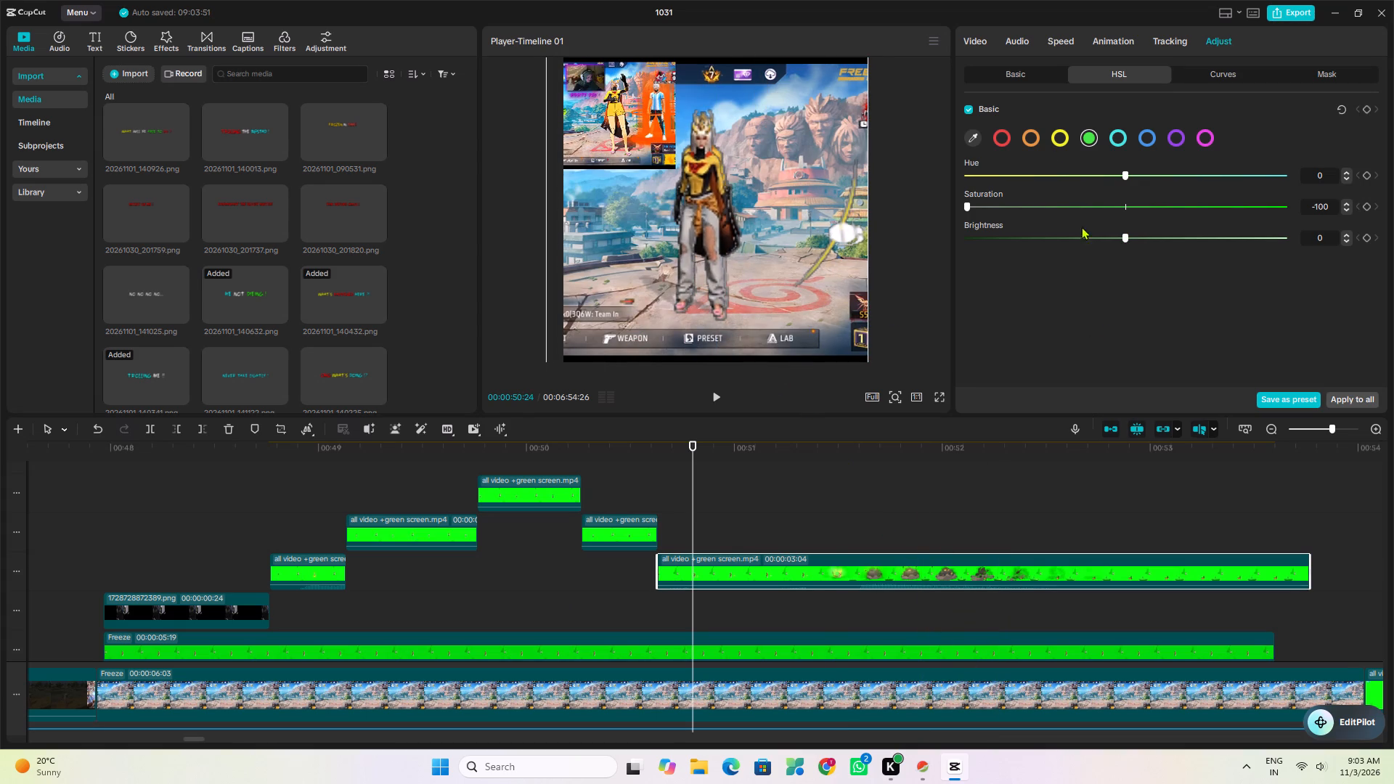
{"action": "left_click", "coordinate": [979, 40]}
{"action": "left_click", "coordinate": [1014, 70]}
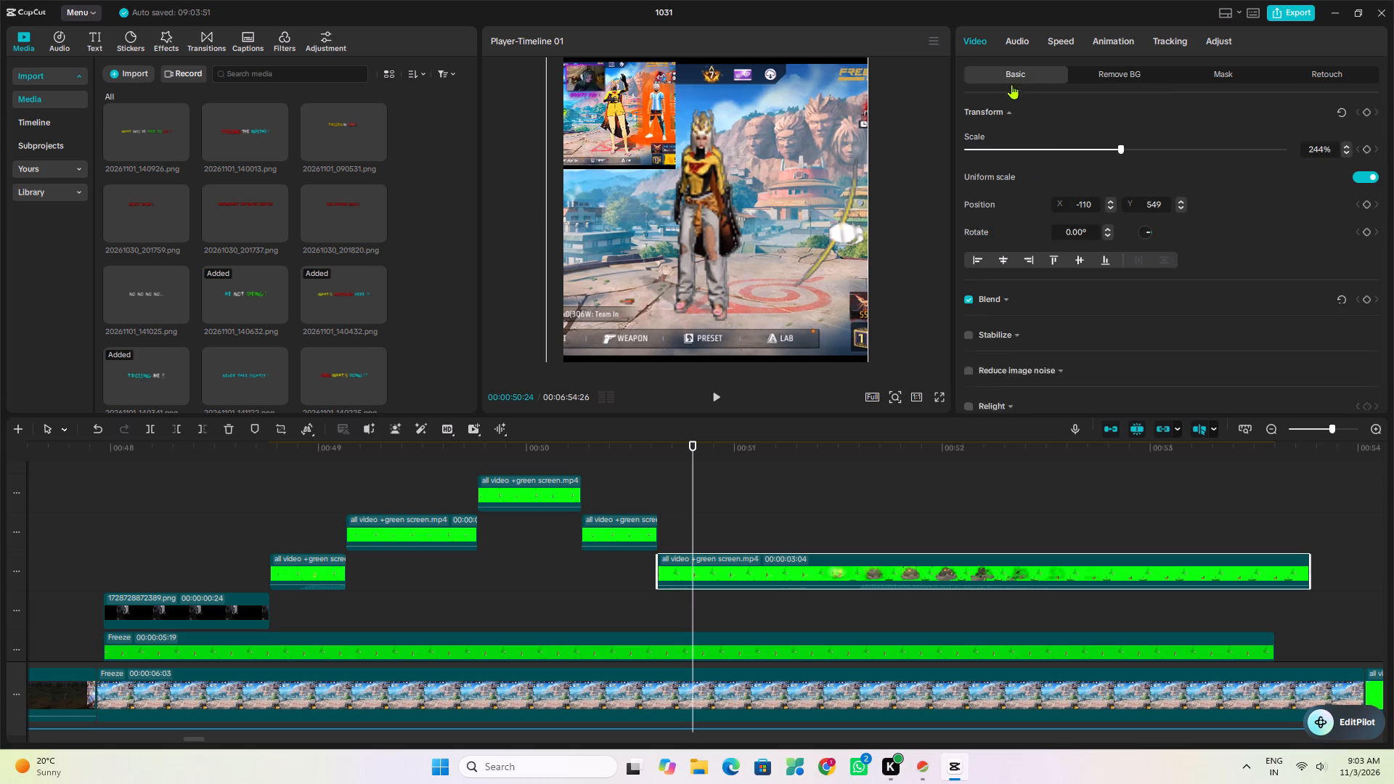
{"action": "left_click_drag", "start_coordinate": [1129, 147], "coordinate": [1136, 149]}
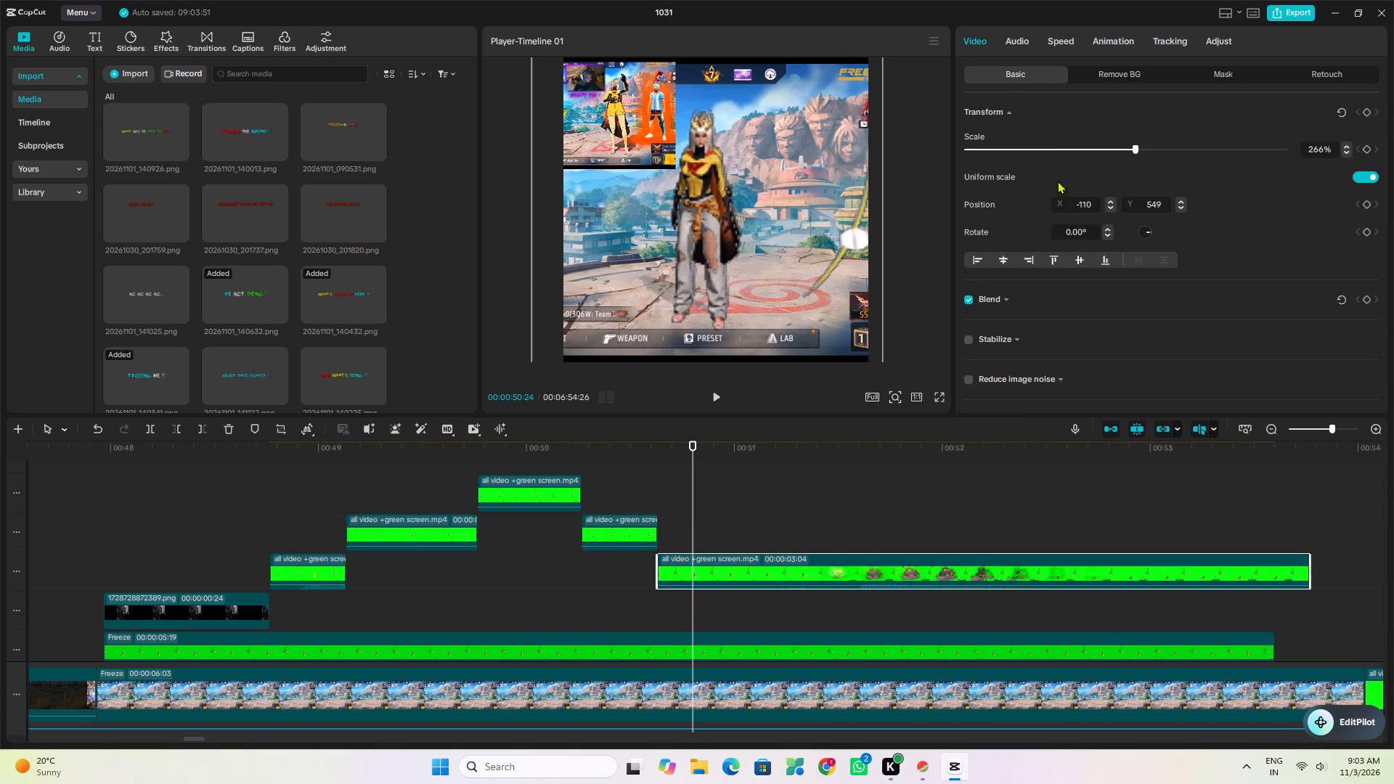
{"action": "left_click_drag", "start_coordinate": [774, 257], "coordinate": [774, 248]}
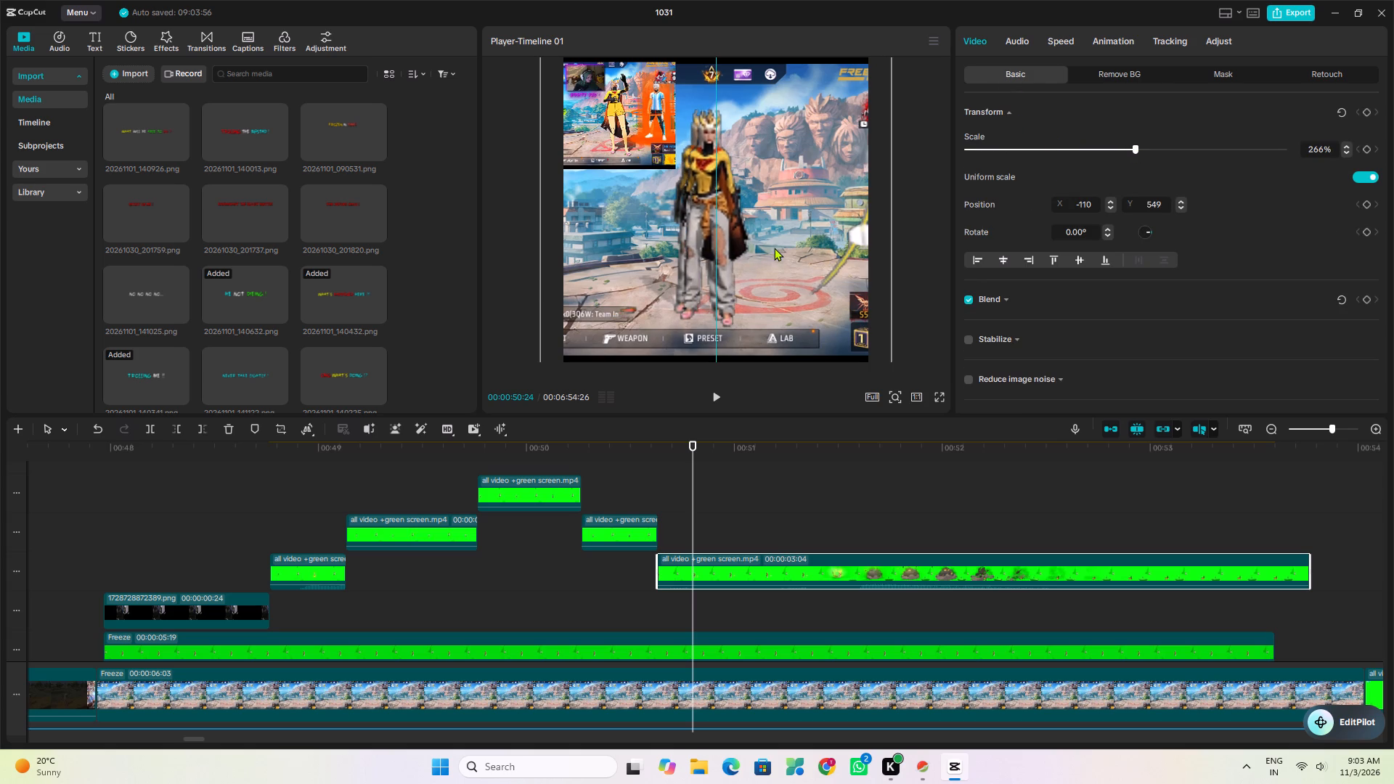
{"action": "left_click_drag", "start_coordinate": [774, 248], "coordinate": [768, 240]}
{"action": "left_click_drag", "start_coordinate": [762, 262], "coordinate": [775, 276]}
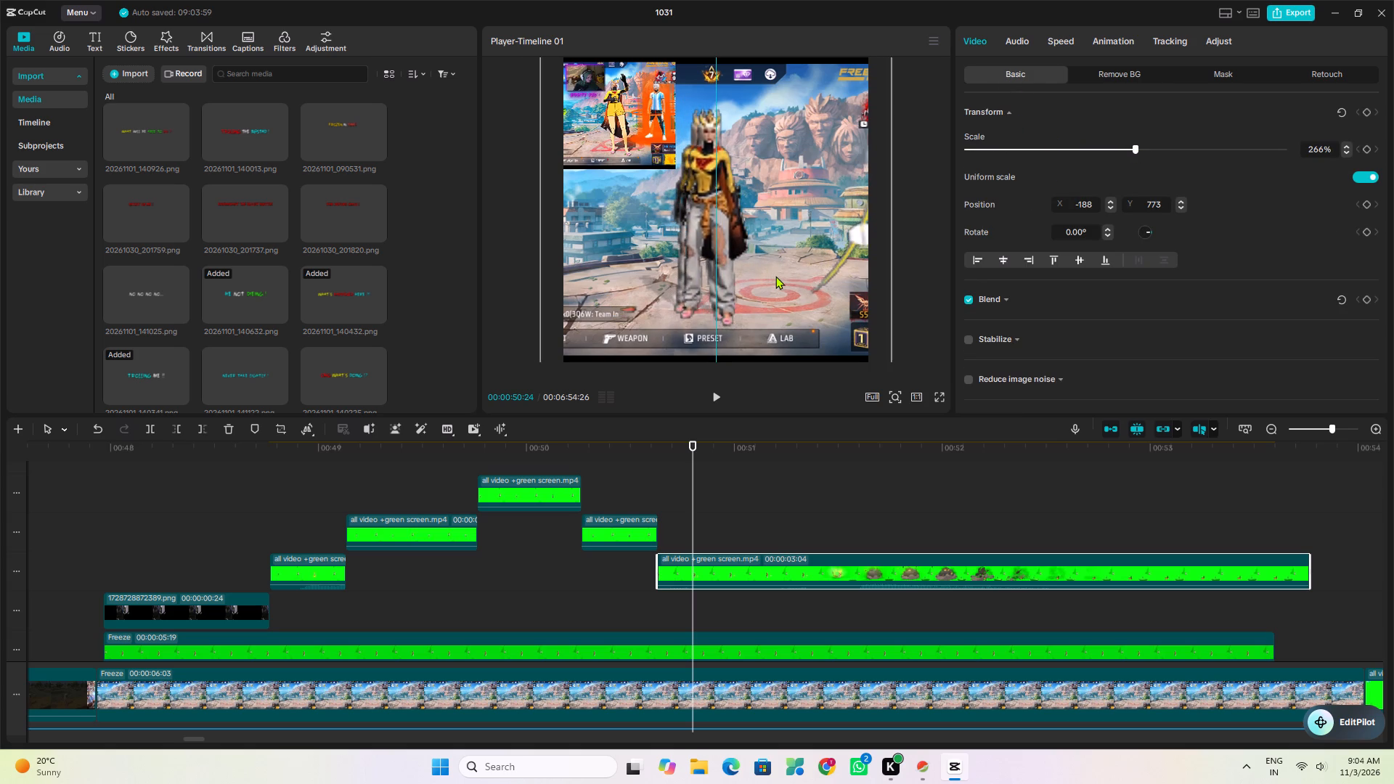
{"action": "left_click_drag", "start_coordinate": [775, 276], "coordinate": [771, 269]}
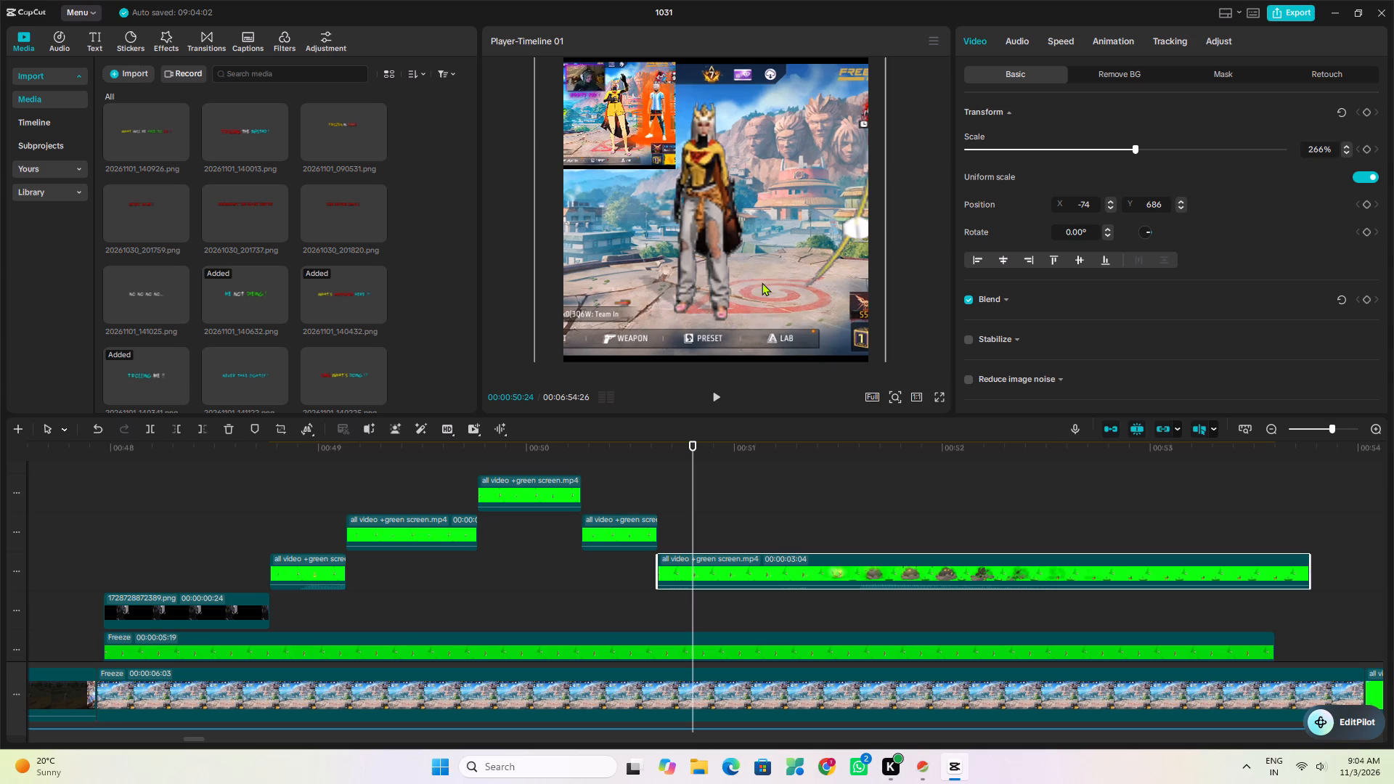
Trim the end of the overlay Freeze clip to where the last keyed overlay starts, giving a duration of 00:00:02:20.
{"action": "left_click", "coordinate": [649, 595]}
{"action": "key", "text": "space"}
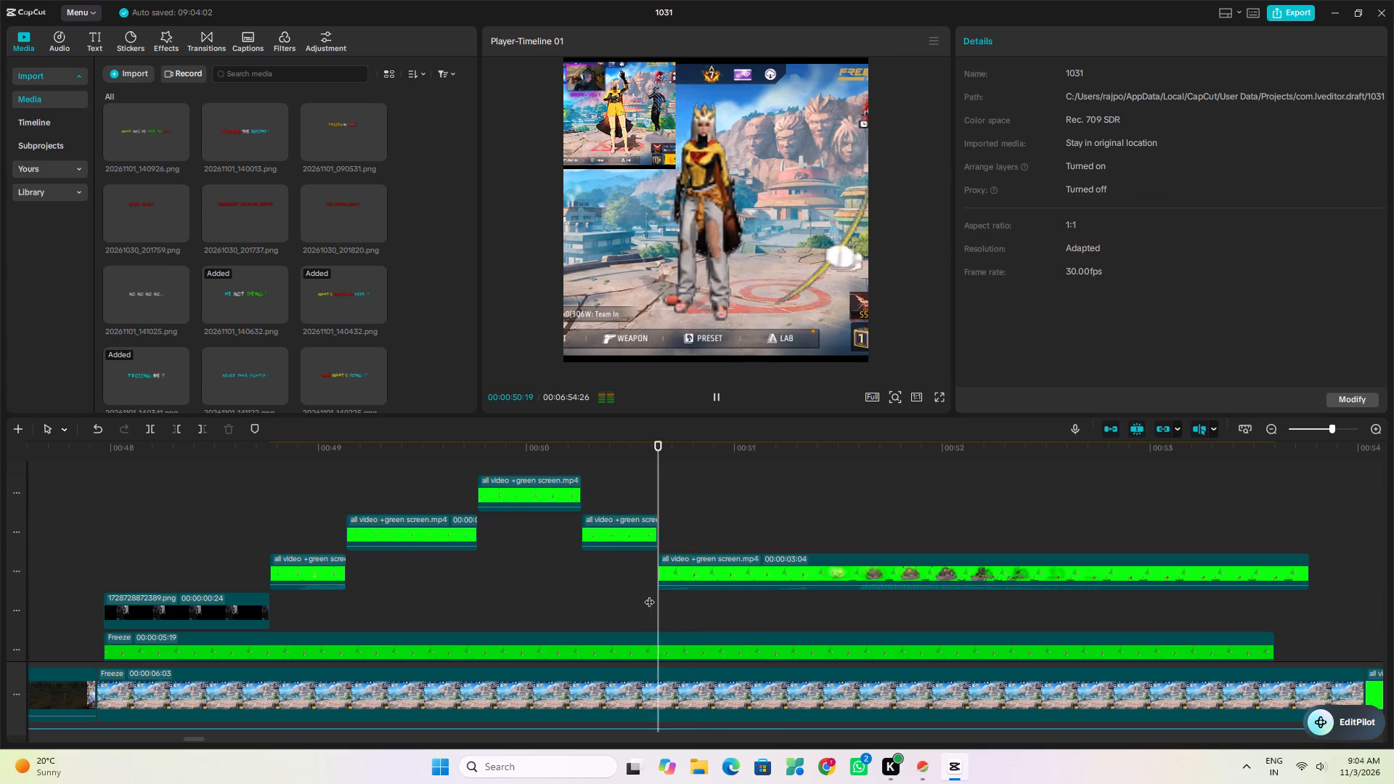
{"action": "key", "text": "space"}
{"action": "scroll", "coordinate": [667, 597], "scroll_direction": "down", "scroll_amount": 3}
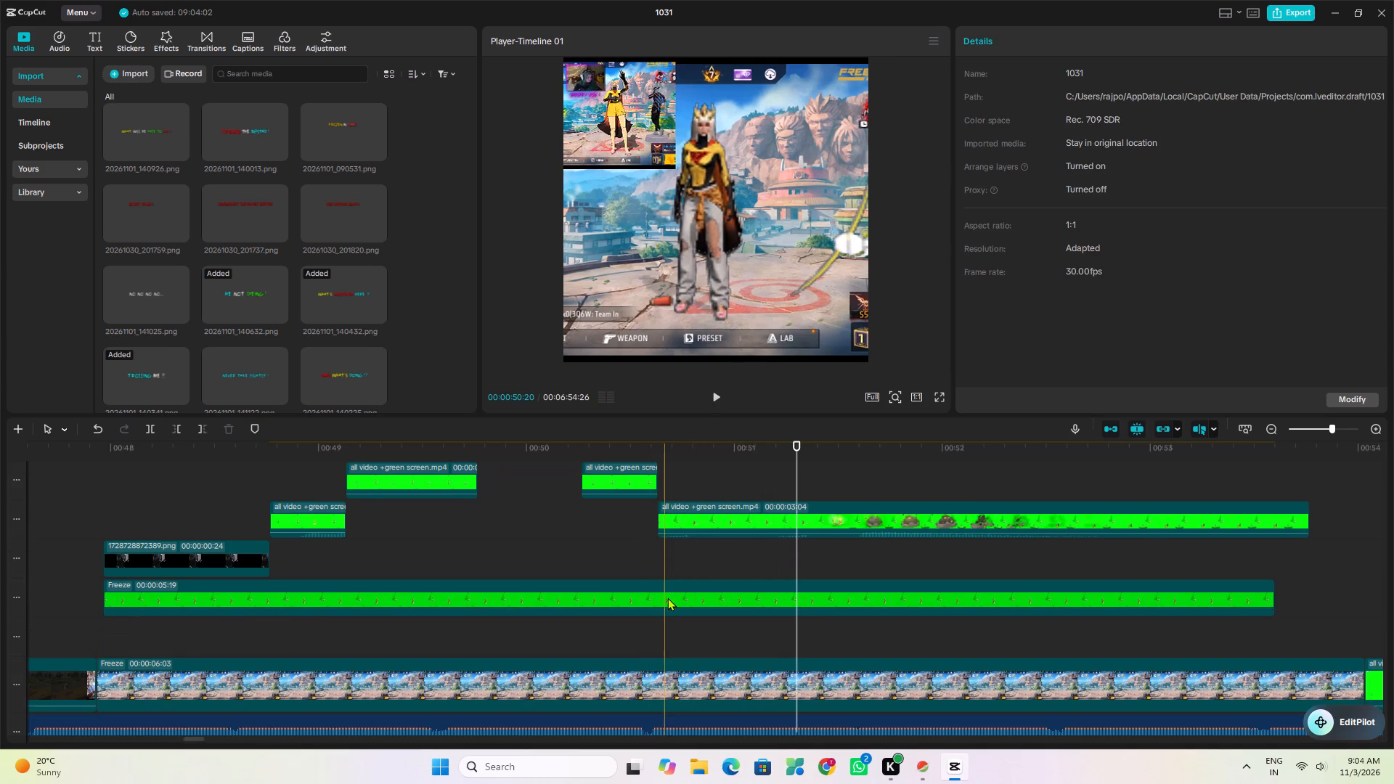
{"action": "left_click", "coordinate": [659, 575]}
{"action": "left_click", "coordinate": [657, 591]}
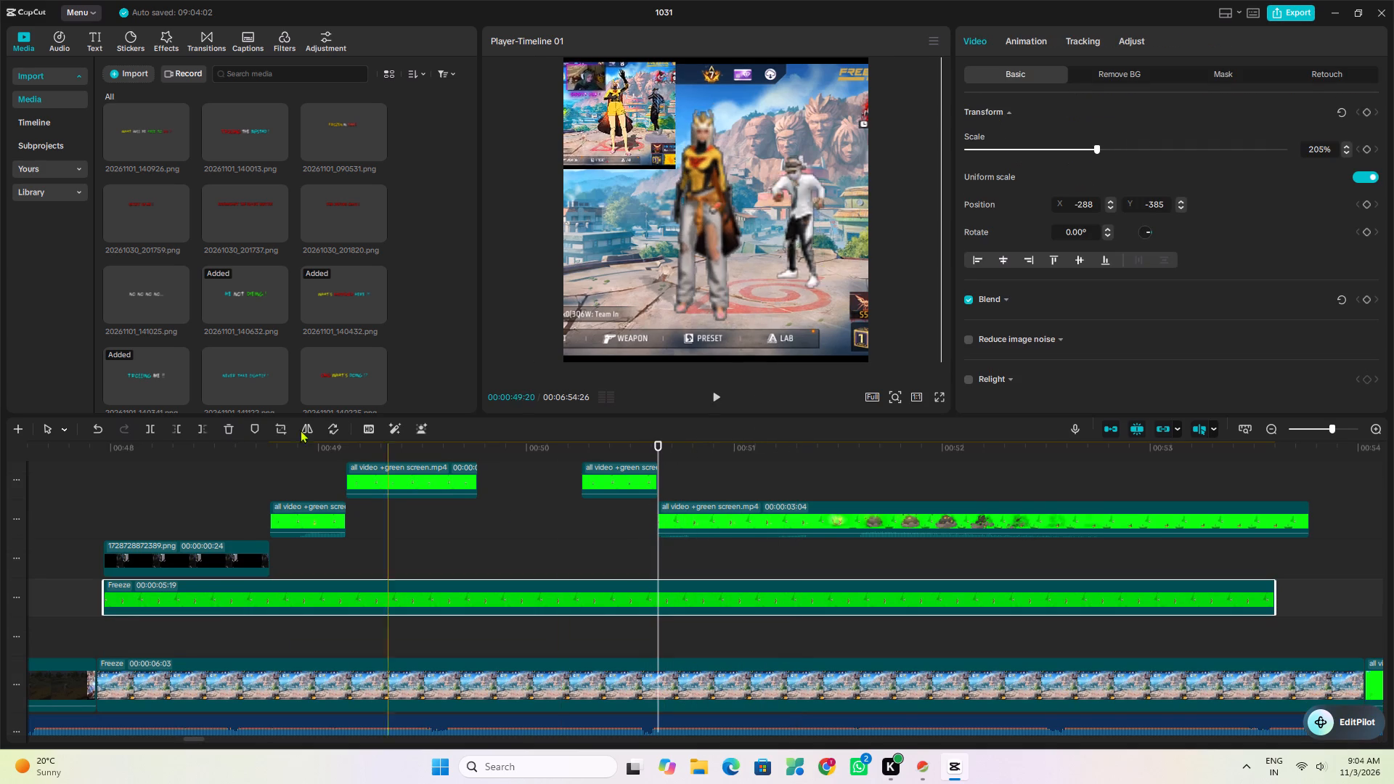
{"action": "left_click", "coordinate": [202, 428]}
Nudge the last keyed overlay to about X -96, Y 663 and preview the handover from the Freeze character around 00:50:19.
{"action": "left_click", "coordinate": [619, 560]}
{"action": "key", "text": "space"}
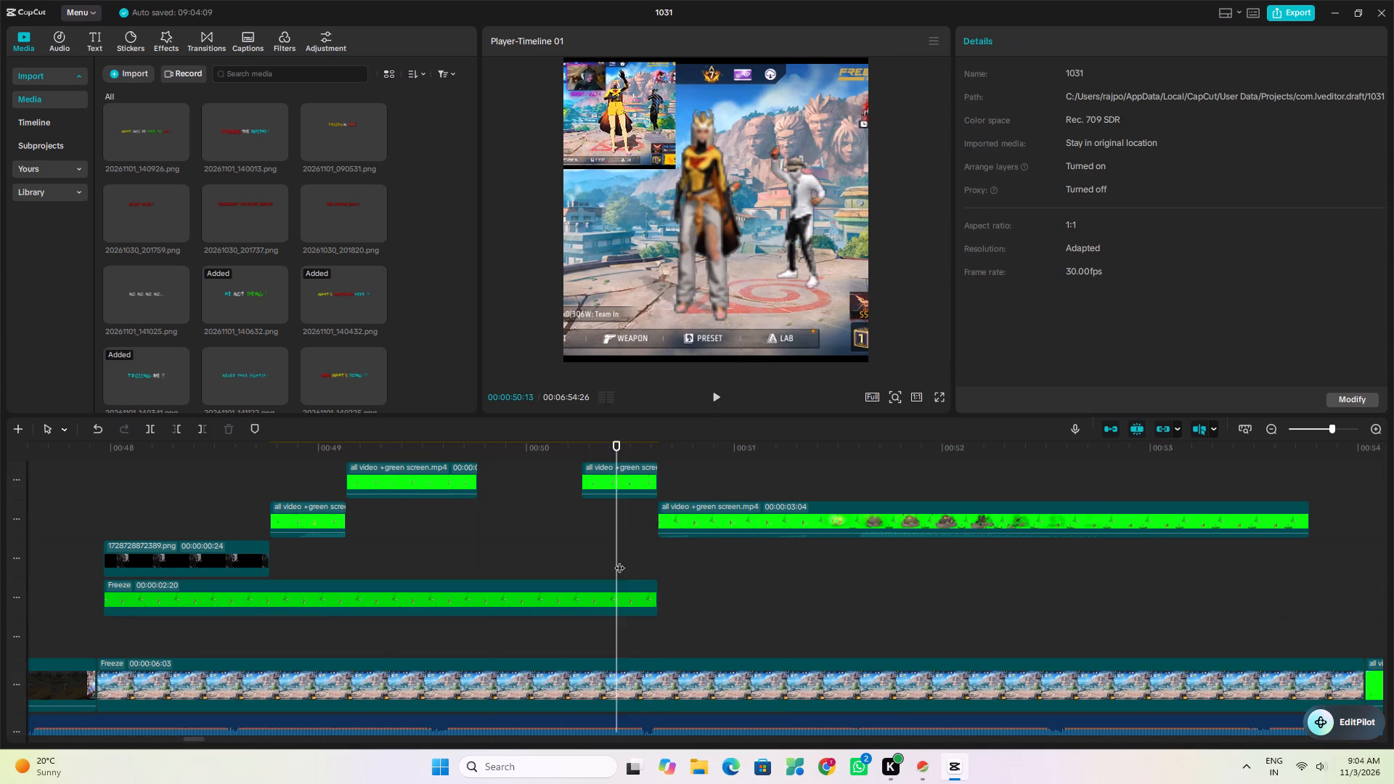
{"action": "key", "text": "space"}
{"action": "left_click", "coordinate": [639, 557]}
{"action": "key", "text": "space"}
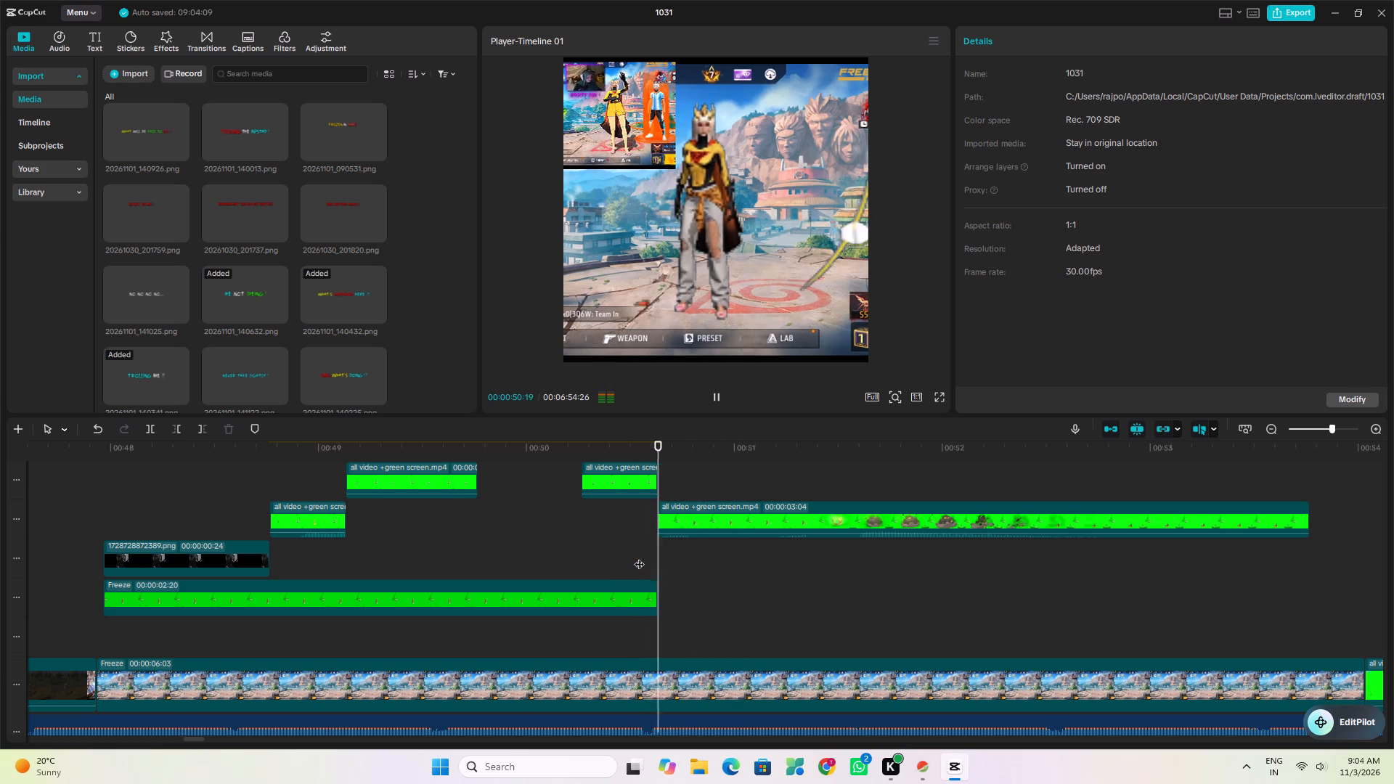
{"action": "key", "text": "space"}
{"action": "left_click", "coordinate": [736, 512]}
{"action": "left_click", "coordinate": [755, 255]}
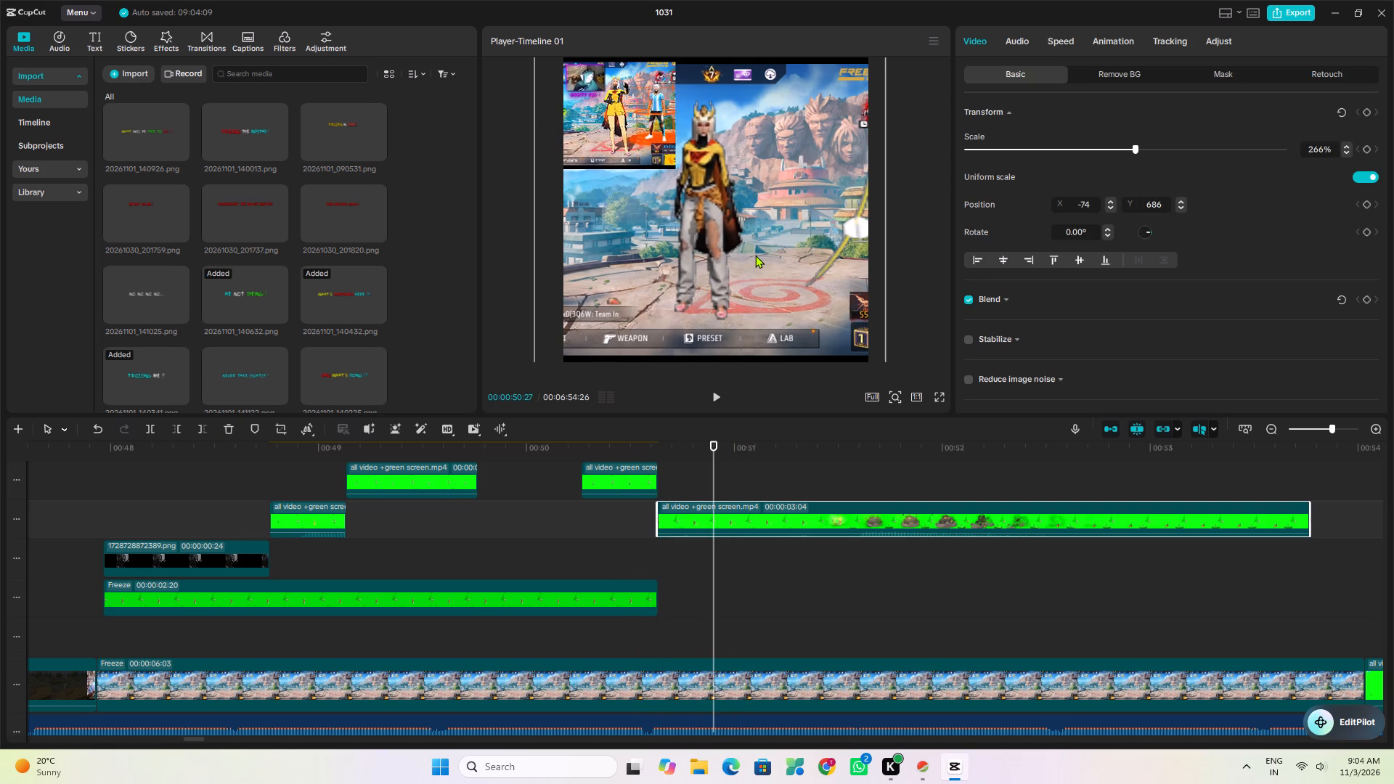
{"action": "left_click", "coordinate": [576, 504]}
{"action": "key", "text": "space"}
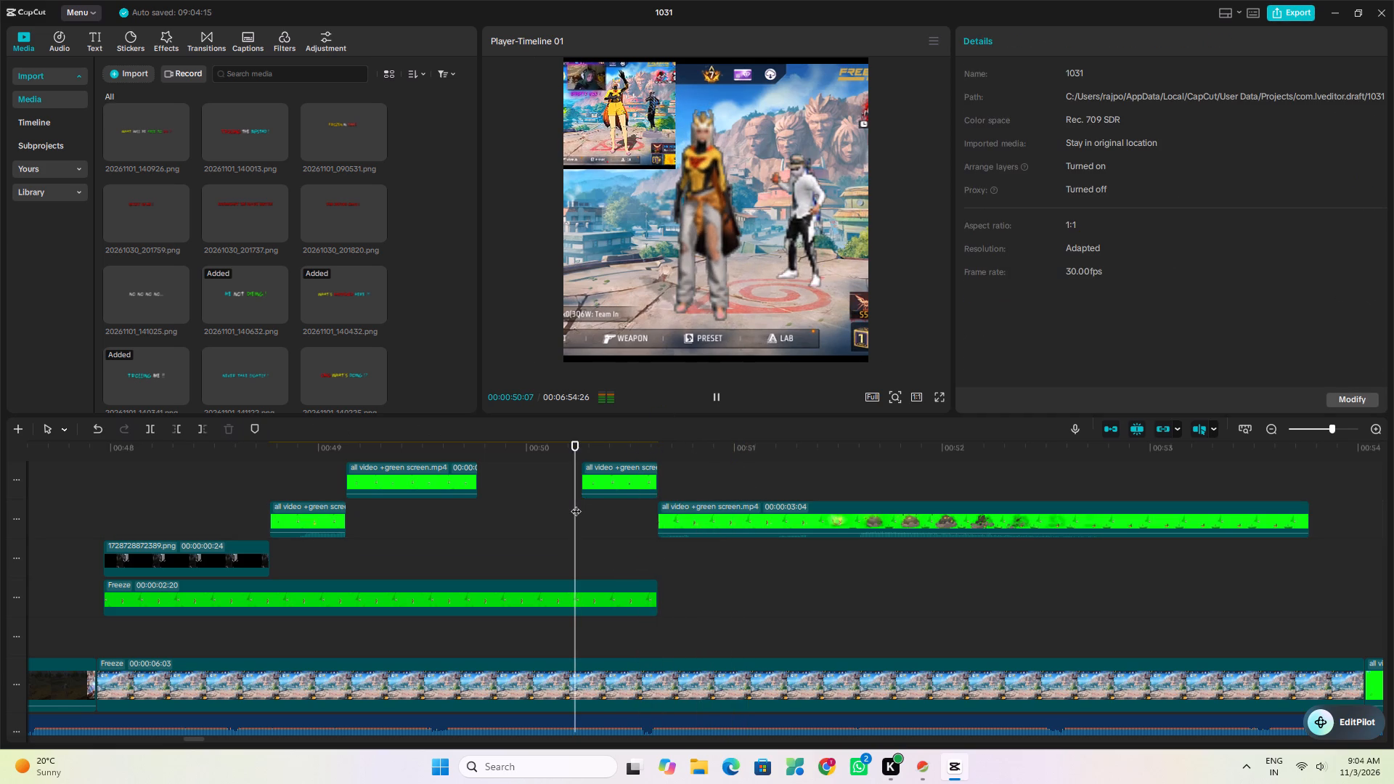
{"action": "key", "text": "space"}
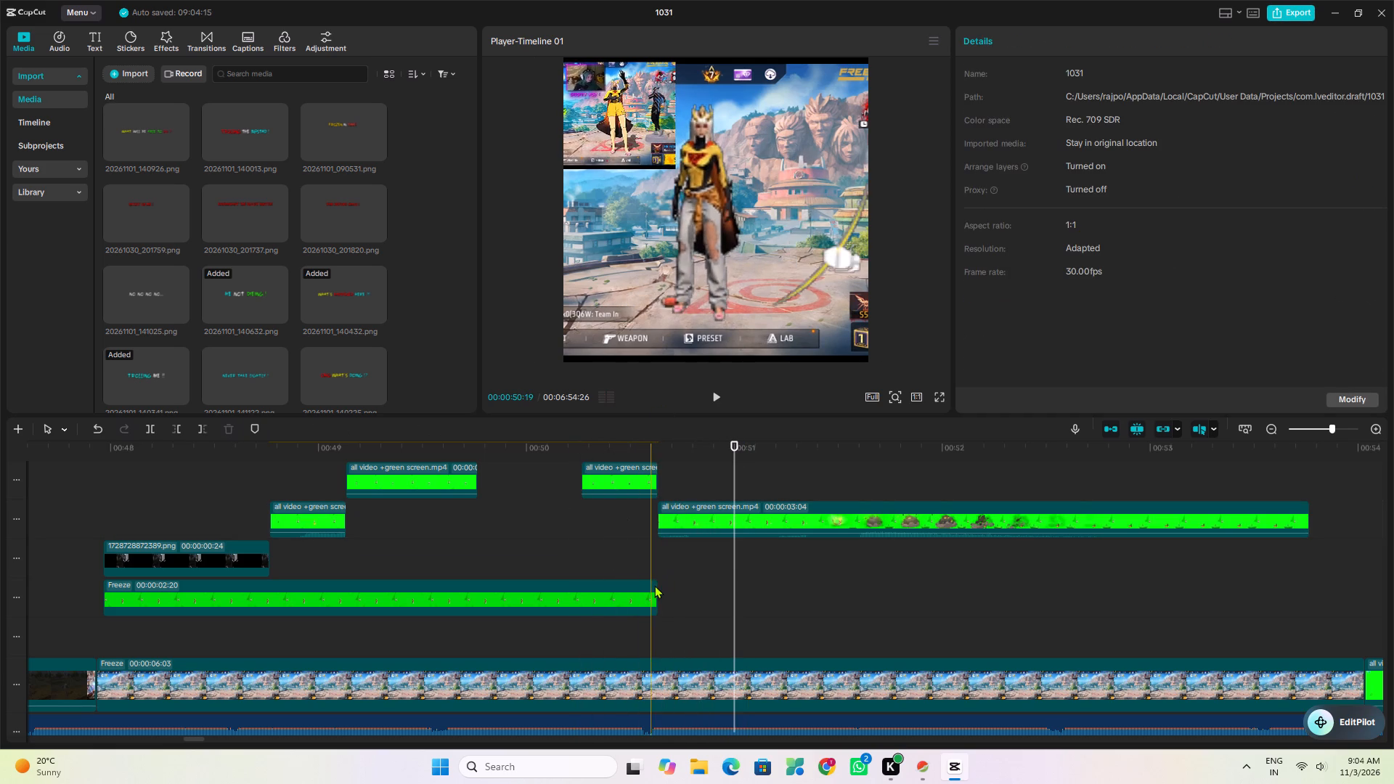
Extend the end of the overlay Freeze clip slightly, to a duration of 00:00:02:22.
{"action": "left_click", "coordinate": [654, 585]}
{"action": "left_click_drag", "start_coordinate": [656, 590], "coordinate": [669, 592]}
Fine-tune the last keyed overlay's position against the overlapping Freeze character at 00:50:20, and preview the handover.
{"action": "left_click", "coordinate": [664, 558]}
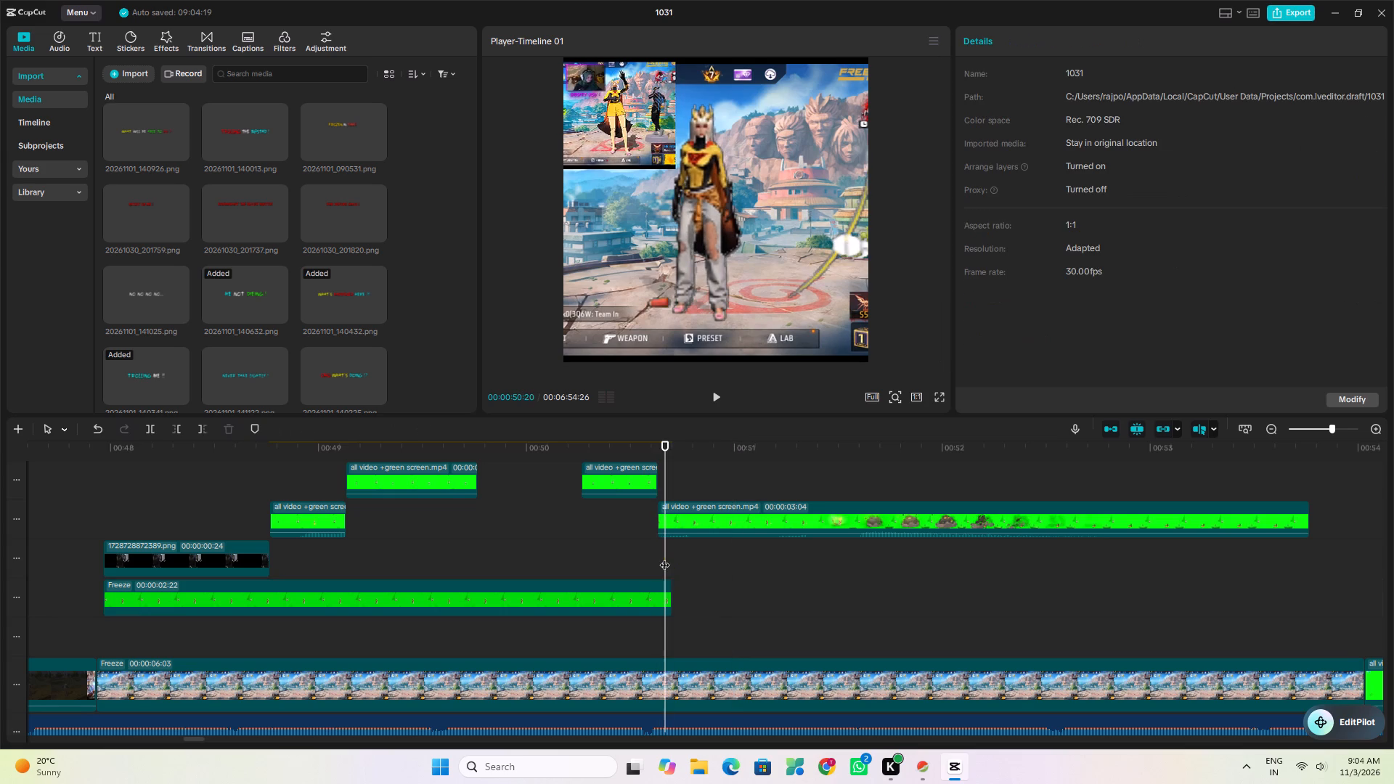
{"action": "left_click", "coordinate": [681, 522]}
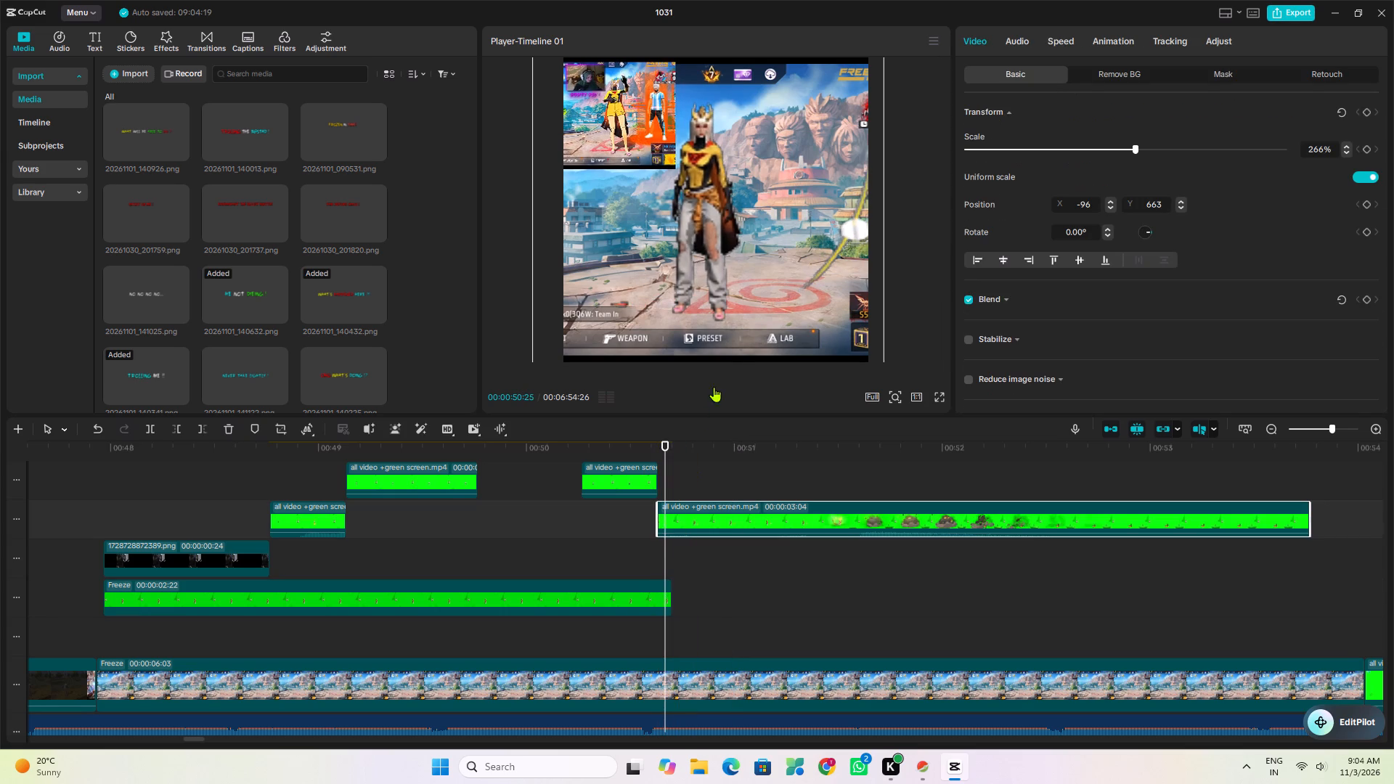
{"action": "left_click", "coordinate": [734, 307]}
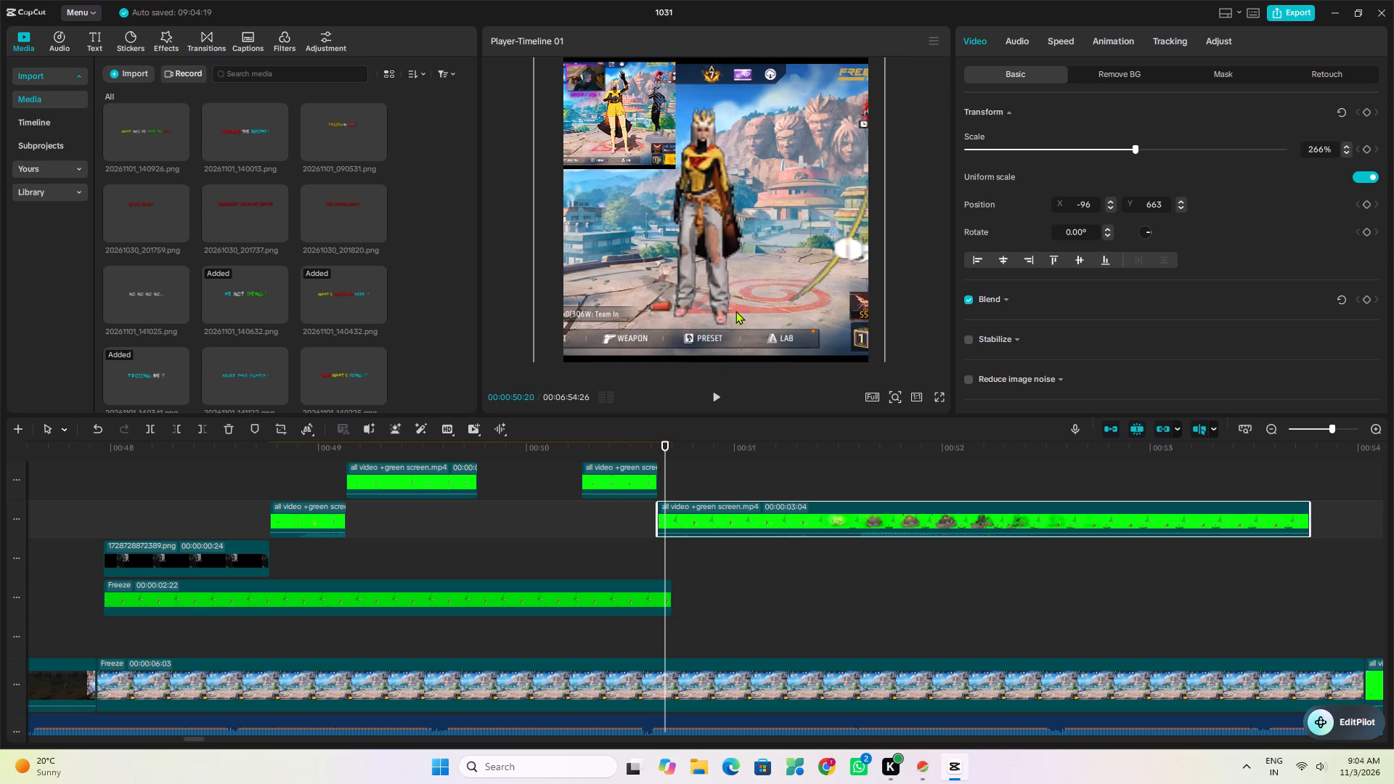
{"action": "left_click", "coordinate": [588, 550]}
{"action": "key", "text": "space"}
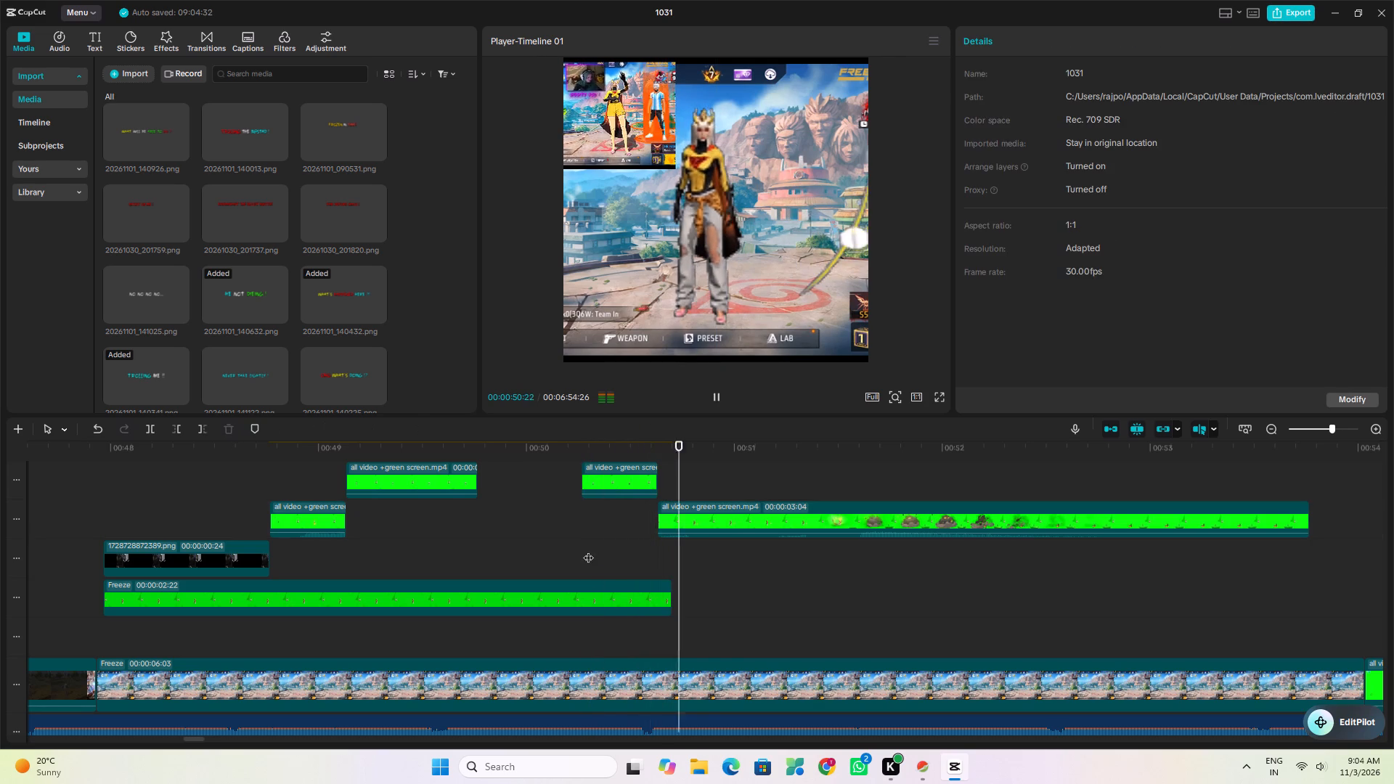
{"action": "key", "text": "space"}
{"action": "left_click", "coordinate": [624, 550]}
{"action": "key", "text": "space"}
{"action": "key", "text": "space"}
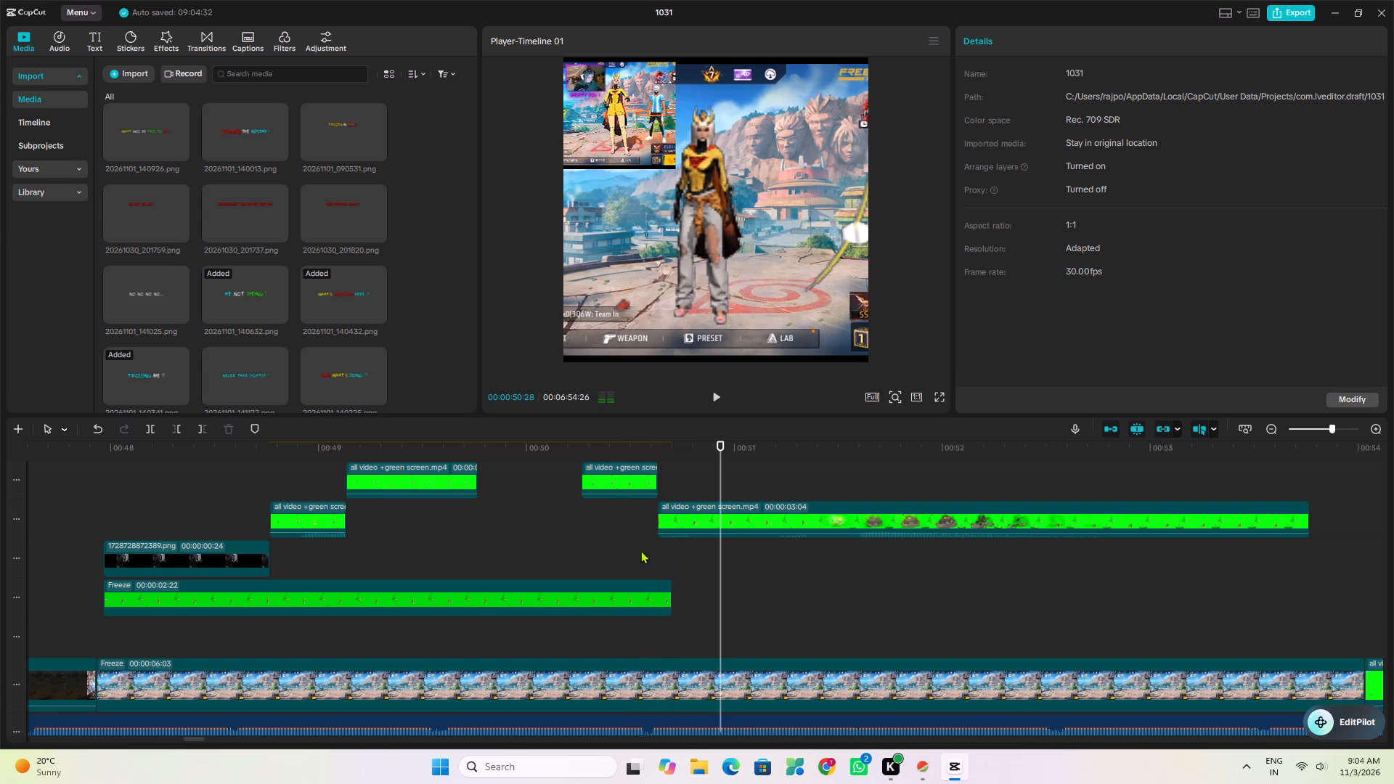
Move the last keyed overlay down one track, in line with the PNG overlay, and preview the handover around 00:50:19.
{"action": "left_click_drag", "start_coordinate": [720, 517], "coordinate": [720, 535]}
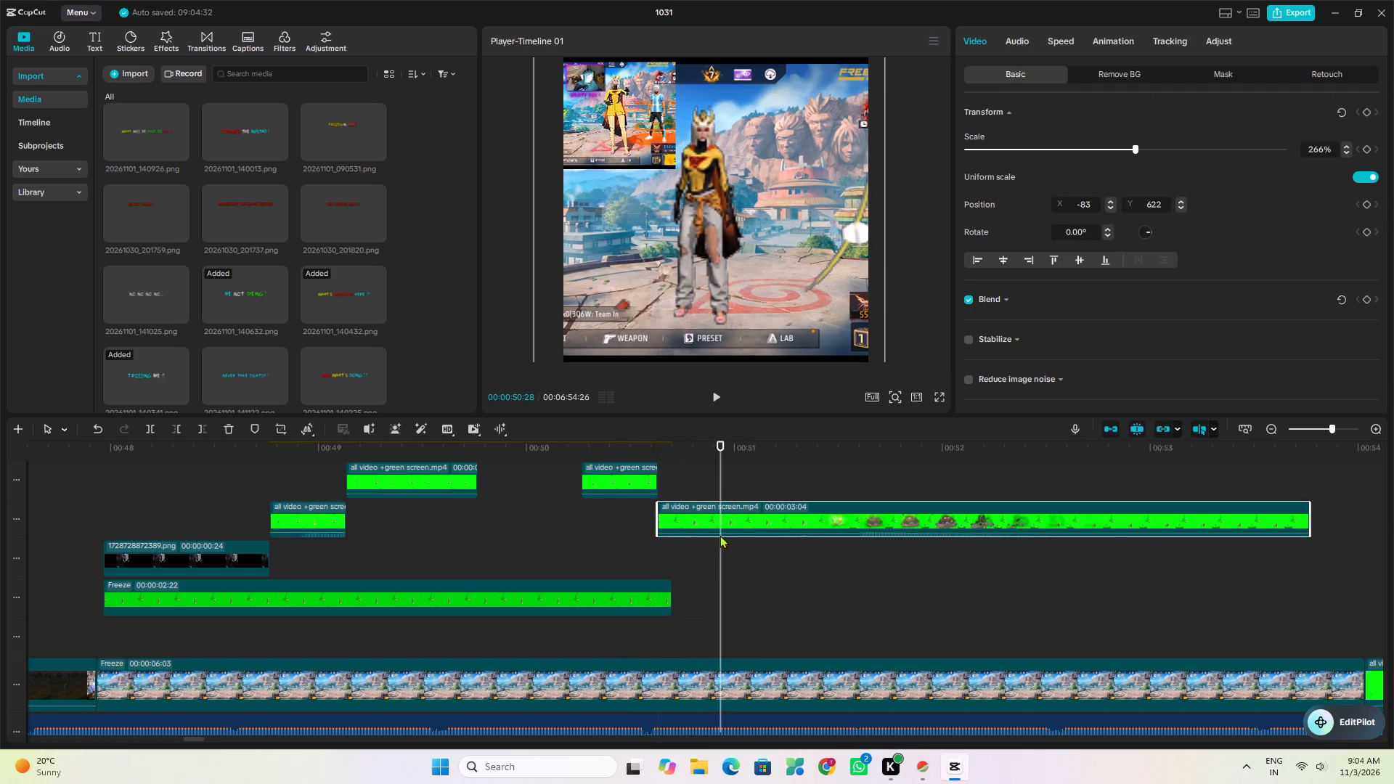
{"action": "left_click_drag", "start_coordinate": [685, 512], "coordinate": [685, 543]}
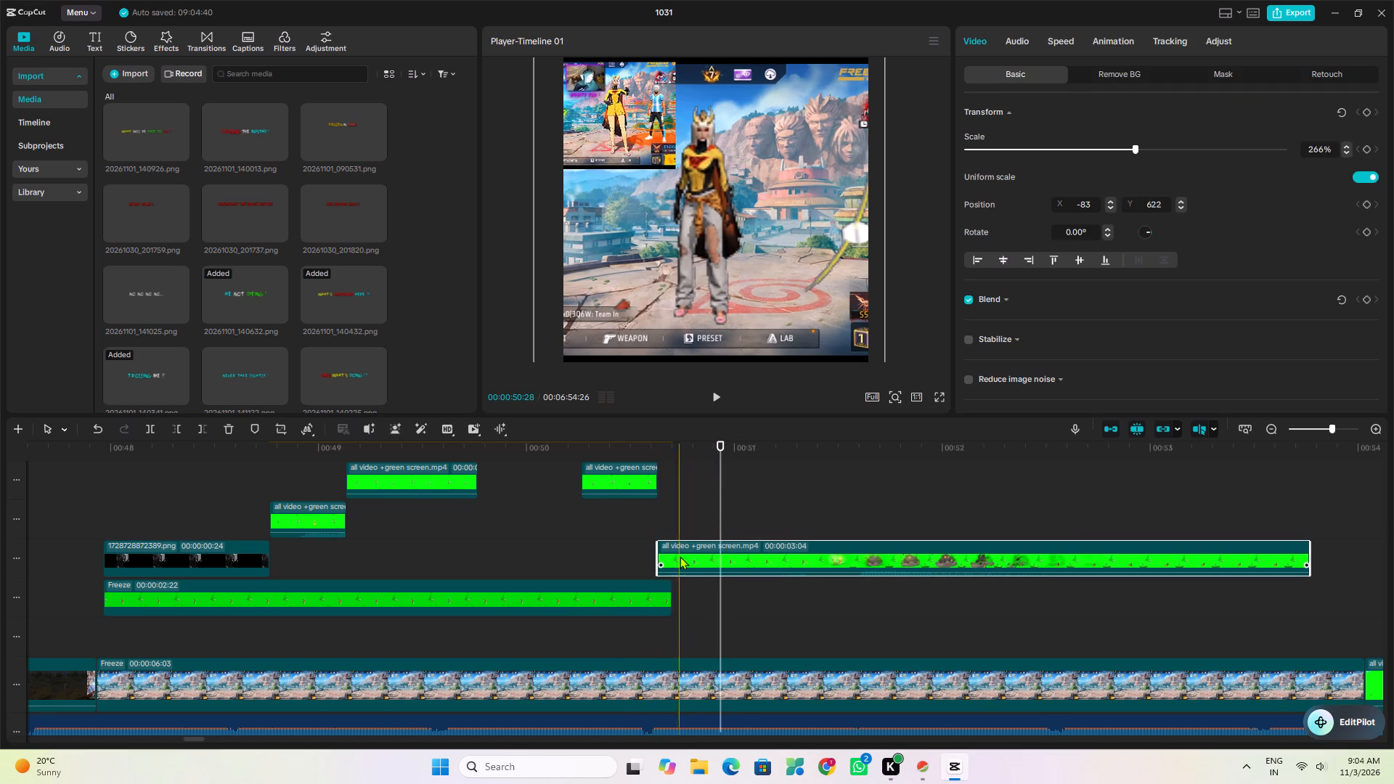
{"action": "left_click", "coordinate": [652, 614]}
{"action": "key", "text": "space"}
{"action": "key", "text": "space"}
{"action": "left_click", "coordinate": [660, 629]}
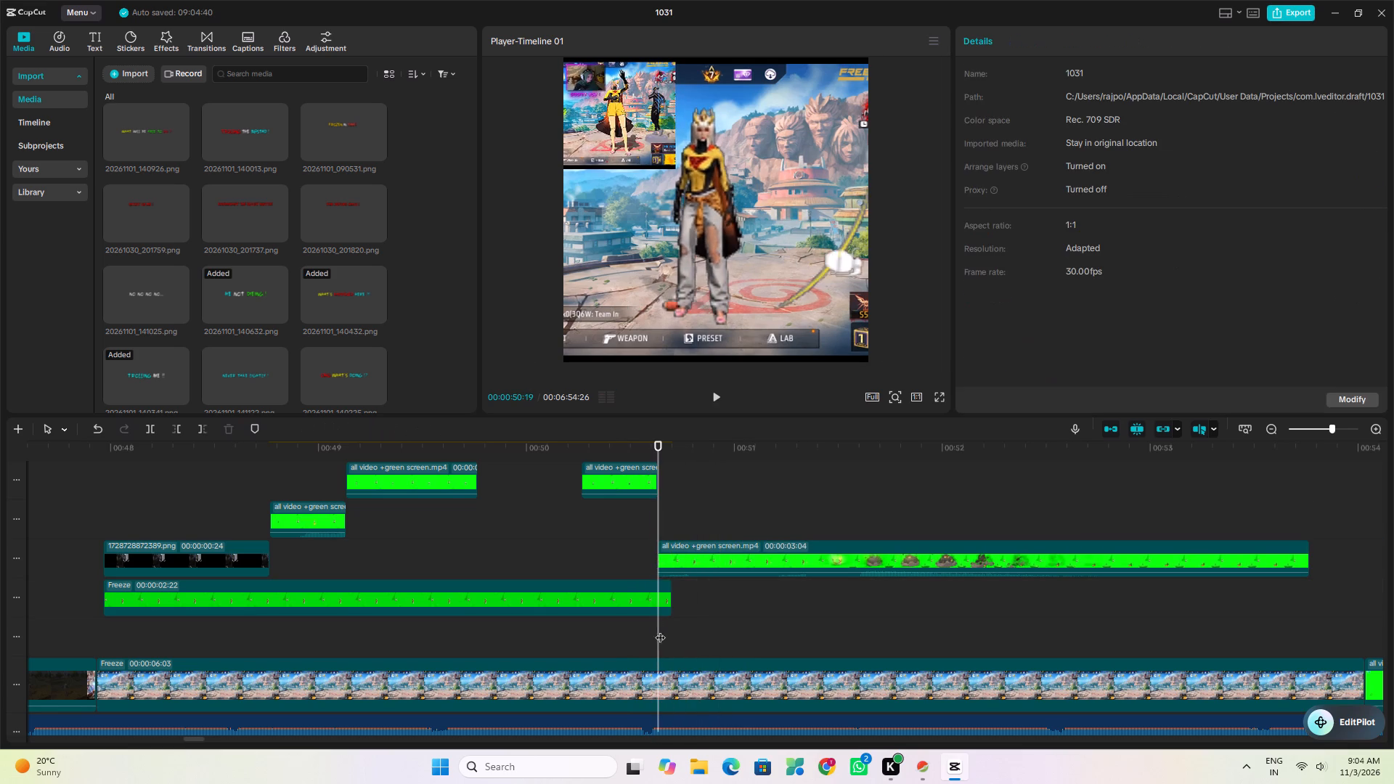
{"action": "key", "text": "space"}
{"action": "key", "text": "space"}
{"action": "left_click", "coordinate": [657, 640]}
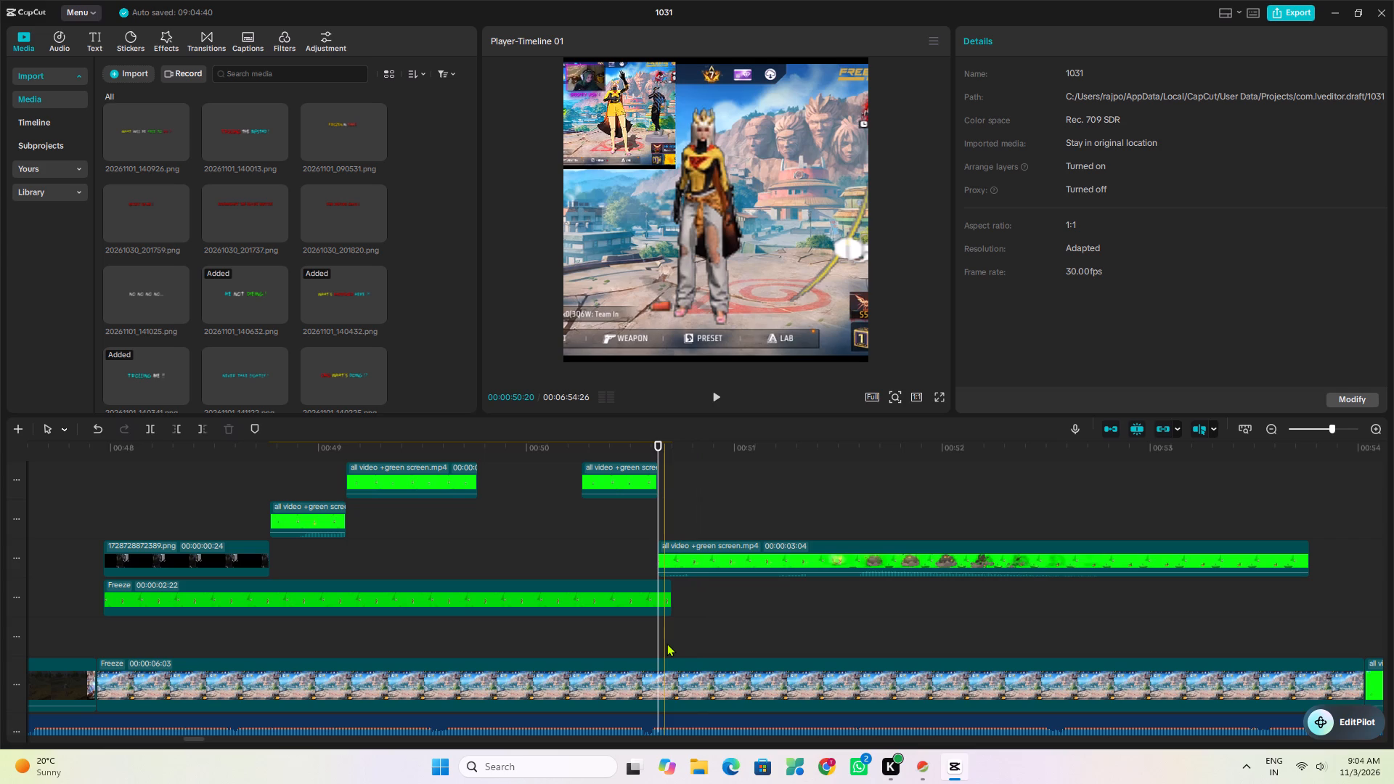
{"action": "left_click", "coordinate": [667, 643]}
Reduce the last keyed overlay's scale to 256%.
{"action": "left_click", "coordinate": [674, 573]}
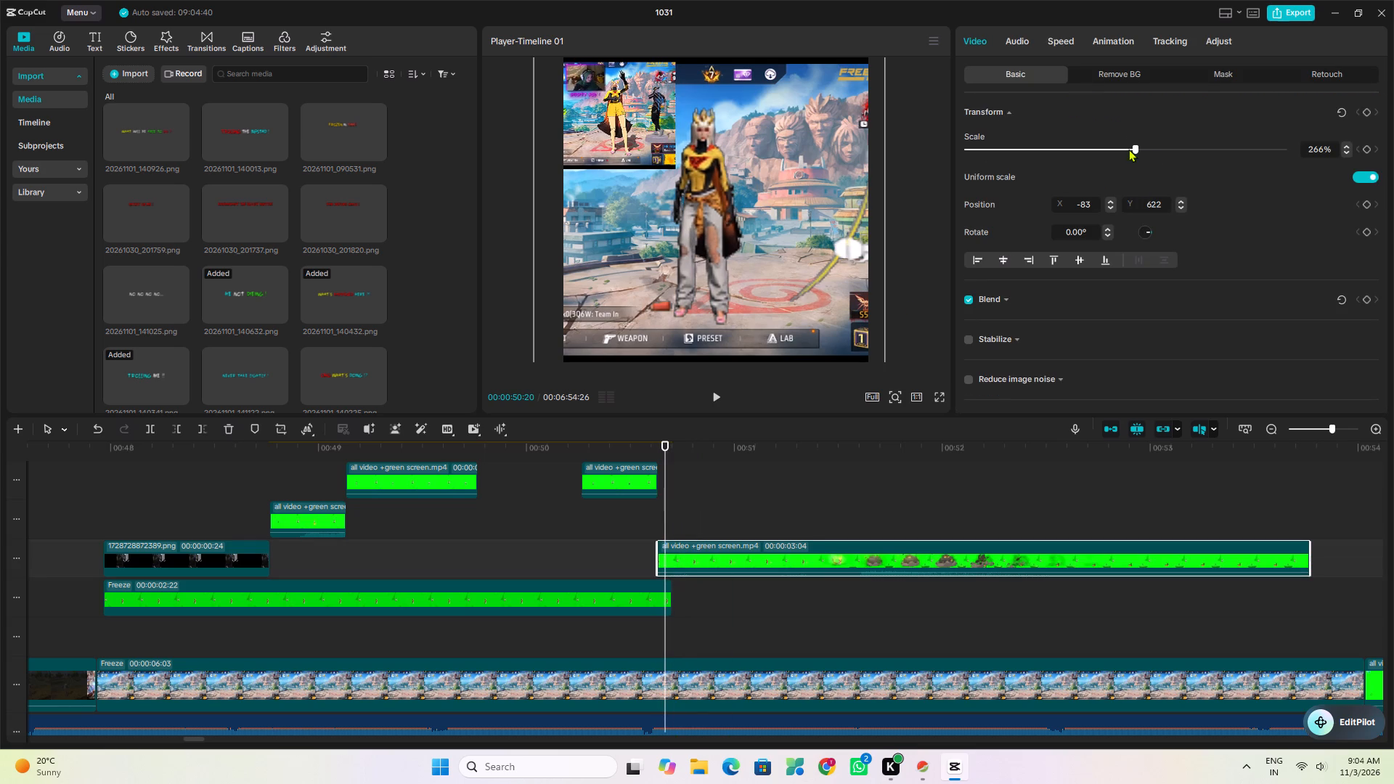
{"action": "left_click", "coordinate": [1342, 152]}
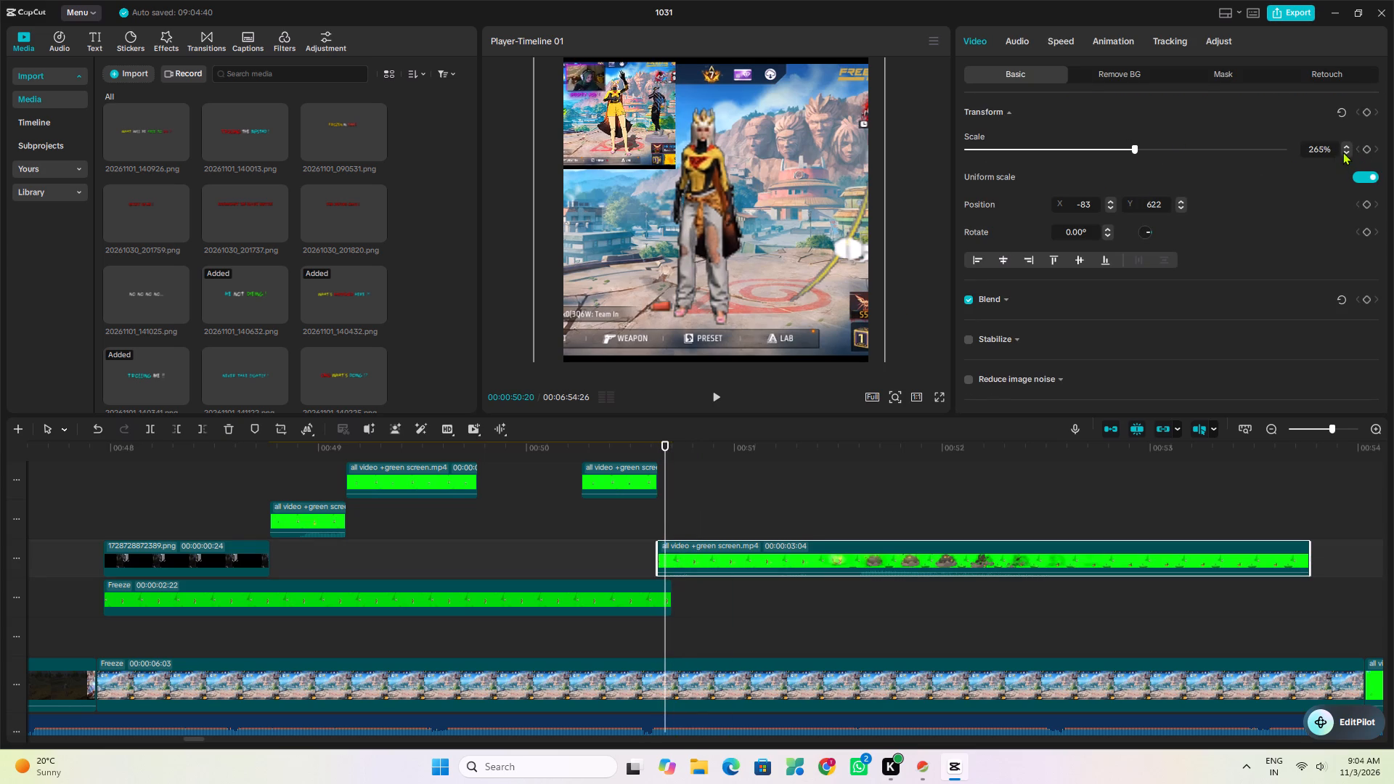
{"action": "triple_click", "coordinate": [1342, 152]}
{"action": "triple_click", "coordinate": [1342, 152]}
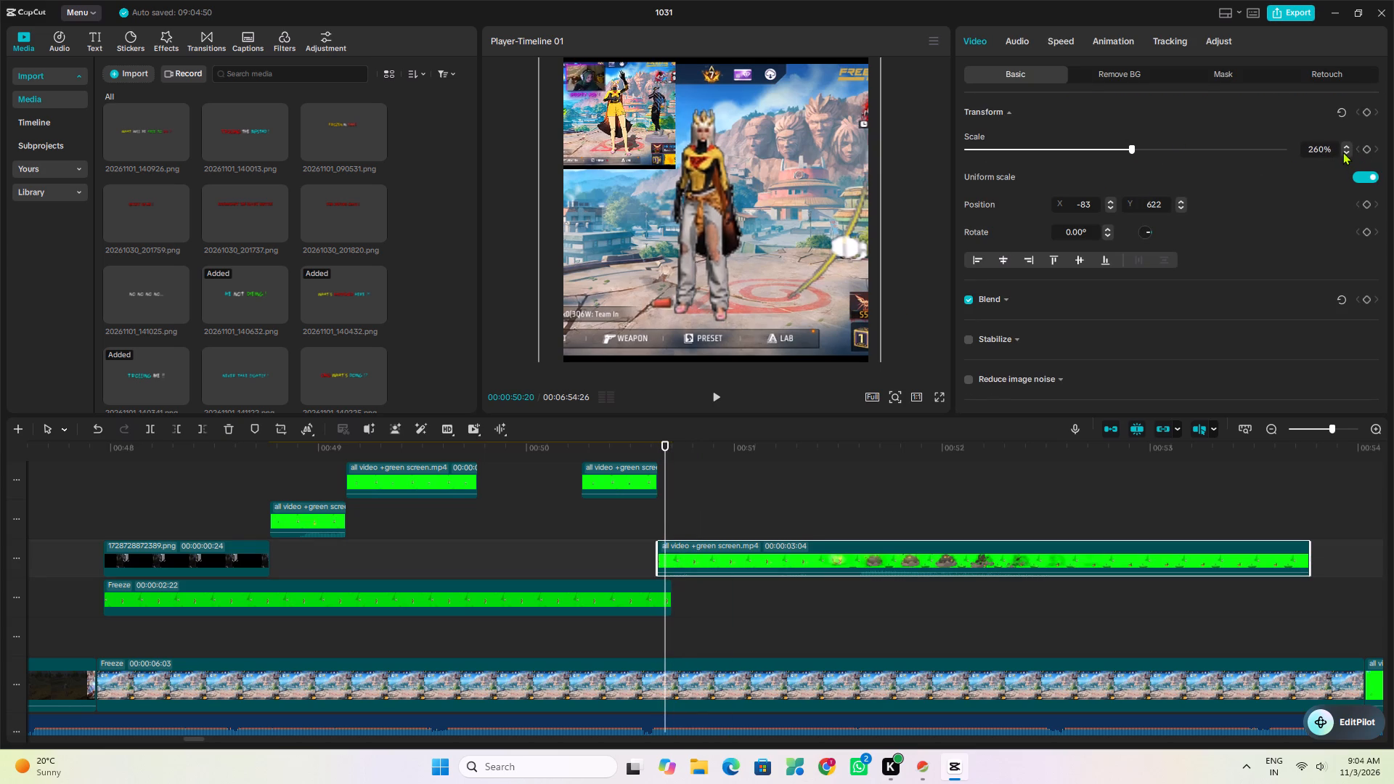
{"action": "double_click", "coordinate": [1342, 152]}
{"action": "left_click", "coordinate": [1342, 152]}
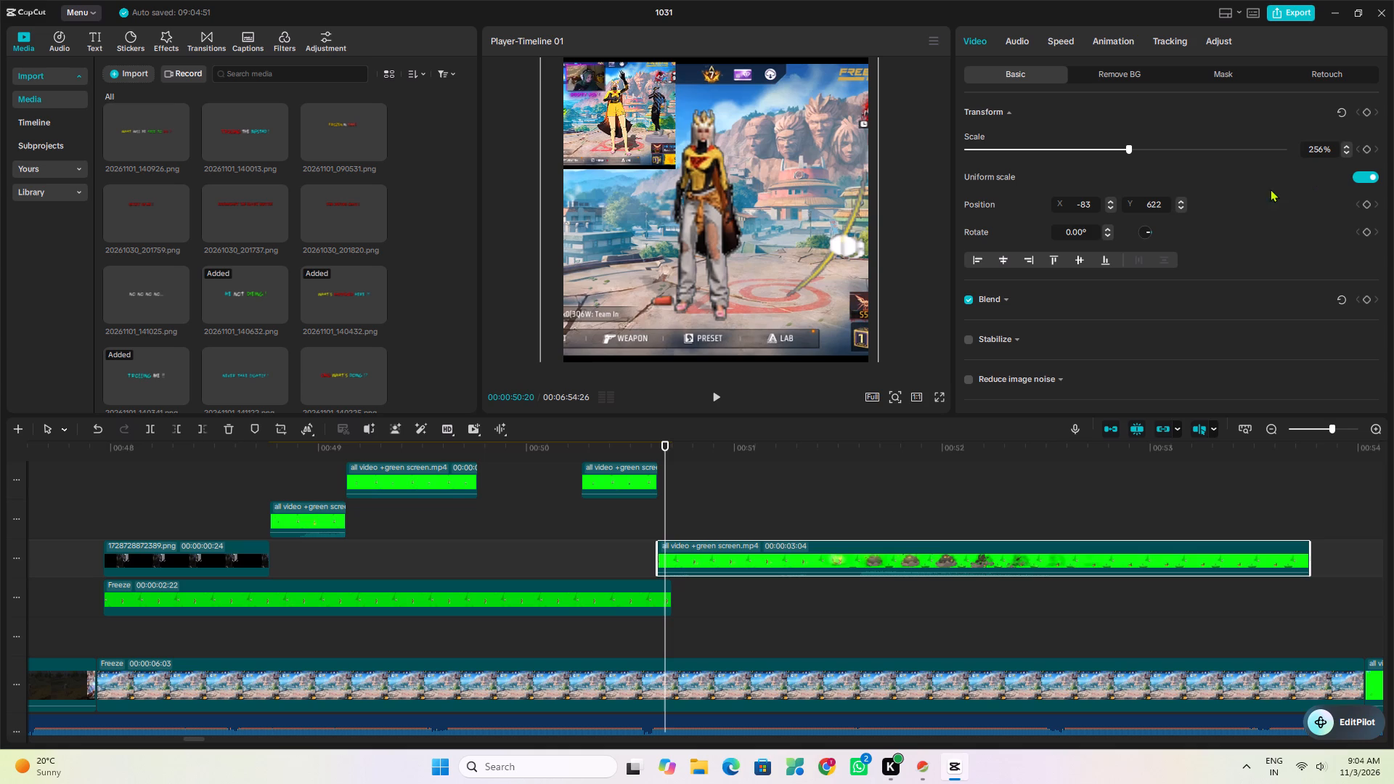
Reposition the last keyed overlay to about X -60, Y 581 and preview the handover from 00:50:14.
{"action": "left_click", "coordinate": [771, 274]}
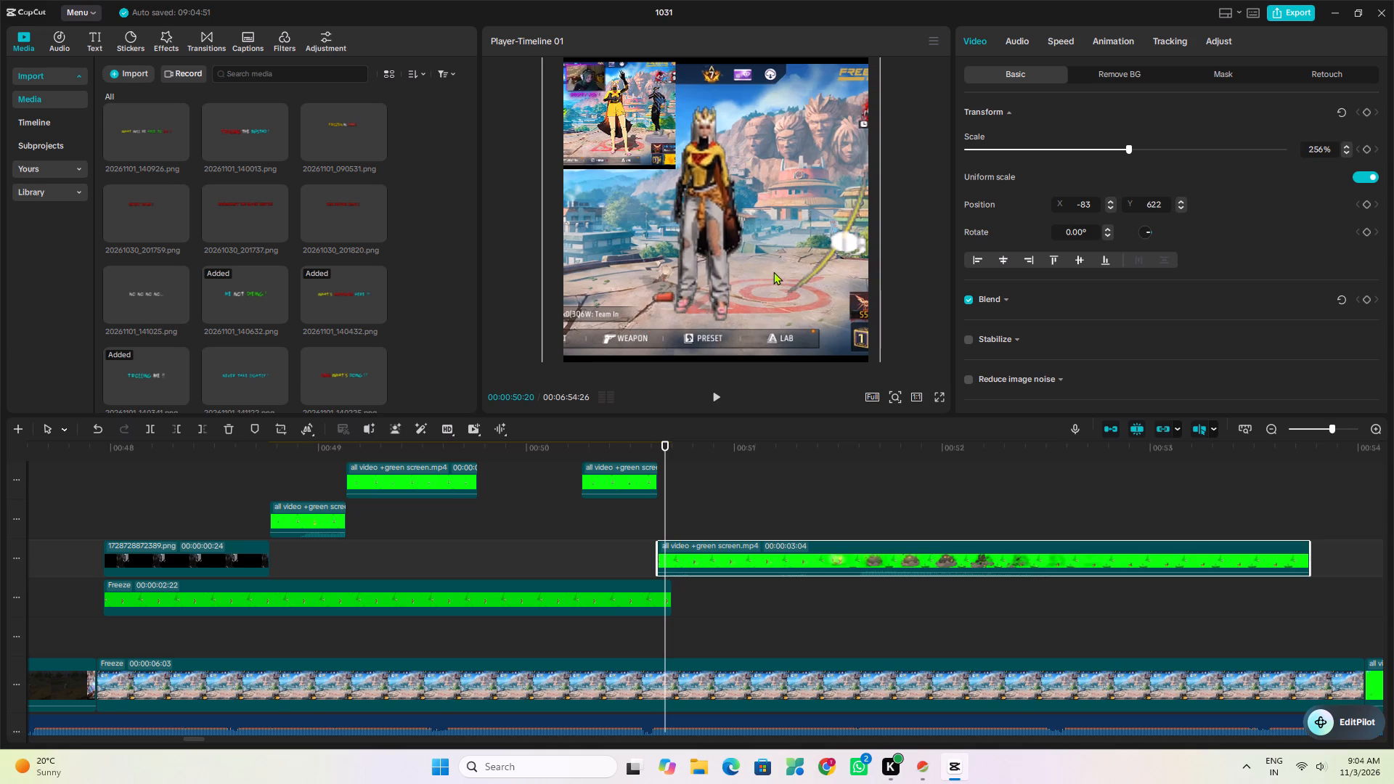
{"action": "left_click", "coordinate": [621, 531]}
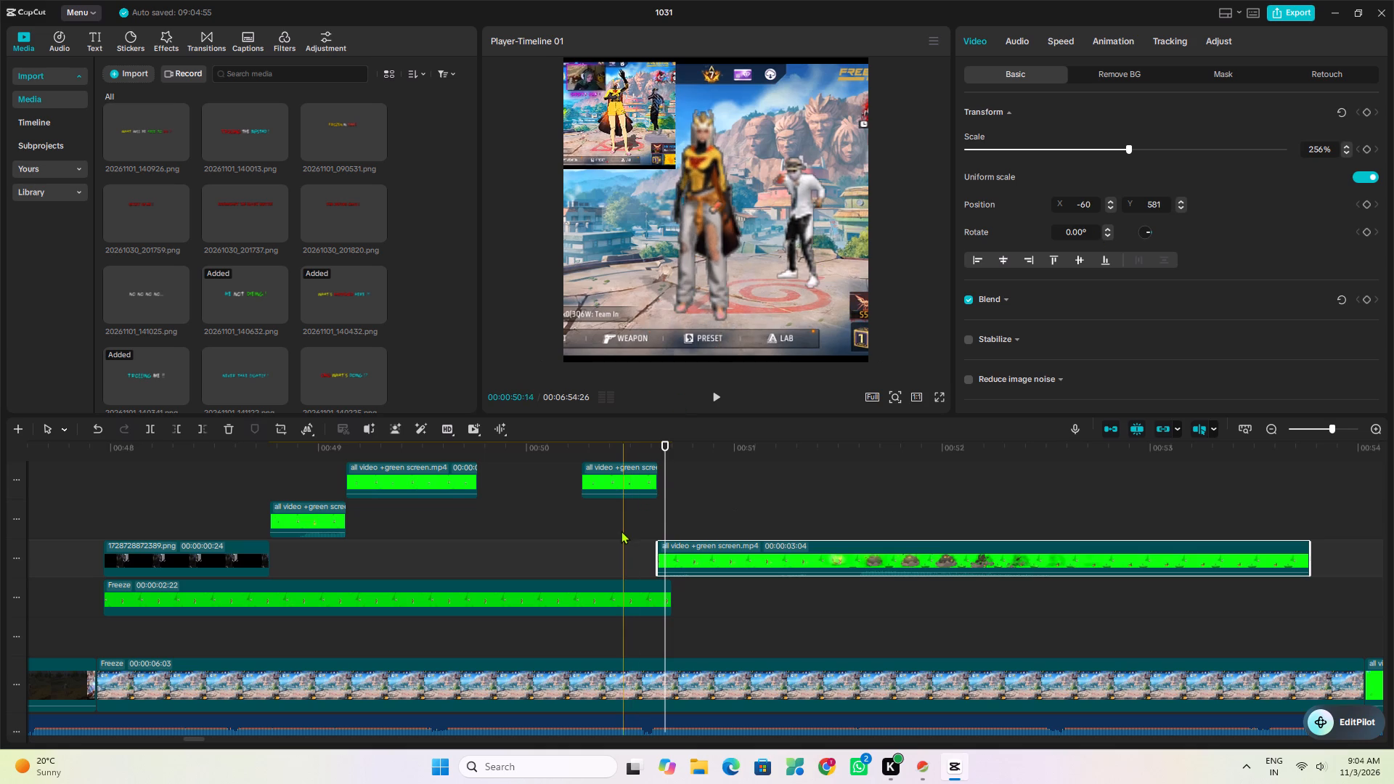
{"action": "key", "text": "space"}
{"action": "key", "text": "space"}
{"action": "left_click", "coordinate": [621, 531]}
{"action": "key", "text": "space"}
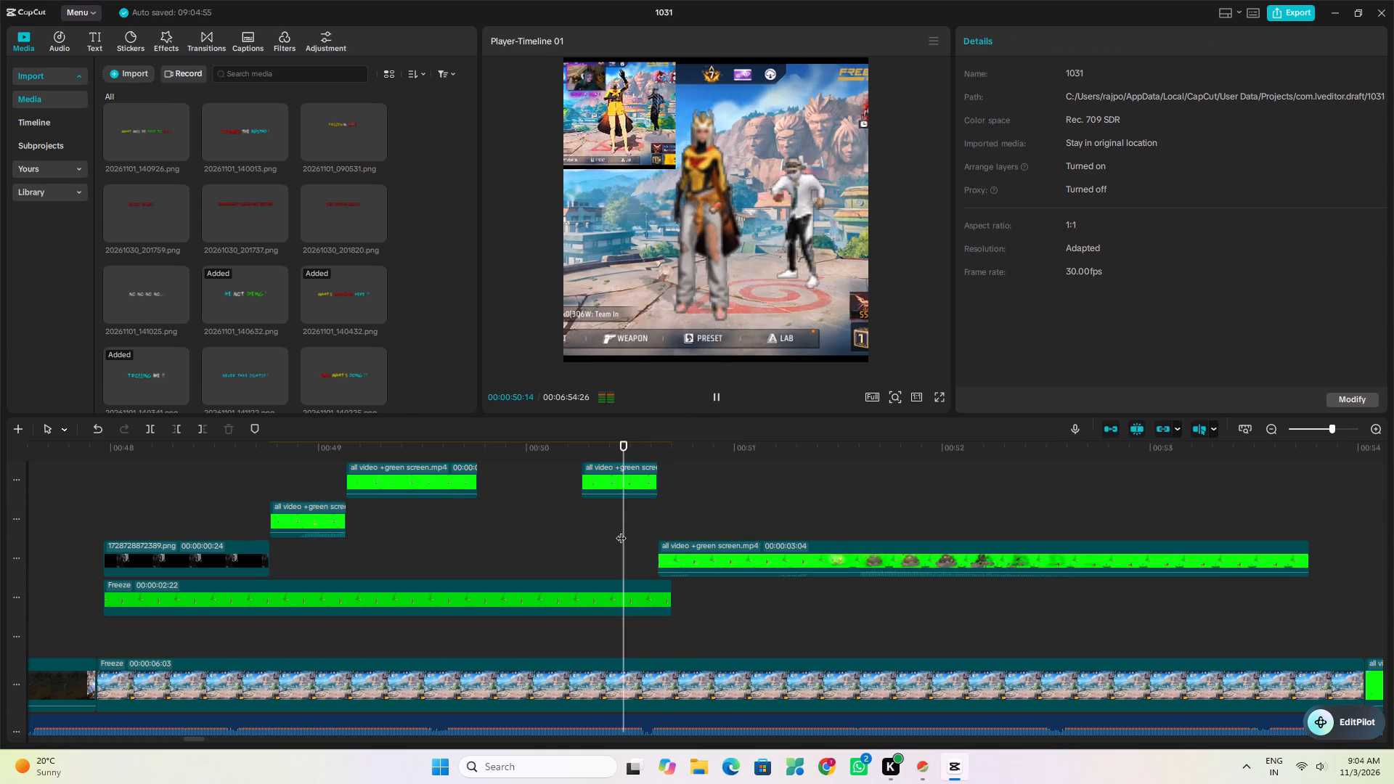
{"action": "key", "text": "space"}
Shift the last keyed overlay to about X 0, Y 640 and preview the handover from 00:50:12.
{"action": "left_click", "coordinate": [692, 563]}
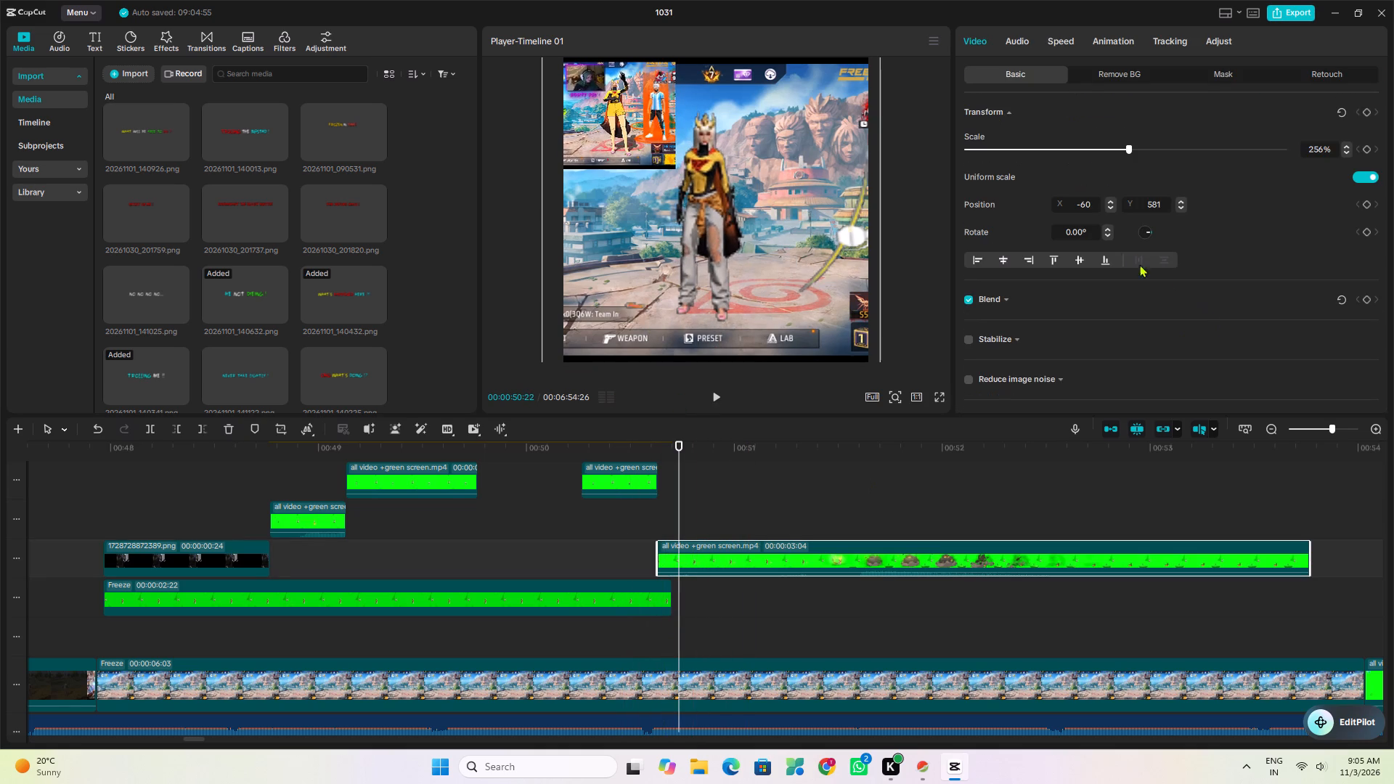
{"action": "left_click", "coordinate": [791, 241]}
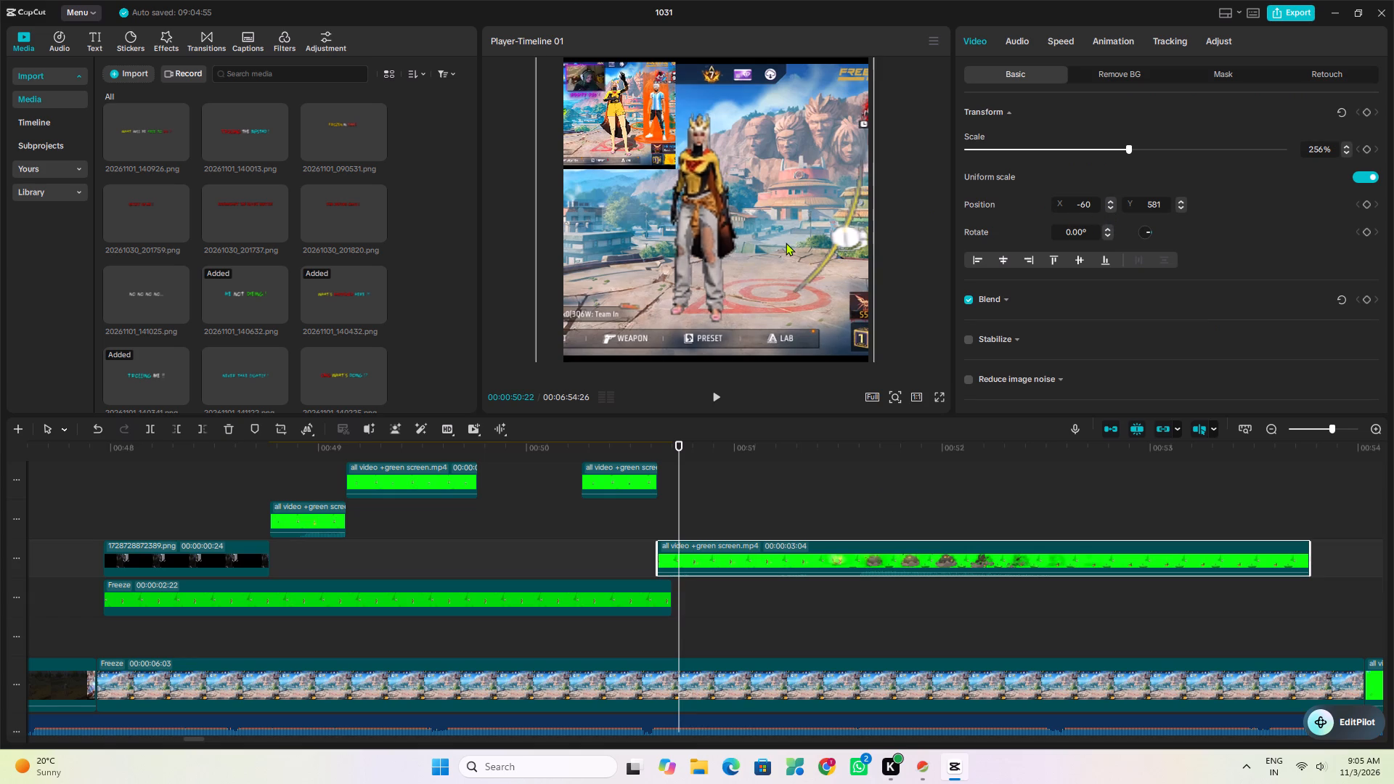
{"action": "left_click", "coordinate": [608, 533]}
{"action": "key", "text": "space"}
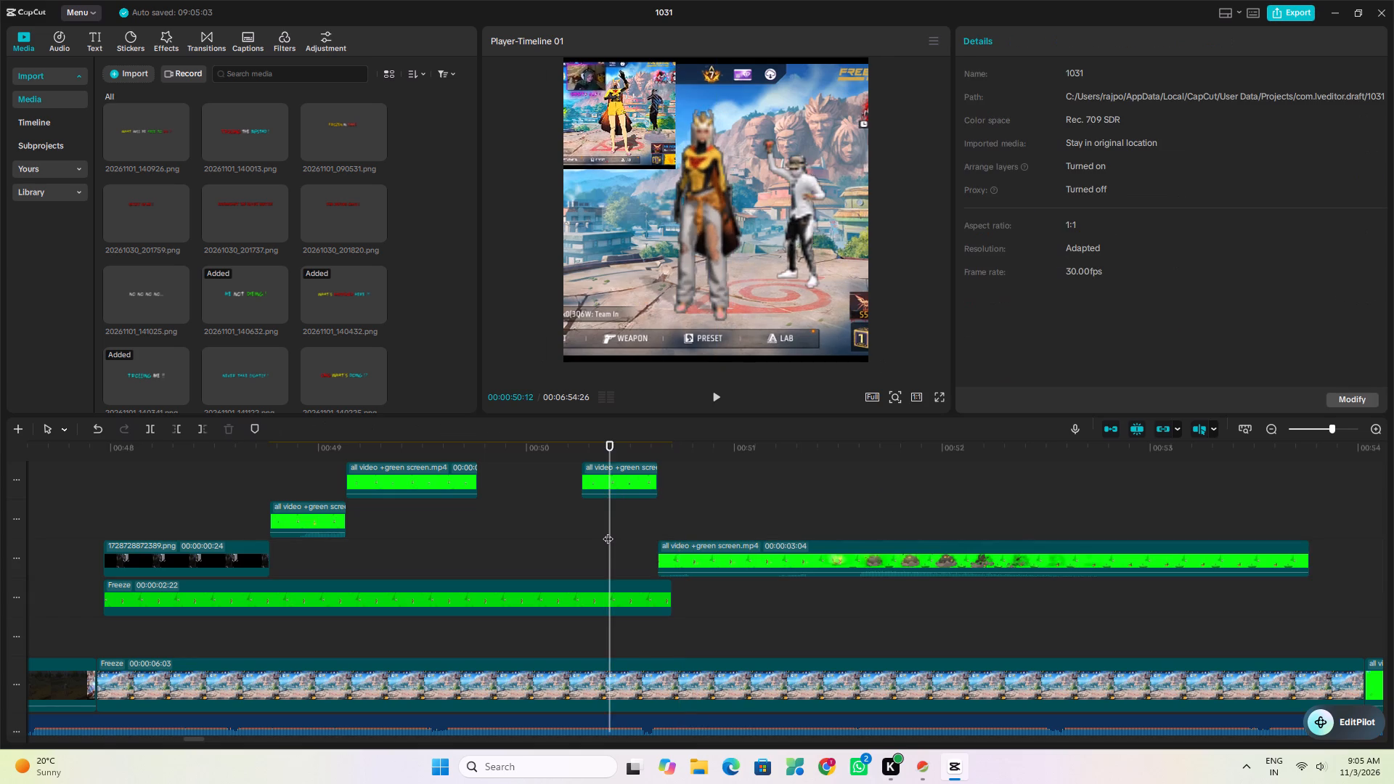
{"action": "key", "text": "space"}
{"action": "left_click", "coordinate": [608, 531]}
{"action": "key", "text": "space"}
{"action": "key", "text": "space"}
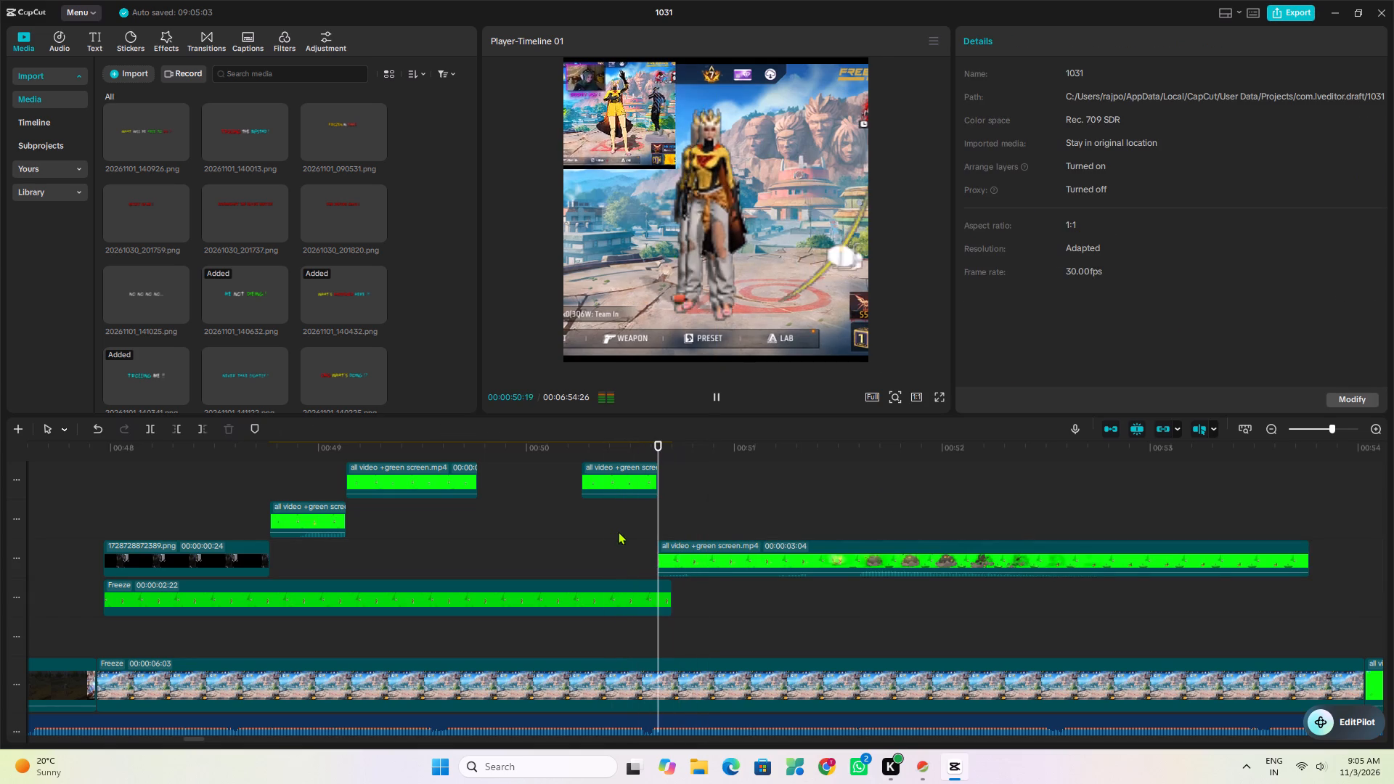
At 00:50:20, realign the last keyed overlay with the Freeze character, at about X -59, Y 581.
{"action": "left_click", "coordinate": [690, 550]}
{"action": "left_click", "coordinate": [659, 617]}
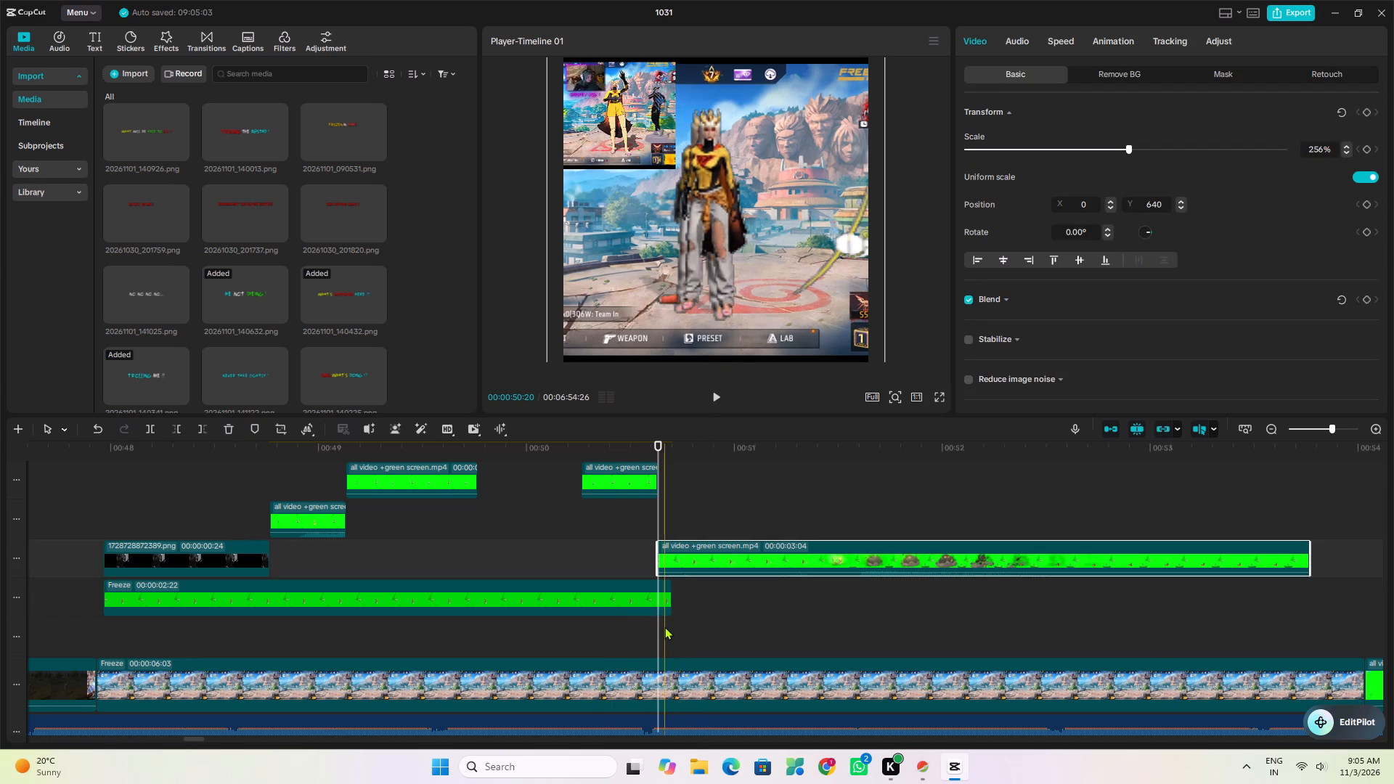
{"action": "left_click", "coordinate": [664, 626]}
{"action": "left_click", "coordinate": [686, 560]}
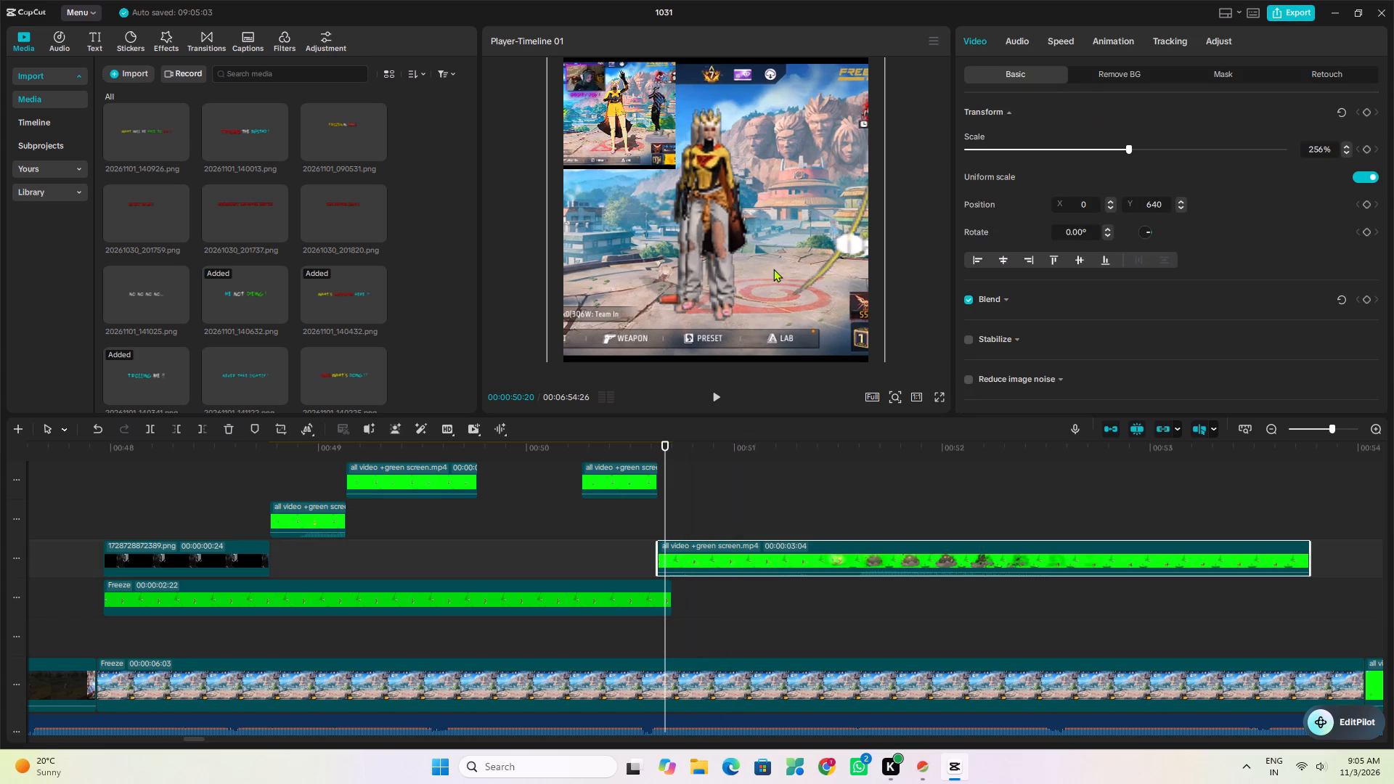
{"action": "left_click", "coordinate": [773, 268]}
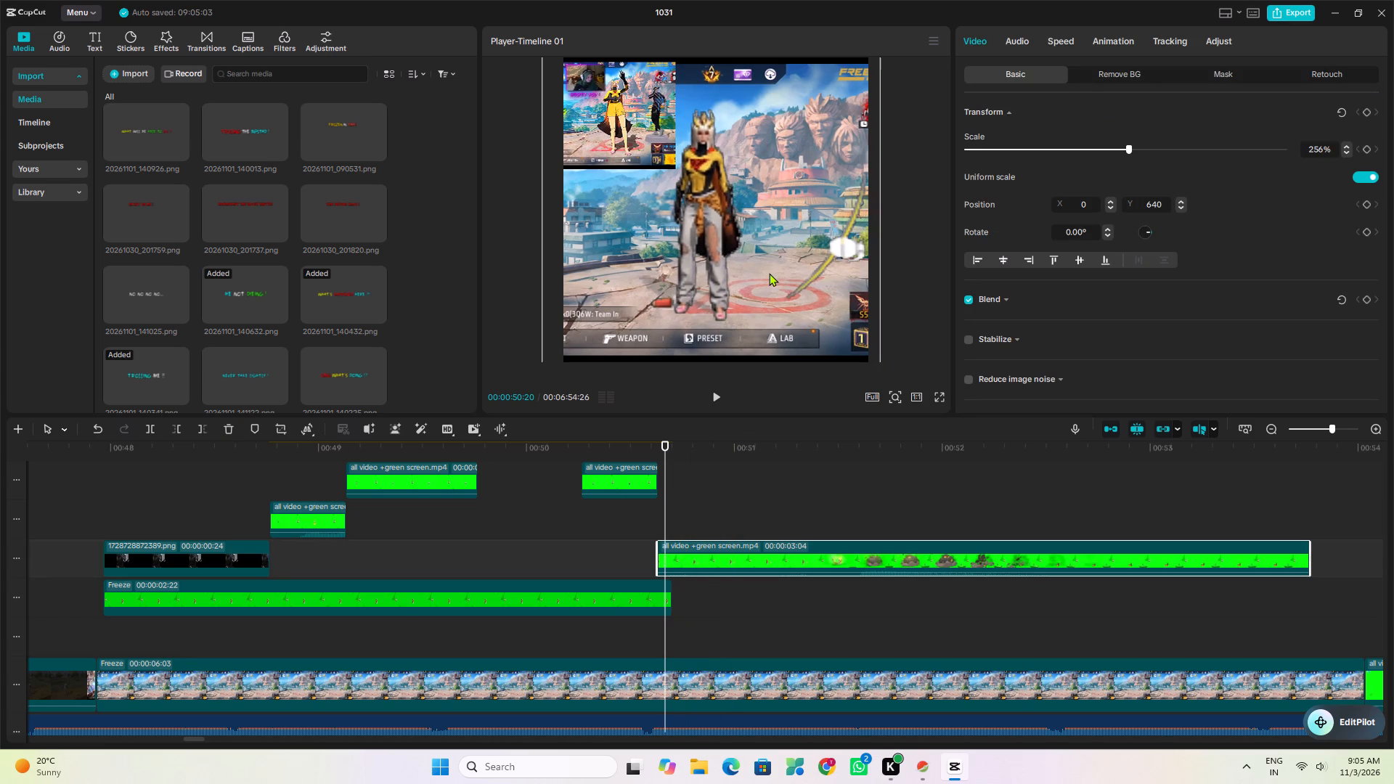
Increase the last keyed overlay's scale to 258%.
{"action": "left_click", "coordinate": [1347, 145]}
{"action": "left_click", "coordinate": [1347, 145]}
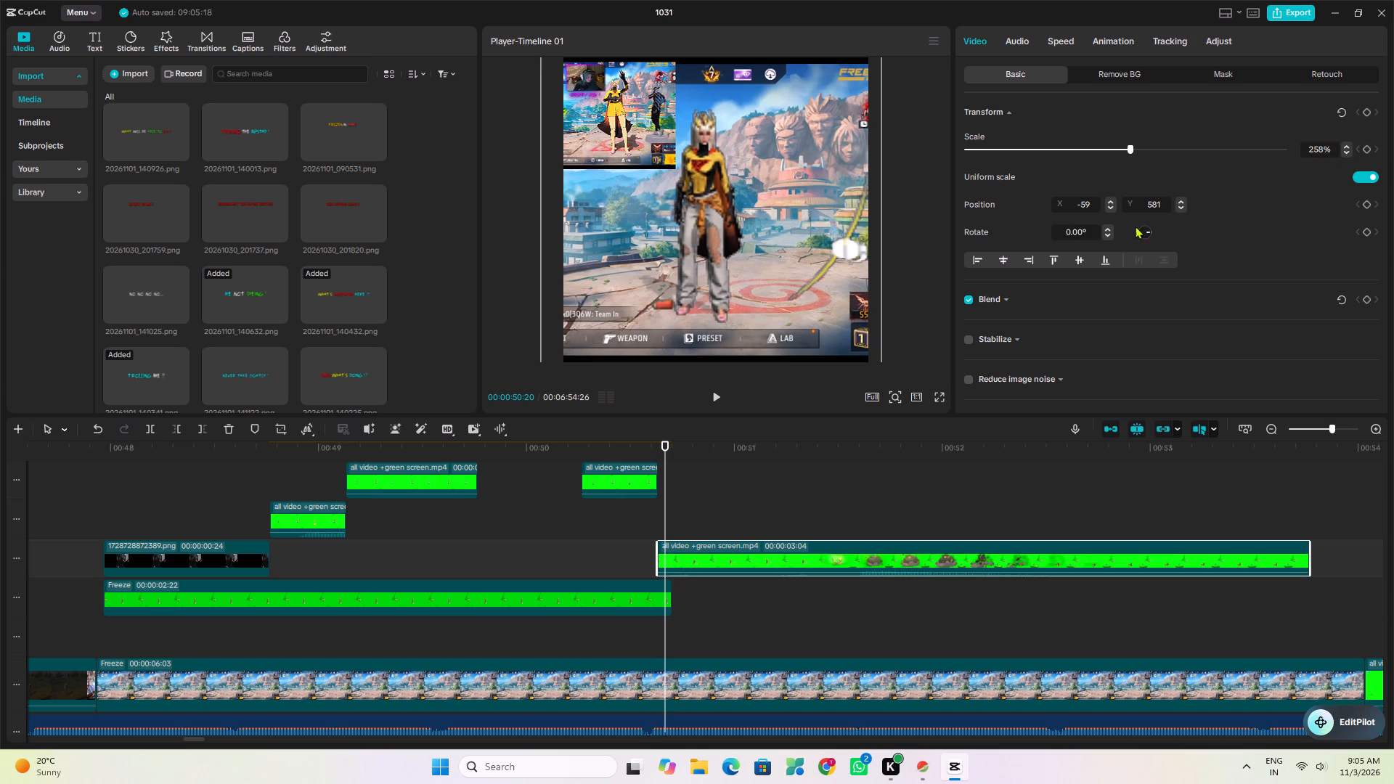
Fine-tune the last keyed overlay's position to X -79, Y 579 against the Freeze character at 00:50:20.
{"action": "double_click", "coordinate": [1176, 208]}
{"action": "triple_click", "coordinate": [1179, 197]}
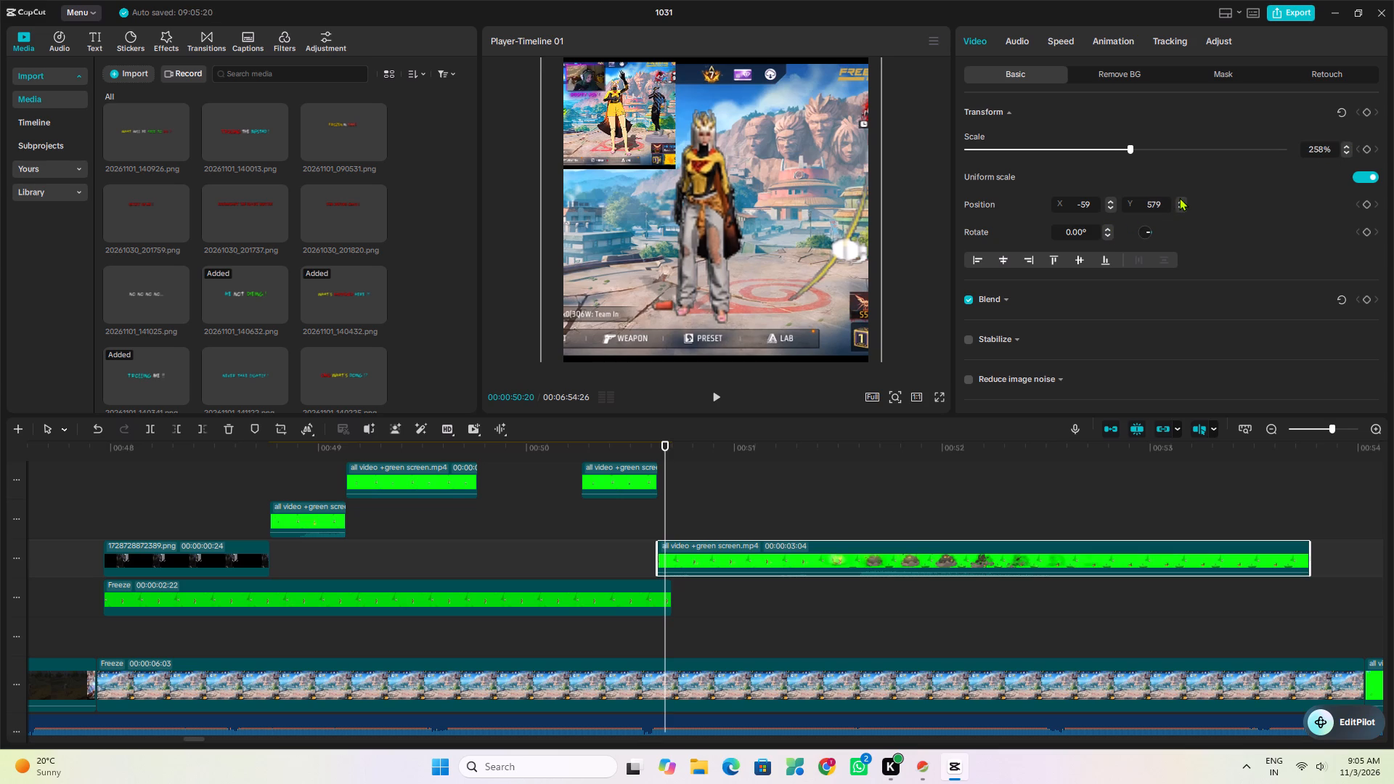
{"action": "left_click", "coordinate": [1179, 197]}
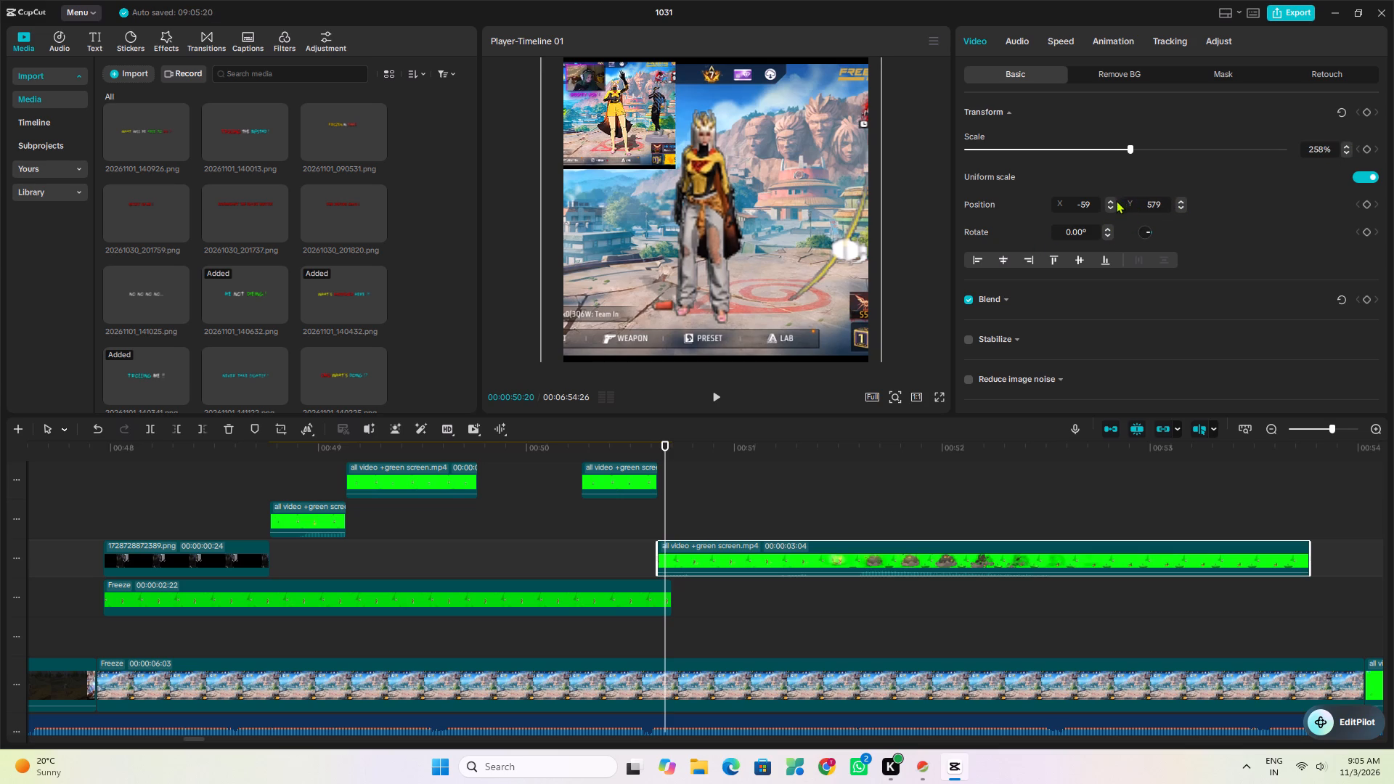
{"action": "double_click", "coordinate": [1109, 201]}
{"action": "triple_click", "coordinate": [1108, 206]}
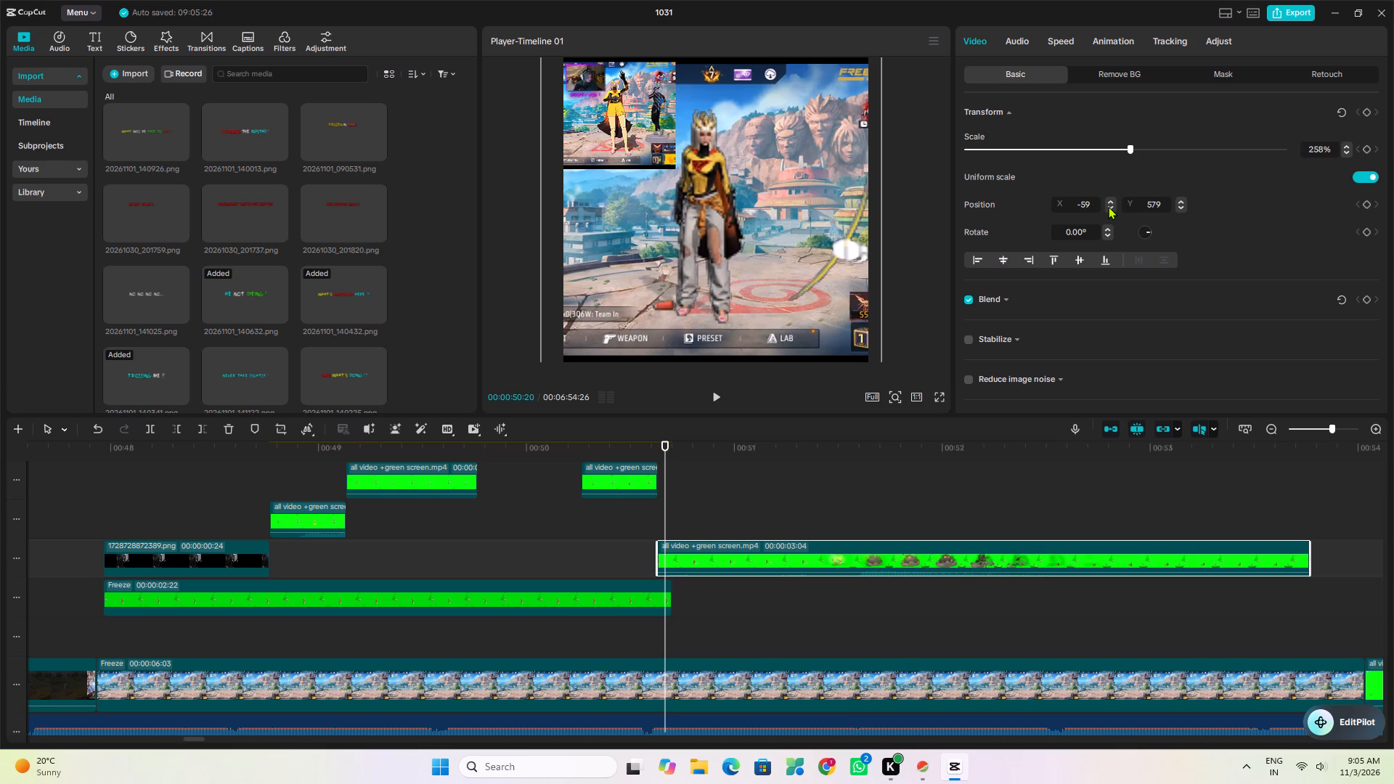
{"action": "triple_click", "coordinate": [1108, 206]}
{"action": "triple_click", "coordinate": [1108, 206]}
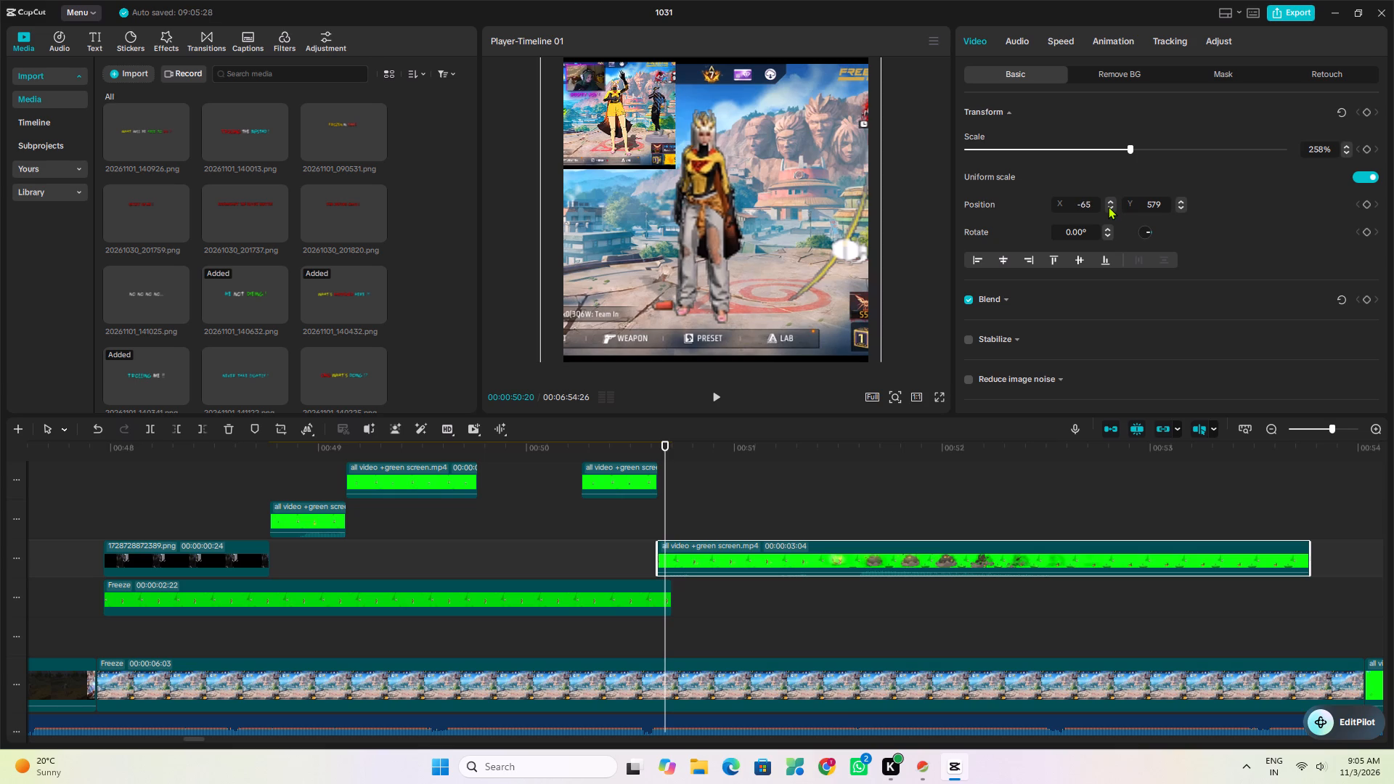
{"action": "left_click", "coordinate": [1108, 206]}
{"action": "left_click", "coordinate": [1108, 206]}
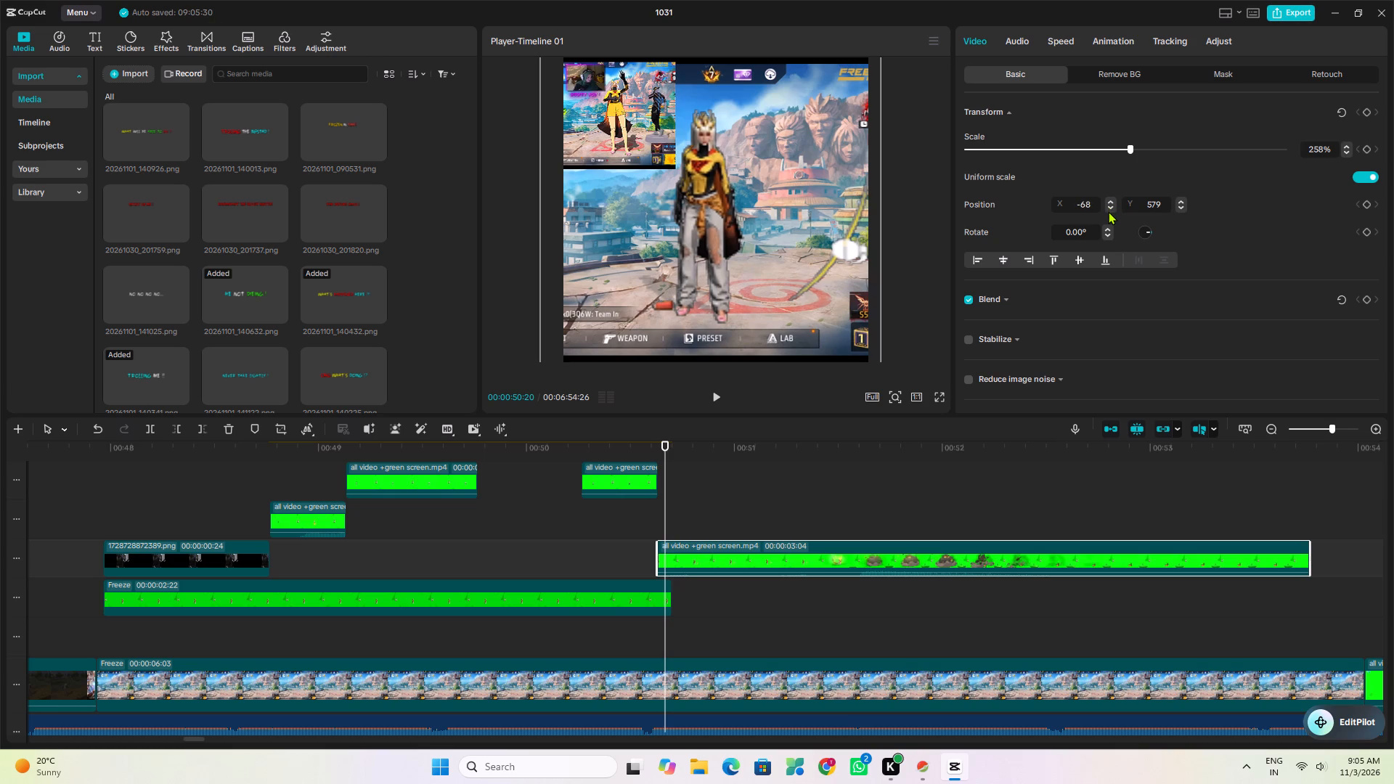
{"action": "triple_click", "coordinate": [1109, 209]}
{"action": "triple_click", "coordinate": [1109, 209]}
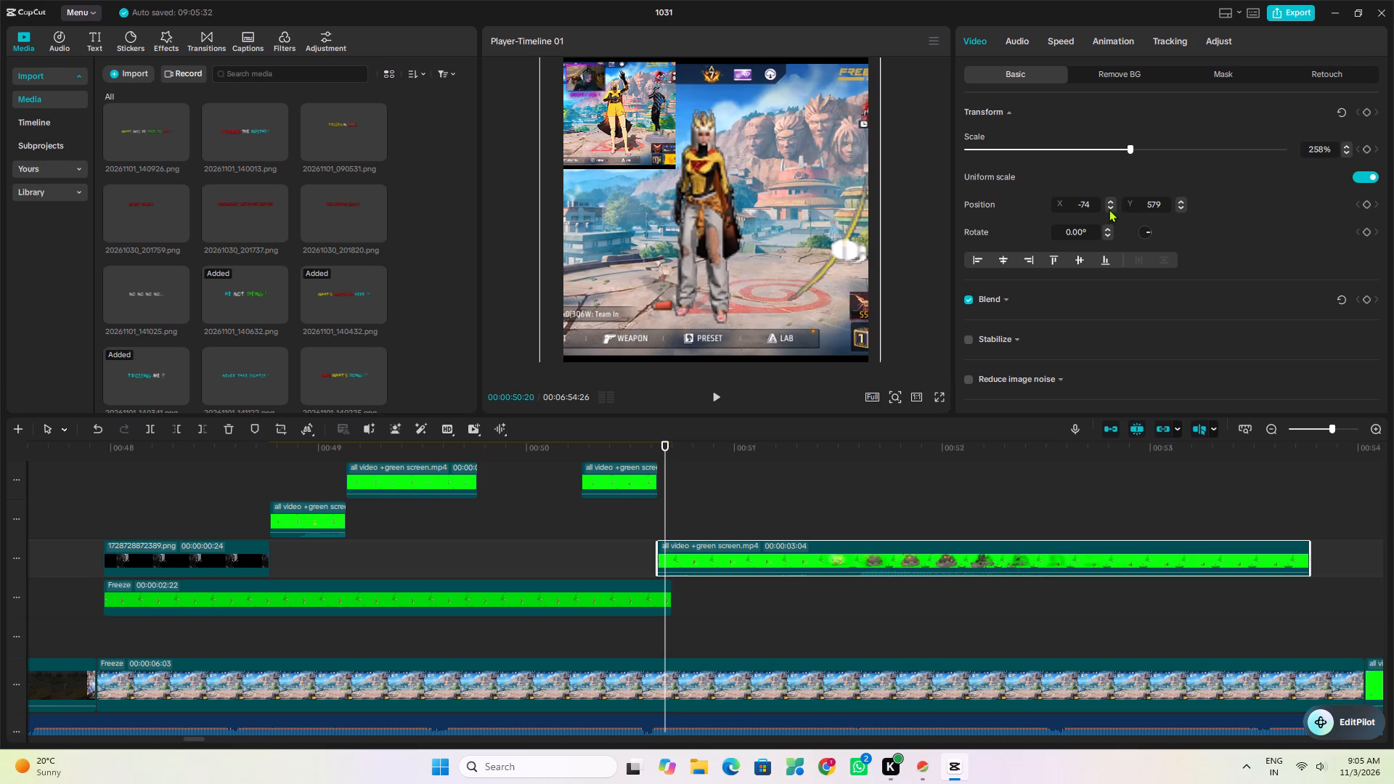
{"action": "left_click", "coordinate": [1109, 207]}
{"action": "triple_click", "coordinate": [1109, 207]}
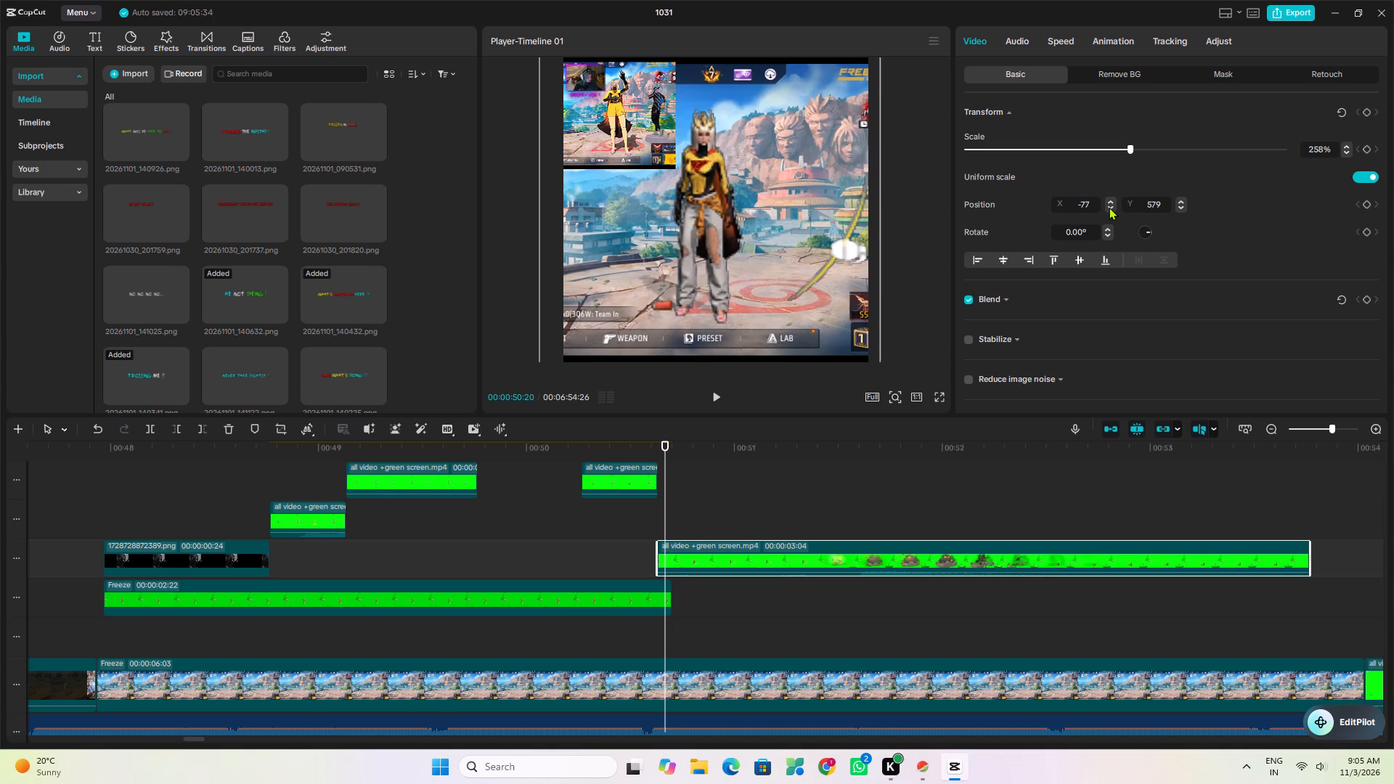
{"action": "left_click", "coordinate": [1109, 207]}
{"action": "triple_click", "coordinate": [1109, 207]}
{"action": "left_click", "coordinate": [1109, 207]}
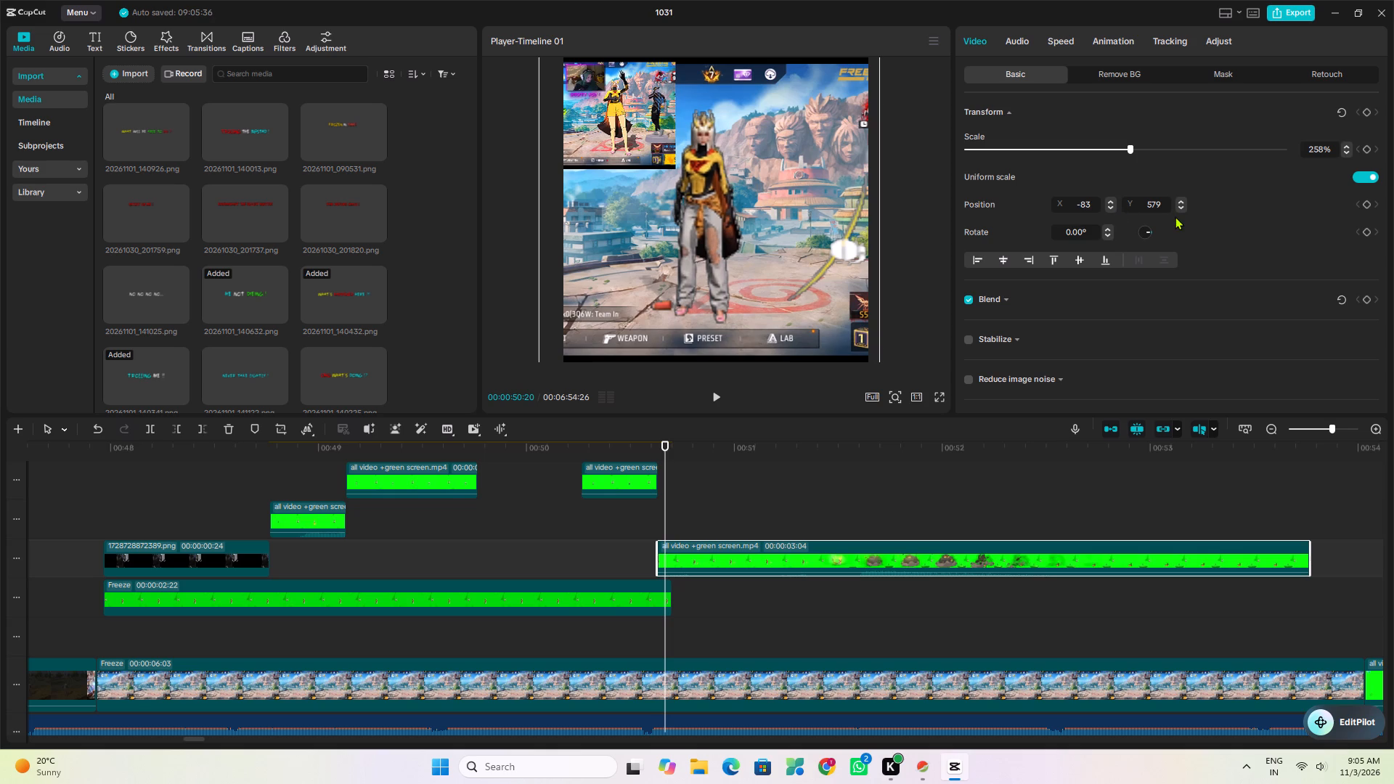
{"action": "triple_click", "coordinate": [1112, 202]}
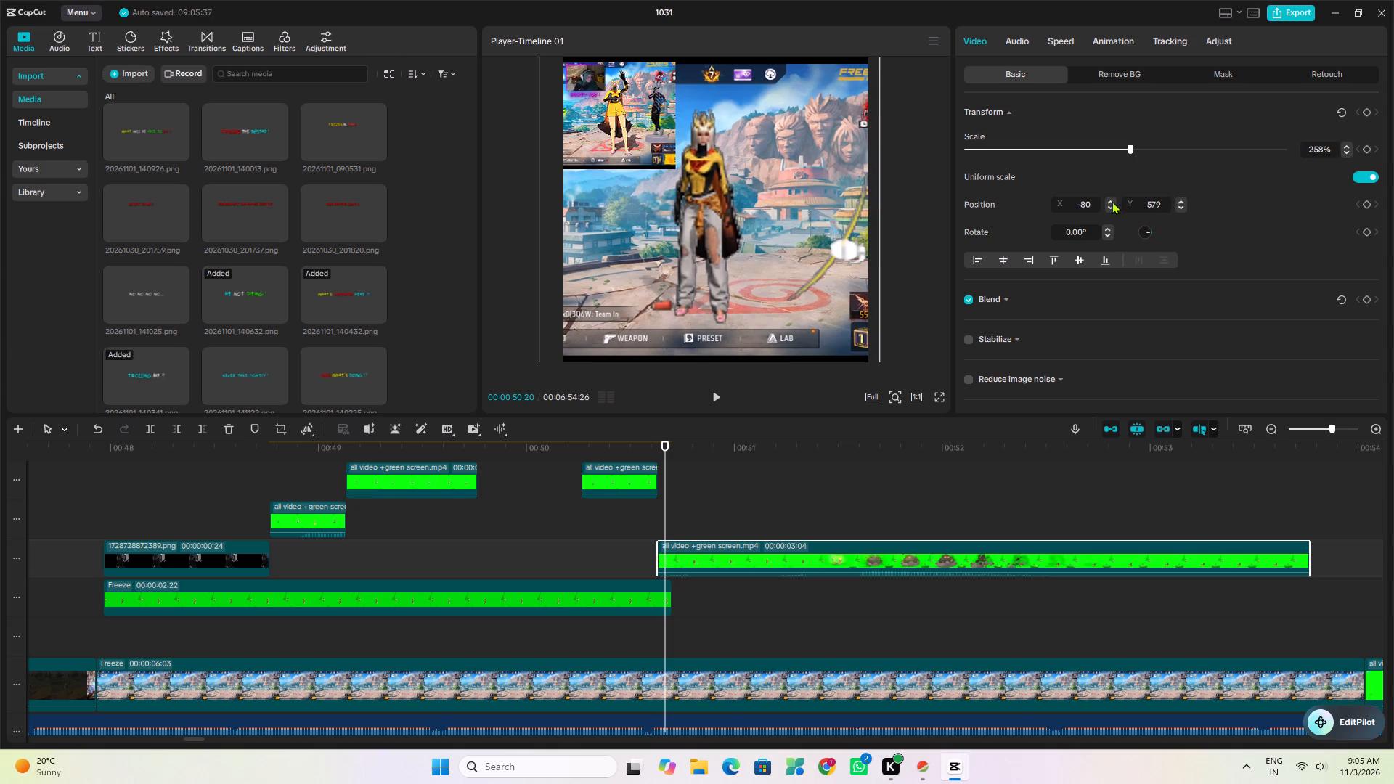
{"action": "left_click", "coordinate": [1112, 201]}
Raise the last keyed overlay's Y position to about 600 and preview the handover from around 00:50:03.
{"action": "triple_click", "coordinate": [1179, 203]}
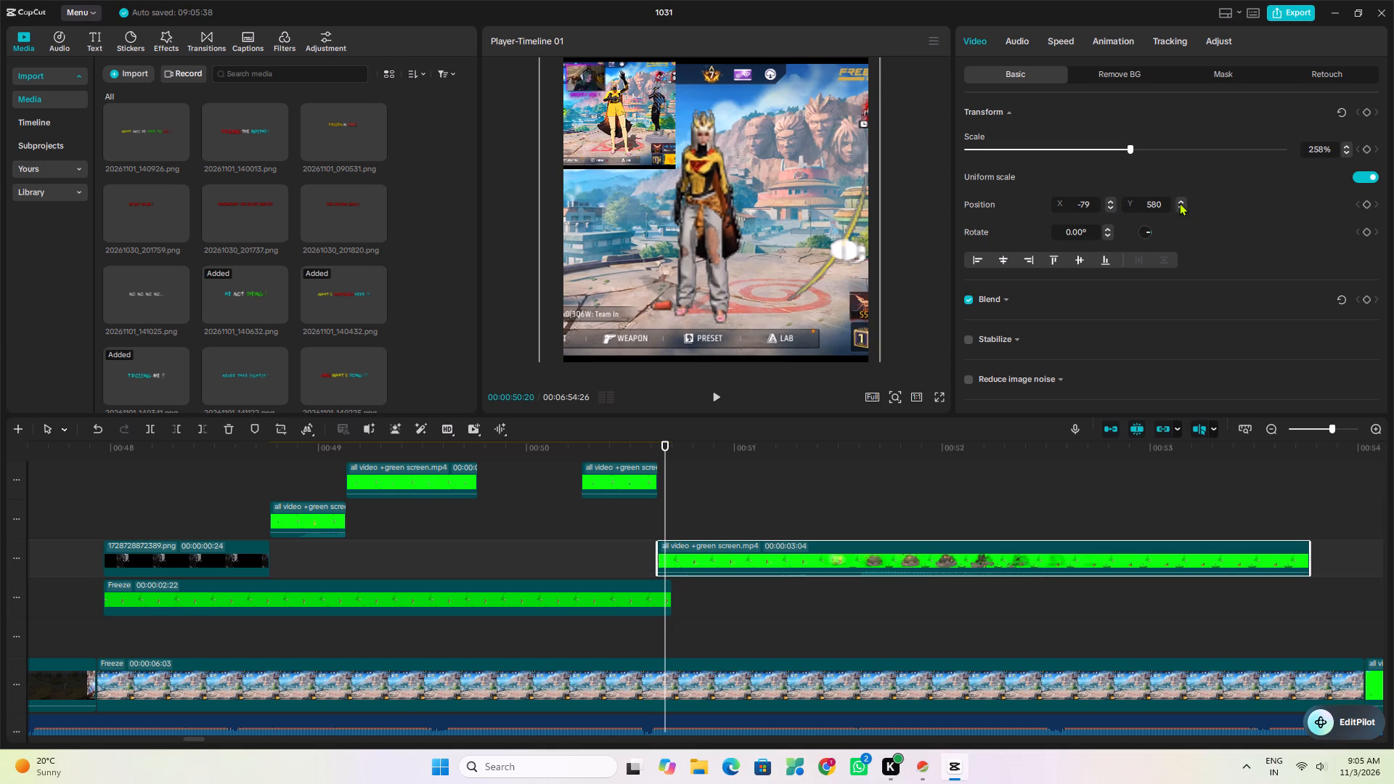
{"action": "double_click", "coordinate": [1179, 203]}
{"action": "double_click", "coordinate": [1179, 203]}
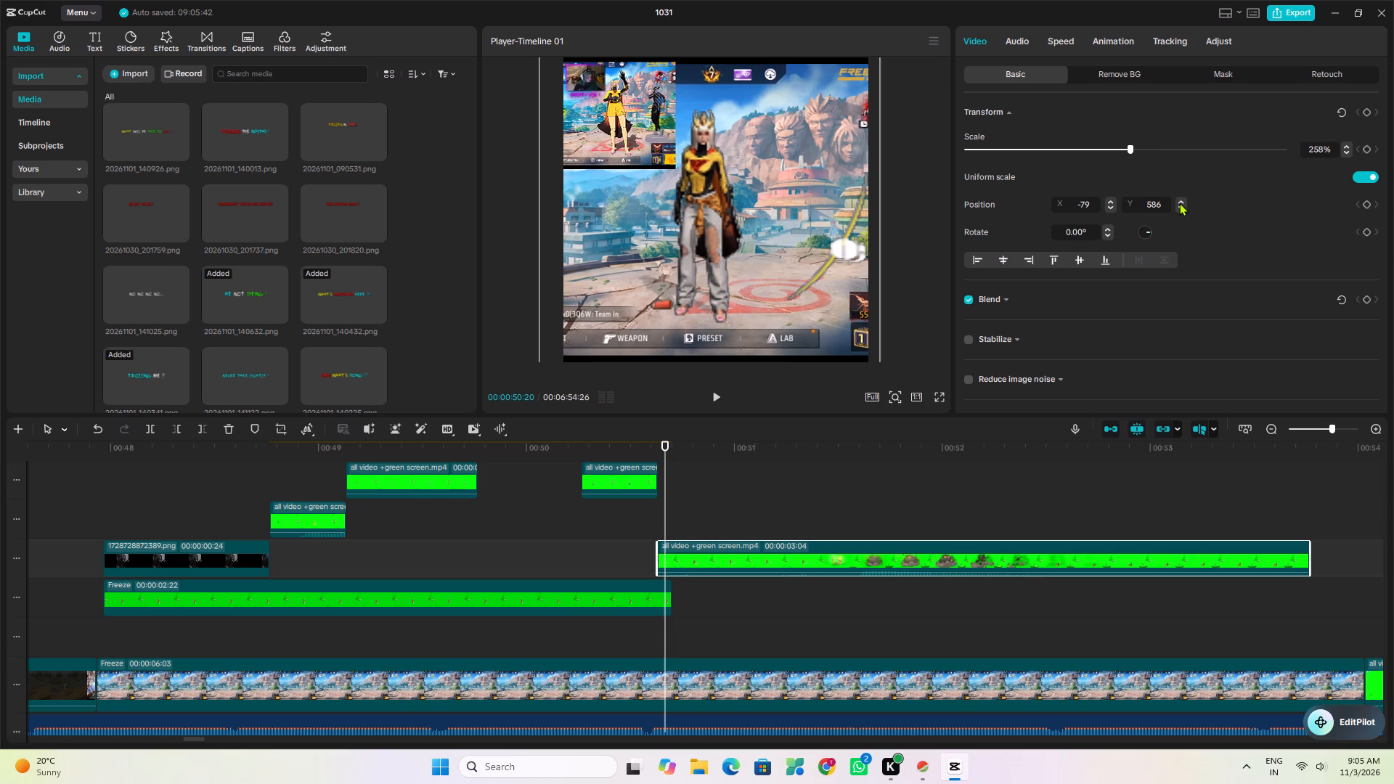
{"action": "double_click", "coordinate": [1179, 203]}
{"action": "left_click", "coordinate": [1179, 200]}
{"action": "triple_click", "coordinate": [1179, 200]}
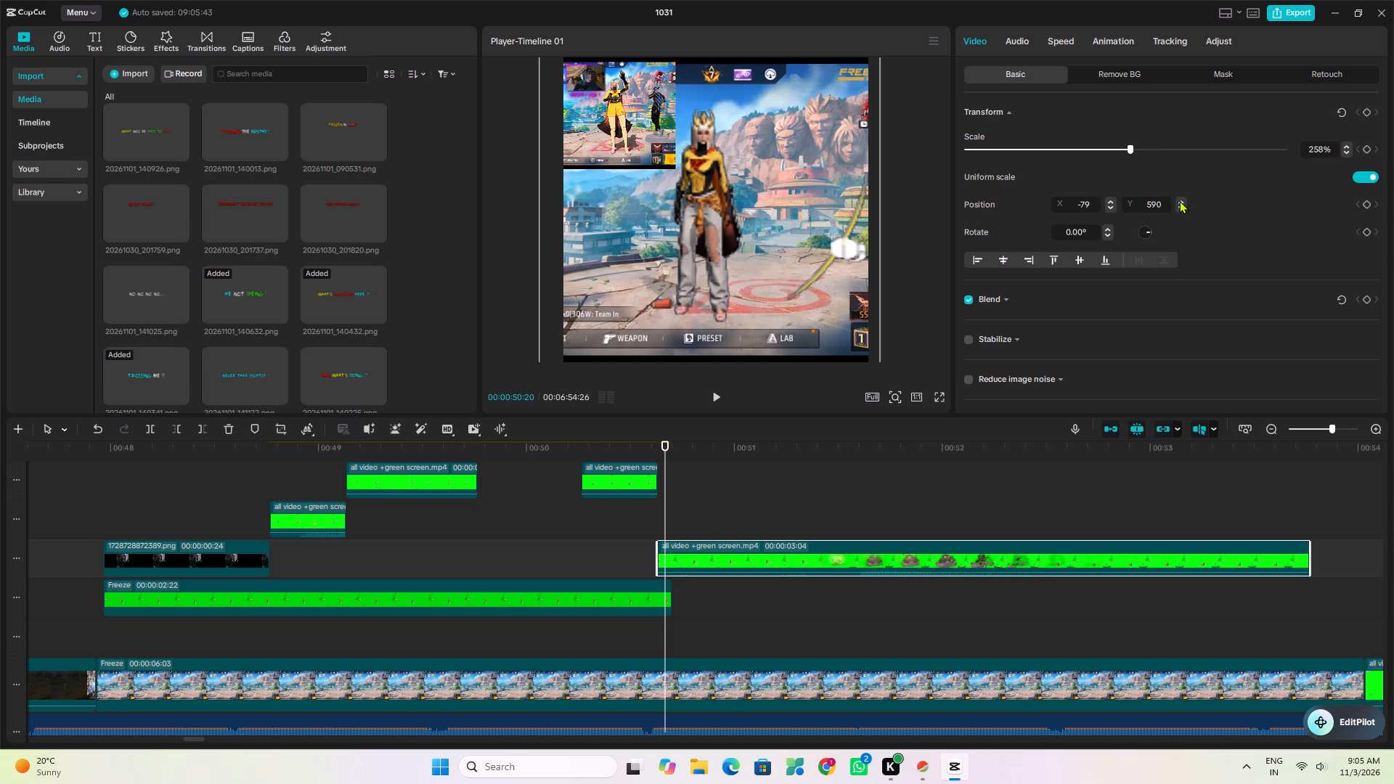
{"action": "left_click", "coordinate": [1179, 200]}
{"action": "left_click", "coordinate": [1179, 200]}
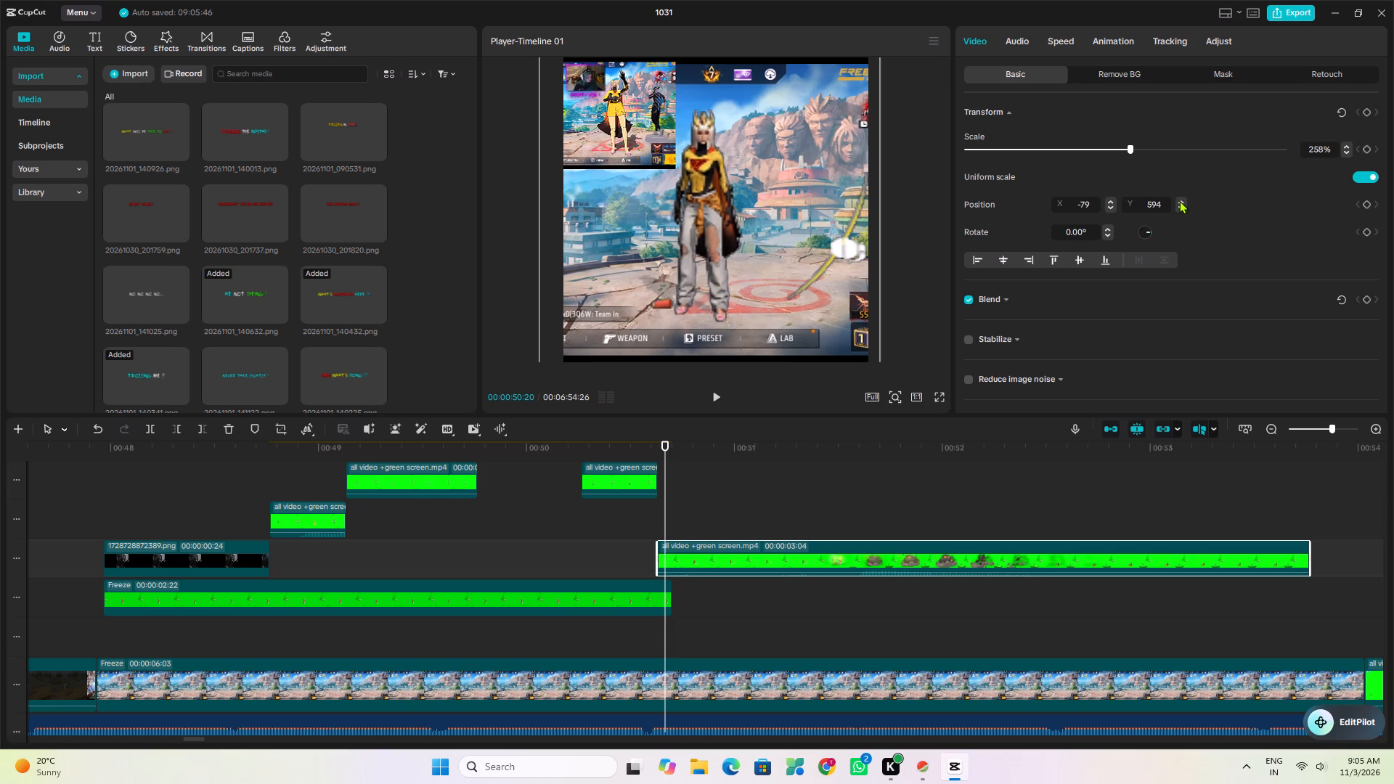
{"action": "triple_click", "coordinate": [1179, 200]}
{"action": "triple_click", "coordinate": [1179, 200]}
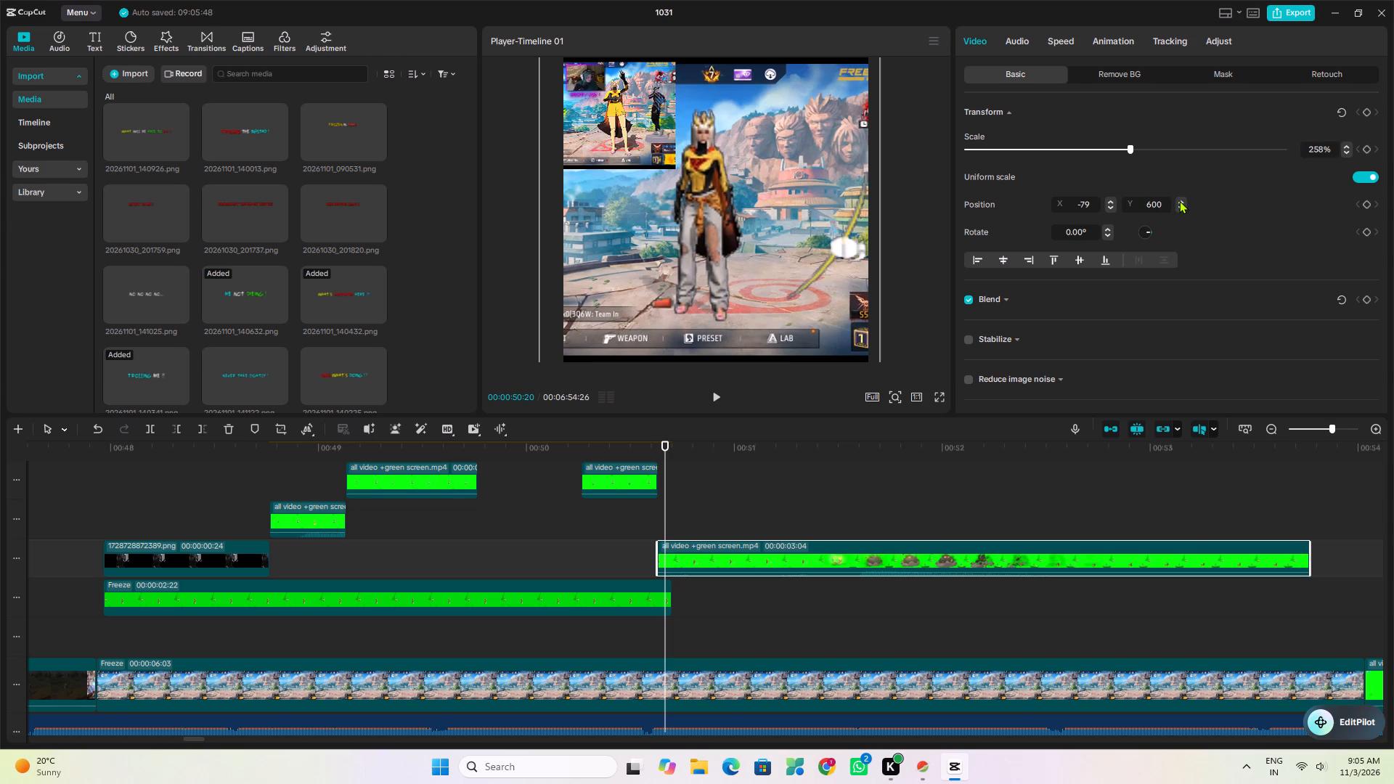
{"action": "triple_click", "coordinate": [1179, 200]}
{"action": "left_click", "coordinate": [550, 533]}
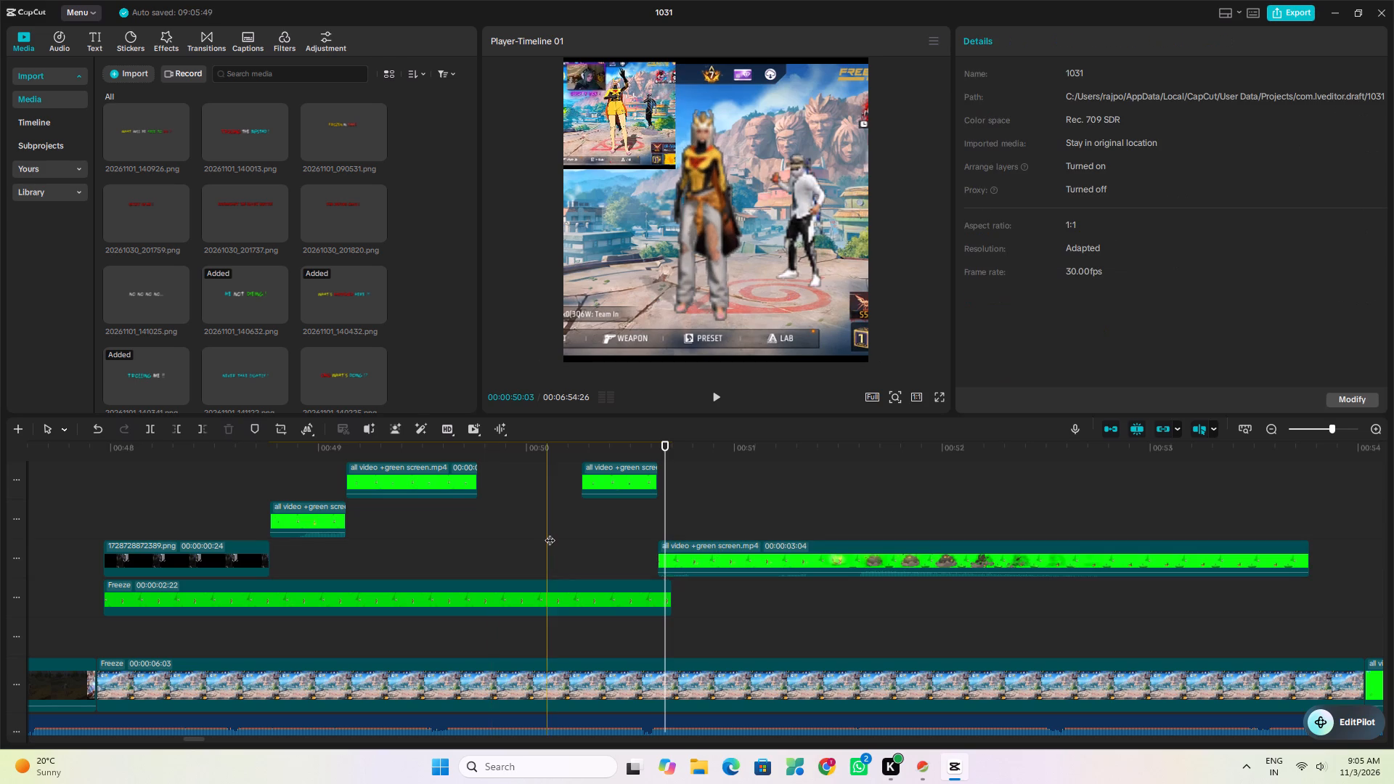
{"action": "key", "text": "space"}
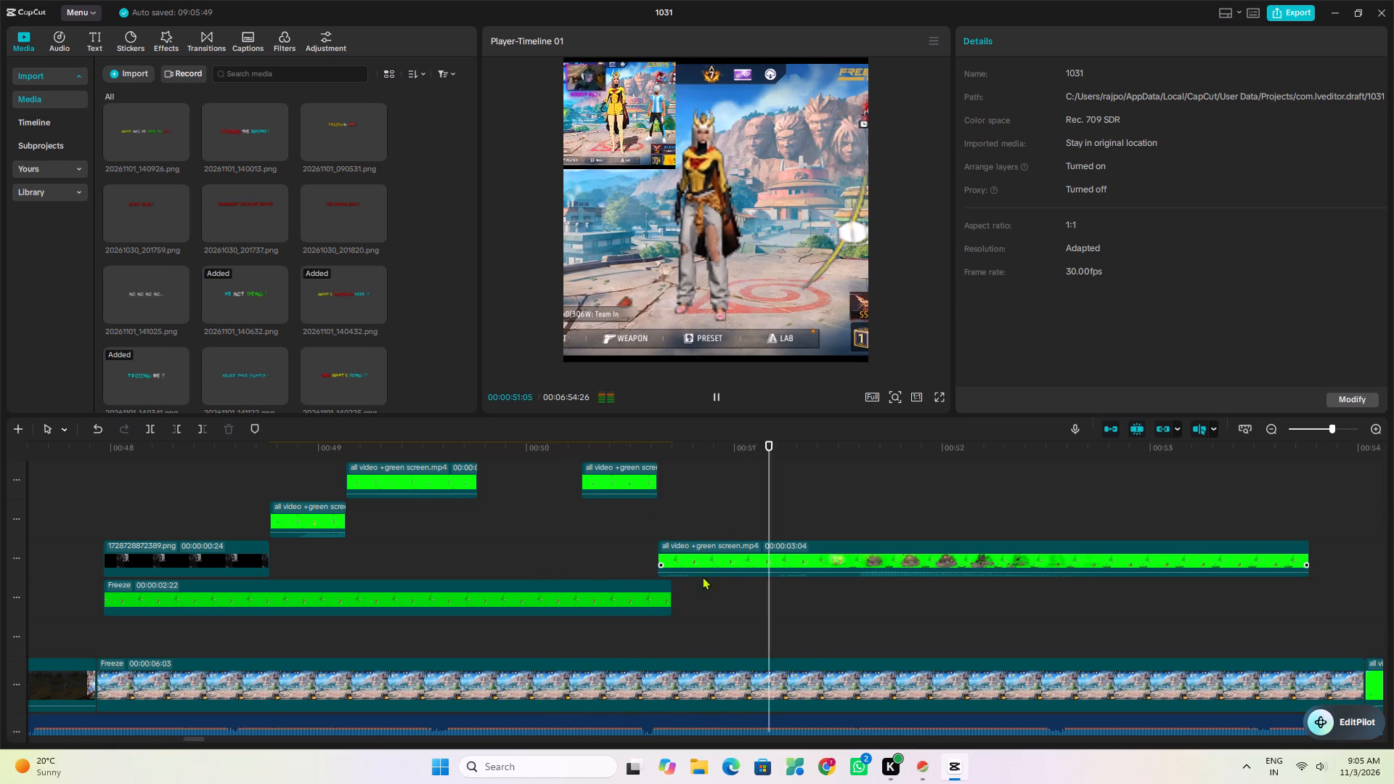
Move the 3:04 green-screen overlay clip onto the Freeze clip's track, directly after it, and preview the join.
{"action": "key", "text": "space"}
{"action": "left_click_drag", "start_coordinate": [700, 559], "coordinate": [719, 594]}
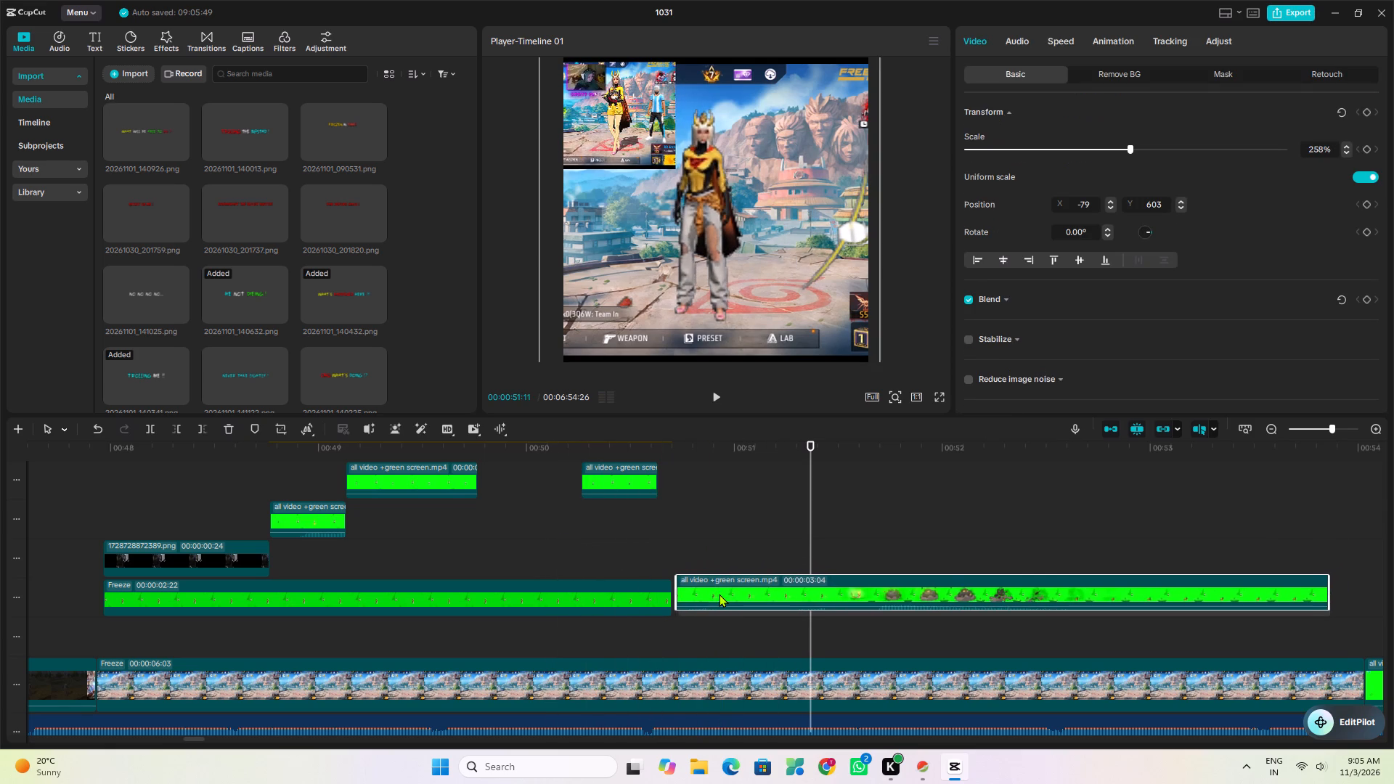
{"action": "left_click_drag", "start_coordinate": [719, 594], "coordinate": [717, 596]}
{"action": "left_click", "coordinate": [602, 642]}
{"action": "key", "text": "space"}
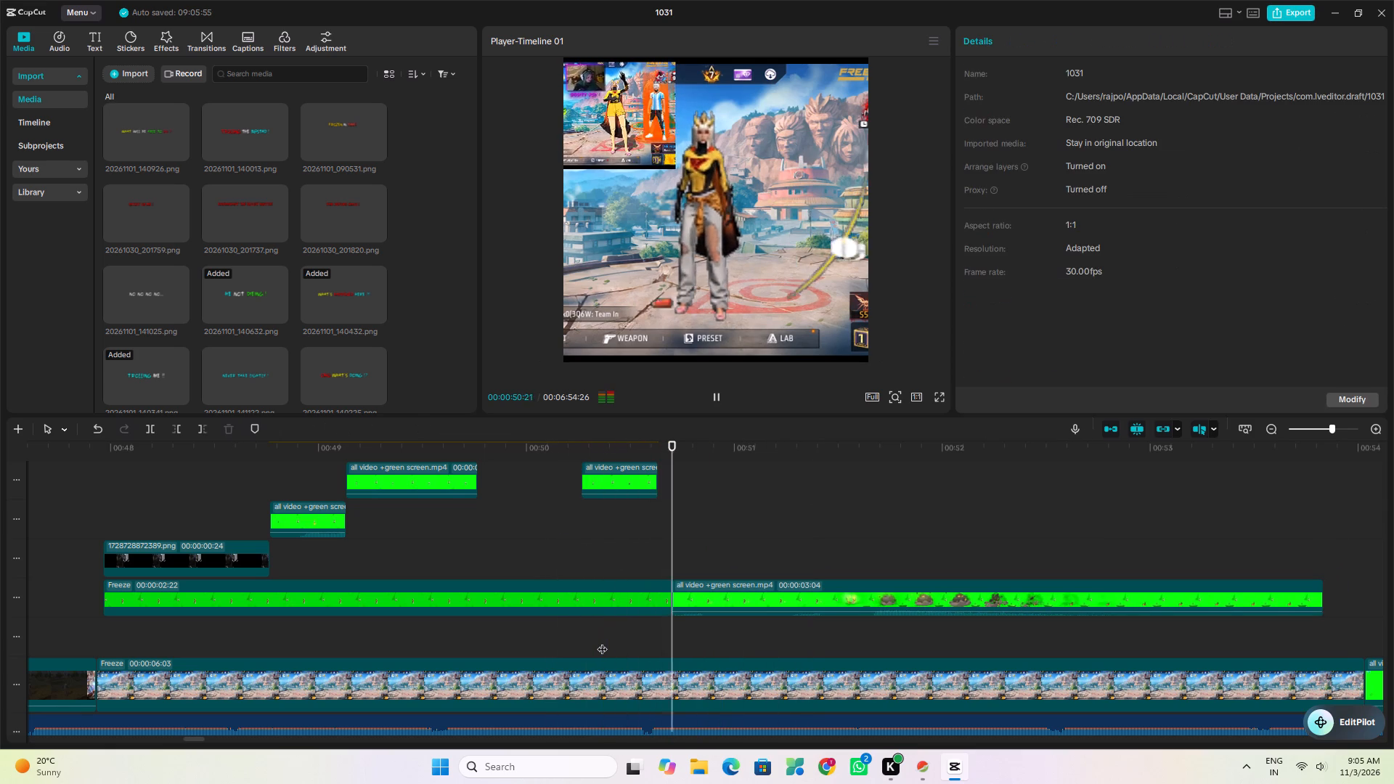
{"action": "key", "text": "space"}
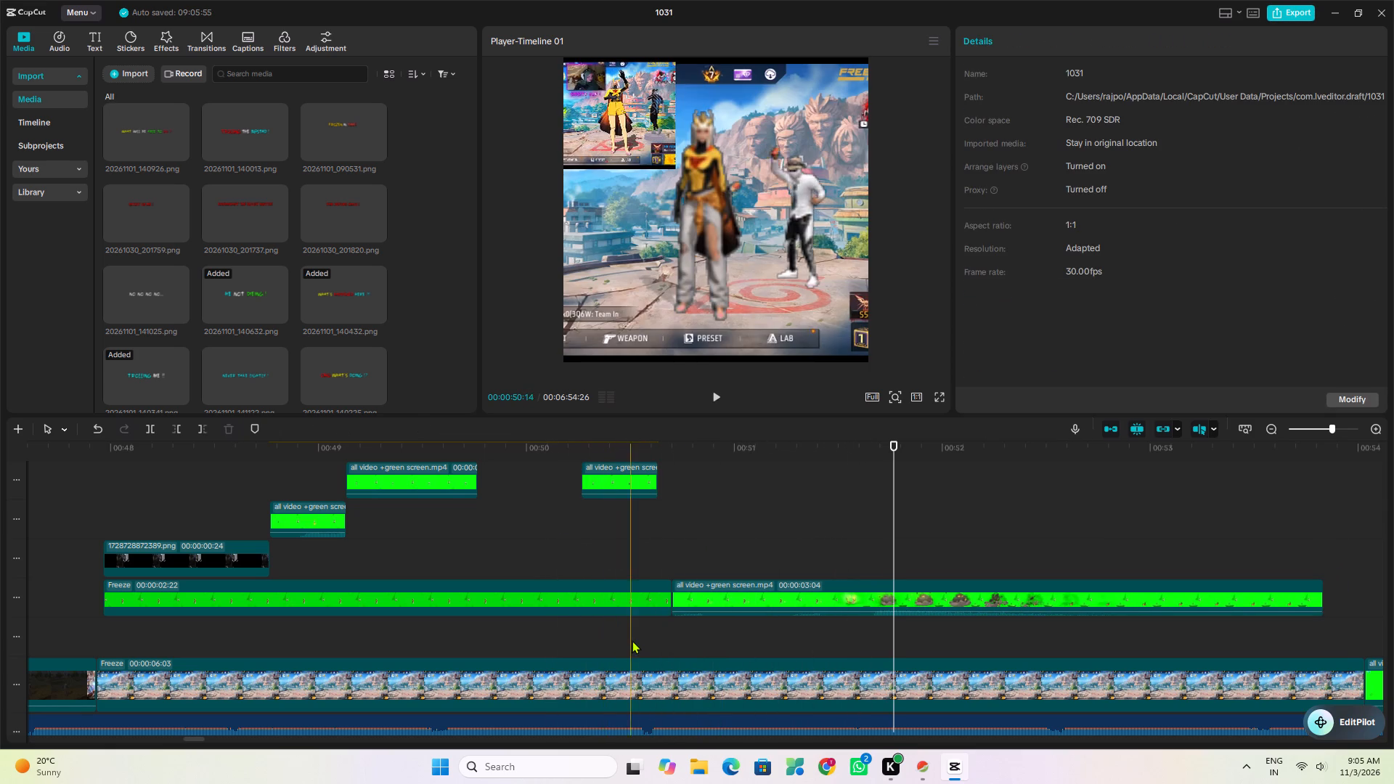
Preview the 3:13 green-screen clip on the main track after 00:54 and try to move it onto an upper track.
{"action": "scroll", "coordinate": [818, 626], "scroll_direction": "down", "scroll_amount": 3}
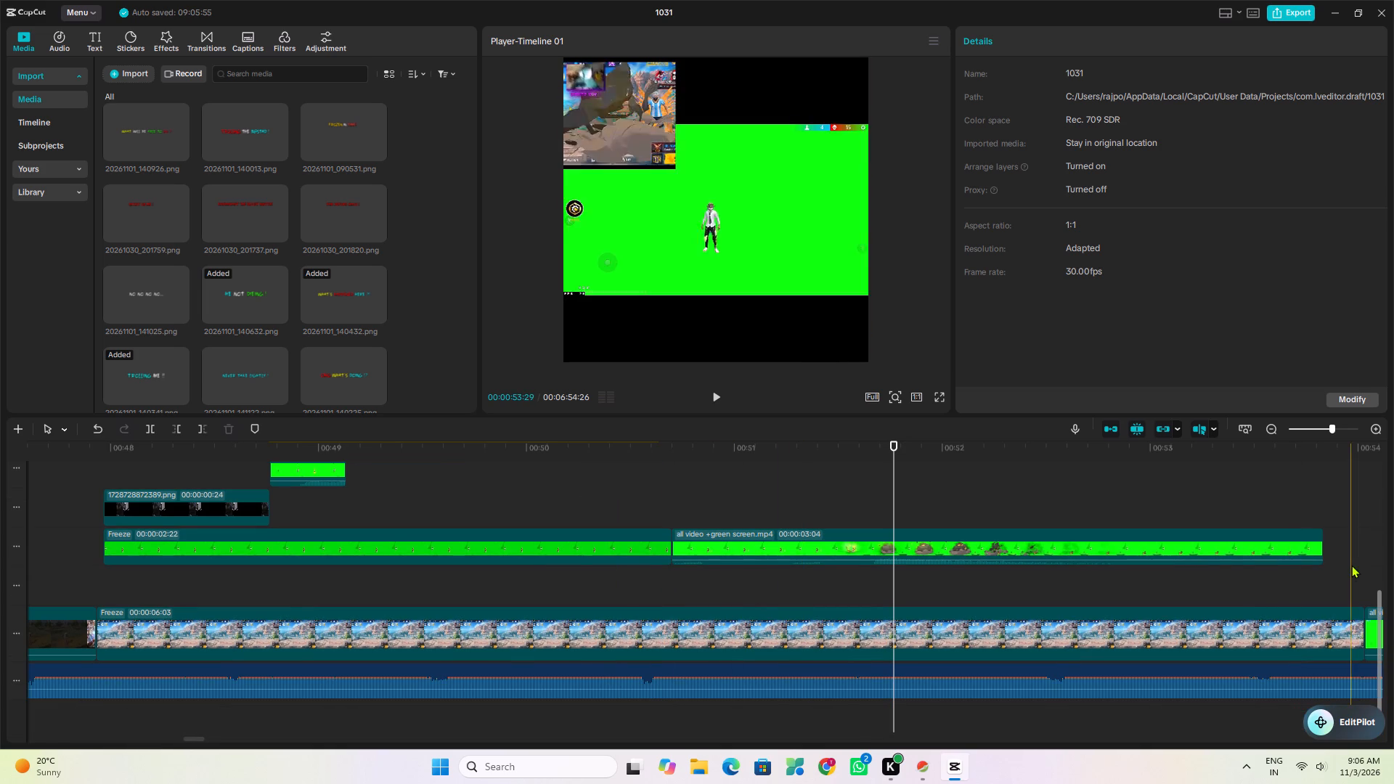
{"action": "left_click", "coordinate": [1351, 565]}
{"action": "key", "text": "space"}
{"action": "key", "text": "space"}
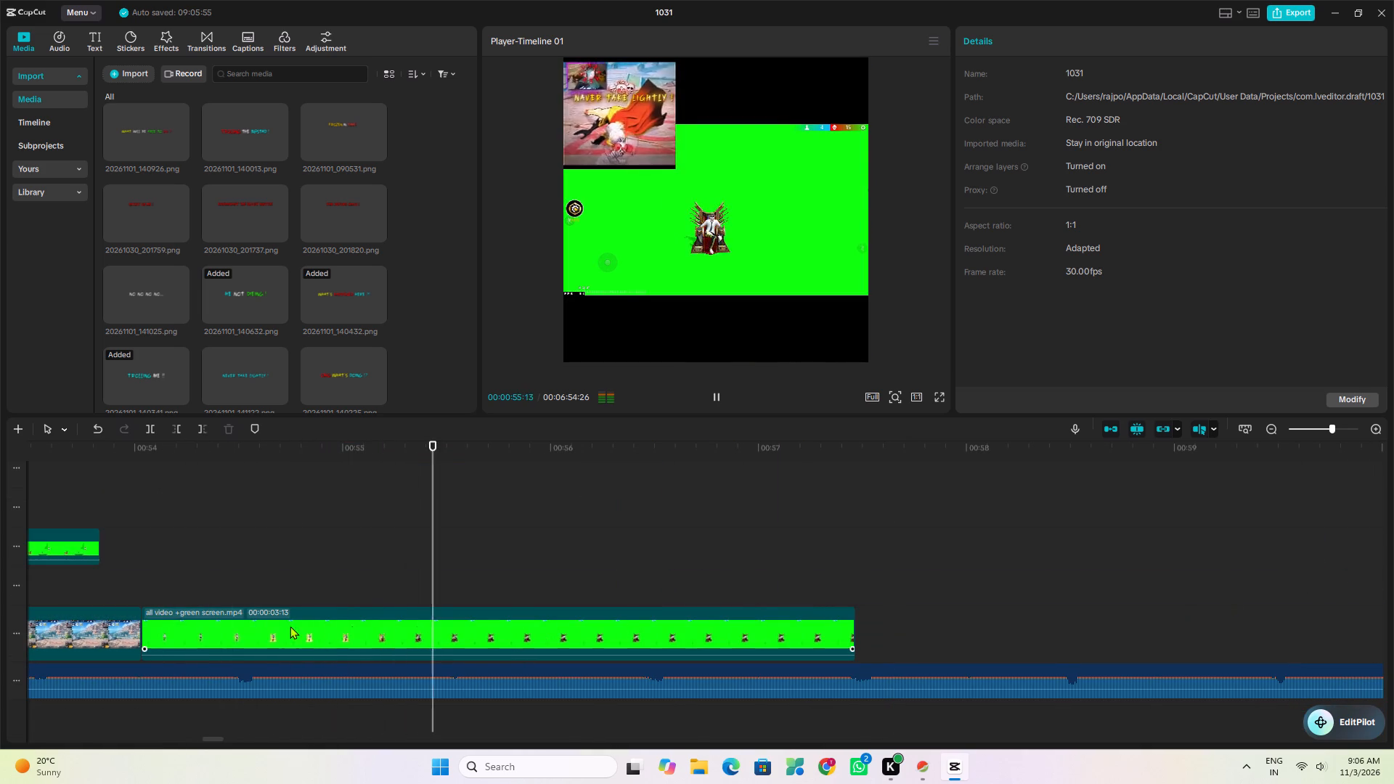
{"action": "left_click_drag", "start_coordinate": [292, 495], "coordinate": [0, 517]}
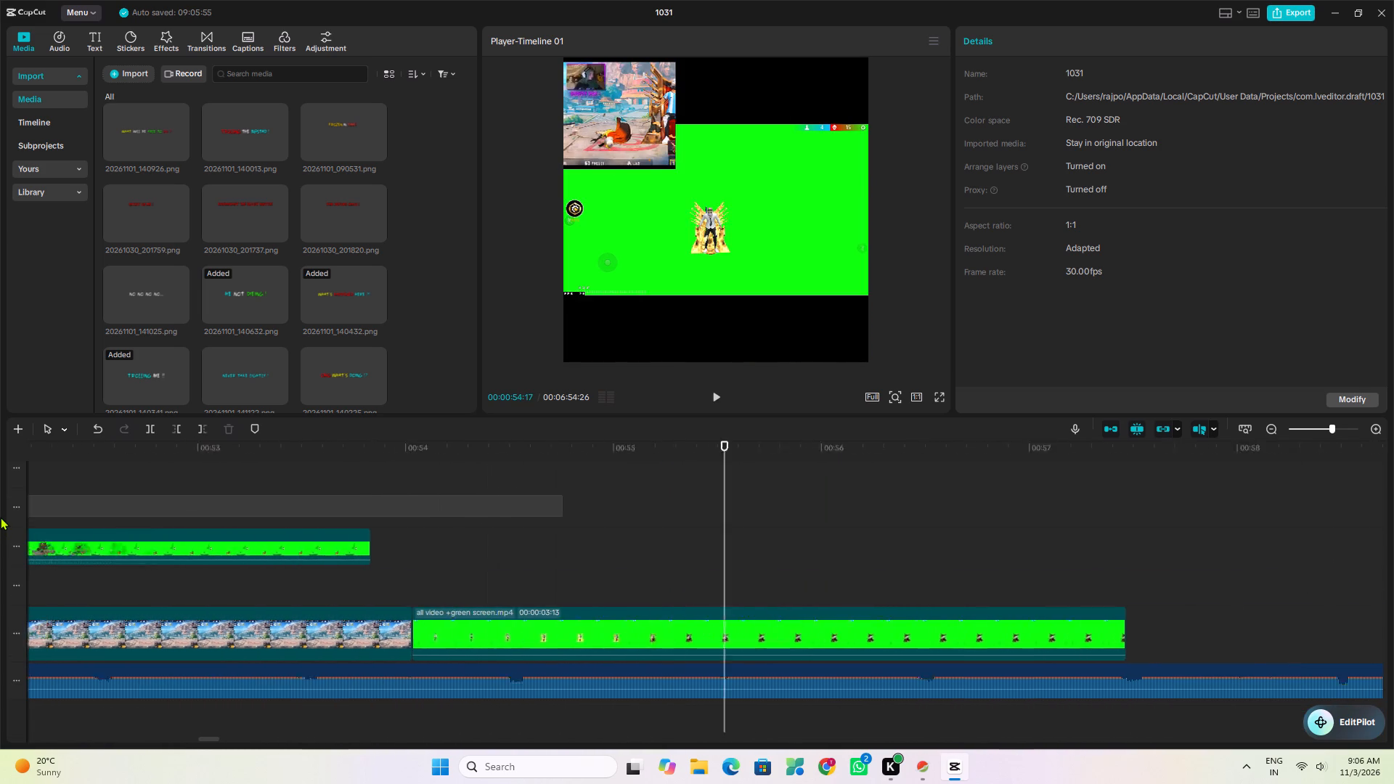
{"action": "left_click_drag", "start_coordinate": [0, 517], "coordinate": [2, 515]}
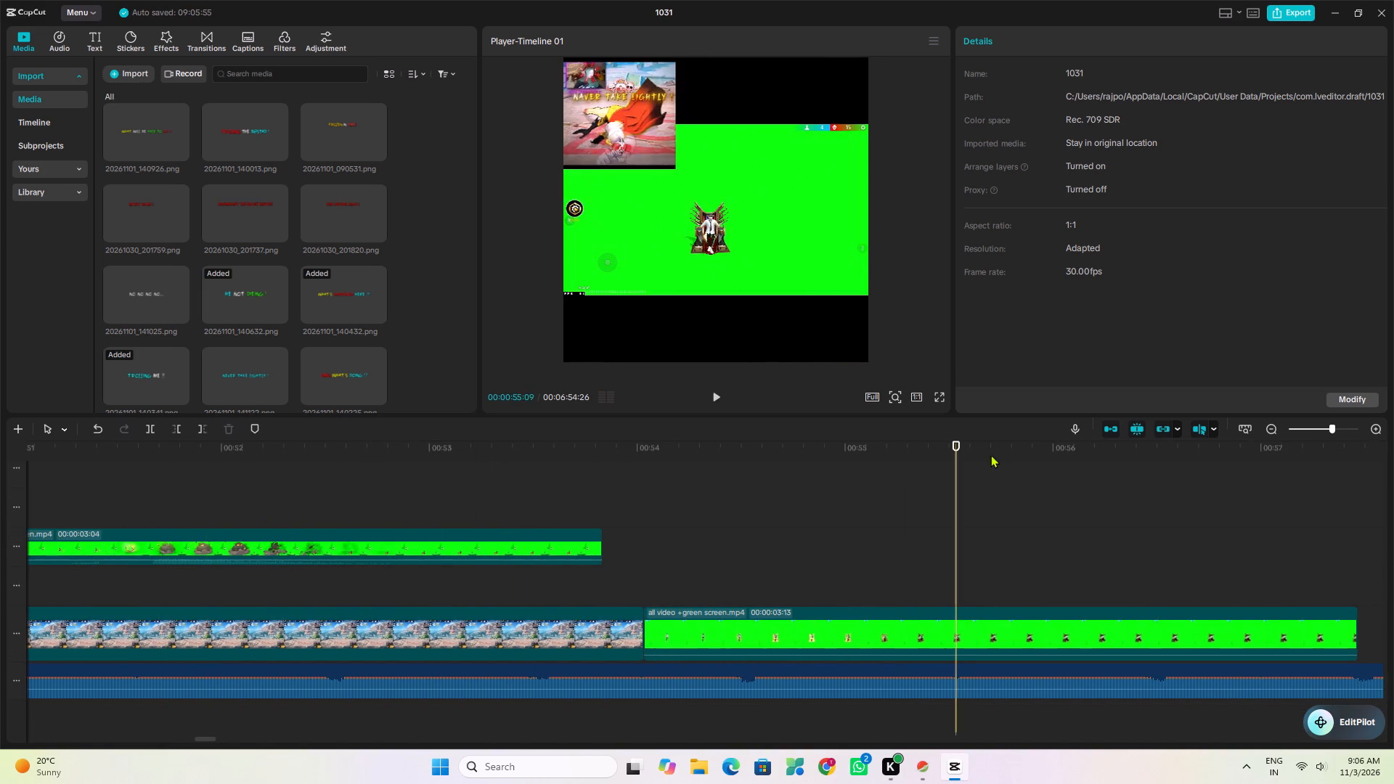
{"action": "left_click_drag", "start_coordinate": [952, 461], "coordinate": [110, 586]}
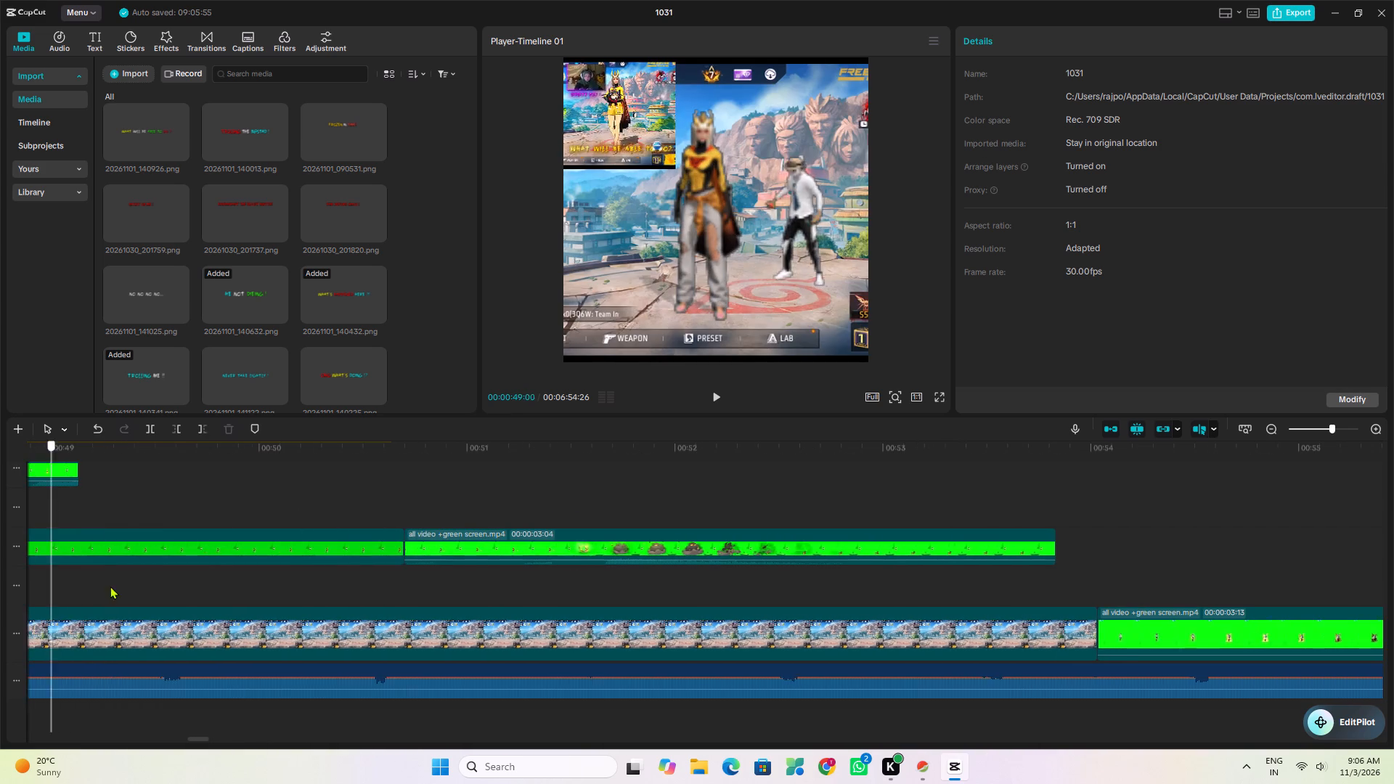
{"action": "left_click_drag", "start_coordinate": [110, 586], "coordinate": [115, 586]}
Replay the section from about 00:50:06 to examine the character handover and the rock animation.
{"action": "scroll", "coordinate": [226, 572], "scroll_direction": "up", "scroll_amount": 3}
{"action": "scroll", "coordinate": [311, 579], "scroll_direction": "up", "scroll_amount": 3}
{"action": "left_click", "coordinate": [306, 579]}
{"action": "key", "text": "space"}
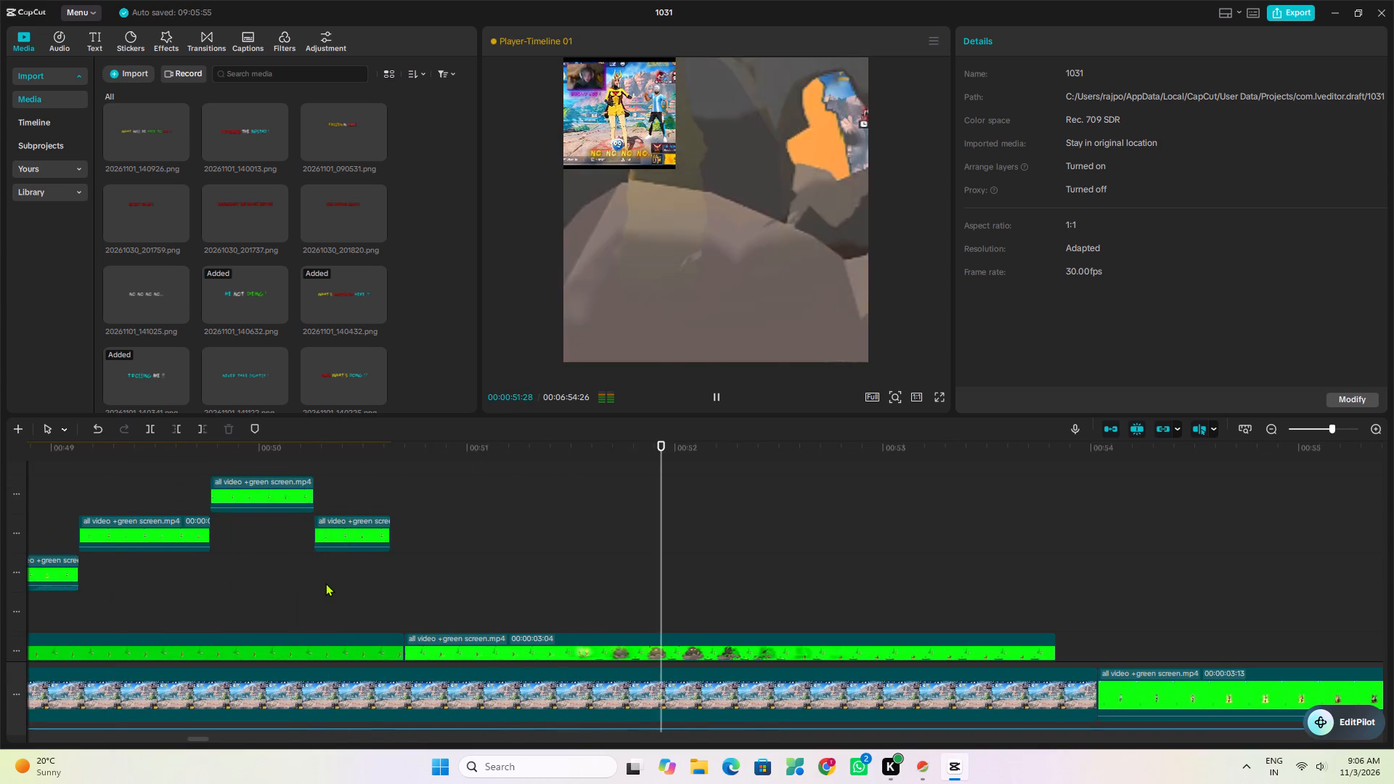
{"action": "key", "text": "space"}
{"action": "left_click", "coordinate": [305, 586]}
{"action": "key", "text": "space"}
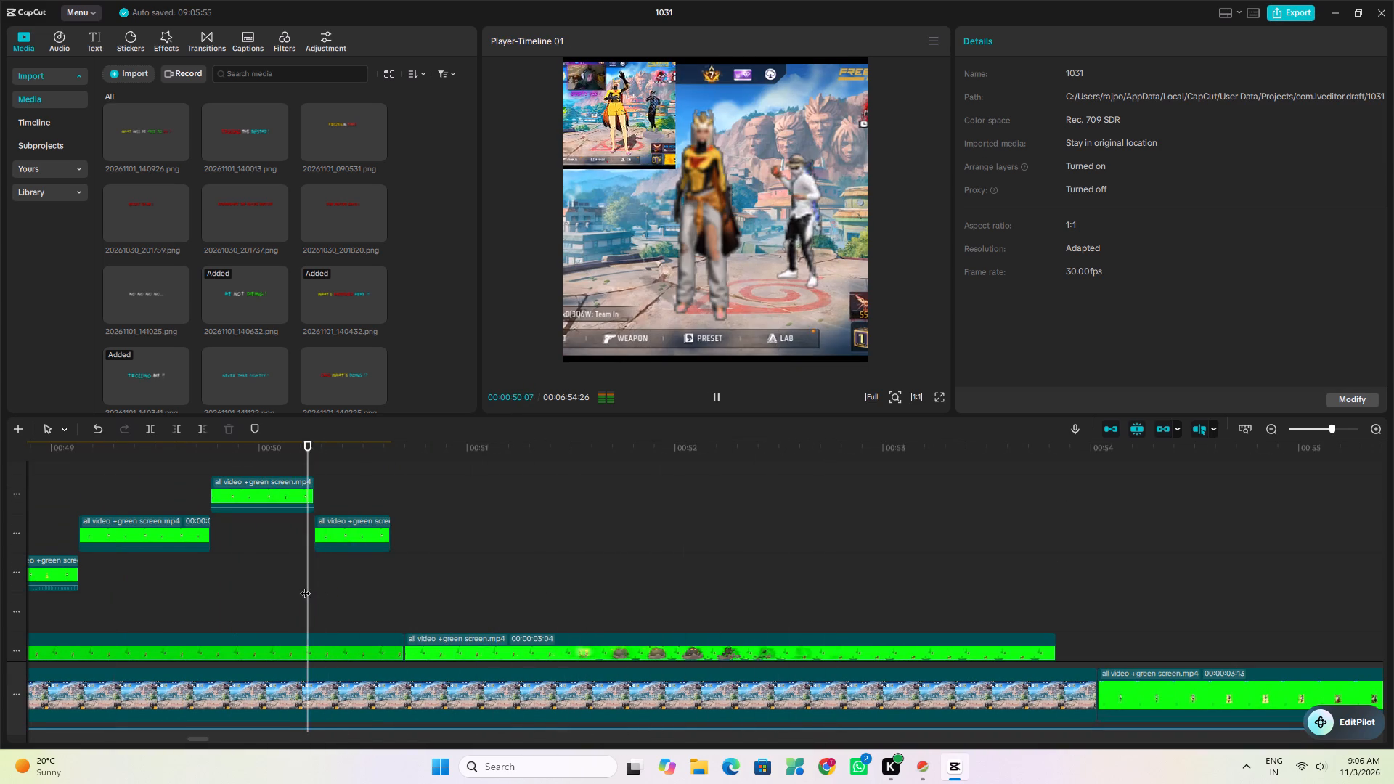
{"action": "key", "text": "space"}
{"action": "key", "text": "space"}
{"action": "key", "text": "space"}
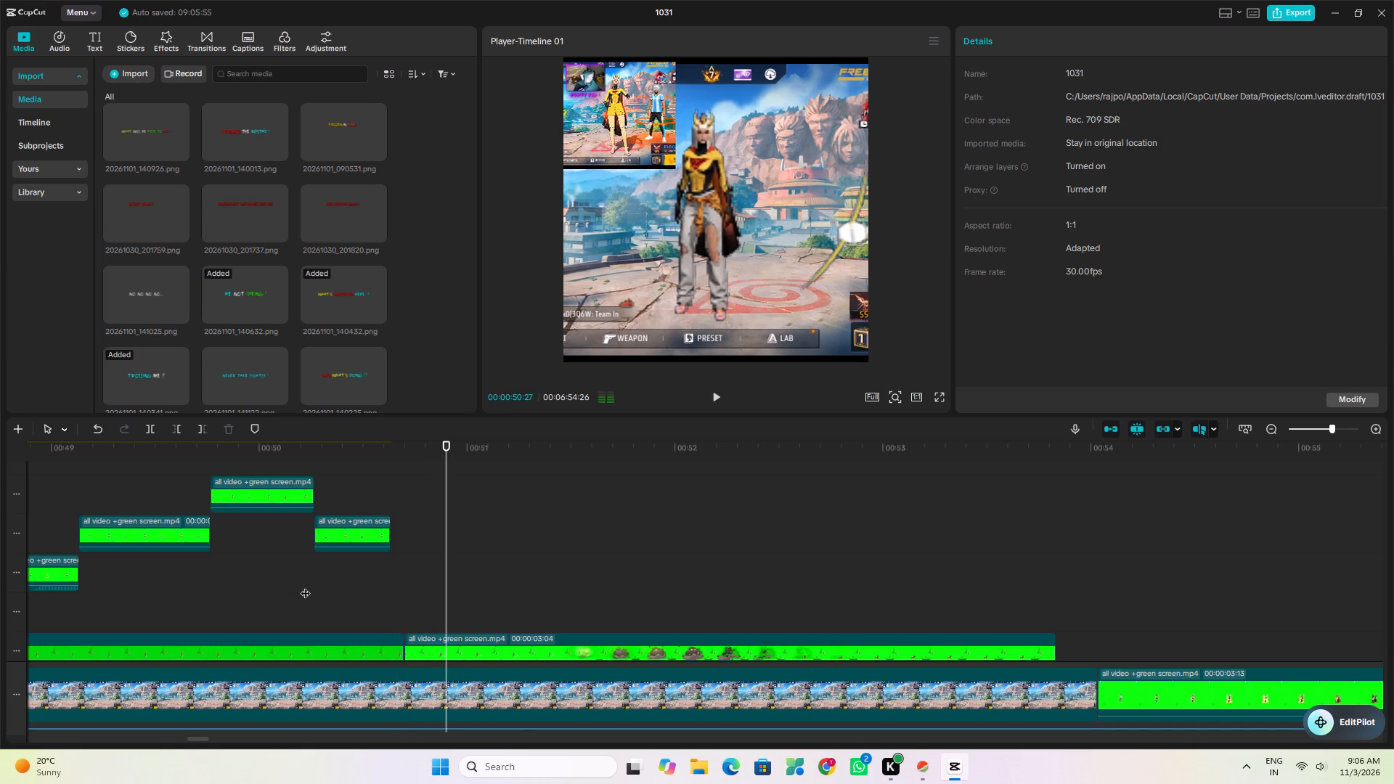
{"action": "key", "text": "space"}
{"action": "key", "text": "space"}
{"action": "key", "text": "space"}
{"action": "key", "text": "space"}
{"action": "key", "text": "space"}
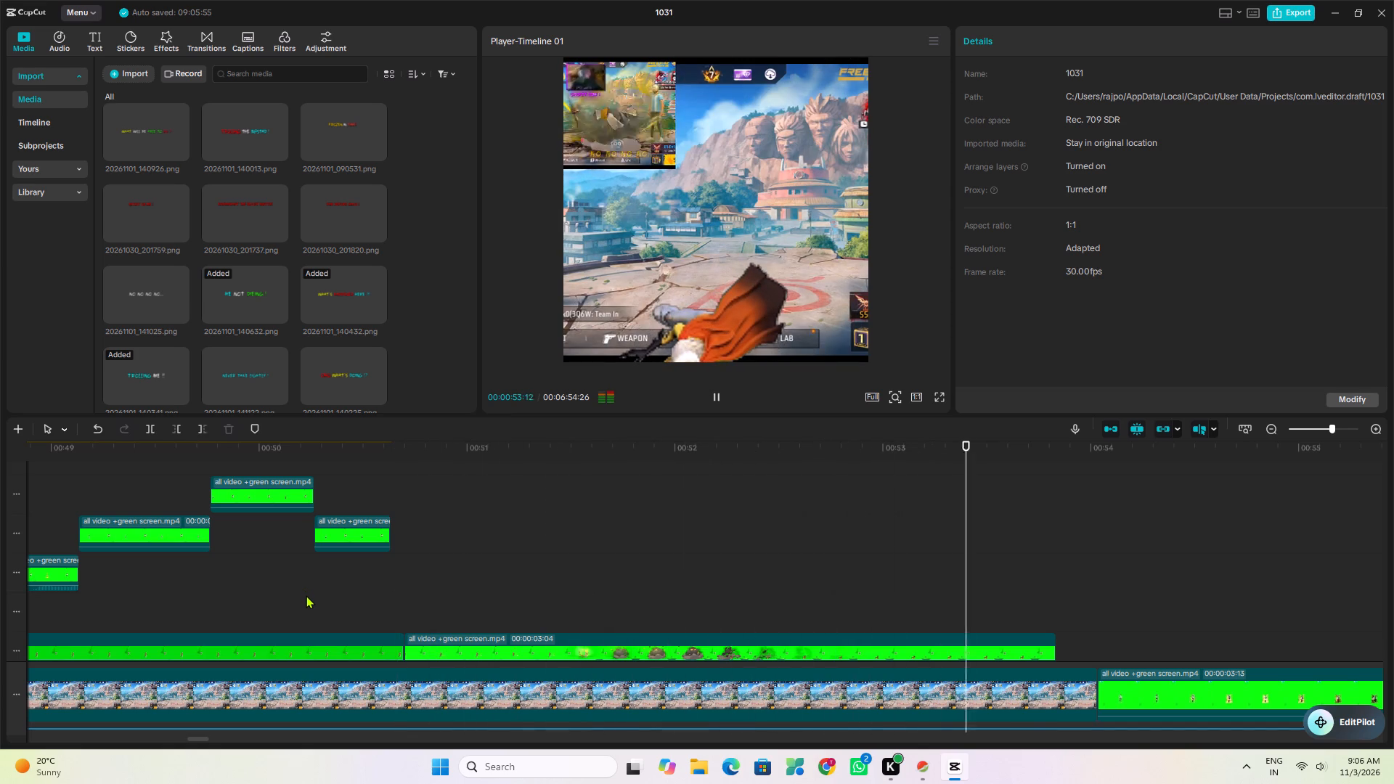
{"action": "key", "text": "space"}
{"action": "left_click", "coordinate": [301, 605]}
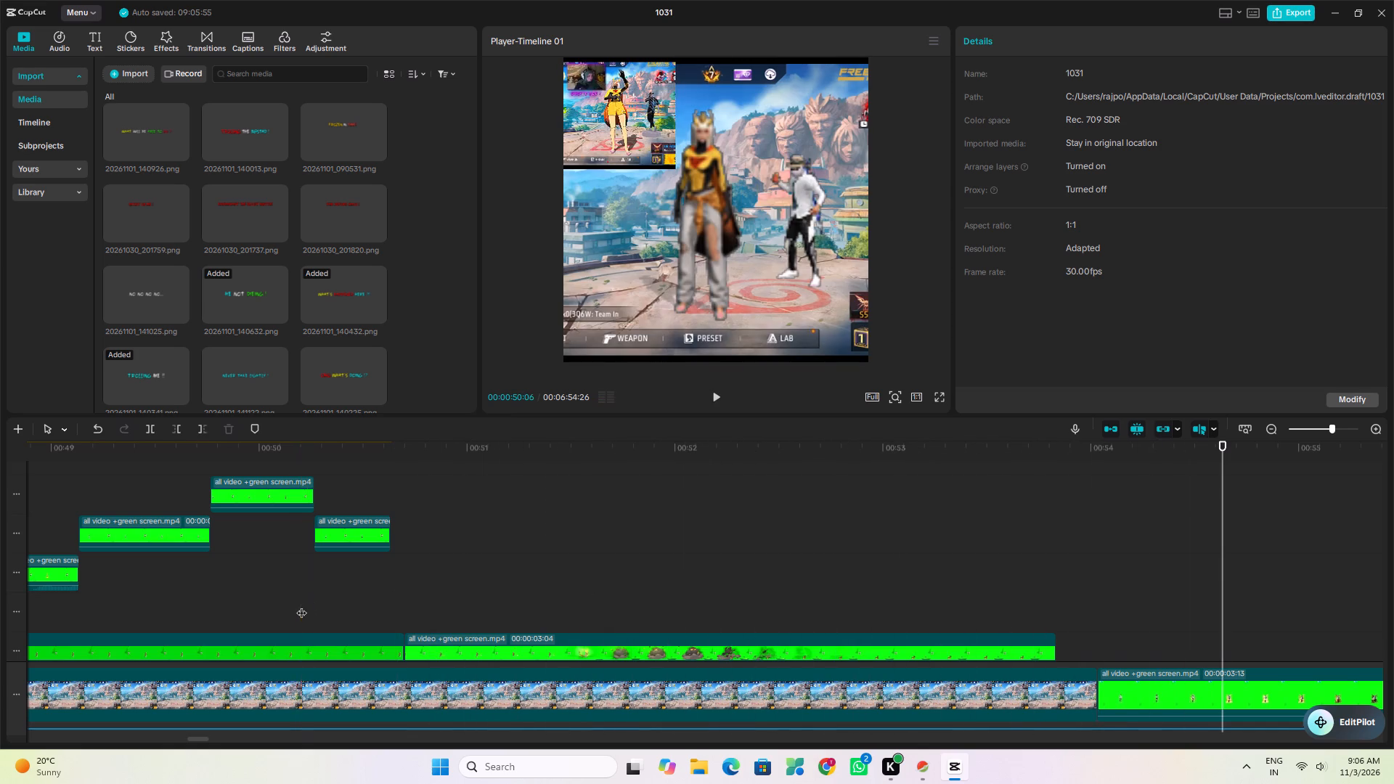
{"action": "key", "text": "space"}
{"action": "key", "text": "space"}
{"action": "key", "text": "space"}
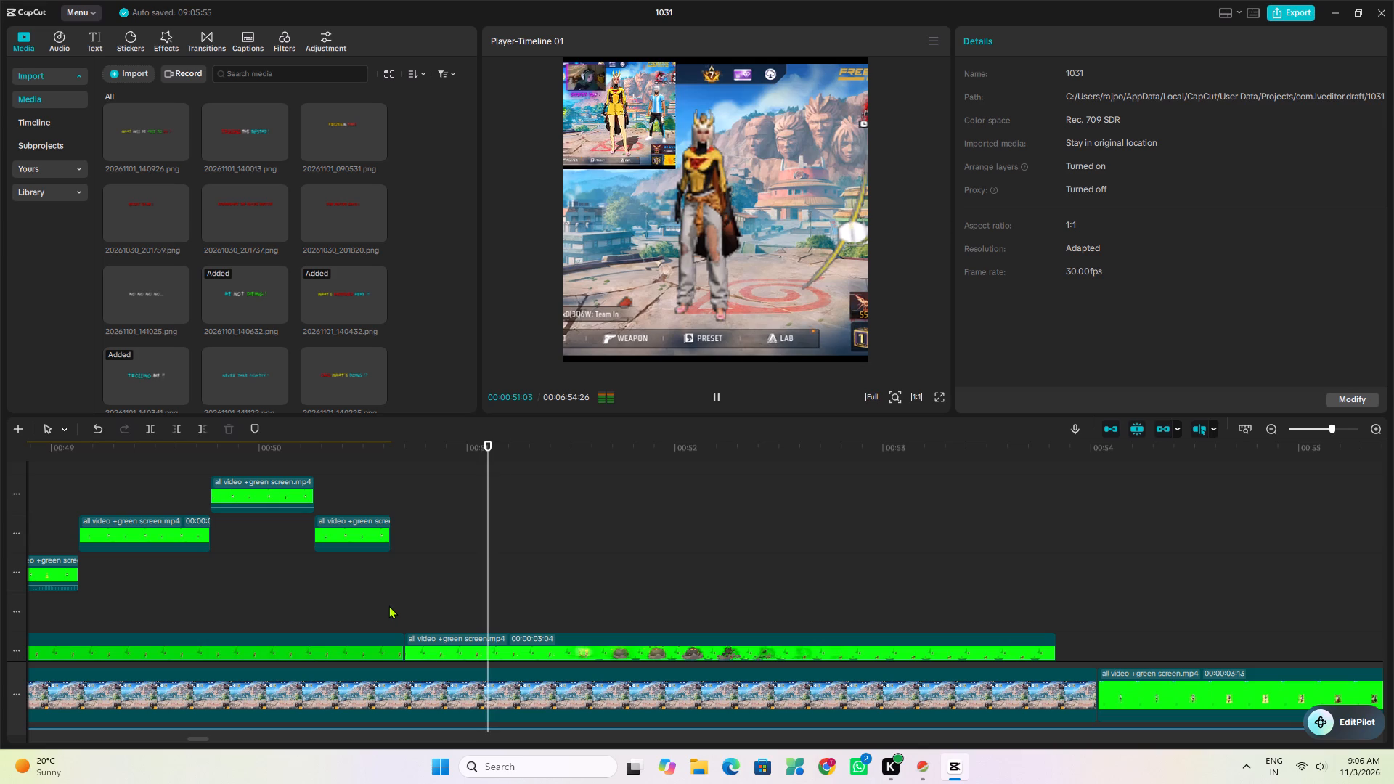
{"action": "key", "text": "space"}
Split the 3:04 green-screen overlay at 00:51:19, where the rocks appear.
{"action": "scroll", "coordinate": [612, 620], "scroll_direction": "down", "scroll_amount": 3}
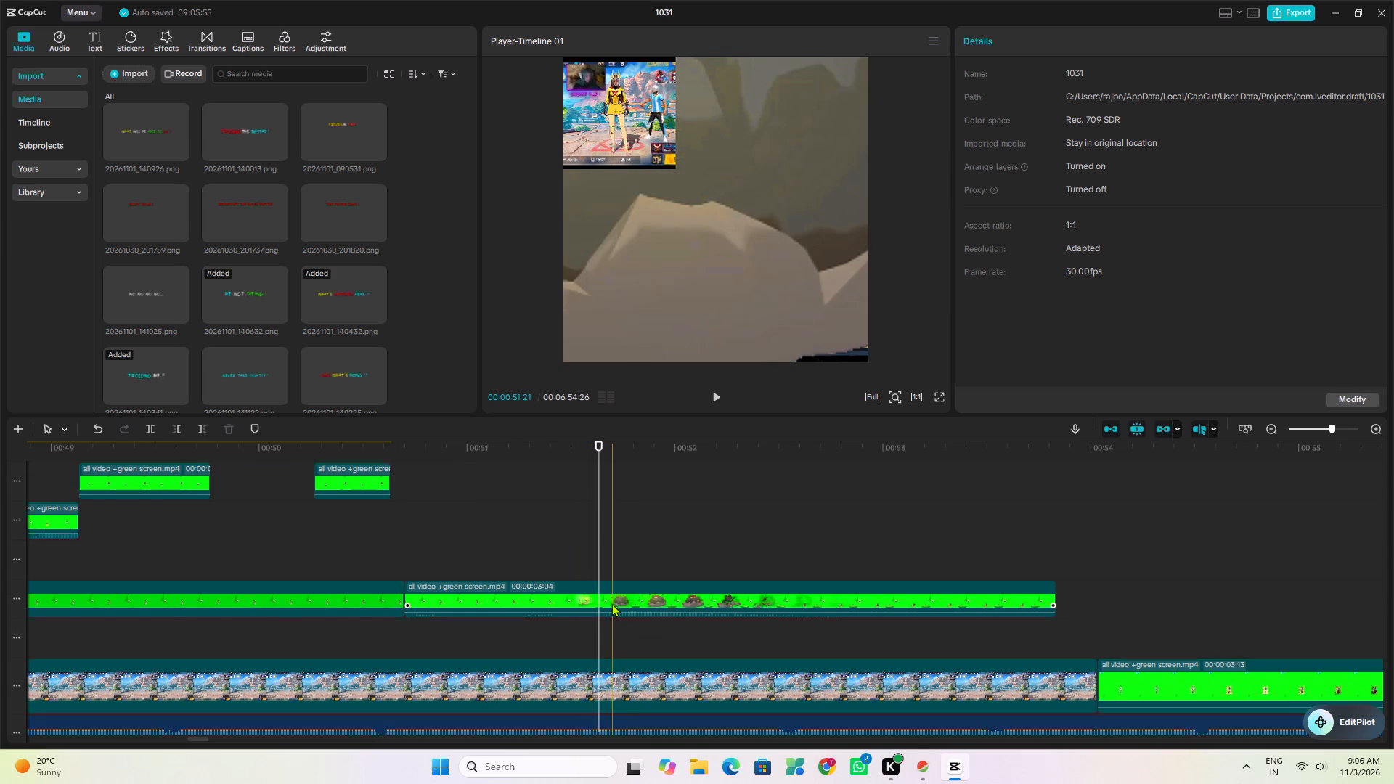
{"action": "left_click", "coordinate": [611, 603]}
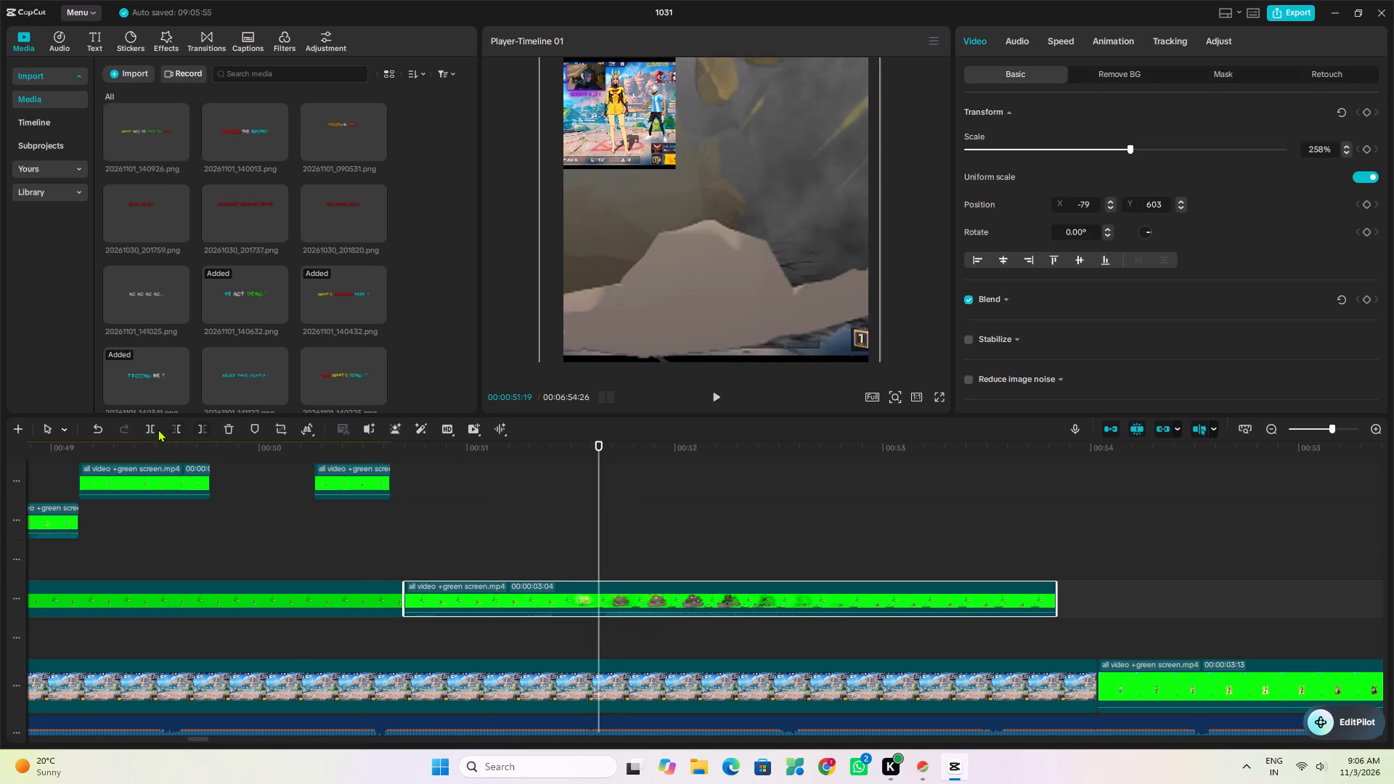
{"action": "left_click", "coordinate": [147, 426]}
At 00:52:08, reduce the second overlay piece's scale to 205% and reposition it to X -52, Y 576.
{"action": "key", "text": "space"}
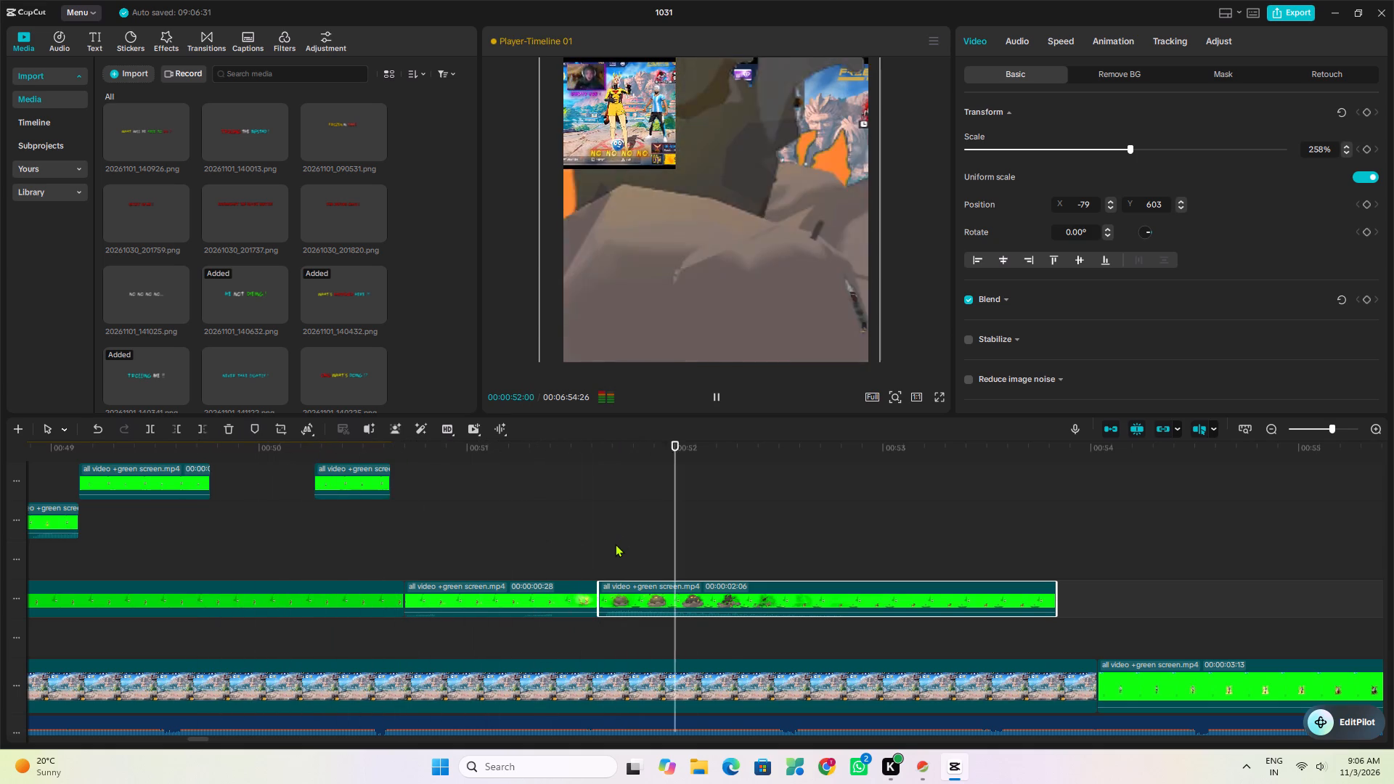
{"action": "key", "text": "space"}
{"action": "left_click_drag", "start_coordinate": [716, 304], "coordinate": [717, 261]}
{"action": "left_click", "coordinate": [1108, 147]}
{"action": "left_click_drag", "start_coordinate": [779, 242], "coordinate": [781, 246]}
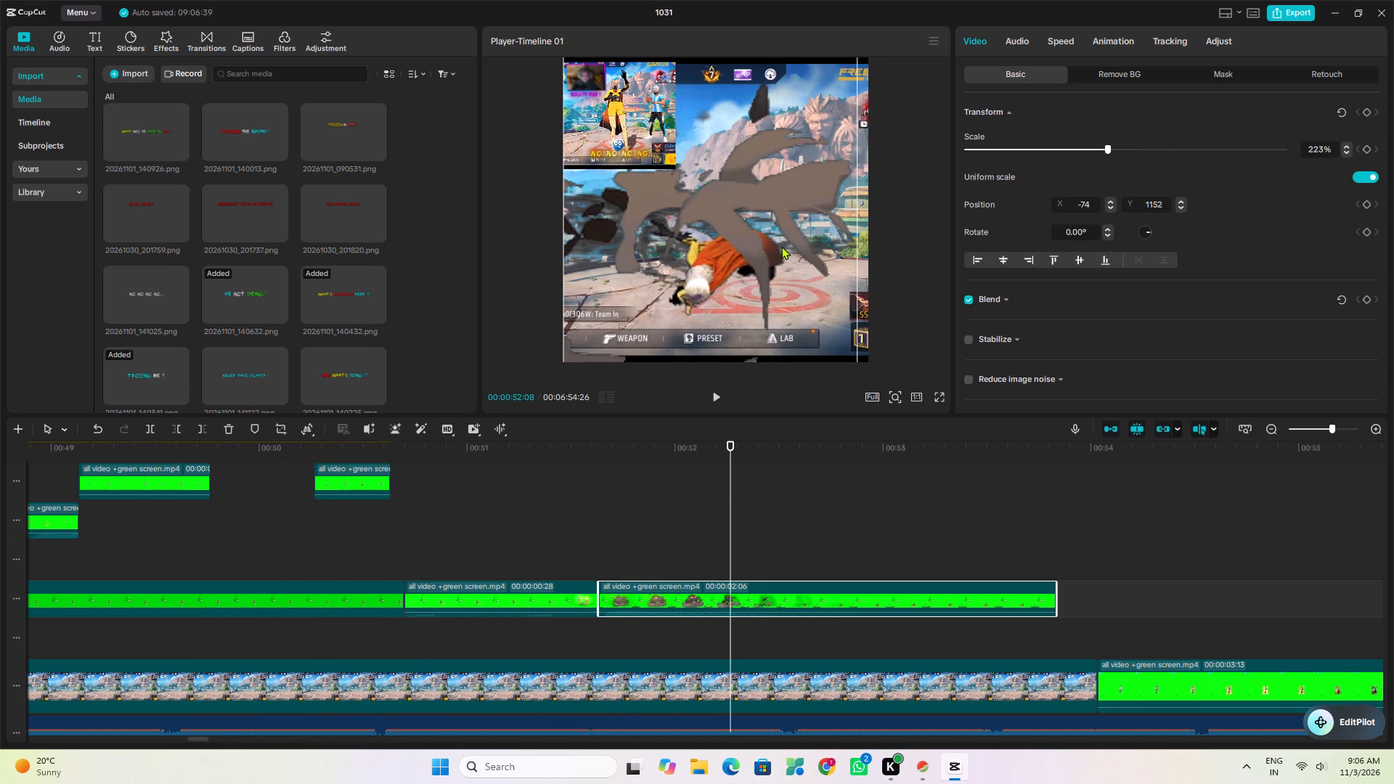
{"action": "left_click_drag", "start_coordinate": [781, 246], "coordinate": [780, 268]}
{"action": "left_click", "coordinate": [1097, 147]}
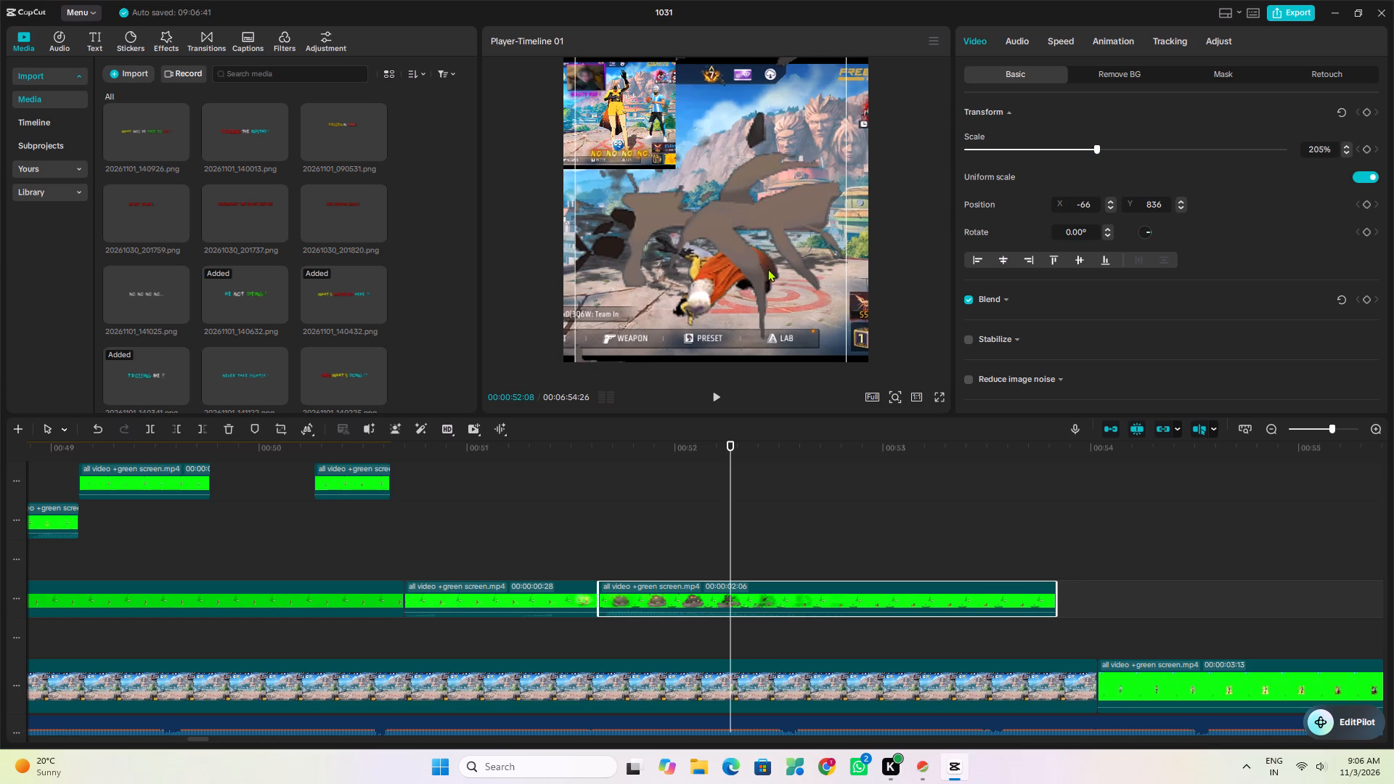
{"action": "left_click_drag", "start_coordinate": [767, 265], "coordinate": [768, 286]}
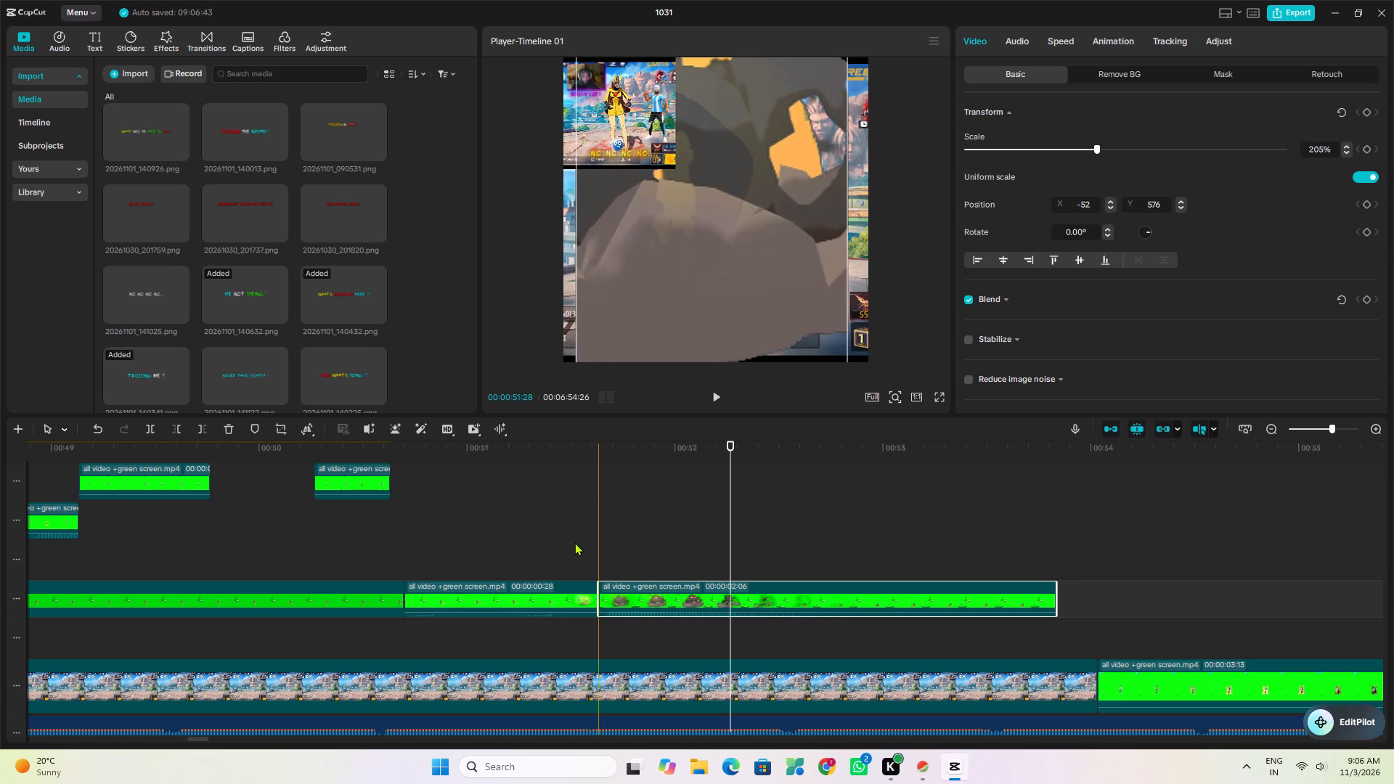
Replay from about 00:50:21 to examine the transition between the two split overlay pieces and the edges of the rock animation.
{"action": "left_click", "coordinate": [405, 536]}
{"action": "key", "text": "space"}
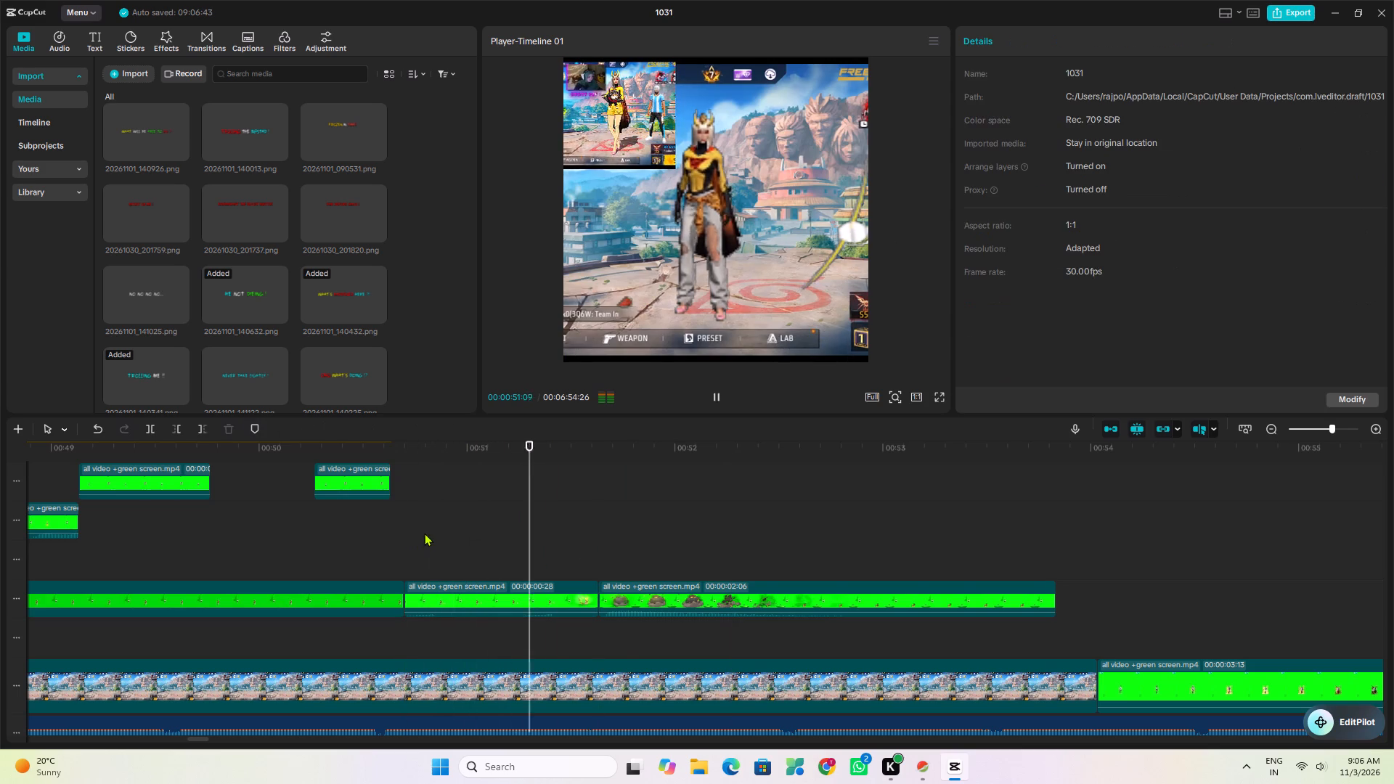
{"action": "key", "text": "space"}
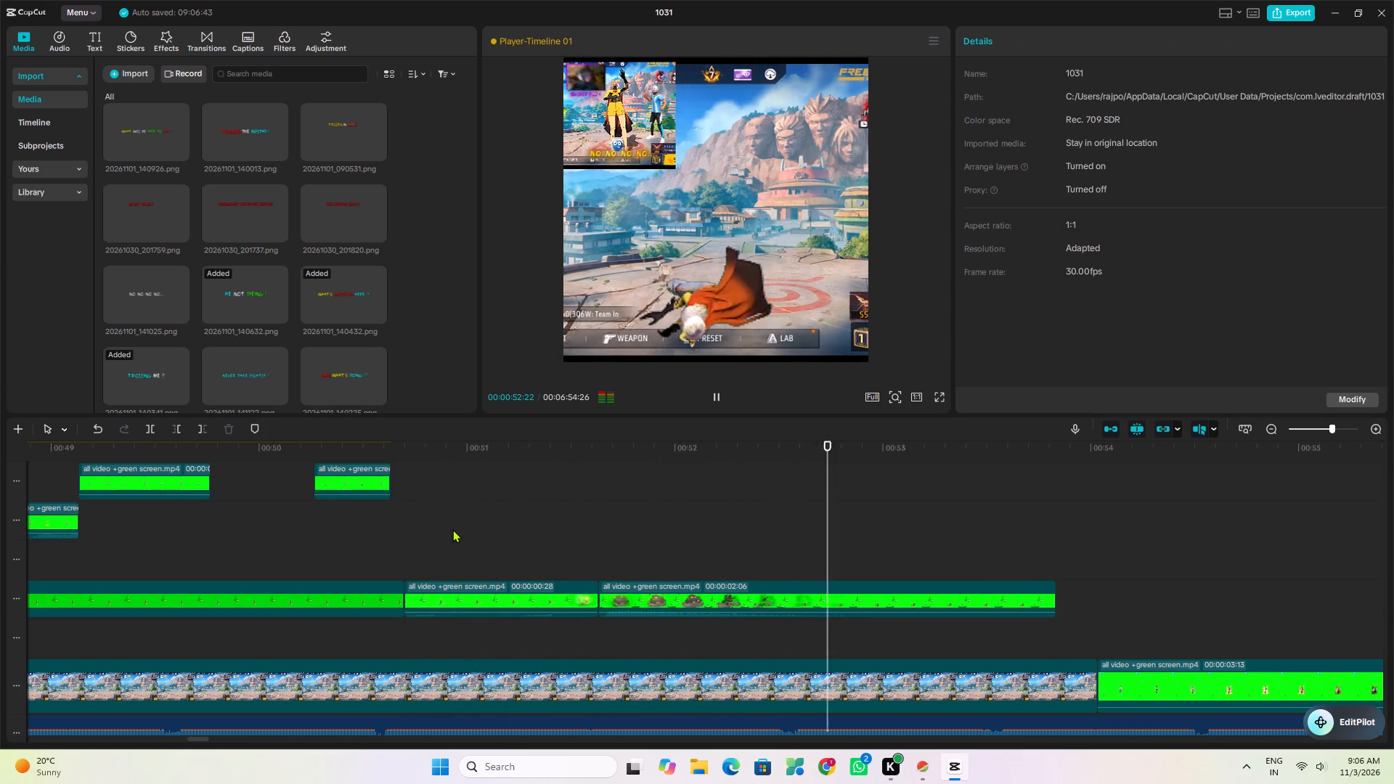
{"action": "left_click", "coordinate": [443, 529]}
{"action": "key", "text": "space"}
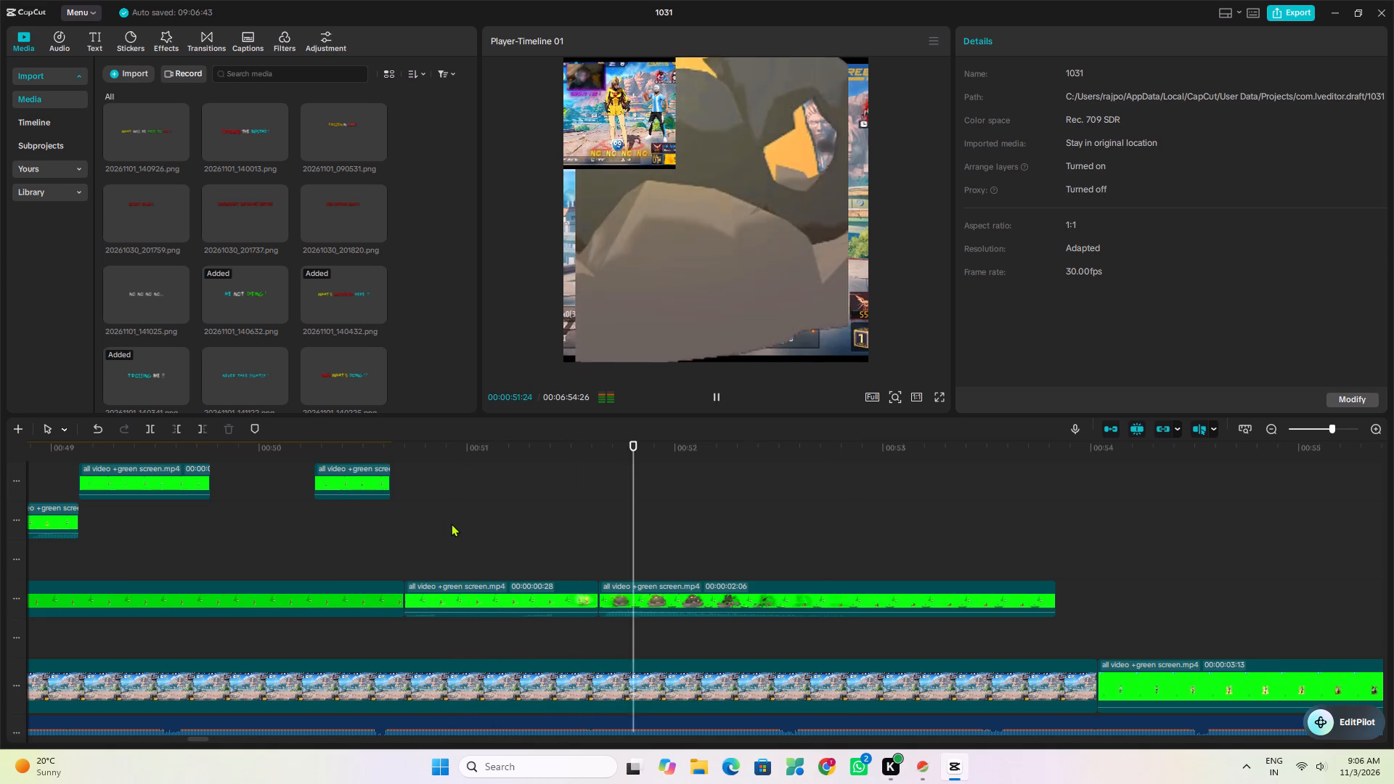
{"action": "key", "text": "space"}
{"action": "key", "text": "space"}
{"action": "key", "text": "space"}
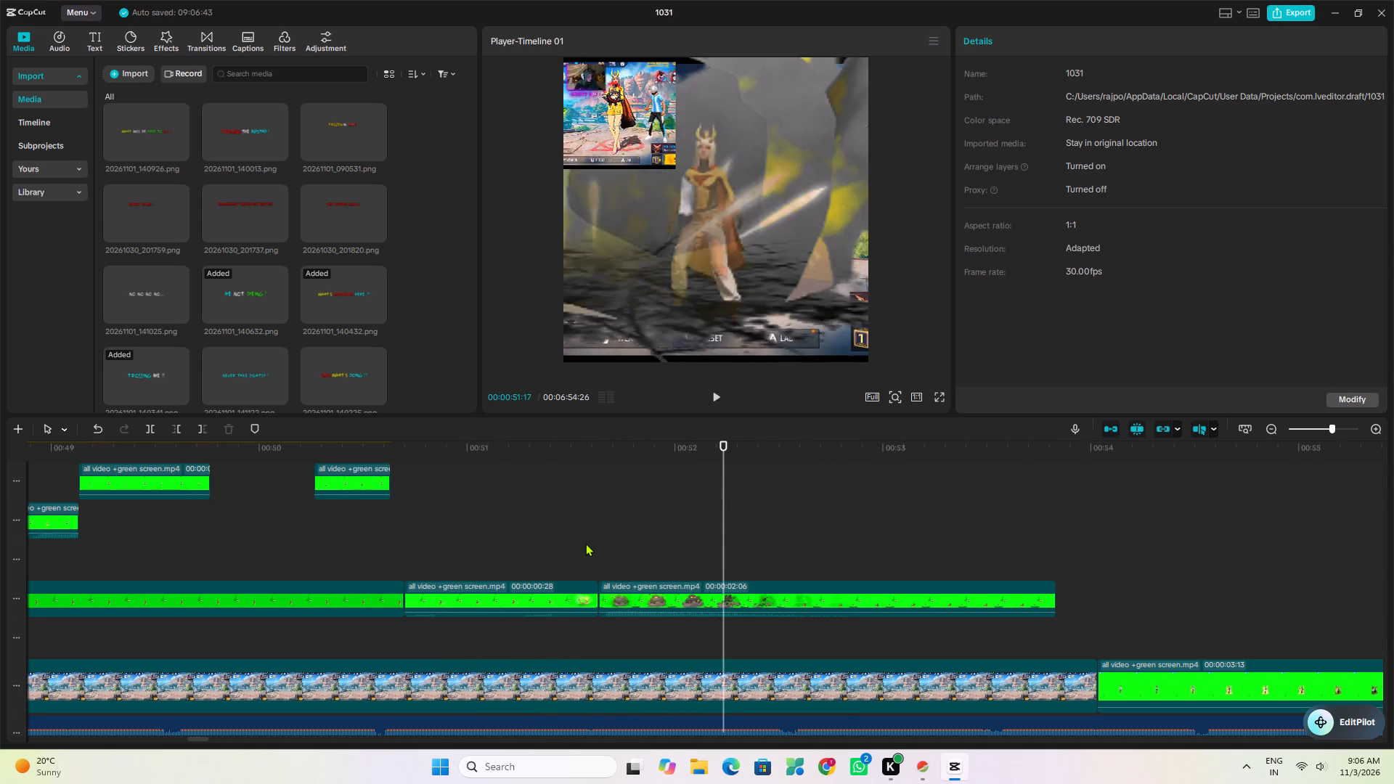
{"action": "key", "text": "space"}
Widen the crop of the 2:06 overlay piece on both sides to include more of the scattered rock debris.
{"action": "left_click", "coordinate": [655, 605]}
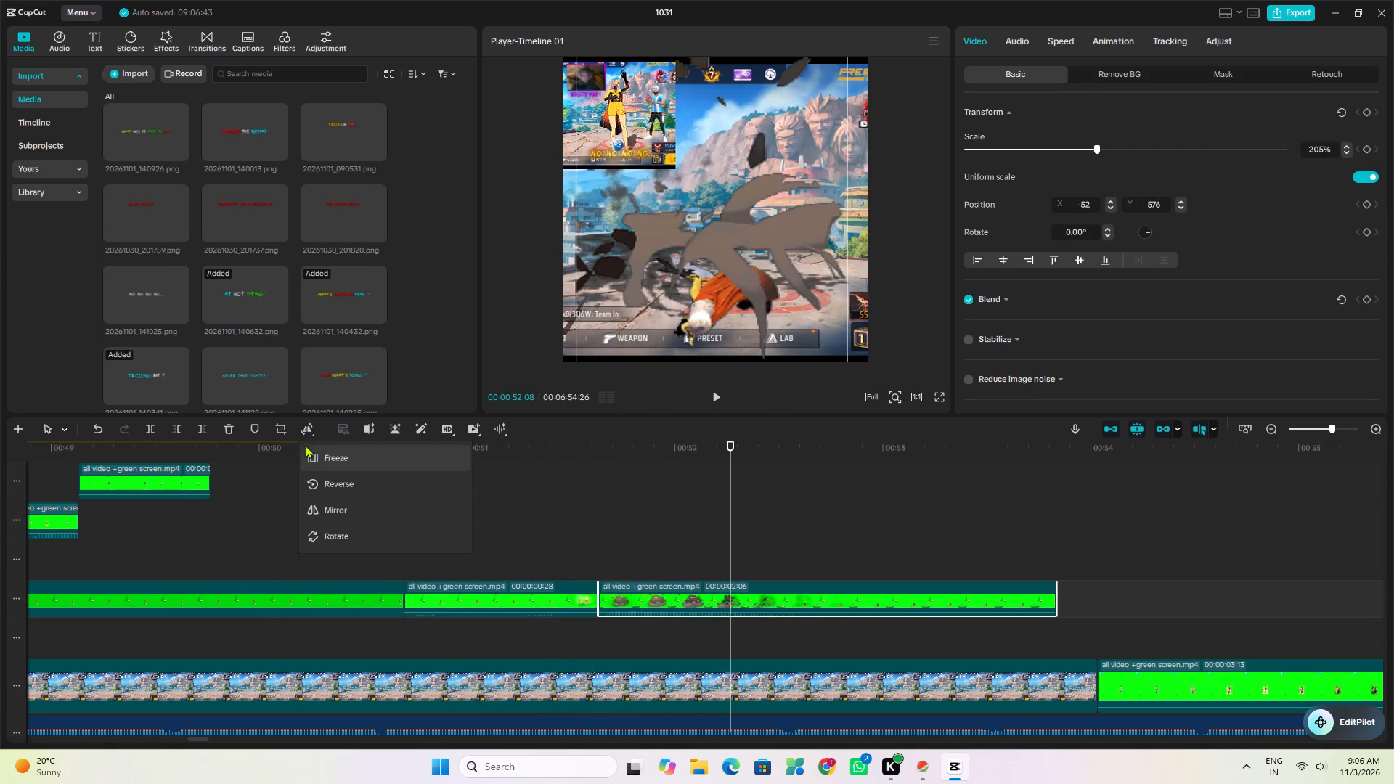
{"action": "left_click", "coordinate": [279, 425]}
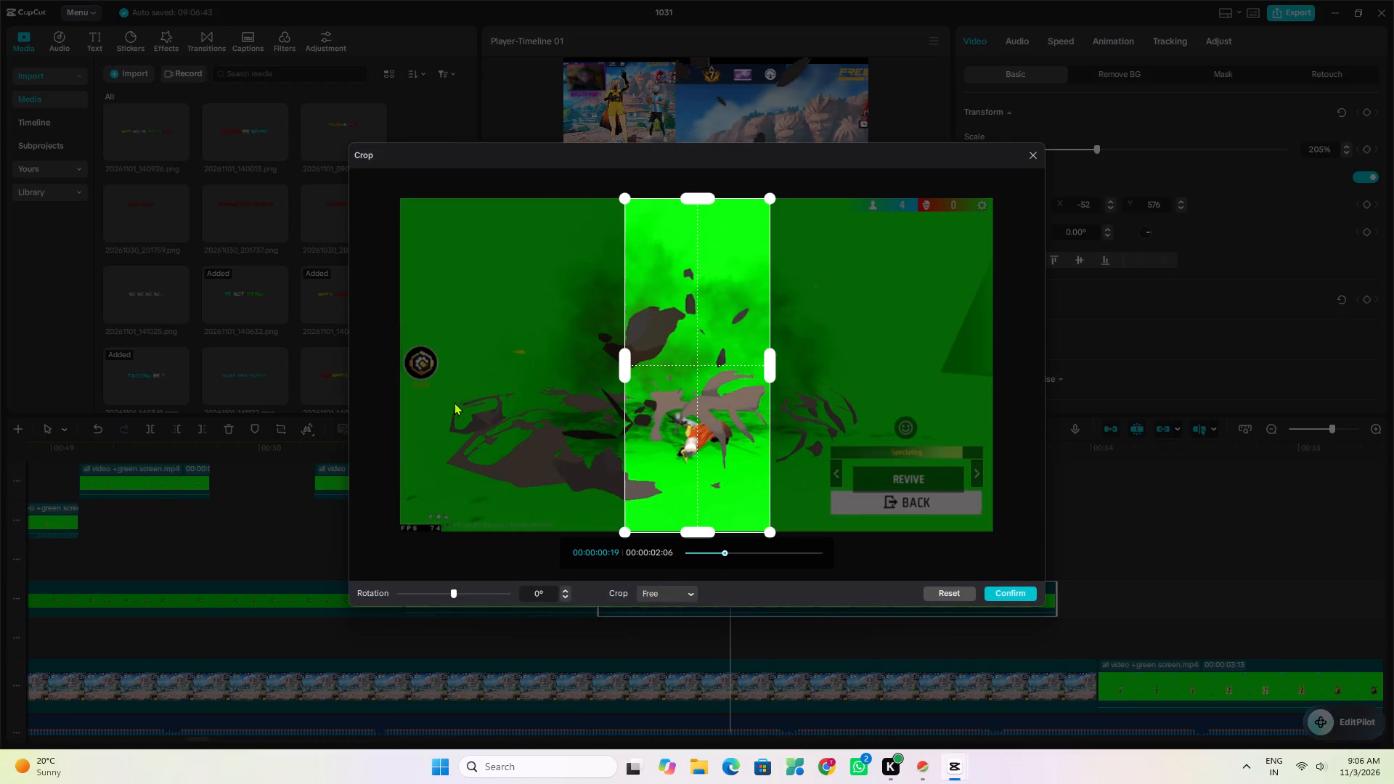
{"action": "left_click_drag", "start_coordinate": [619, 369], "coordinate": [572, 376]}
{"action": "left_click_drag", "start_coordinate": [624, 367], "coordinate": [436, 404]}
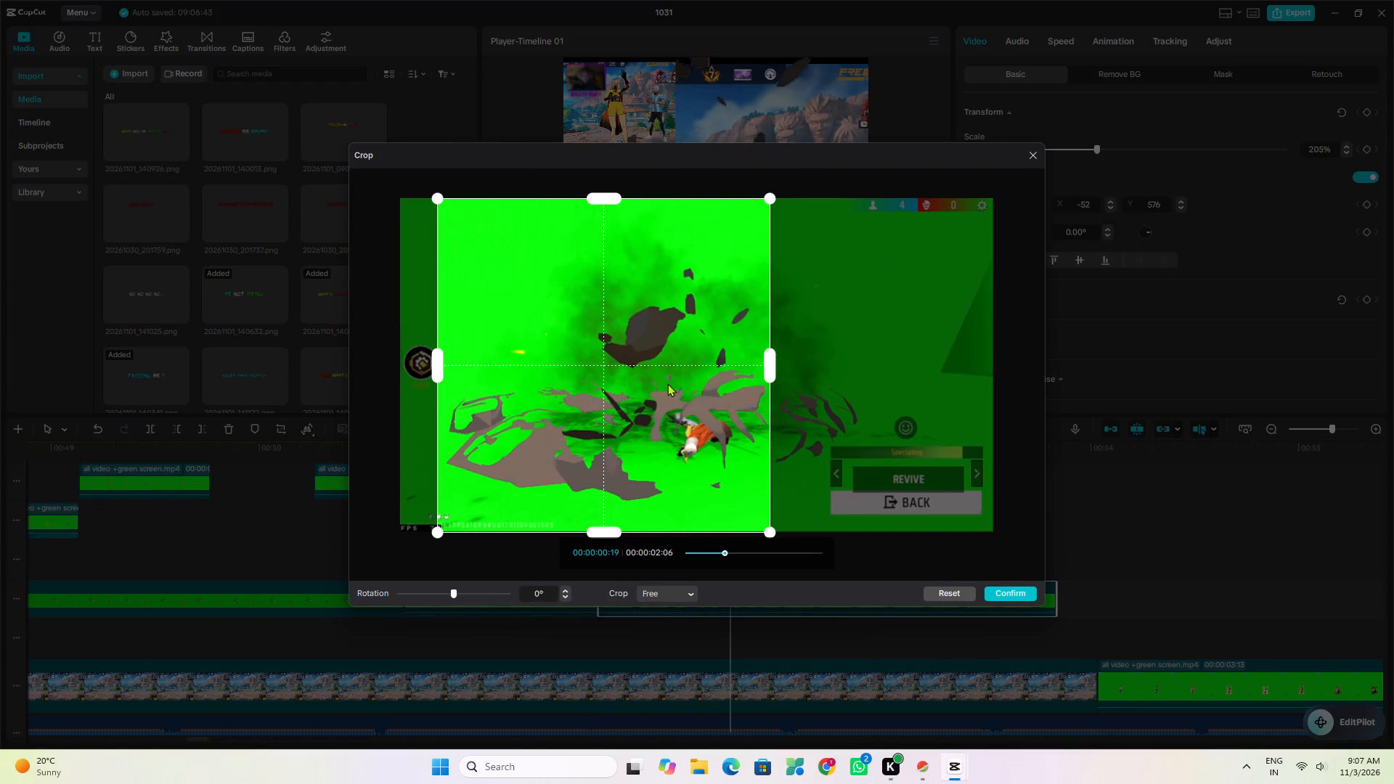
{"action": "left_click_drag", "start_coordinate": [432, 367], "coordinate": [488, 369]}
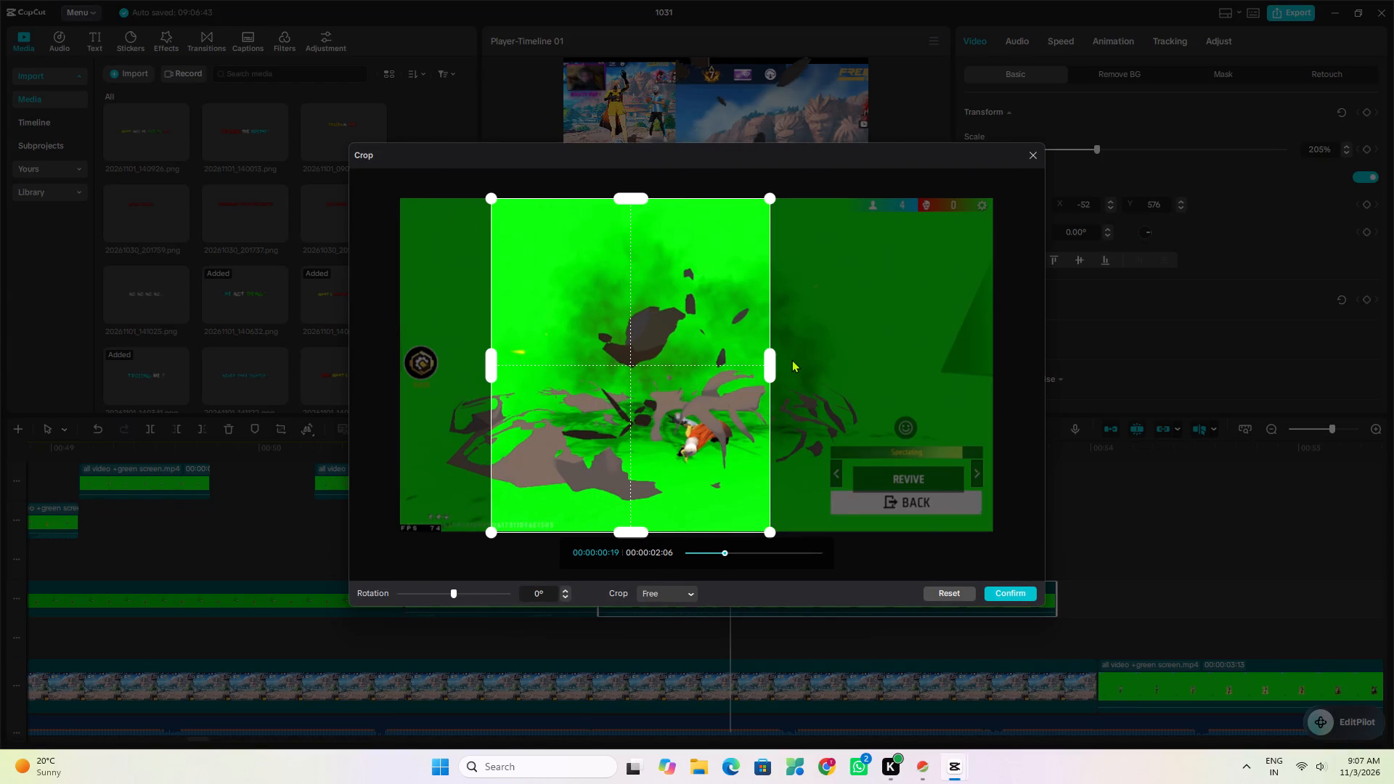
{"action": "left_click_drag", "start_coordinate": [767, 367], "coordinate": [820, 370]}
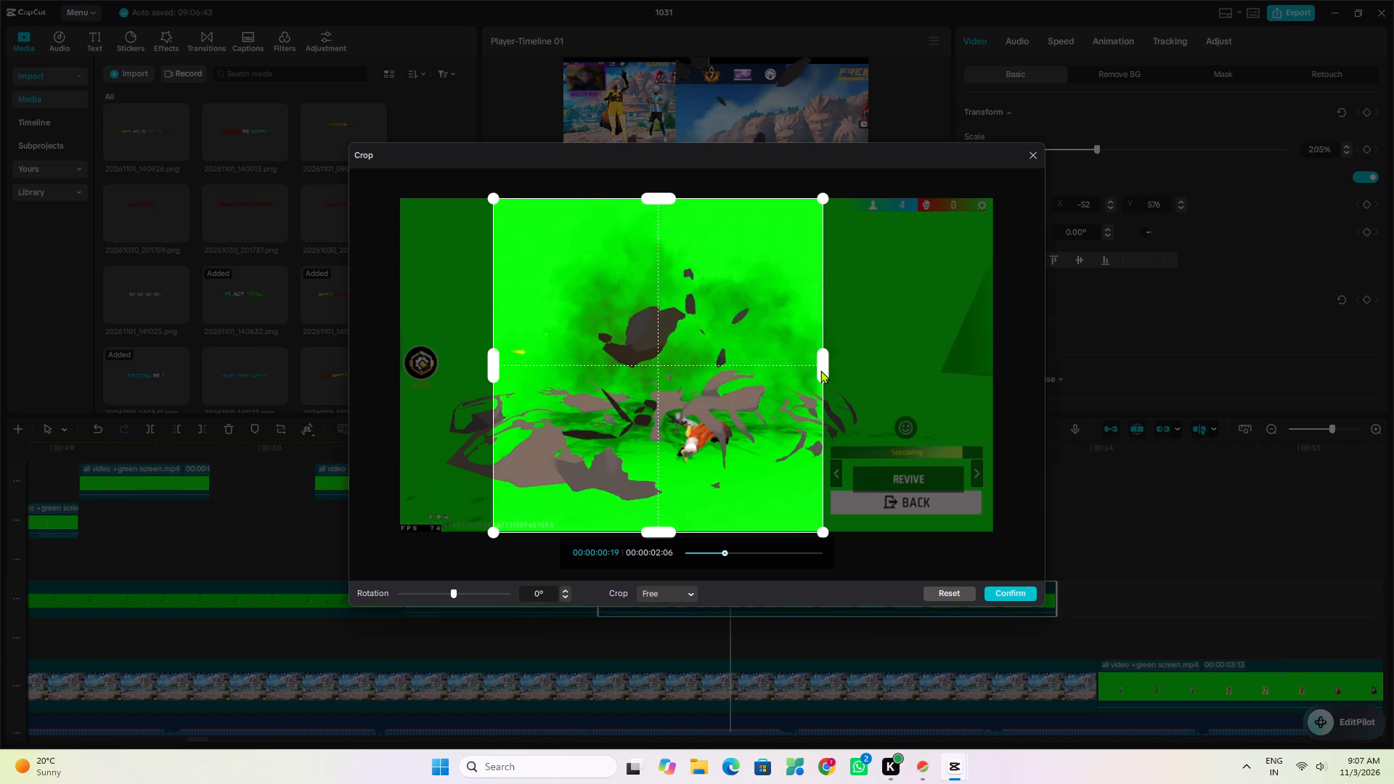
{"action": "left_click", "coordinate": [1011, 592]}
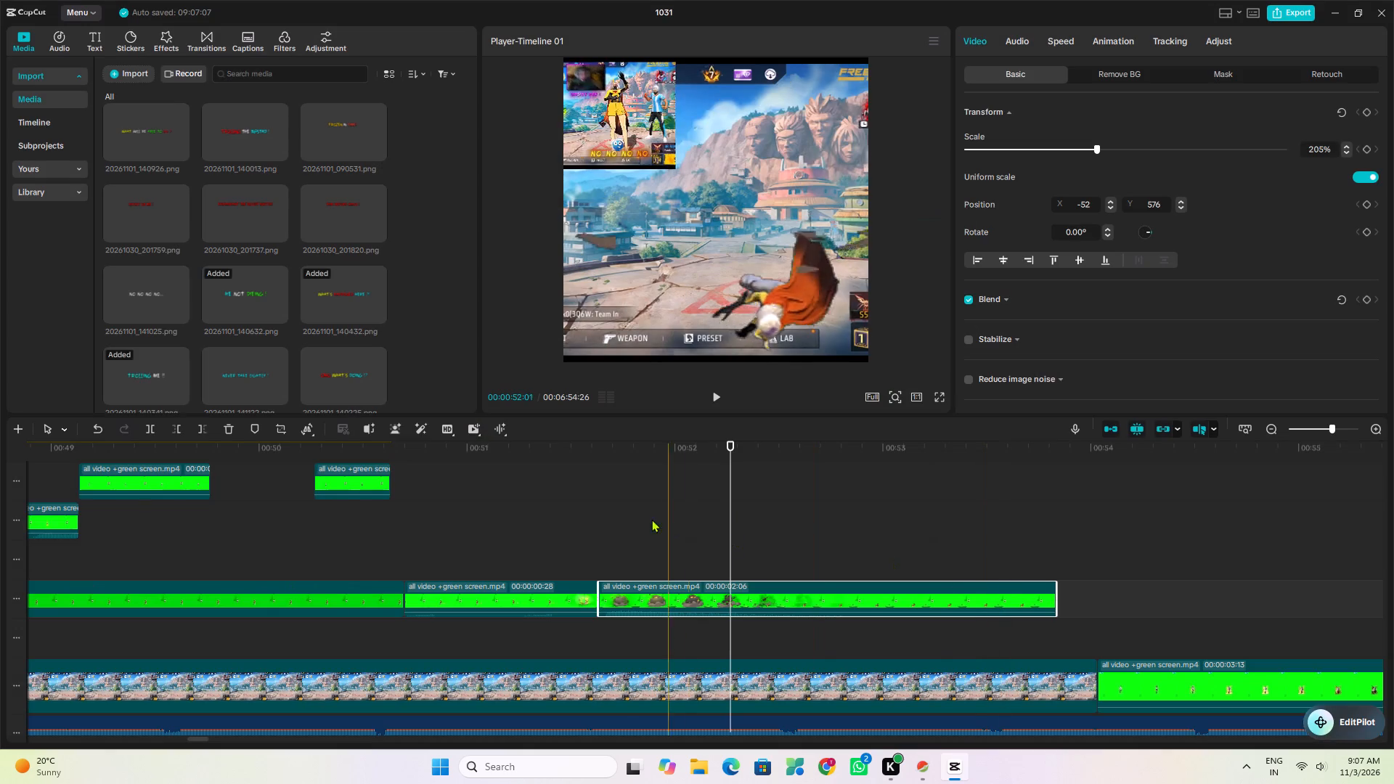
Preview the cropped overlay piece and reposition it to about X -879, Y 928 at 00:52:26.
{"action": "left_click", "coordinate": [608, 510]}
{"action": "key", "text": "space"}
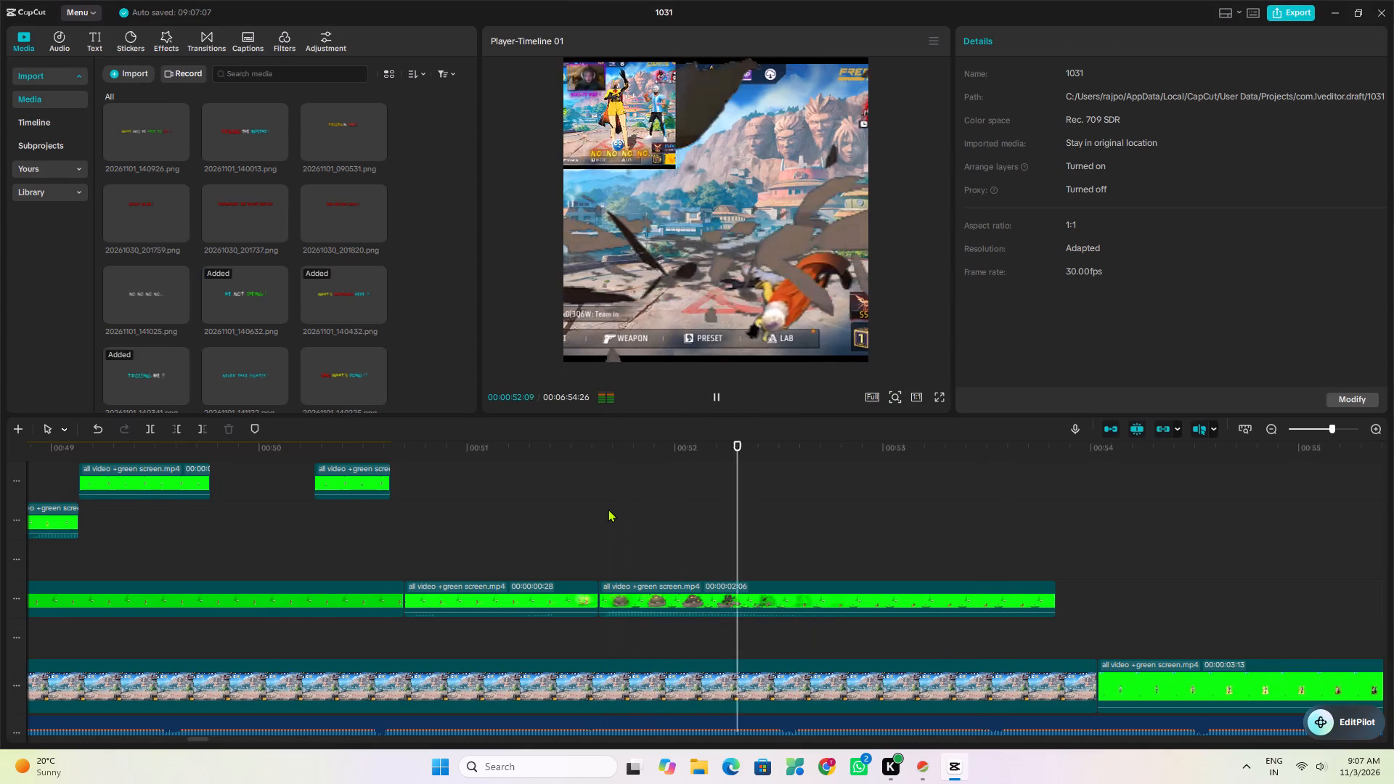
{"action": "key", "text": "space"}
{"action": "left_click", "coordinate": [543, 515]}
{"action": "key", "text": "space"}
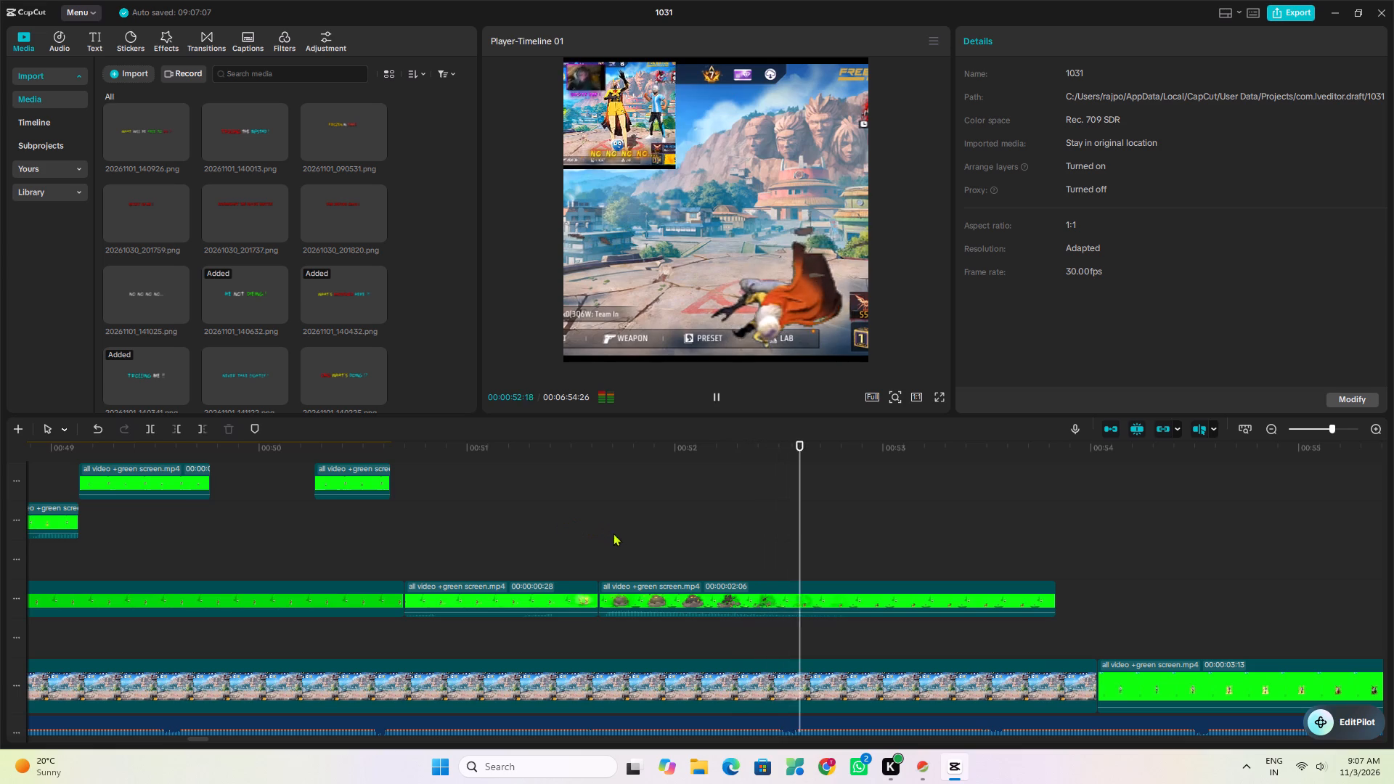
{"action": "key", "text": "space"}
{"action": "left_click", "coordinate": [682, 586]}
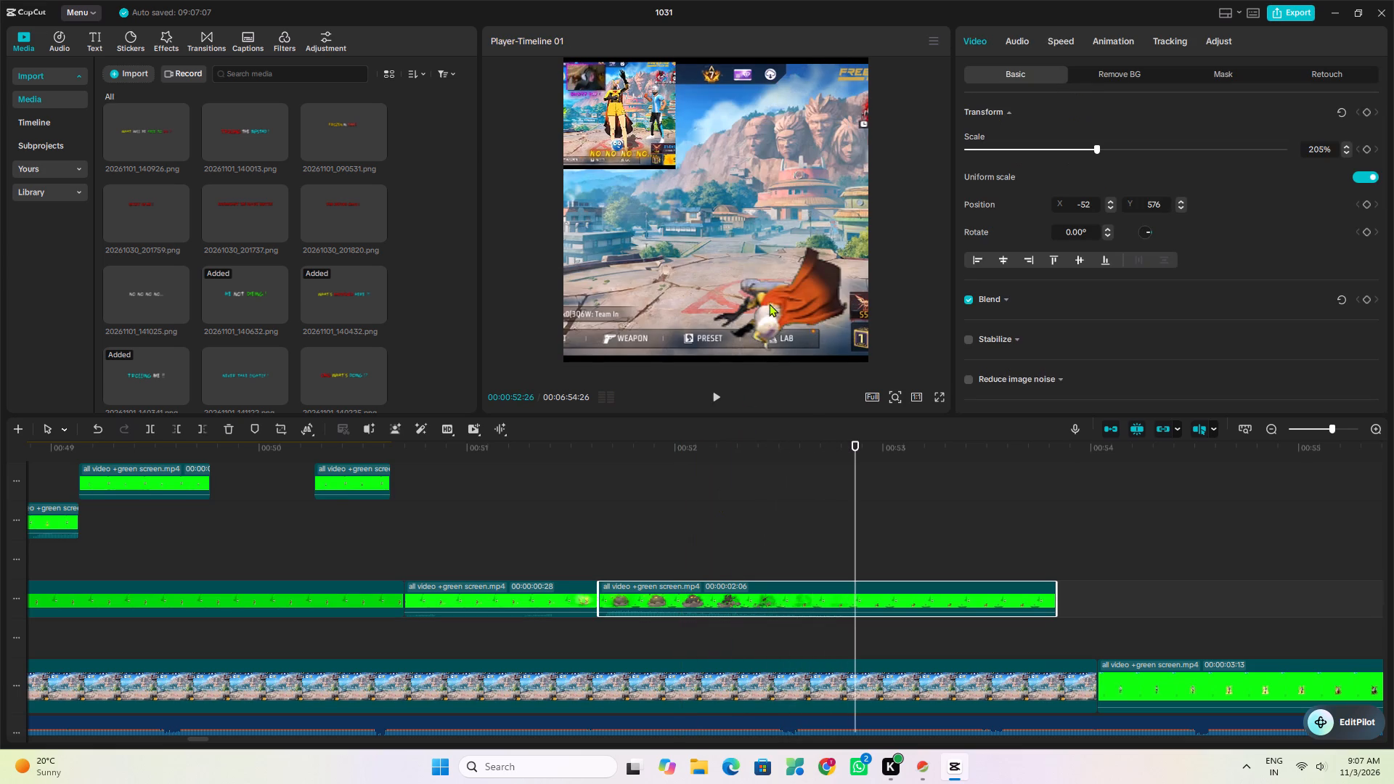
{"action": "left_click_drag", "start_coordinate": [767, 300], "coordinate": [702, 272]}
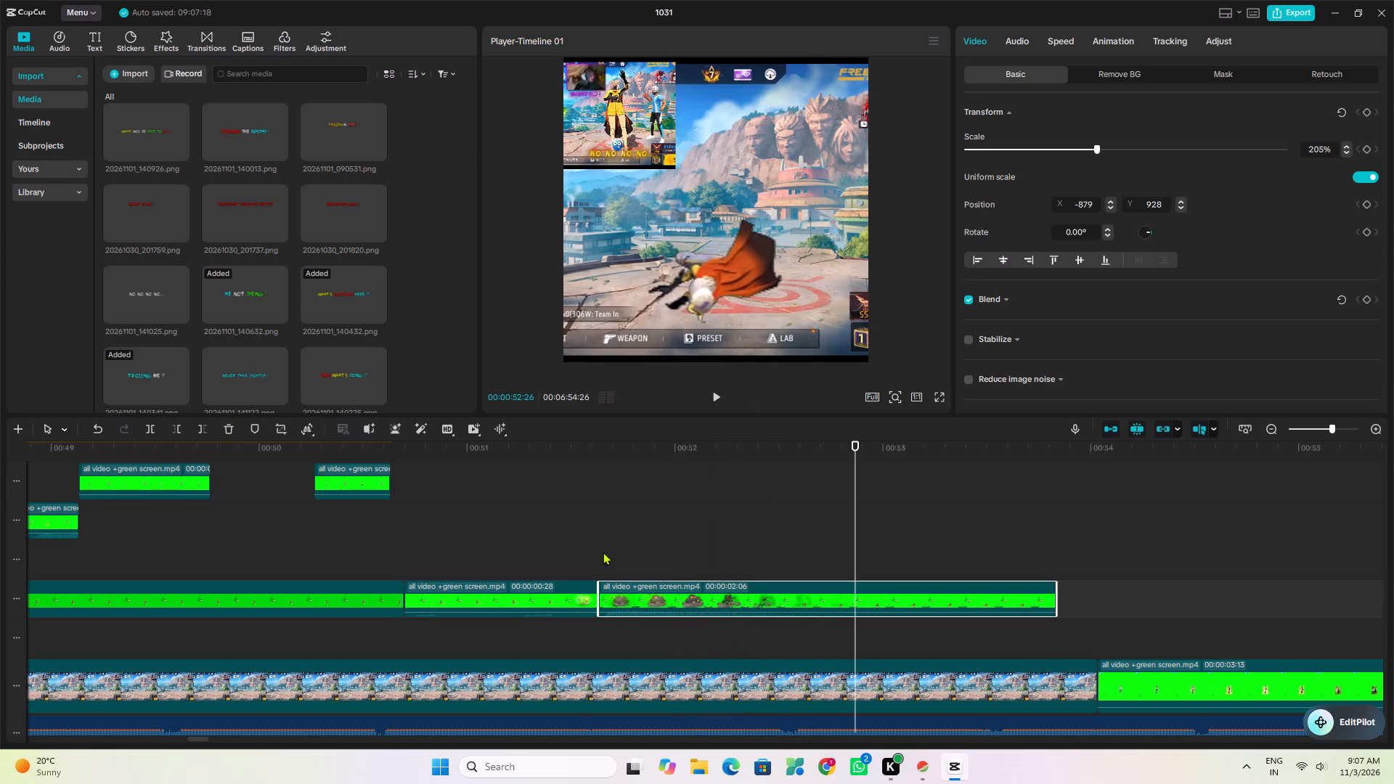
Replay the timeline between about 00:50 and 00:54 to examine the rock animation, its debris and the caped character's landing.
{"action": "left_click", "coordinate": [554, 525]}
{"action": "key", "text": "space"}
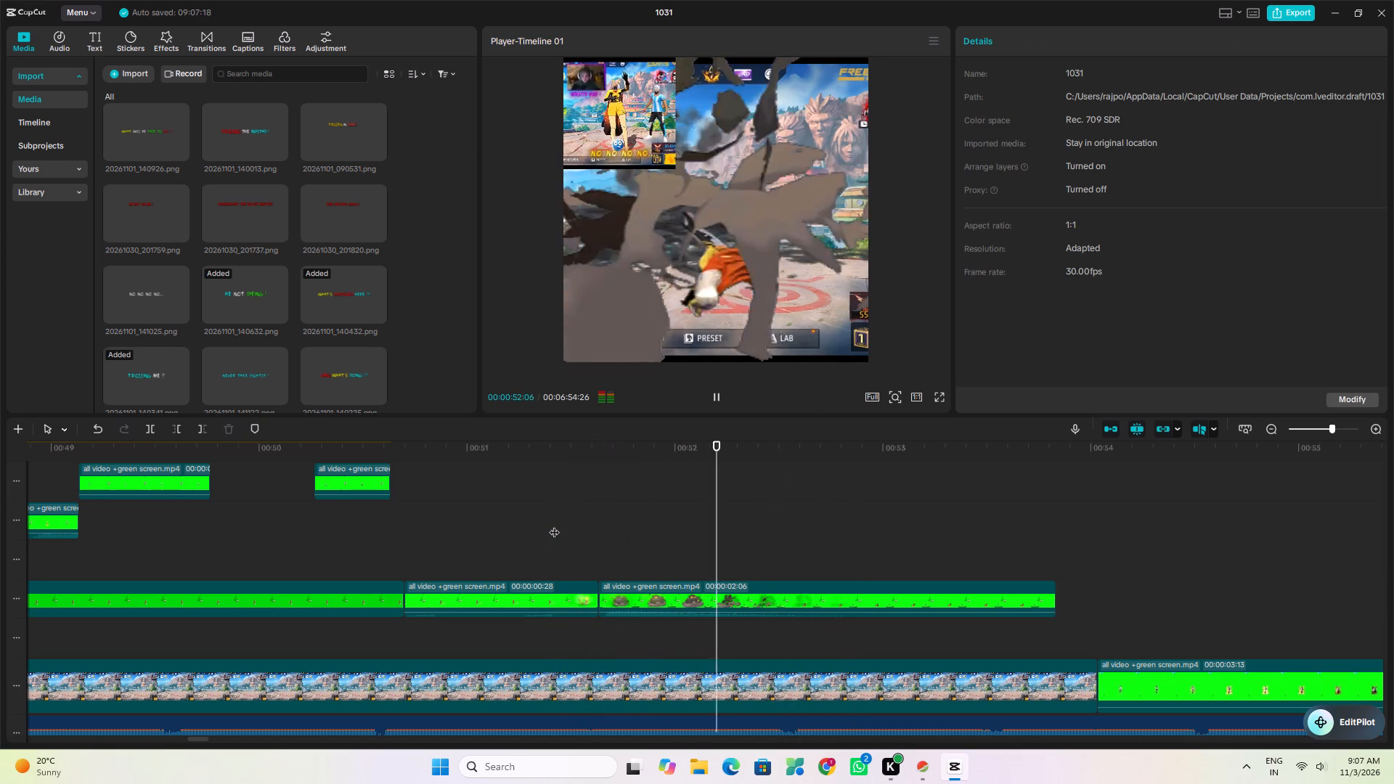
{"action": "left_click", "coordinate": [404, 547]}
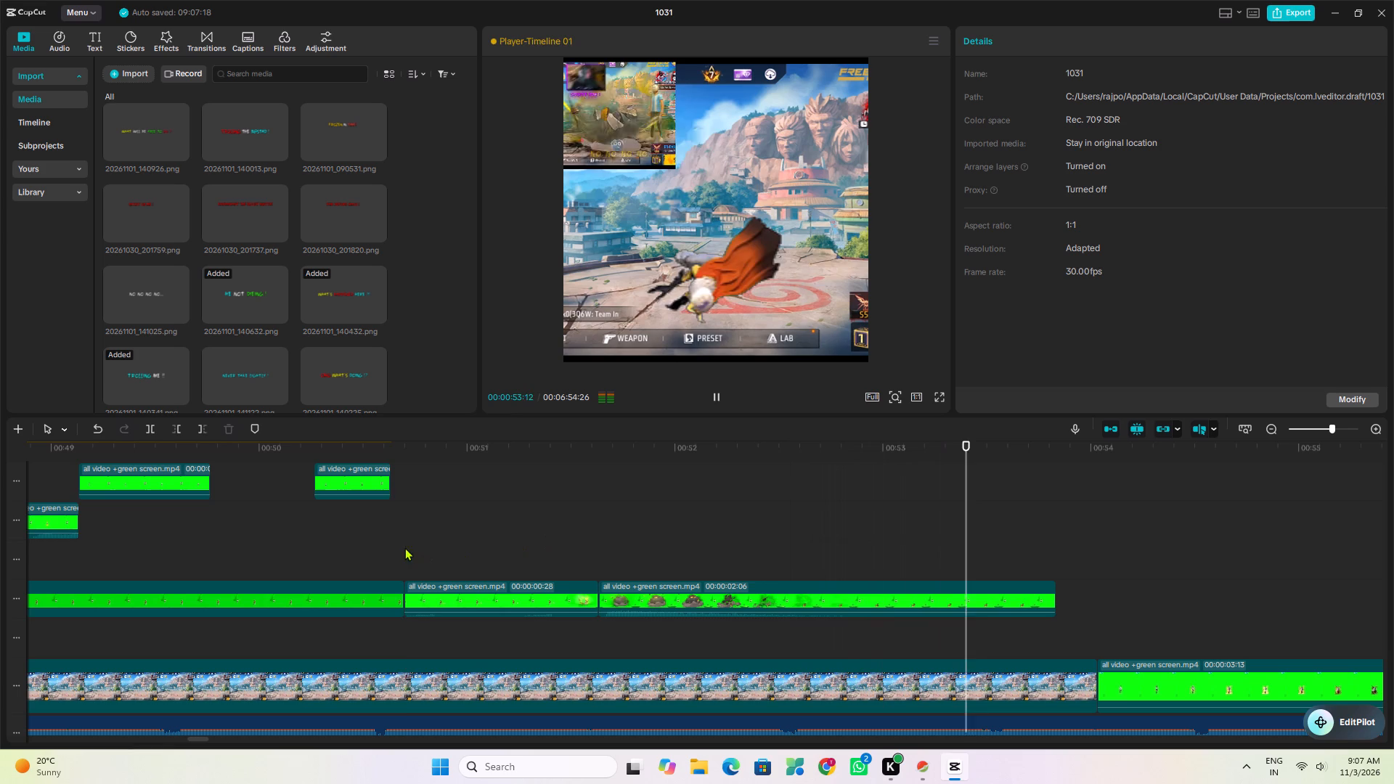
{"action": "key", "text": "space"}
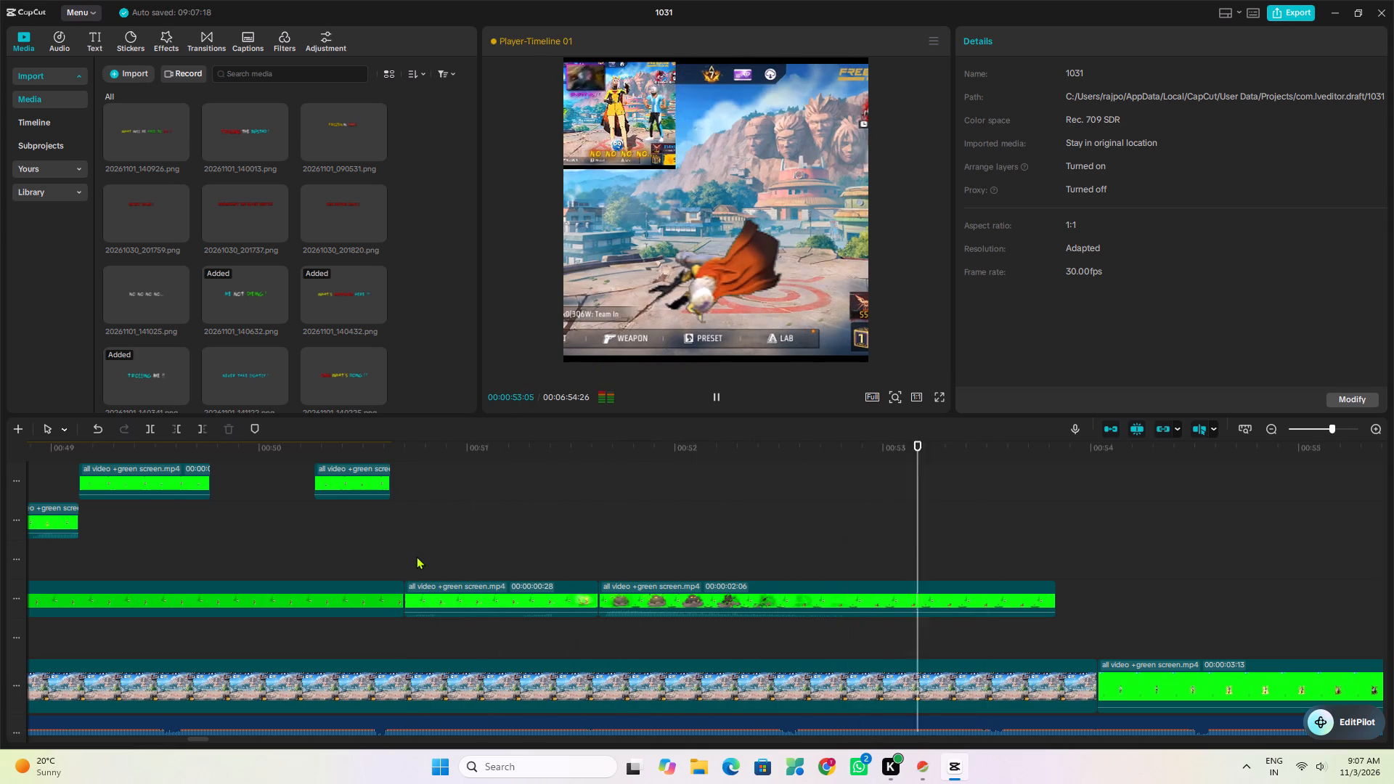
{"action": "key", "text": "space"}
{"action": "scroll", "coordinate": [416, 553], "scroll_direction": "up", "scroll_amount": 2}
{"action": "key", "text": "space"}
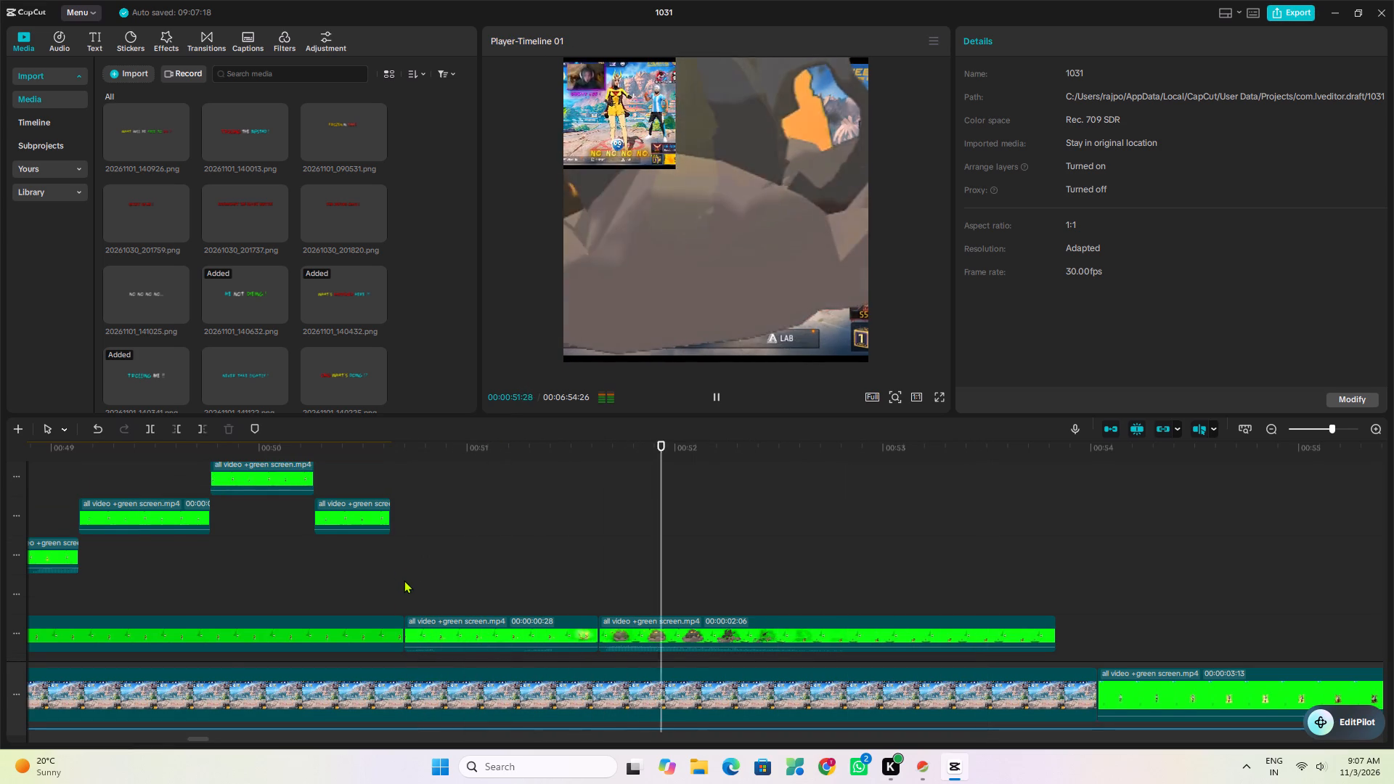
{"action": "key", "text": "space"}
{"action": "left_click", "coordinate": [235, 584]}
{"action": "key", "text": "space"}
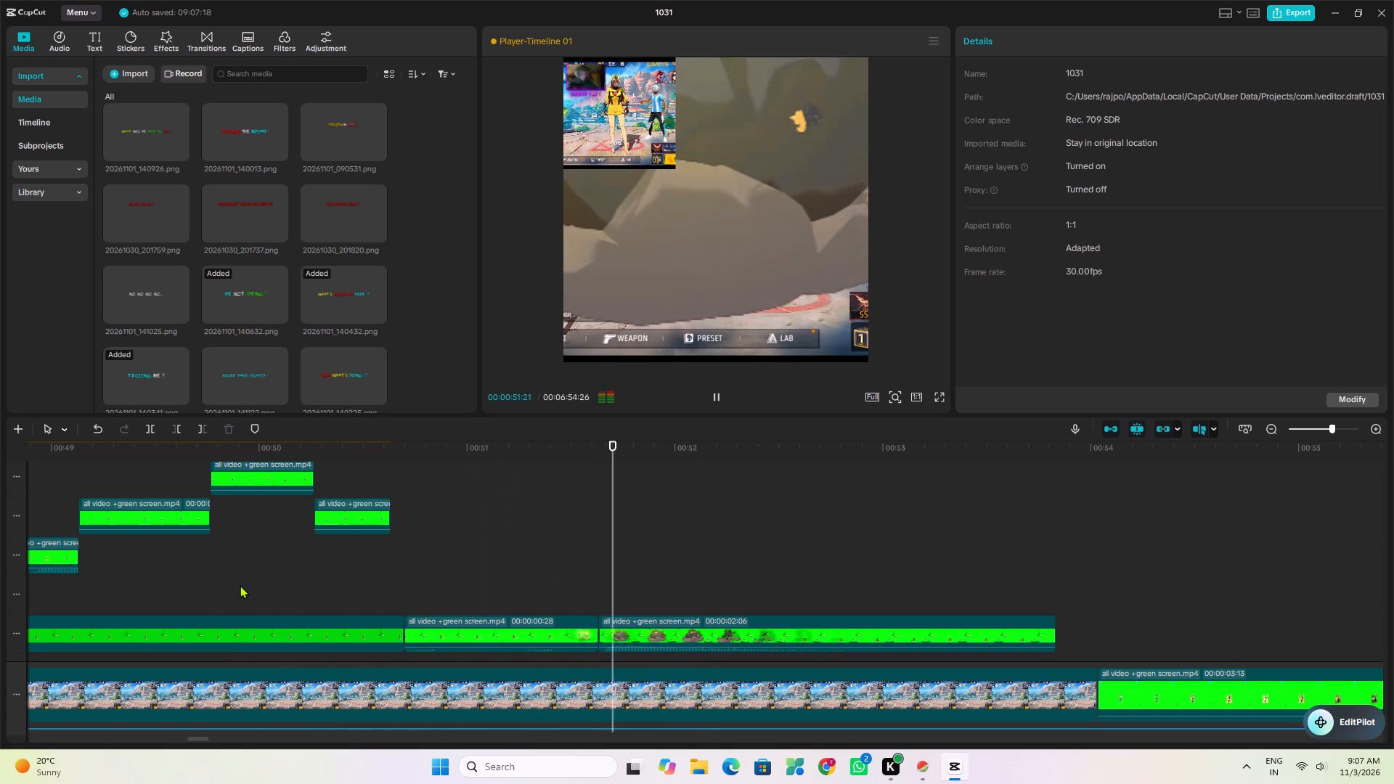
{"action": "key", "text": "space"}
{"action": "scroll", "coordinate": [265, 586], "scroll_direction": "up", "scroll_amount": 4}
{"action": "key", "text": "space"}
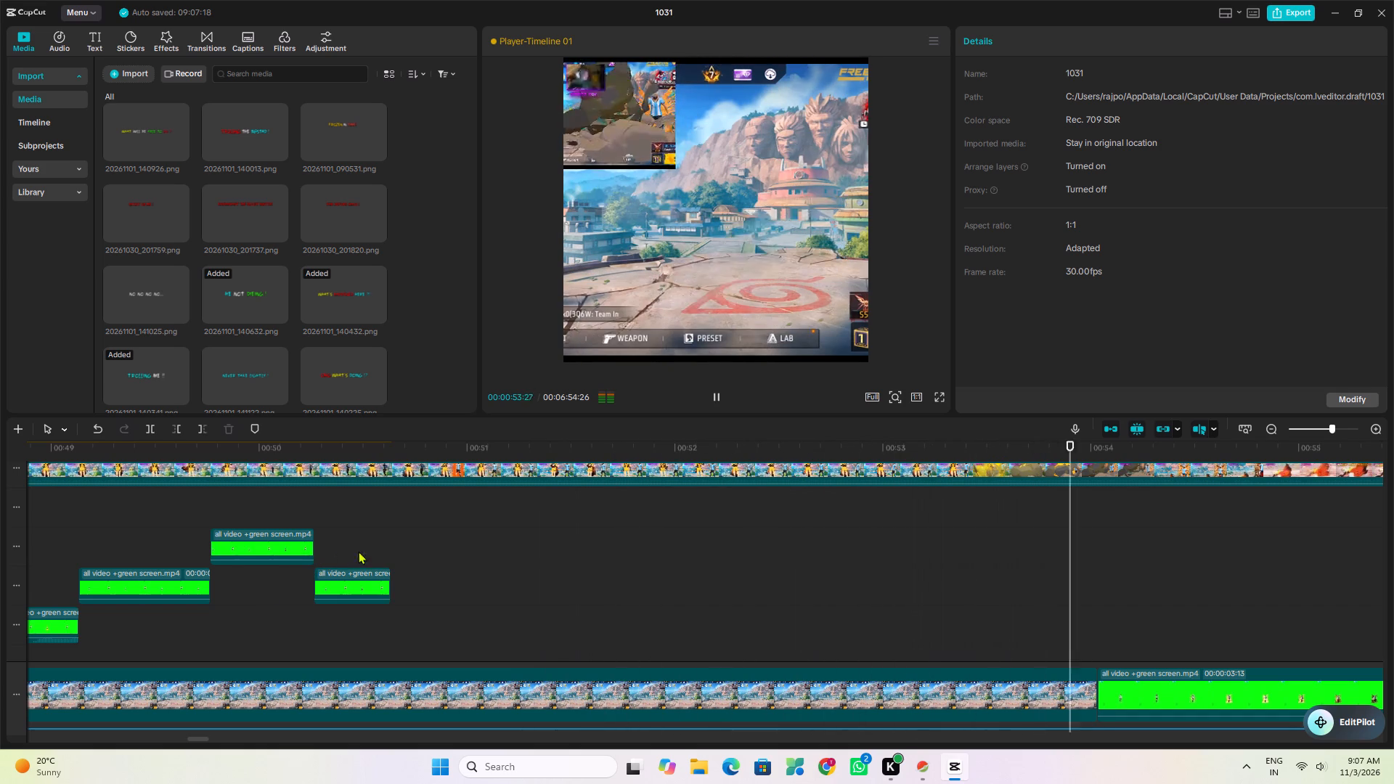
{"action": "key", "text": "space"}
Extend the start of the main-track green-screen clip at 00:54 to reveal earlier footage, giving it a 4:17 duration.
{"action": "left_click", "coordinate": [1142, 687]}
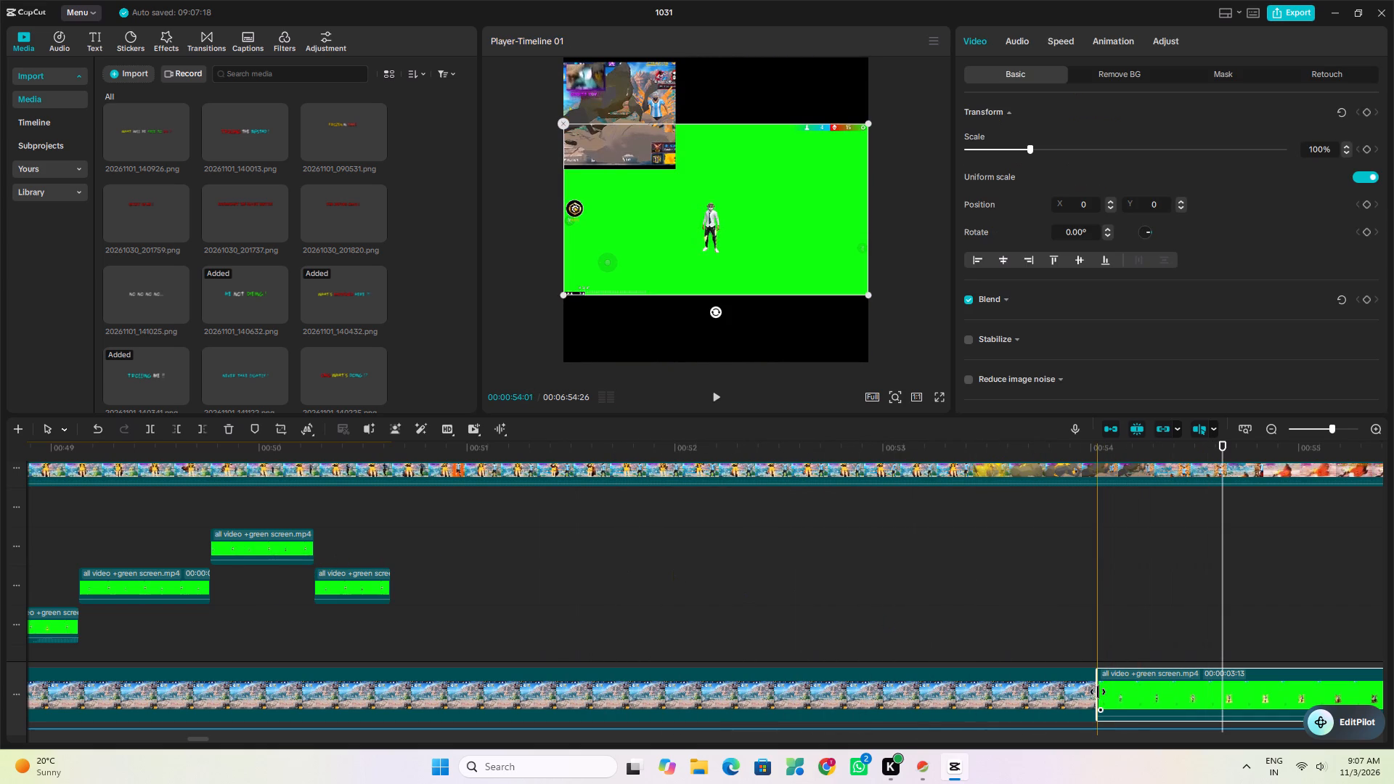
{"action": "left_click_drag", "start_coordinate": [1098, 692], "coordinate": [1088, 693]}
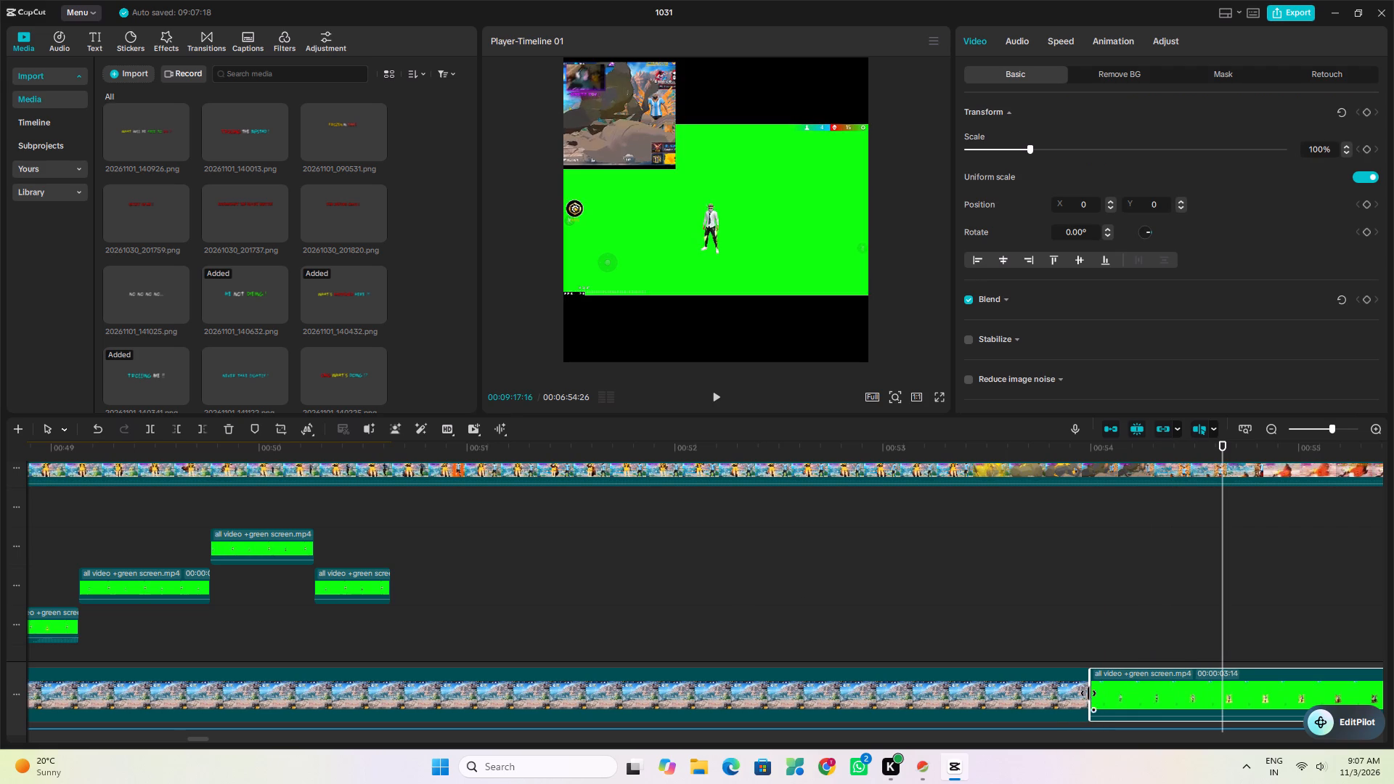
{"action": "left_click_drag", "start_coordinate": [1088, 693], "coordinate": [865, 701]}
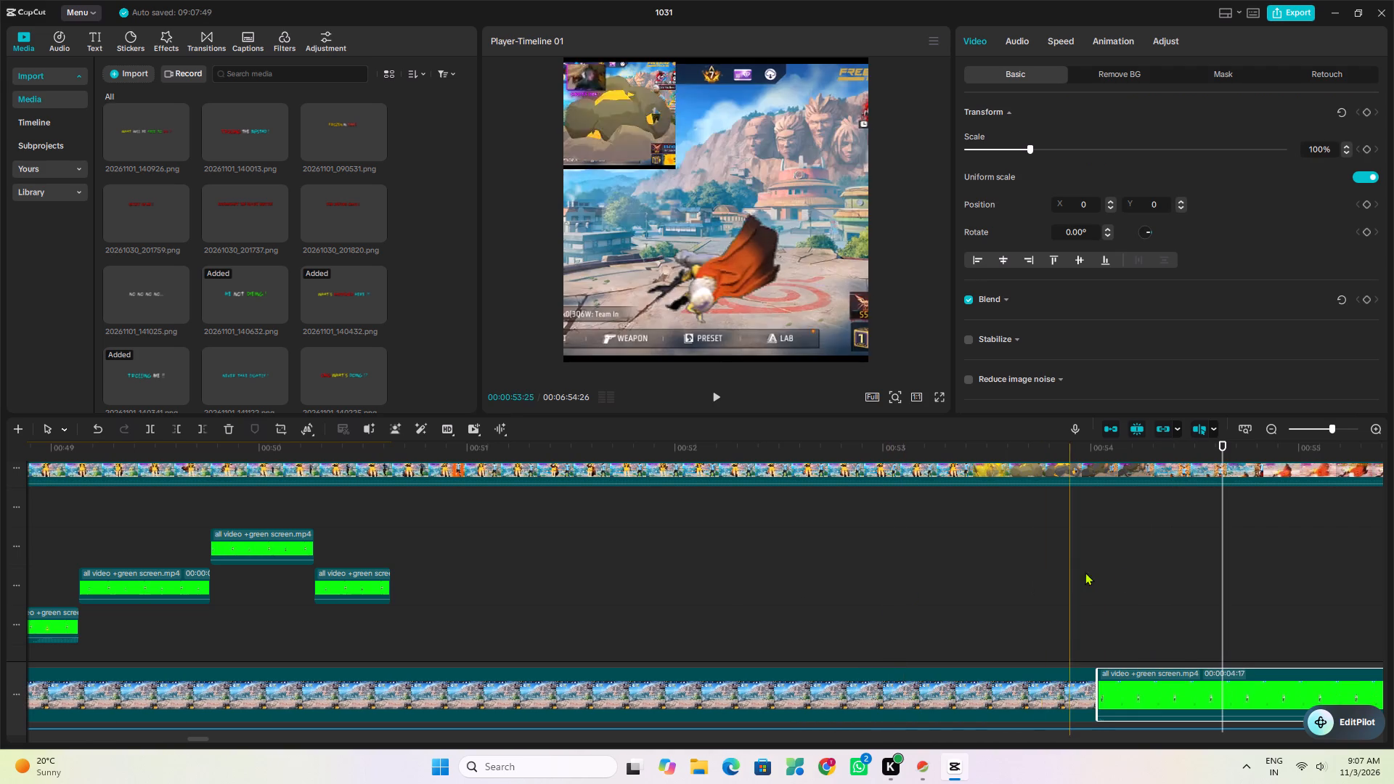
Split the extended green-screen clip on the main track at 00:55:00.
{"action": "left_click", "coordinate": [1198, 576]}
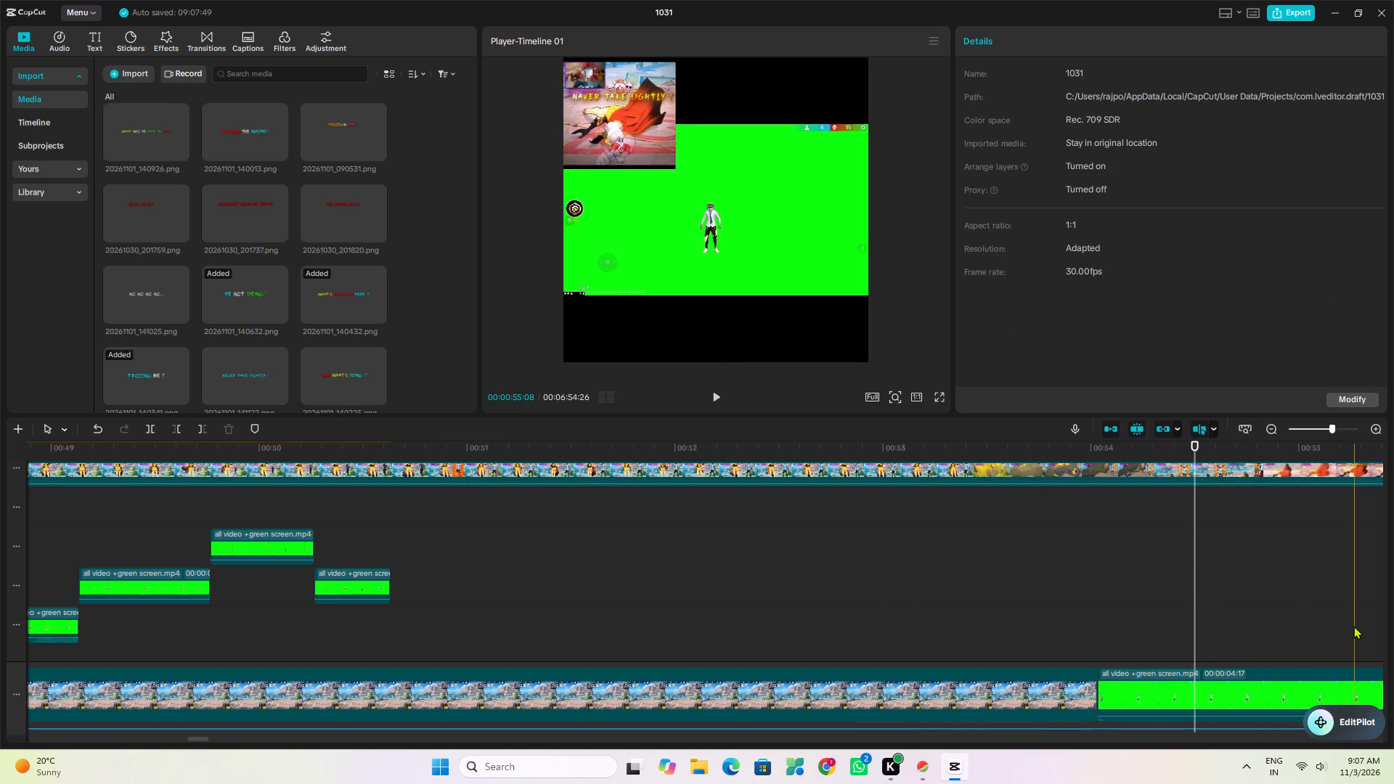
{"action": "left_click", "coordinate": [1308, 636]}
{"action": "left_click", "coordinate": [1298, 699]}
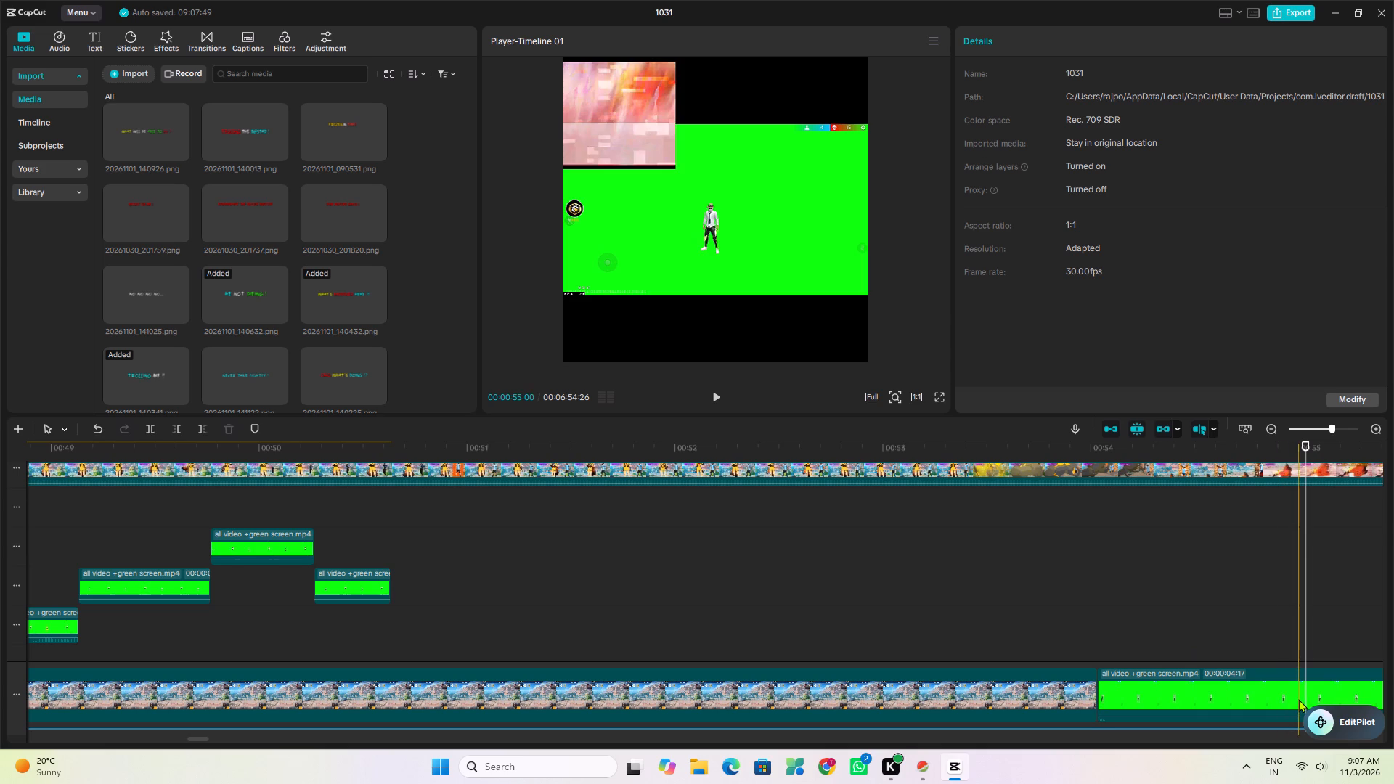
{"action": "left_click", "coordinate": [145, 422]}
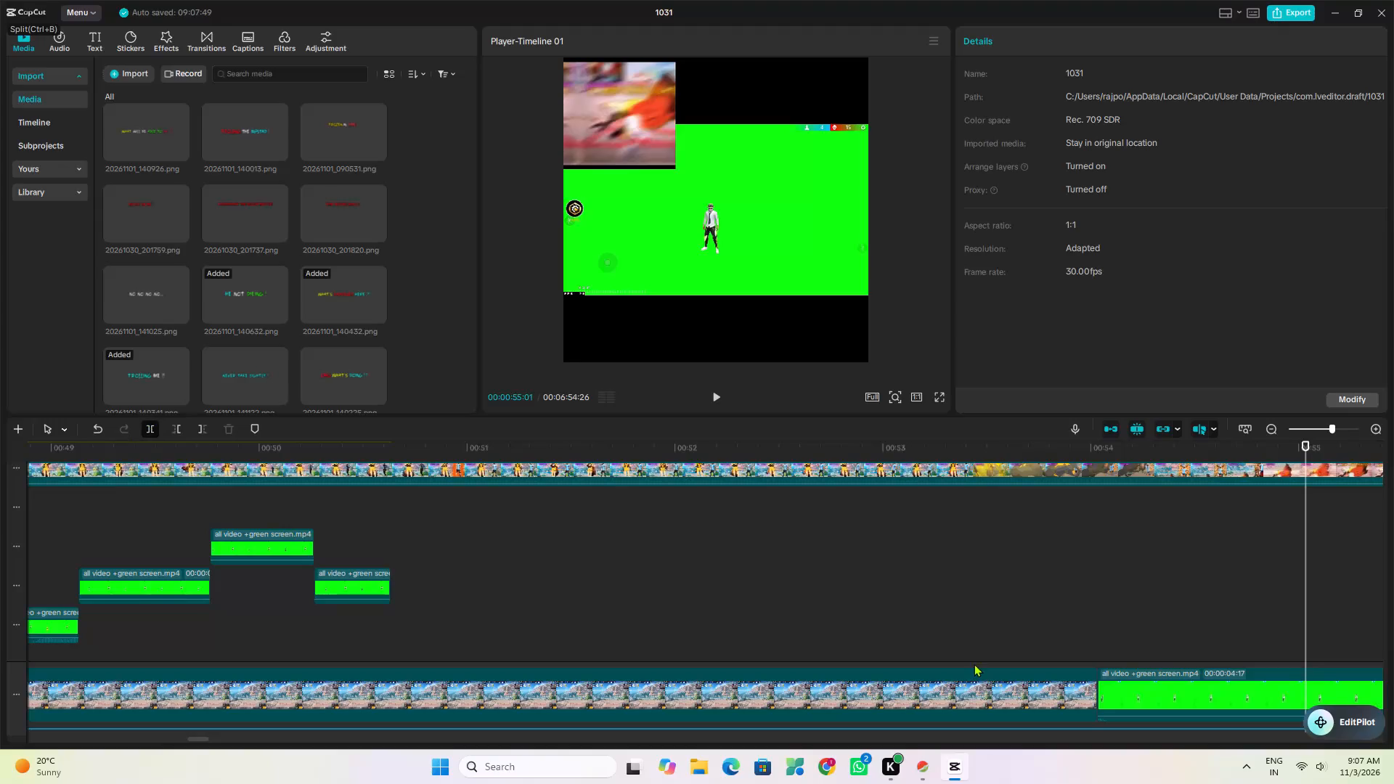
Create a freeze frame from the one-second green-screen piece at 00:54:17, with the white-shirted character standing.
{"action": "left_click", "coordinate": [1204, 650]}
{"action": "left_click", "coordinate": [1206, 686]}
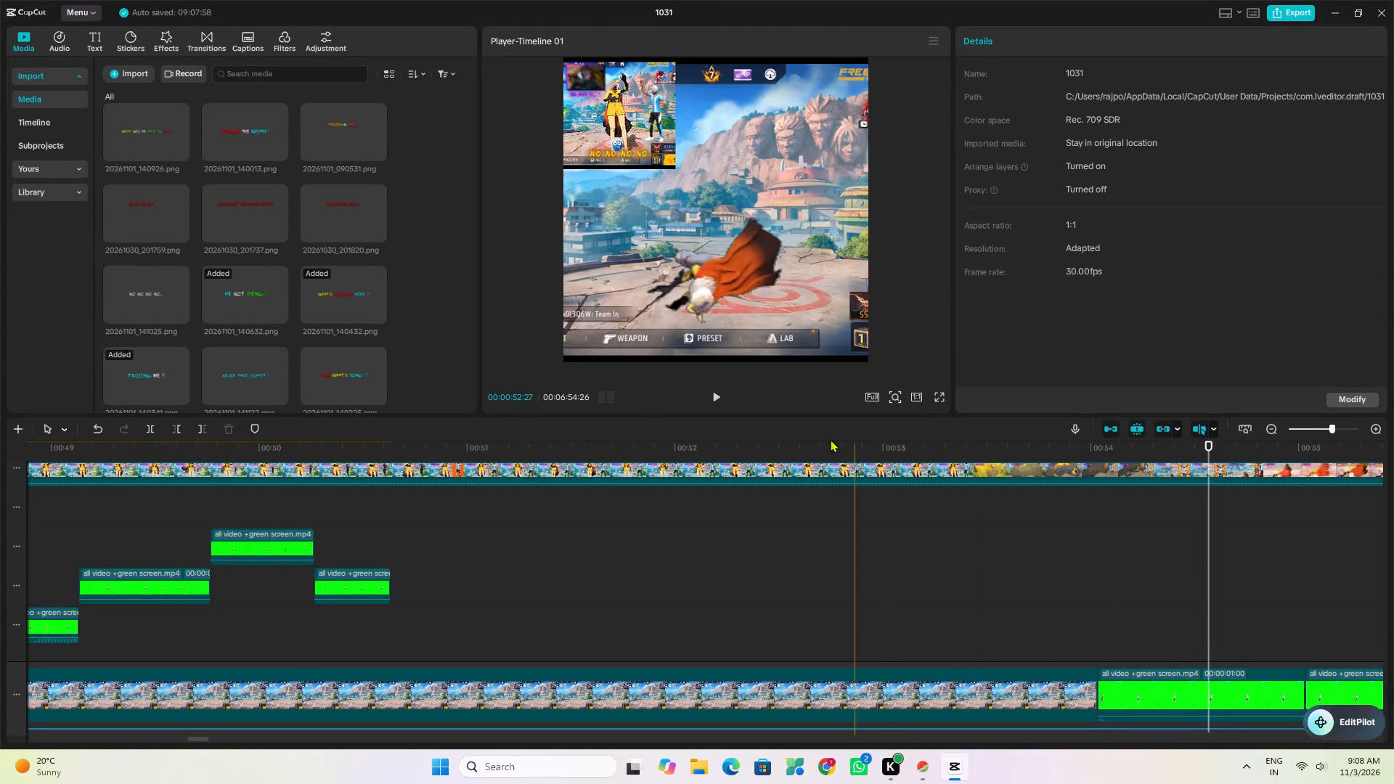
{"action": "left_click", "coordinate": [1154, 679]}
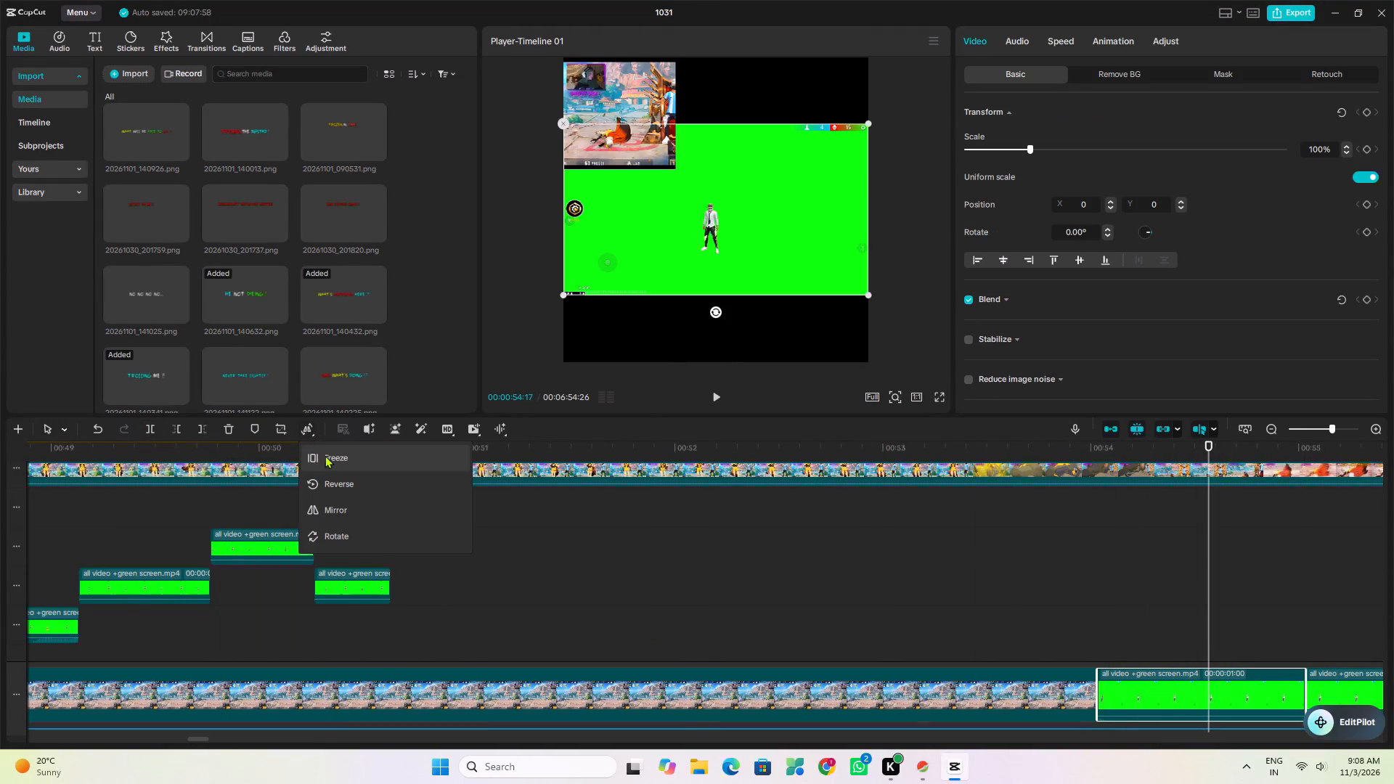
{"action": "left_click", "coordinate": [325, 455]}
Move the three-second freeze frame to an overlay track starting at about 00:50:18 and preview its placement.
{"action": "left_click_drag", "start_coordinate": [1286, 673], "coordinate": [578, 568]}
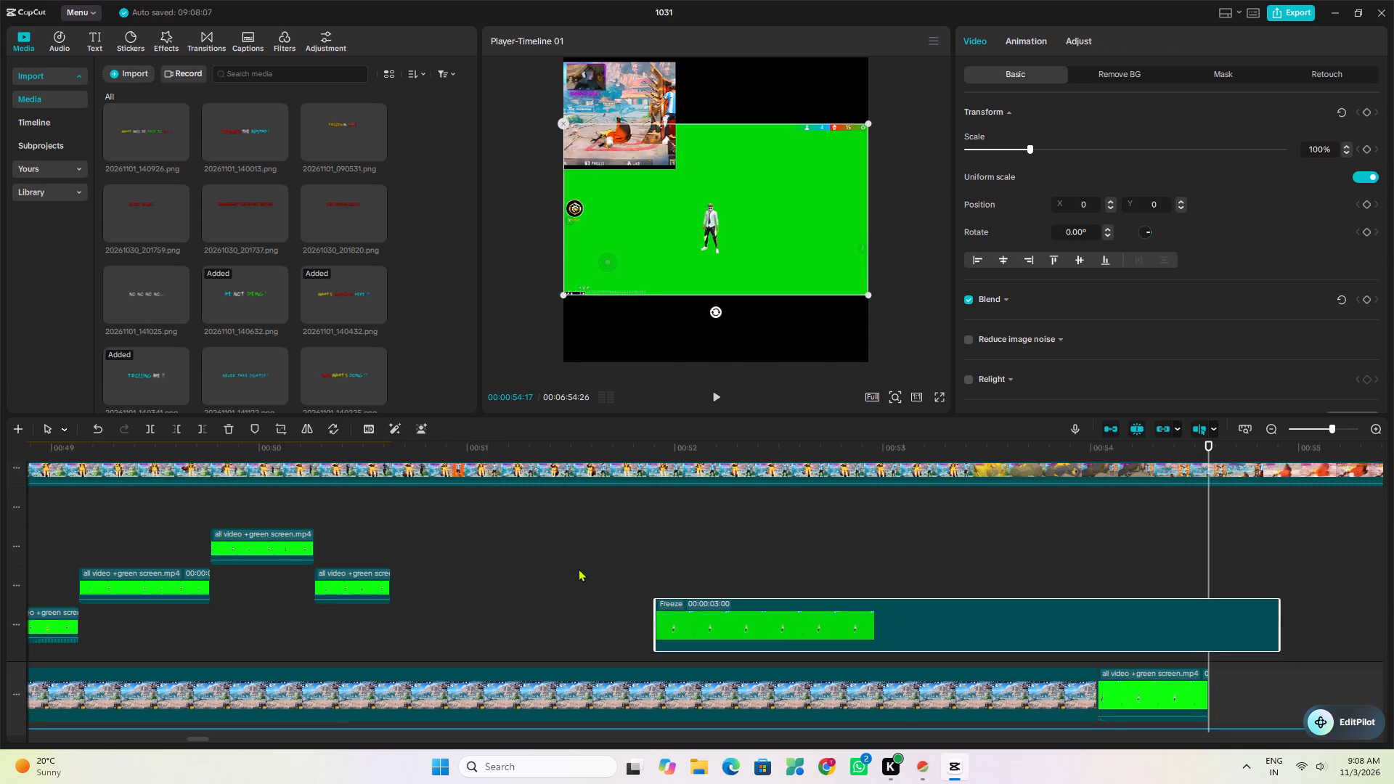
{"action": "left_click_drag", "start_coordinate": [578, 568], "coordinate": [459, 568]}
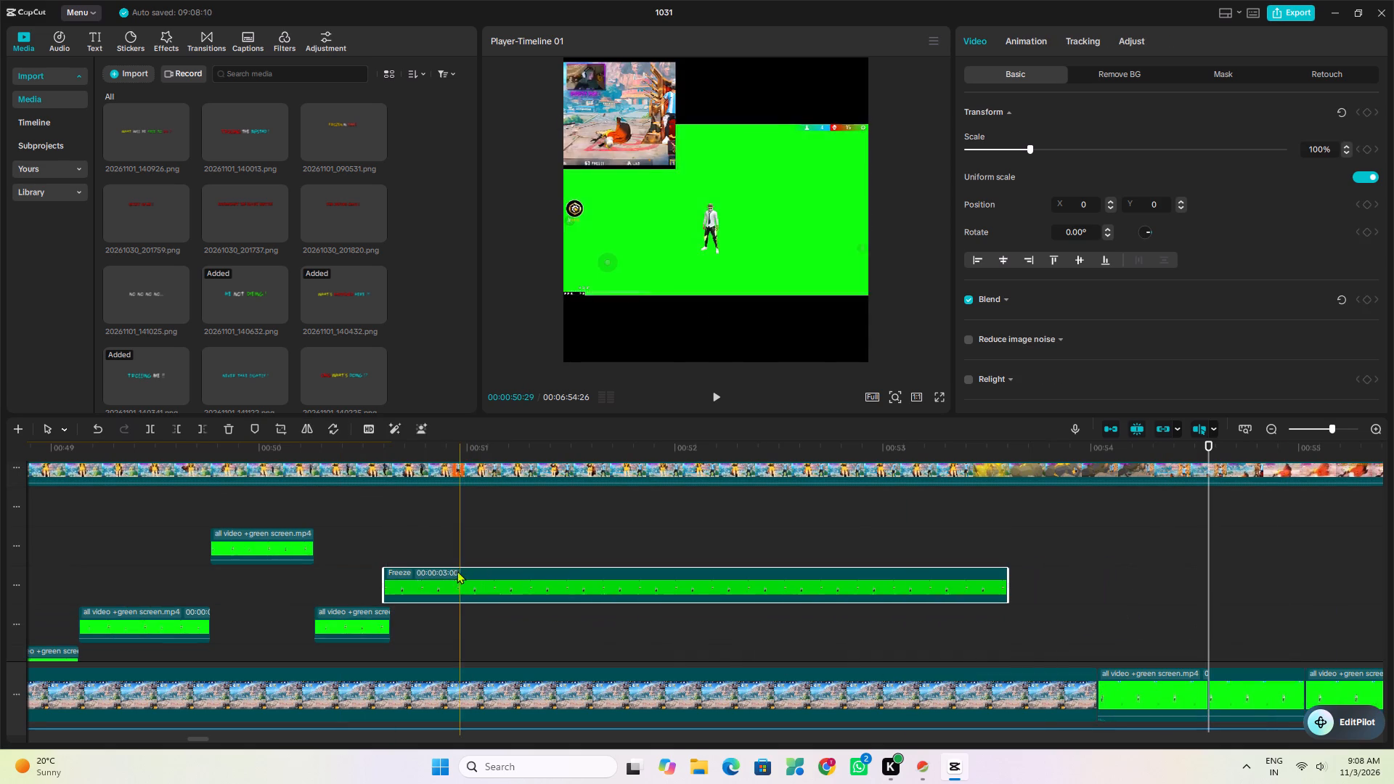
{"action": "left_click", "coordinate": [362, 571]}
{"action": "key", "text": "space"}
{"action": "key", "text": "space"}
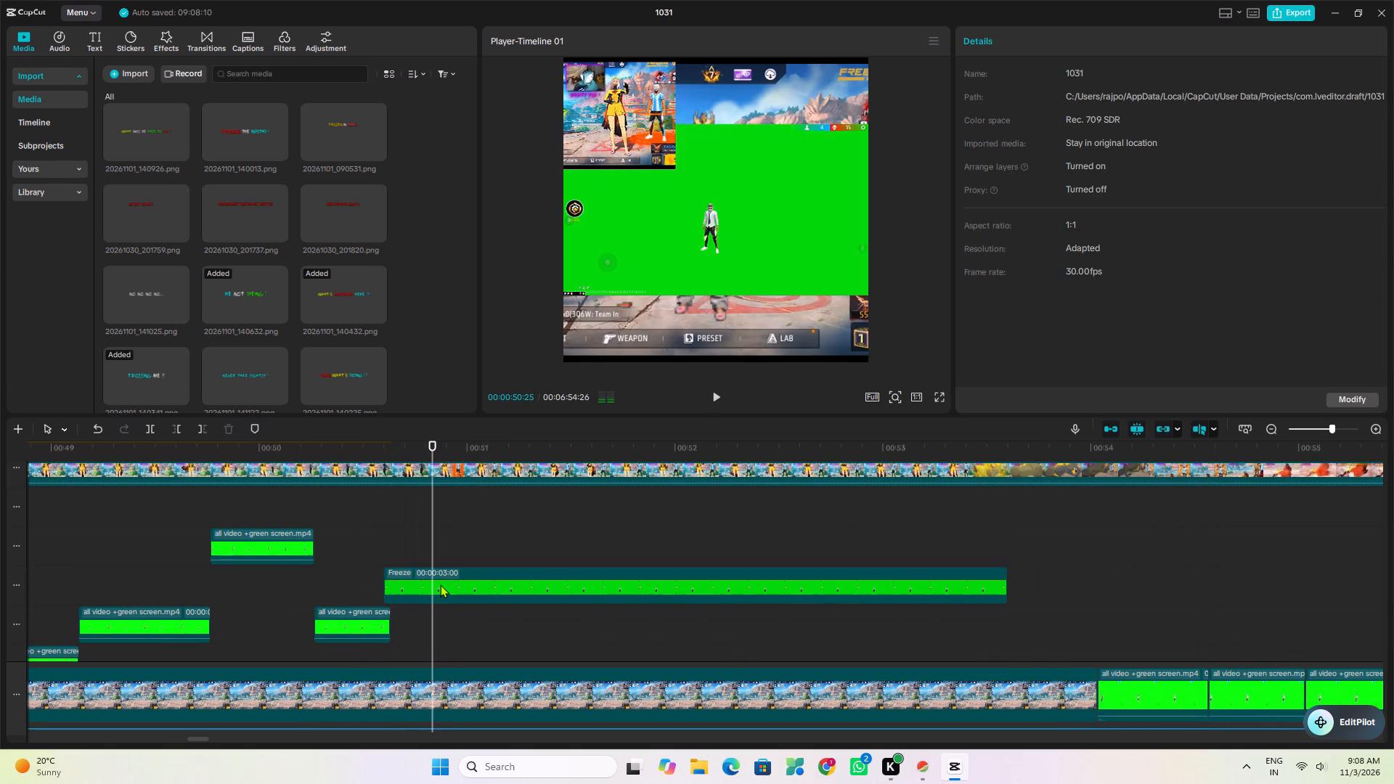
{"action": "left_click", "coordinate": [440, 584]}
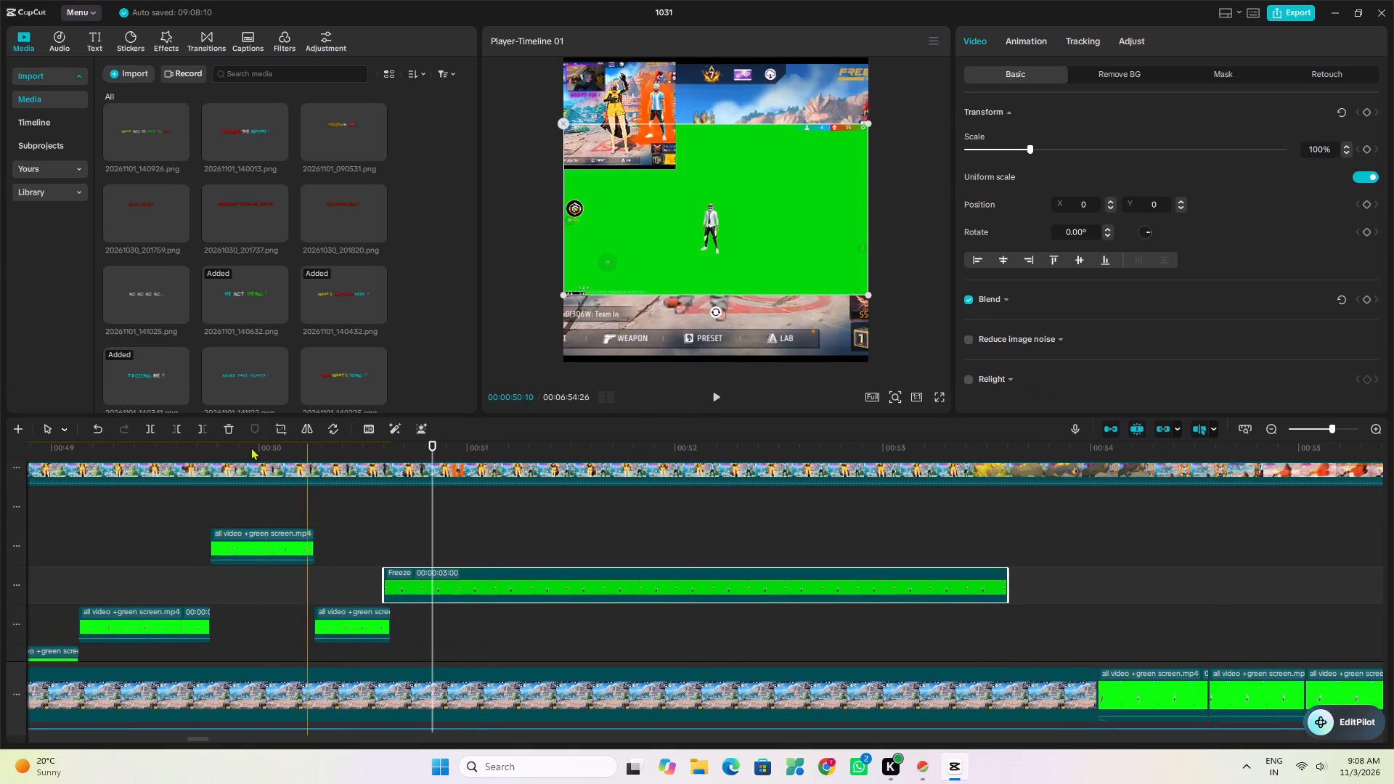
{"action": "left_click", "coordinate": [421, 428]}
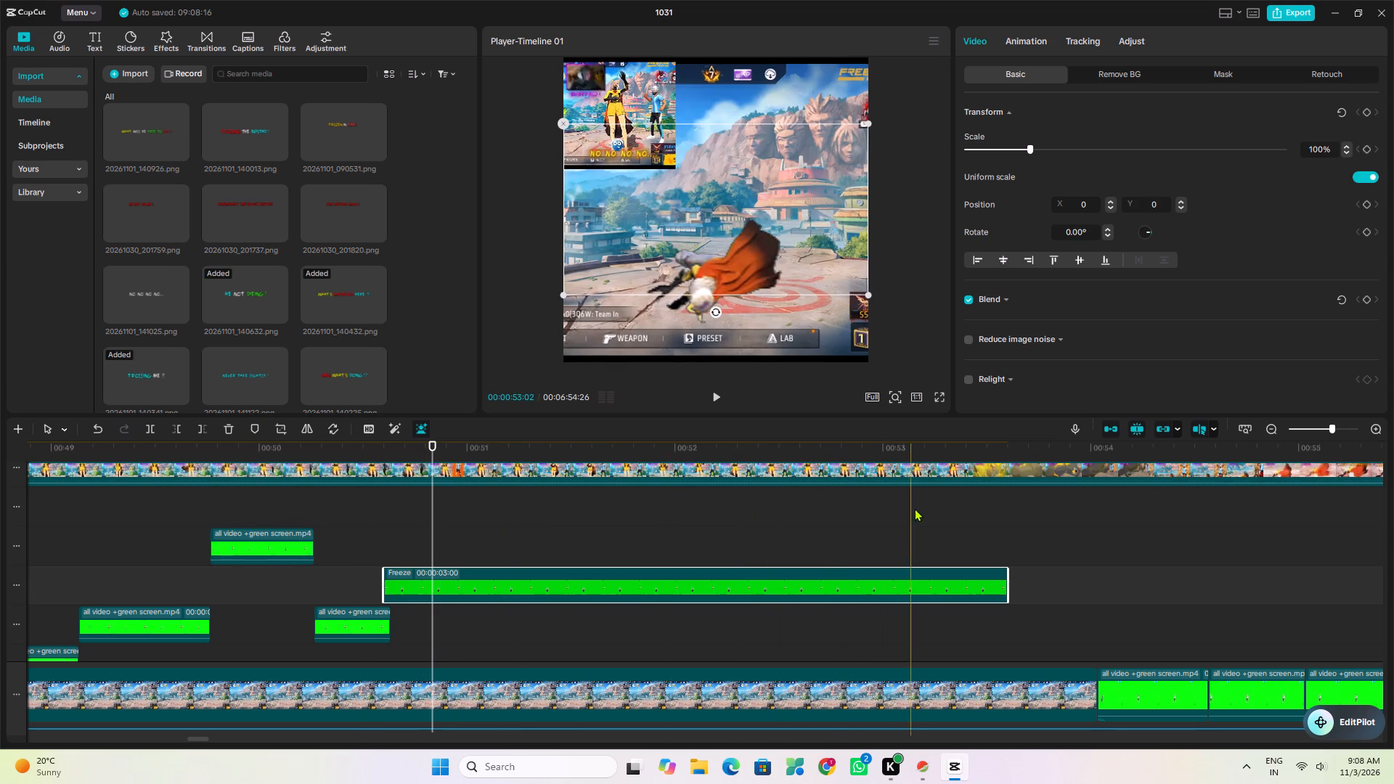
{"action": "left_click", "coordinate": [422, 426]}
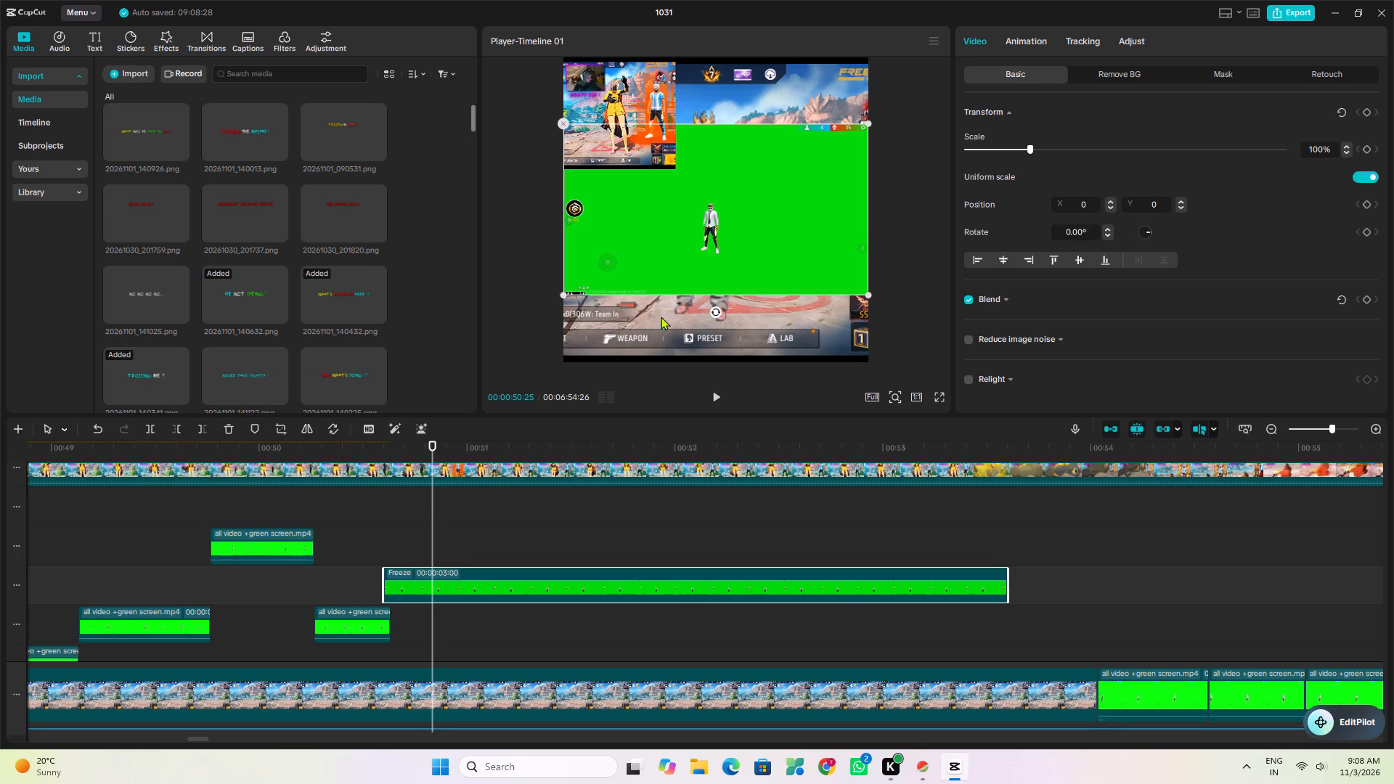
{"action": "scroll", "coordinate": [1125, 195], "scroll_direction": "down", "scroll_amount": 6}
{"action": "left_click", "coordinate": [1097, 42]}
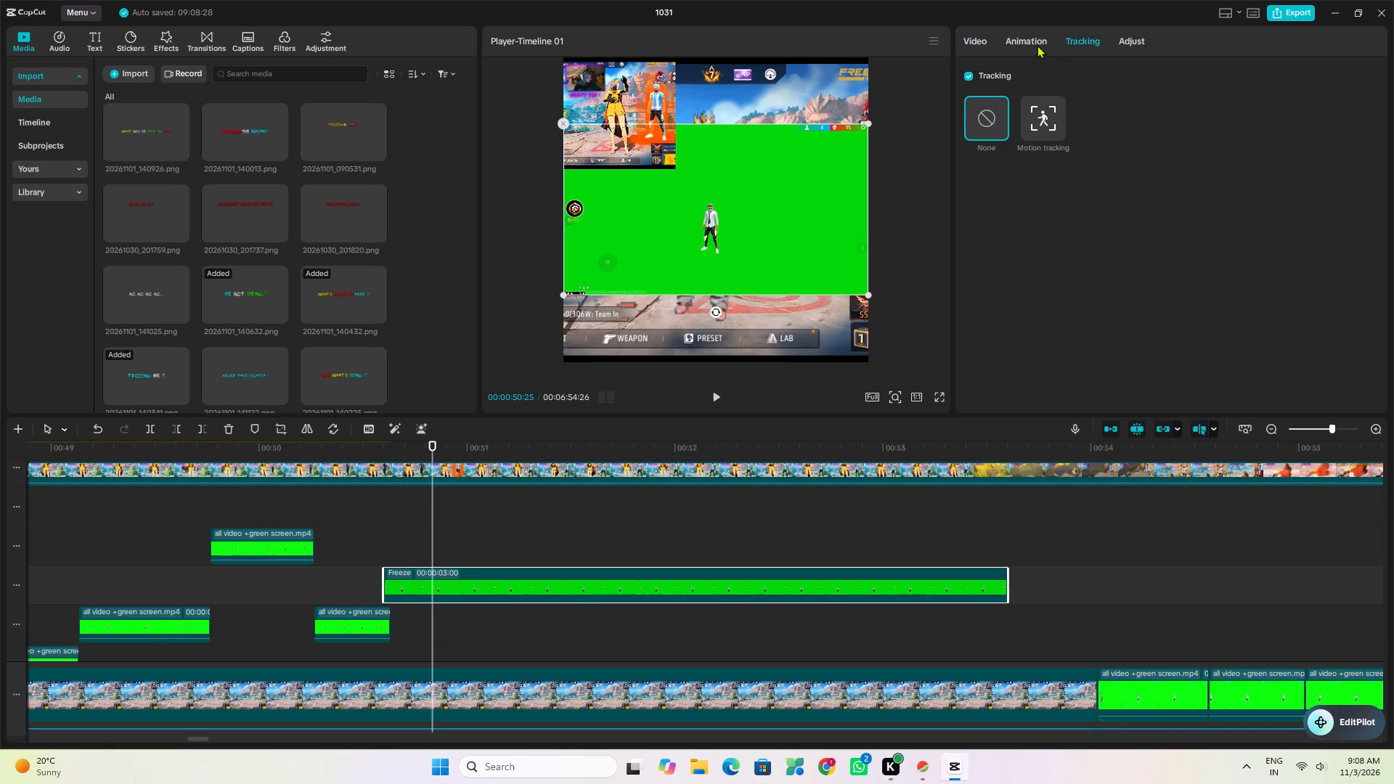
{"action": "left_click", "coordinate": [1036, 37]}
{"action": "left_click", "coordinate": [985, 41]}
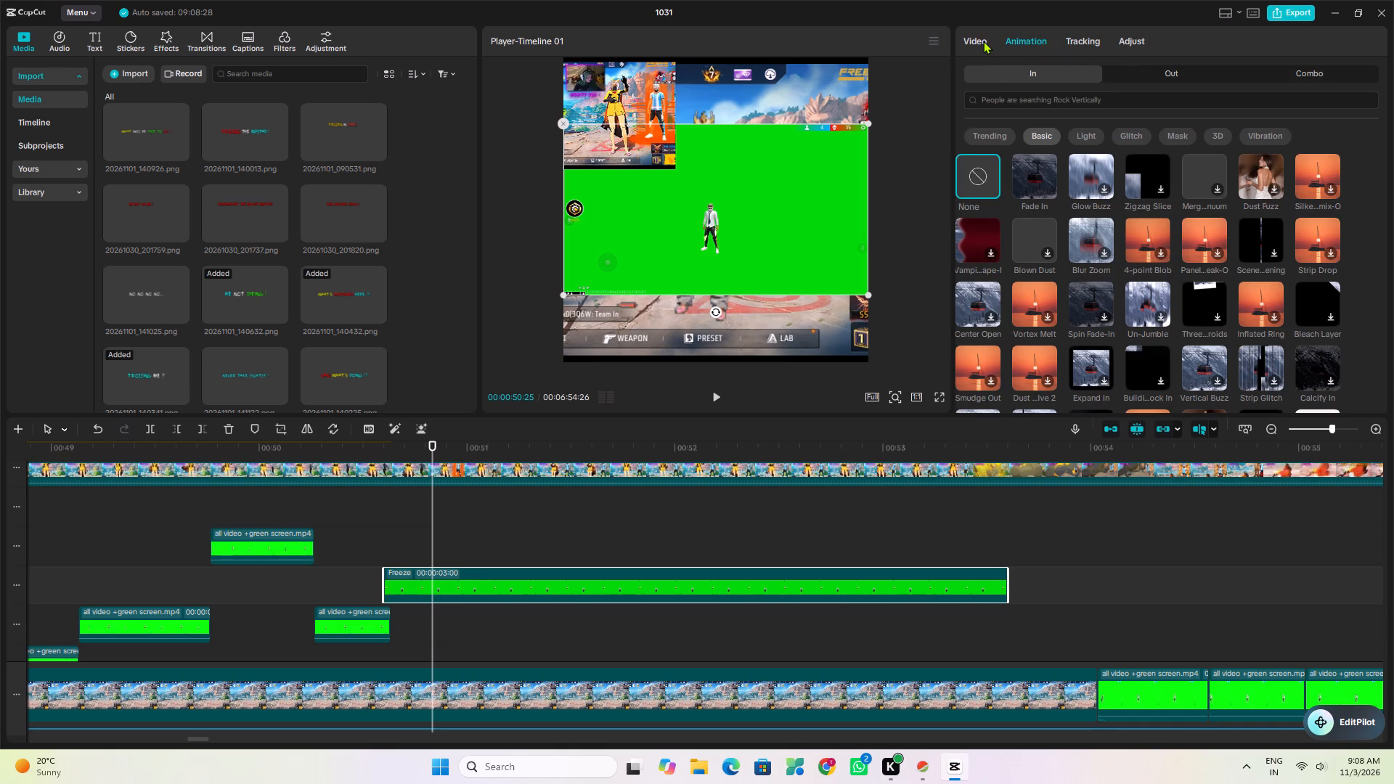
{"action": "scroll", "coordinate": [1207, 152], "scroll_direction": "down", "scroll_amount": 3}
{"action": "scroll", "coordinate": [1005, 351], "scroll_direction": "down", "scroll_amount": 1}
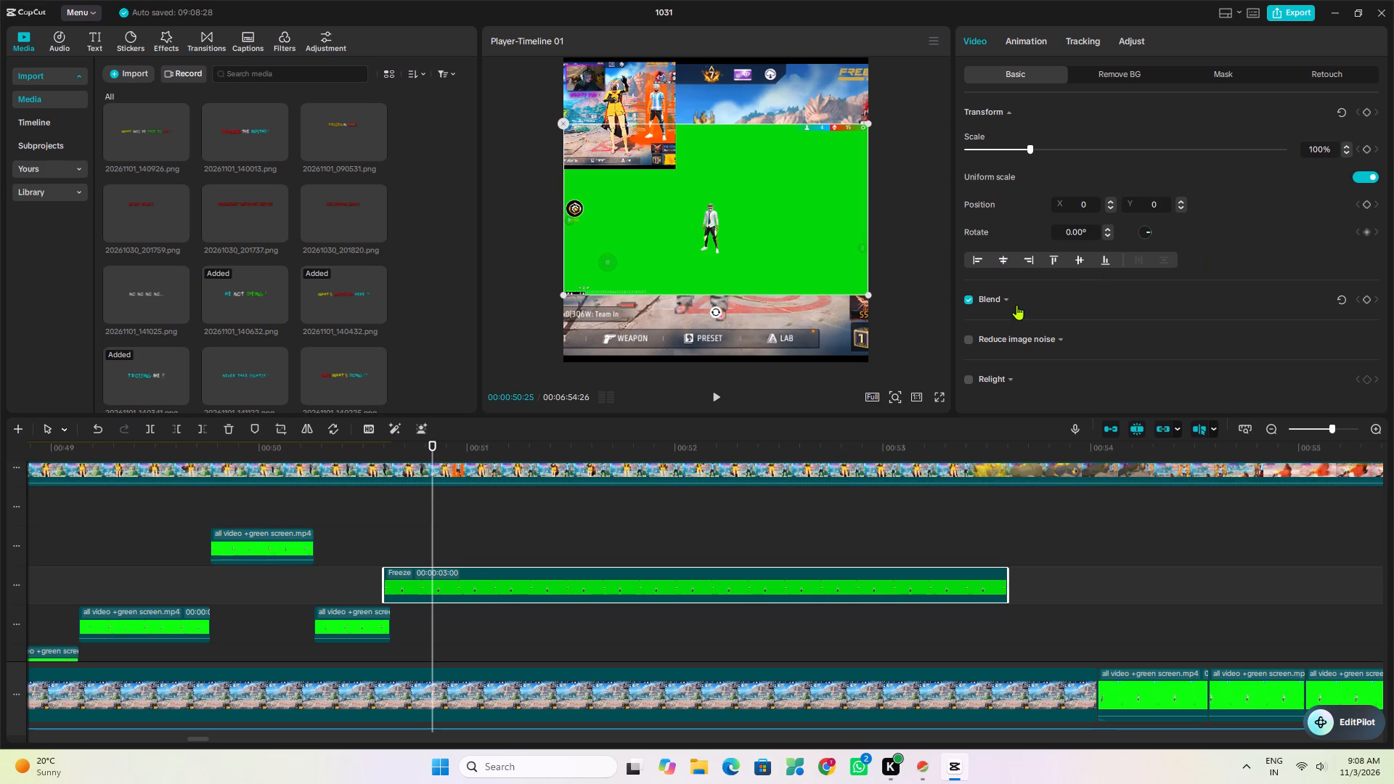
Enable Chroma key on the freeze frame and pick its green background as the key color.
{"action": "left_click", "coordinate": [1099, 73]}
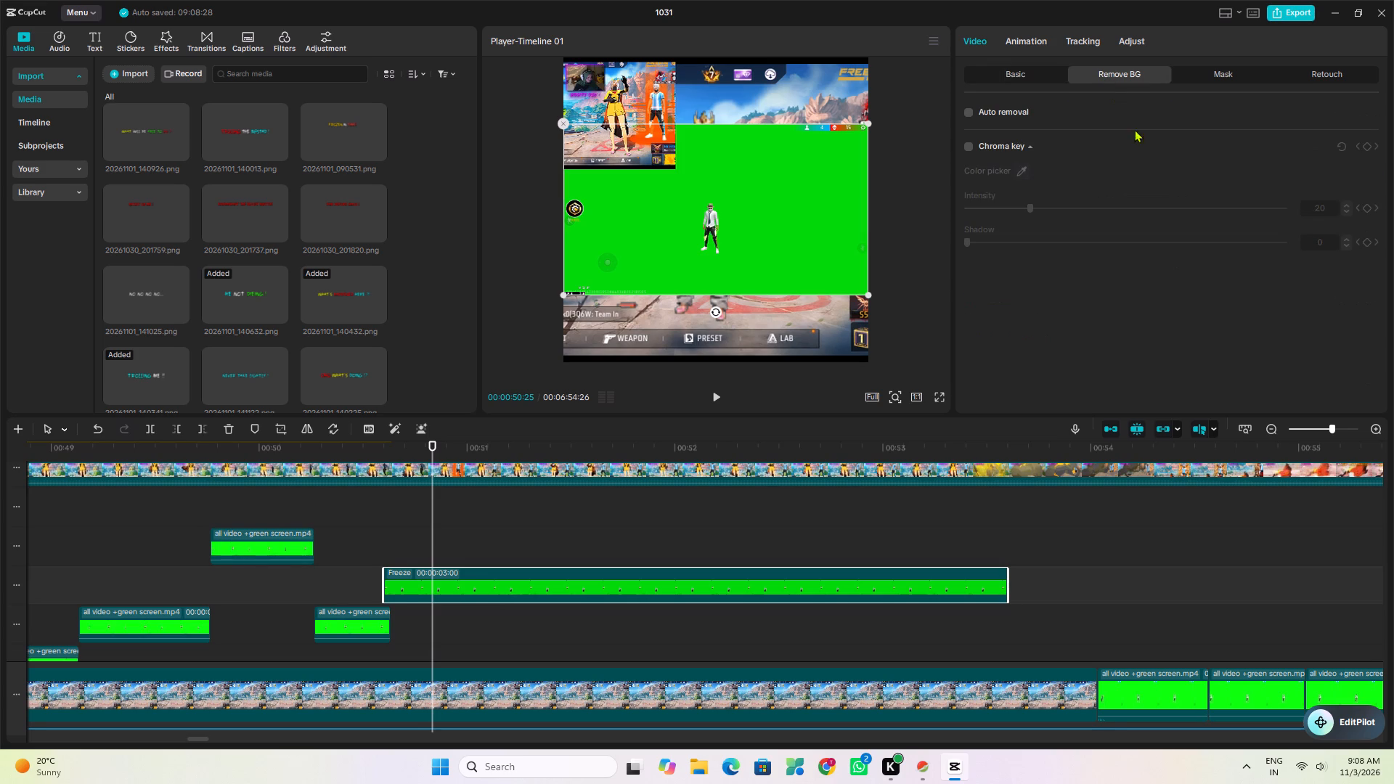
{"action": "left_click", "coordinate": [969, 145]}
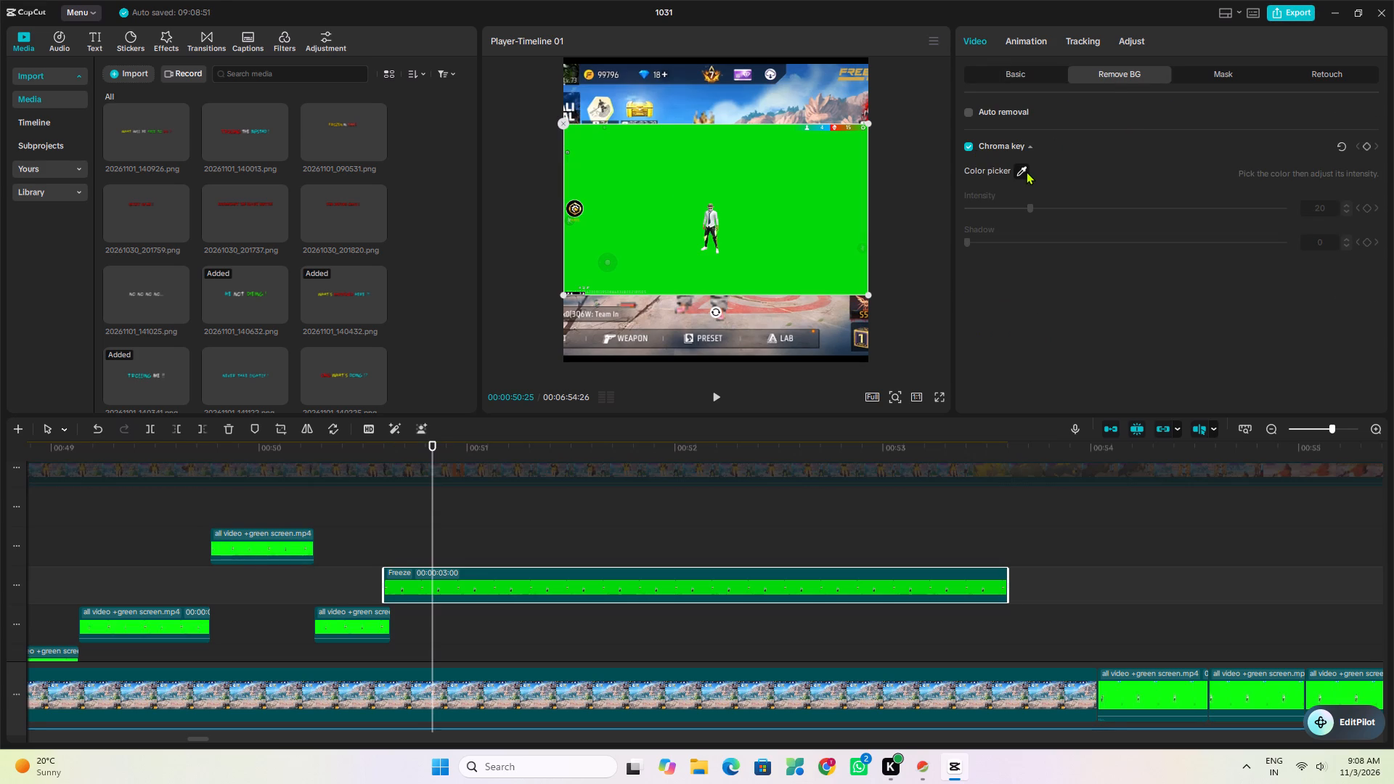
{"action": "left_click_drag", "start_coordinate": [1022, 171], "coordinate": [840, 253]}
{"action": "left_click", "coordinate": [841, 258]}
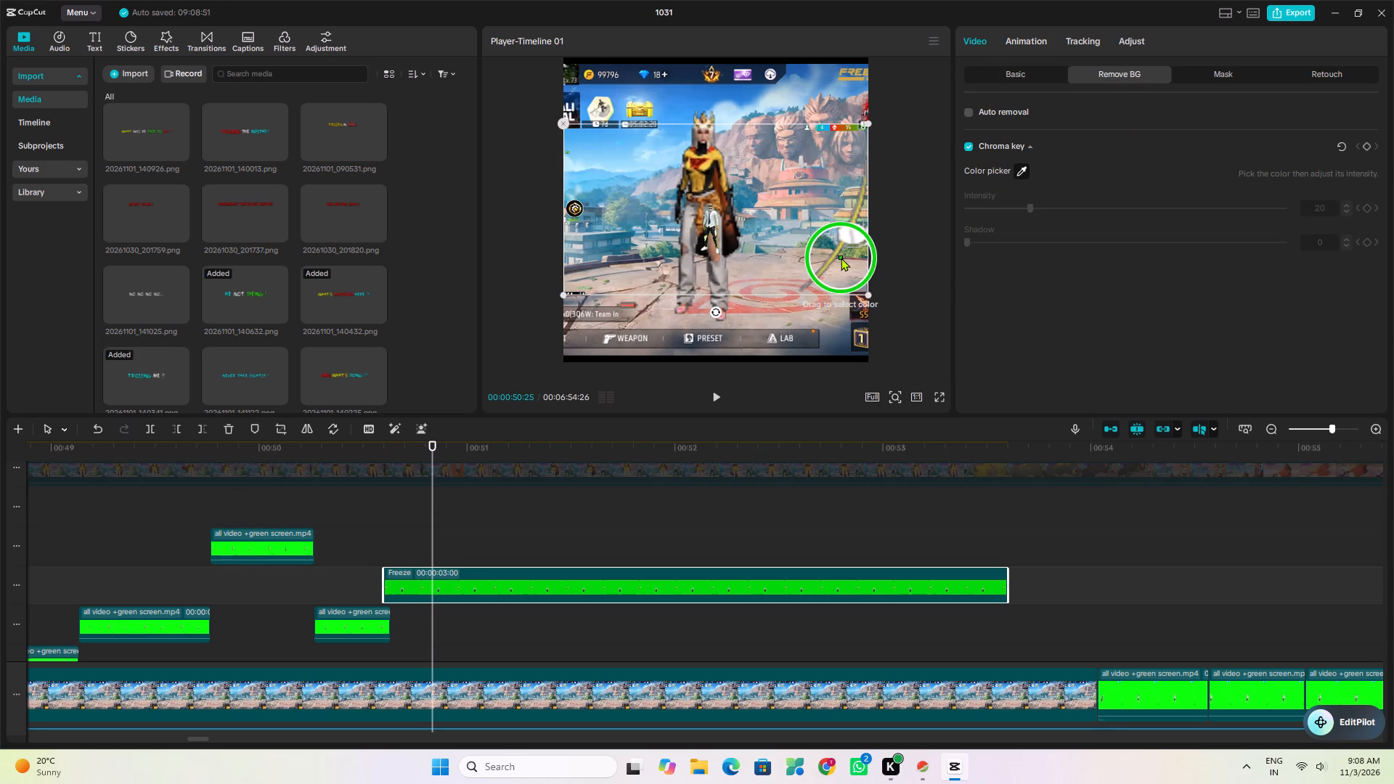
Set the freeze frame's green HSL saturation to -100 and preview the keyed result from 00:50:16.
{"action": "left_click", "coordinate": [1124, 36]}
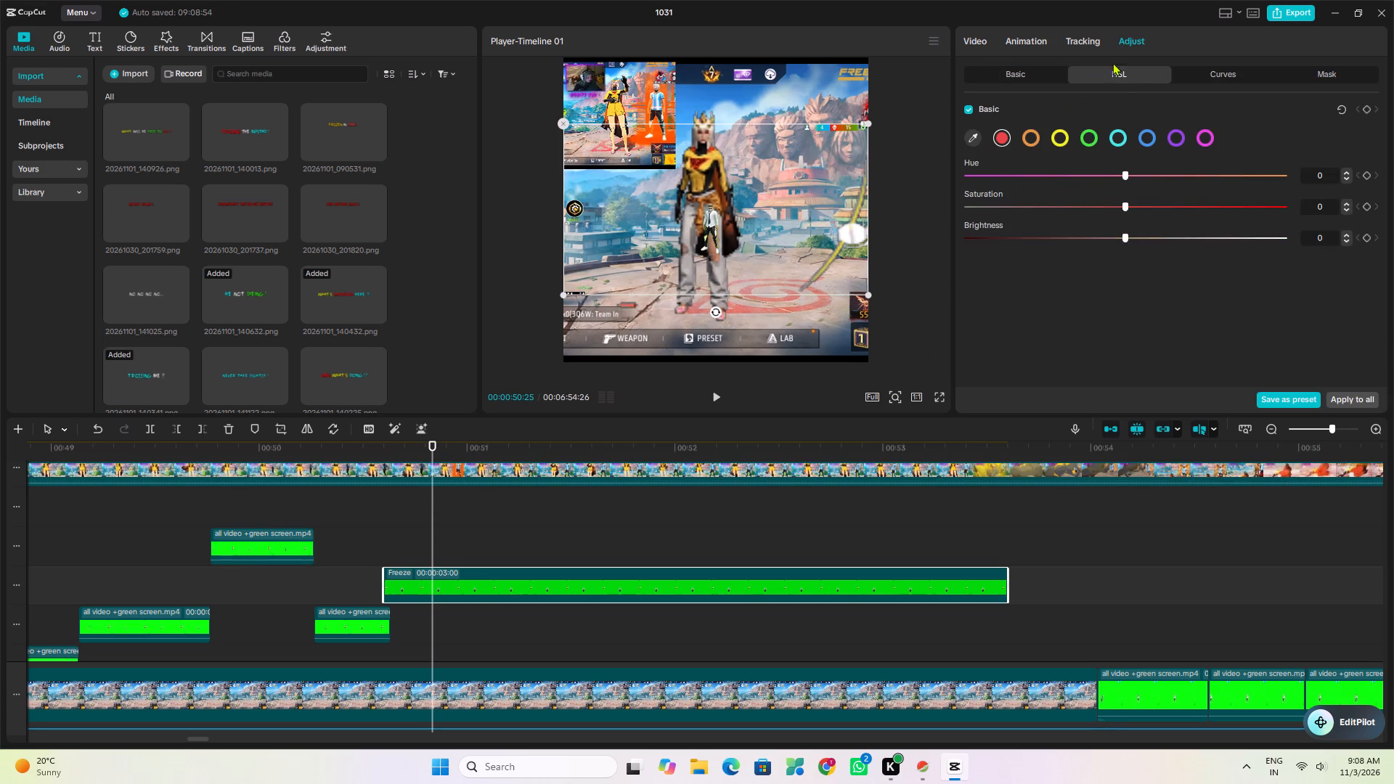
{"action": "left_click", "coordinate": [1093, 144]}
{"action": "left_click_drag", "start_coordinate": [1122, 204], "coordinate": [861, 232]}
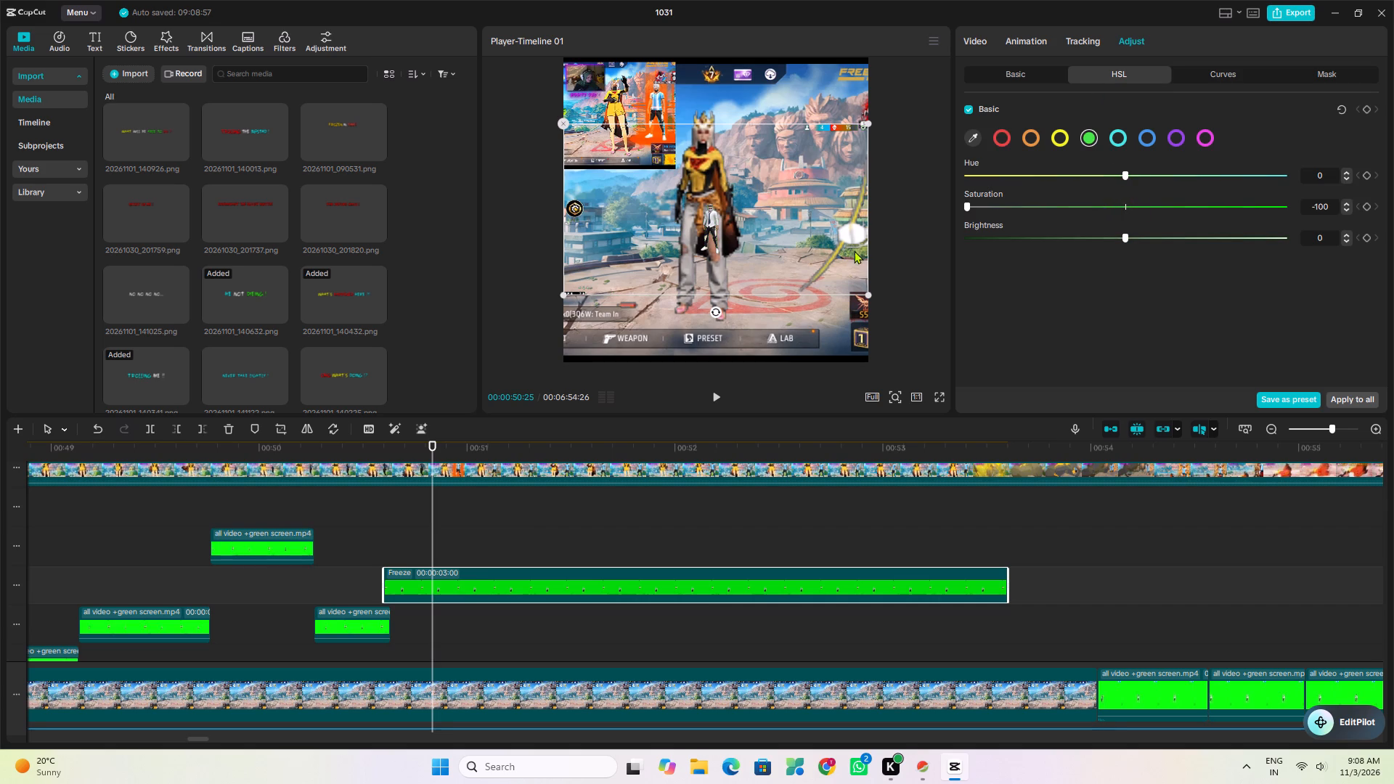
{"action": "left_click", "coordinate": [369, 555]}
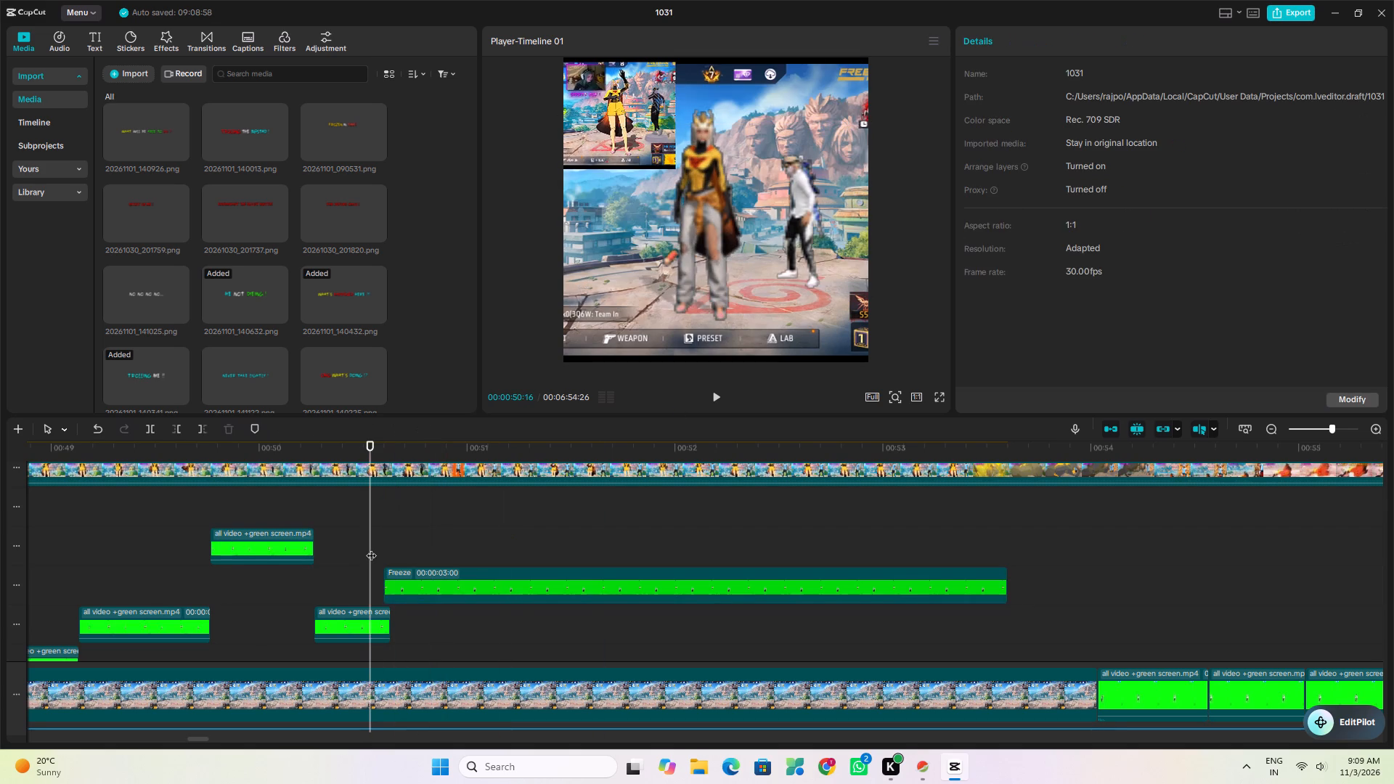
{"action": "key", "text": "space"}
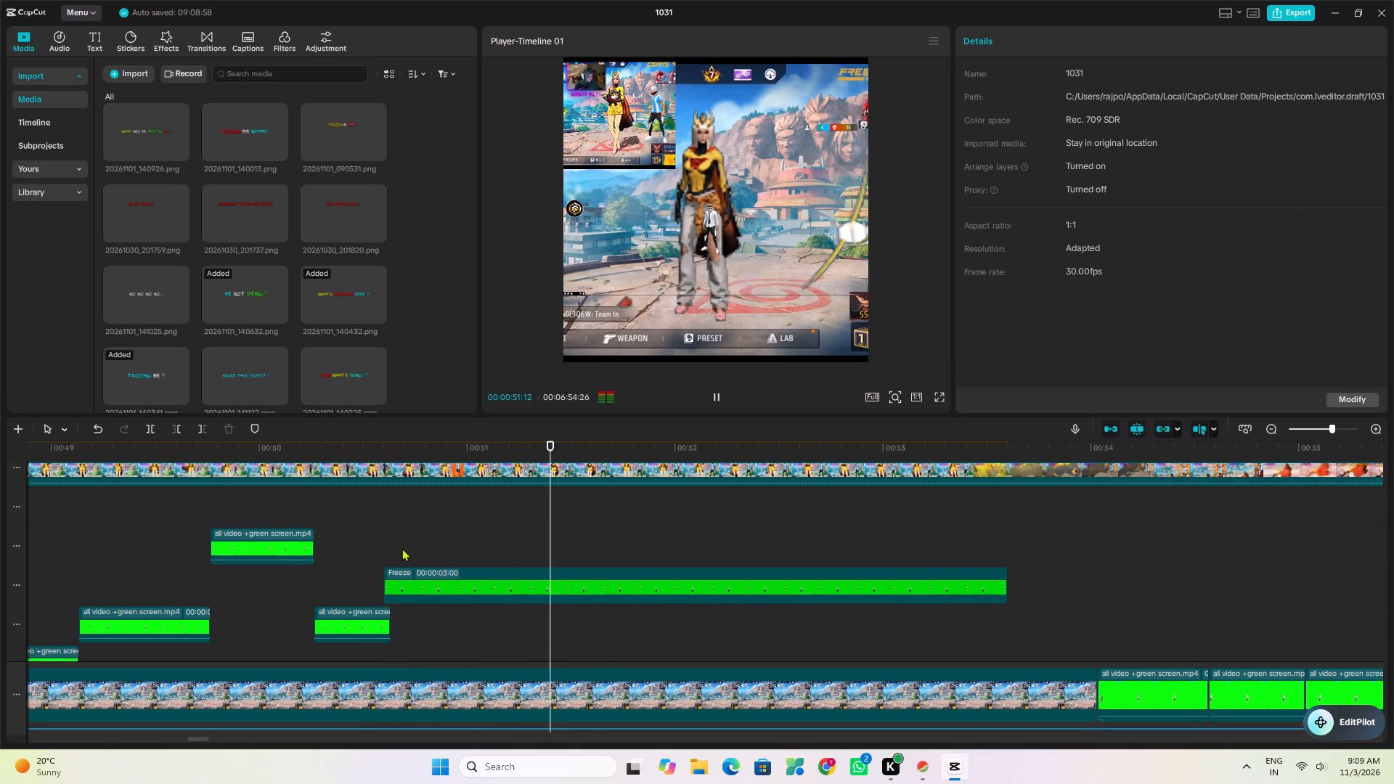
{"action": "key", "text": "space"}
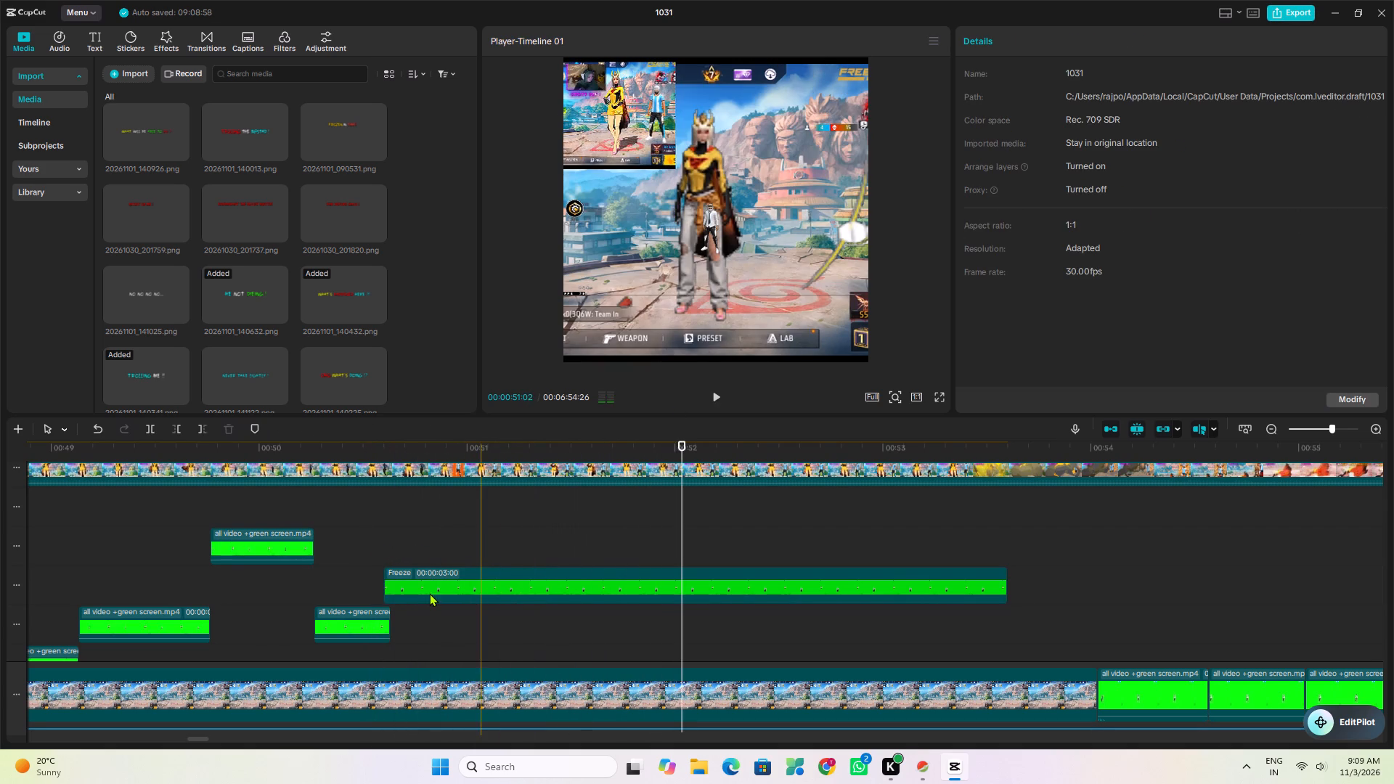
Enlarge the keyed three-second freeze frame of the white-shirted character to 225%.
{"action": "left_click", "coordinate": [460, 589]}
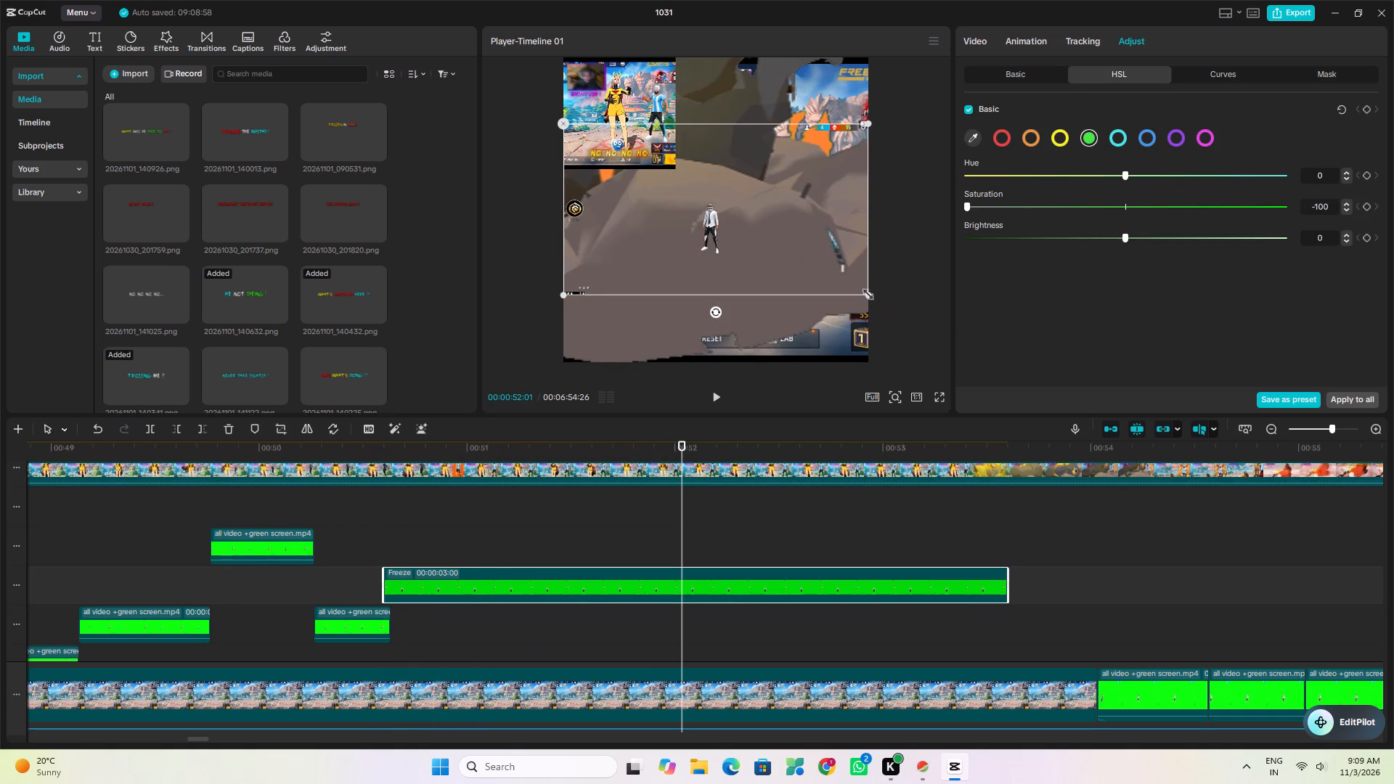
{"action": "left_click_drag", "start_coordinate": [872, 298], "coordinate": [1077, 601]}
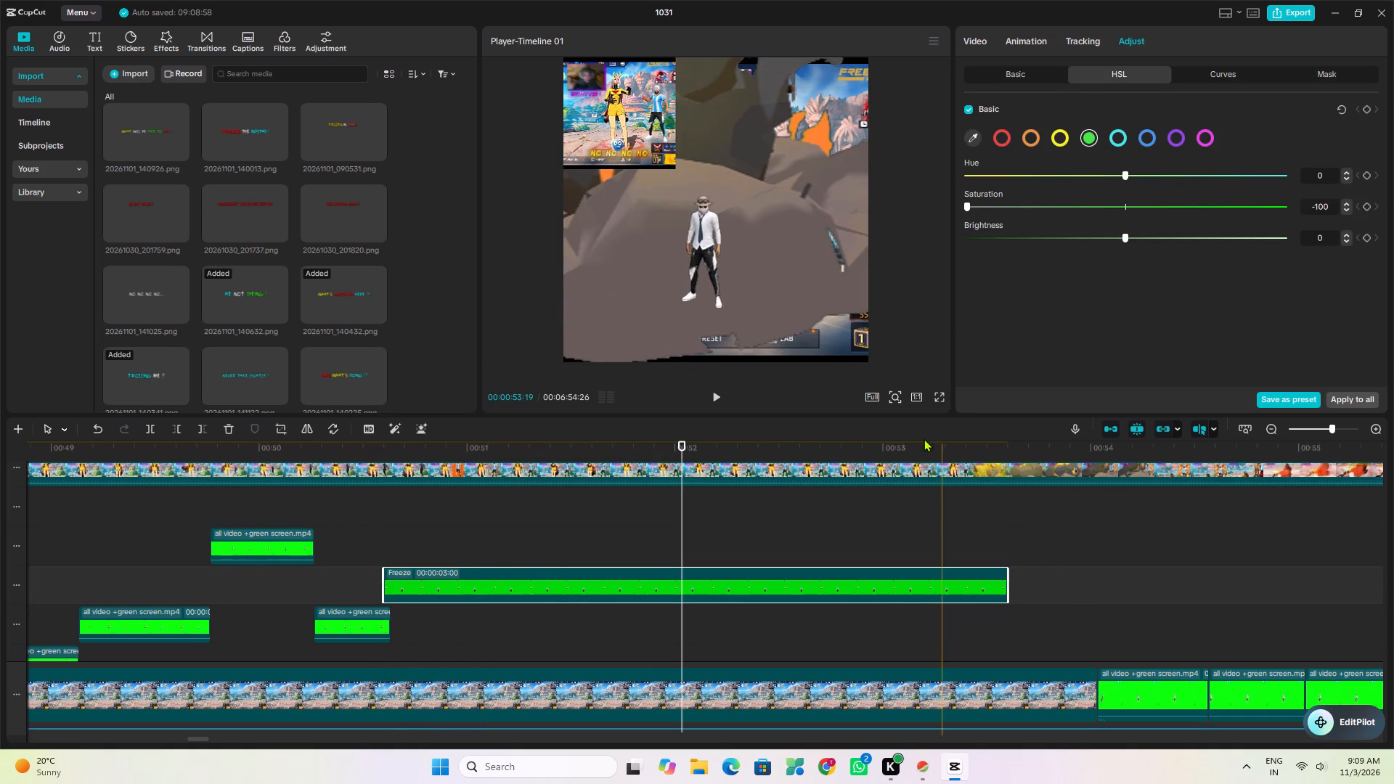
Move the freeze frame to a higher overlay track, overlapping the end of the clip near 00:50:08, and preview it.
{"action": "left_click_drag", "start_coordinate": [541, 581], "coordinate": [468, 528]}
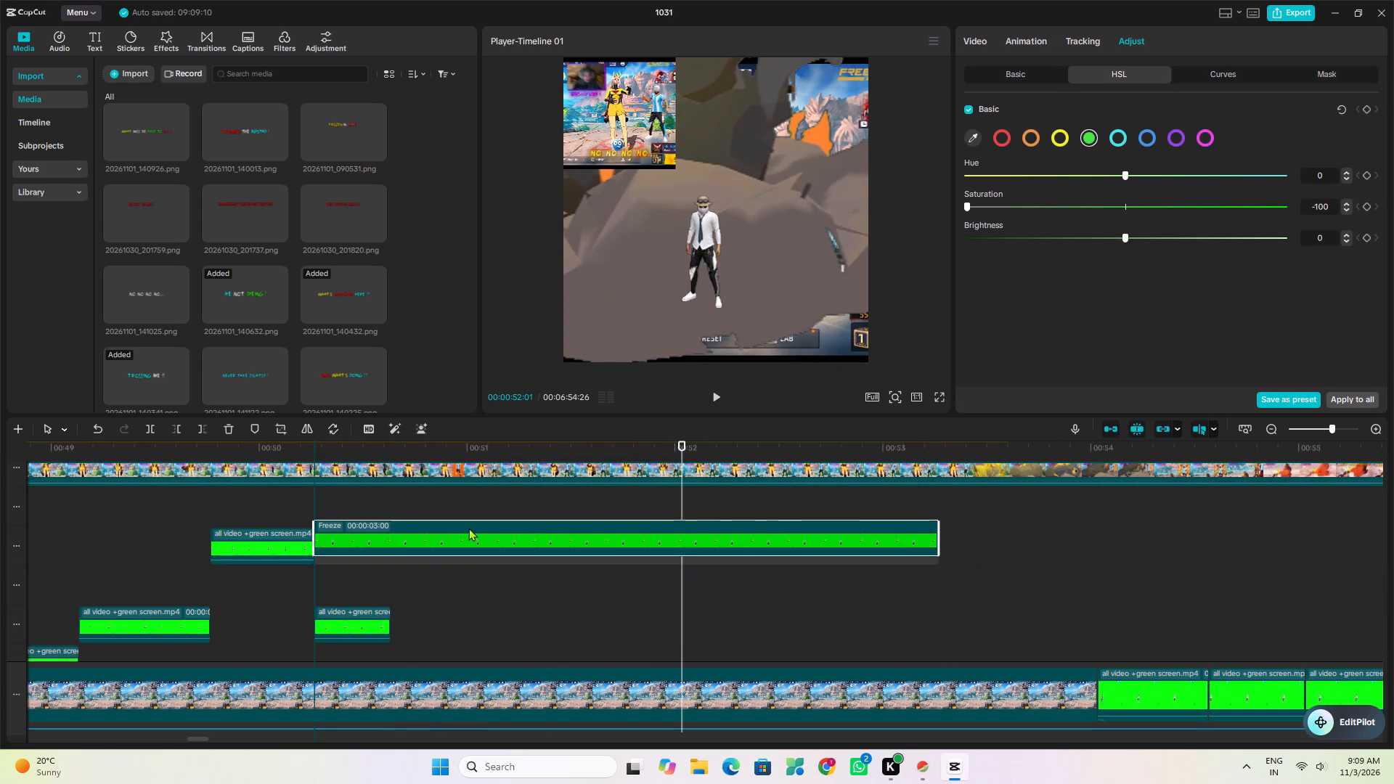
{"action": "left_click_drag", "start_coordinate": [468, 528], "coordinate": [465, 521]}
{"action": "left_click", "coordinate": [298, 583]}
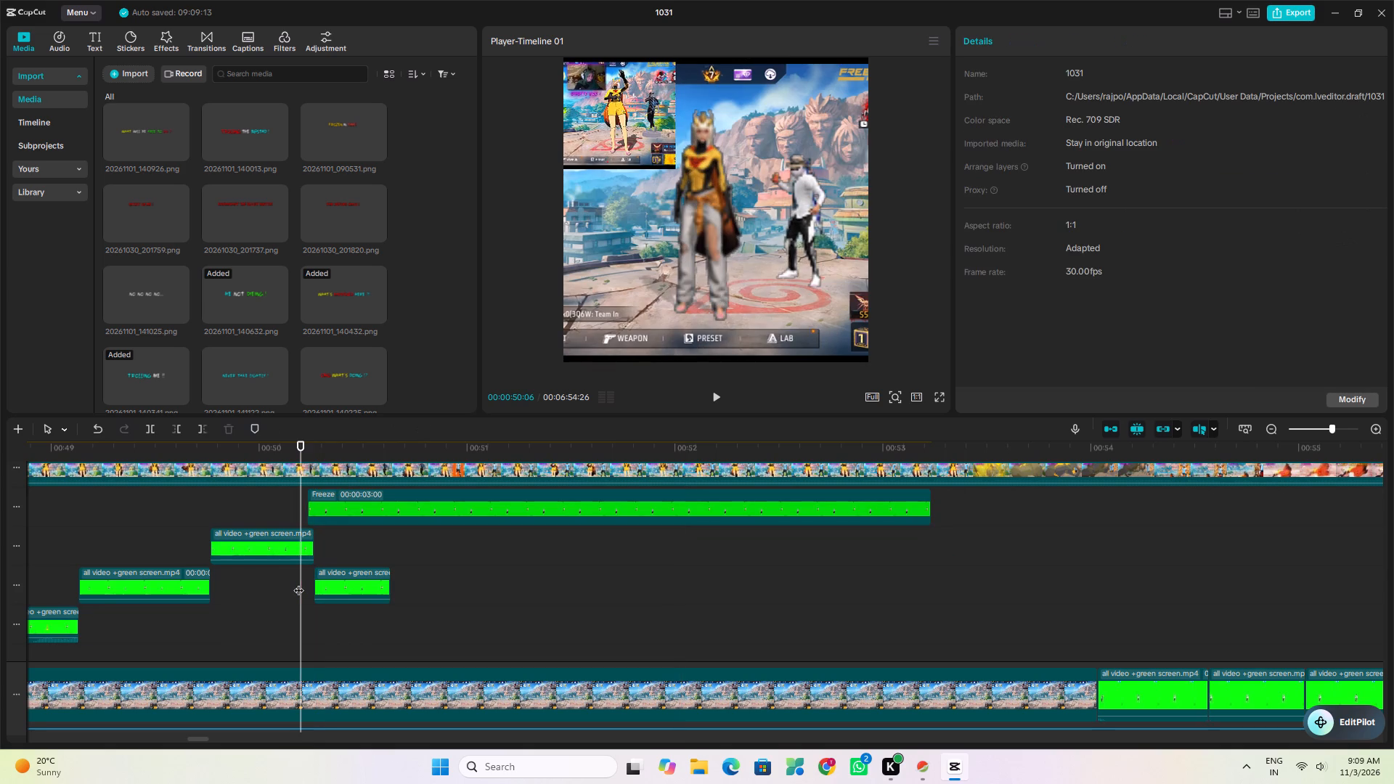
{"action": "key", "text": "space"}
{"action": "key", "text": "space"}
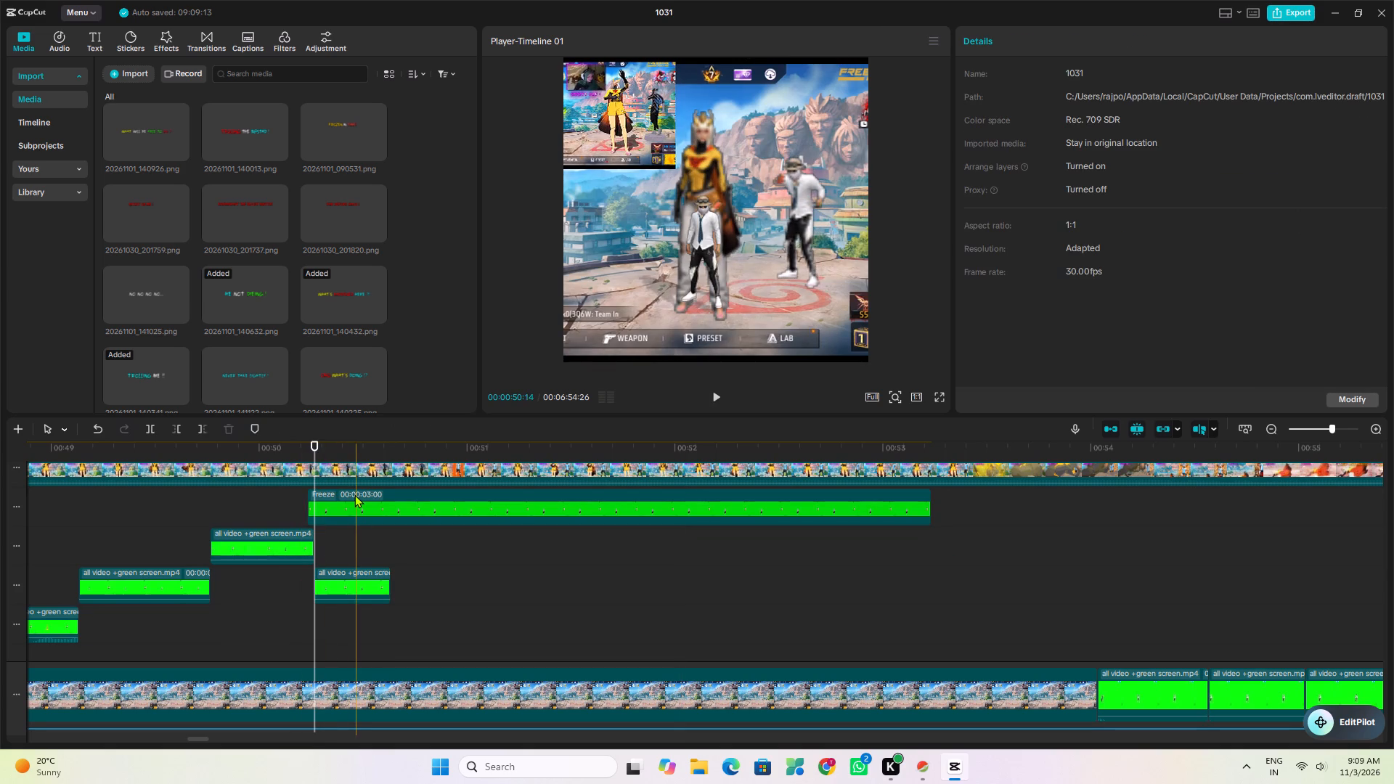
Reposition the freeze frame at 00:50:08 over the clip's white-shirted character, at about X 1184, Y 366.
{"action": "left_click", "coordinate": [354, 494]}
{"action": "left_click_drag", "start_coordinate": [710, 255], "coordinate": [804, 222]}
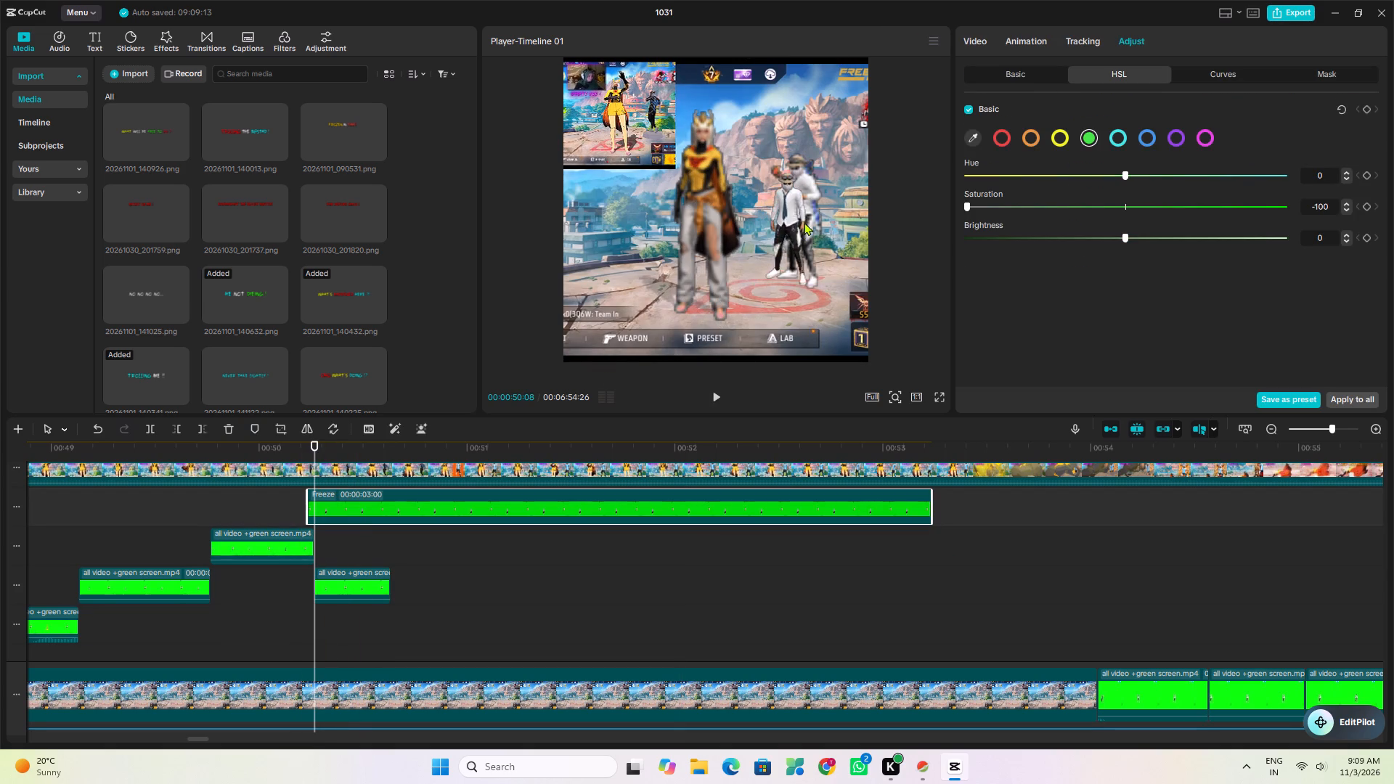
{"action": "left_click_drag", "start_coordinate": [804, 222], "coordinate": [804, 229]}
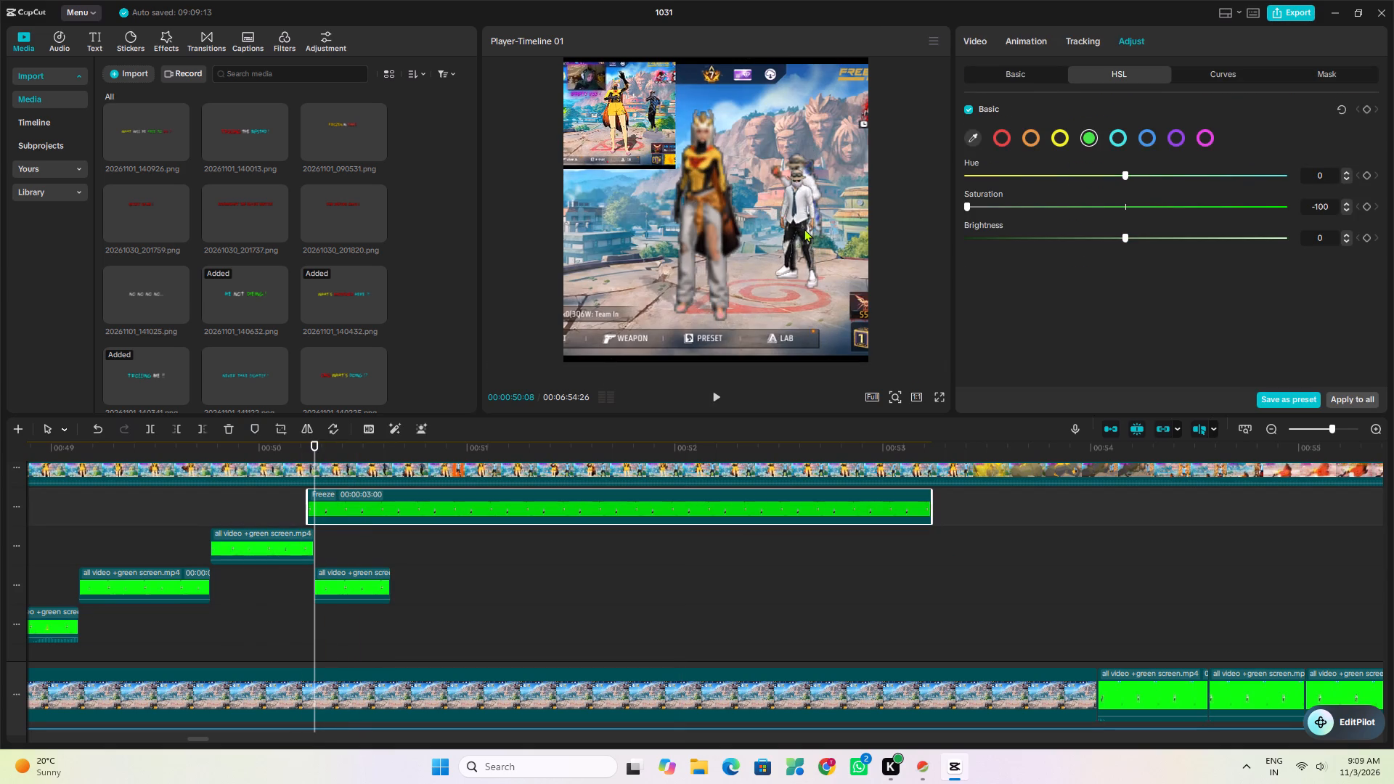
{"action": "left_click_drag", "start_coordinate": [804, 229], "coordinate": [804, 226]}
Scale the freeze frame to 269% and align it with the clip's character at about X 1198, Y 498.
{"action": "left_click", "coordinate": [1019, 76]}
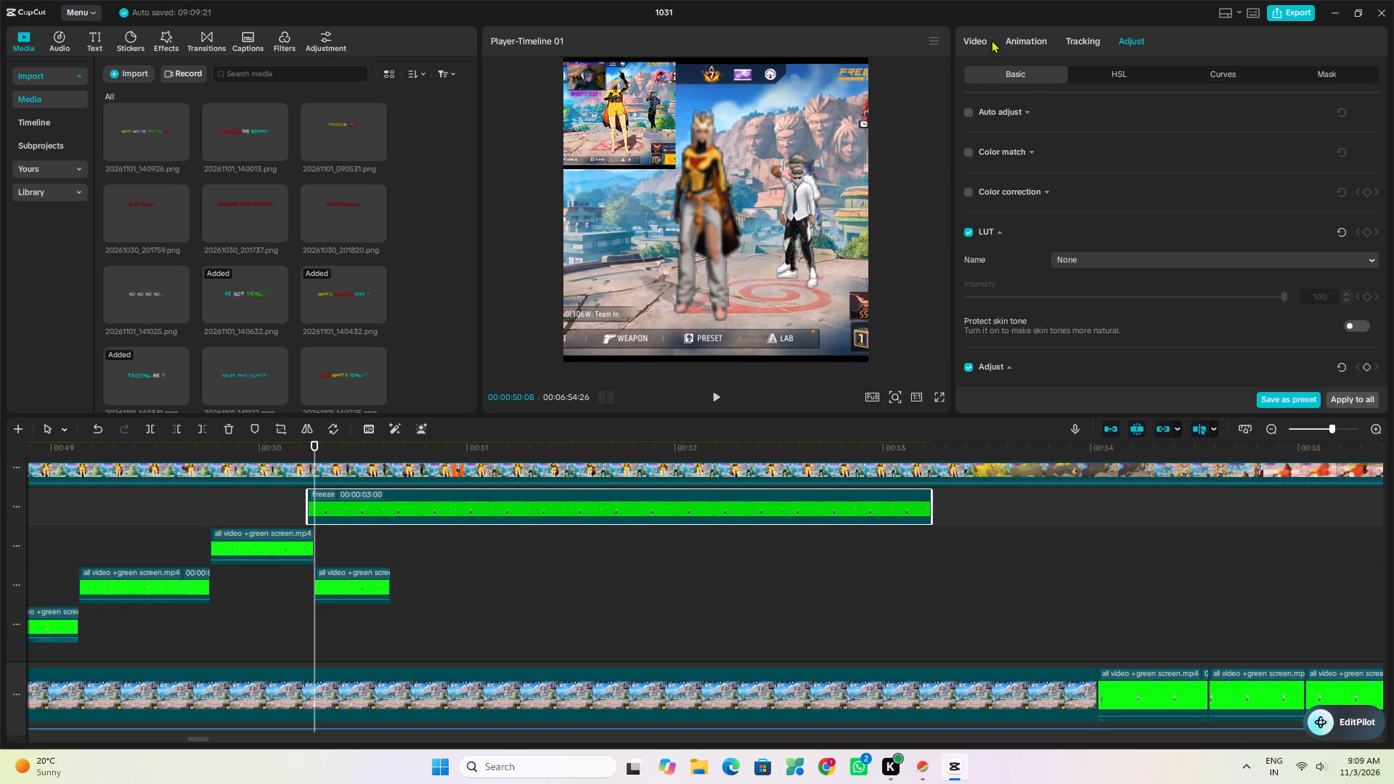
{"action": "left_click", "coordinate": [967, 39]}
{"action": "left_click", "coordinate": [998, 72]}
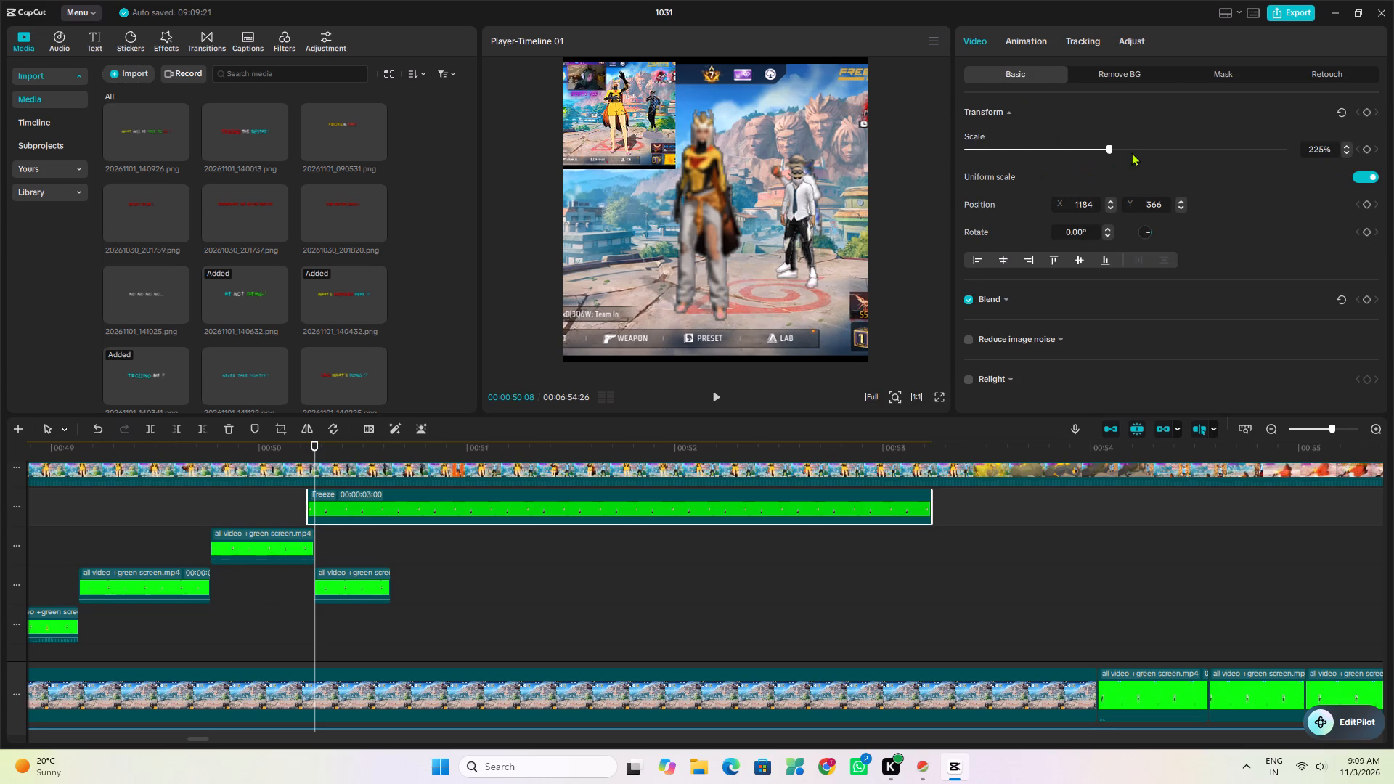
{"action": "left_click", "coordinate": [1131, 152]}
{"action": "left_click_drag", "start_coordinate": [1131, 152], "coordinate": [1143, 150]}
{"action": "left_click", "coordinate": [1175, 145]}
{"action": "left_click_drag", "start_coordinate": [802, 261], "coordinate": [810, 237]}
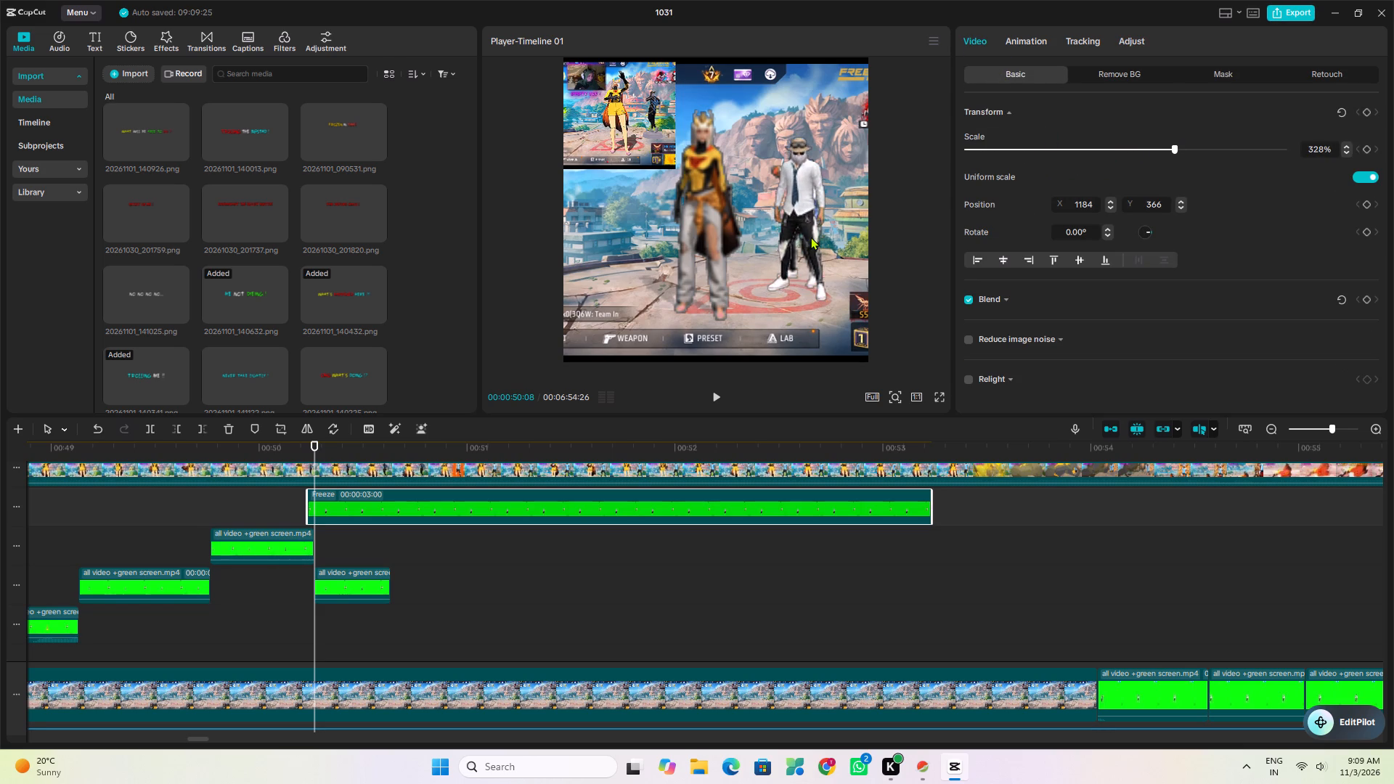
{"action": "left_click_drag", "start_coordinate": [810, 237], "coordinate": [807, 226]}
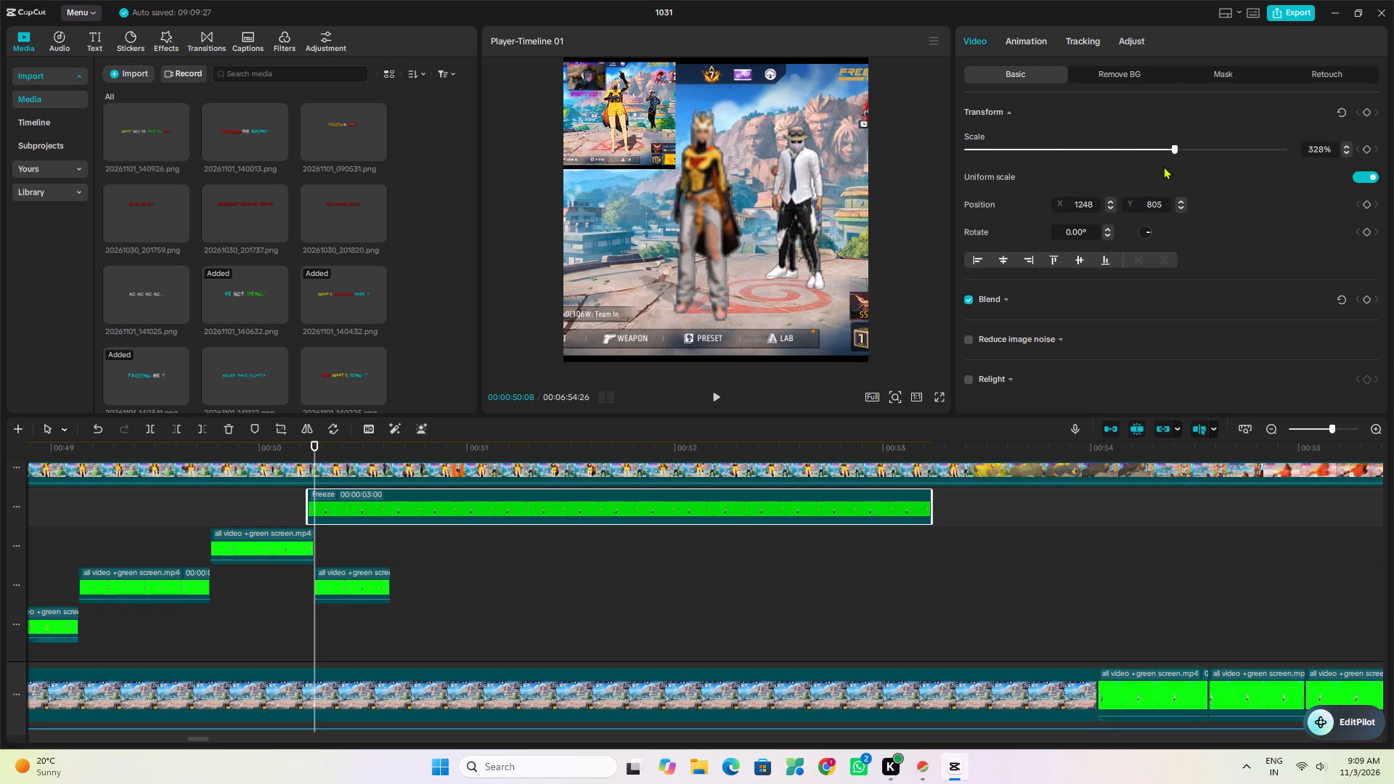
{"action": "left_click", "coordinate": [1158, 149]}
{"action": "left_click", "coordinate": [1150, 144]}
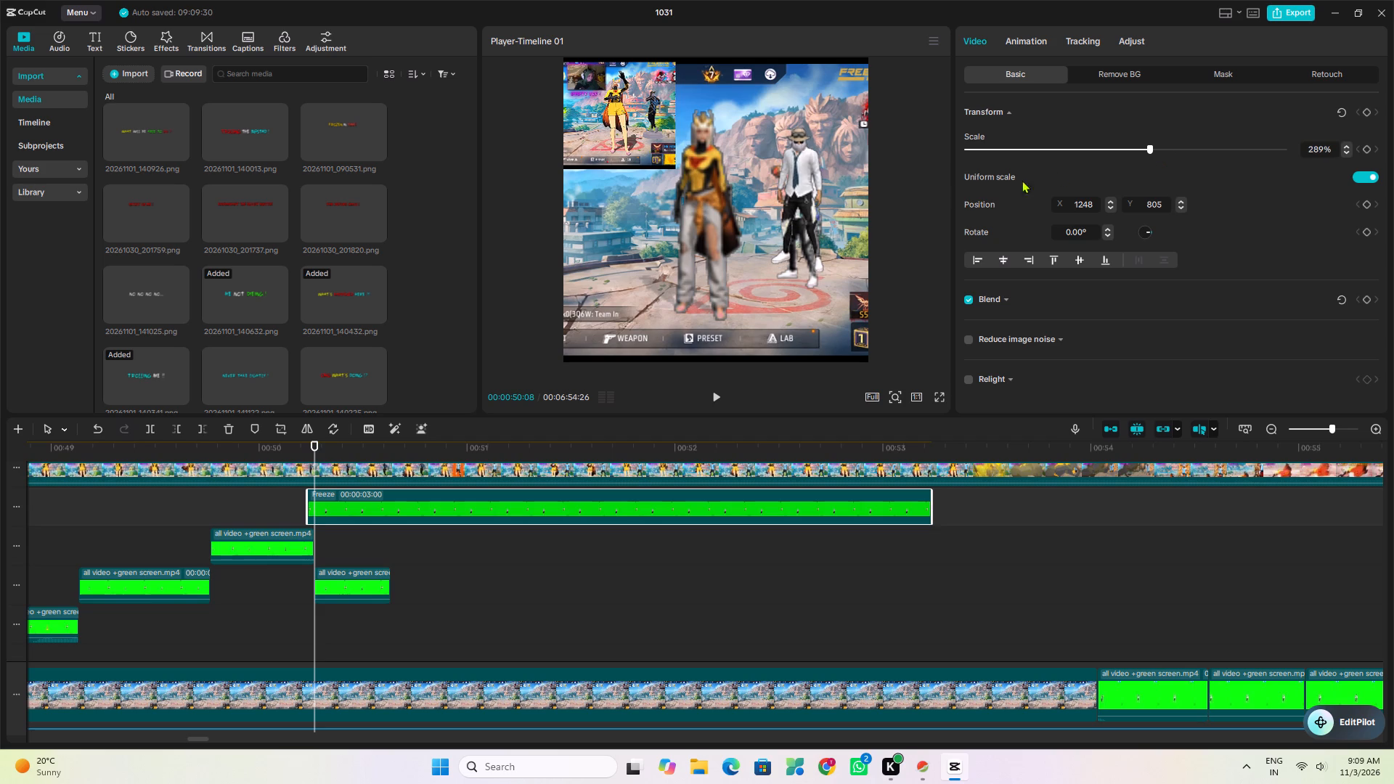
{"action": "left_click_drag", "start_coordinate": [855, 226], "coordinate": [852, 242]}
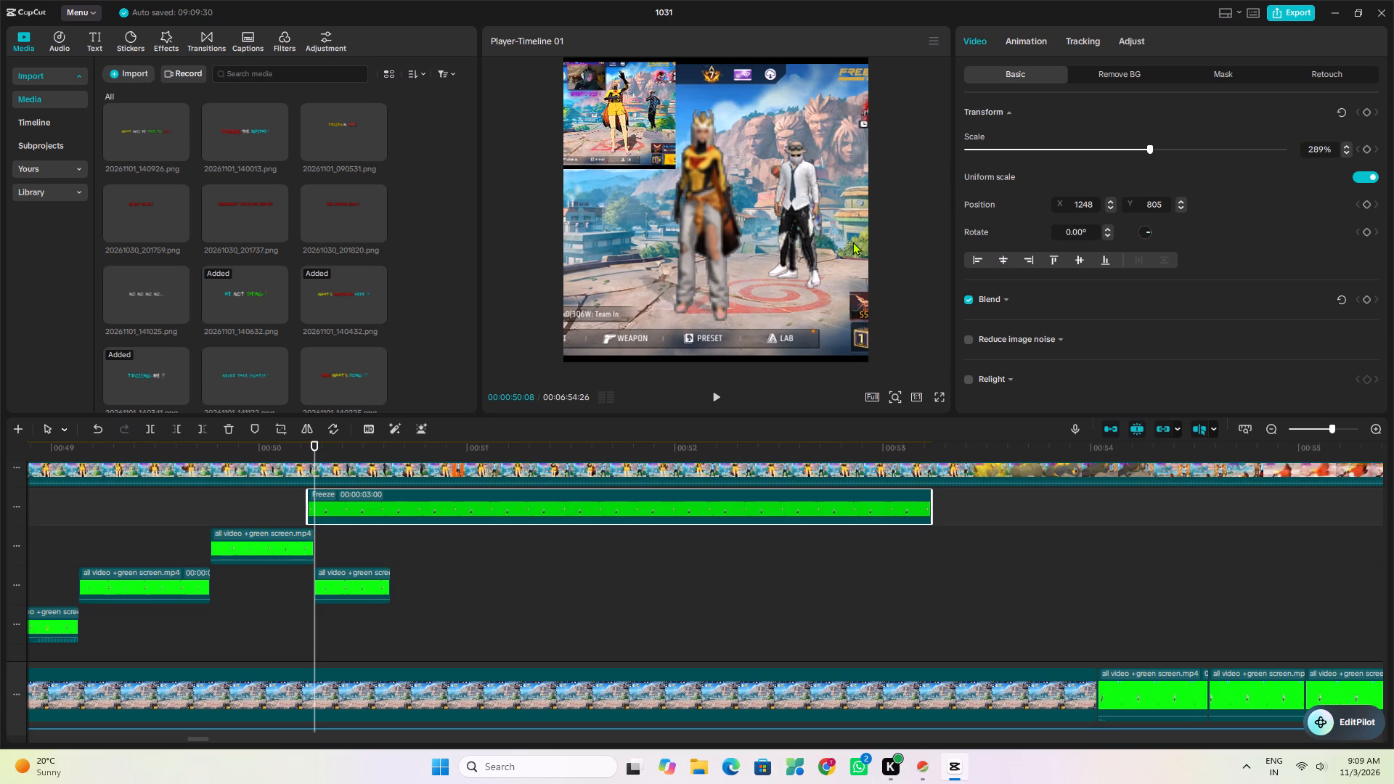
{"action": "left_click_drag", "start_coordinate": [852, 242], "coordinate": [852, 245]}
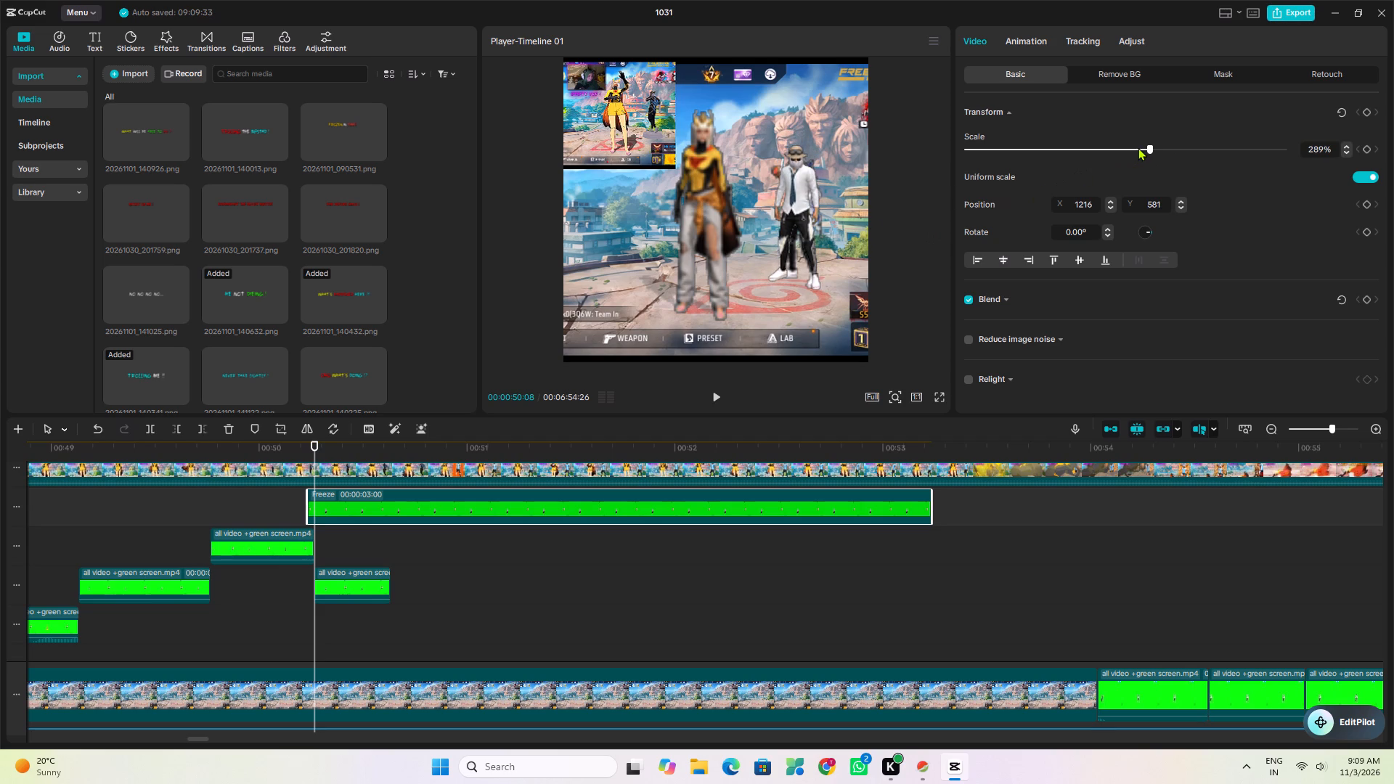
{"action": "left_click", "coordinate": [1138, 147]}
{"action": "left_click_drag", "start_coordinate": [815, 240], "coordinate": [815, 248]}
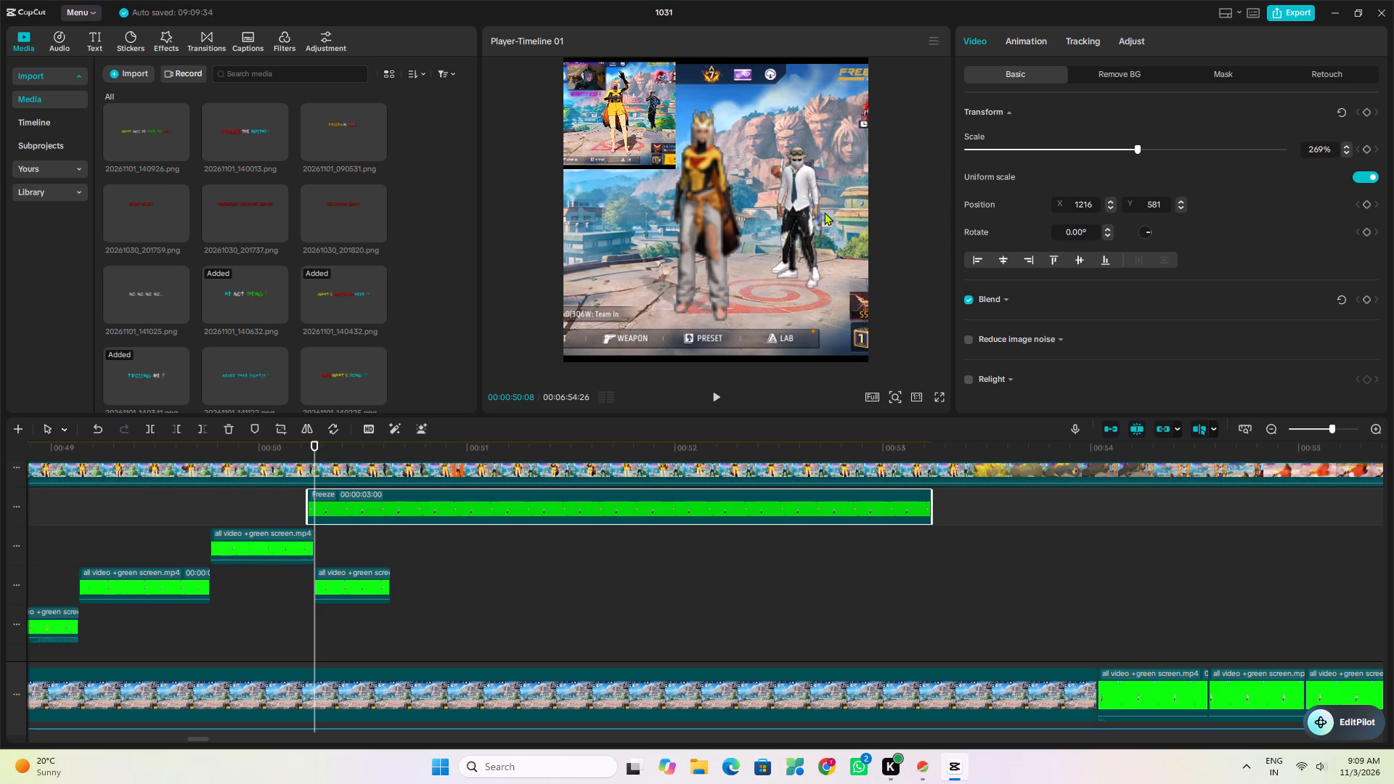
{"action": "left_click_drag", "start_coordinate": [826, 198], "coordinate": [823, 207]}
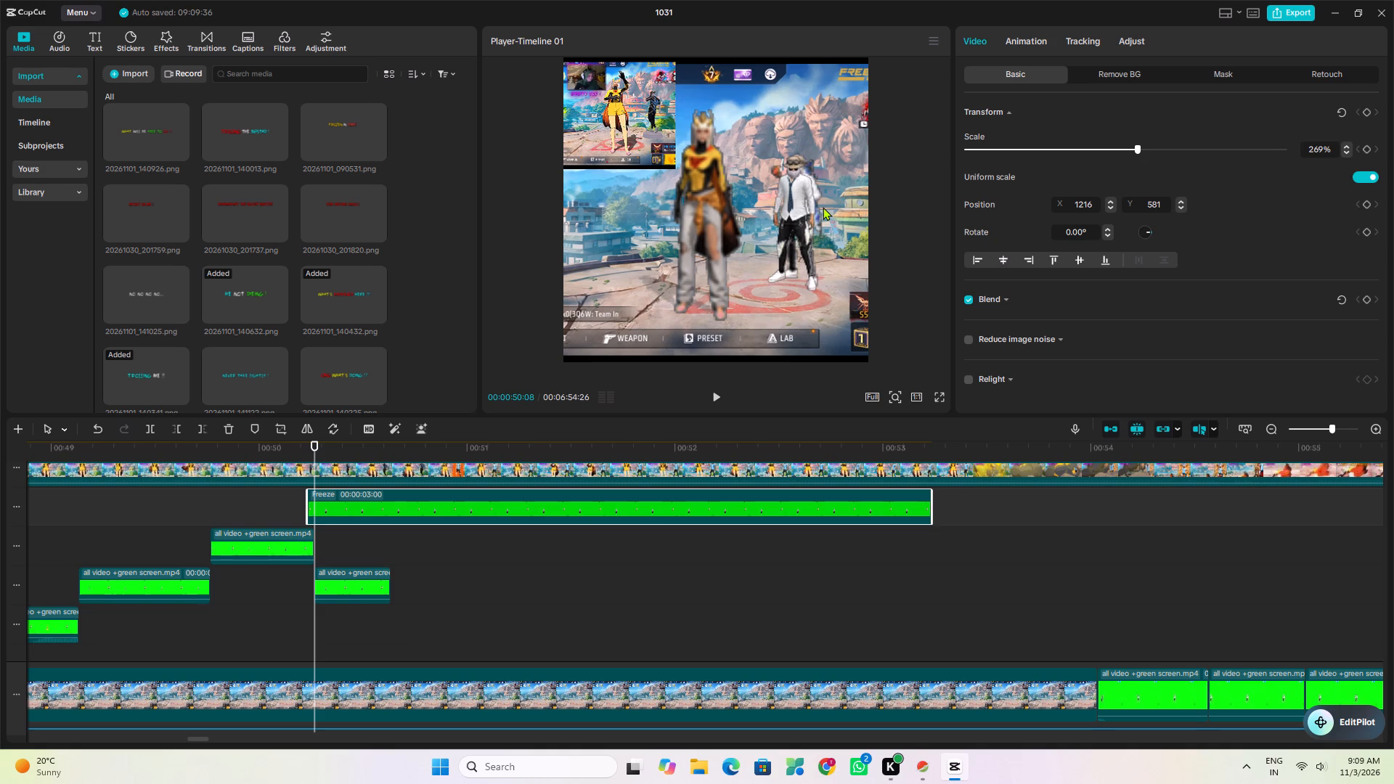
{"action": "left_click_drag", "start_coordinate": [823, 207], "coordinate": [826, 206]}
Play the section from 00:50:00 repeatedly to check the transition from the moving clip to the freeze frame.
{"action": "left_click", "coordinate": [260, 595]}
{"action": "key", "text": "space"}
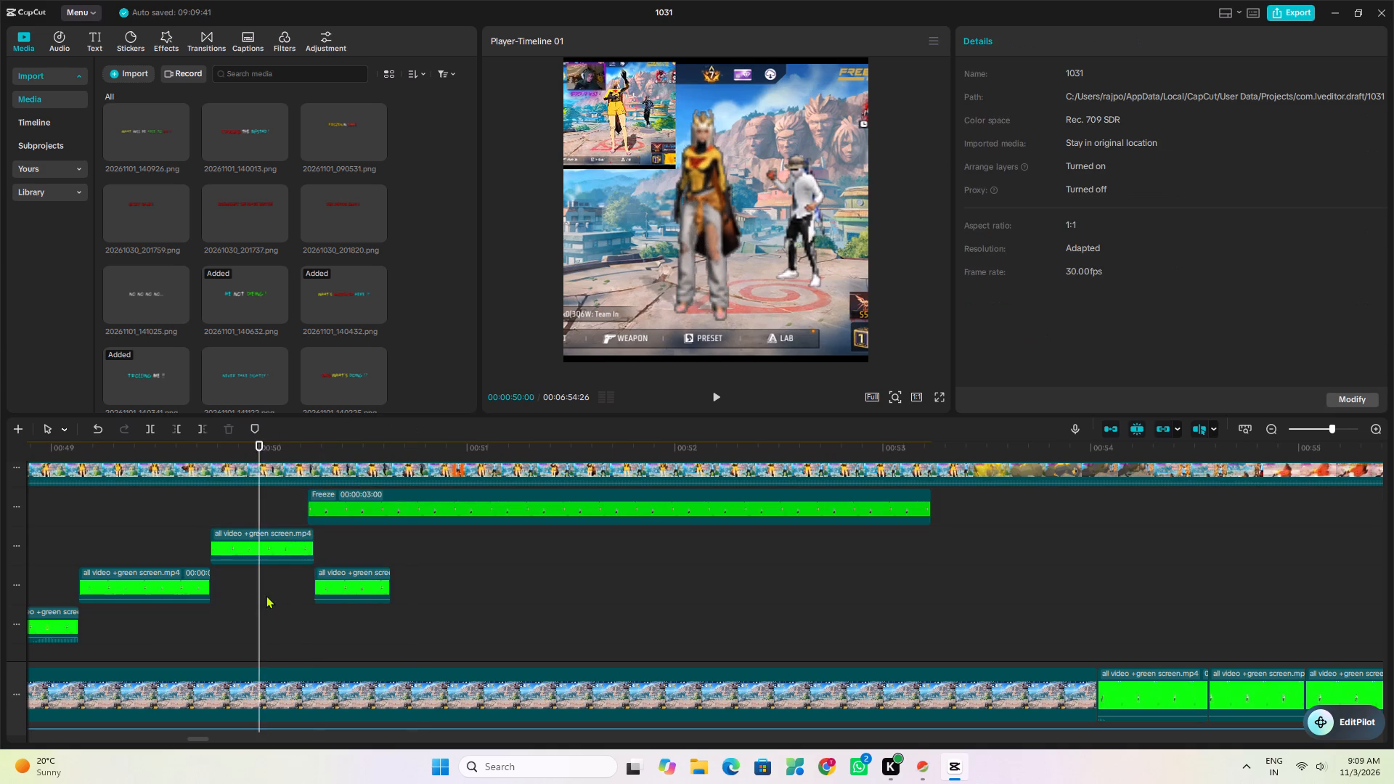
{"action": "key", "text": "space"}
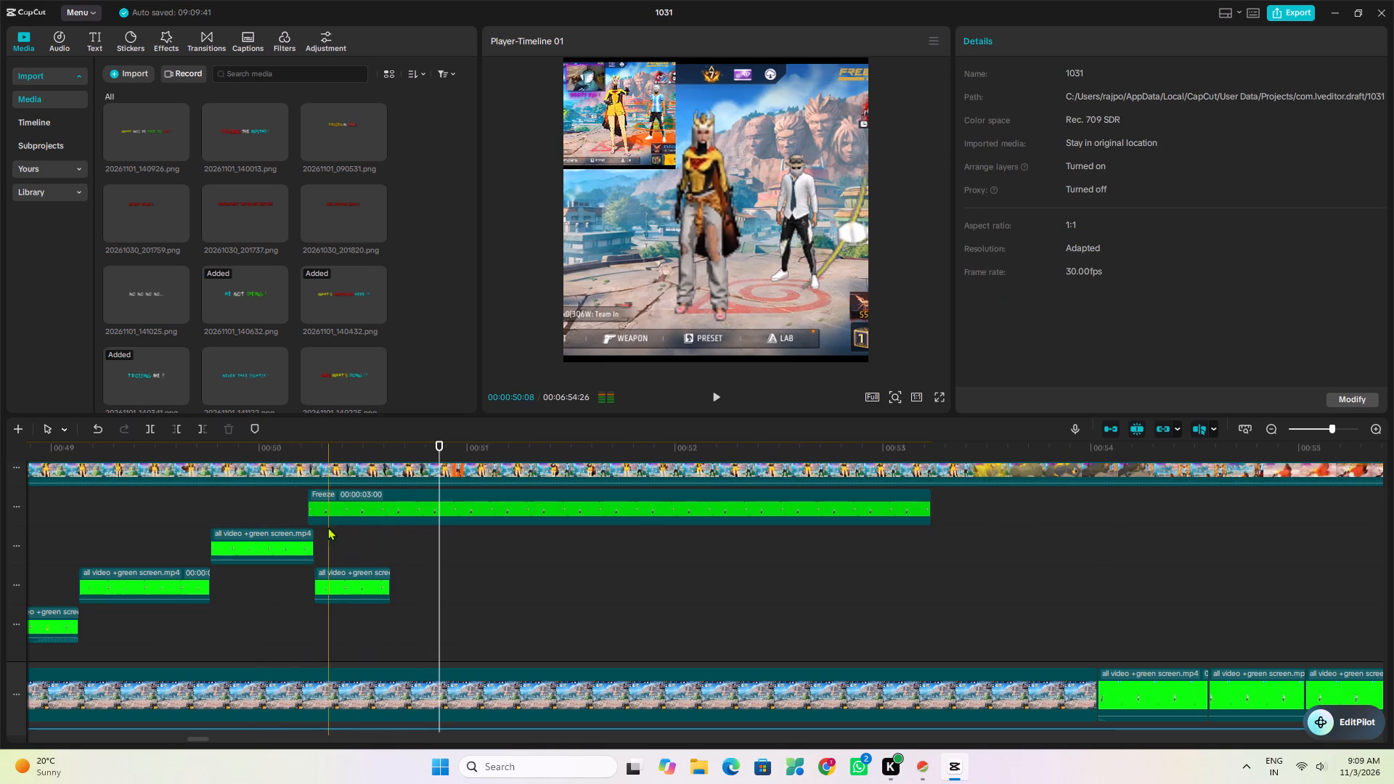
{"action": "left_click", "coordinate": [280, 597]}
{"action": "key", "text": "space"}
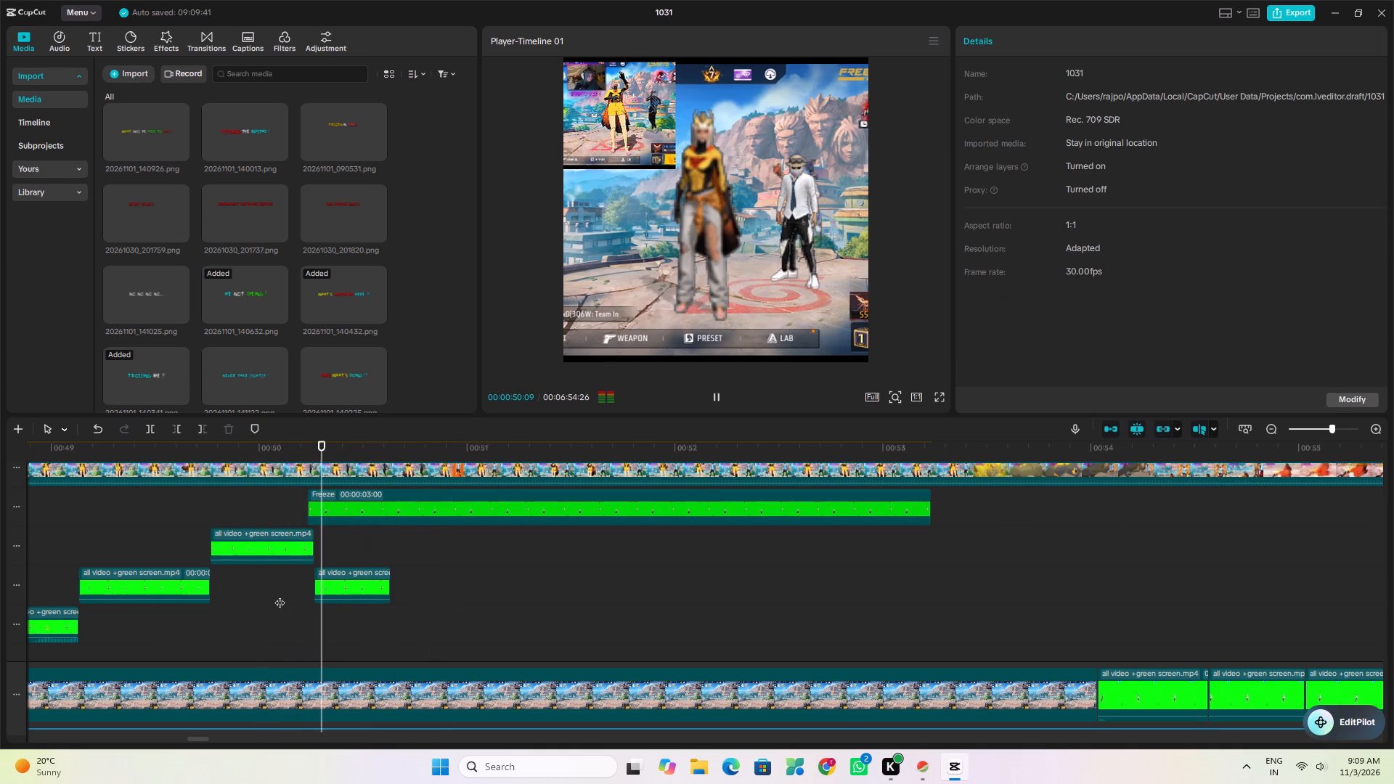
{"action": "key", "text": "space"}
{"action": "key", "text": "space"}
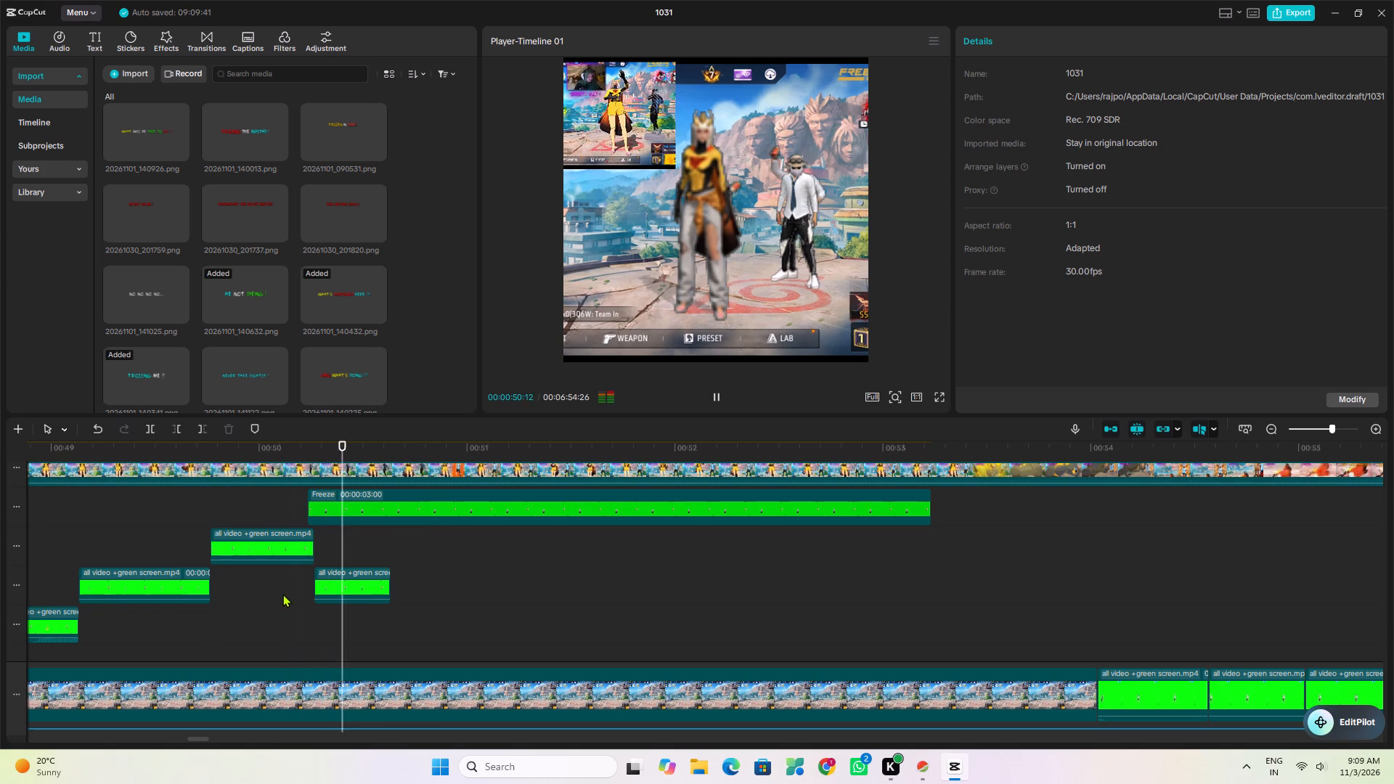
{"action": "key", "text": "space"}
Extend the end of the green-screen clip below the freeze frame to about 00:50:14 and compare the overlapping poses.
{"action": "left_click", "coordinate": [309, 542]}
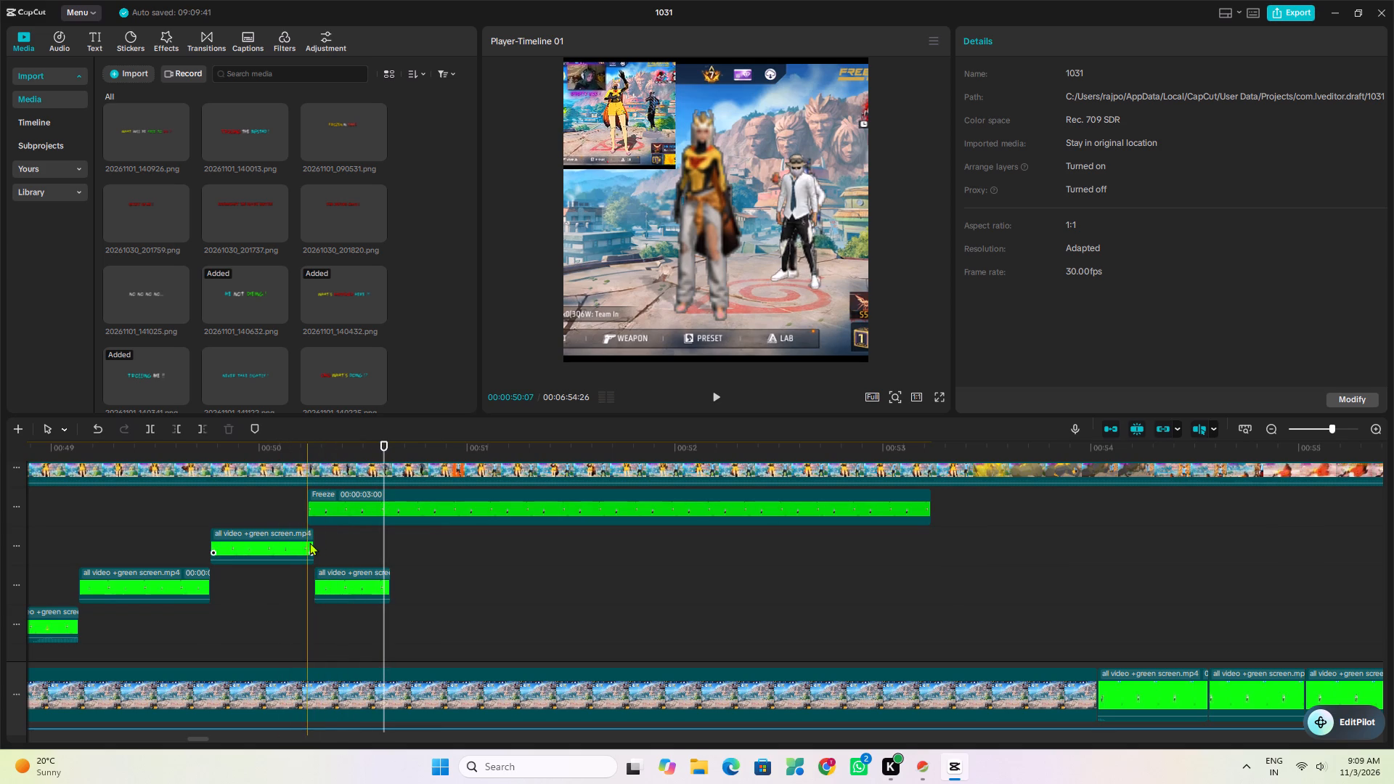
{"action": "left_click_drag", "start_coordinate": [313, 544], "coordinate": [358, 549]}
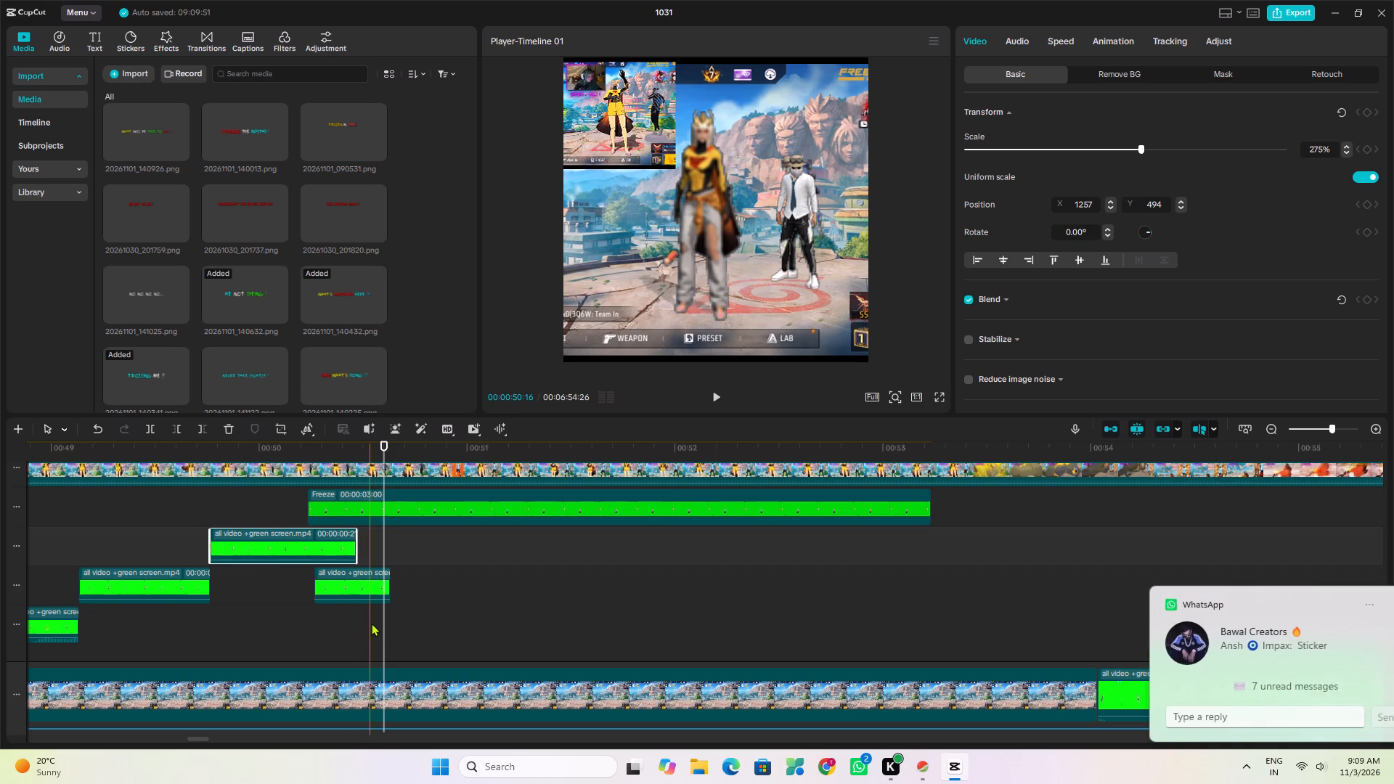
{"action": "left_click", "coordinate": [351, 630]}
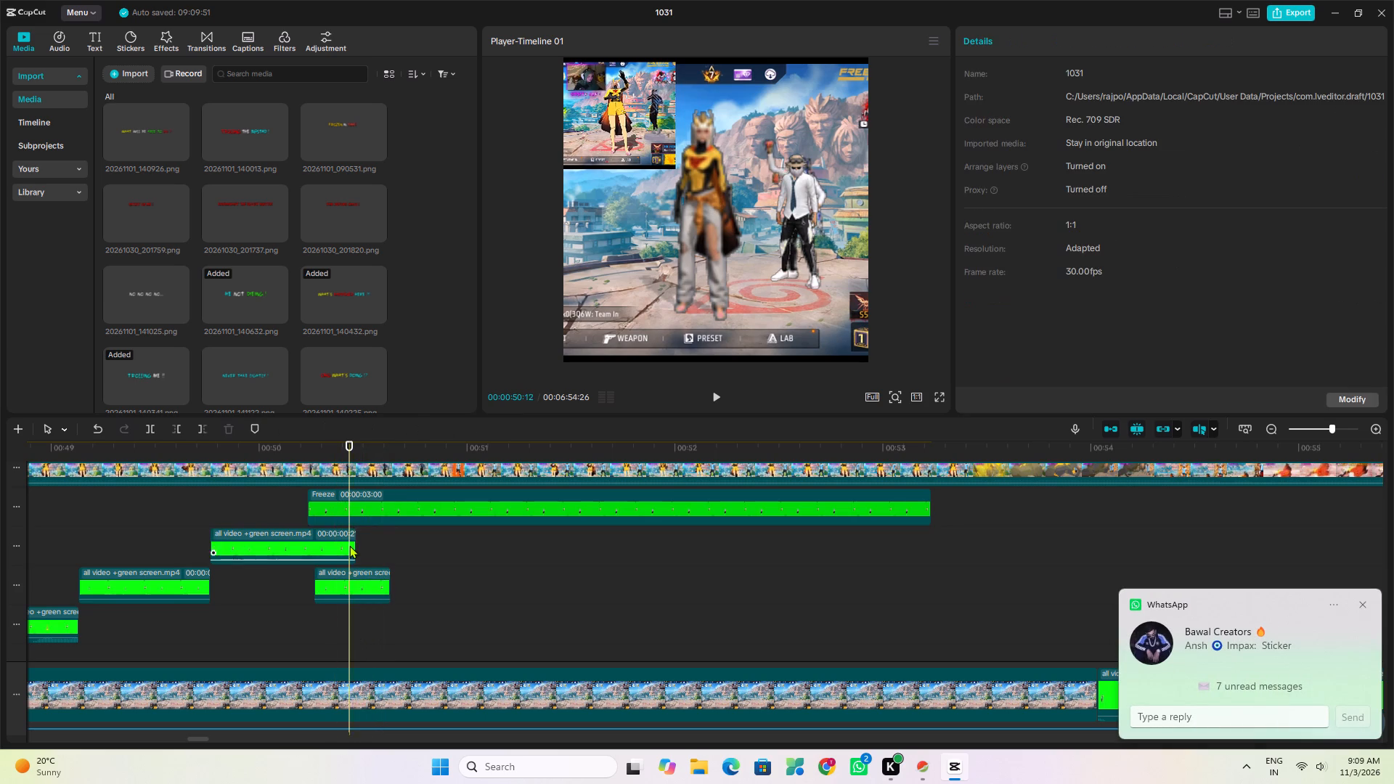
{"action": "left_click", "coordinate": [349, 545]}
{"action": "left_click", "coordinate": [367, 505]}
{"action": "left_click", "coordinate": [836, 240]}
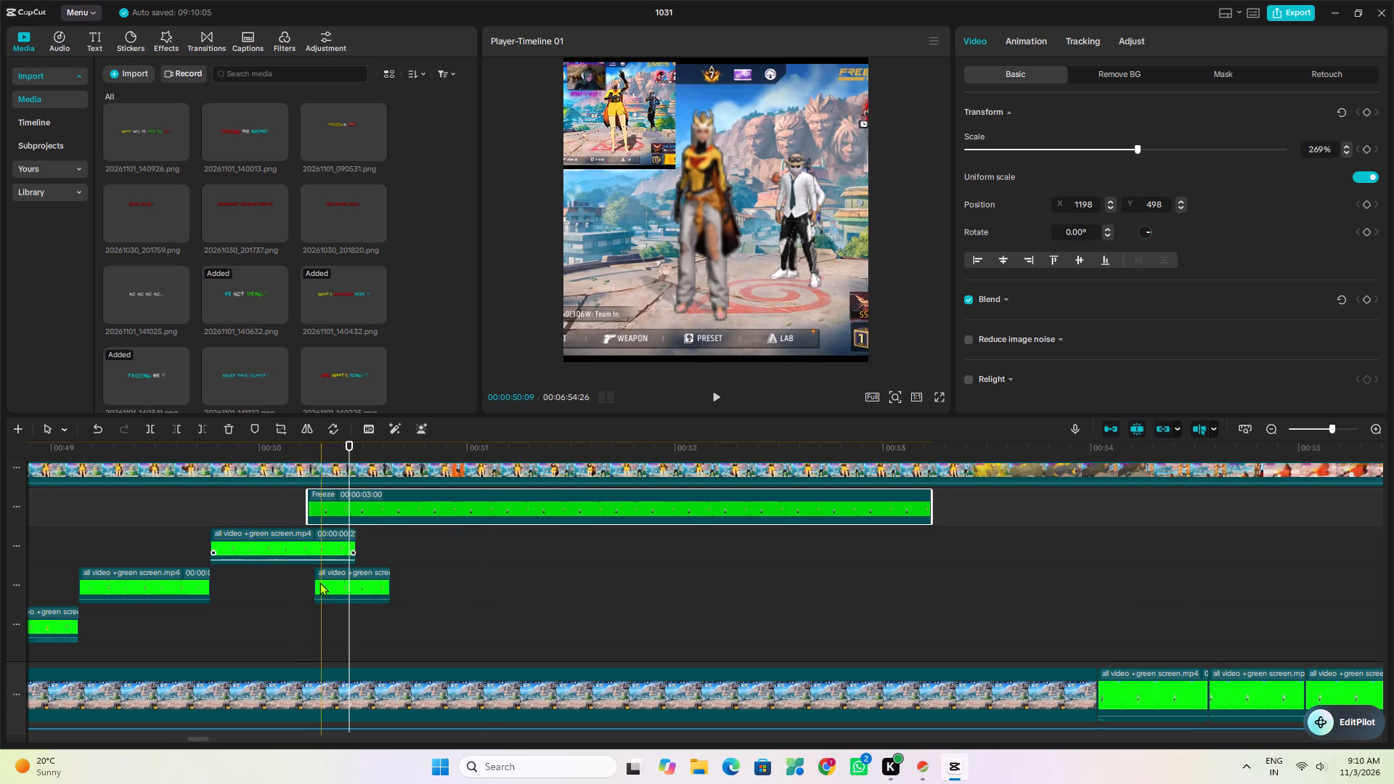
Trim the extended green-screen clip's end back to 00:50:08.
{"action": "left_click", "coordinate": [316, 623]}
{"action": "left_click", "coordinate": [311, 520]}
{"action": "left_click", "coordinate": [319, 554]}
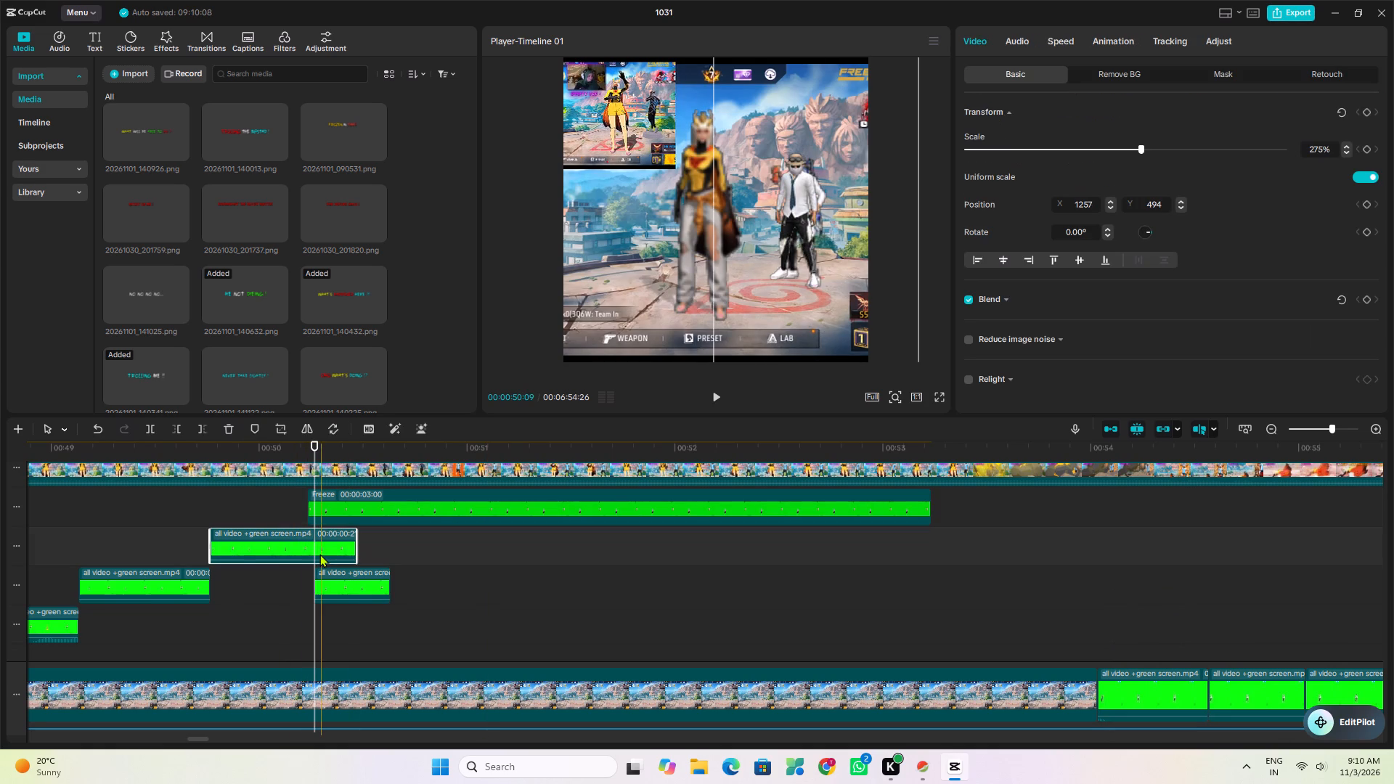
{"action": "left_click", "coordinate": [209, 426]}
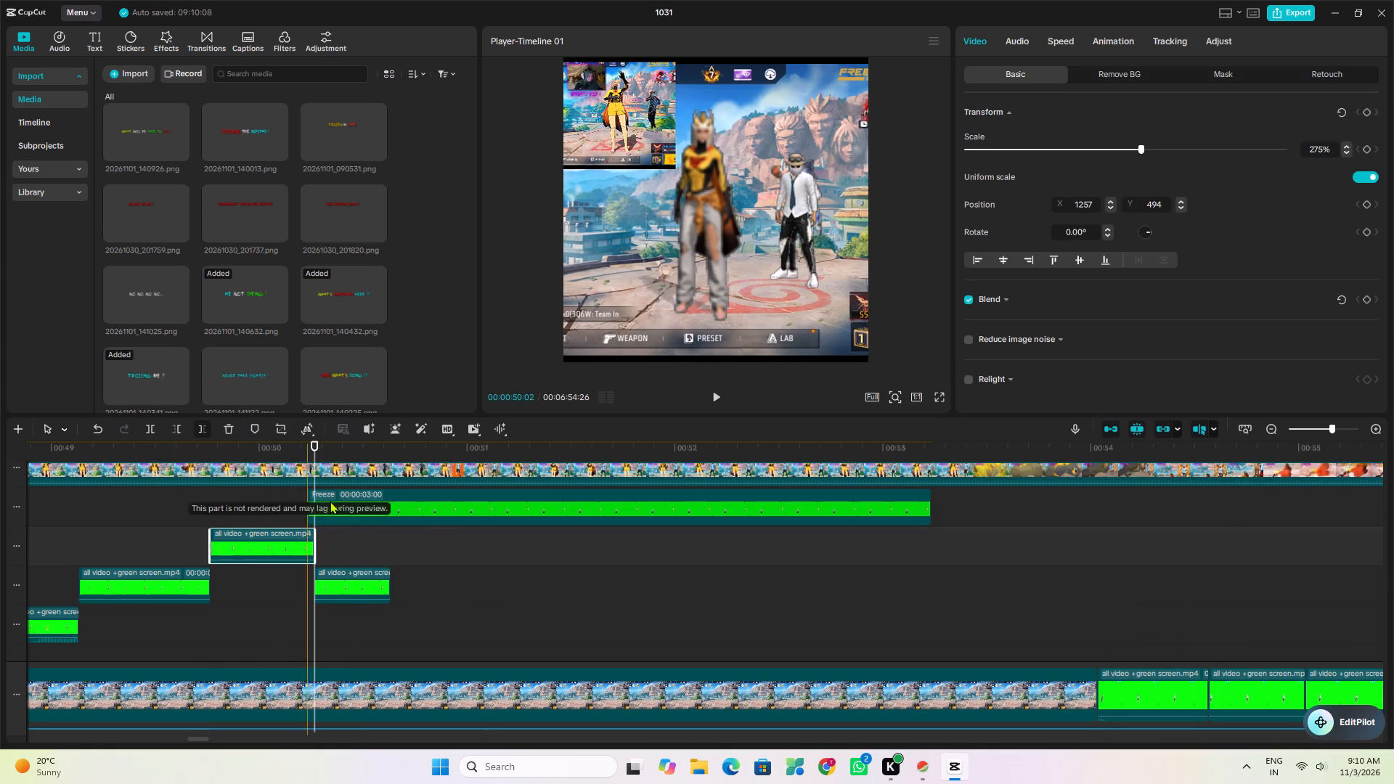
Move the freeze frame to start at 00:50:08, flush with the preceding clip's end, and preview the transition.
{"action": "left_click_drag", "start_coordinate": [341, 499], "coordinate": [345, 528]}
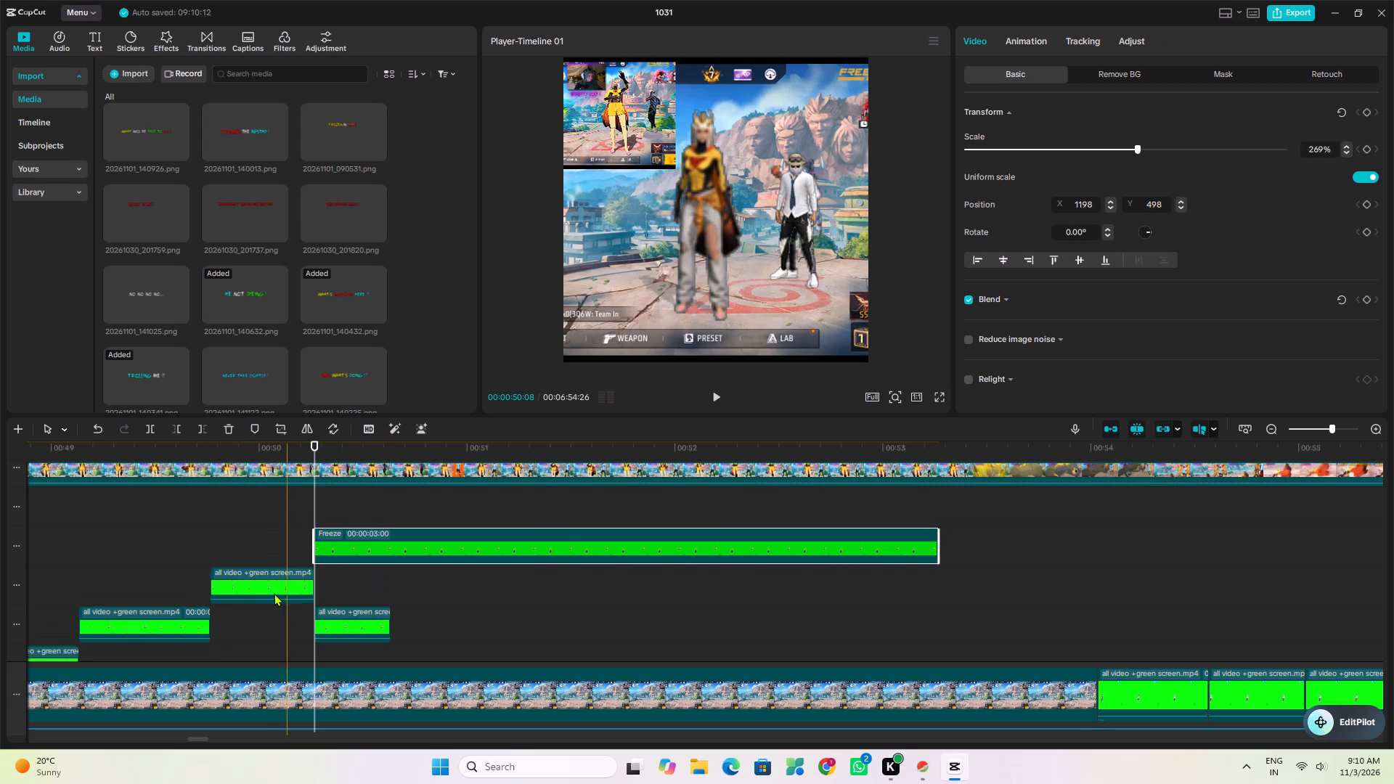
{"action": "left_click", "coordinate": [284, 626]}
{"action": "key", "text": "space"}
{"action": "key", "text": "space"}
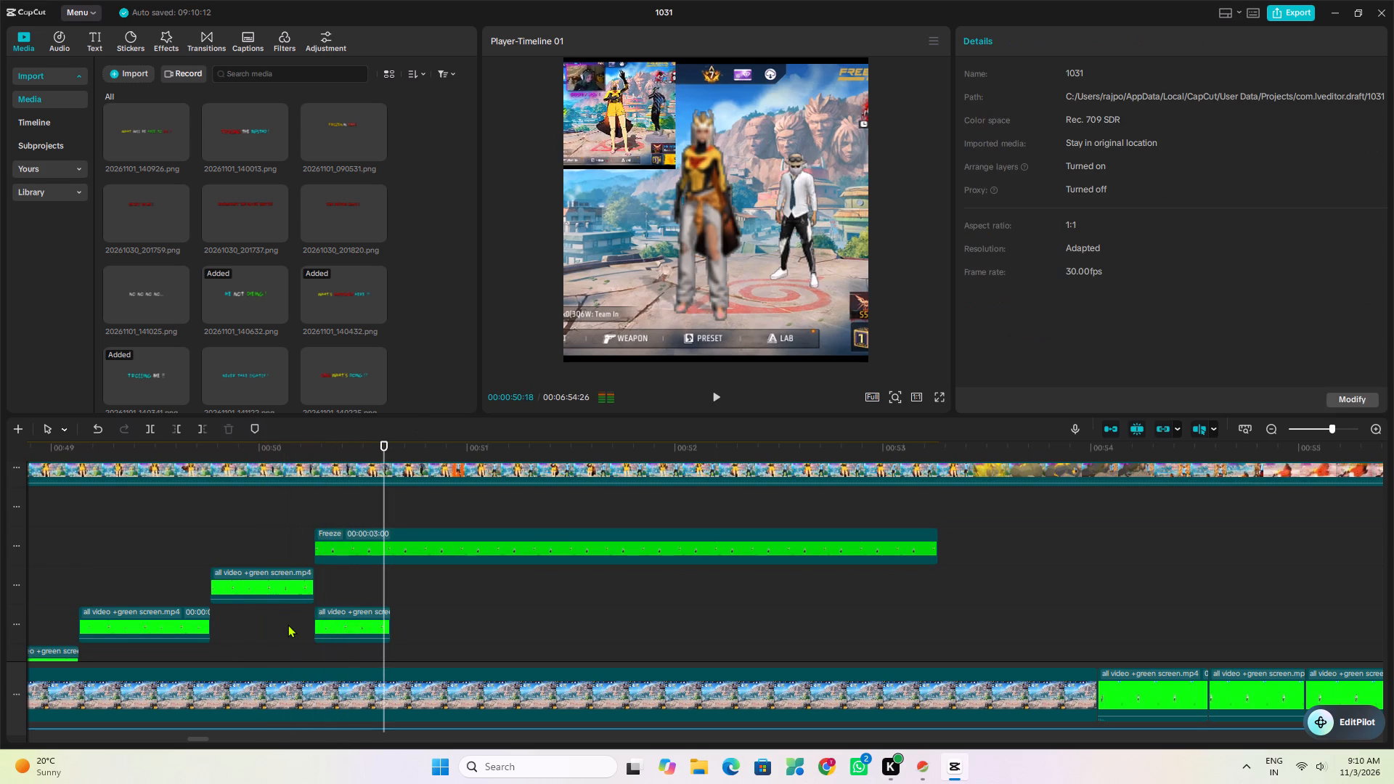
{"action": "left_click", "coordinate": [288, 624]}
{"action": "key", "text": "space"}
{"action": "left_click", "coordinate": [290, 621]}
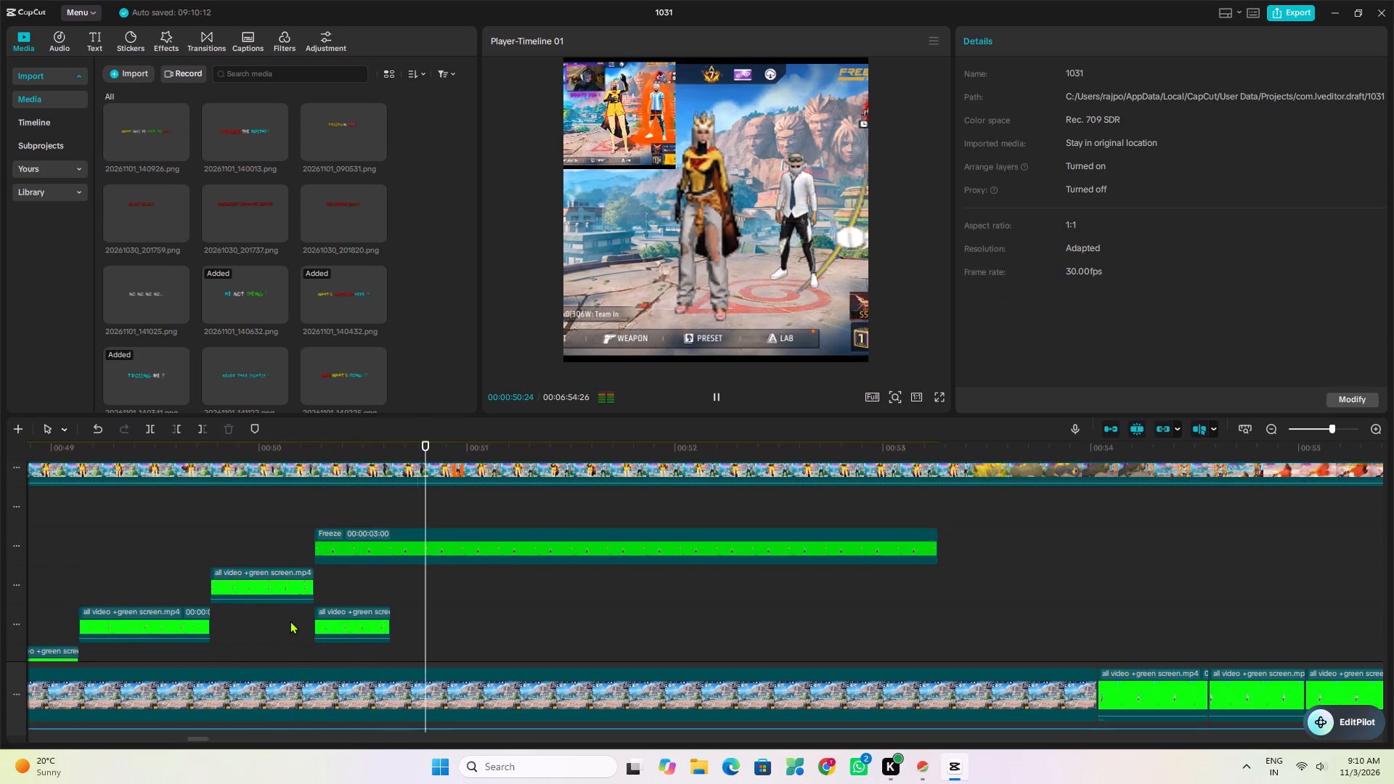
Move the freeze frame to start at 00:50:19, directly after the short green-screen clip, and preview the transition.
{"action": "left_click", "coordinate": [340, 625]}
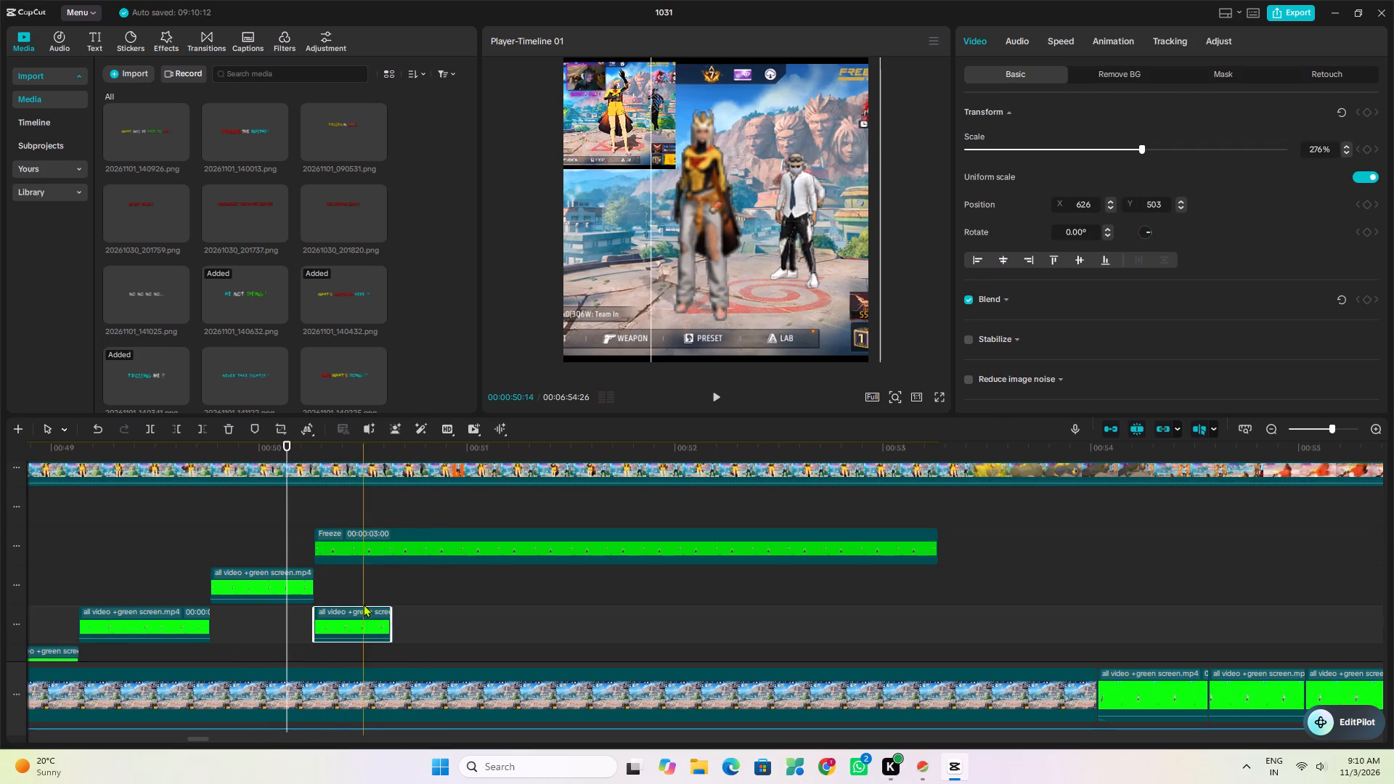
{"action": "left_click", "coordinate": [393, 592]}
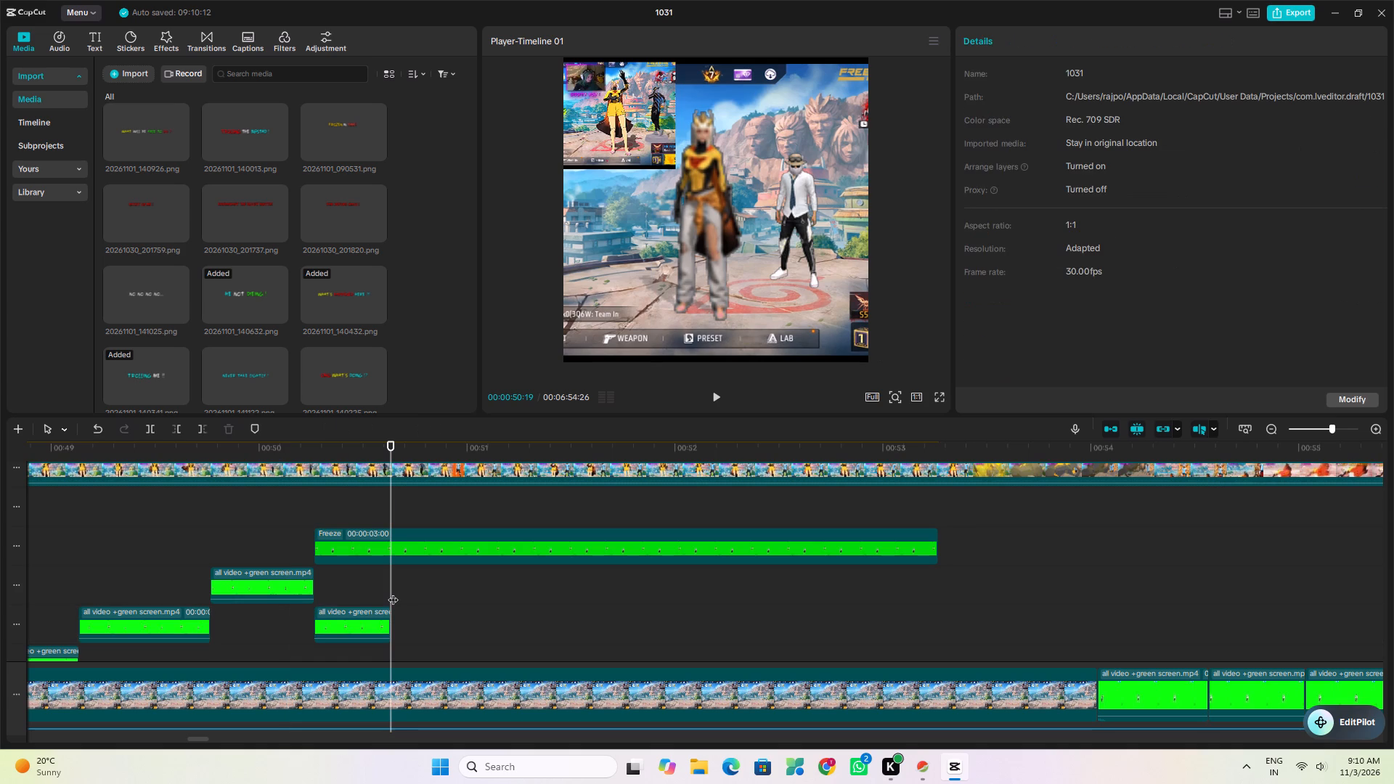
{"action": "left_click_drag", "start_coordinate": [386, 547], "coordinate": [468, 576]}
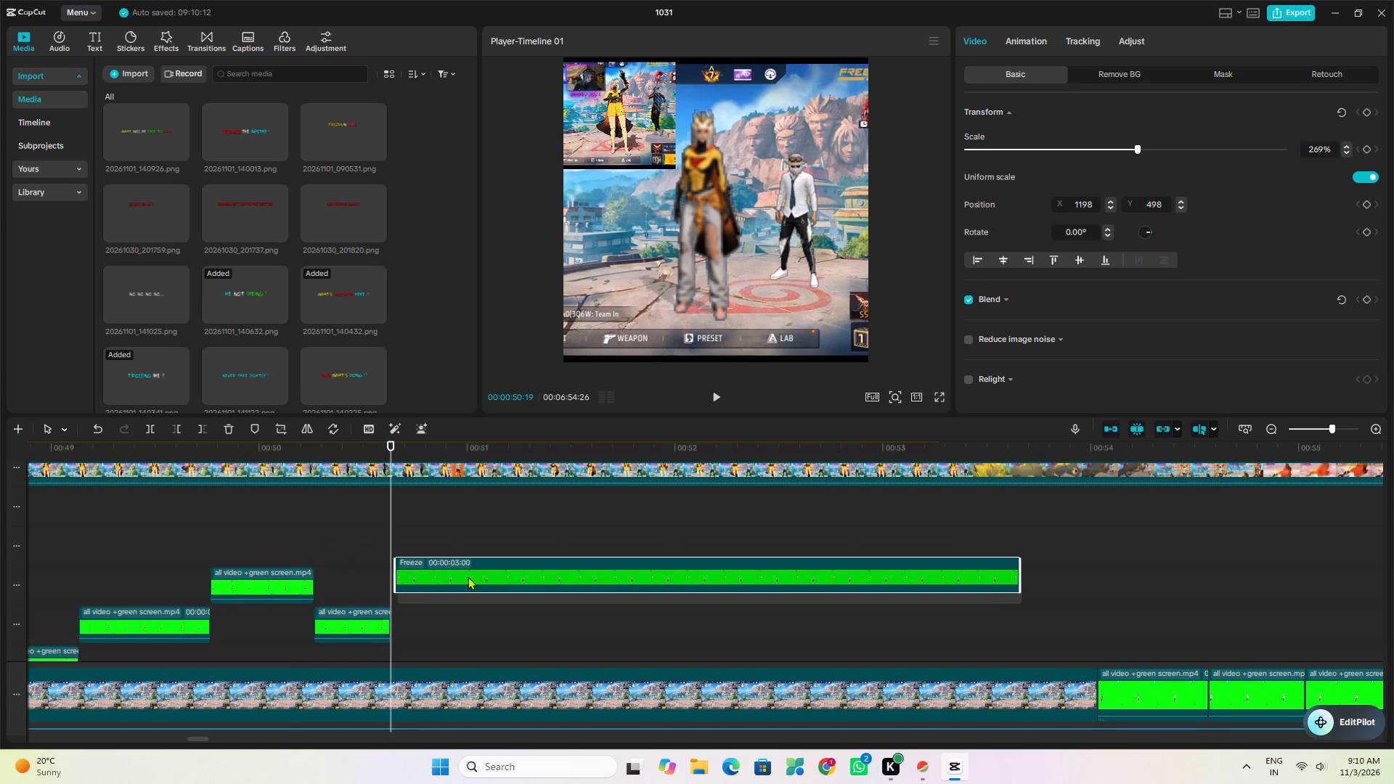
{"action": "left_click_drag", "start_coordinate": [468, 576], "coordinate": [461, 576]}
{"action": "scroll", "coordinate": [432, 564], "scroll_direction": "down", "scroll_amount": 3}
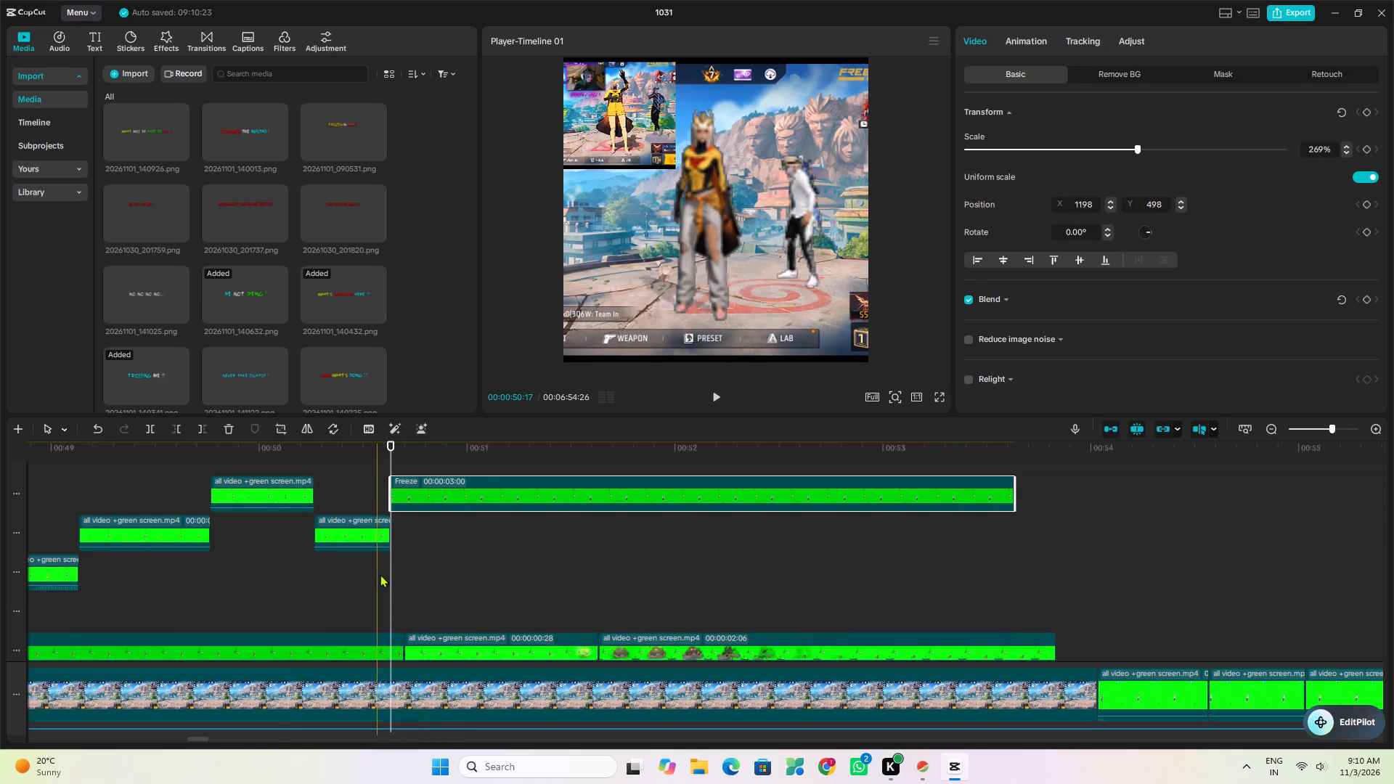
{"action": "left_click", "coordinate": [356, 586]}
{"action": "key", "text": "space"}
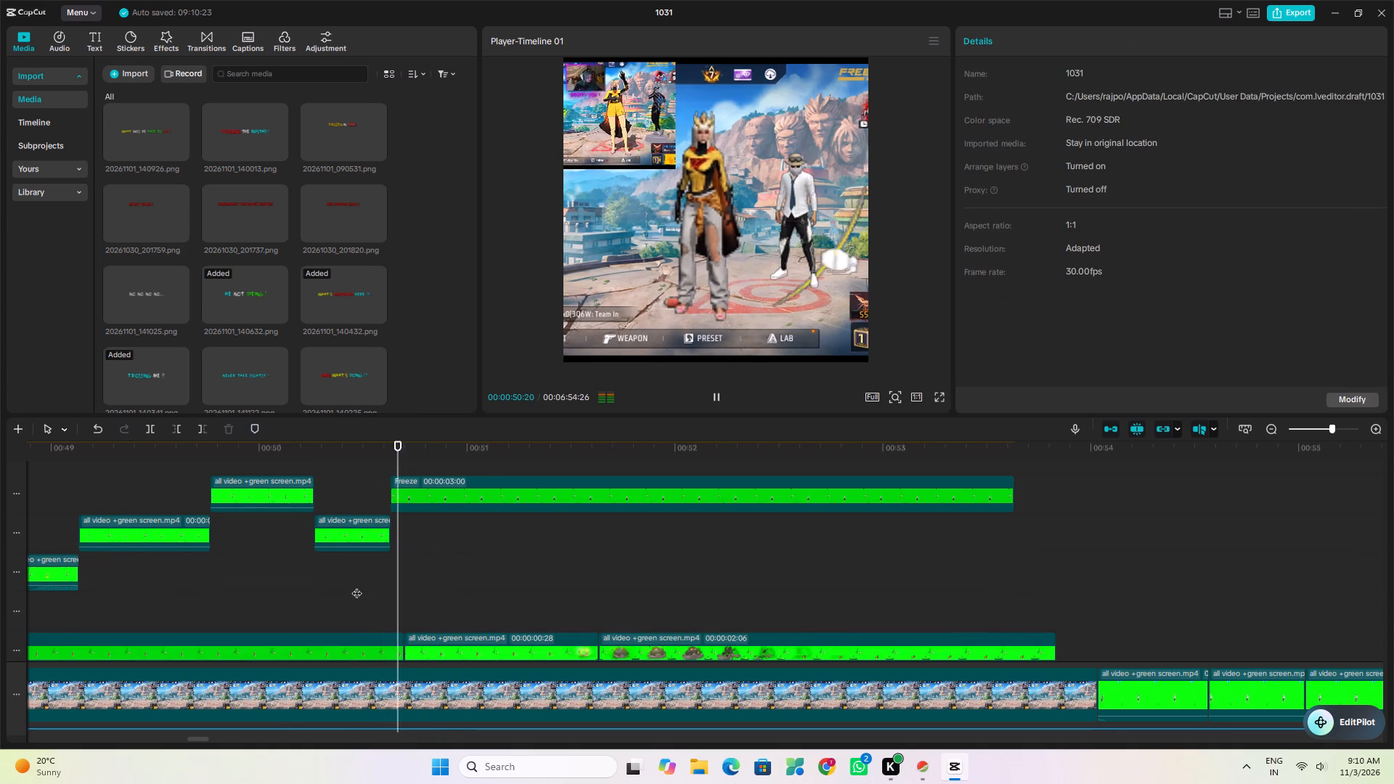
{"action": "left_click", "coordinate": [336, 585]}
{"action": "key", "text": "space"}
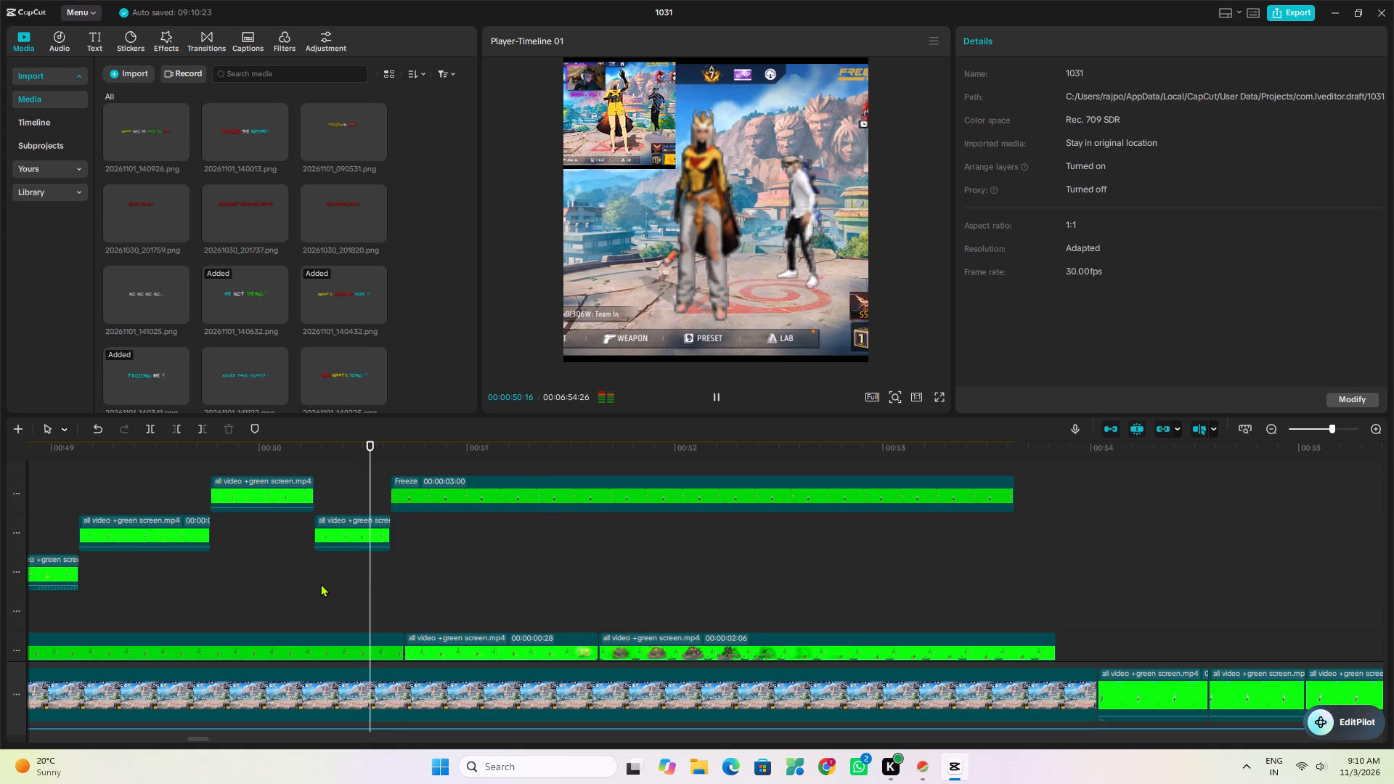
Replay the handoff into the freeze frame and extend the short green-screen clip's end to 00:50:21.
{"action": "key", "text": "space"}
{"action": "left_click", "coordinate": [326, 584]}
{"action": "key", "text": "space"}
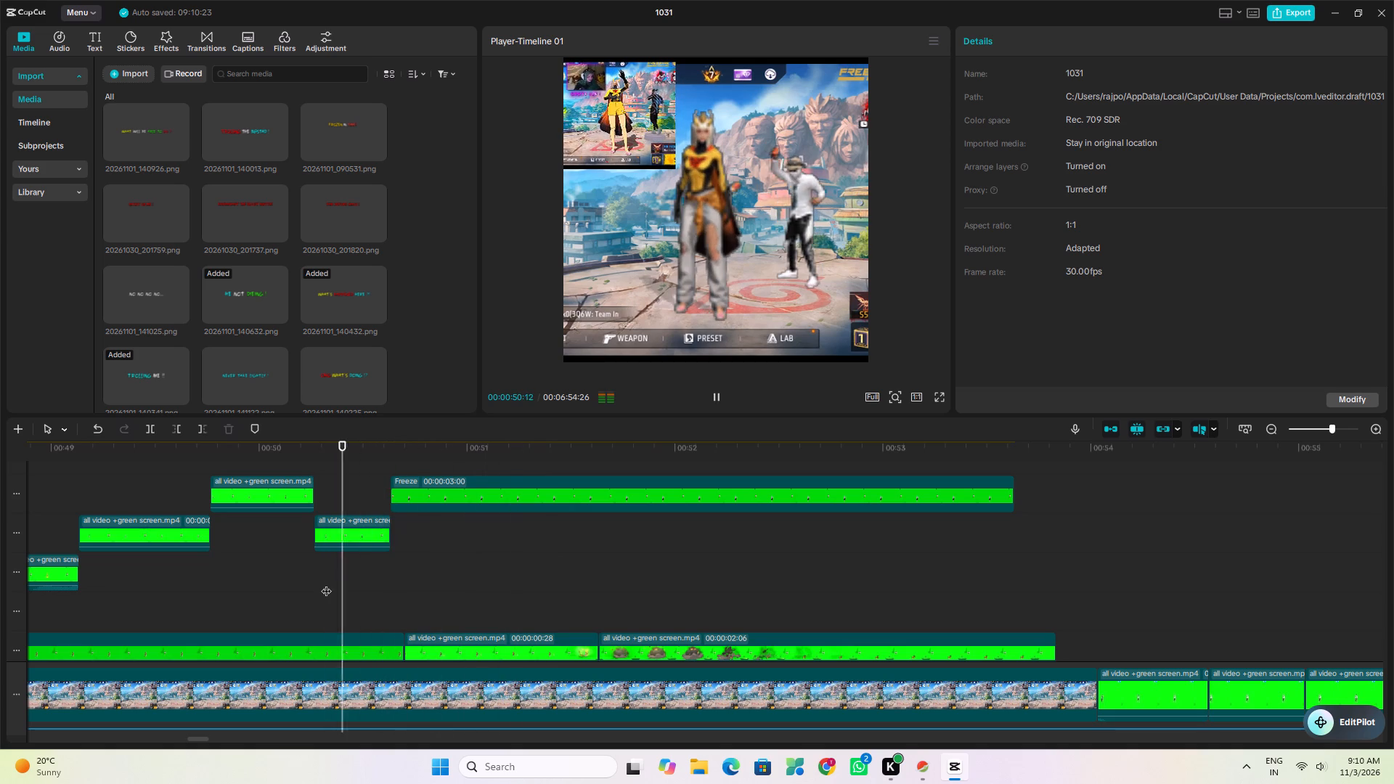
{"action": "left_click", "coordinate": [352, 584]}
{"action": "key", "text": "space"}
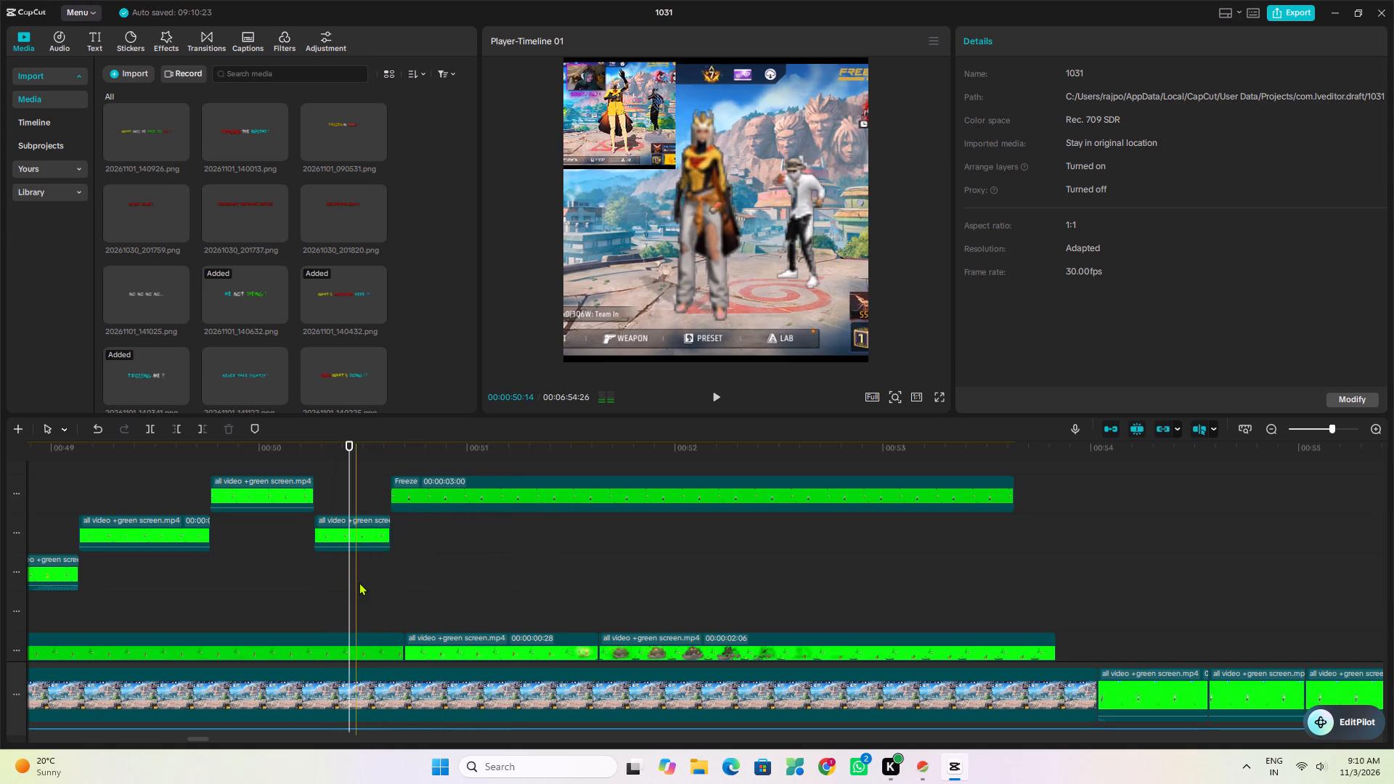
{"action": "key", "text": "space"}
{"action": "key", "text": "space"}
{"action": "left_click", "coordinate": [372, 536]}
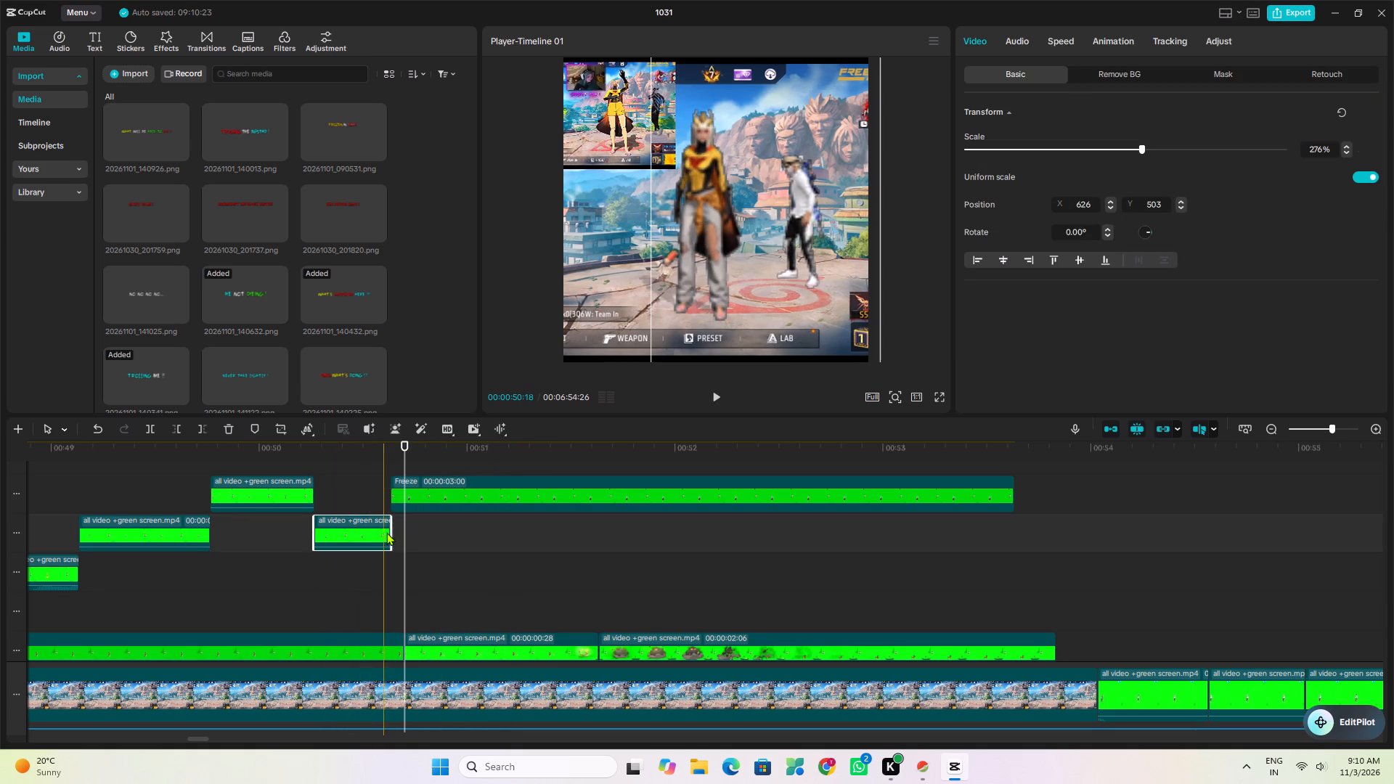
{"action": "left_click_drag", "start_coordinate": [394, 528], "coordinate": [407, 529]}
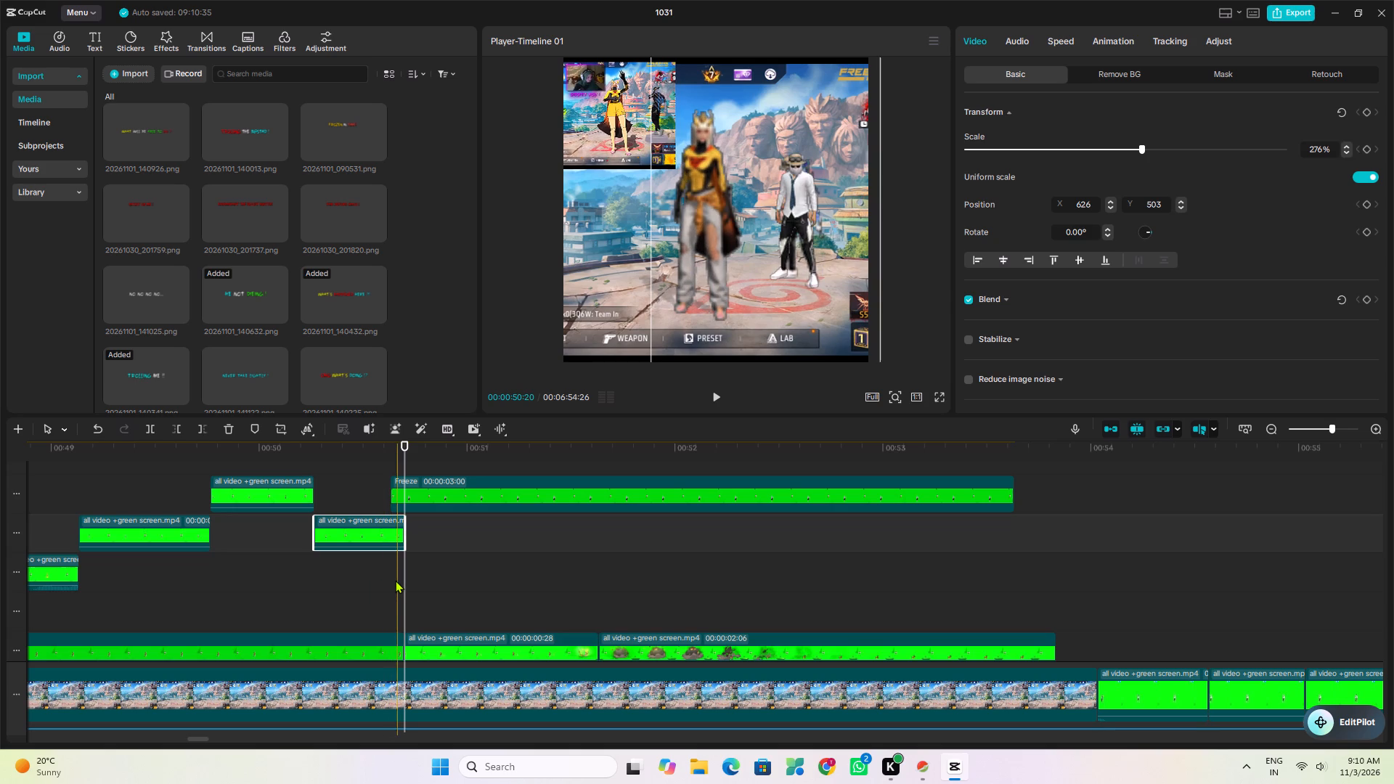
Move the freeze frame to start at 00:50:21, flush with the extended clip's end, and preview the transition.
{"action": "left_click_drag", "start_coordinate": [409, 497], "coordinate": [431, 502]}
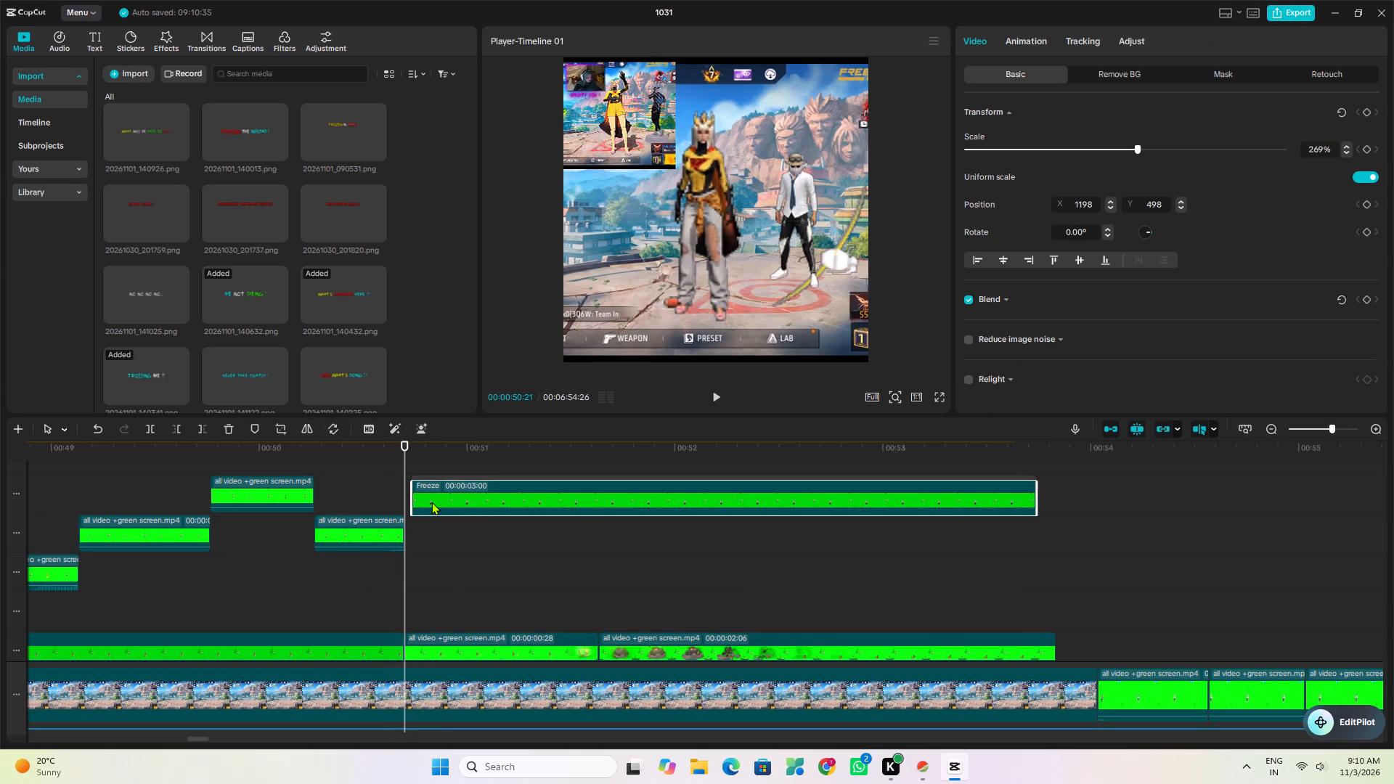
{"action": "left_click_drag", "start_coordinate": [431, 502], "coordinate": [427, 502]}
{"action": "left_click", "coordinate": [283, 585]}
{"action": "key", "text": "space"}
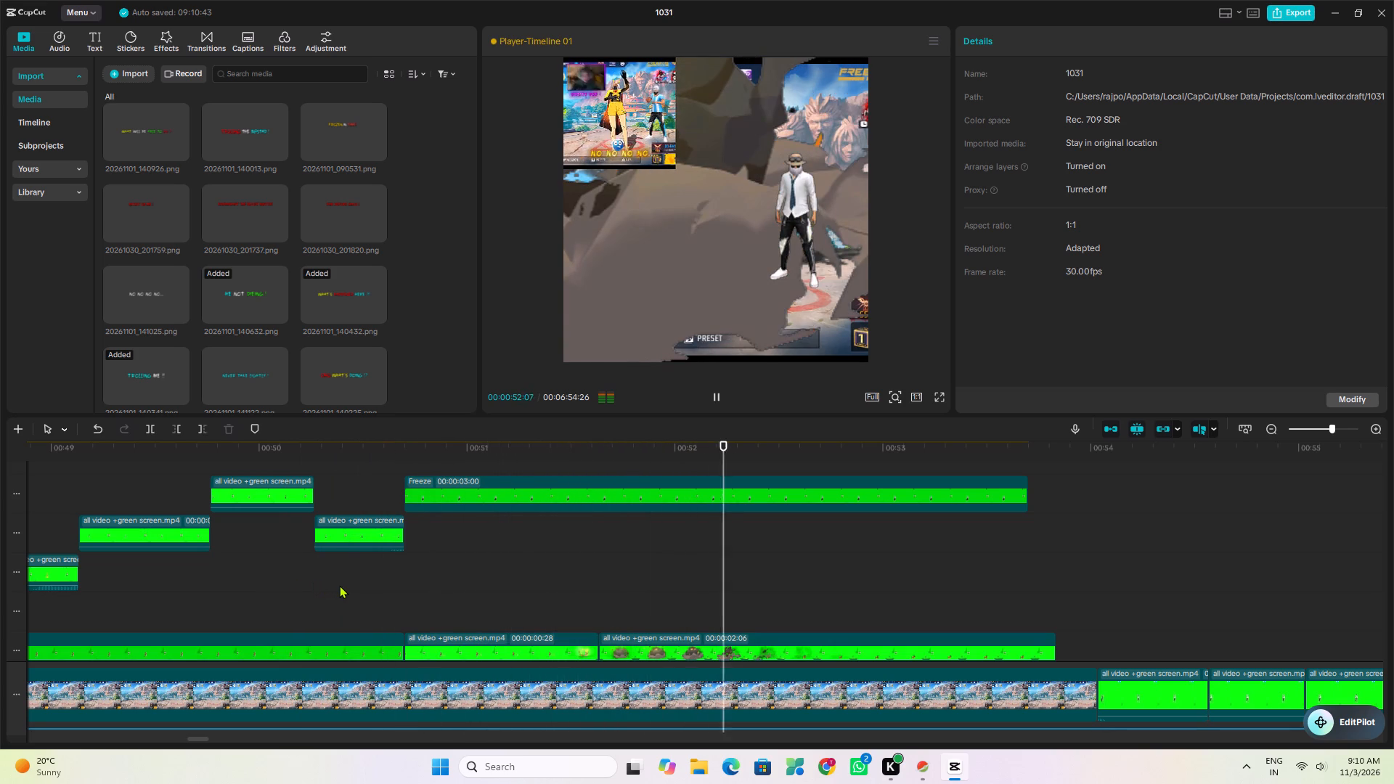
{"action": "key", "text": "space"}
Move the freeze frame down to the overlay track directly above the background video, keeping its start at 00:50:21.
{"action": "scroll", "coordinate": [435, 570], "scroll_direction": "down", "scroll_amount": 7}
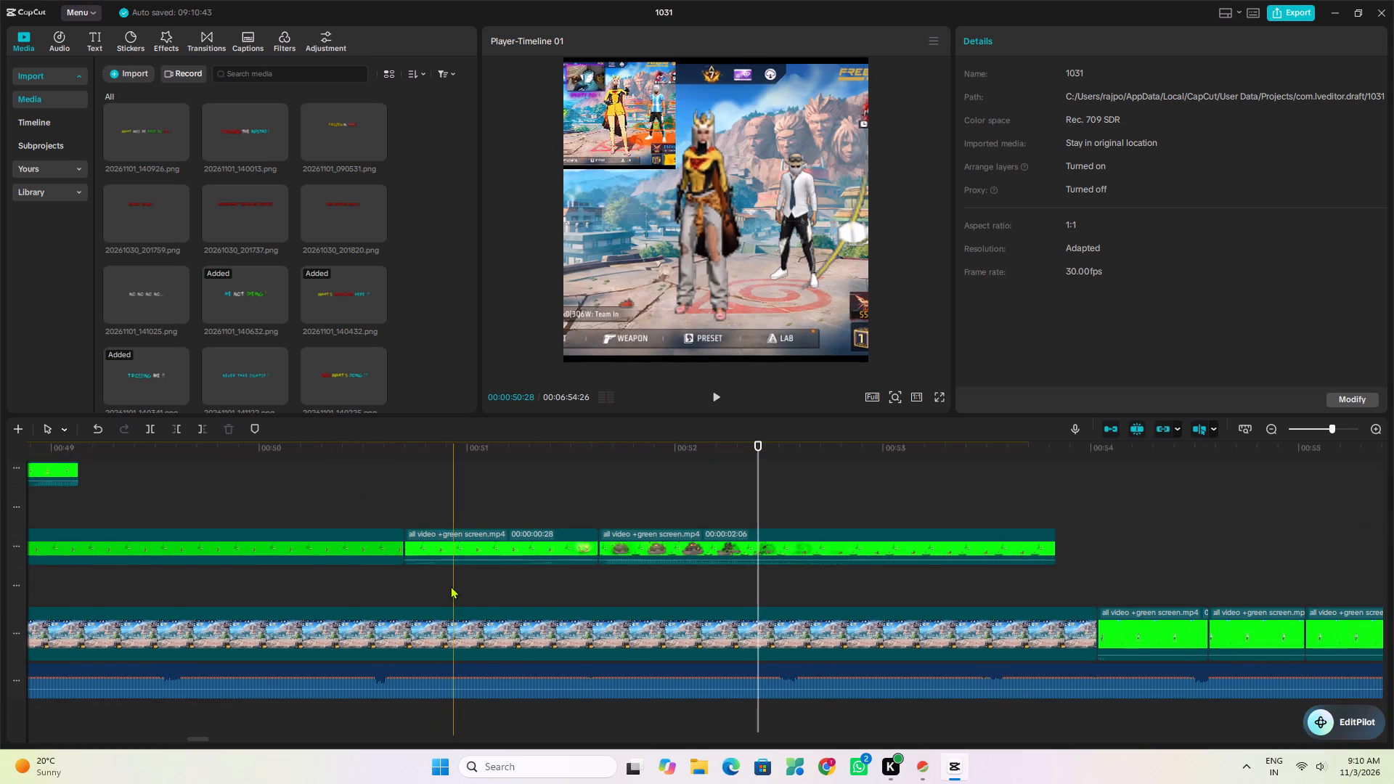
{"action": "scroll", "coordinate": [450, 586], "scroll_direction": "up", "scroll_amount": 6}
{"action": "left_click_drag", "start_coordinate": [449, 478], "coordinate": [447, 513]}
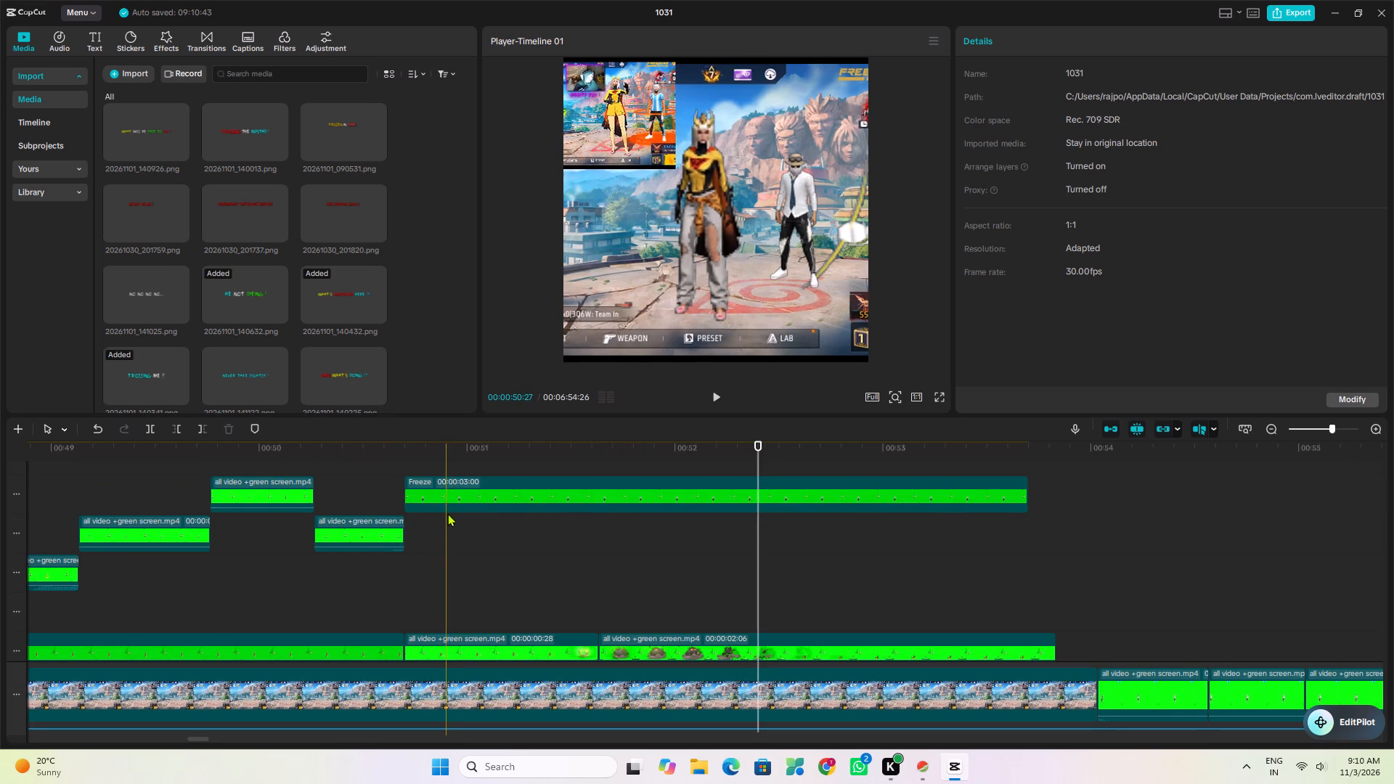
{"action": "left_click_drag", "start_coordinate": [447, 513], "coordinate": [431, 603]}
{"action": "scroll", "coordinate": [431, 603], "scroll_direction": "down", "scroll_amount": 3}
{"action": "left_click_drag", "start_coordinate": [439, 540], "coordinate": [453, 621]}
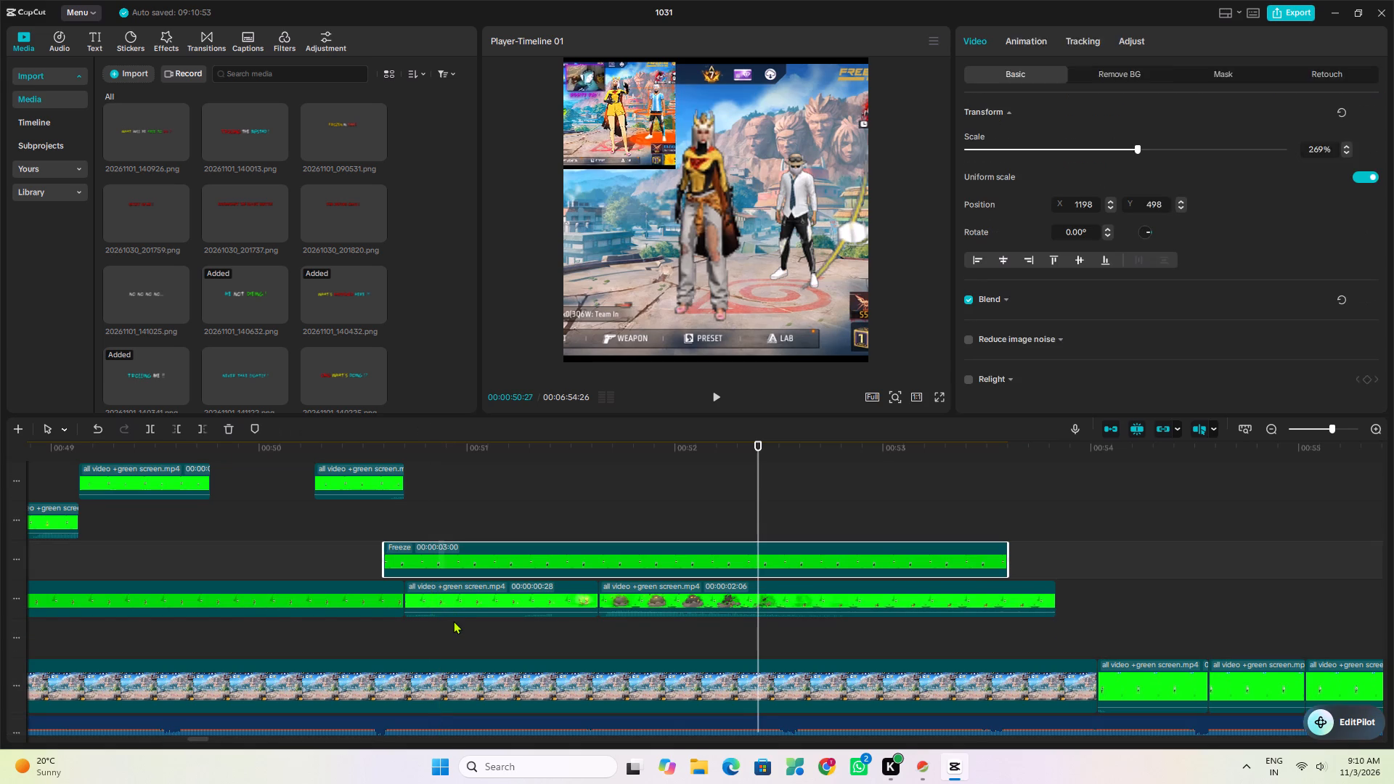
{"action": "left_click_drag", "start_coordinate": [453, 621], "coordinate": [450, 577]}
{"action": "left_click", "coordinate": [461, 518]}
{"action": "left_click_drag", "start_coordinate": [452, 554], "coordinate": [473, 631]}
Play back the section from about 00:50:00 to check the character layering and the timing of the crowned character's attack.
{"action": "left_click", "coordinate": [344, 625]}
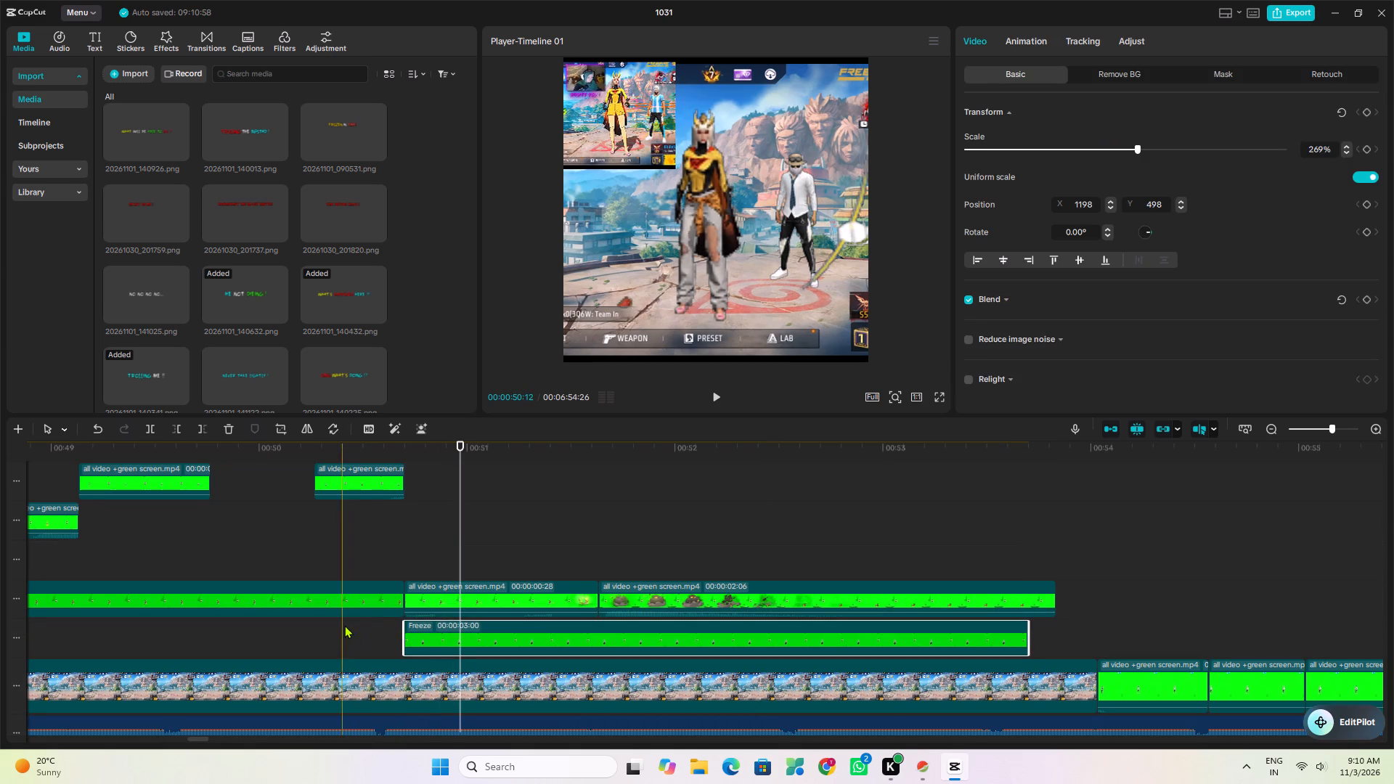
{"action": "key", "text": "space"}
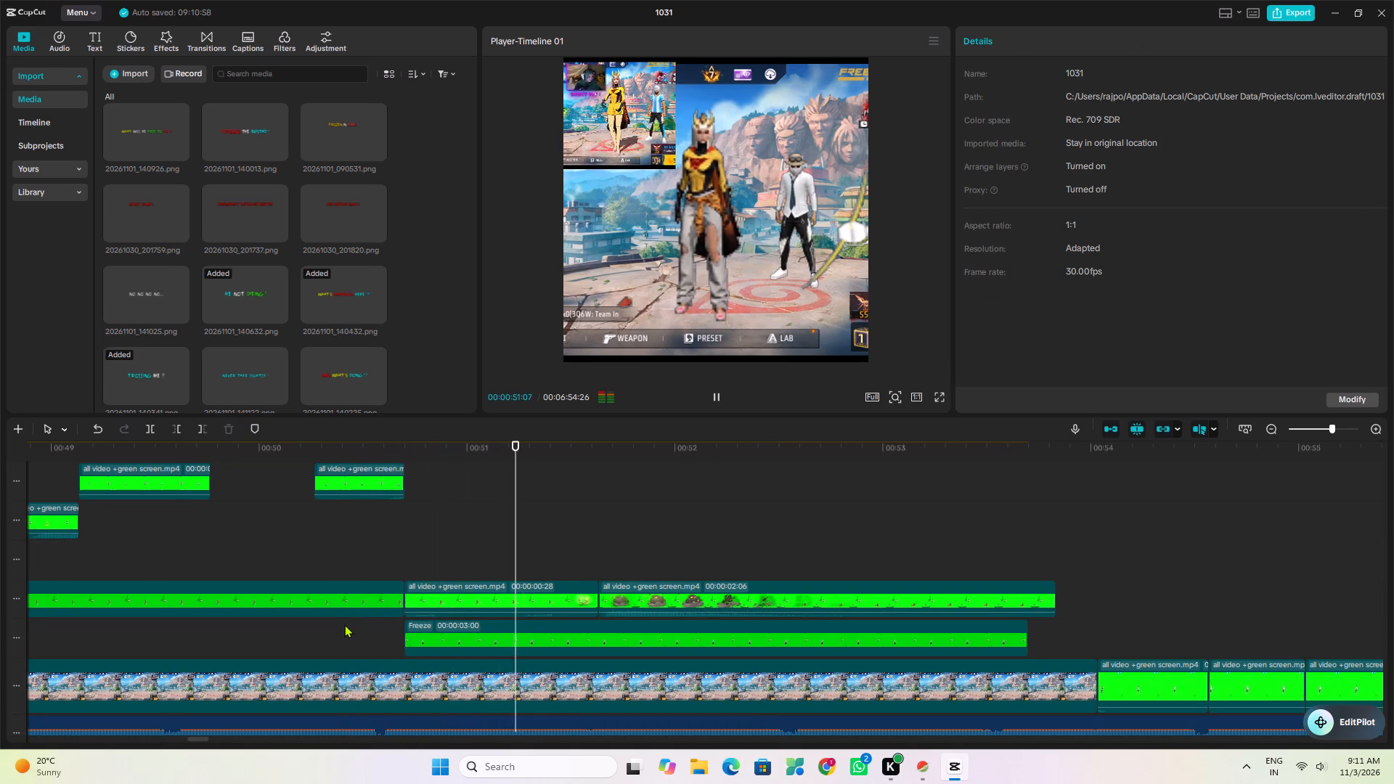
{"action": "key", "text": "space"}
{"action": "left_click", "coordinate": [260, 552]}
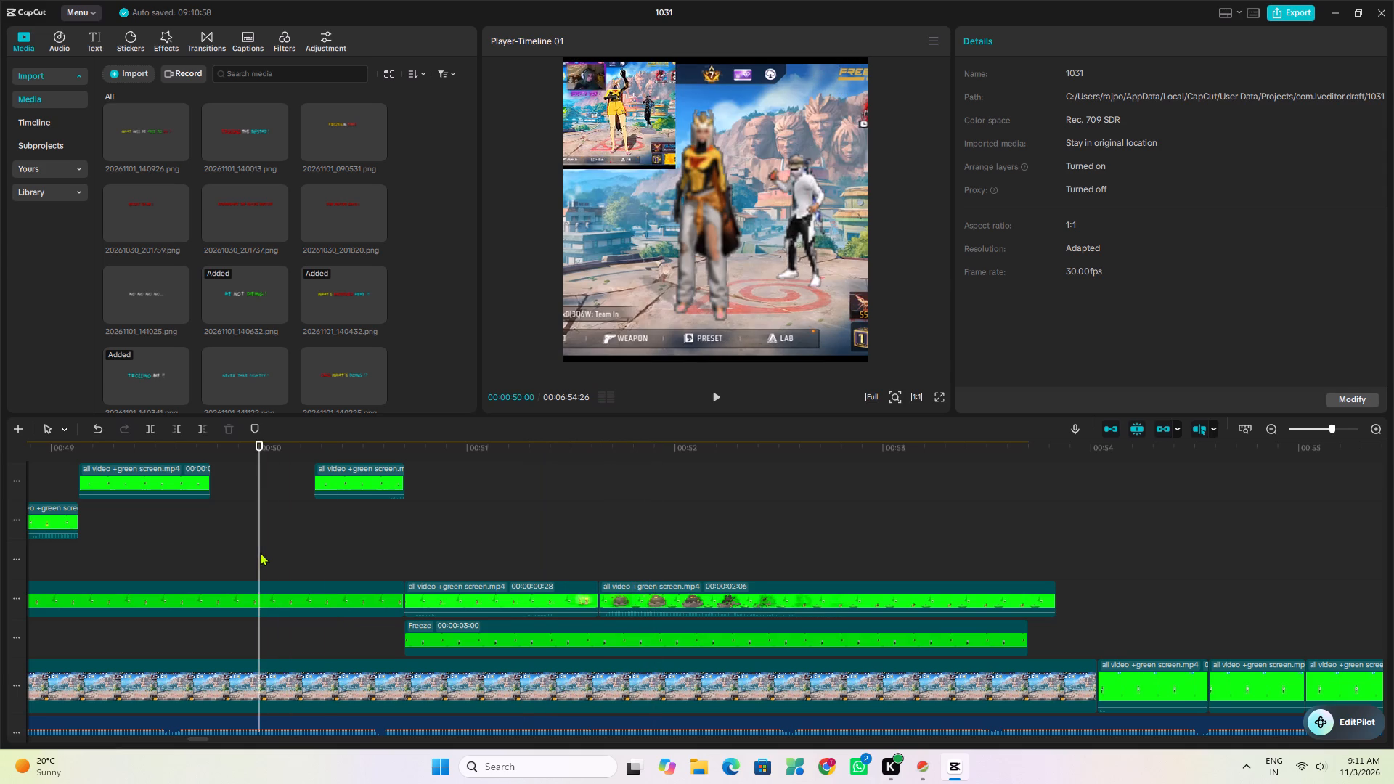
{"action": "key", "text": "space"}
{"action": "key", "text": "space"}
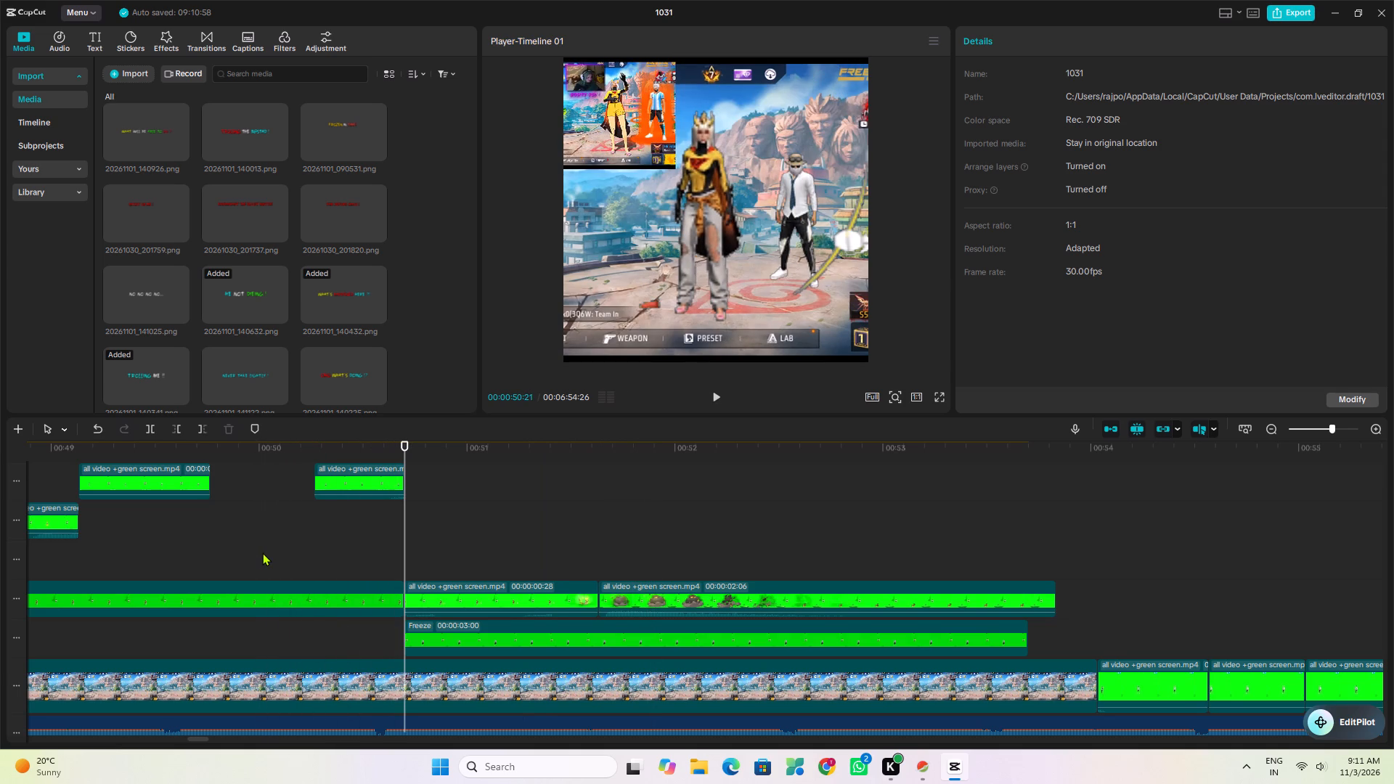
{"action": "key", "text": "space"}
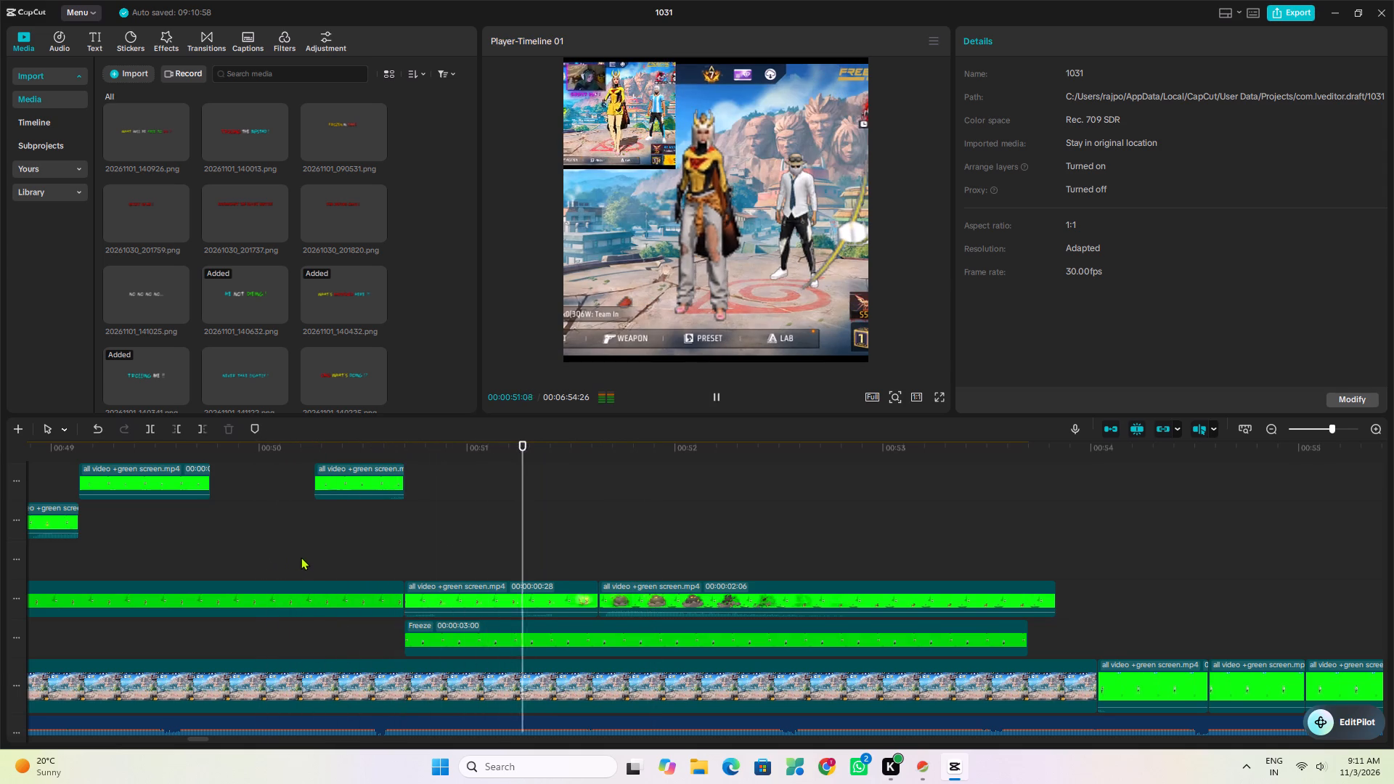
{"action": "key", "text": "space"}
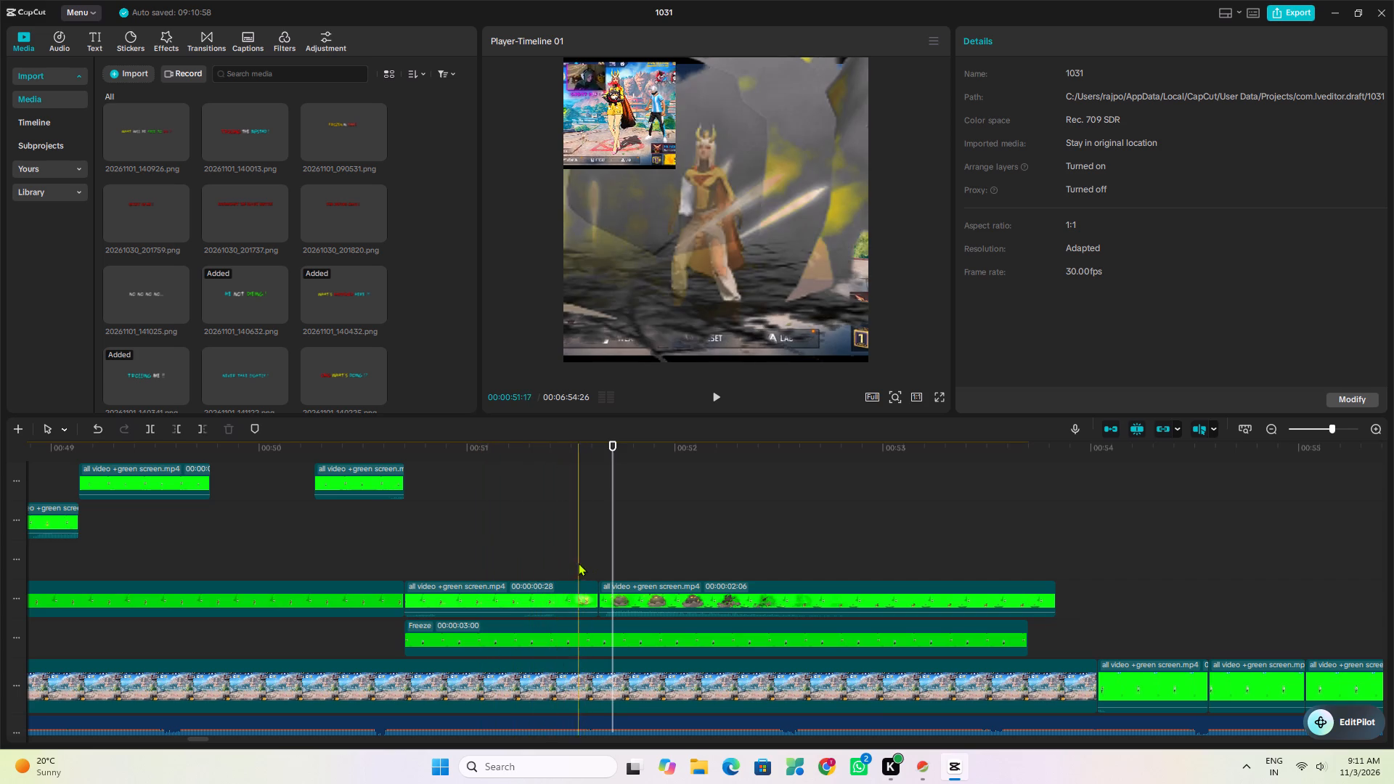
Trim away the part of the crowned character's 28-frame clip before about 00:51:11.
{"action": "left_click", "coordinate": [541, 563]}
{"action": "left_click", "coordinate": [533, 597]}
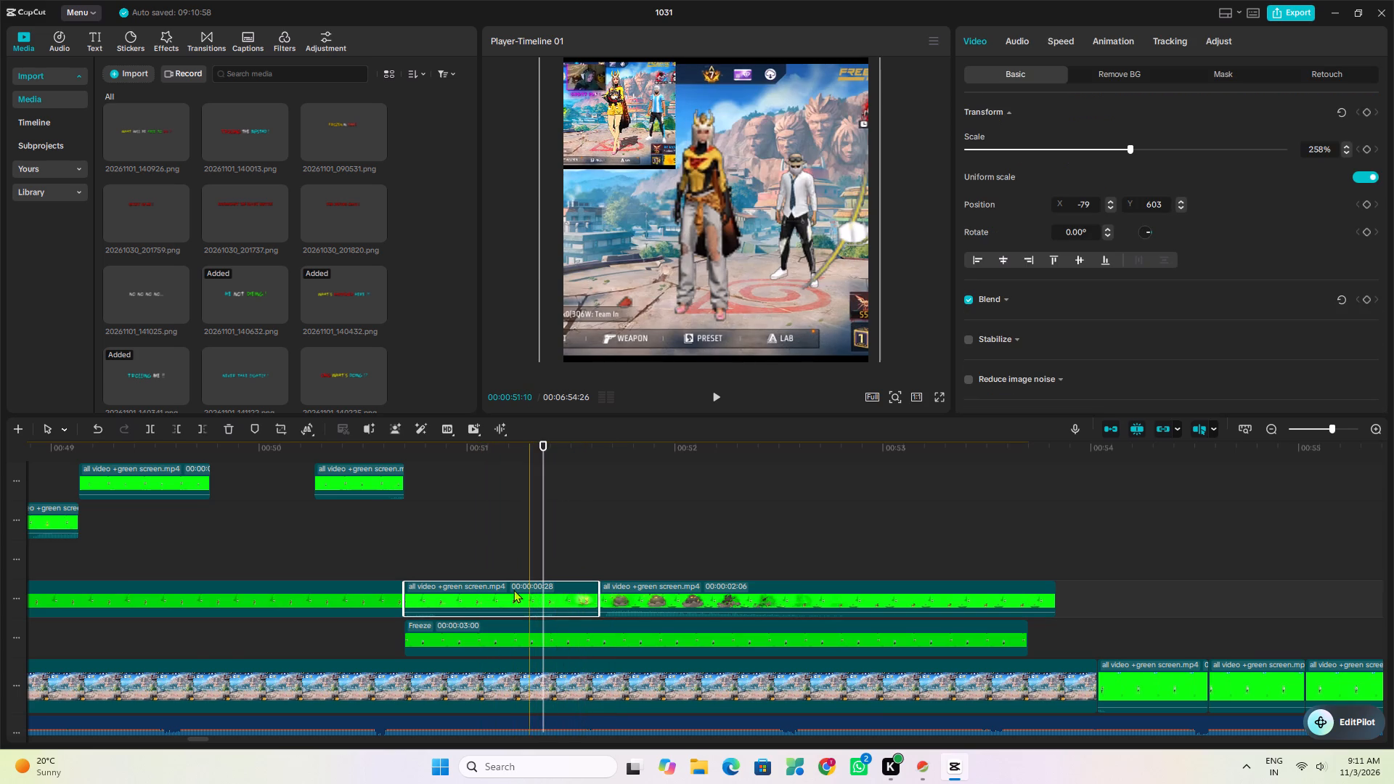
{"action": "left_click", "coordinate": [174, 428]}
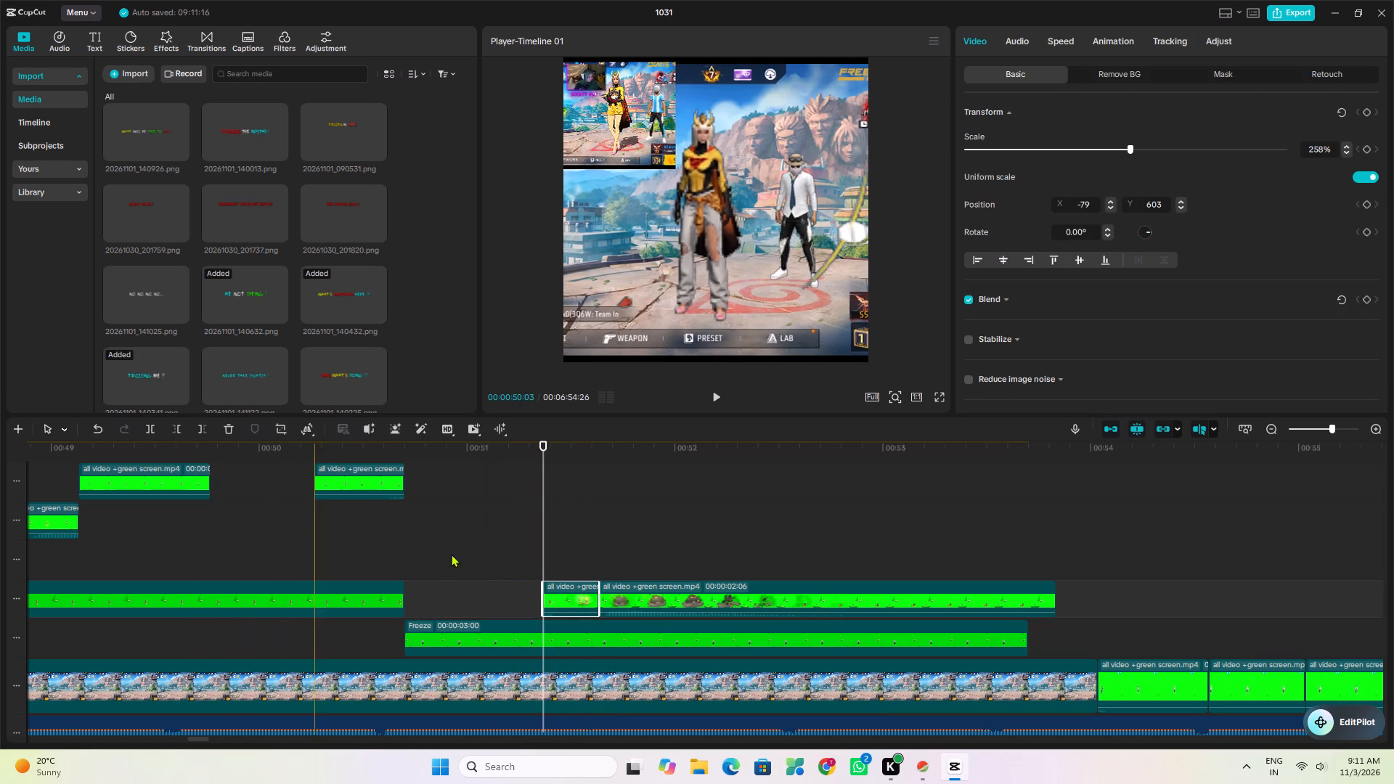
Move the trimmed attack clip to start at 00:50:21, directly after the preceding crowned-character clip, and preview the transition.
{"action": "left_click_drag", "start_coordinate": [563, 592], "coordinate": [425, 592]}
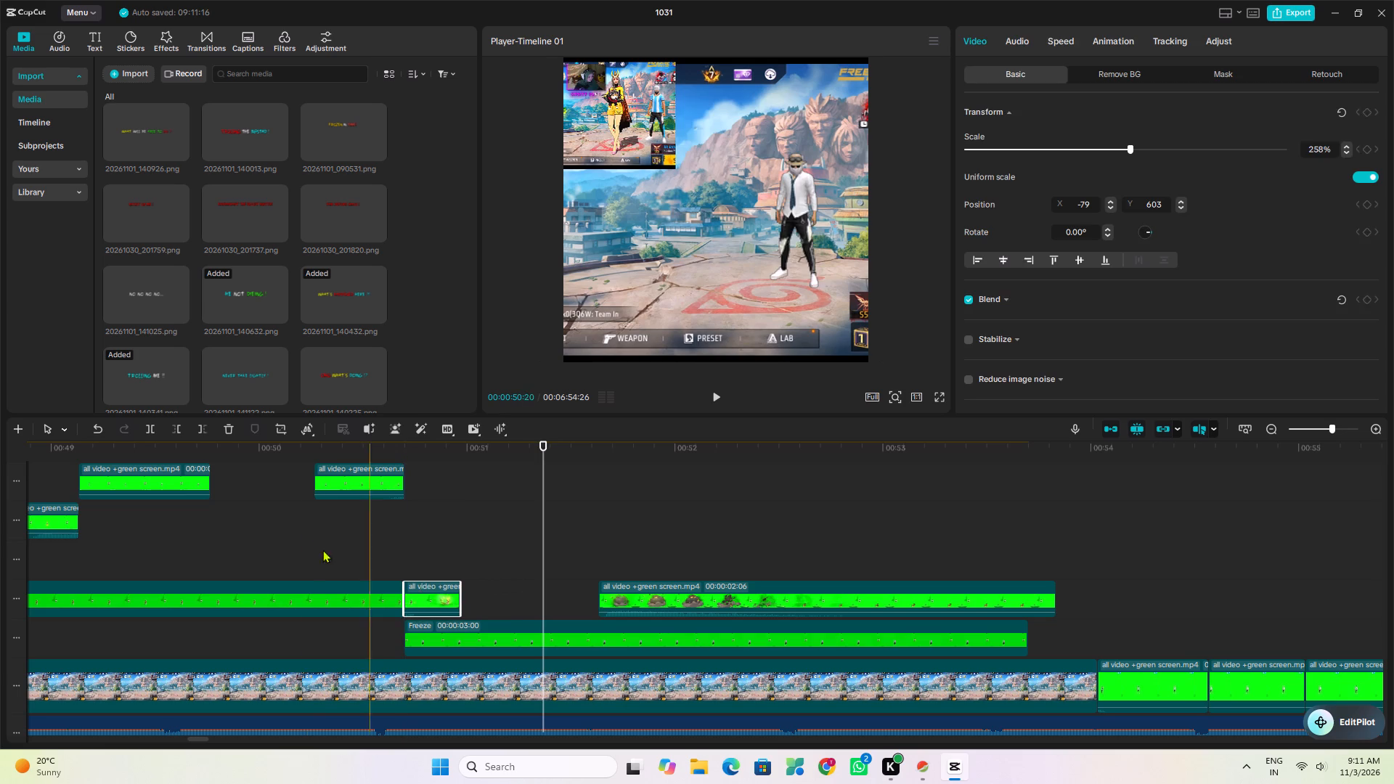
{"action": "left_click", "coordinate": [307, 539]}
{"action": "key", "text": "space"}
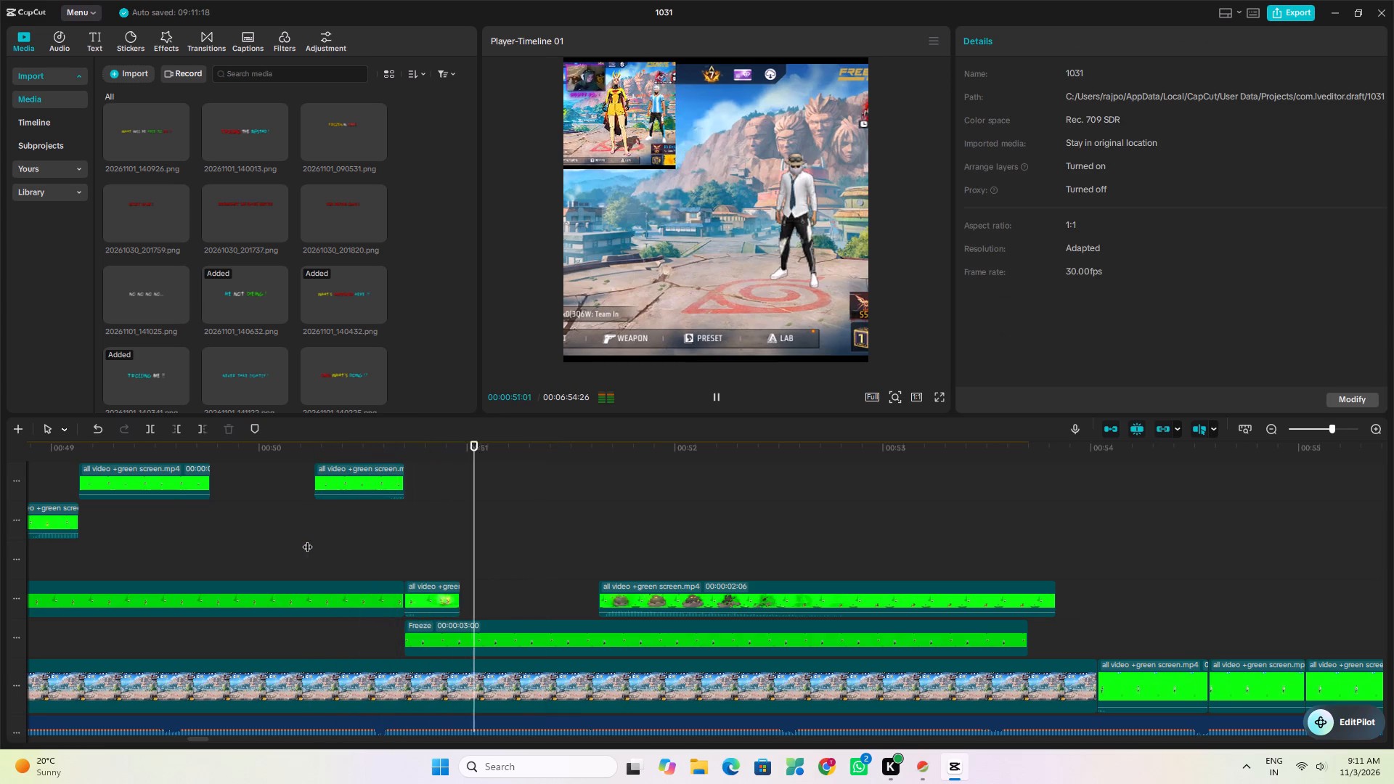
{"action": "key", "text": "space"}
{"action": "left_click", "coordinate": [357, 538]}
{"action": "key", "text": "space"}
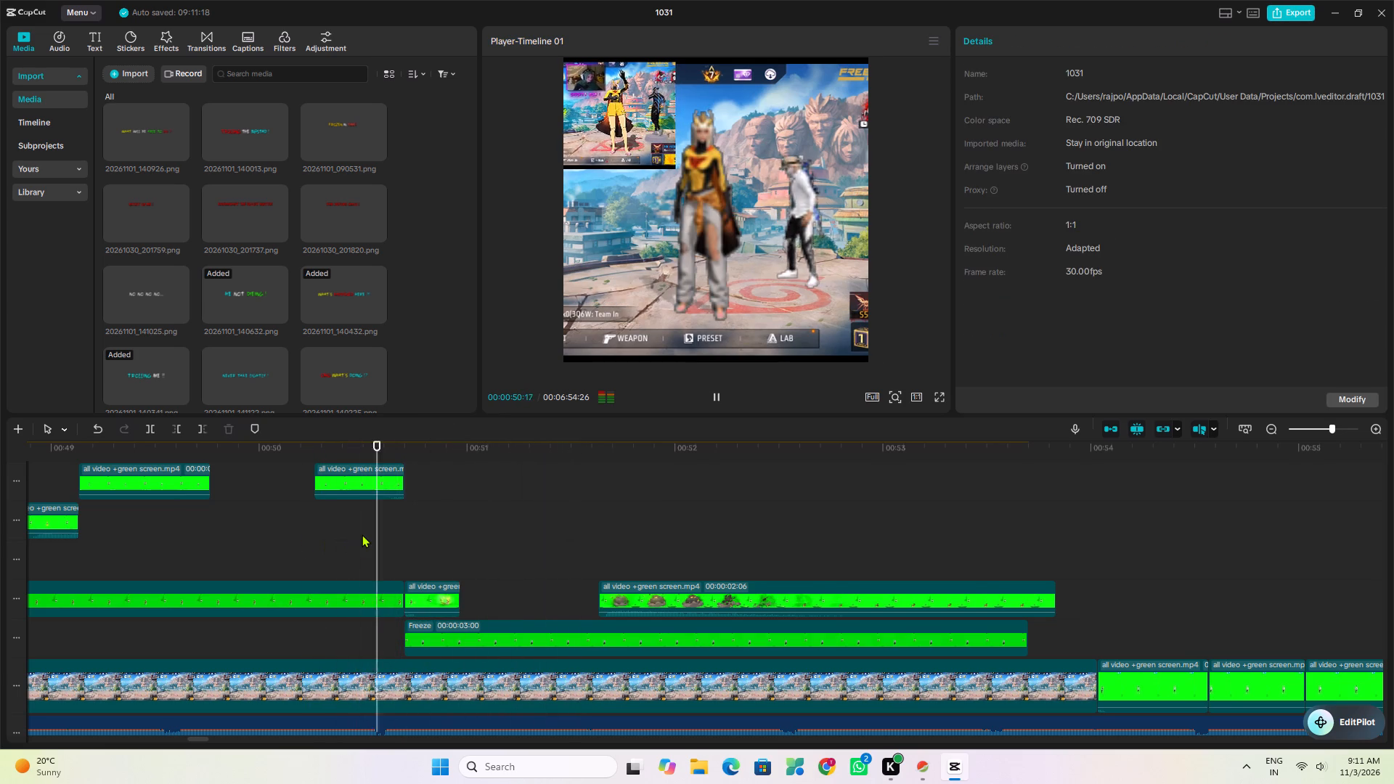
{"action": "key", "text": "space"}
Move the 2:06 rock-explosion clip flush against the trimmed attack clip's end, at about 00:50:29, and preview the sequence.
{"action": "left_click_drag", "start_coordinate": [717, 597], "coordinate": [659, 599]}
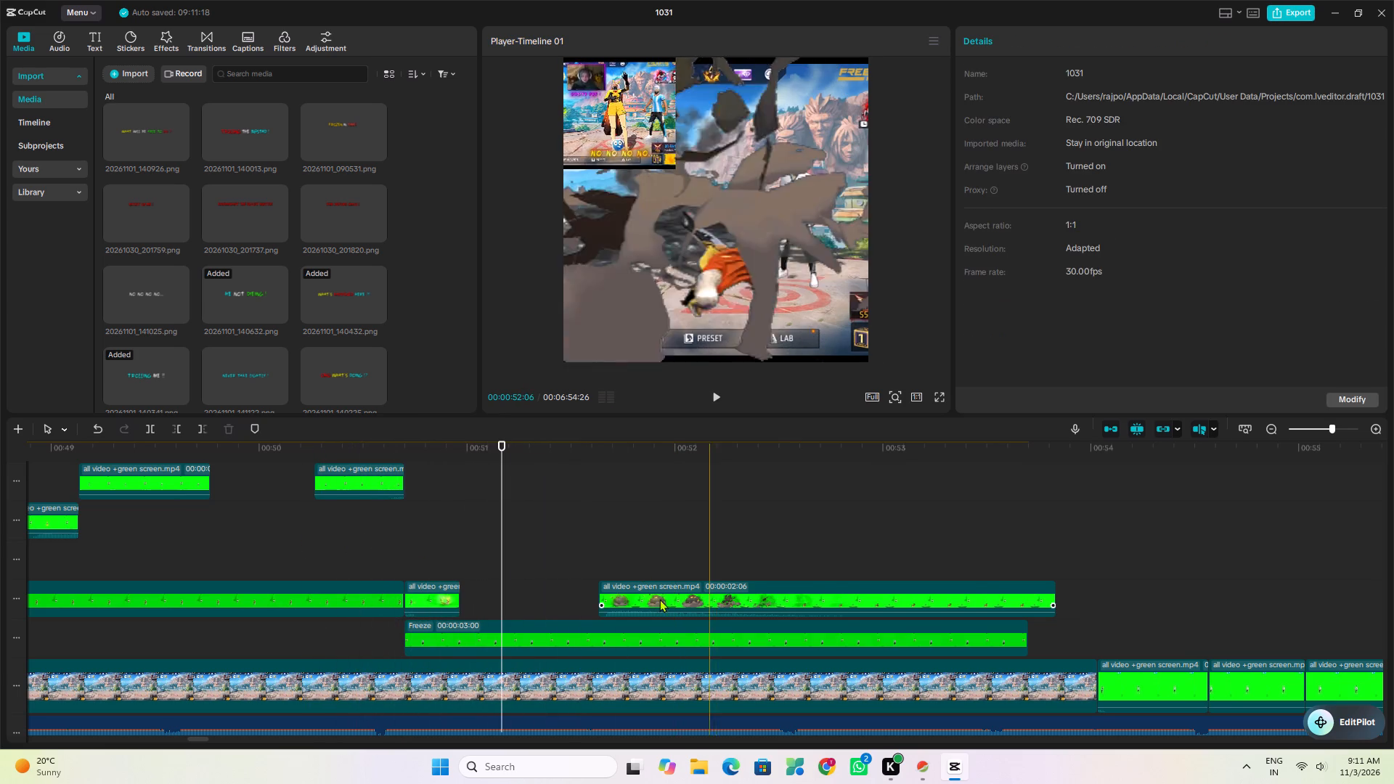
{"action": "left_click_drag", "start_coordinate": [659, 599], "coordinate": [582, 598]}
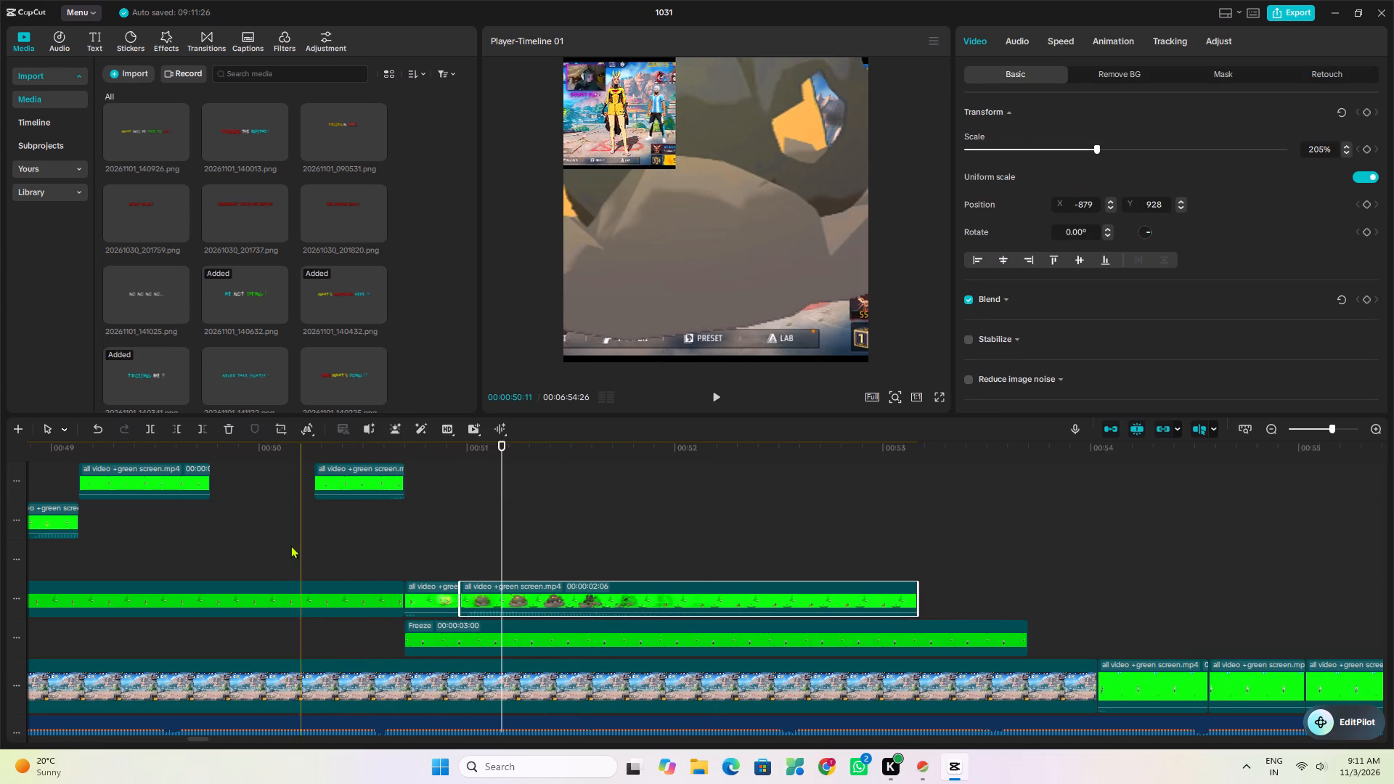
{"action": "left_click", "coordinate": [285, 544]}
{"action": "key", "text": "space"}
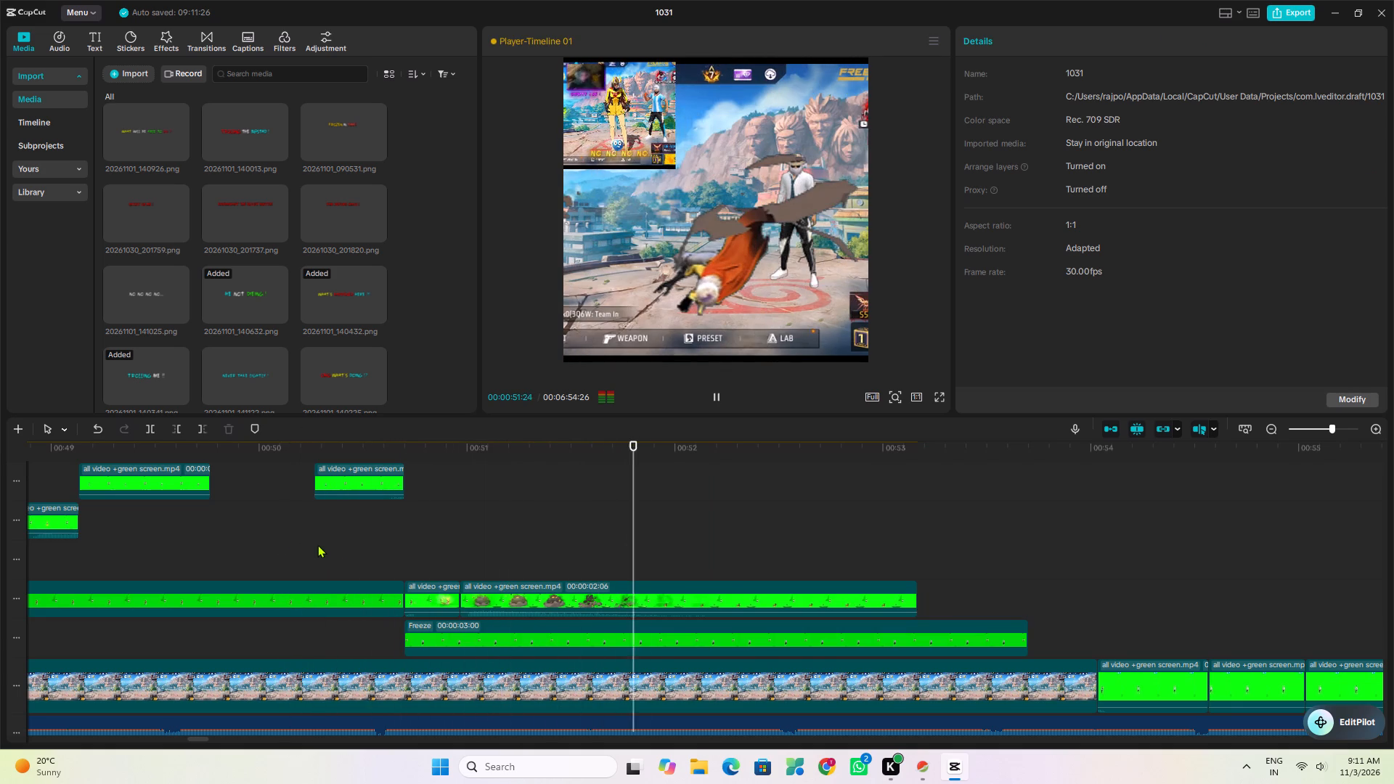
{"action": "key", "text": "space"}
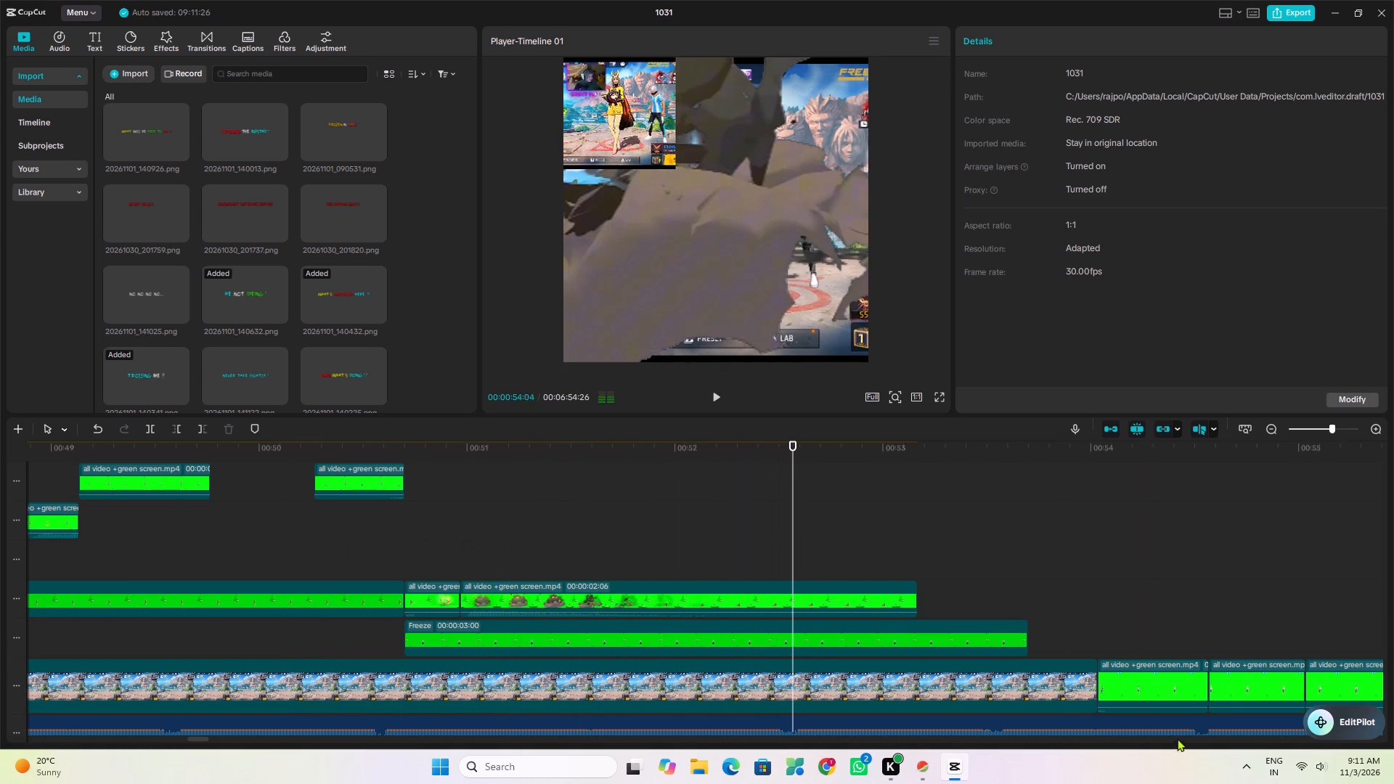
Delete the two short green-screen clips that follow the background video on the main track.
{"action": "left_click", "coordinate": [1167, 697]}
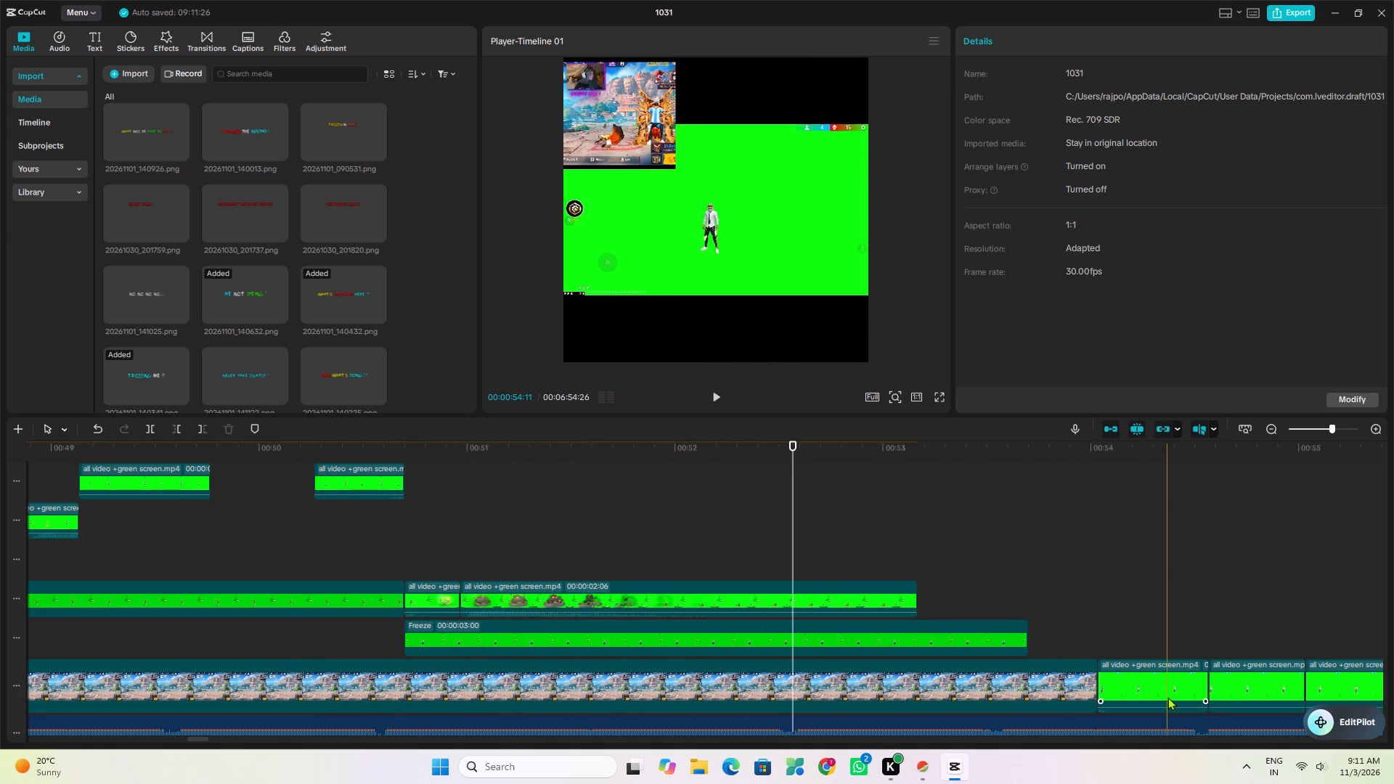
{"action": "left_click", "coordinate": [229, 427]}
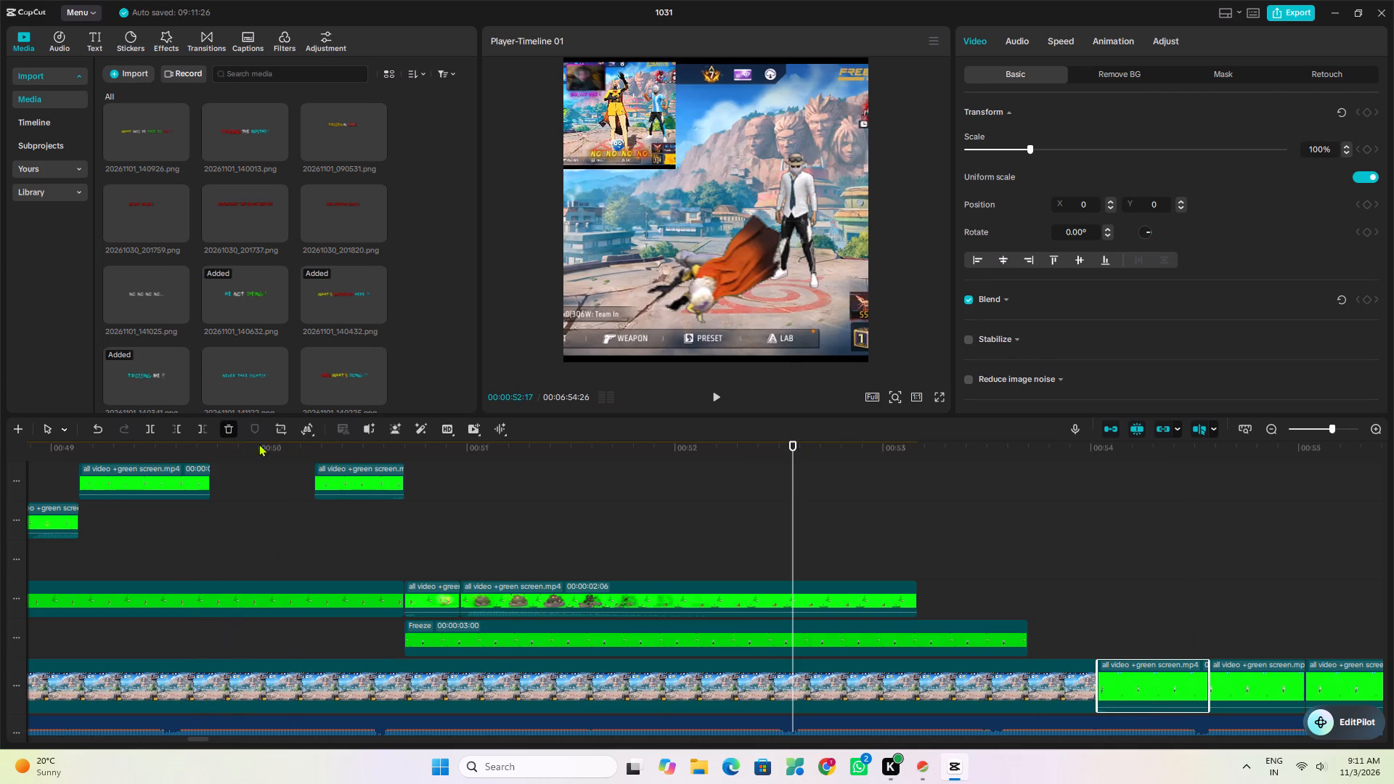
{"action": "left_click", "coordinate": [1131, 677]}
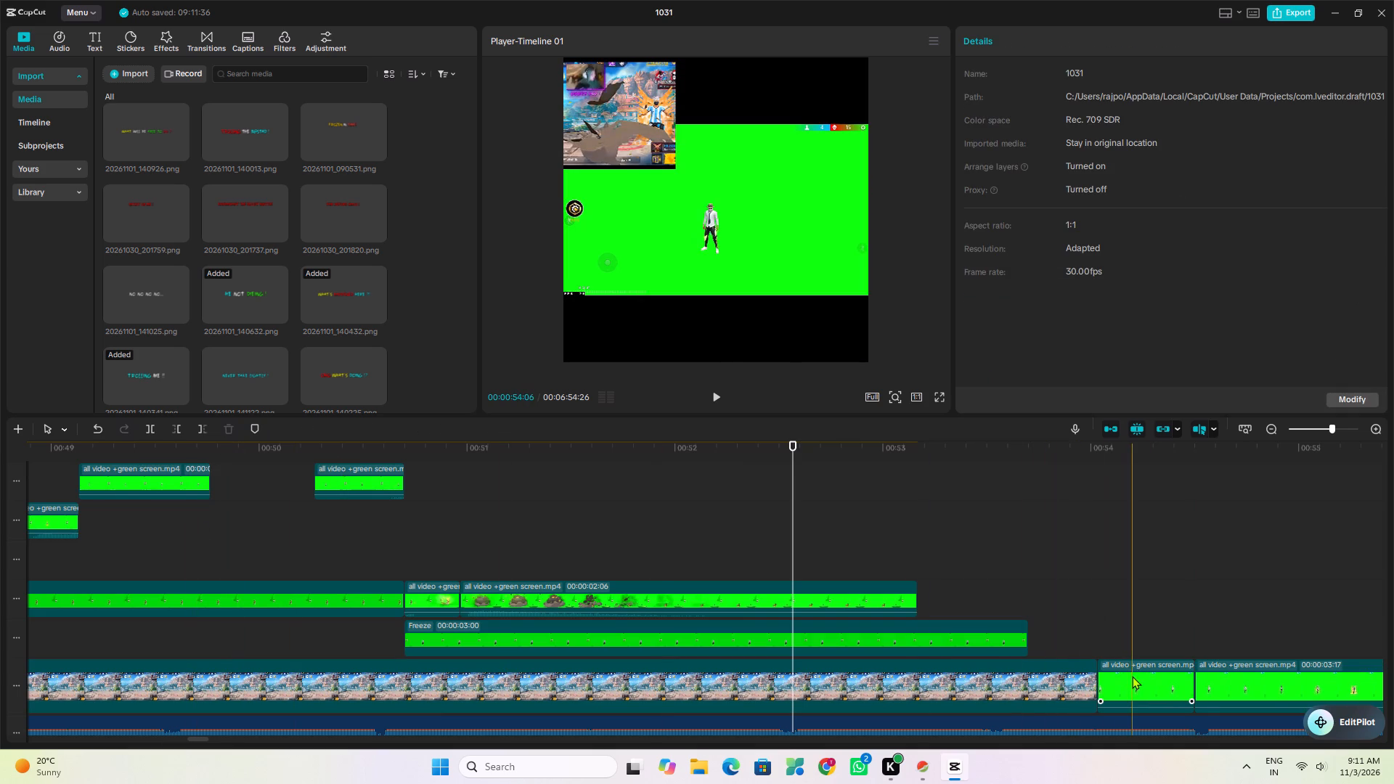
{"action": "left_click", "coordinate": [1125, 621]}
{"action": "left_click", "coordinate": [1141, 677]}
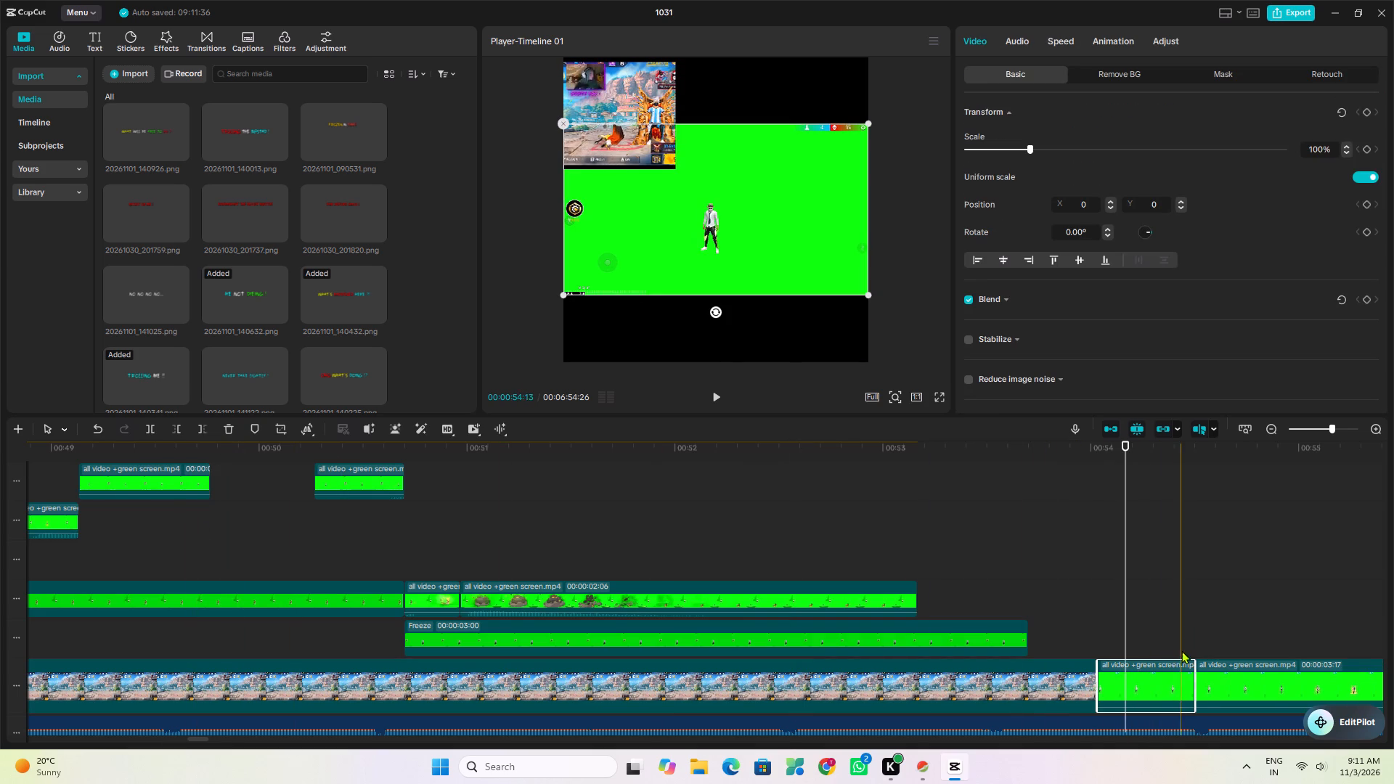
{"action": "left_click", "coordinate": [227, 433]}
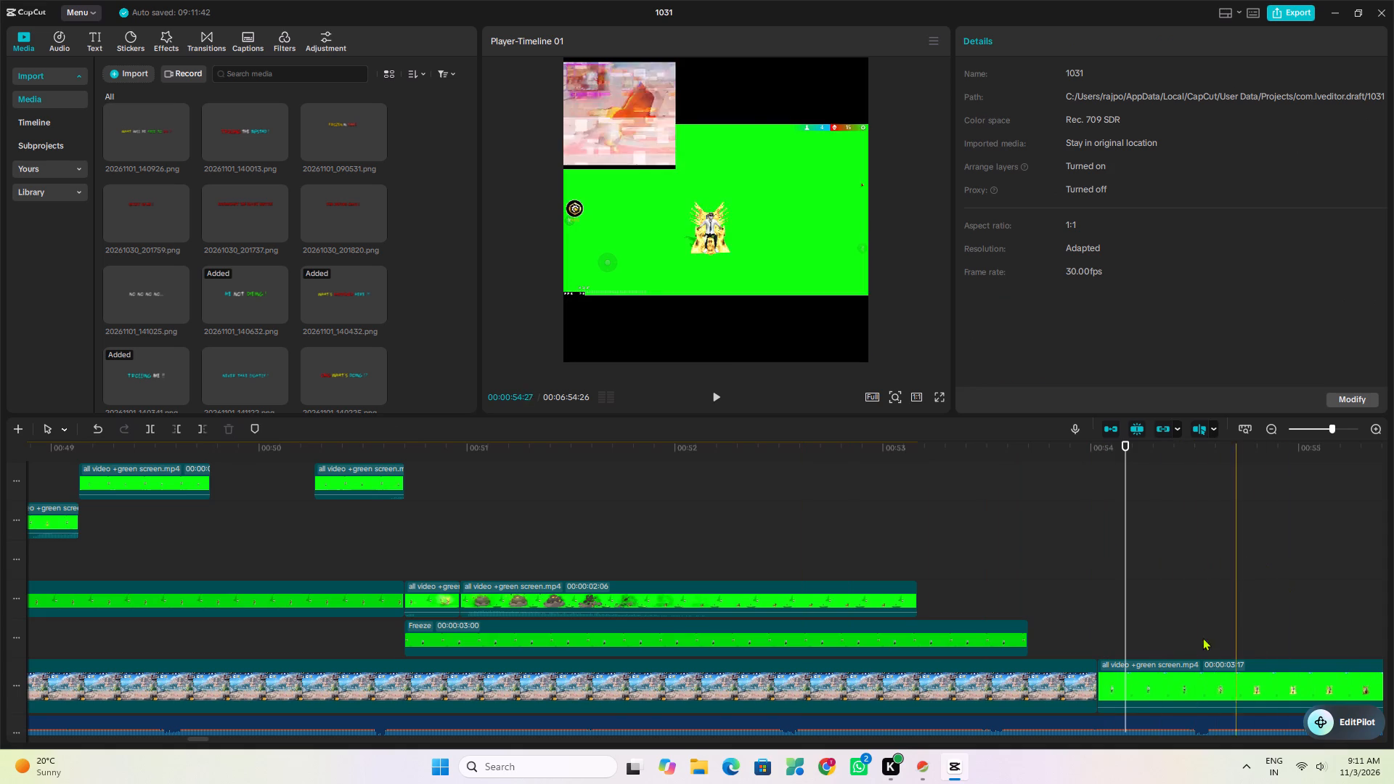
Move the 3:17 green-screen clip from the main track to an overlay track starting at 00:50:21, and preview it.
{"action": "left_click_drag", "start_coordinate": [1189, 679], "coordinate": [478, 512]}
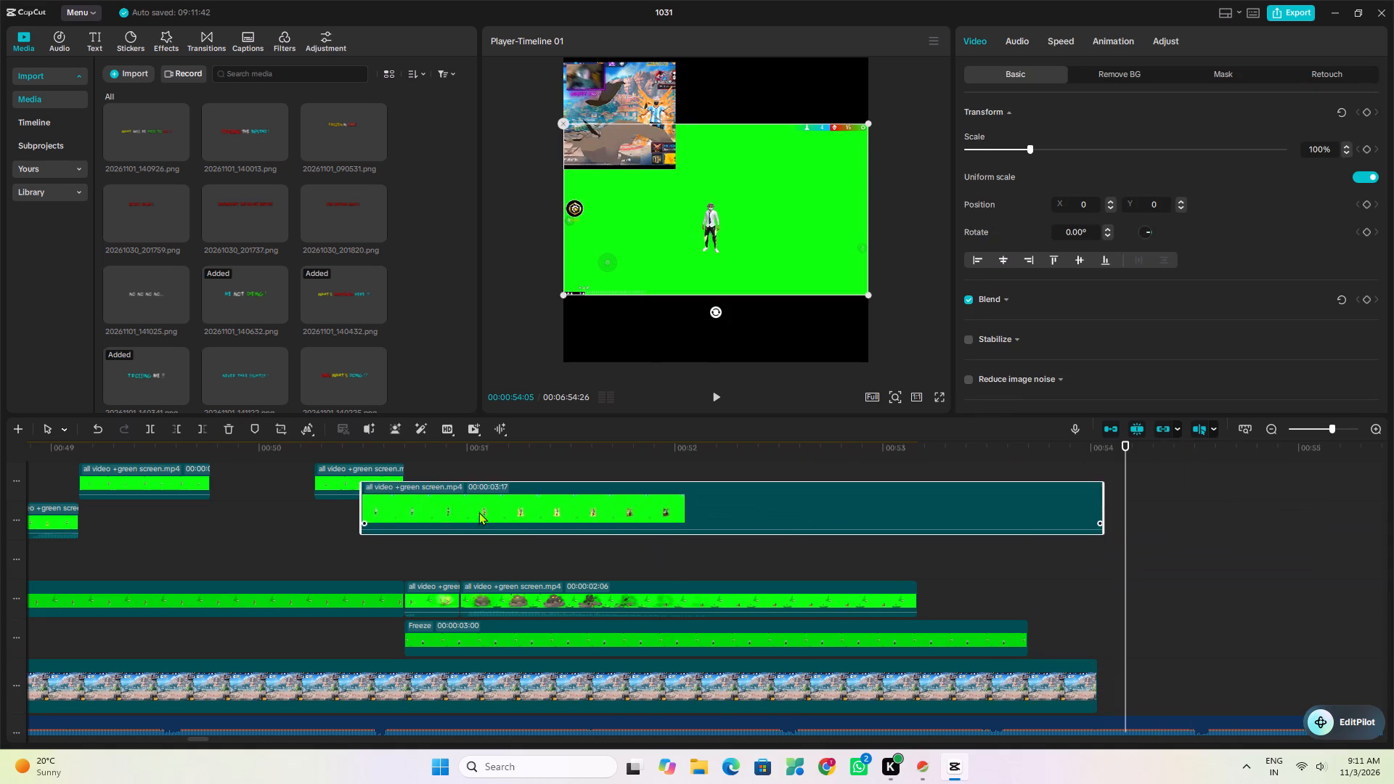
{"action": "left_click_drag", "start_coordinate": [478, 512], "coordinate": [497, 518]}
{"action": "scroll", "coordinate": [338, 560], "scroll_direction": "up", "scroll_amount": 5}
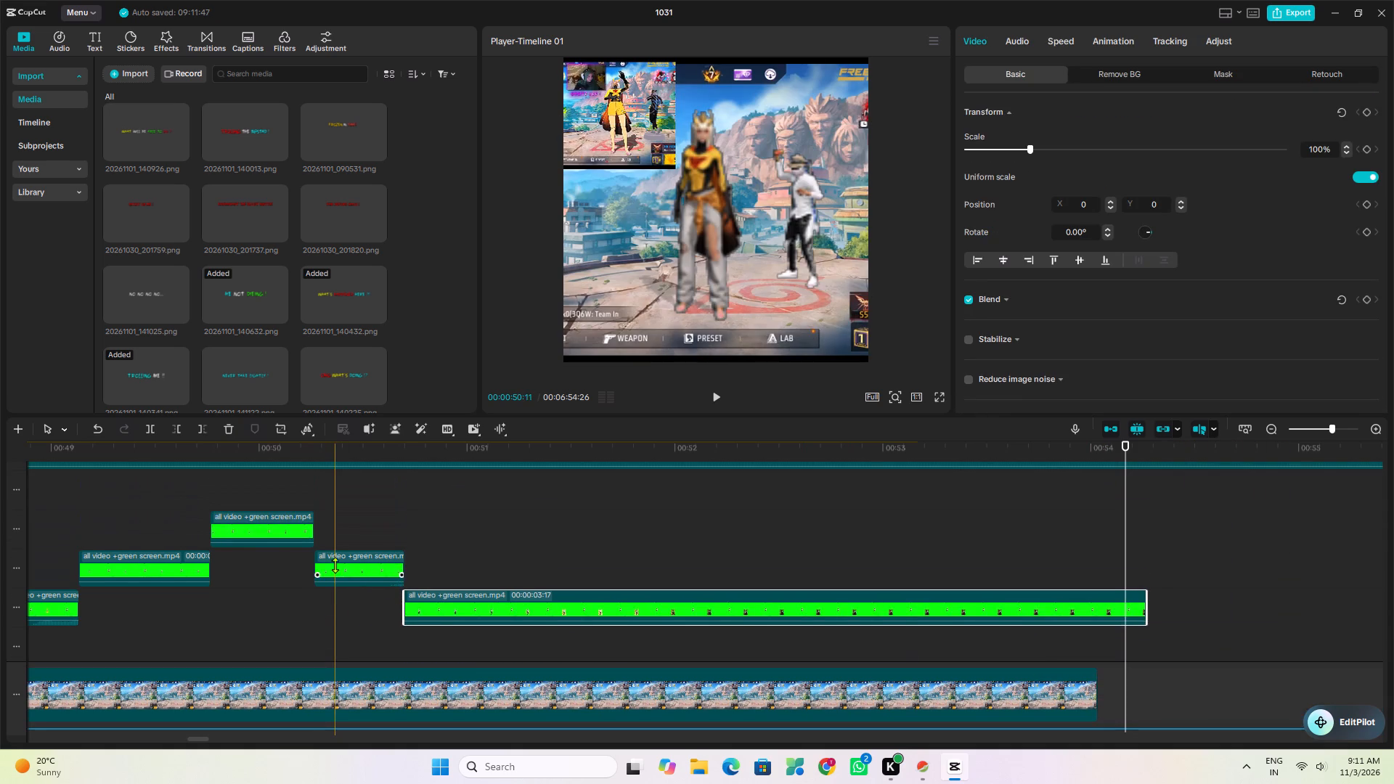
{"action": "left_click", "coordinate": [311, 595]}
{"action": "key", "text": "space"}
{"action": "key", "text": "space"}
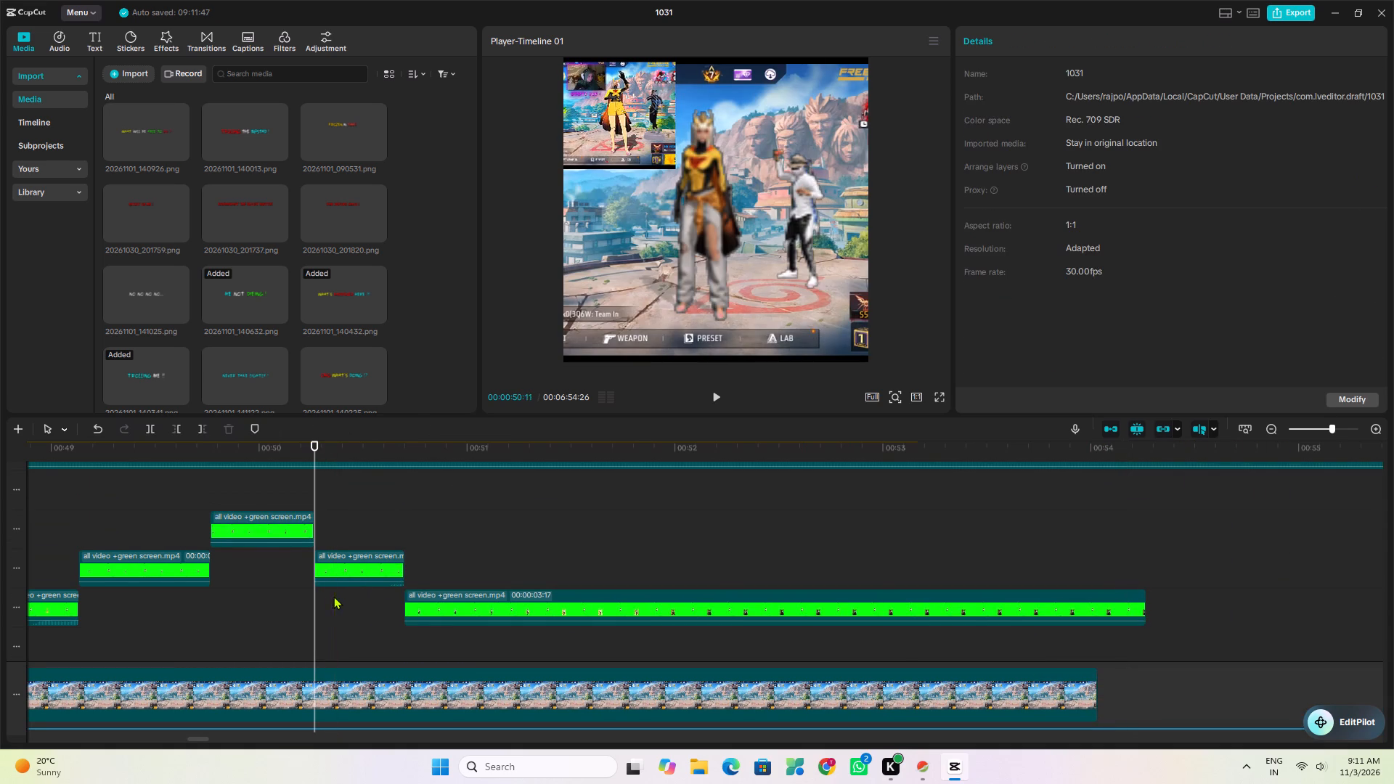
{"action": "key", "text": "space"}
Crop the 3:17 green-screen clip to a full-height vertical strip around the white-shirted character, excluding the game interface elements on both sides.
{"action": "left_click", "coordinate": [470, 609]}
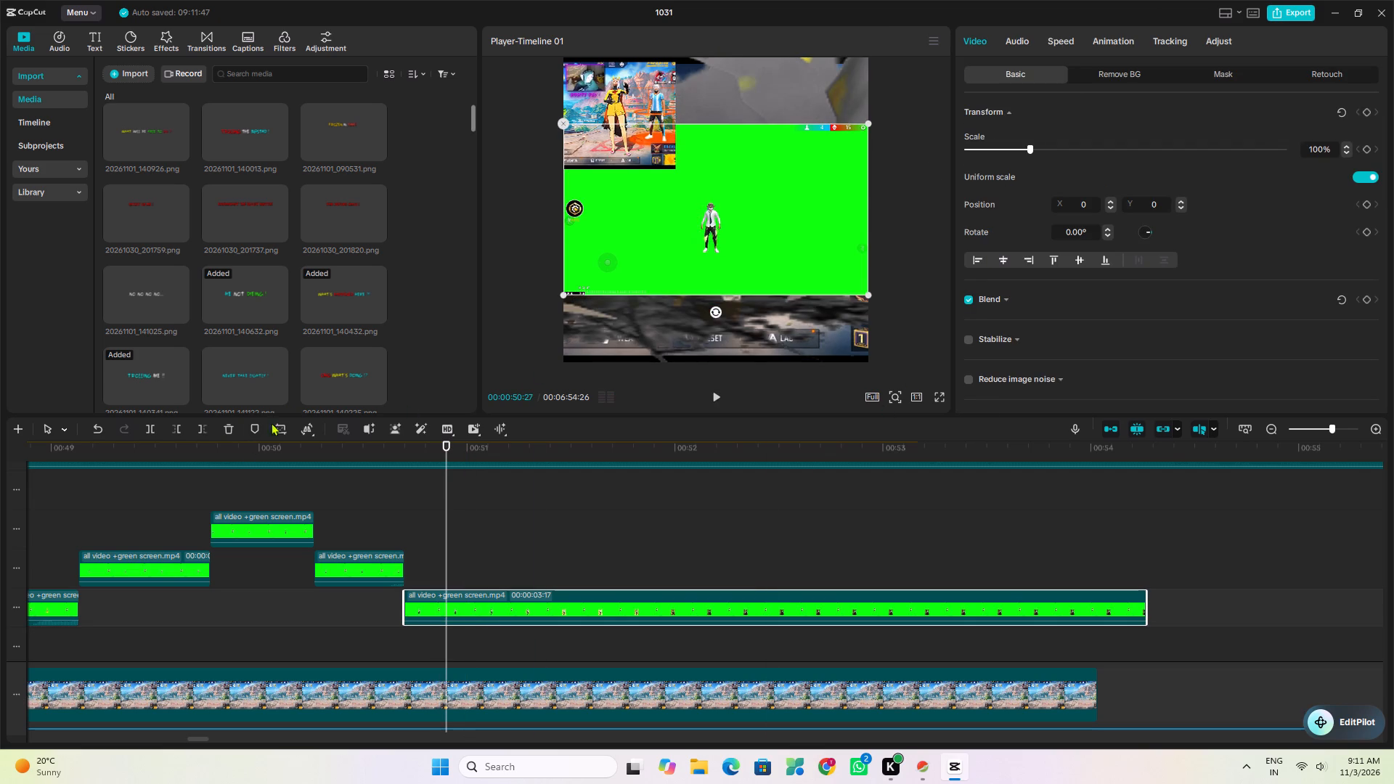
{"action": "left_click", "coordinate": [282, 436]}
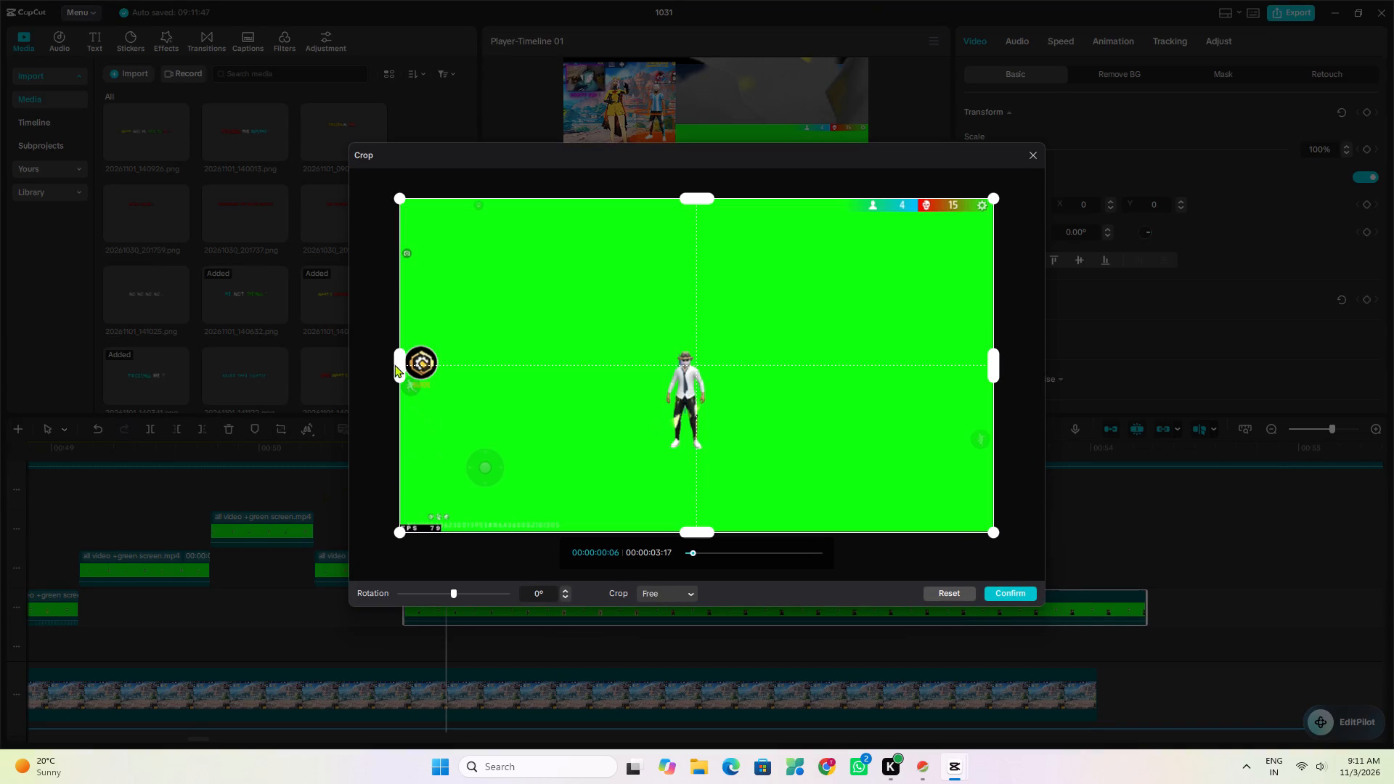
{"action": "left_click_drag", "start_coordinate": [402, 362], "coordinate": [630, 385]}
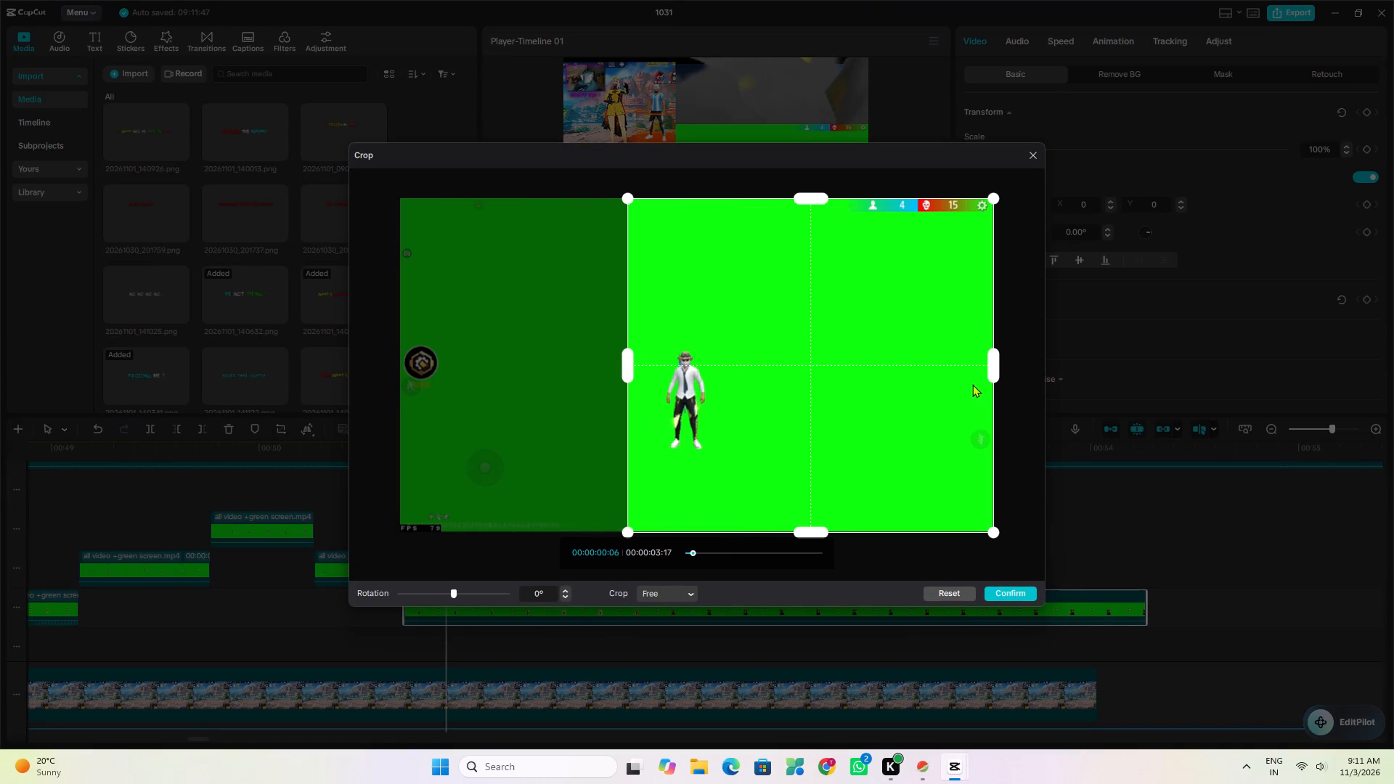
{"action": "left_click_drag", "start_coordinate": [996, 364], "coordinate": [818, 405]}
{"action": "left_click_drag", "start_coordinate": [712, 528], "coordinate": [690, 495]}
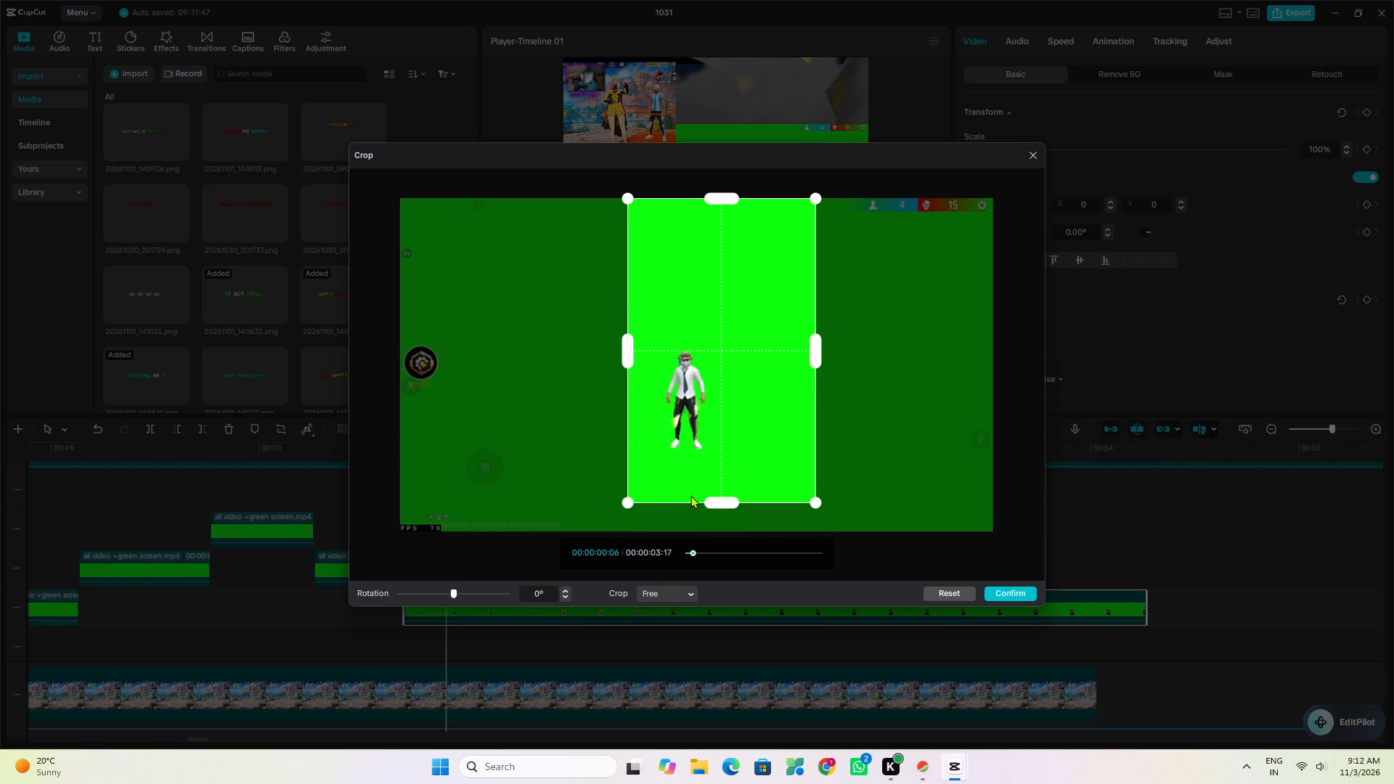
{"action": "left_click_drag", "start_coordinate": [690, 495], "coordinate": [684, 473]}
{"action": "left_click_drag", "start_coordinate": [722, 194], "coordinate": [717, 282]}
{"action": "left_click_drag", "start_coordinate": [619, 384], "coordinate": [592, 388]}
{"action": "left_click_drag", "start_coordinate": [627, 383], "coordinate": [601, 391]}
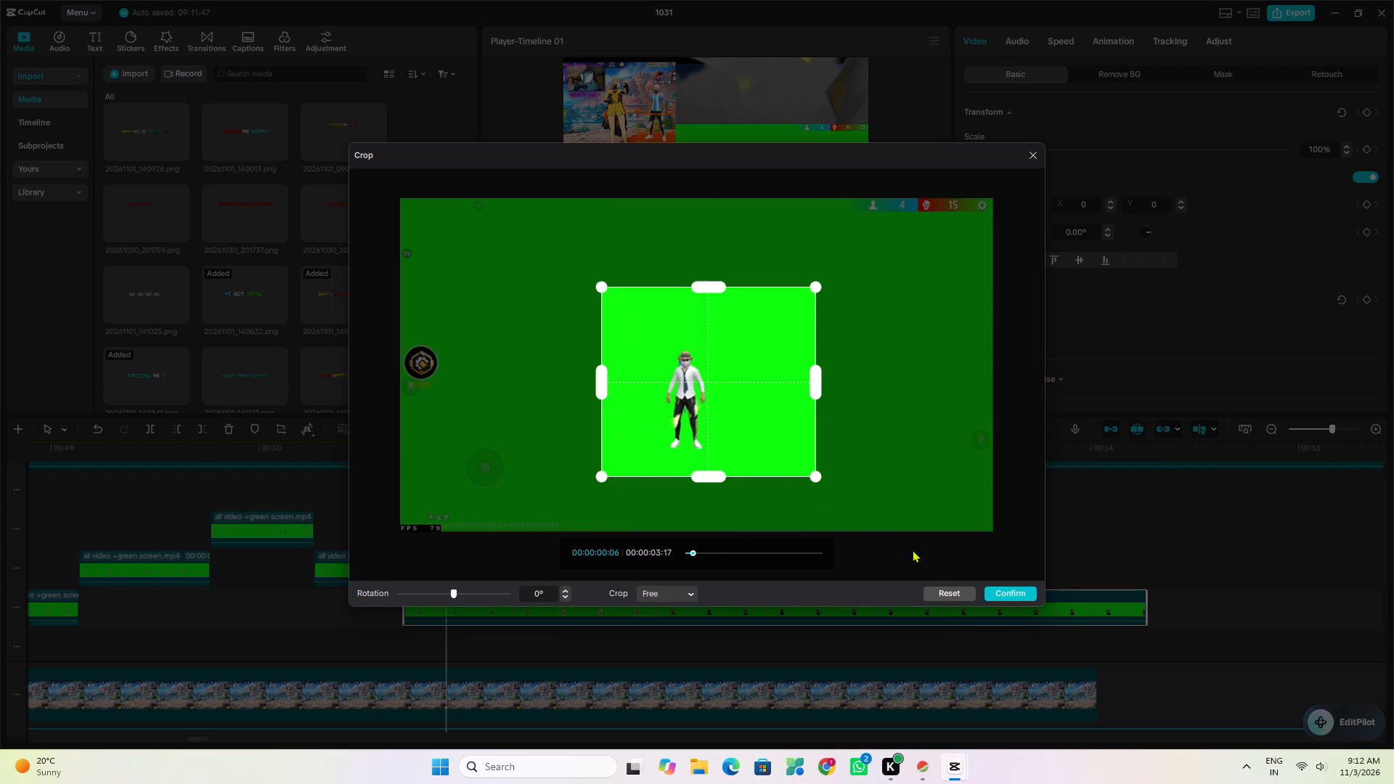
{"action": "left_click_drag", "start_coordinate": [701, 478], "coordinate": [707, 542]}
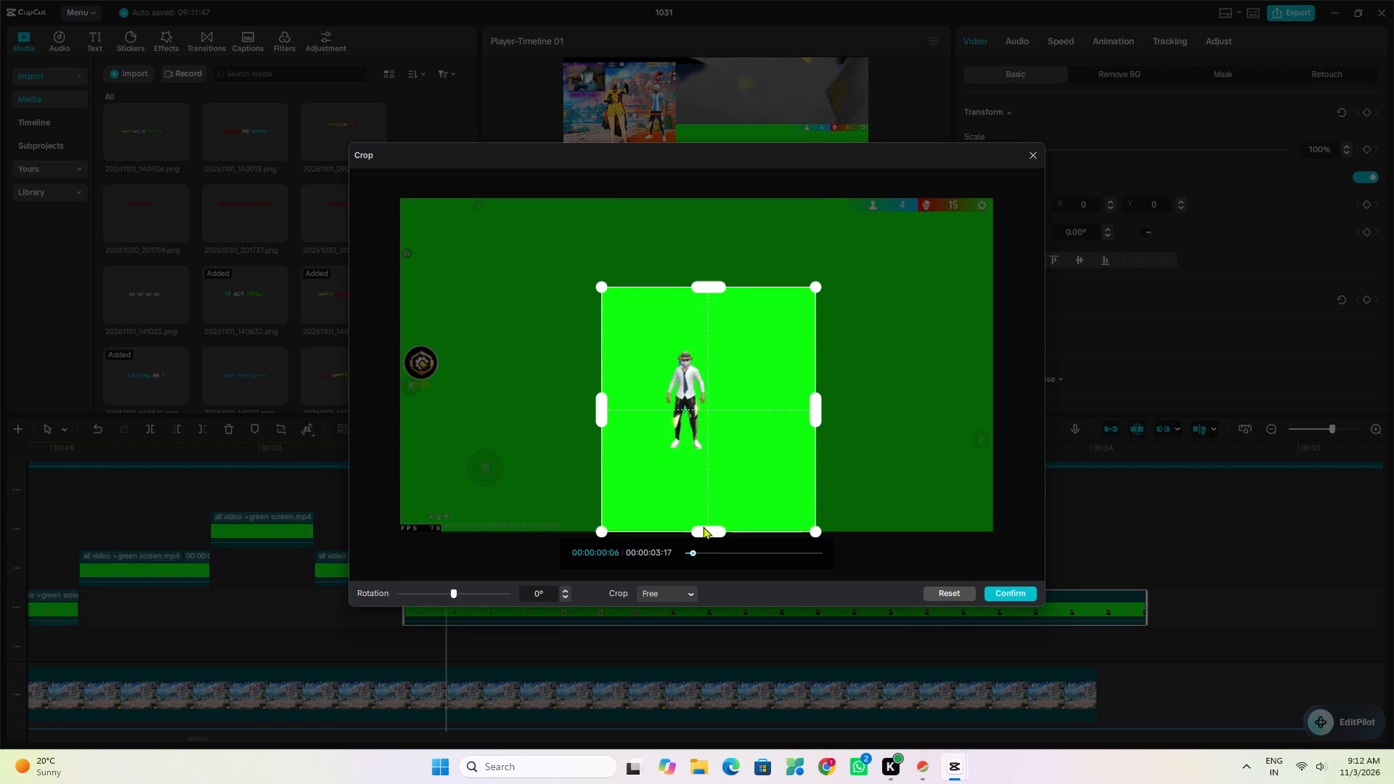
{"action": "left_click_drag", "start_coordinate": [722, 284], "coordinate": [722, 194]}
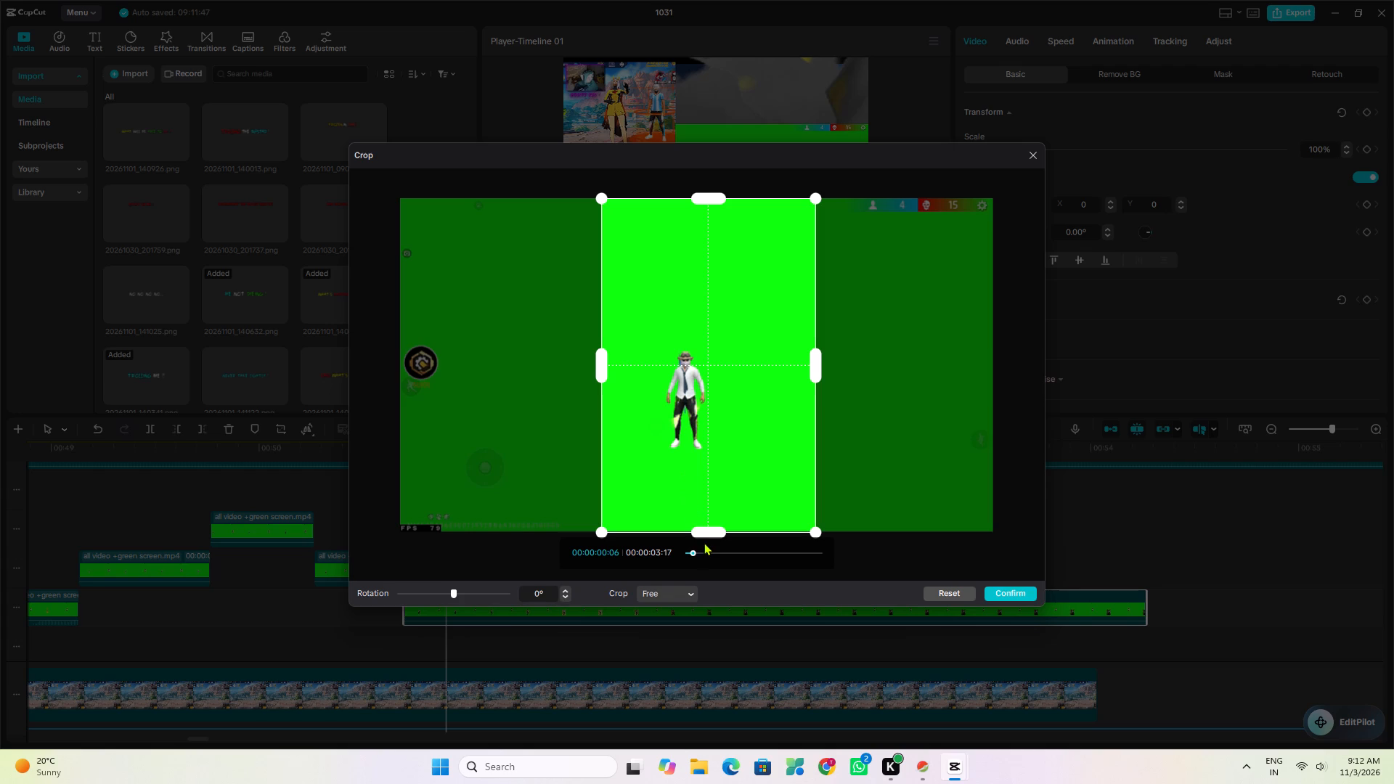
{"action": "left_click", "coordinate": [704, 531]}
{"action": "left_click", "coordinate": [711, 529]}
{"action": "left_click", "coordinate": [1008, 597]}
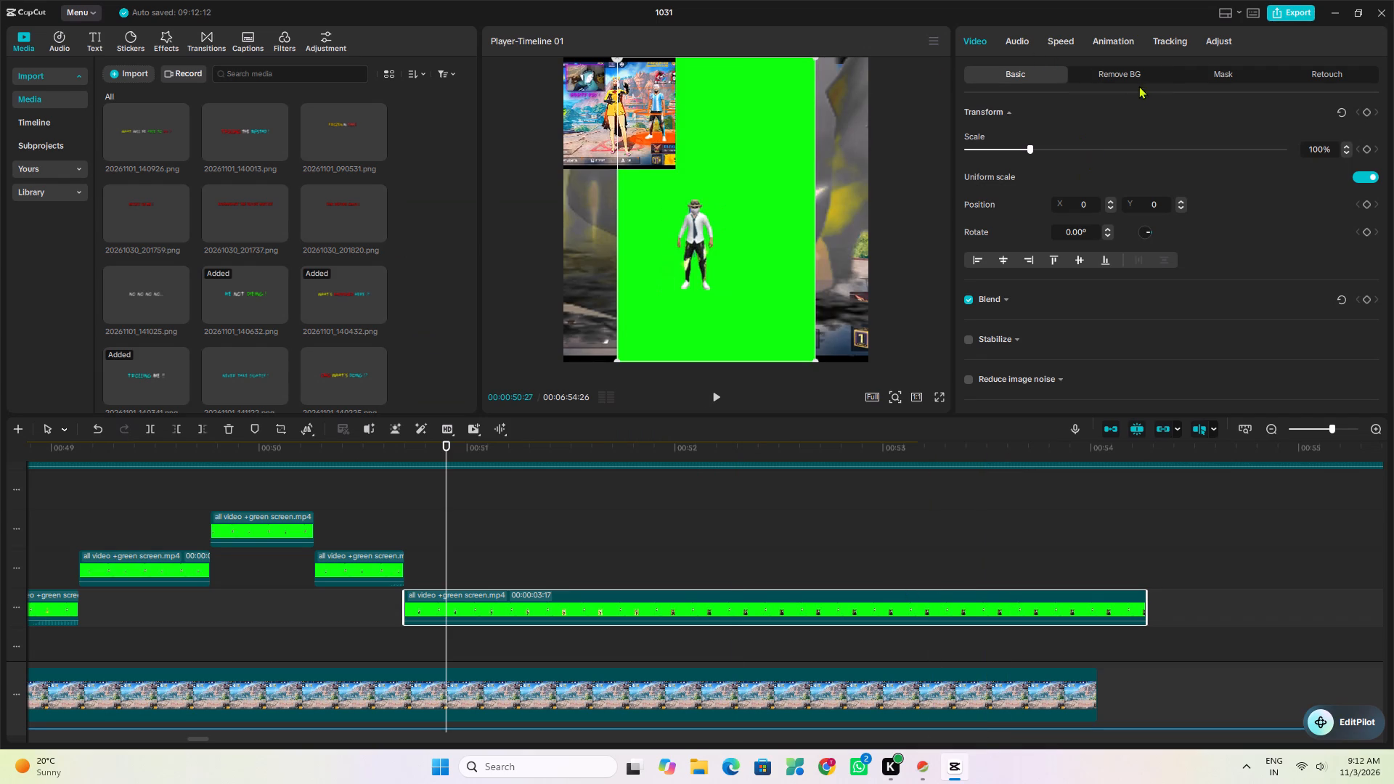
Enable Chroma key on the cropped 3:17 clip and try to sample its green background.
{"action": "left_click", "coordinate": [1136, 81]}
{"action": "left_click", "coordinate": [971, 148]}
{"action": "left_click_drag", "start_coordinate": [971, 148], "coordinate": [815, 203]}
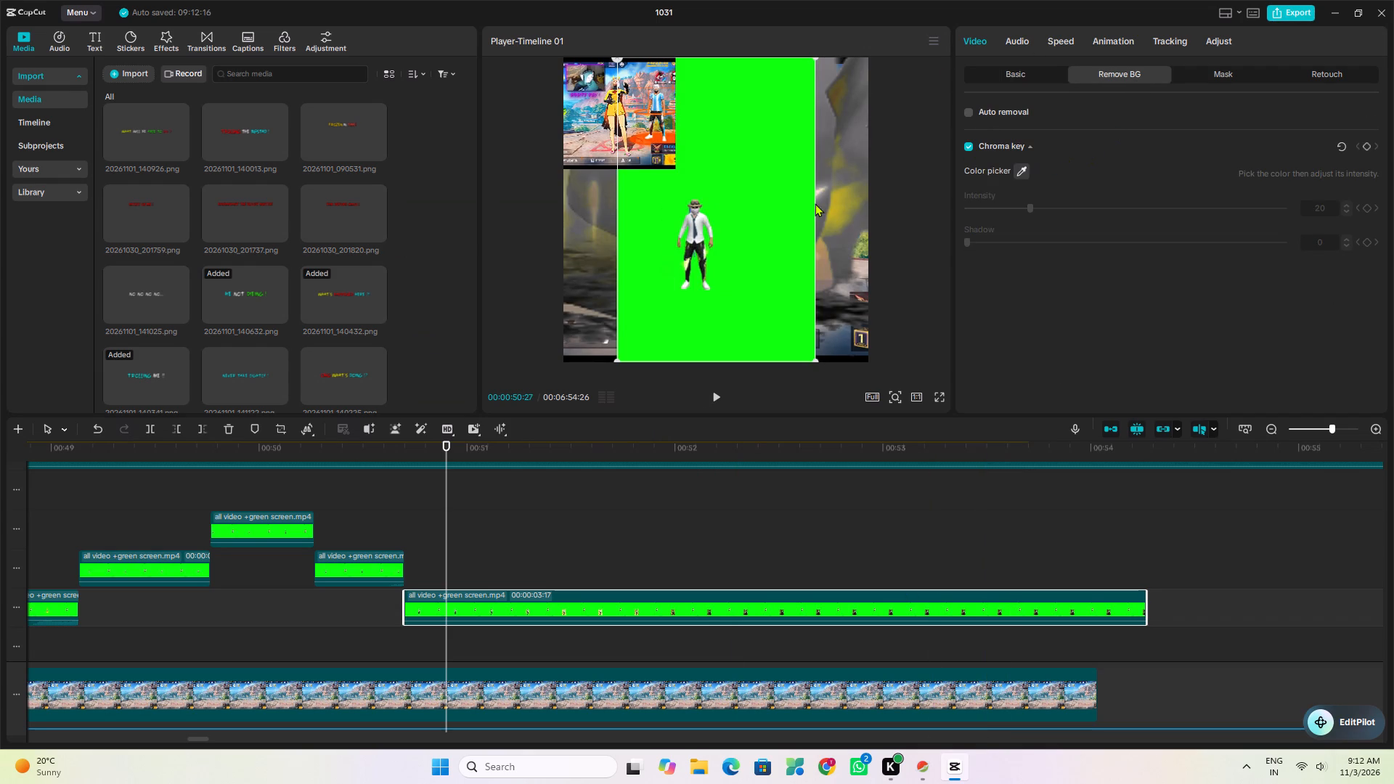
{"action": "left_click_drag", "start_coordinate": [815, 203], "coordinate": [805, 211]}
{"action": "left_click", "coordinate": [780, 220]}
{"action": "left_click_drag", "start_coordinate": [1024, 174], "coordinate": [780, 241]}
{"action": "middle_click_drag", "start_coordinate": [1017, 168], "coordinate": [804, 242]}
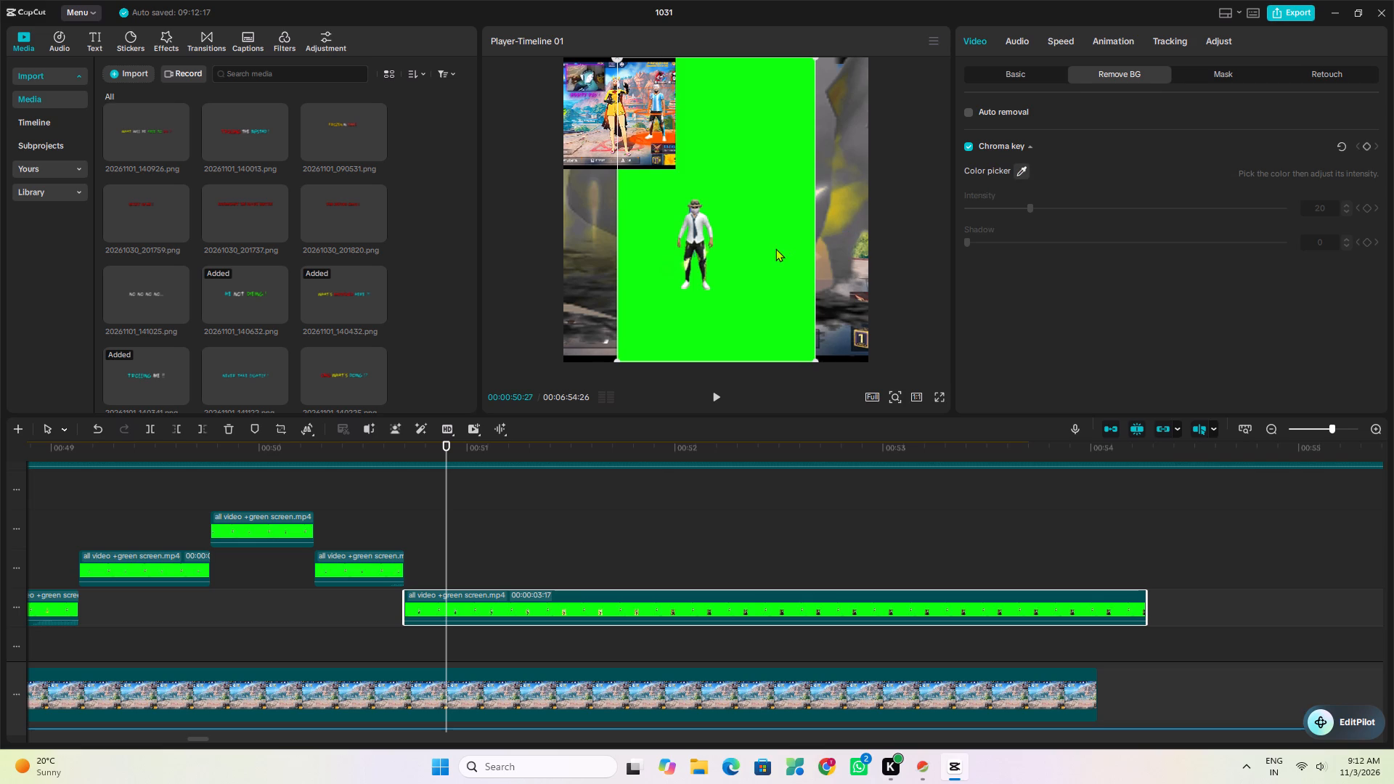
{"action": "middle_click", "coordinate": [775, 248]}
{"action": "middle_click_drag", "start_coordinate": [1021, 167], "coordinate": [772, 240]}
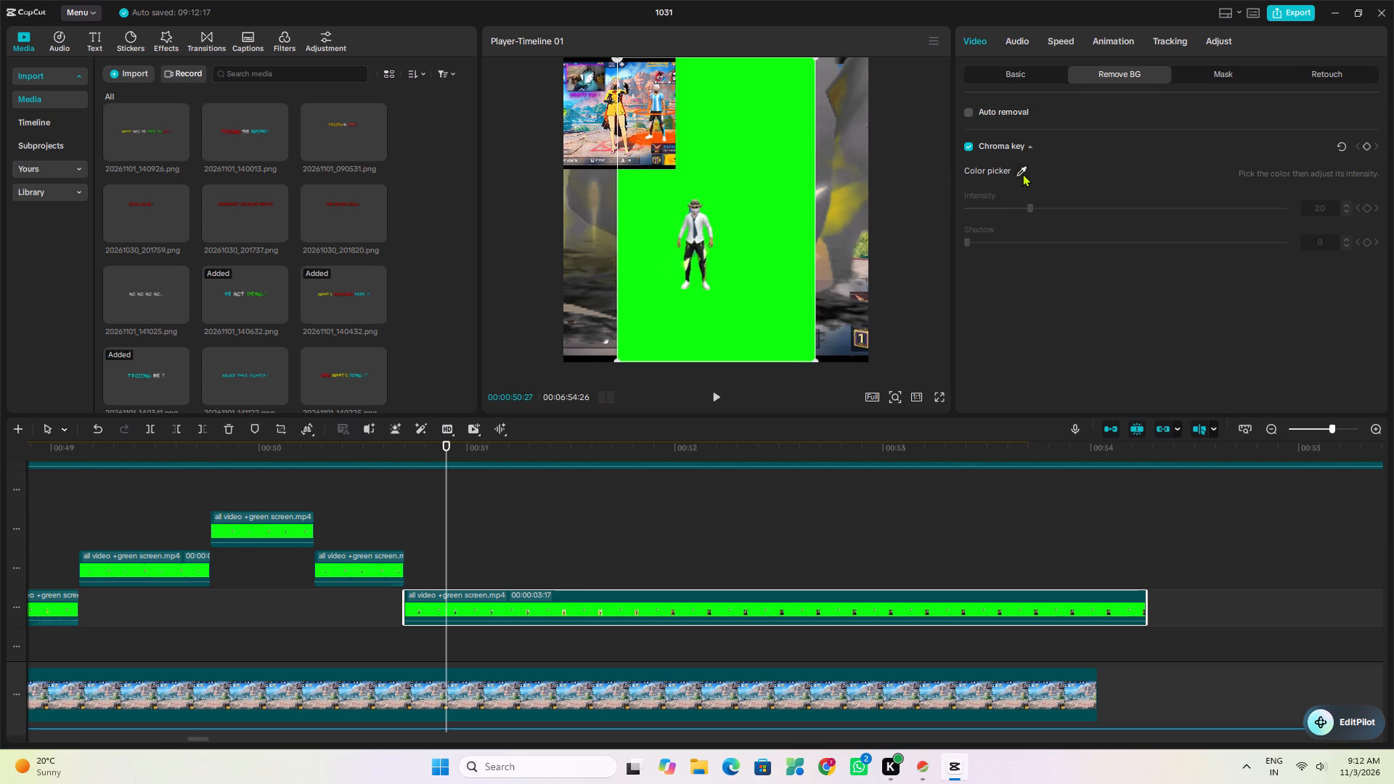
{"action": "left_click", "coordinate": [1019, 169]}
{"action": "left_click", "coordinate": [1019, 169]}
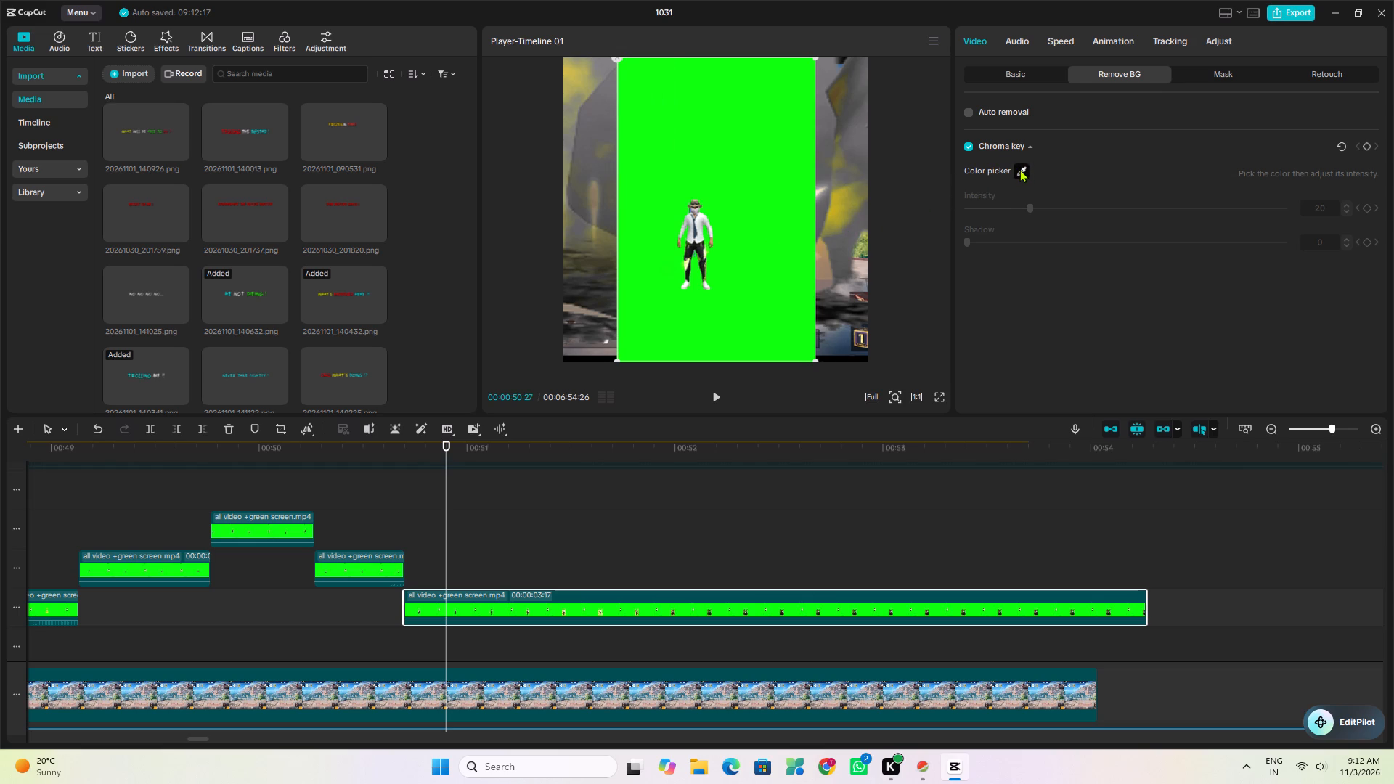
{"action": "left_click_drag", "start_coordinate": [1019, 169], "coordinate": [815, 221]}
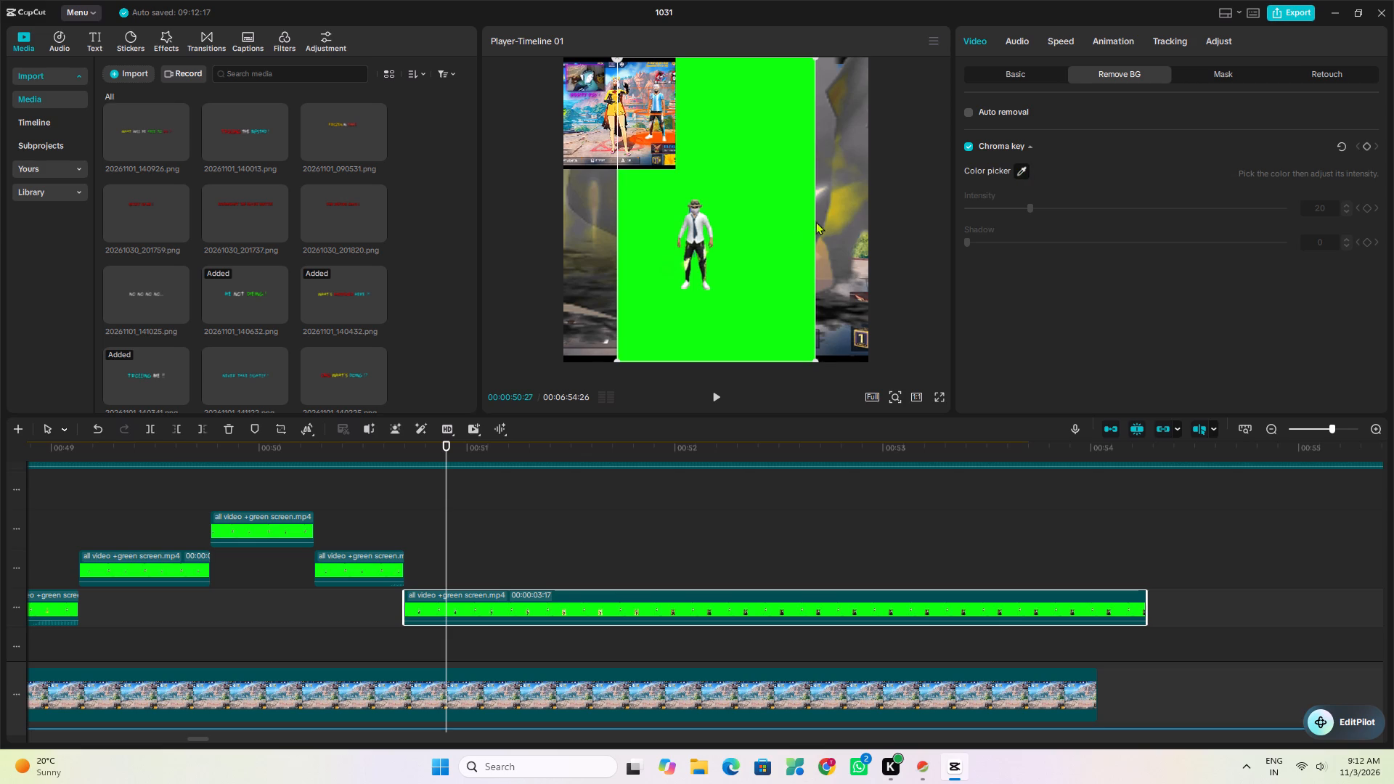
{"action": "left_click_drag", "start_coordinate": [815, 221], "coordinate": [718, 253]}
{"action": "left_click", "coordinate": [736, 255]}
Sample the 3:17 clip's green background beside the character as the chroma key colour.
{"action": "scroll", "coordinate": [539, 452], "scroll_direction": "down", "scroll_amount": 3}
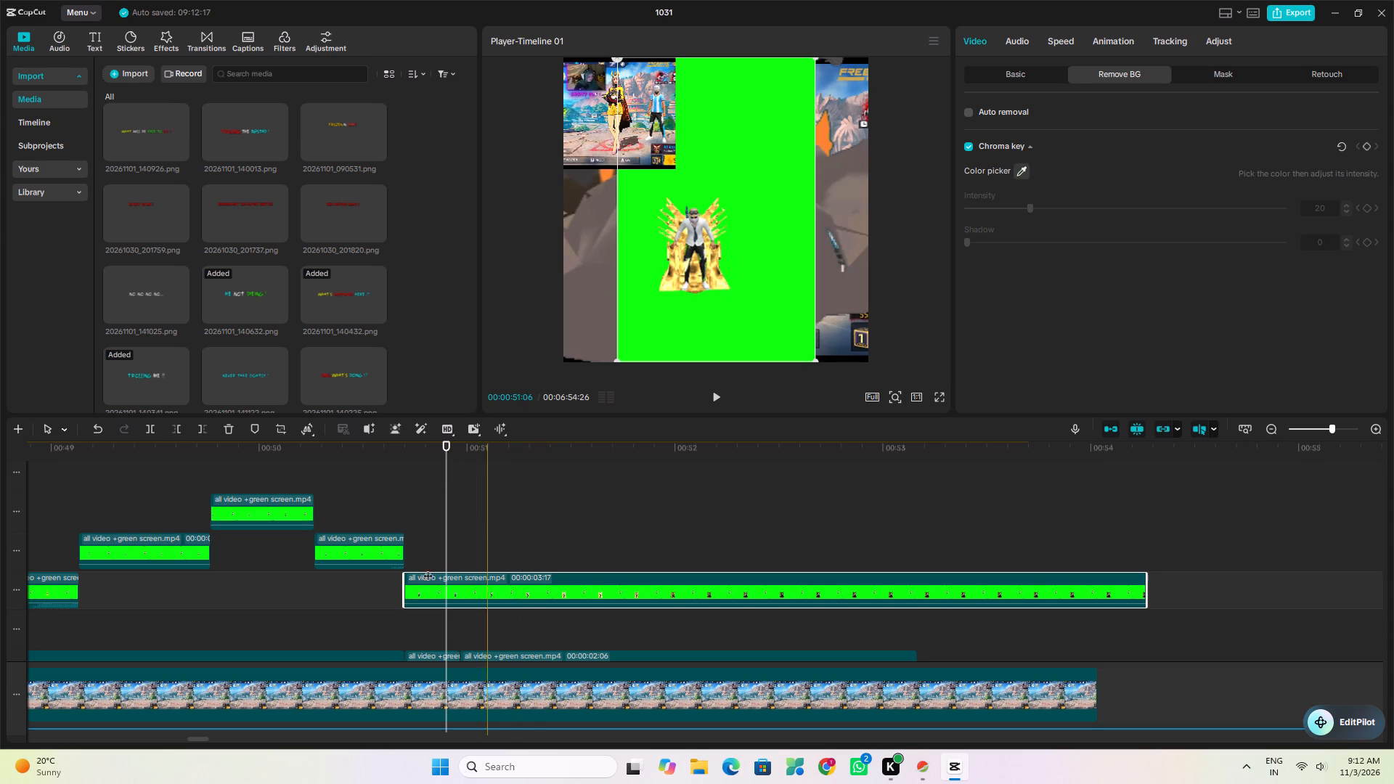
{"action": "left_click", "coordinate": [387, 597]}
{"action": "left_click", "coordinate": [505, 597]}
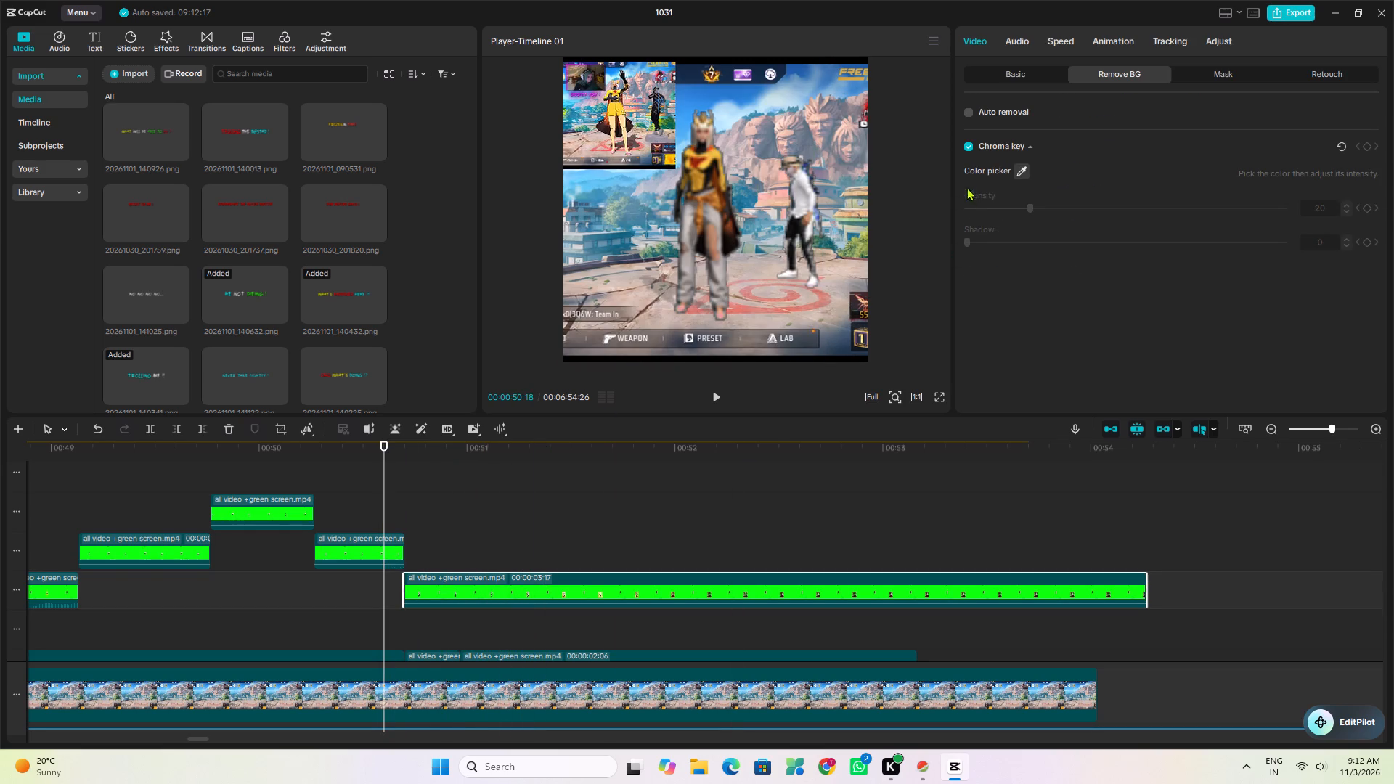
{"action": "left_click", "coordinate": [1024, 171]}
{"action": "middle_click_drag", "start_coordinate": [1023, 171], "coordinate": [845, 205]}
{"action": "left_click", "coordinate": [492, 486]}
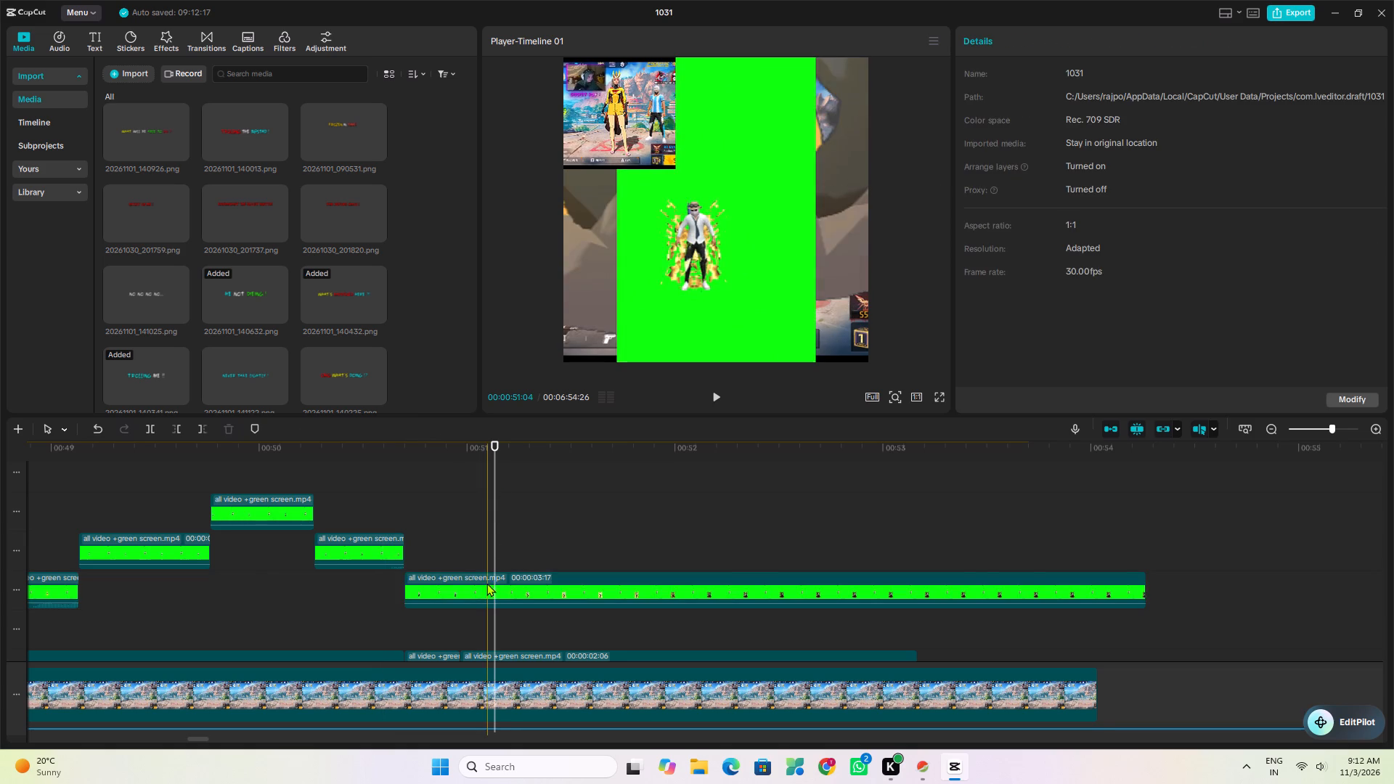
{"action": "left_click", "coordinate": [486, 583]}
{"action": "middle_click_drag", "start_coordinate": [1021, 170], "coordinate": [855, 251]}
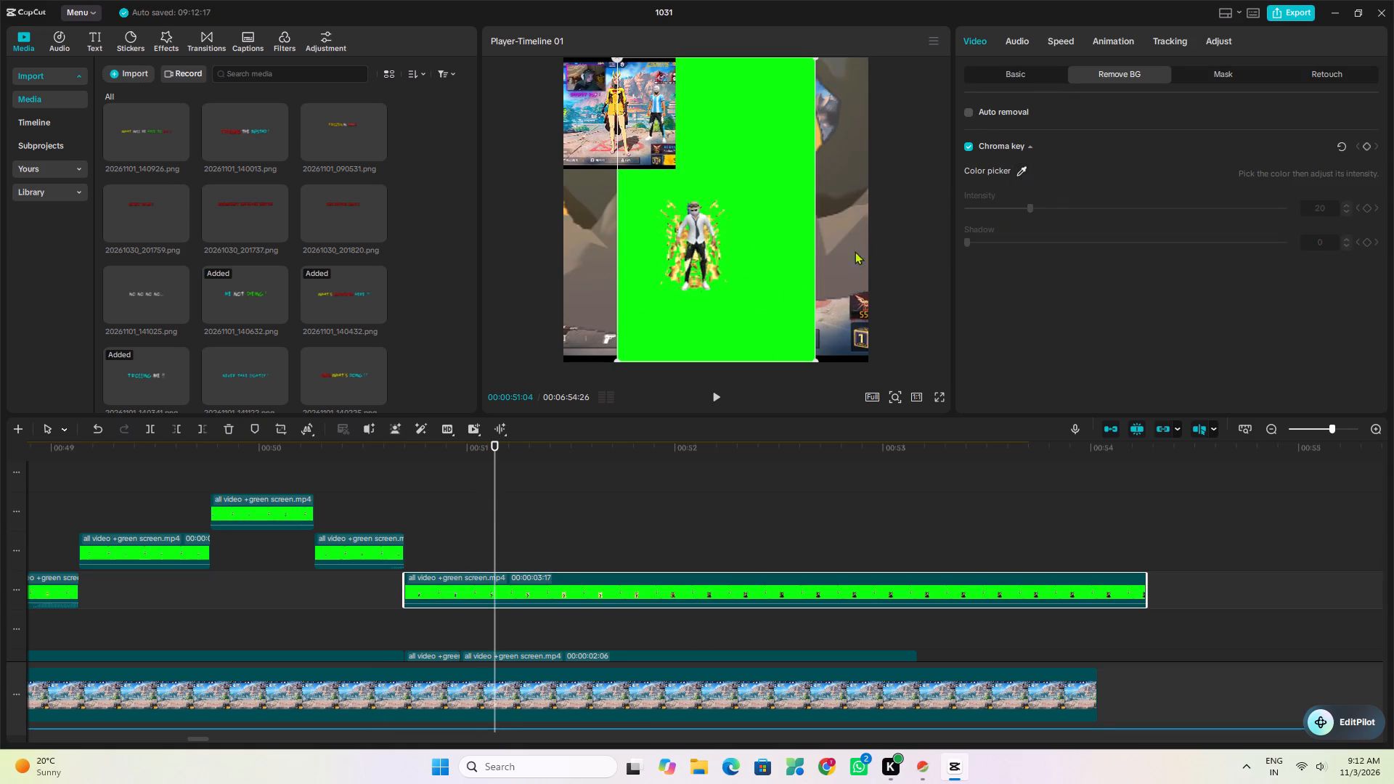
{"action": "middle_click_drag", "start_coordinate": [855, 251], "coordinate": [742, 291]}
{"action": "left_click", "coordinate": [968, 150]}
{"action": "left_click", "coordinate": [968, 148]}
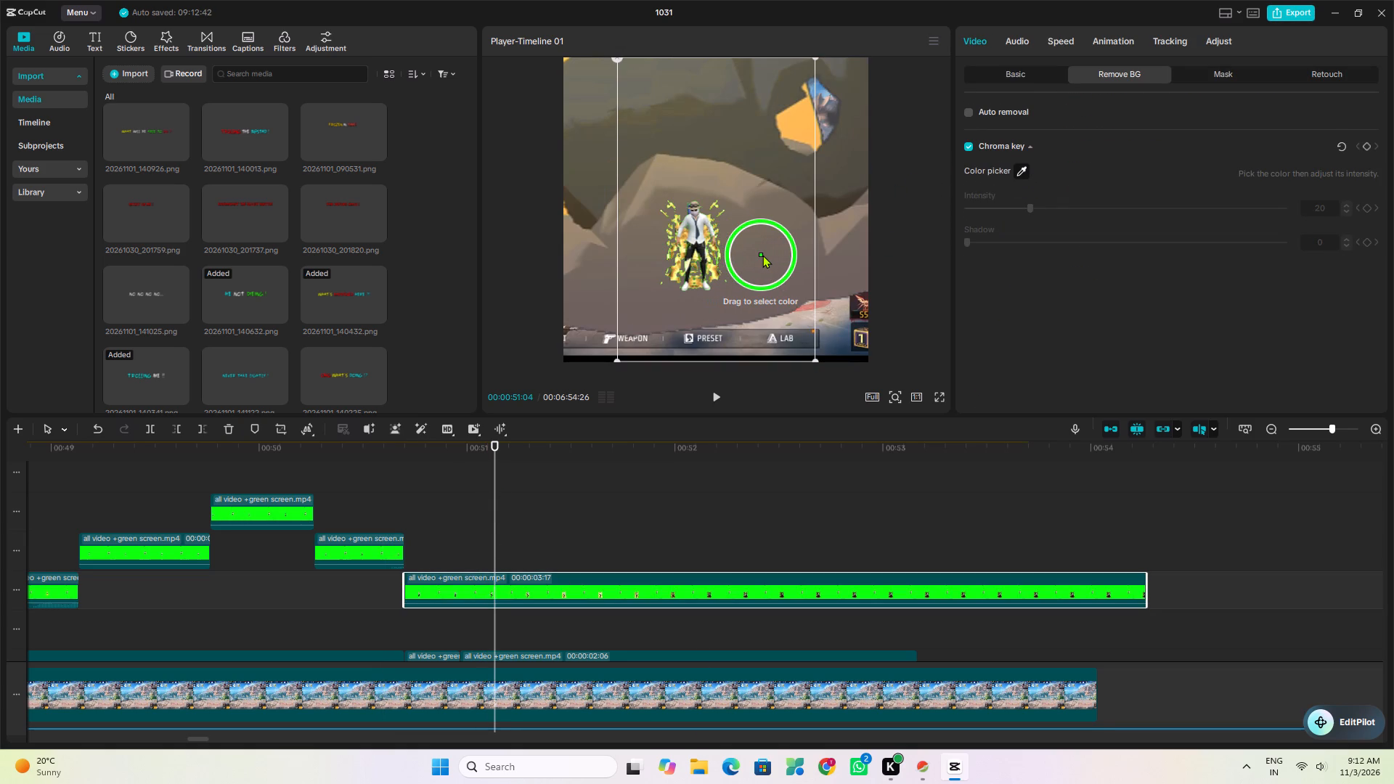
{"action": "left_click", "coordinate": [762, 255]}
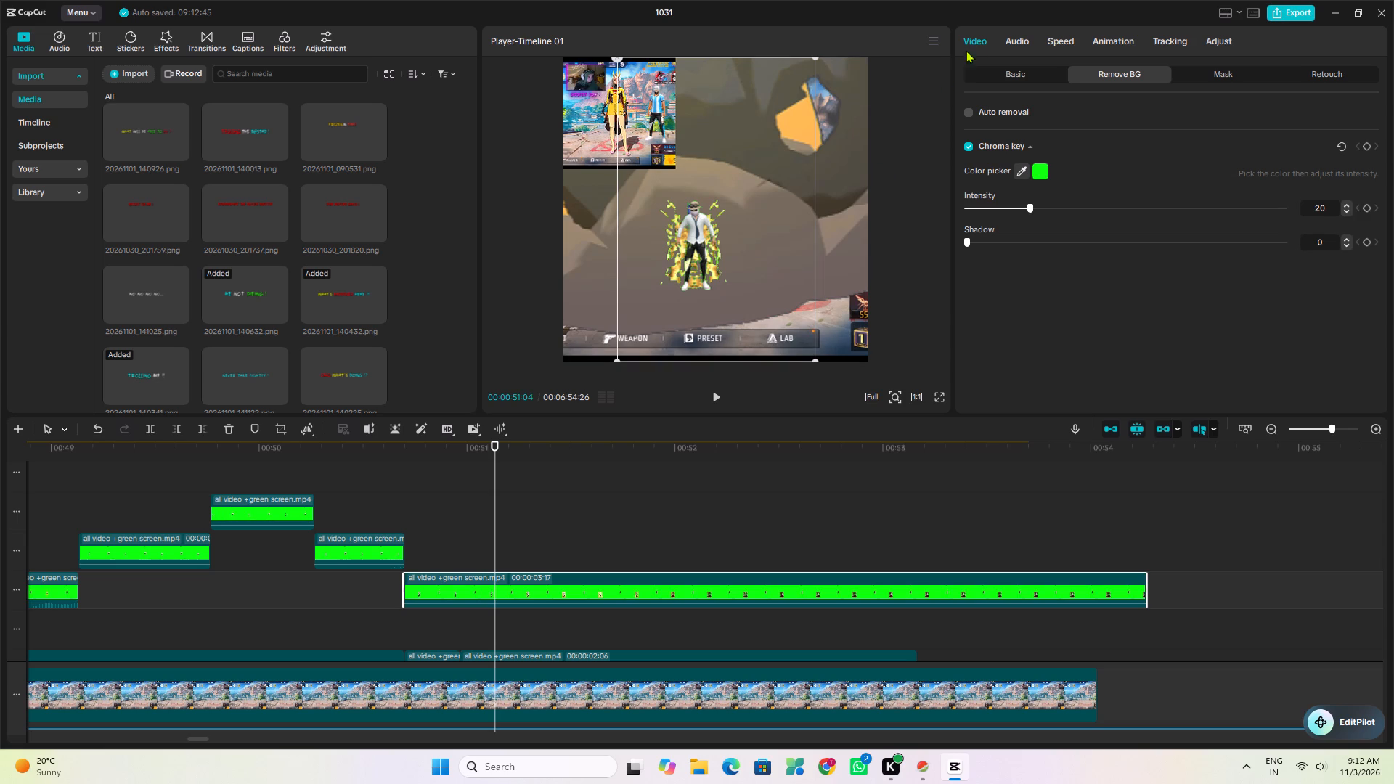
Set the green channel's HSL saturation to -100 for the keyed 3:17 clip, and preview it.
{"action": "left_click", "coordinate": [1218, 40]}
{"action": "left_click", "coordinate": [1124, 73]}
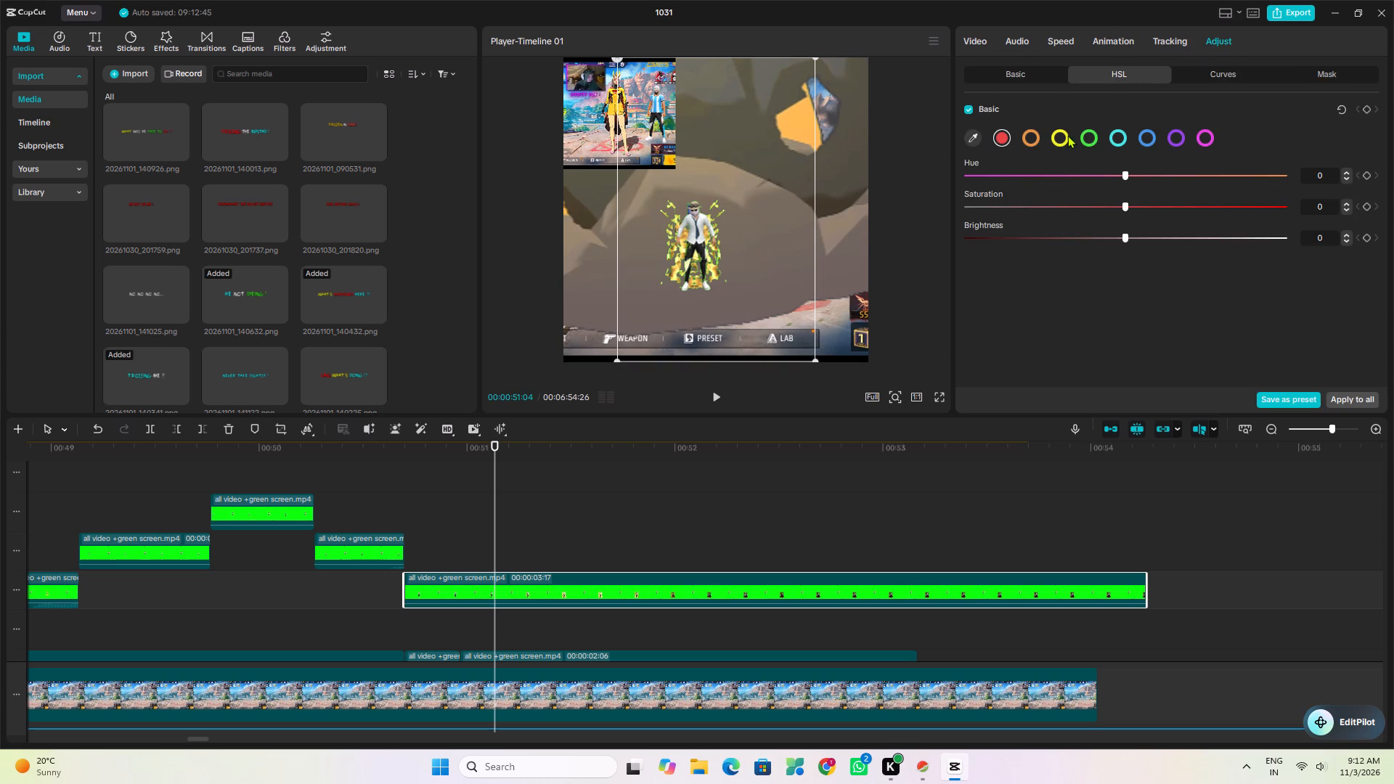
{"action": "left_click", "coordinate": [1079, 137]}
{"action": "left_click", "coordinate": [1086, 136]}
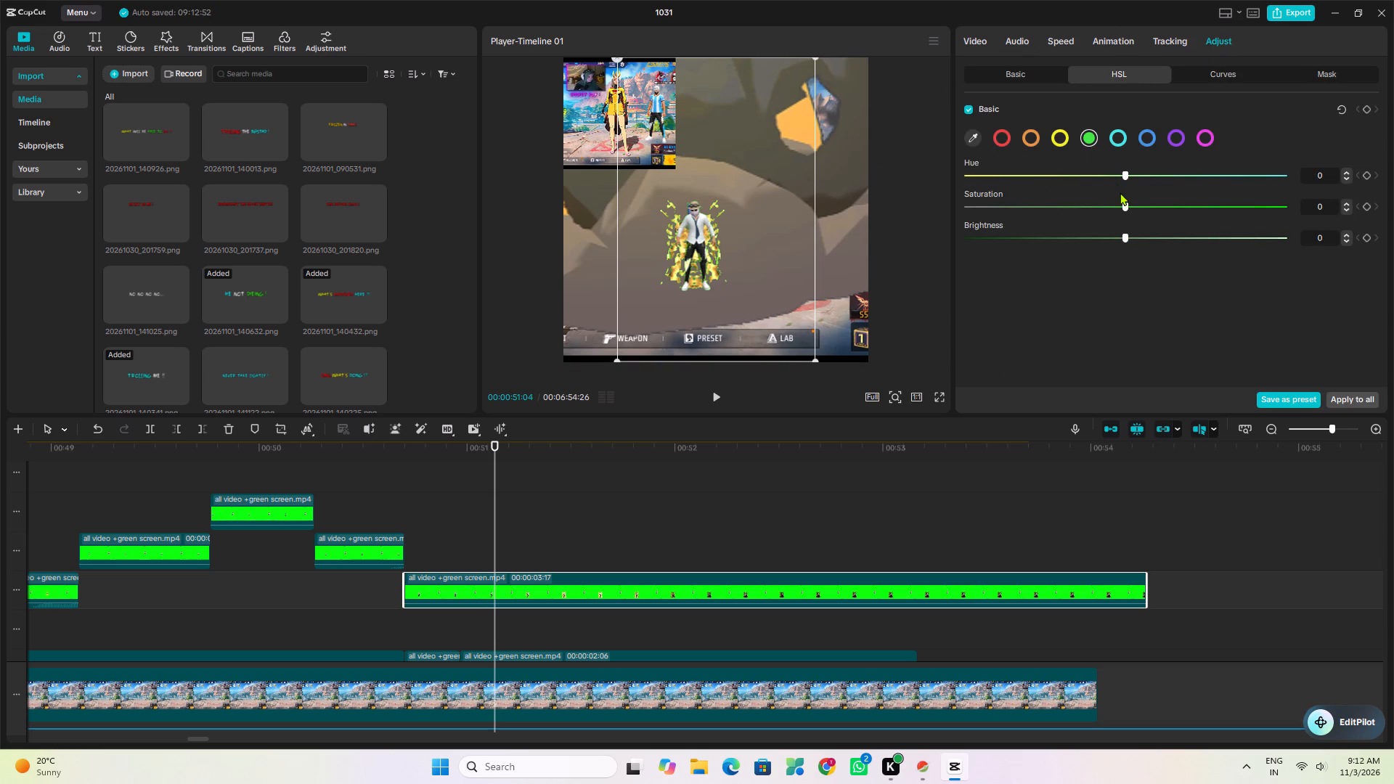
{"action": "left_click_drag", "start_coordinate": [1122, 197], "coordinate": [800, 205]}
{"action": "left_click_drag", "start_coordinate": [1121, 203], "coordinate": [1006, 208]}
{"action": "left_click_drag", "start_coordinate": [1006, 208], "coordinate": [884, 215]}
{"action": "left_click", "coordinate": [221, 574]}
{"action": "key", "text": "space"}
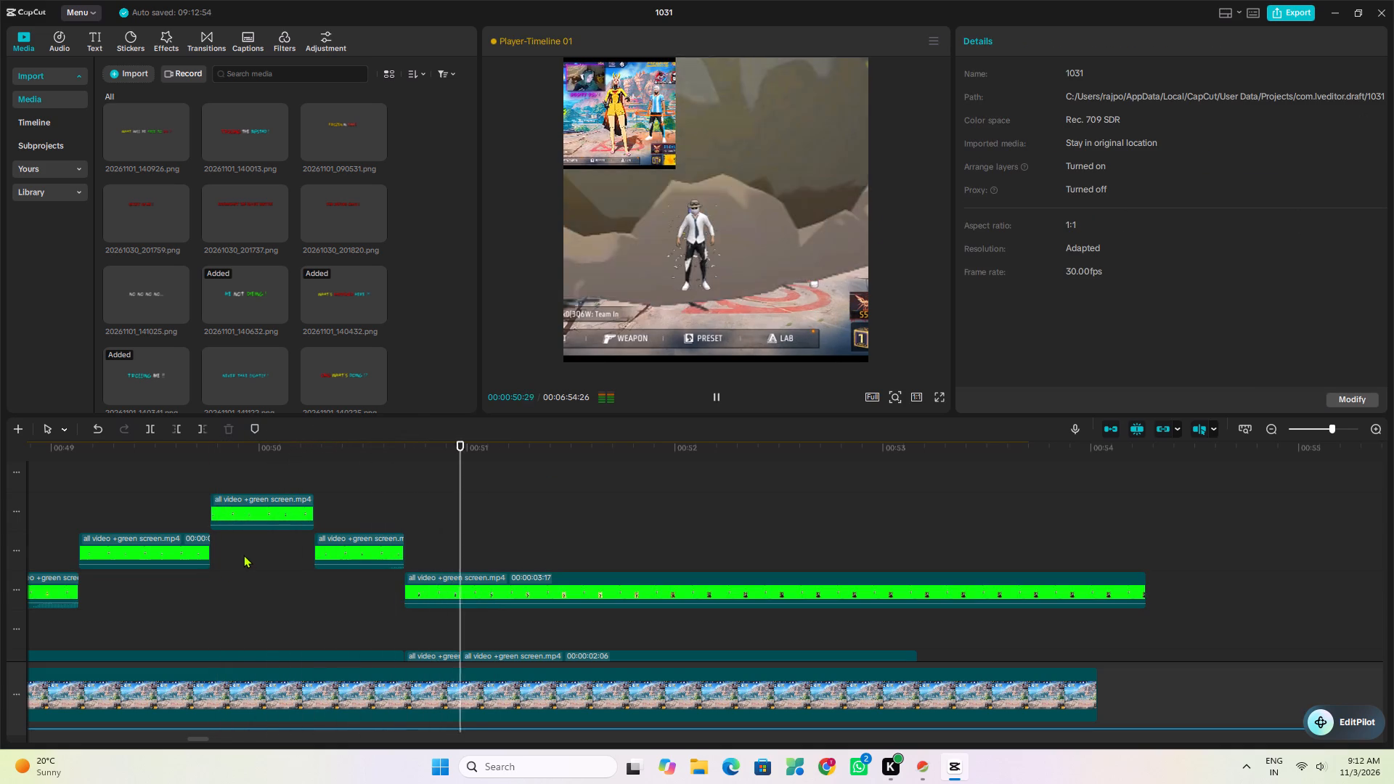
{"action": "key", "text": "space"}
Move the 3:17 clip to the upper overlay track starting at about 00:50:17, placing its figure over the standing white-shirted character.
{"action": "left_click_drag", "start_coordinate": [453, 599], "coordinate": [433, 599]}
{"action": "left_click", "coordinate": [400, 626]}
{"action": "left_click", "coordinate": [408, 586]}
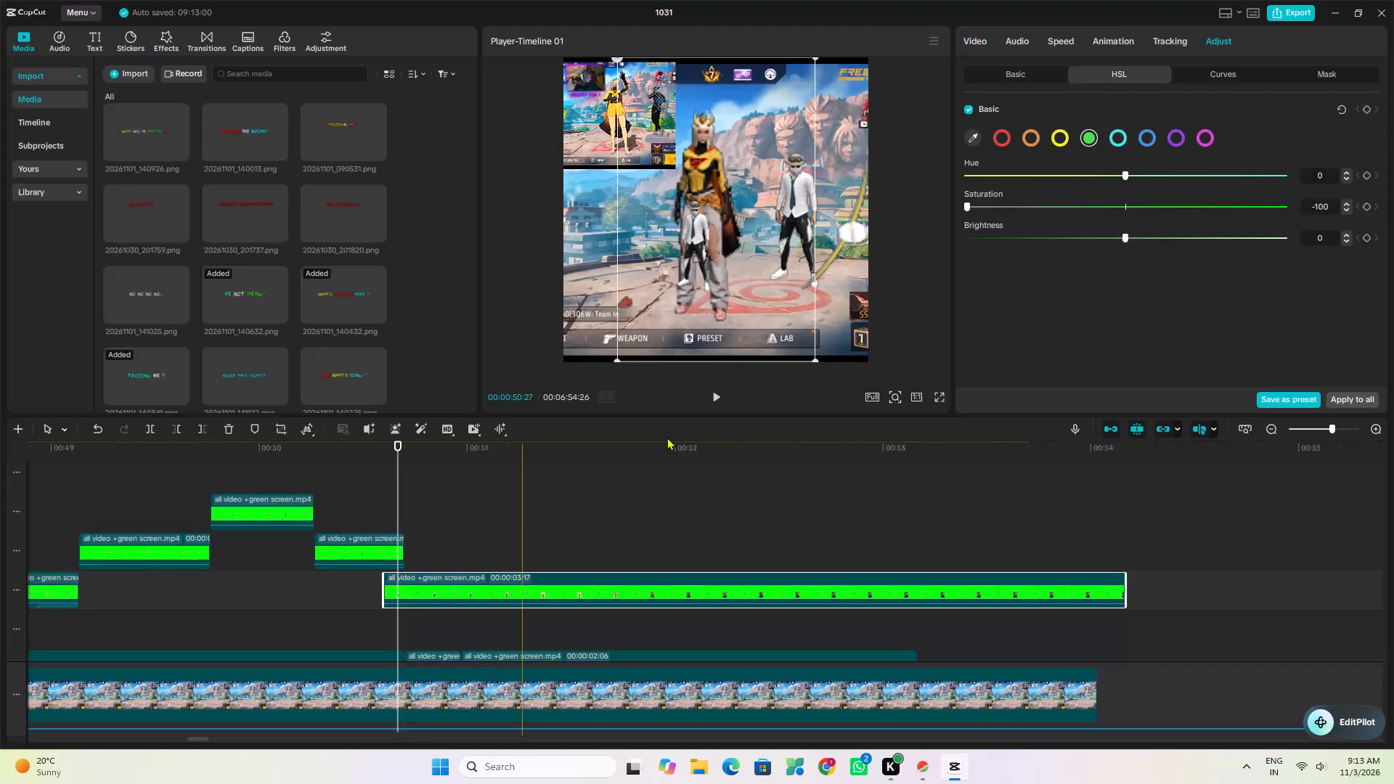
{"action": "left_click_drag", "start_coordinate": [728, 301], "coordinate": [835, 271]}
{"action": "left_click_drag", "start_coordinate": [462, 579], "coordinate": [455, 515]}
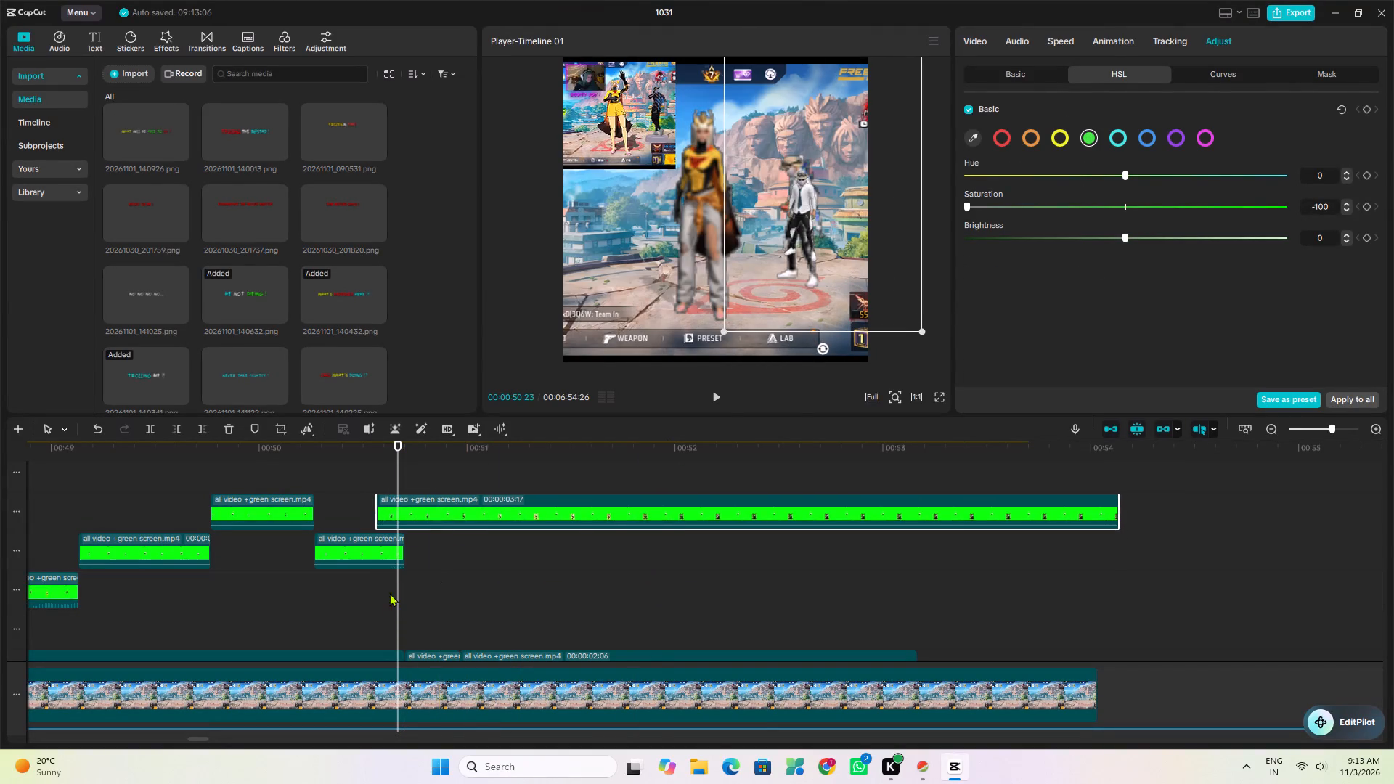
Scale the 3:17 clip to 151% and align its figure with the standing white-shirted character at position X 1403, Y 539.
{"action": "left_click", "coordinate": [985, 38]}
{"action": "left_click", "coordinate": [998, 68]}
{"action": "double_click", "coordinate": [1040, 152]}
{"action": "left_click", "coordinate": [1075, 151]}
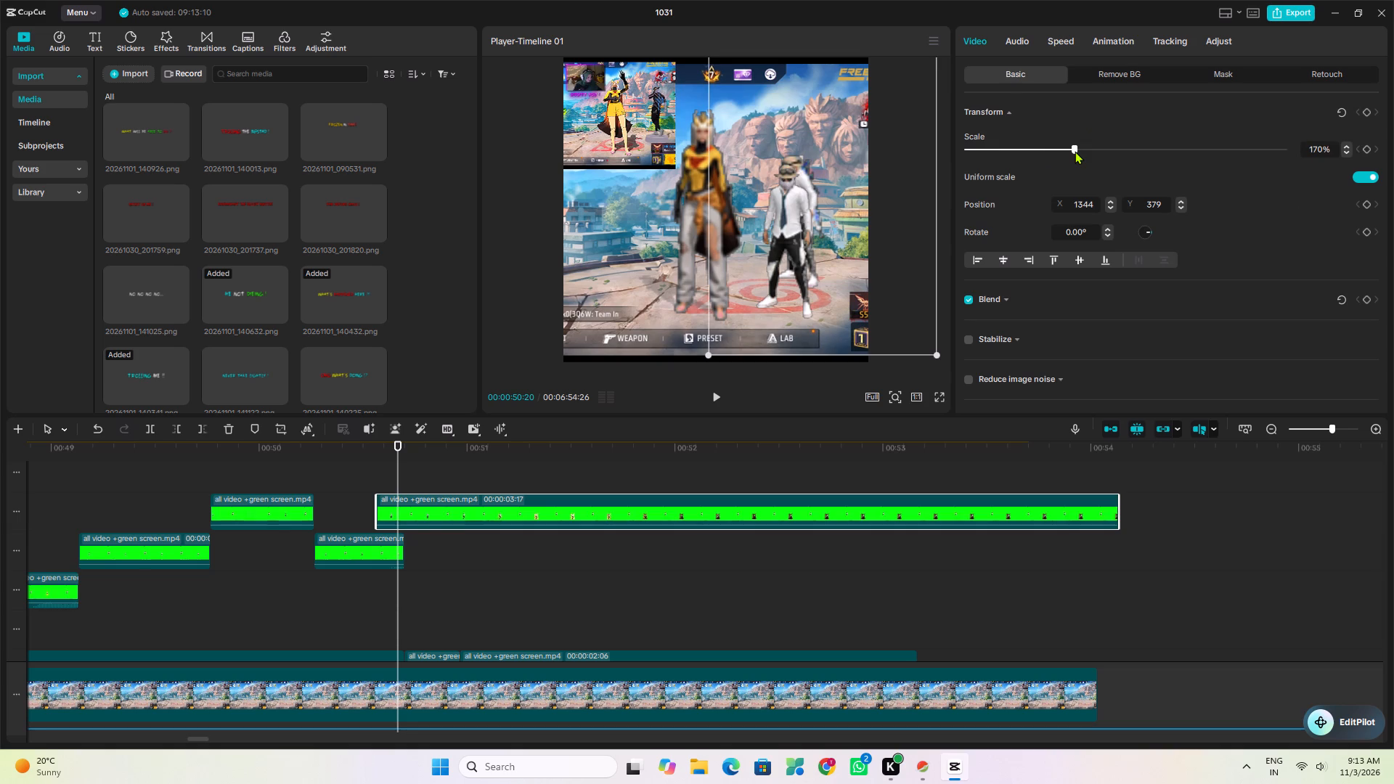
{"action": "left_click_drag", "start_coordinate": [793, 250], "coordinate": [801, 220]}
{"action": "left_click", "coordinate": [1062, 142]}
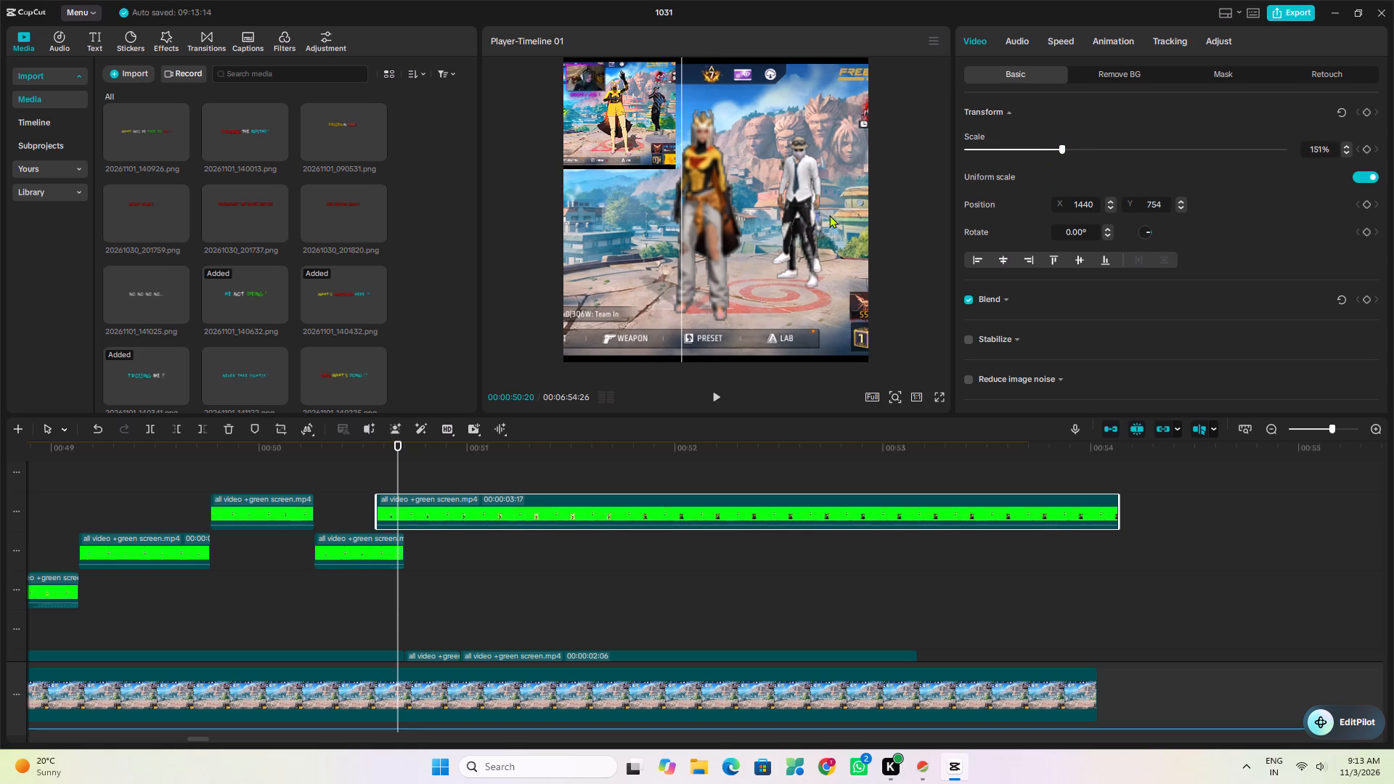
{"action": "left_click_drag", "start_coordinate": [829, 215], "coordinate": [825, 234]}
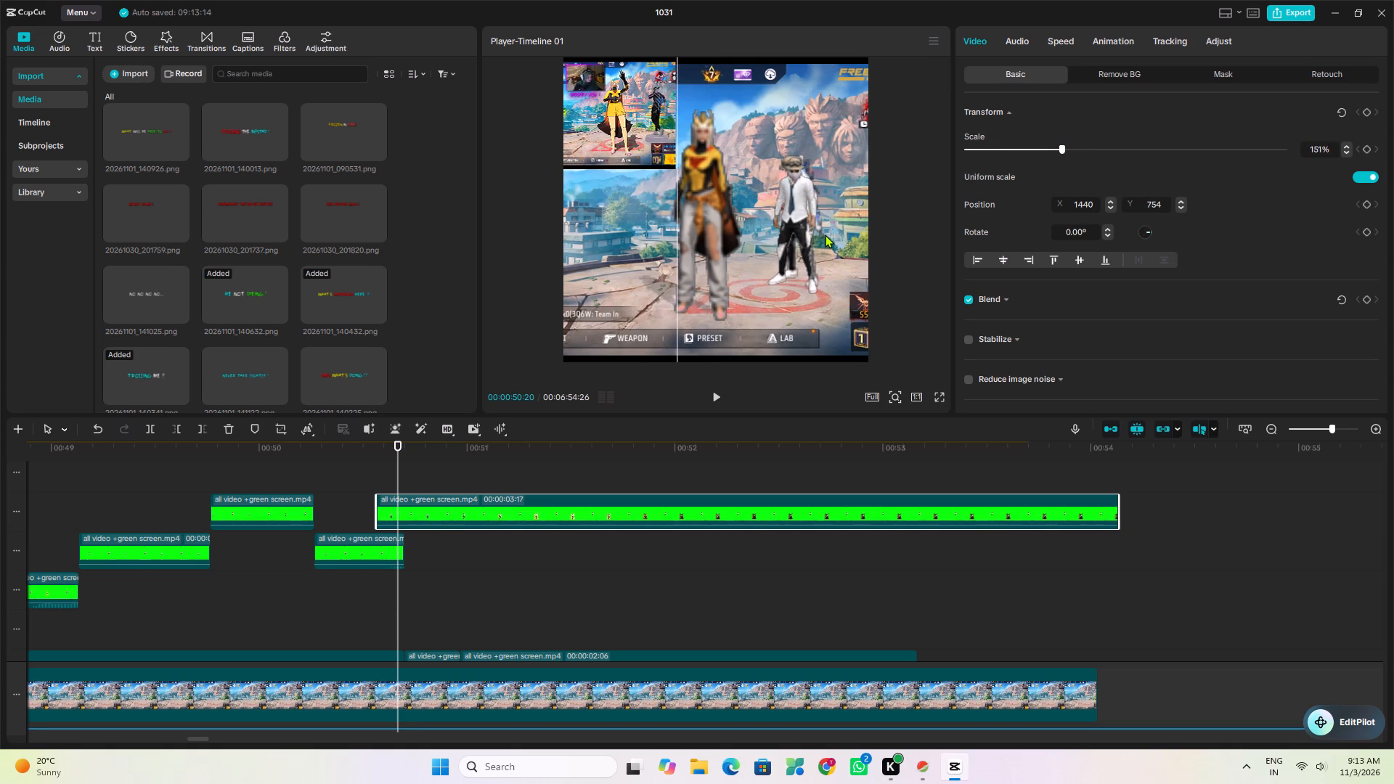
{"action": "left_click_drag", "start_coordinate": [825, 234], "coordinate": [826, 232]}
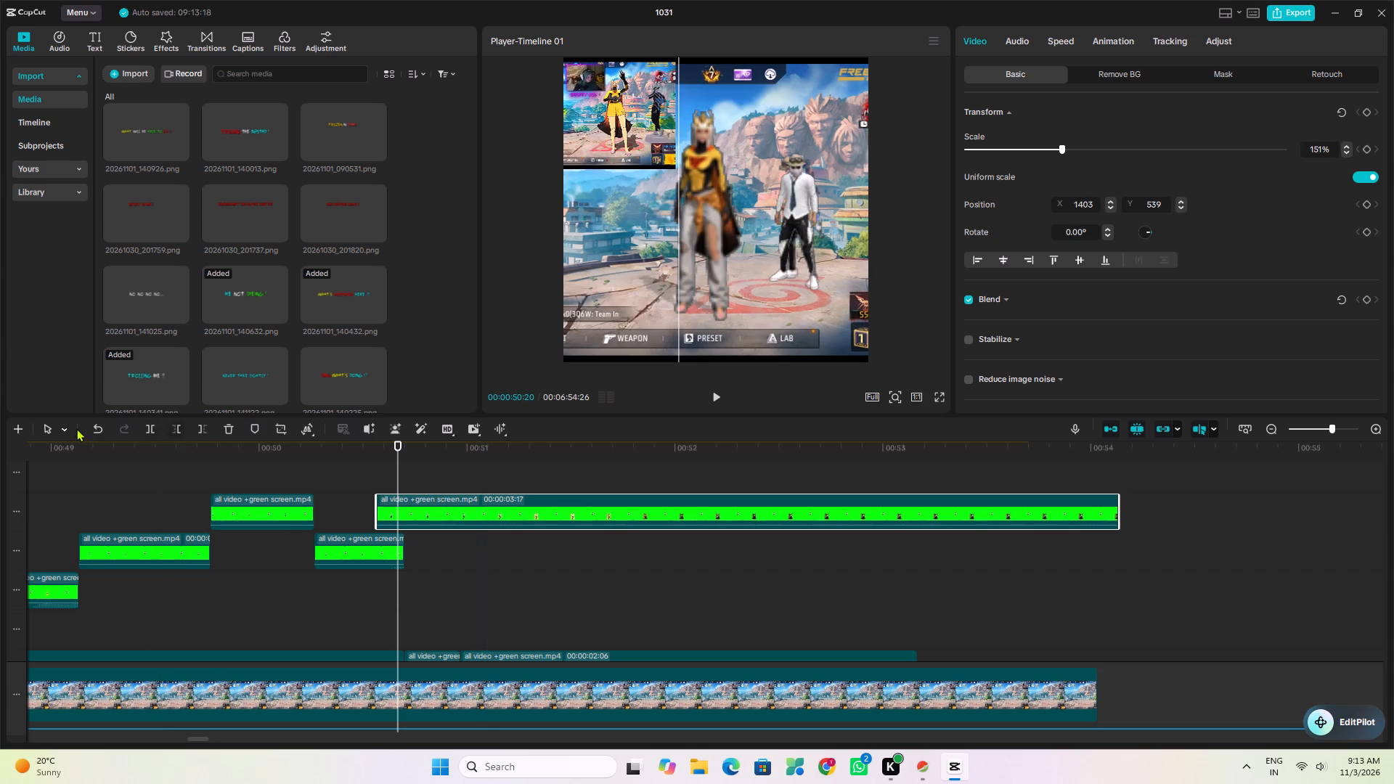
Crop both sides of the 3:17 clip closer to the character, keeping the full-height strip.
{"action": "left_click", "coordinate": [280, 426]}
{"action": "left_click_drag", "start_coordinate": [600, 367], "coordinate": [621, 371]}
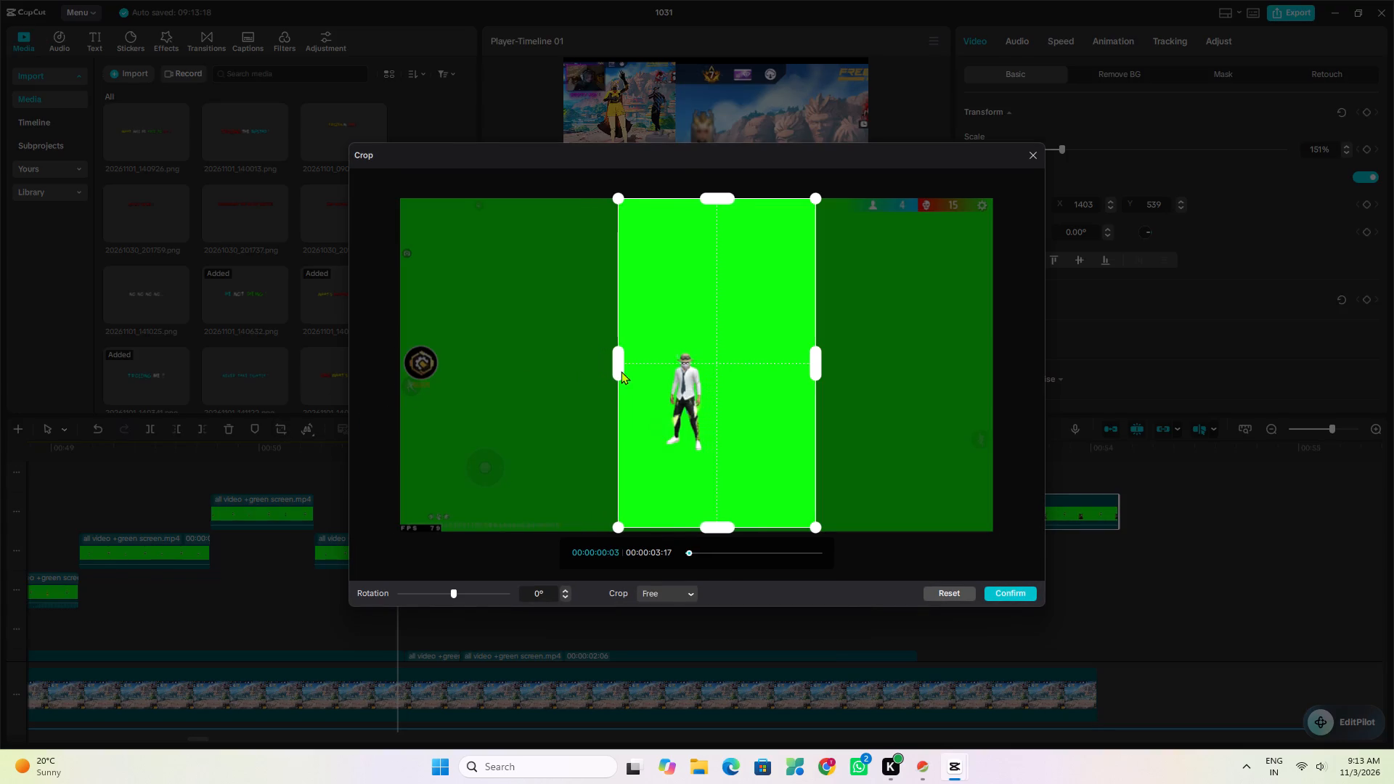
{"action": "left_click_drag", "start_coordinate": [621, 371], "coordinate": [632, 373]}
{"action": "left_click_drag", "start_coordinate": [815, 367], "coordinate": [762, 381]}
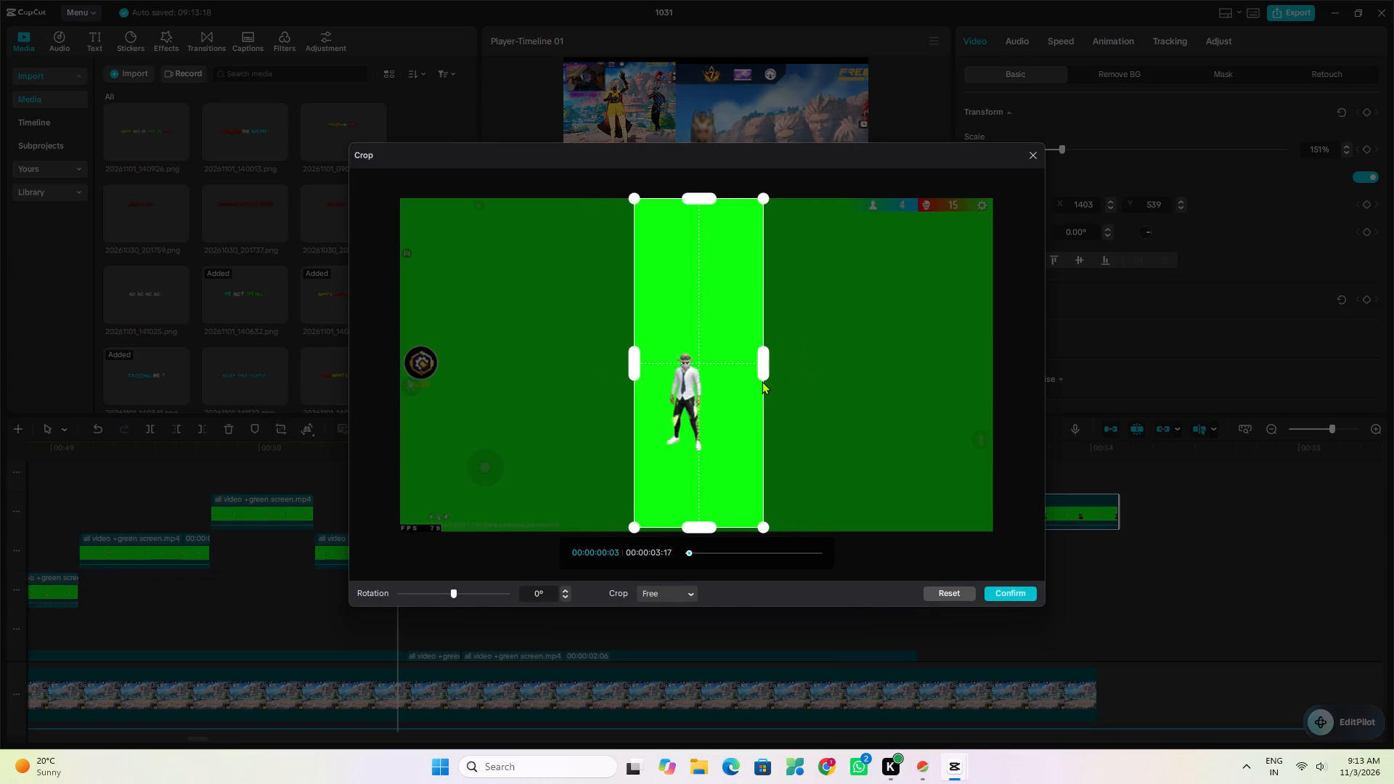
{"action": "left_click", "coordinate": [1019, 594]}
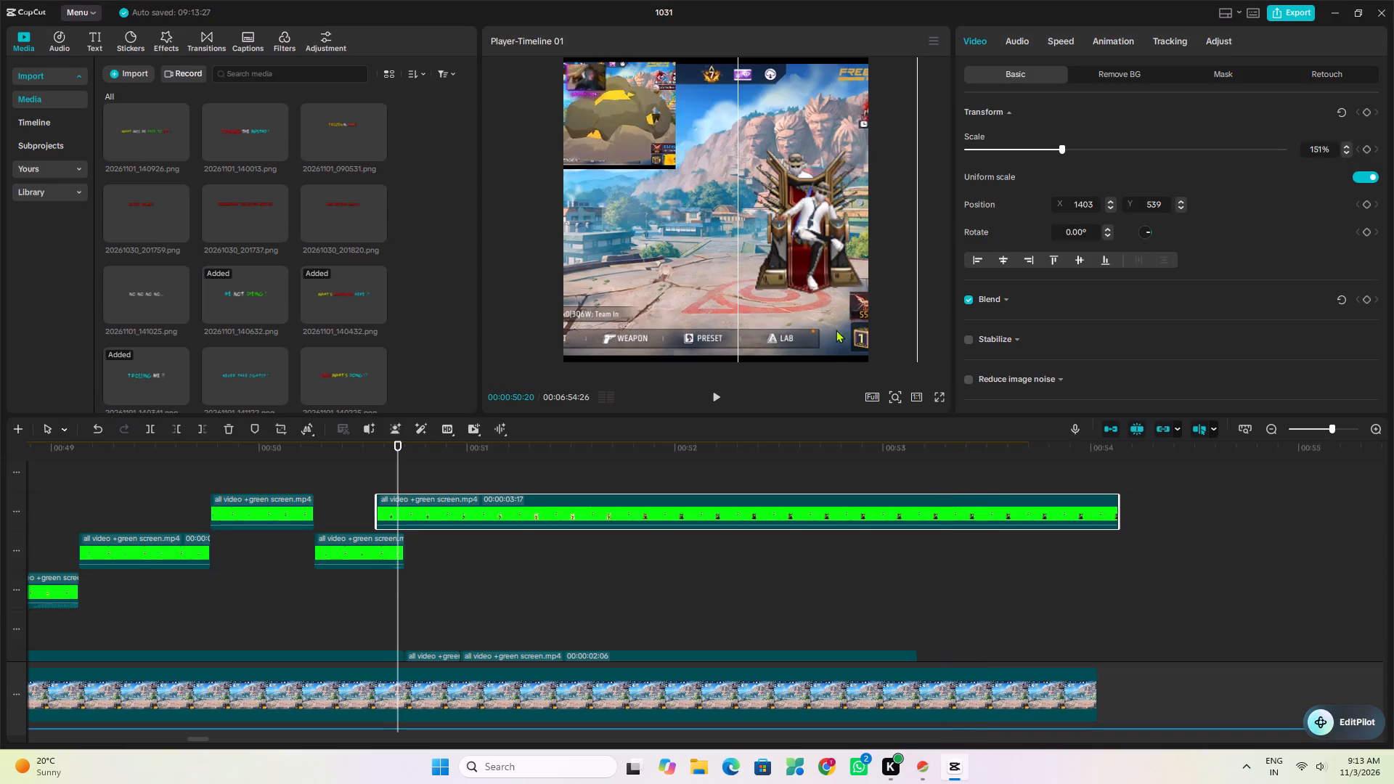
Realign the 3:17 clip's figure with the standing white-shirted character, at position X 1221, Y 553.
{"action": "left_click_drag", "start_coordinate": [815, 302], "coordinate": [803, 301]}
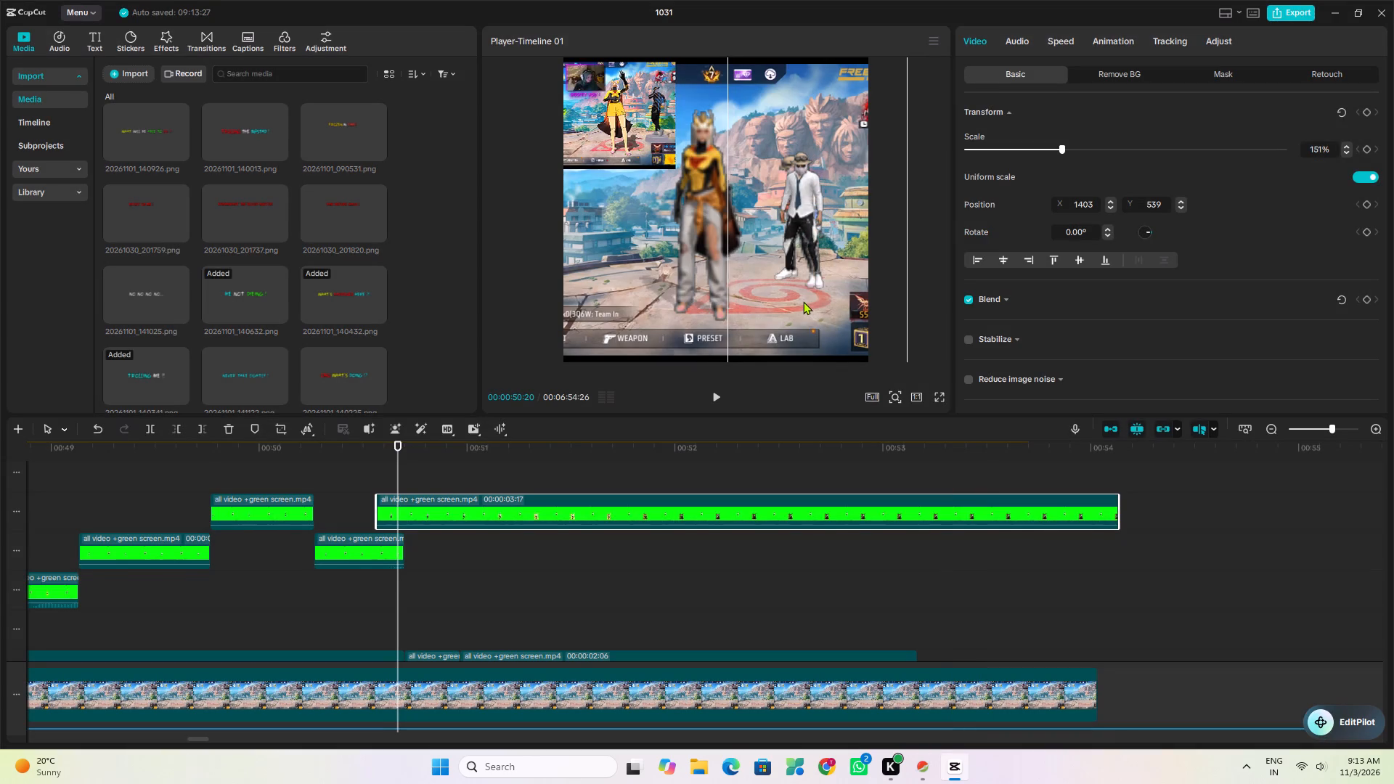
{"action": "left_click_drag", "start_coordinate": [803, 301], "coordinate": [800, 301]}
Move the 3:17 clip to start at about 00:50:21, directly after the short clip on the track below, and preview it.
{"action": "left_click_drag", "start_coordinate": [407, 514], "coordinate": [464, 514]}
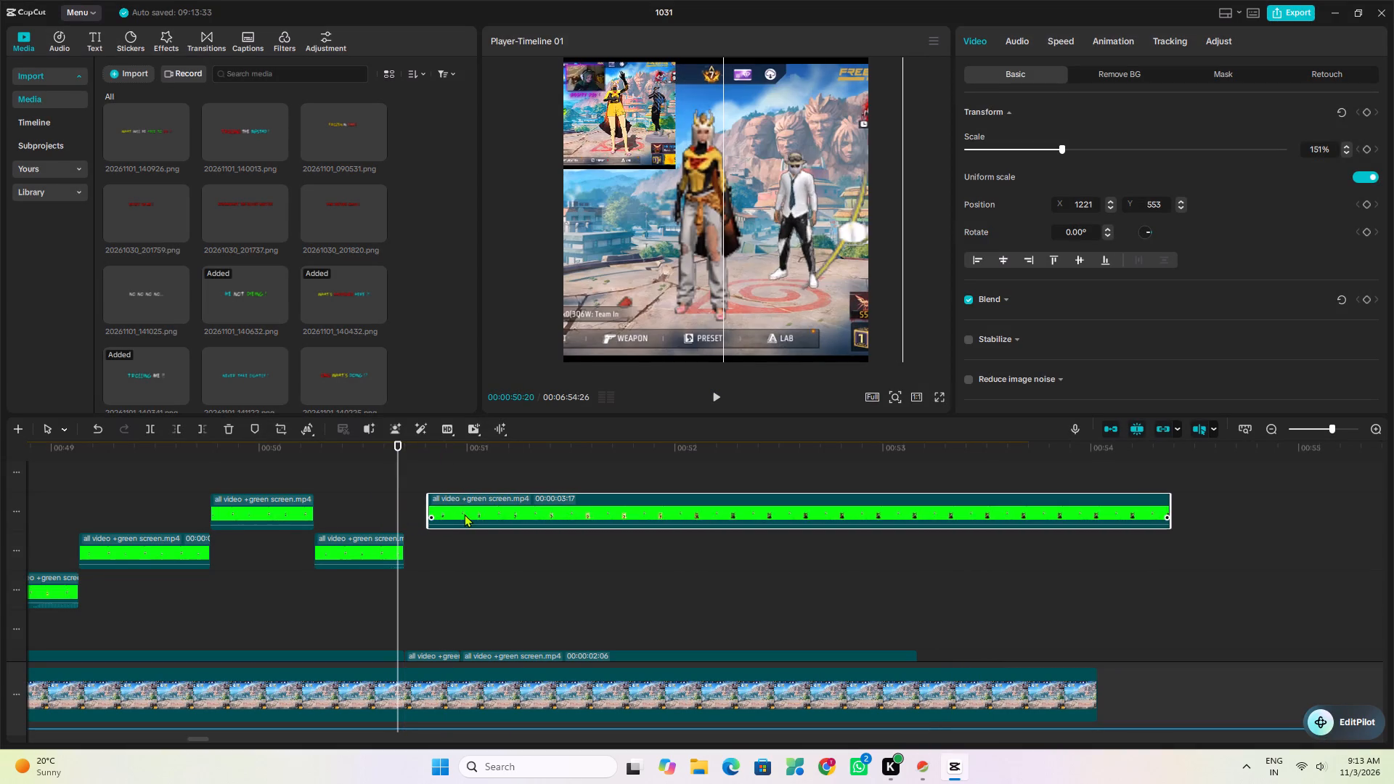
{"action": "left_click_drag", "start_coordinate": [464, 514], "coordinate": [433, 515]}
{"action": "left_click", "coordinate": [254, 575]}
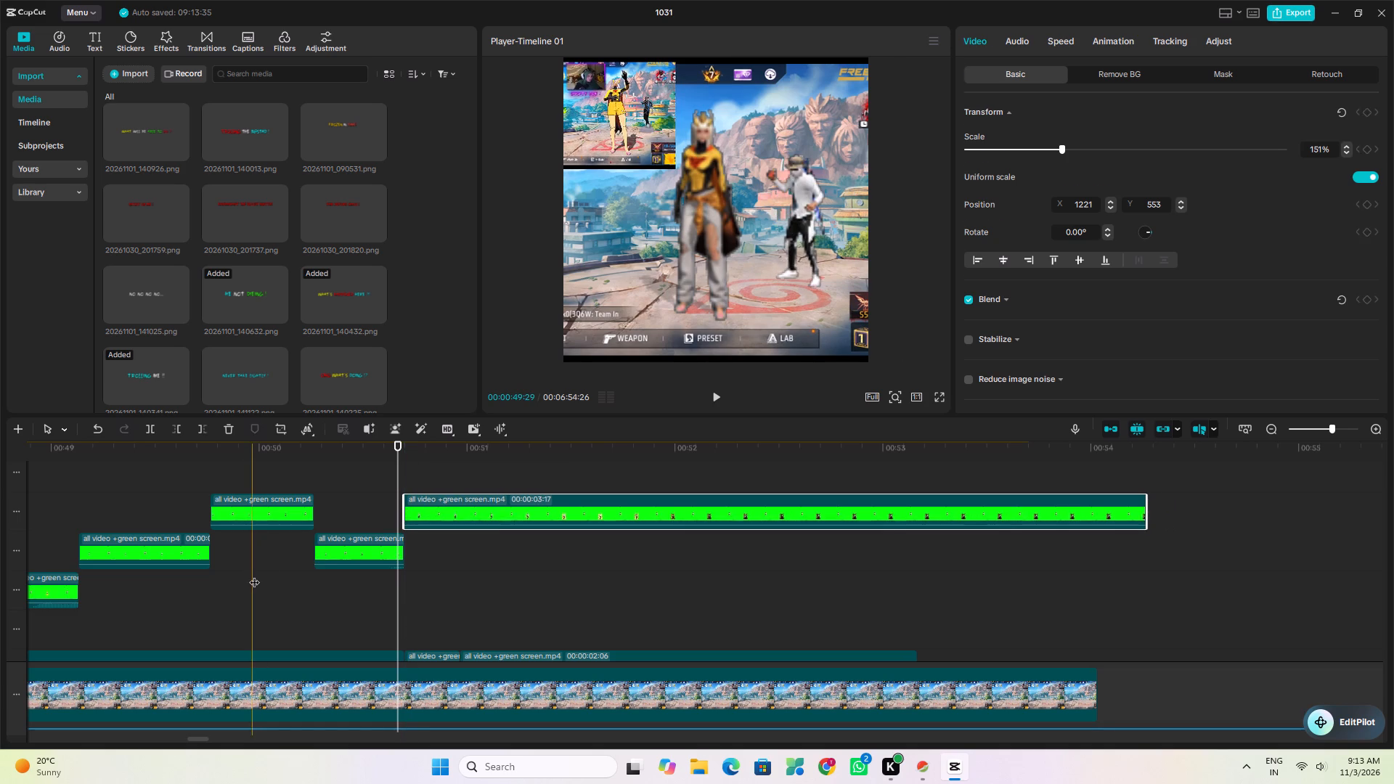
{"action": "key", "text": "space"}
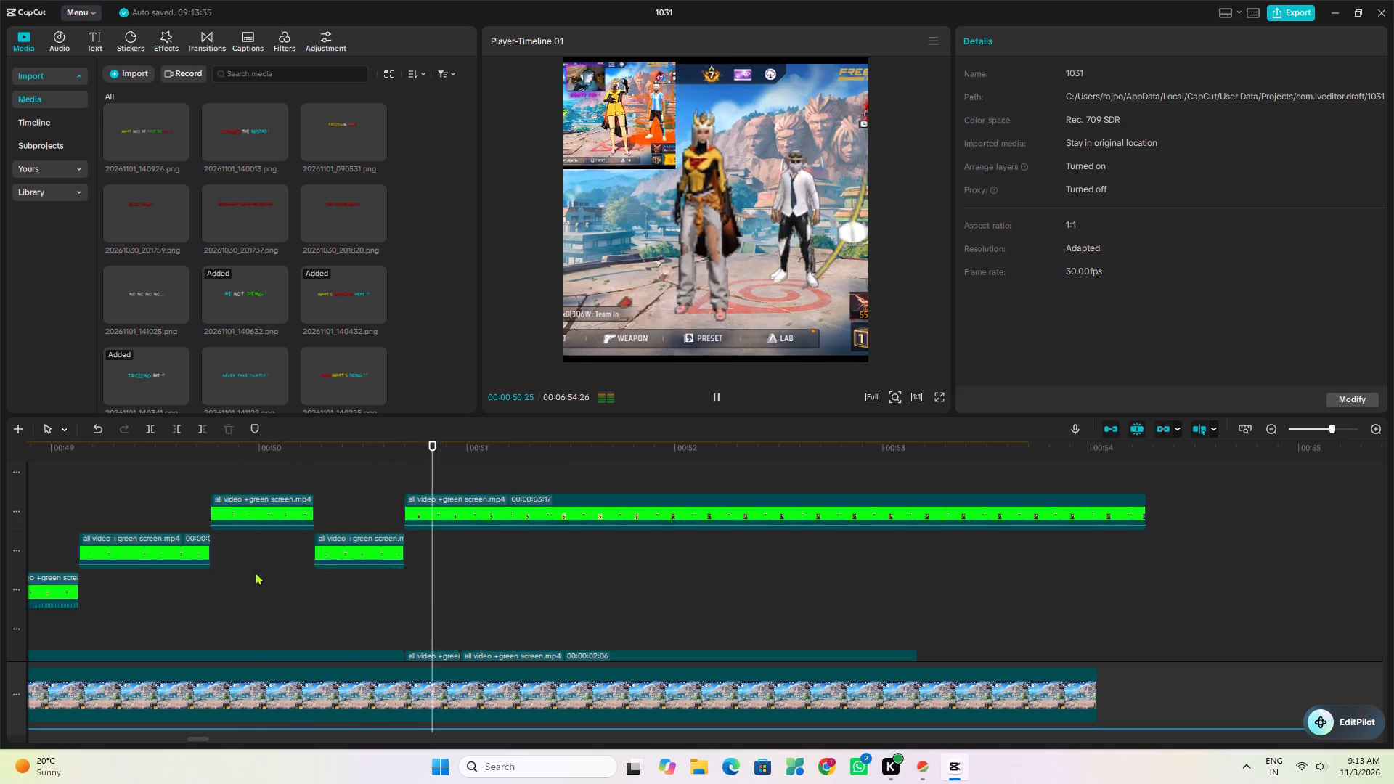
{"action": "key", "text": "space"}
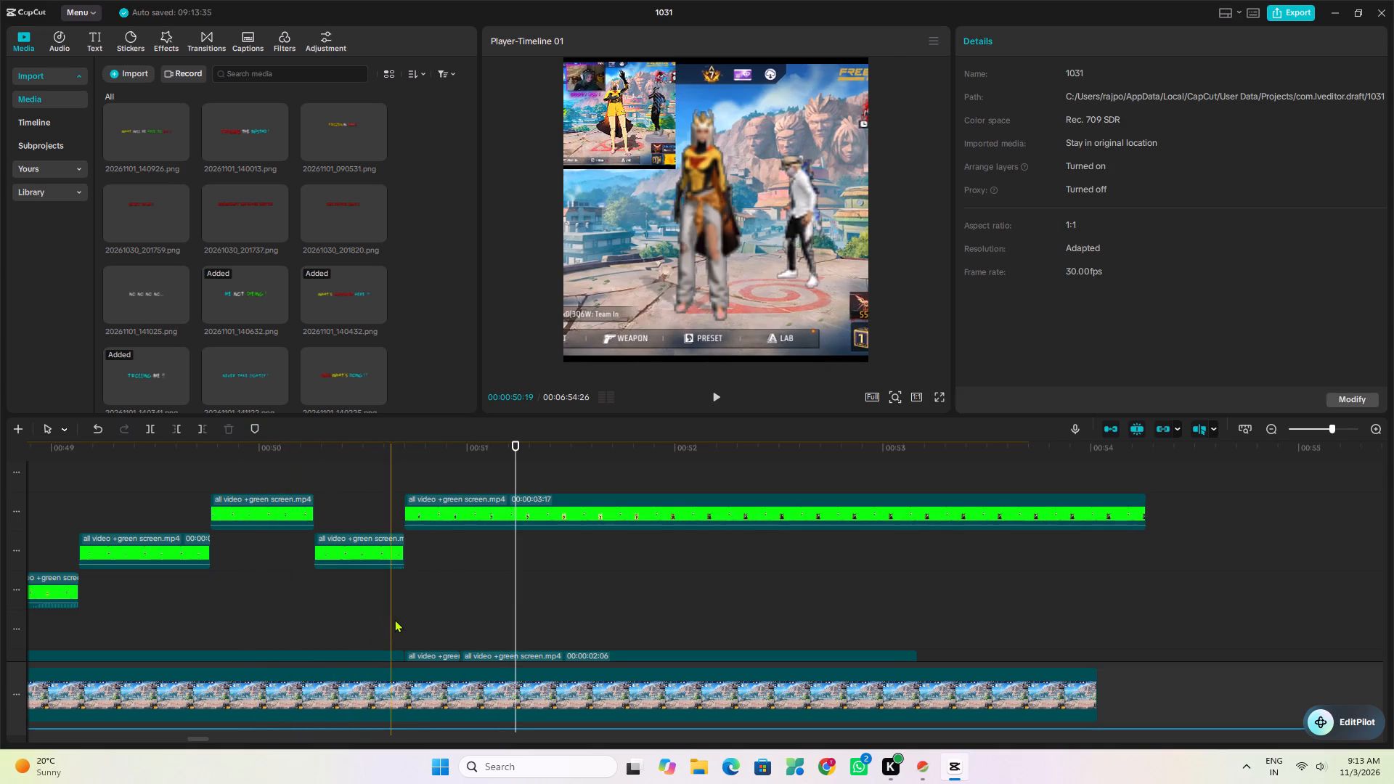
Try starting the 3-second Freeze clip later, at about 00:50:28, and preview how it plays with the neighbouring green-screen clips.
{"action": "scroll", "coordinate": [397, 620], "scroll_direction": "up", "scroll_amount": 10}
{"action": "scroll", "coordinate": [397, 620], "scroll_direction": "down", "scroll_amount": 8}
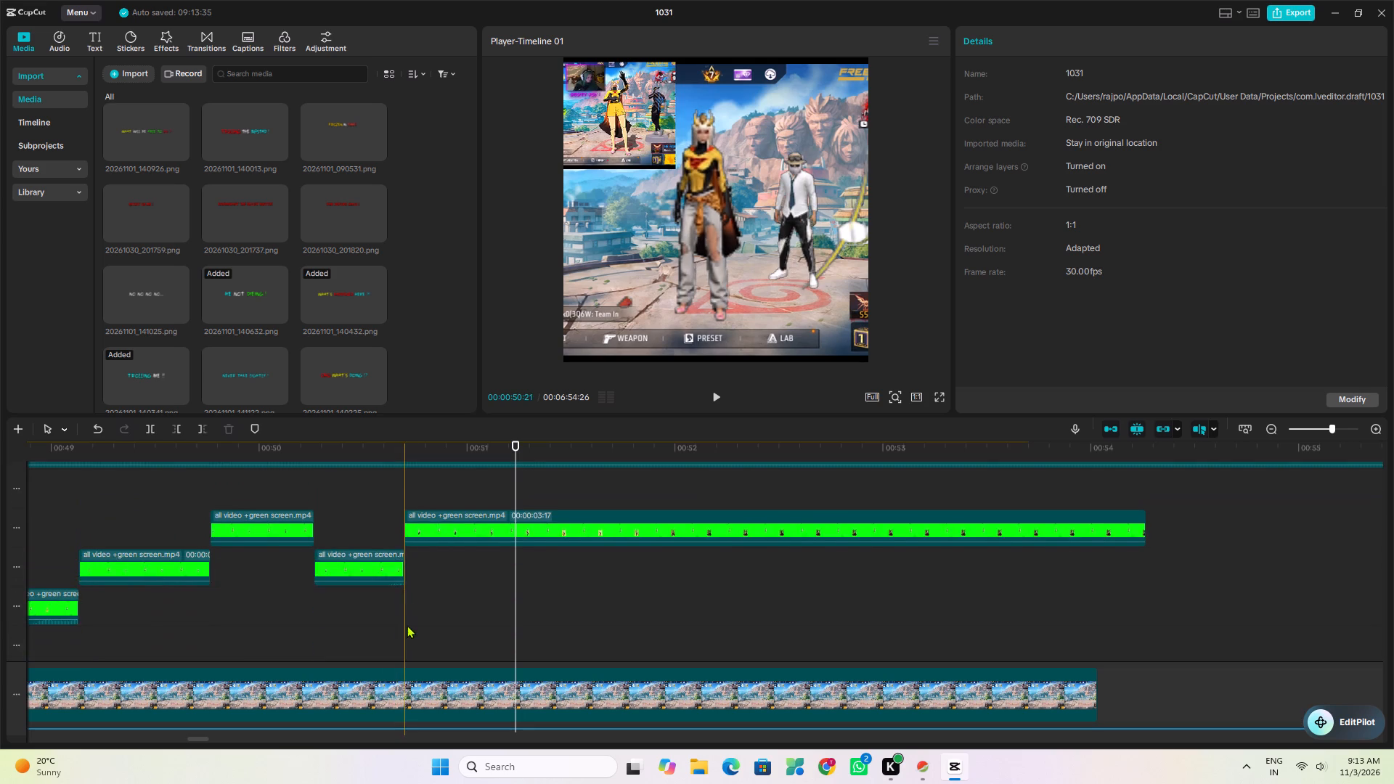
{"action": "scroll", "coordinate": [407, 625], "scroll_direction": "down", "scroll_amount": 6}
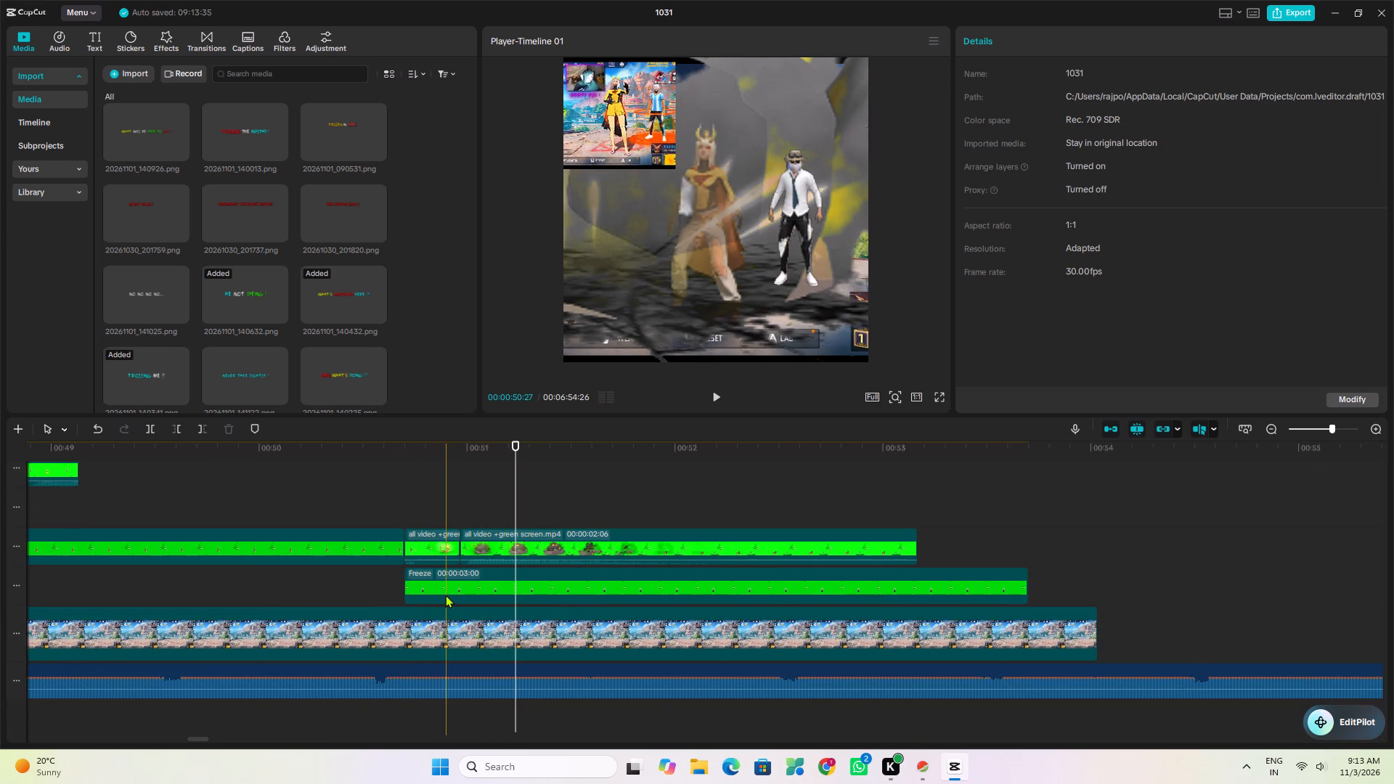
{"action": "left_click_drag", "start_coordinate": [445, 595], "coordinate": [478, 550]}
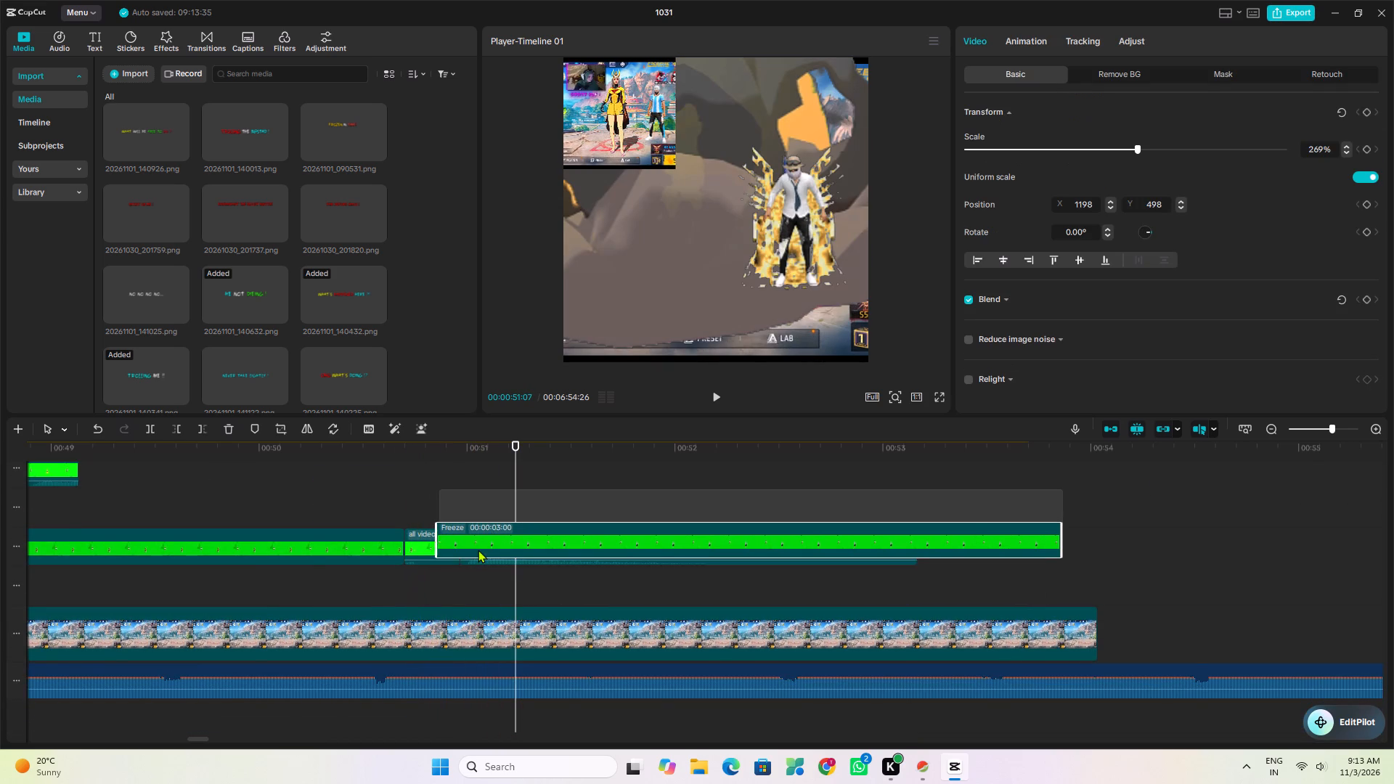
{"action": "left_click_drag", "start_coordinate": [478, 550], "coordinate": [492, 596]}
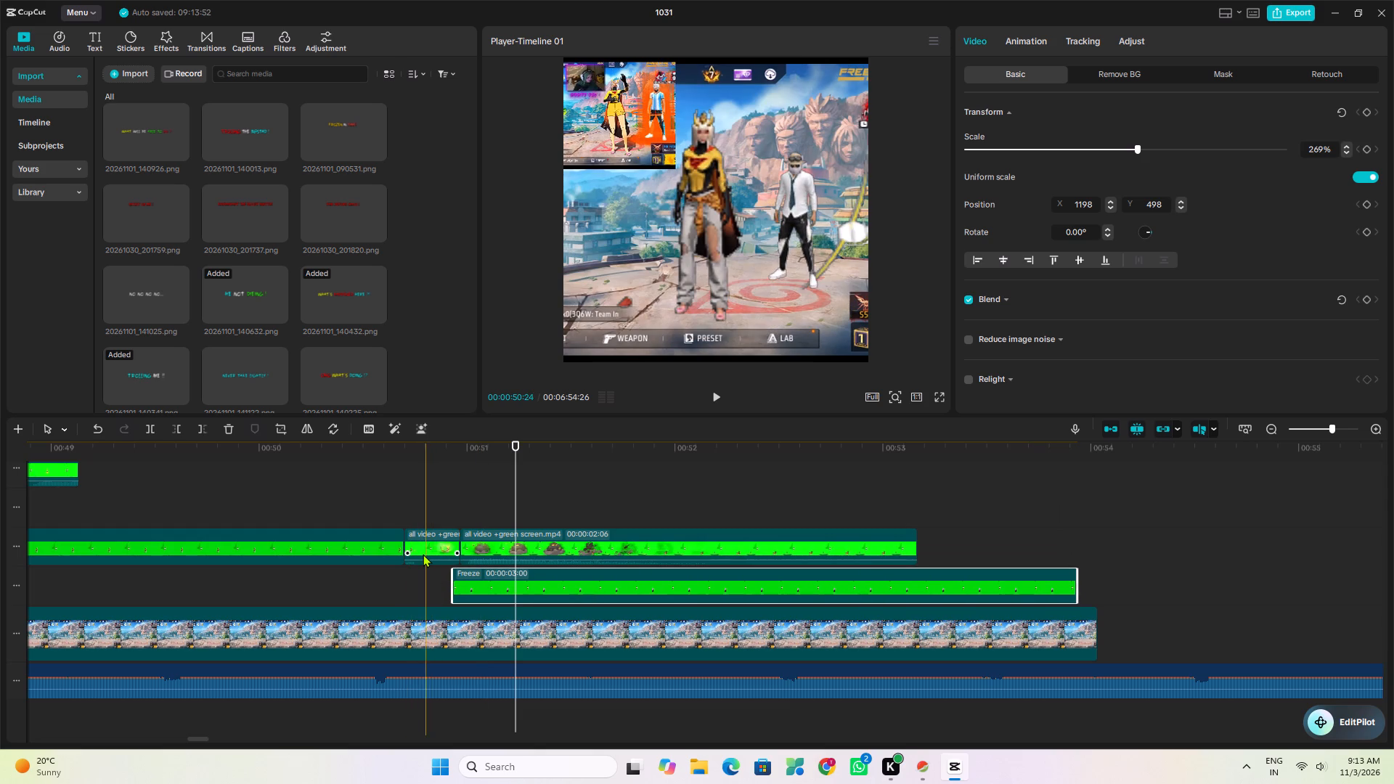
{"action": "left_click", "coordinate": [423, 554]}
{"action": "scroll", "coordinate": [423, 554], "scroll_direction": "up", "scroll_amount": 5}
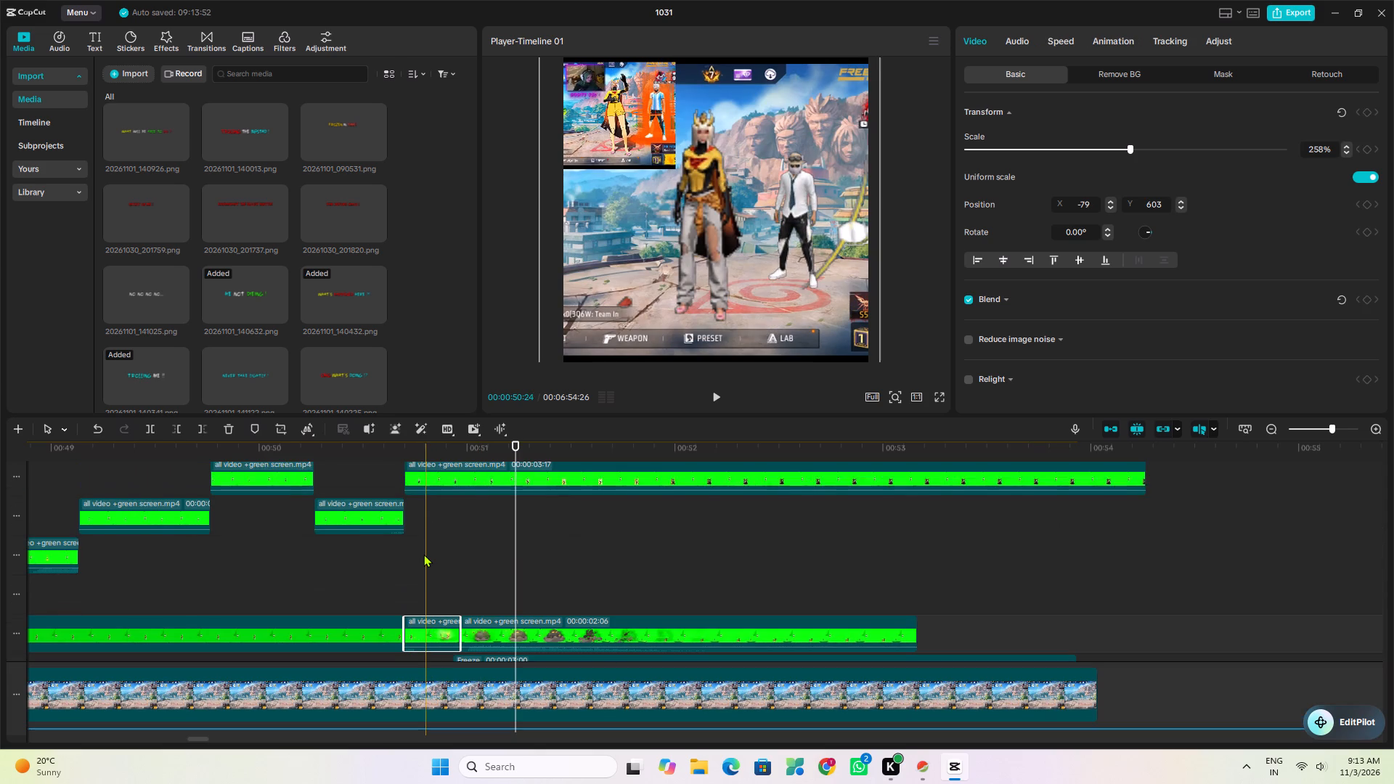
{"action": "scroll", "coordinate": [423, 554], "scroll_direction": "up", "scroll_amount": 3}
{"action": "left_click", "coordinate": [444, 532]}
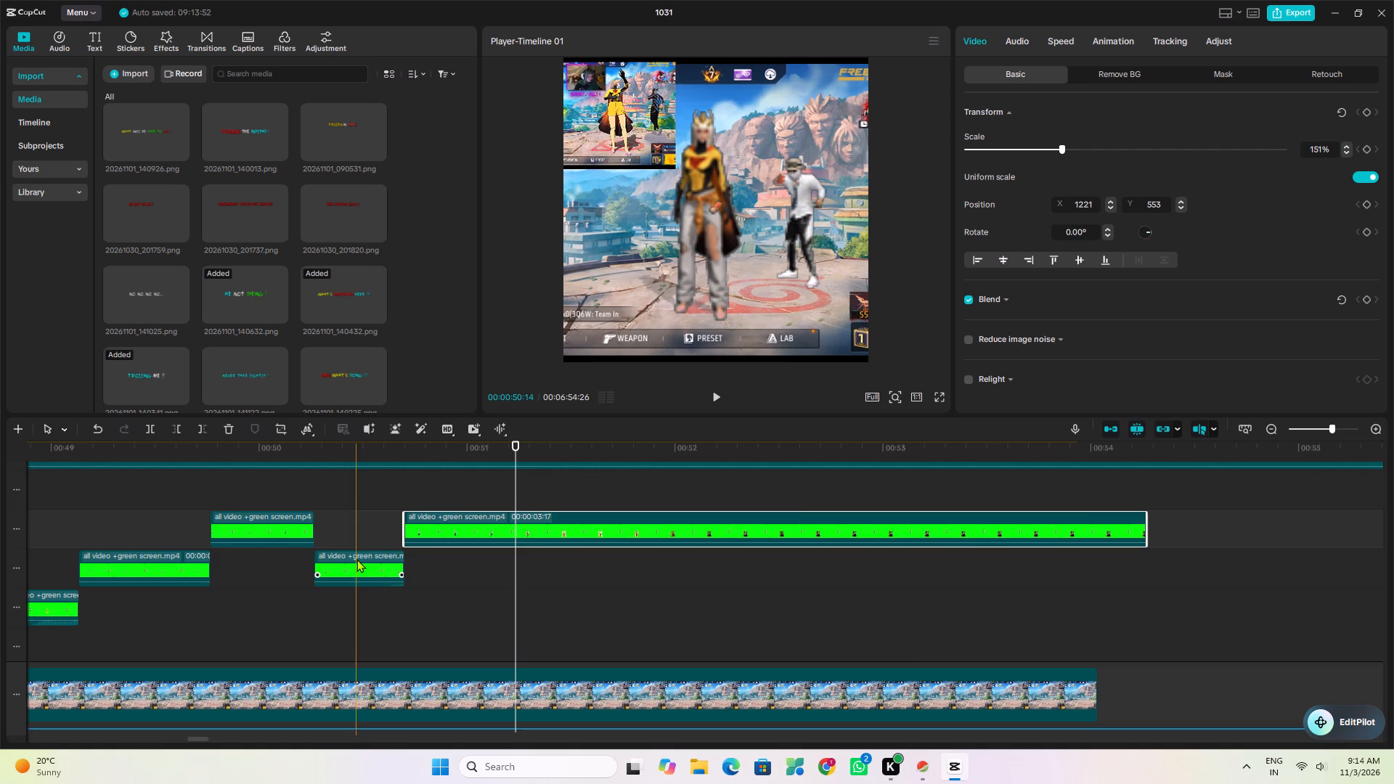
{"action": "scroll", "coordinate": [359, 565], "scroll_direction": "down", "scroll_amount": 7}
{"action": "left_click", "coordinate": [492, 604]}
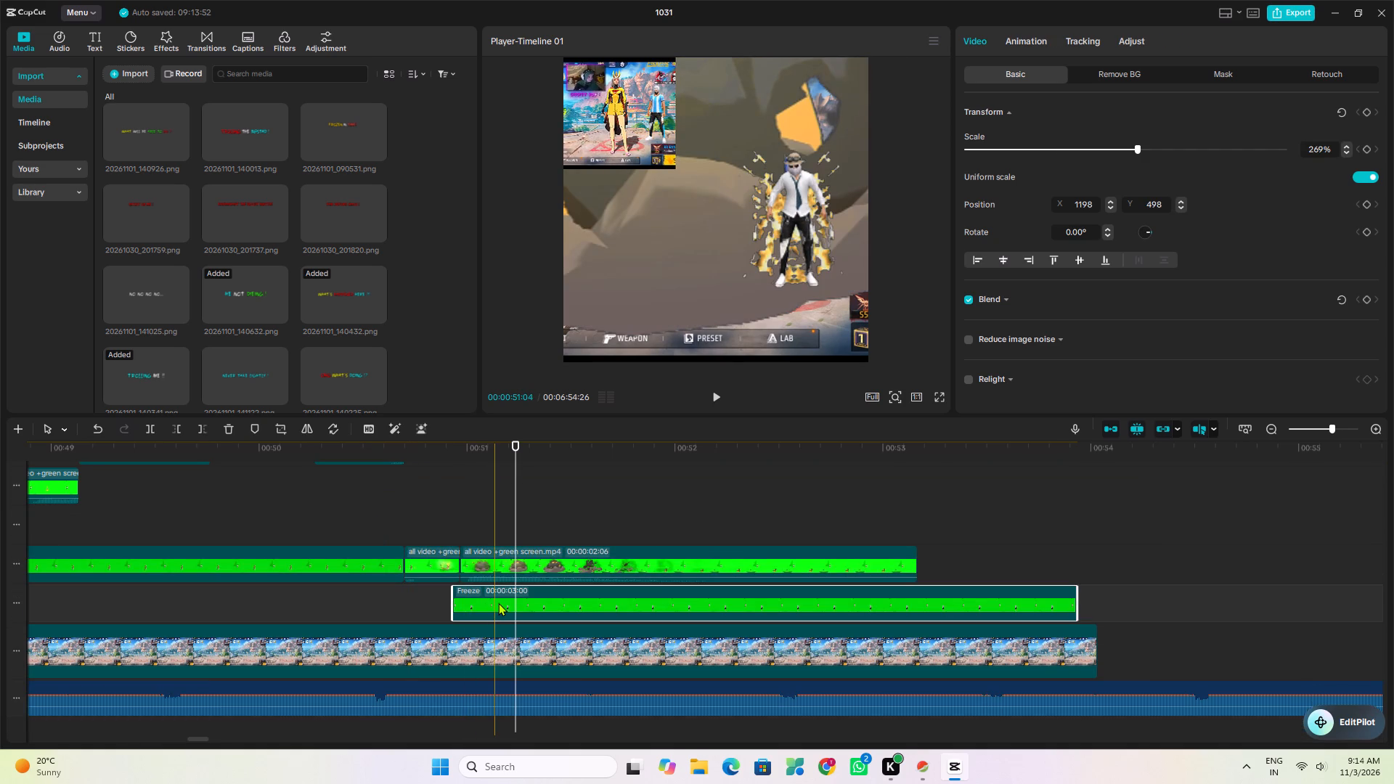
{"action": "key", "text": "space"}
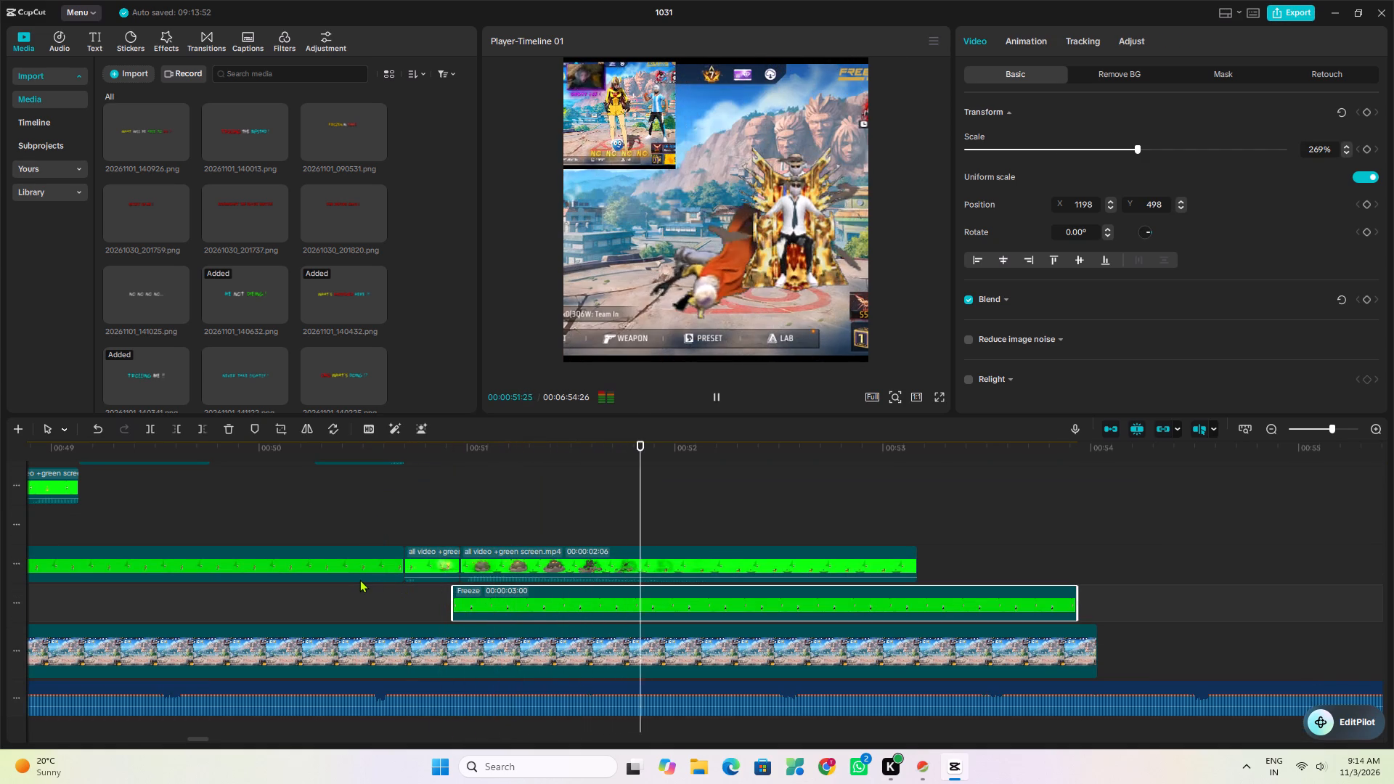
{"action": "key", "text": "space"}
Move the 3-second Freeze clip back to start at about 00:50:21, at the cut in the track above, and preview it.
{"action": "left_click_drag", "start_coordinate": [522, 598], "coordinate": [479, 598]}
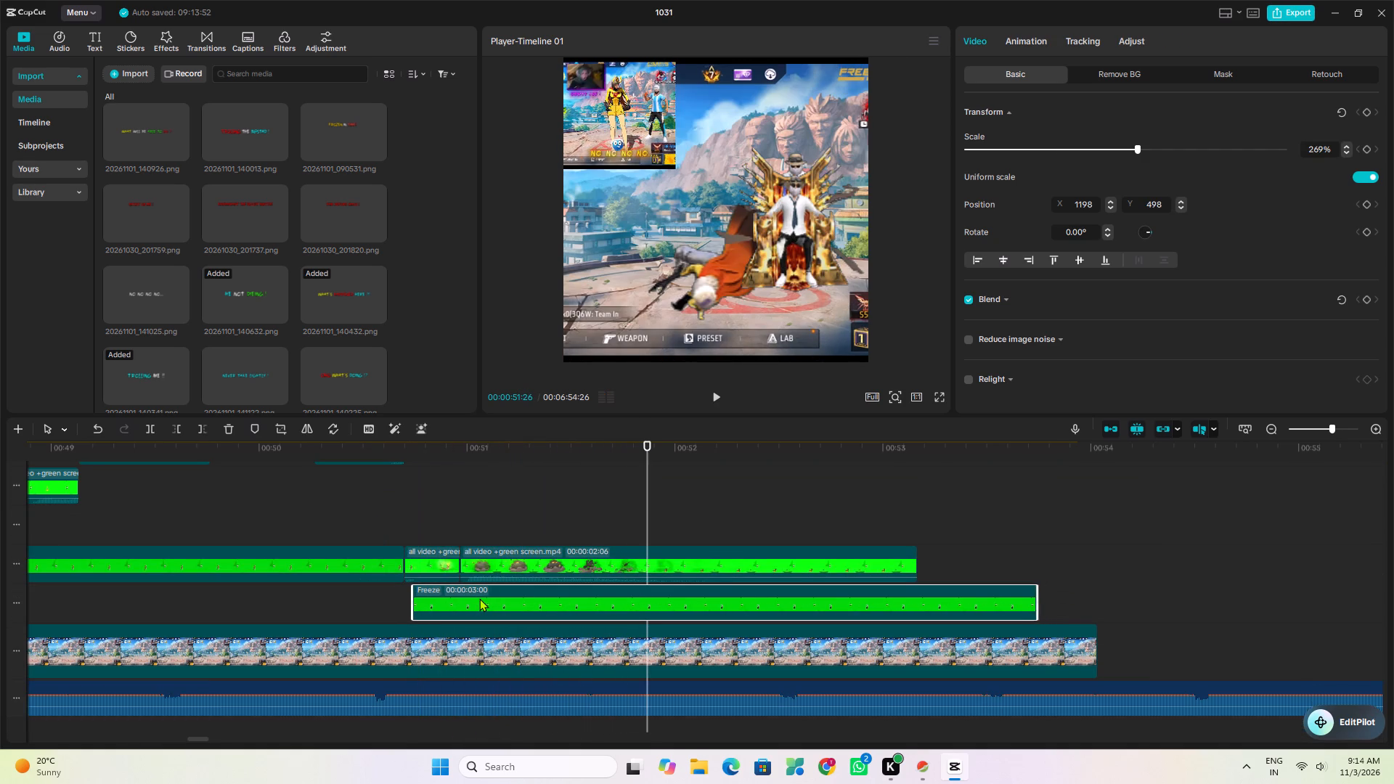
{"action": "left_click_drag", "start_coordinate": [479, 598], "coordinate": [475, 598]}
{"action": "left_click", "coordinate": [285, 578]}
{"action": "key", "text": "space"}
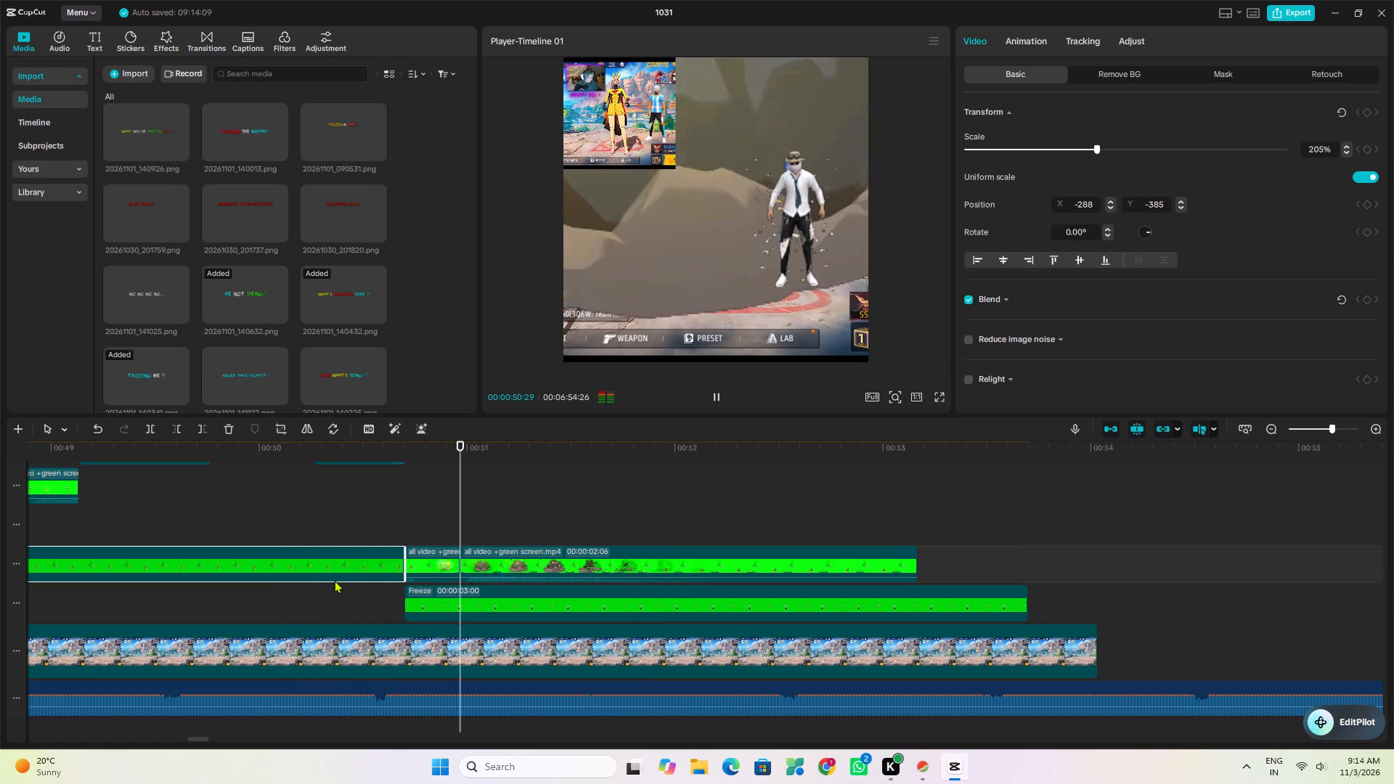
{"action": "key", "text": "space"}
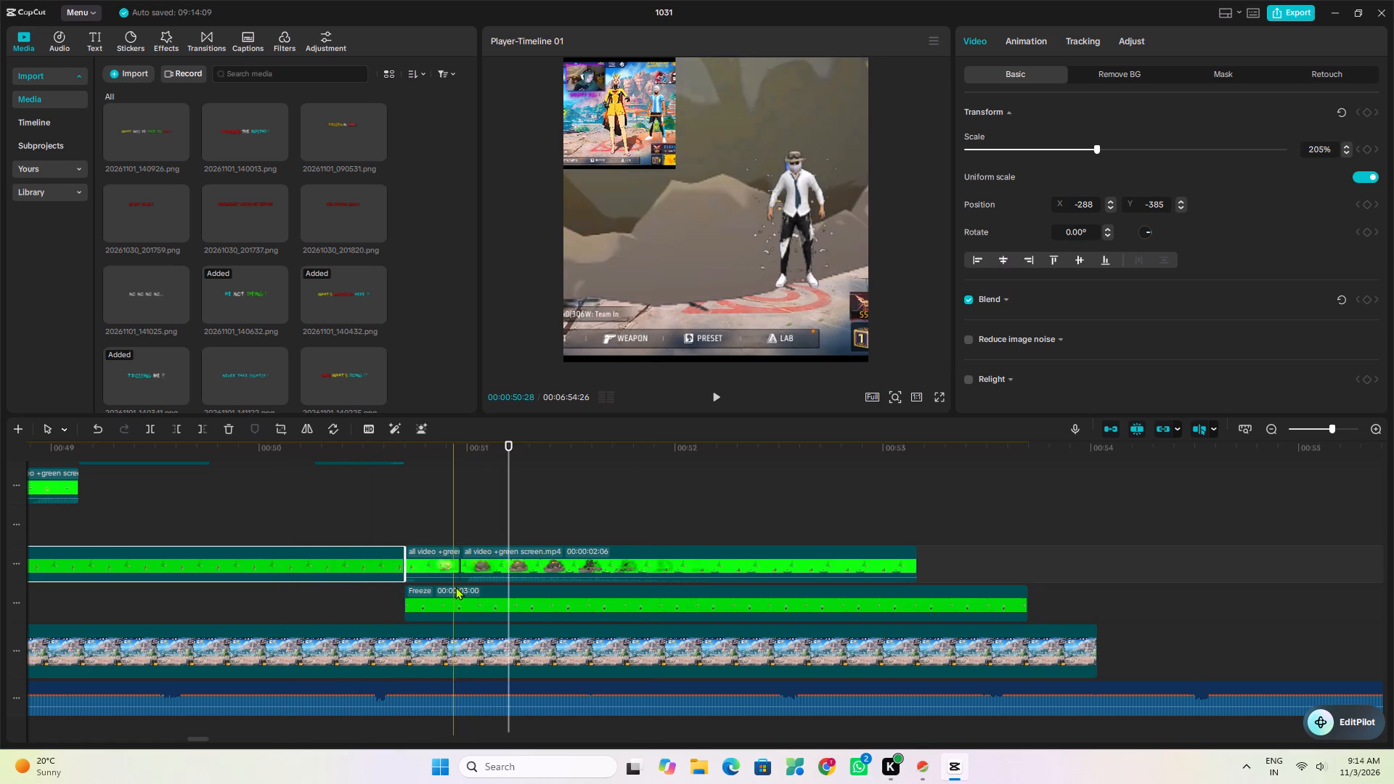
Move the 3:17 clip to start at 00:50:29, in line with the start of the 2:06 green-screen clip.
{"action": "left_click", "coordinate": [461, 497]}
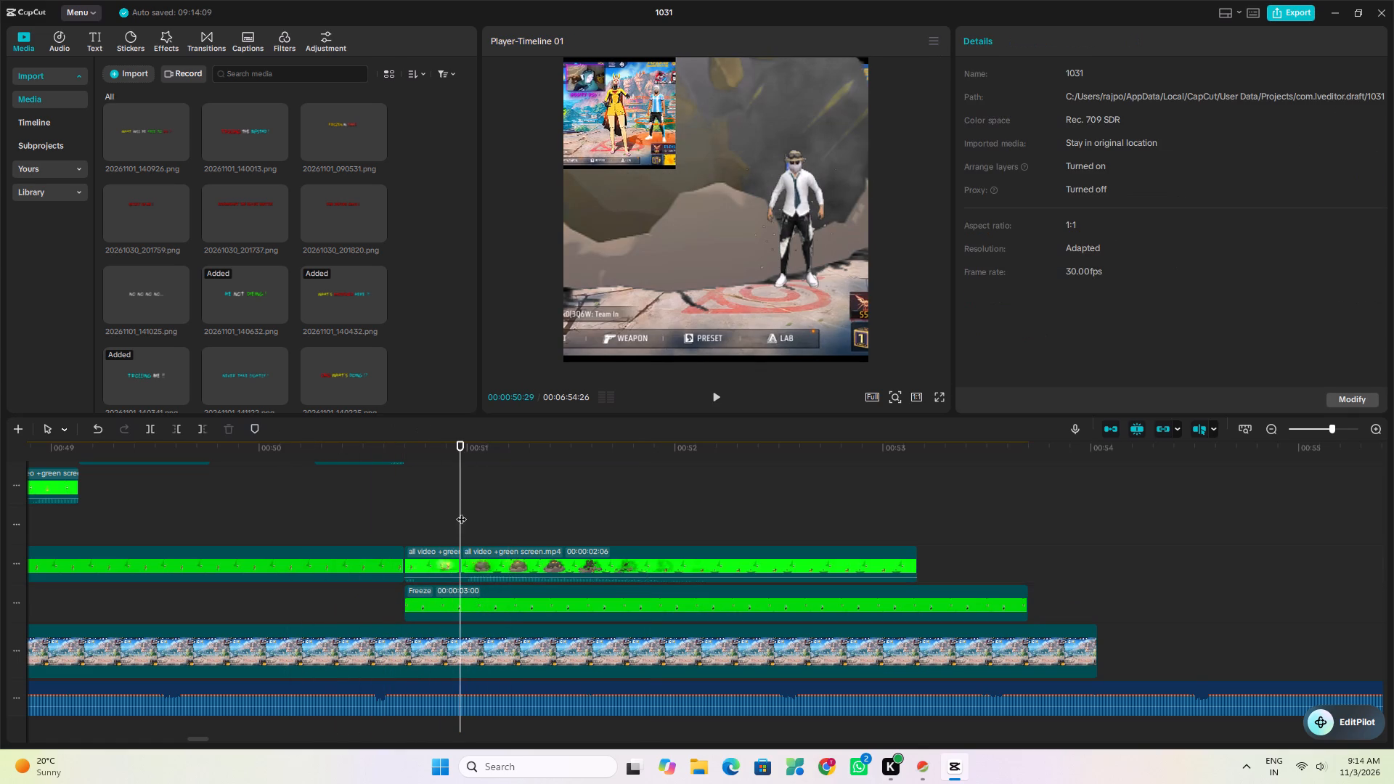
{"action": "scroll", "coordinate": [456, 591], "scroll_direction": "up", "scroll_amount": 6}
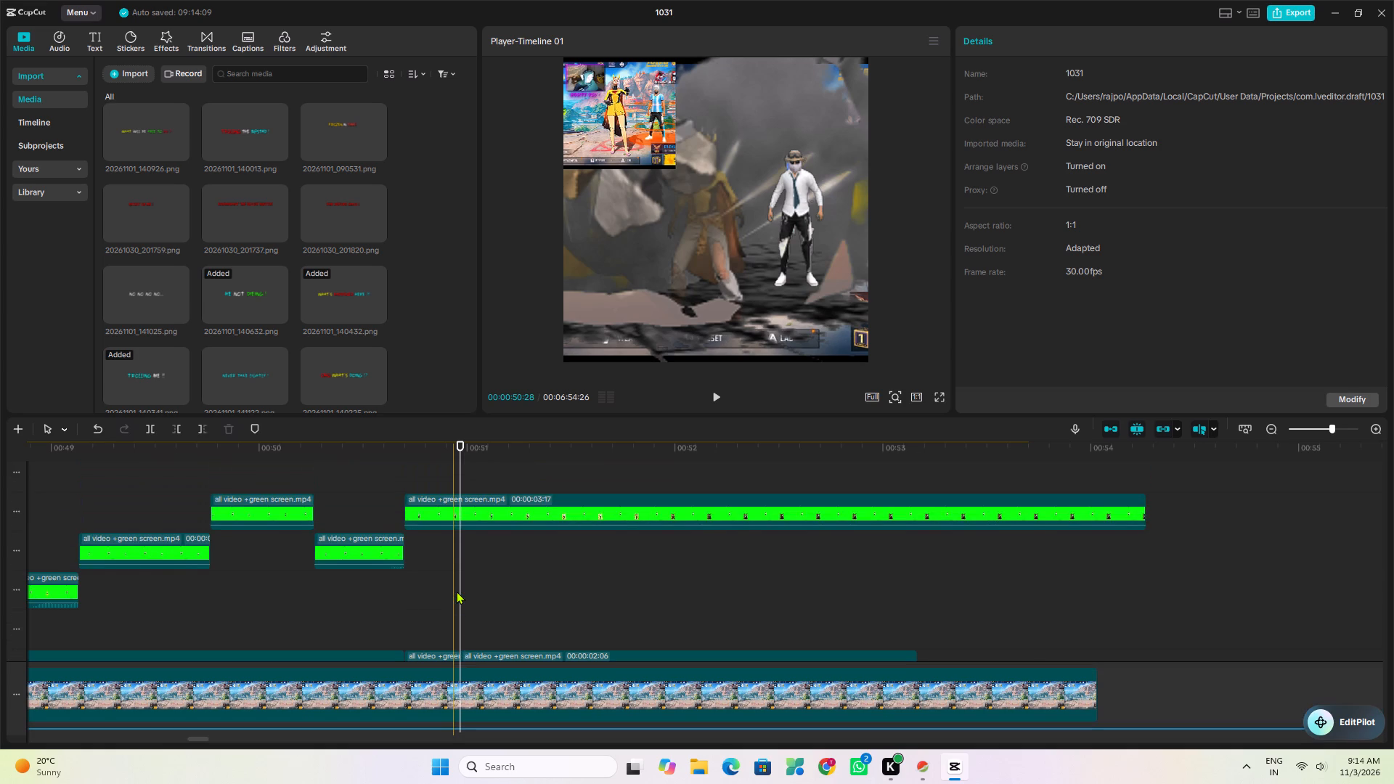
{"action": "left_click_drag", "start_coordinate": [440, 508], "coordinate": [493, 515]}
Trim the Freeze clip so that it ends at 00:50:29, where the 3:17 clip begins.
{"action": "scroll", "coordinate": [478, 532], "scroll_direction": "down", "scroll_amount": 8}
{"action": "left_click", "coordinate": [459, 571]}
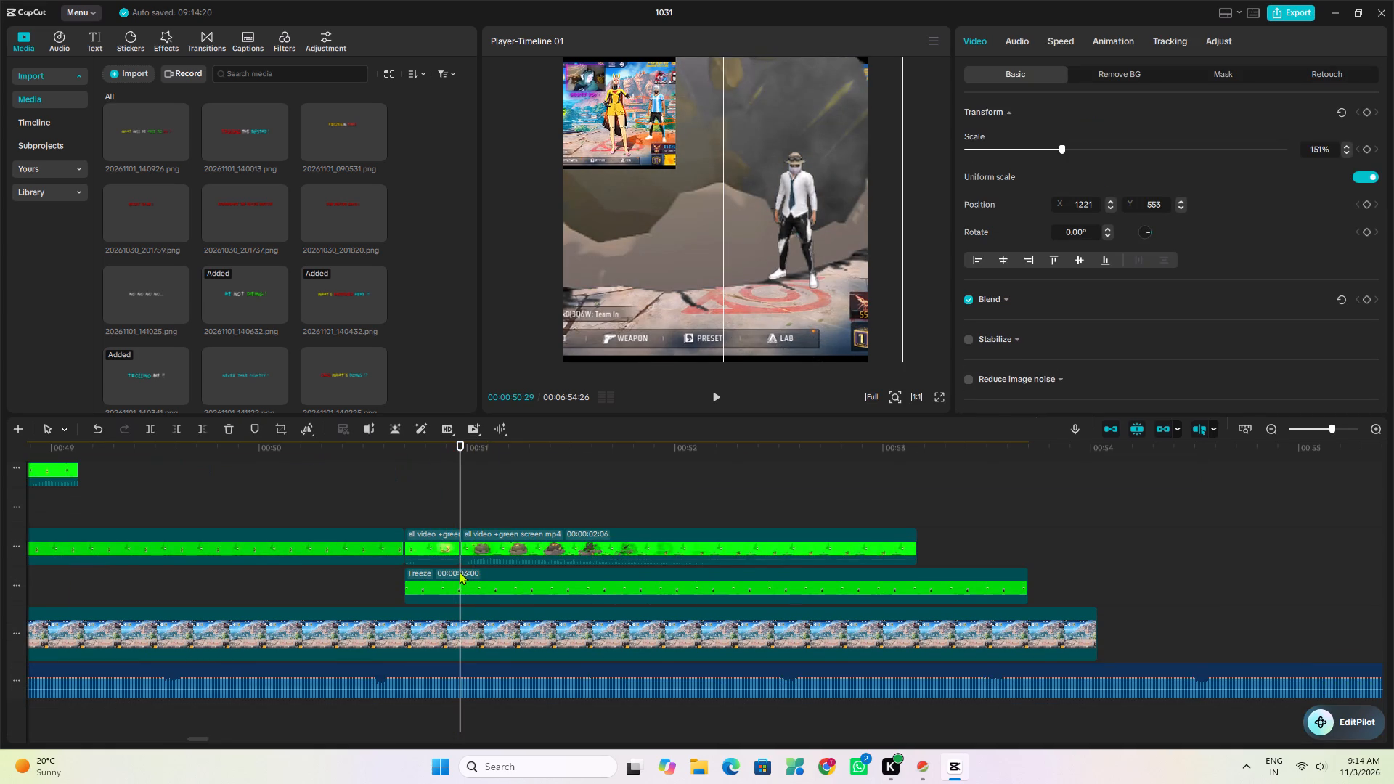
{"action": "left_click", "coordinate": [206, 425]}
Play back the sequence from about 00:50 through the throne scene to check the handover from the Freeze clip to the 3:17 clip.
{"action": "scroll", "coordinate": [376, 535], "scroll_direction": "up", "scroll_amount": 3}
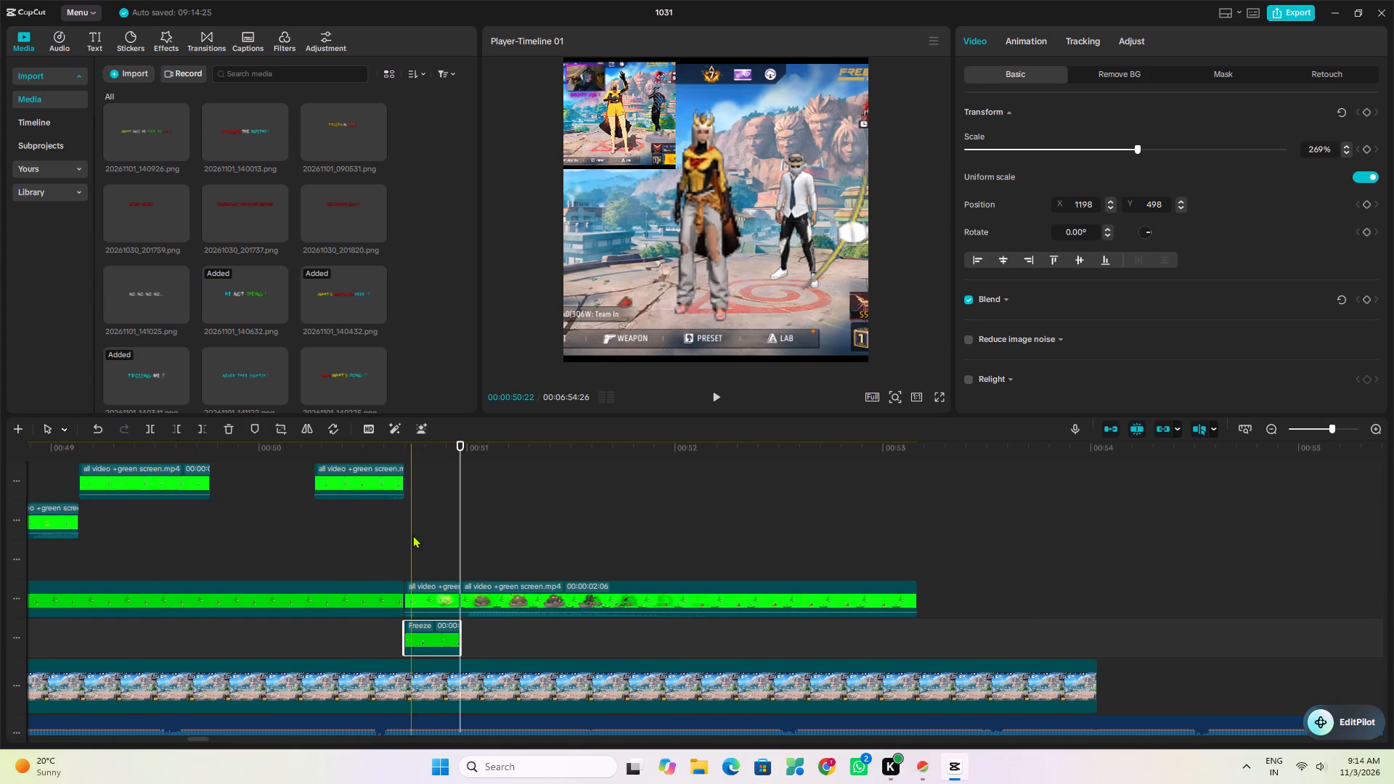
{"action": "scroll", "coordinate": [412, 535], "scroll_direction": "up", "scroll_amount": 3}
{"action": "left_click", "coordinate": [441, 547]}
{"action": "key", "text": "space"}
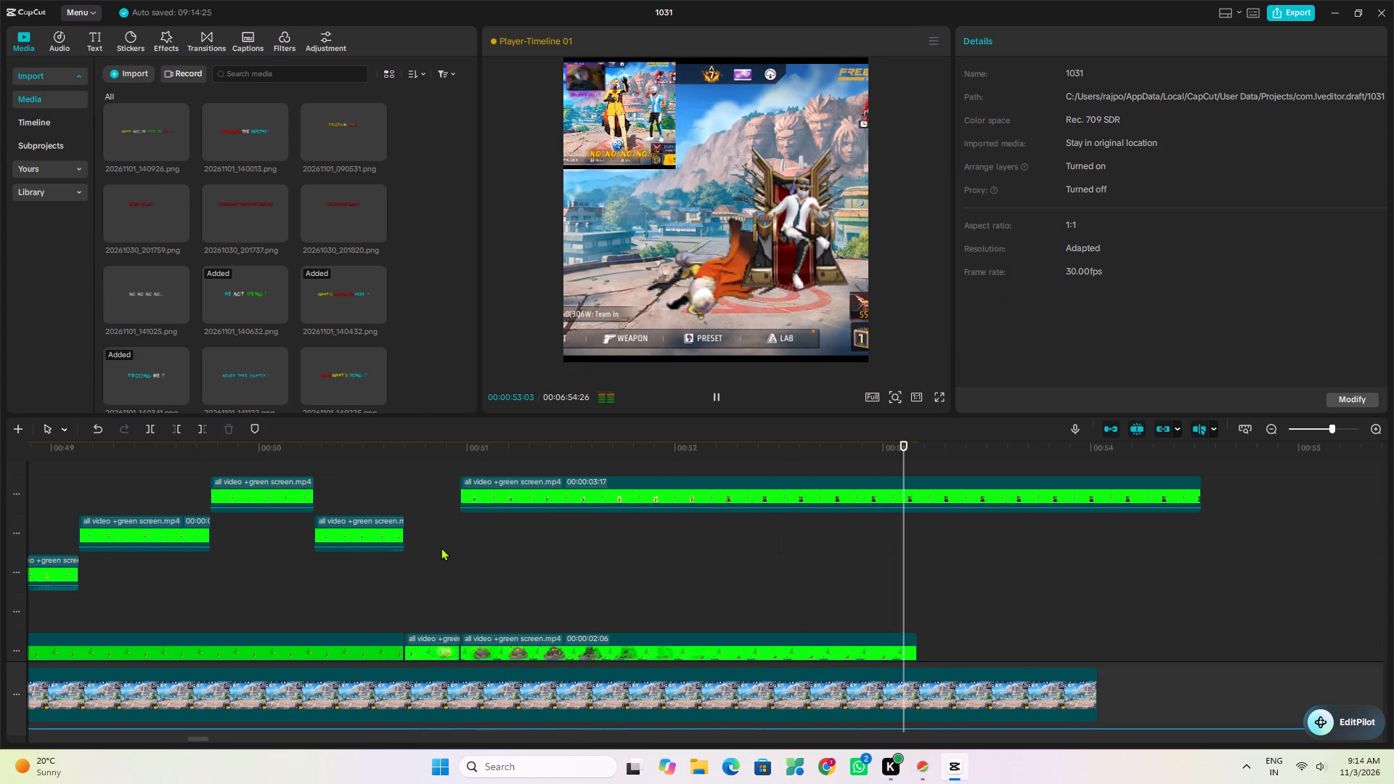
{"action": "key", "text": "space"}
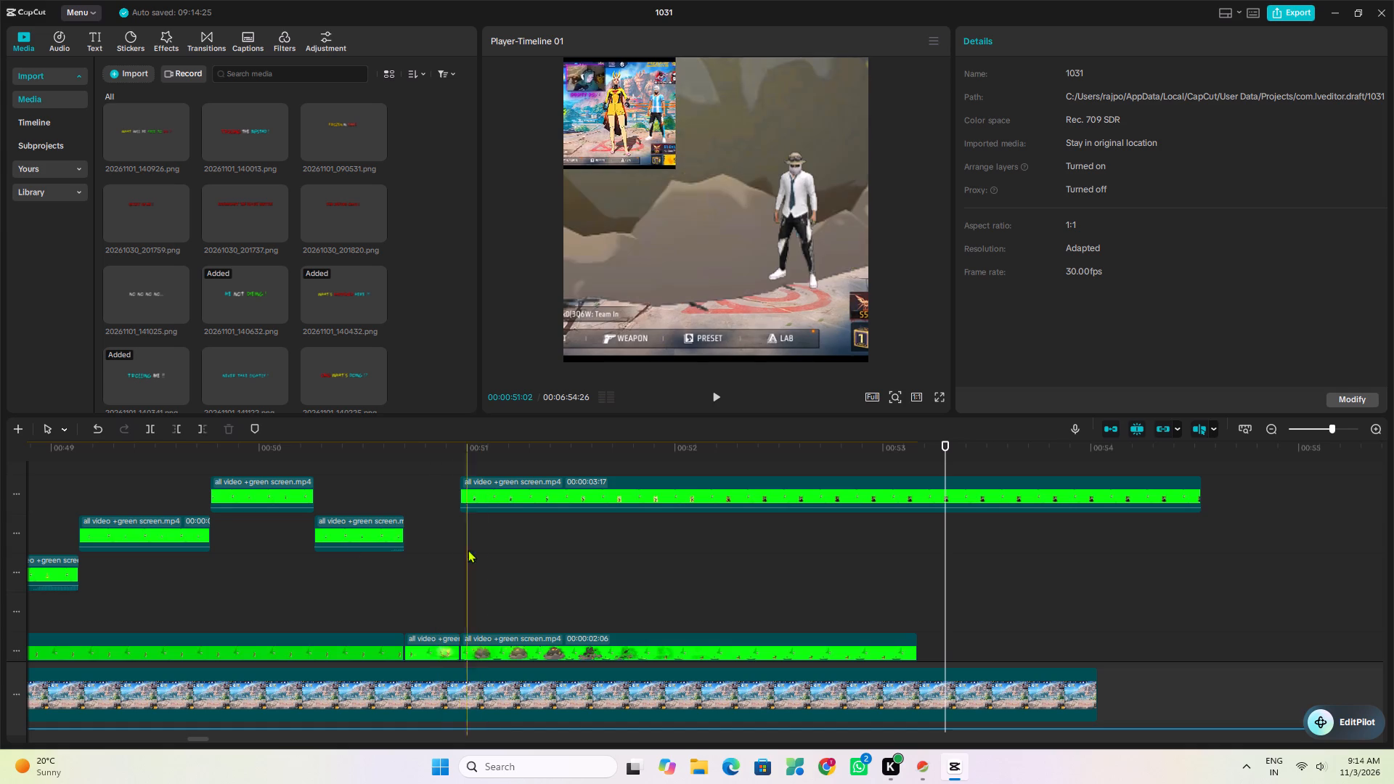
{"action": "left_click", "coordinate": [224, 561]}
{"action": "key", "text": "space"}
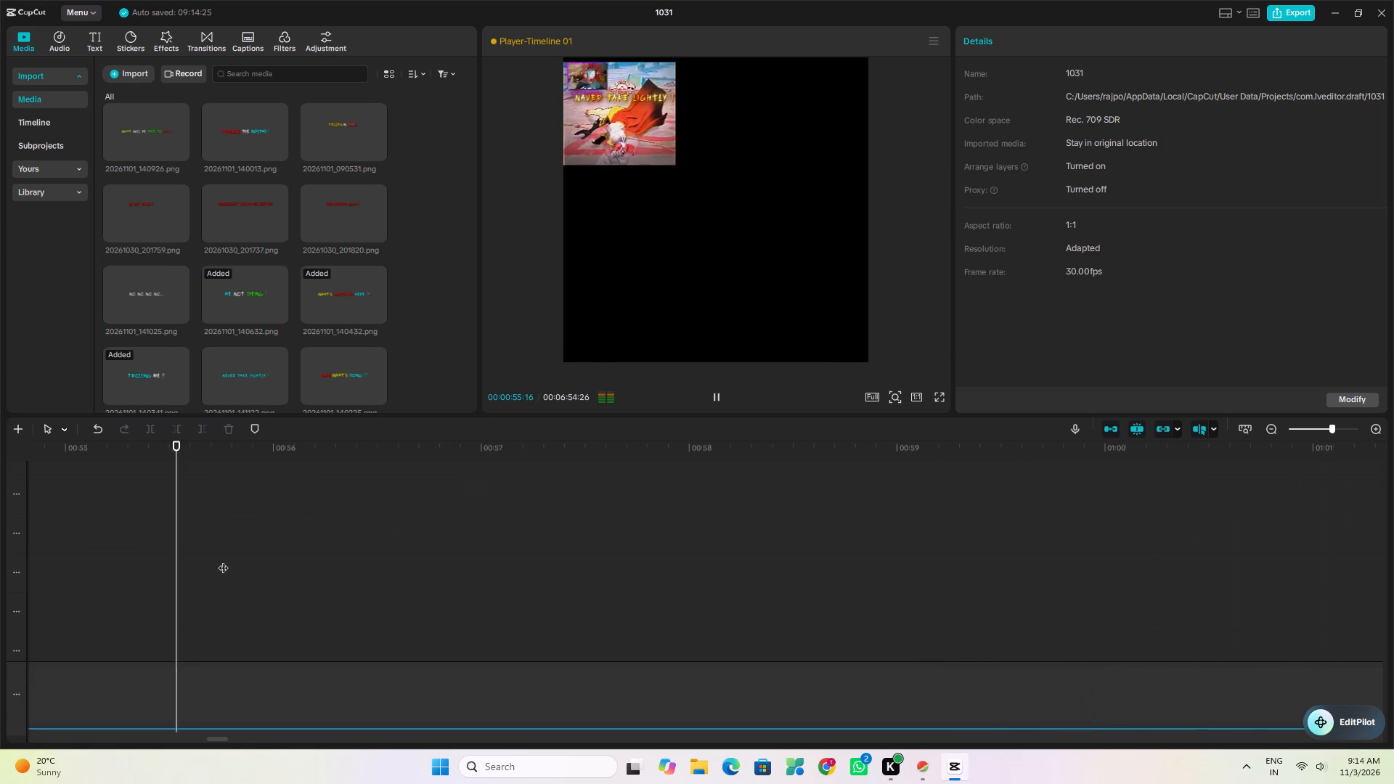
{"action": "key", "text": "space"}
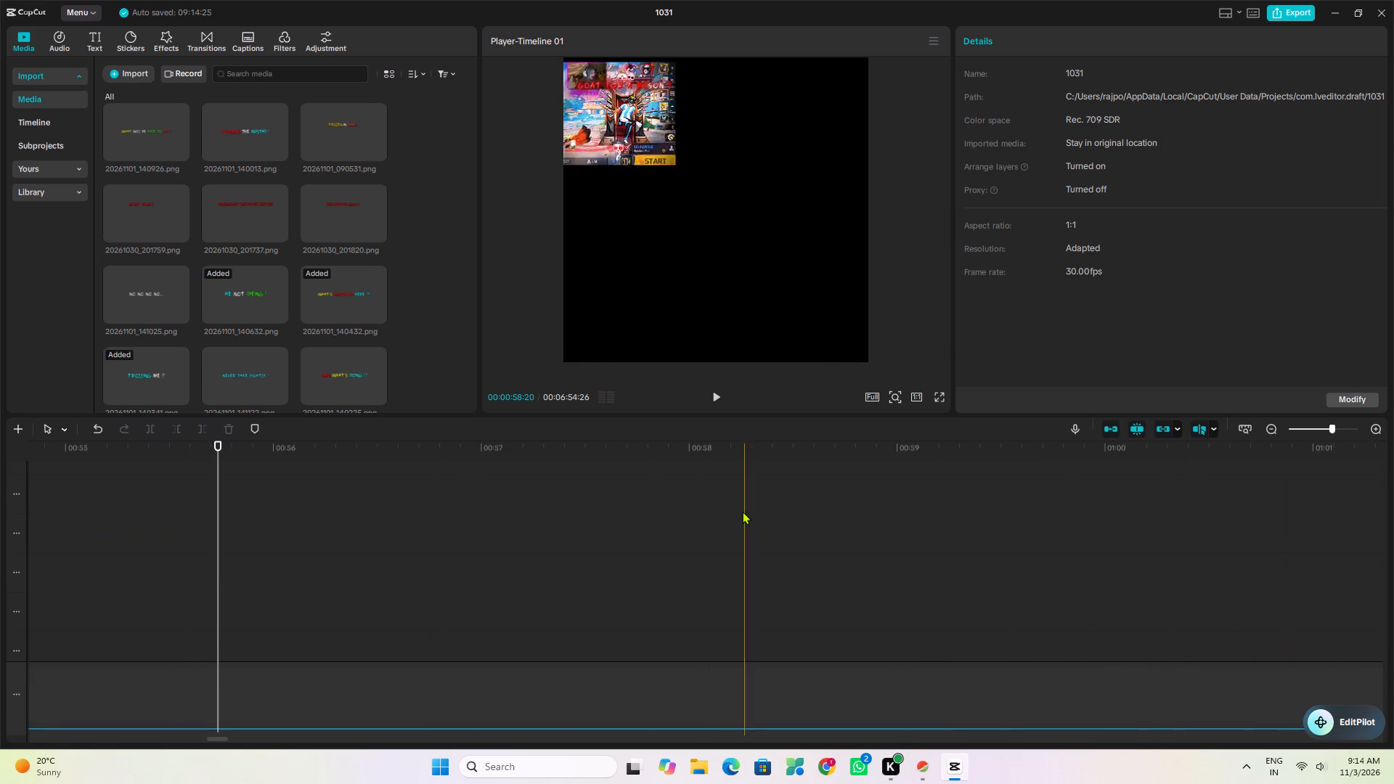
Play the section from about 00:47 with a wider timeline range in view to review all the overlay clips in sequence.
{"action": "left_click_drag", "start_coordinate": [203, 444], "coordinate": [0, 462]}
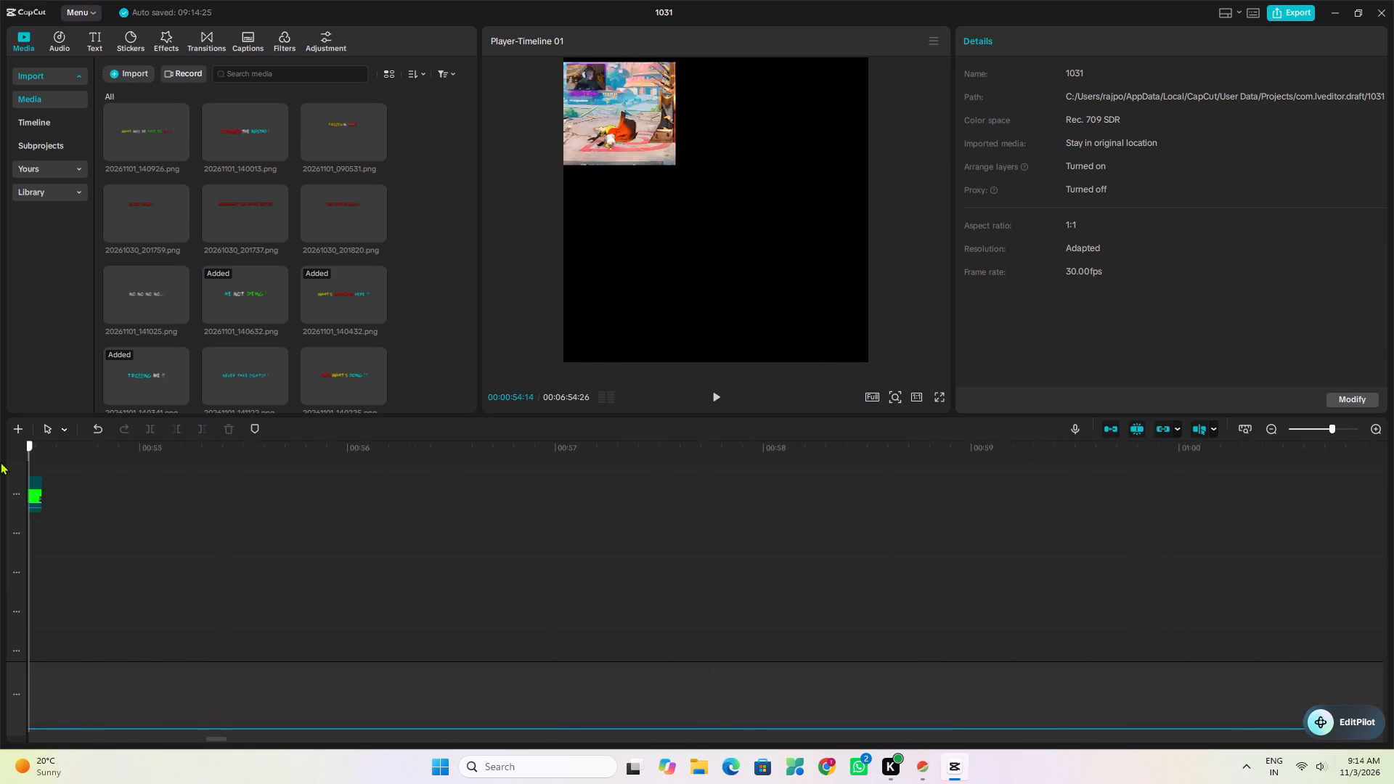
{"action": "left_click_drag", "start_coordinate": [0, 462], "coordinate": [46, 469]}
{"action": "scroll", "coordinate": [320, 536], "scroll_direction": "up", "scroll_amount": 3}
{"action": "scroll", "coordinate": [228, 541], "scroll_direction": "down", "scroll_amount": 2}
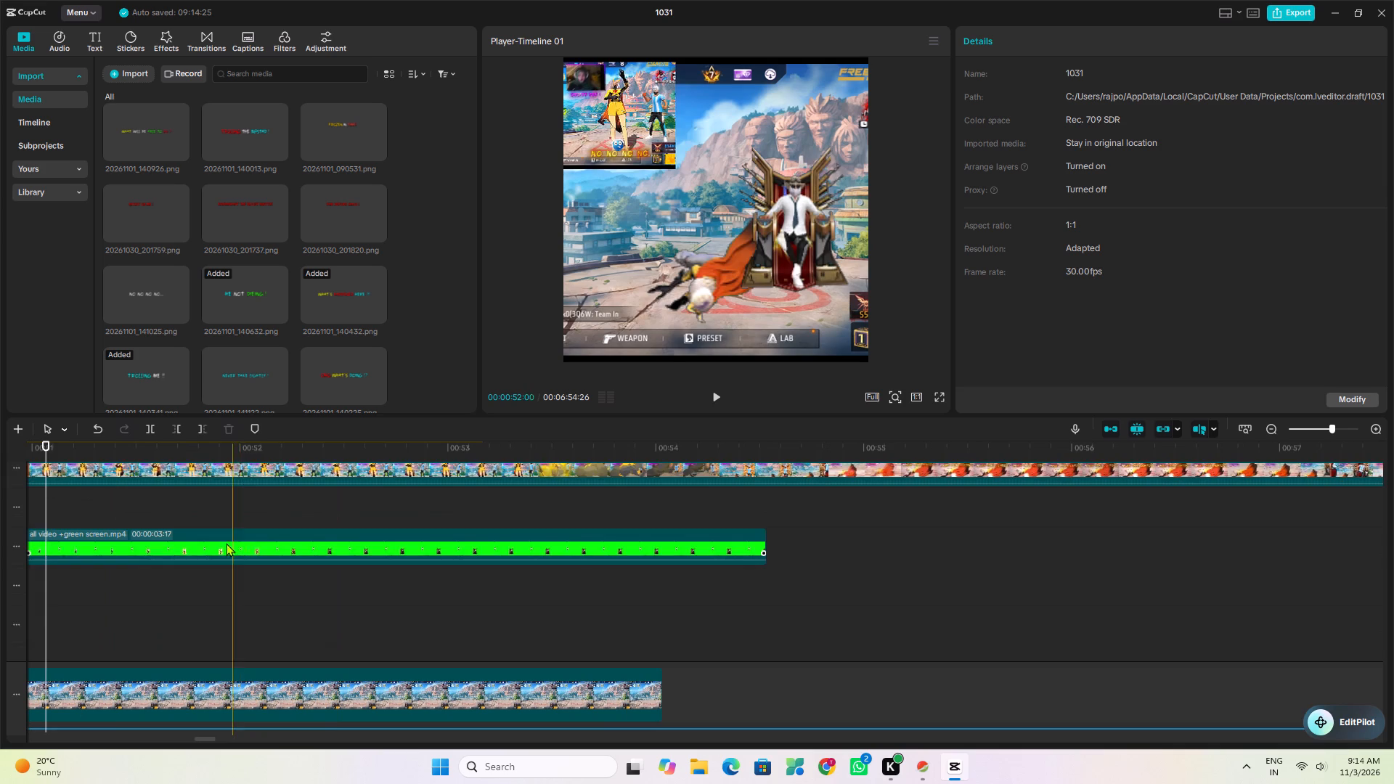
{"action": "scroll", "coordinate": [226, 543], "scroll_direction": "down", "scroll_amount": 6}
{"action": "scroll", "coordinate": [514, 565], "scroll_direction": "down", "scroll_amount": 1}
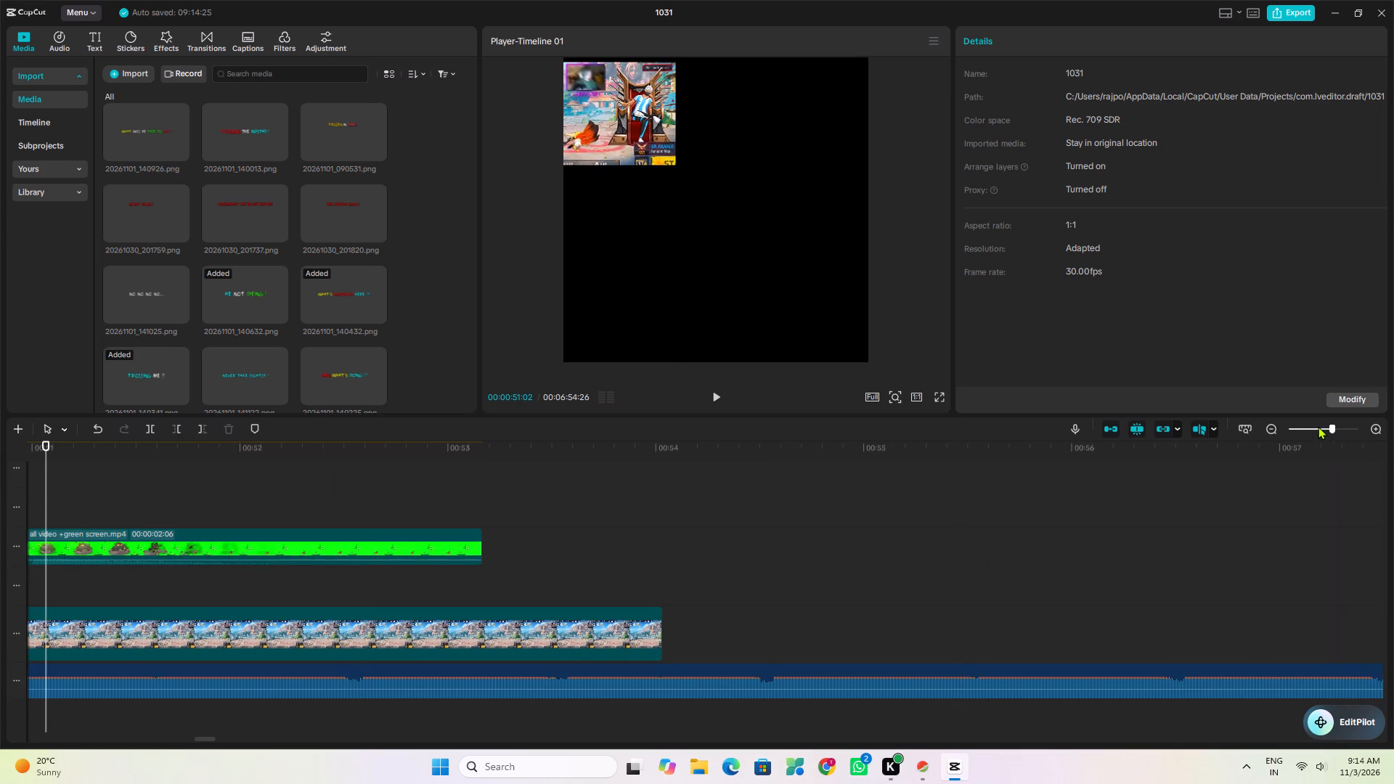
{"action": "left_click", "coordinate": [1318, 425]}
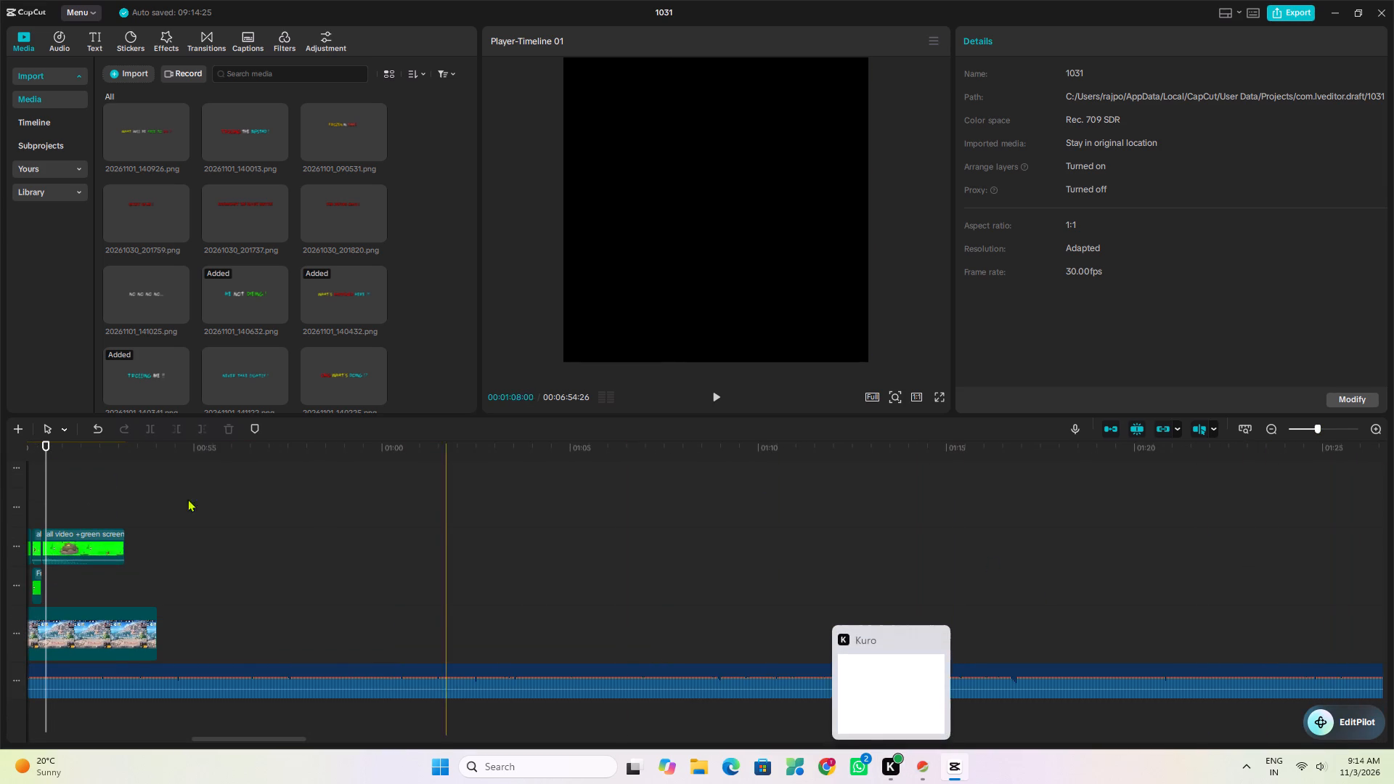
{"action": "left_click_drag", "start_coordinate": [42, 444], "coordinate": [0, 471]}
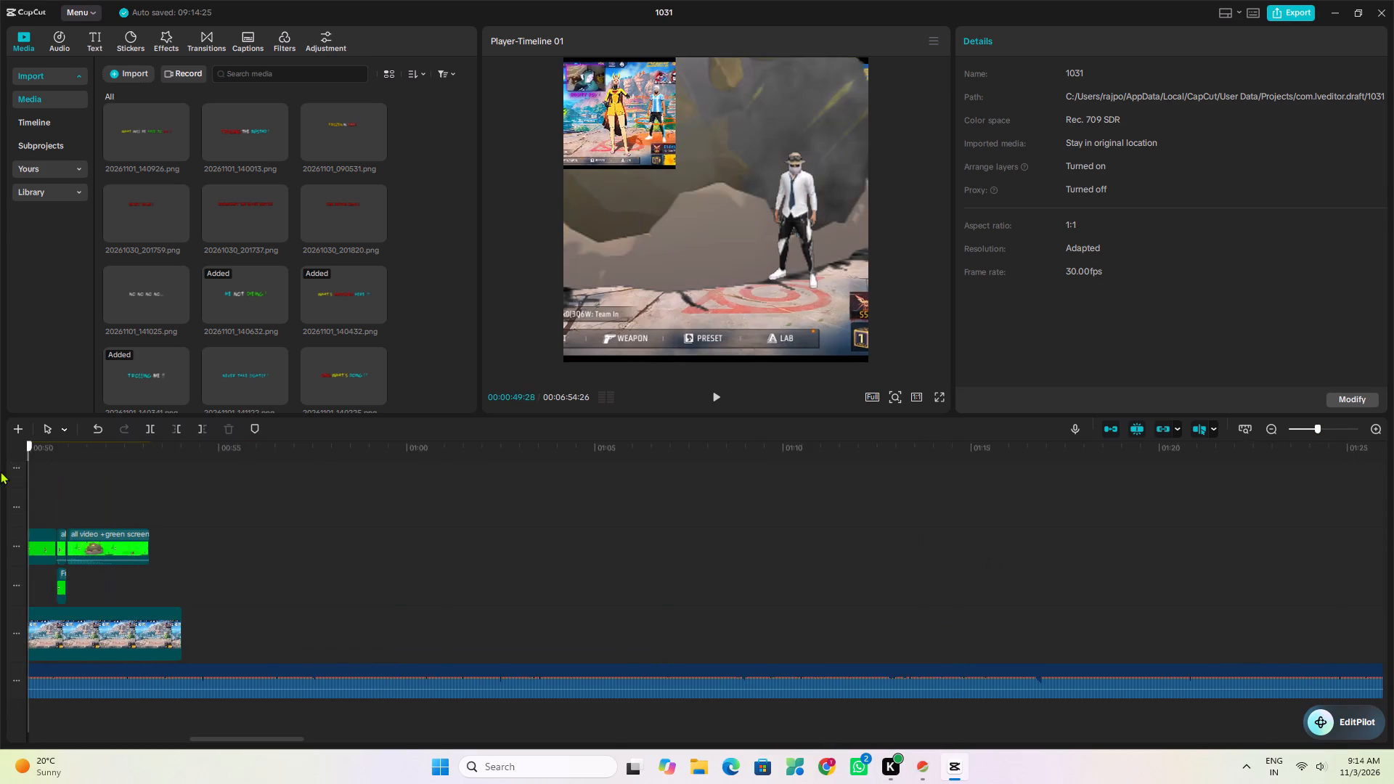
{"action": "left_click_drag", "start_coordinate": [0, 471], "coordinate": [43, 470]}
{"action": "left_click", "coordinate": [352, 473]}
{"action": "key", "text": "space"}
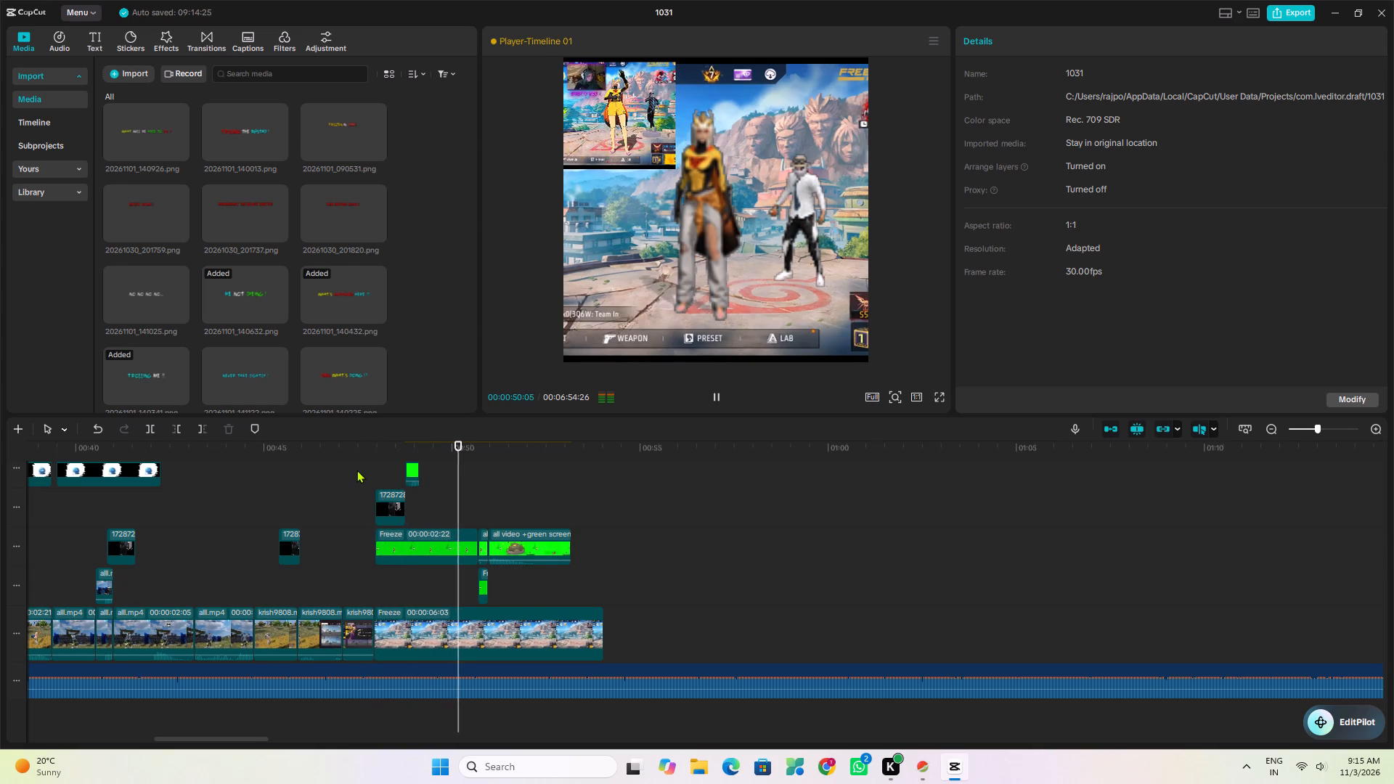
{"action": "scroll", "coordinate": [462, 494], "scroll_direction": "up", "scroll_amount": 3}
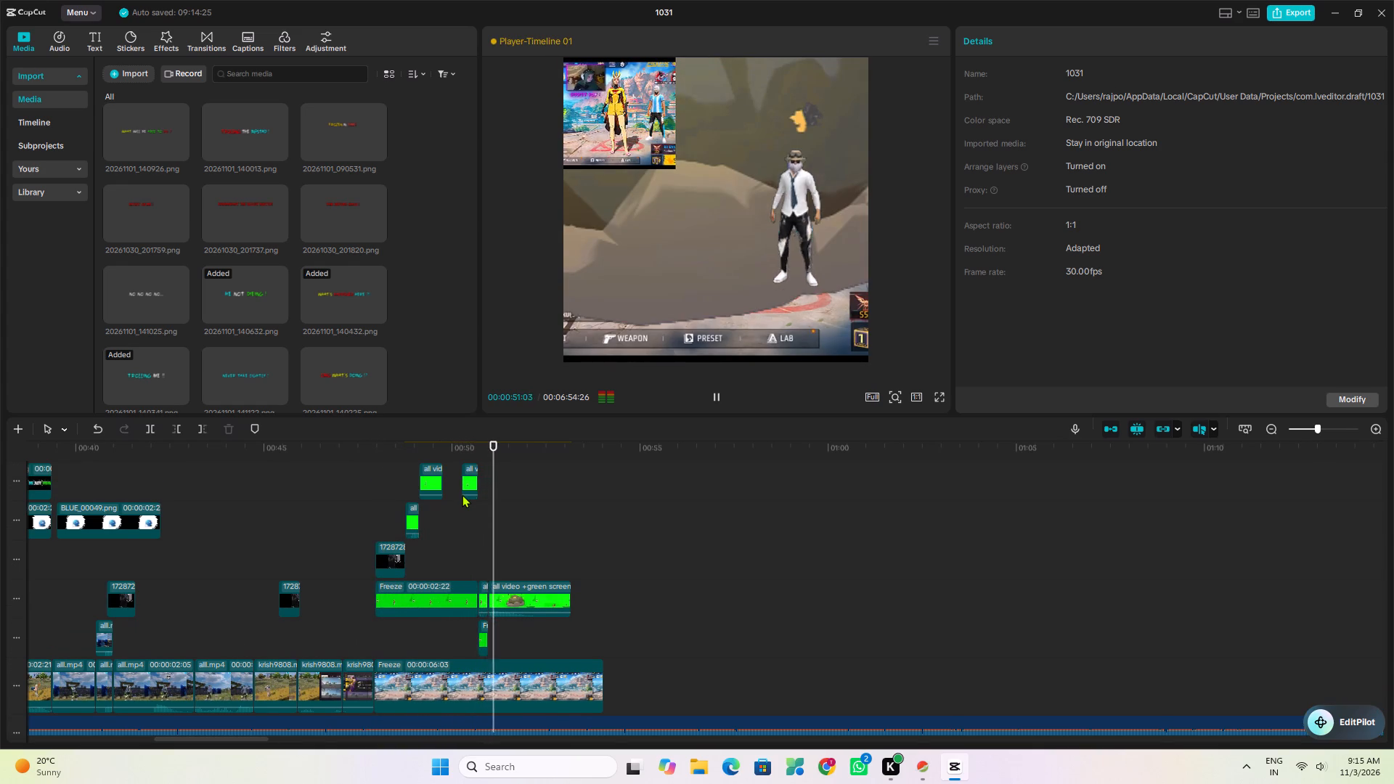
{"action": "scroll", "coordinate": [462, 494], "scroll_direction": "up", "scroll_amount": 2}
{"action": "scroll", "coordinate": [462, 494], "scroll_direction": "down", "scroll_amount": 2}
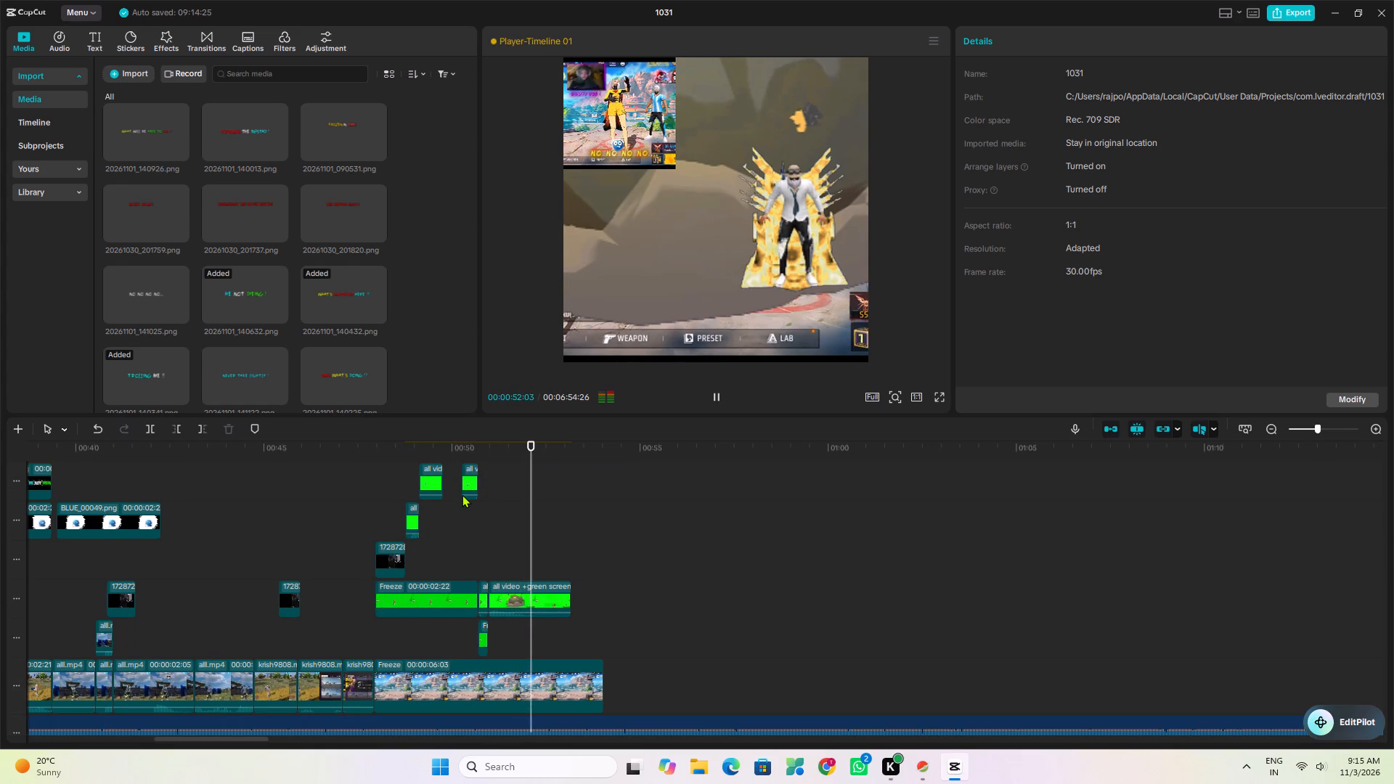
Replay the throne scene from about 00:51:25 and recheck the character's pose at about 00:50:08.
{"action": "left_click", "coordinate": [565, 486]}
{"action": "left_click", "coordinate": [521, 481]}
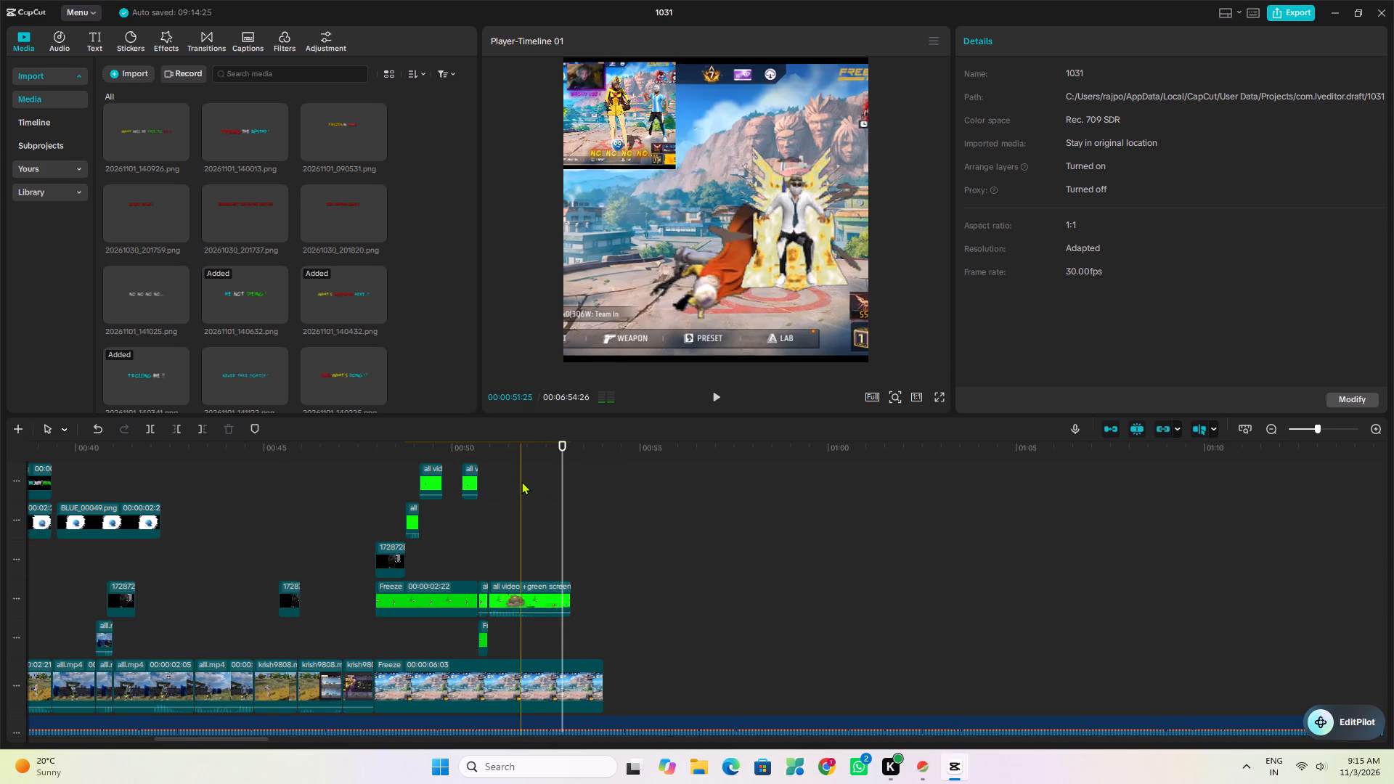
{"action": "key", "text": "space"}
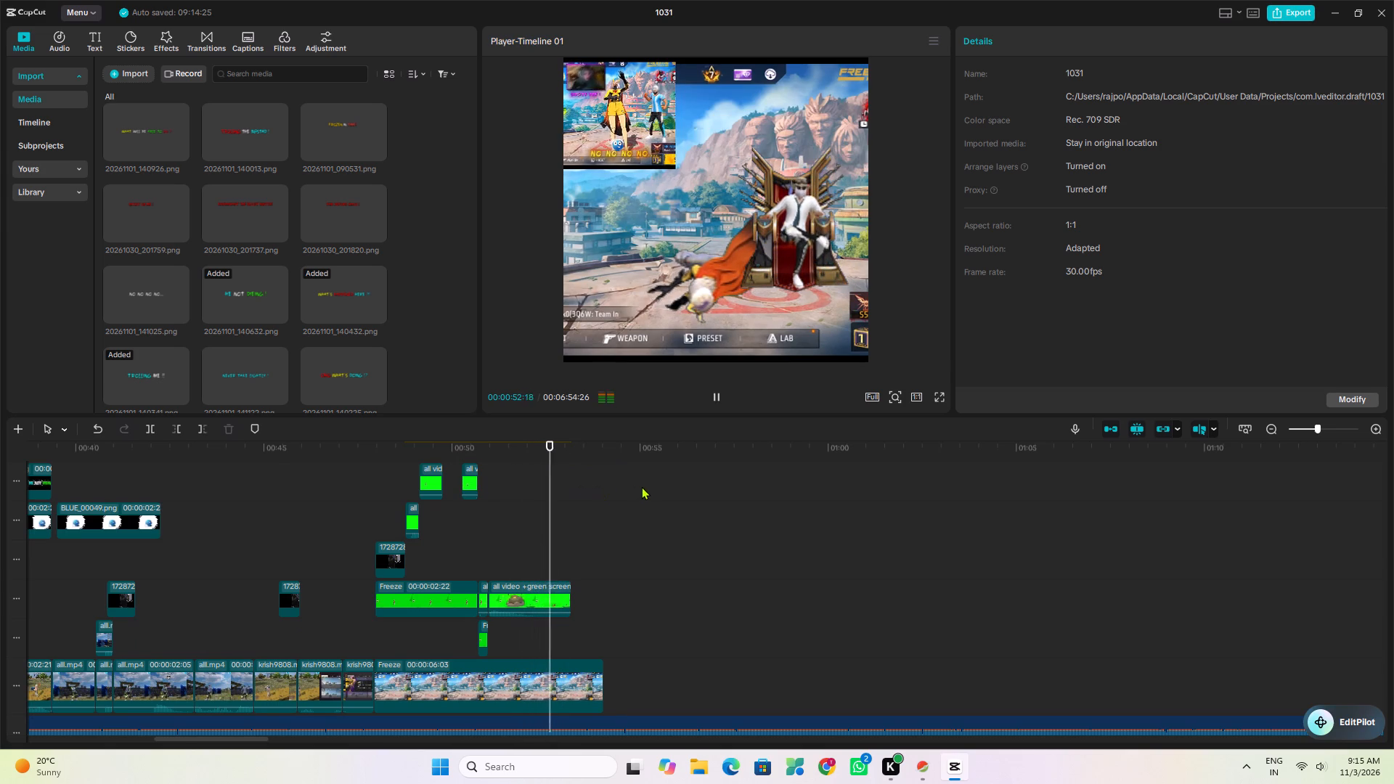
{"action": "left_click", "coordinate": [462, 532]}
{"action": "key", "text": "space"}
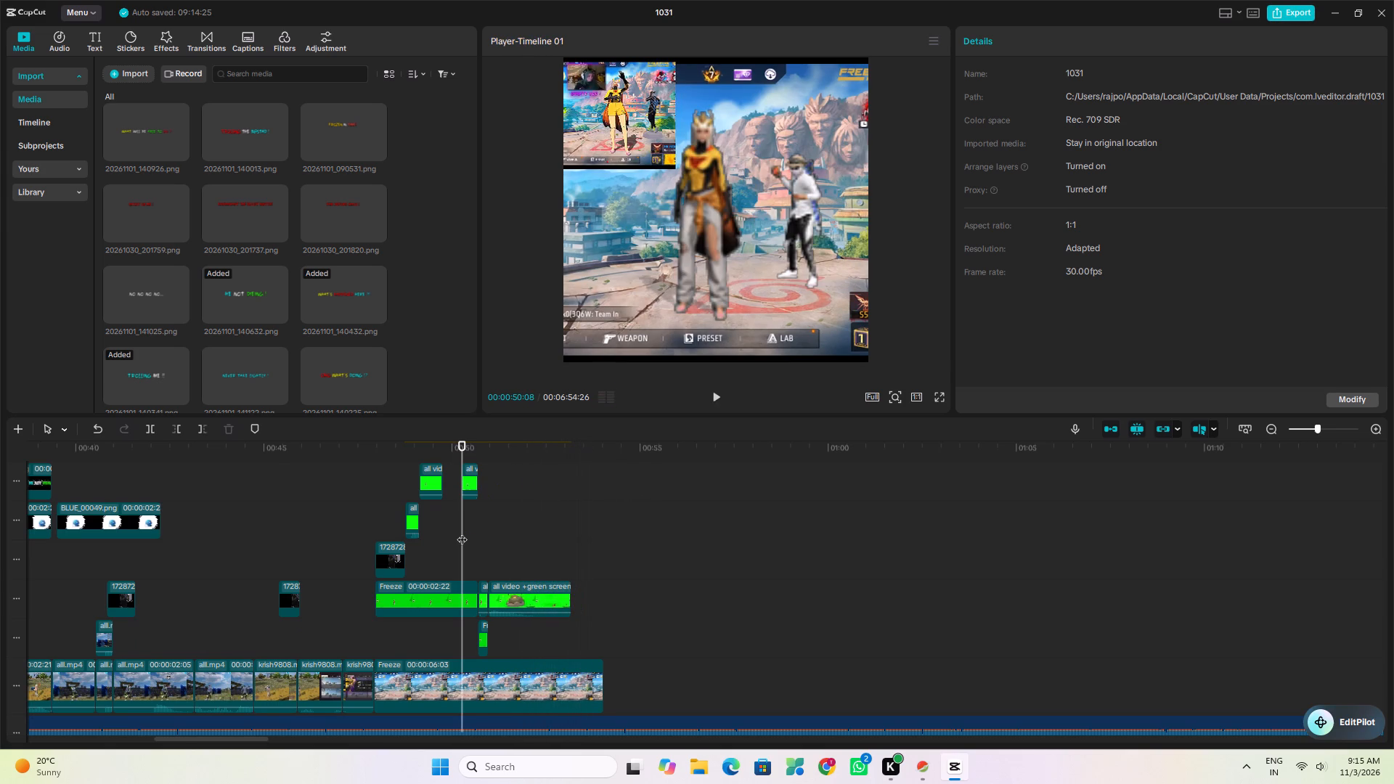
Play back the overlay sequence from 00:50:08 and again from just before 00:48, rechecking the throne scene around 00:52:19.
{"action": "key", "text": "space"}
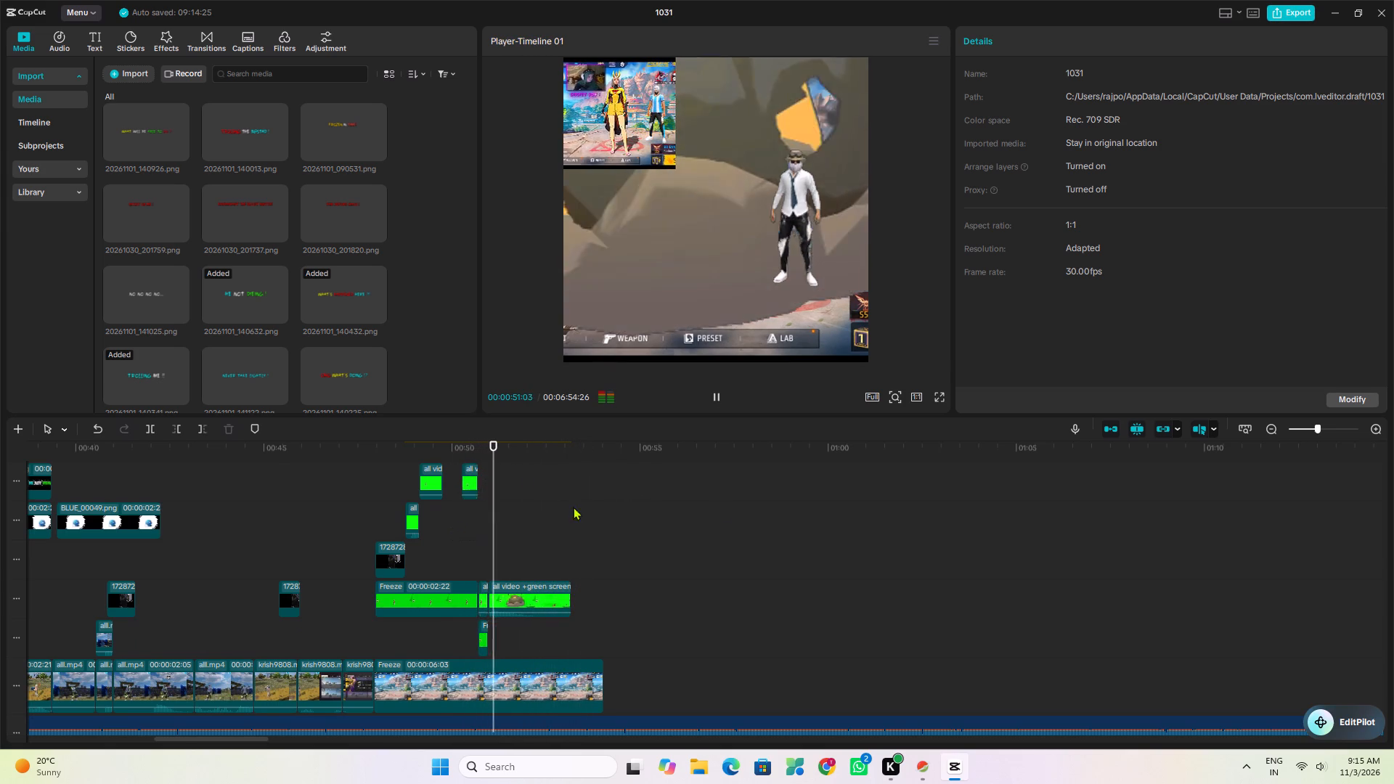
{"action": "key", "text": "space"}
{"action": "left_click", "coordinate": [1329, 427]}
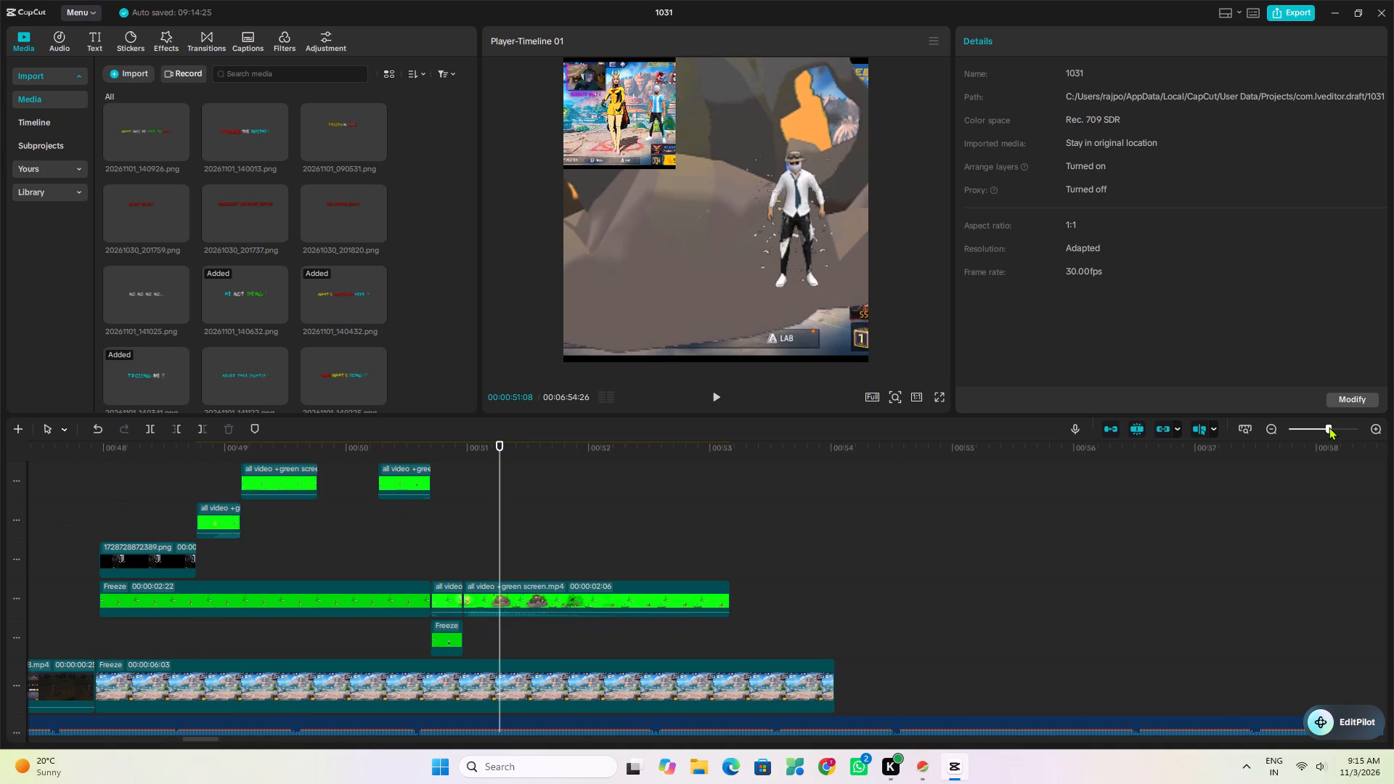
{"action": "left_click", "coordinate": [89, 490]}
{"action": "key", "text": "space"}
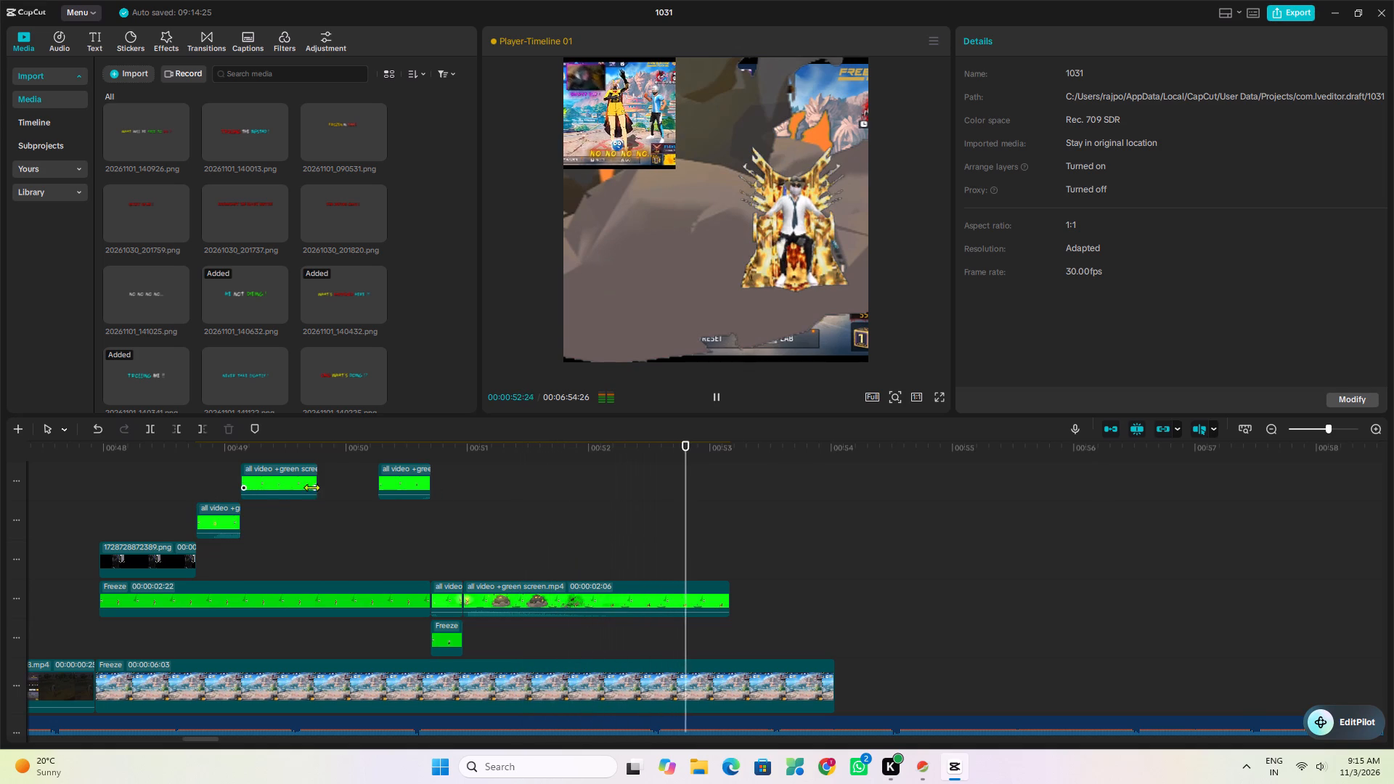
{"action": "left_click", "coordinate": [667, 530]}
{"action": "key", "text": "space"}
{"action": "key", "text": "space"}
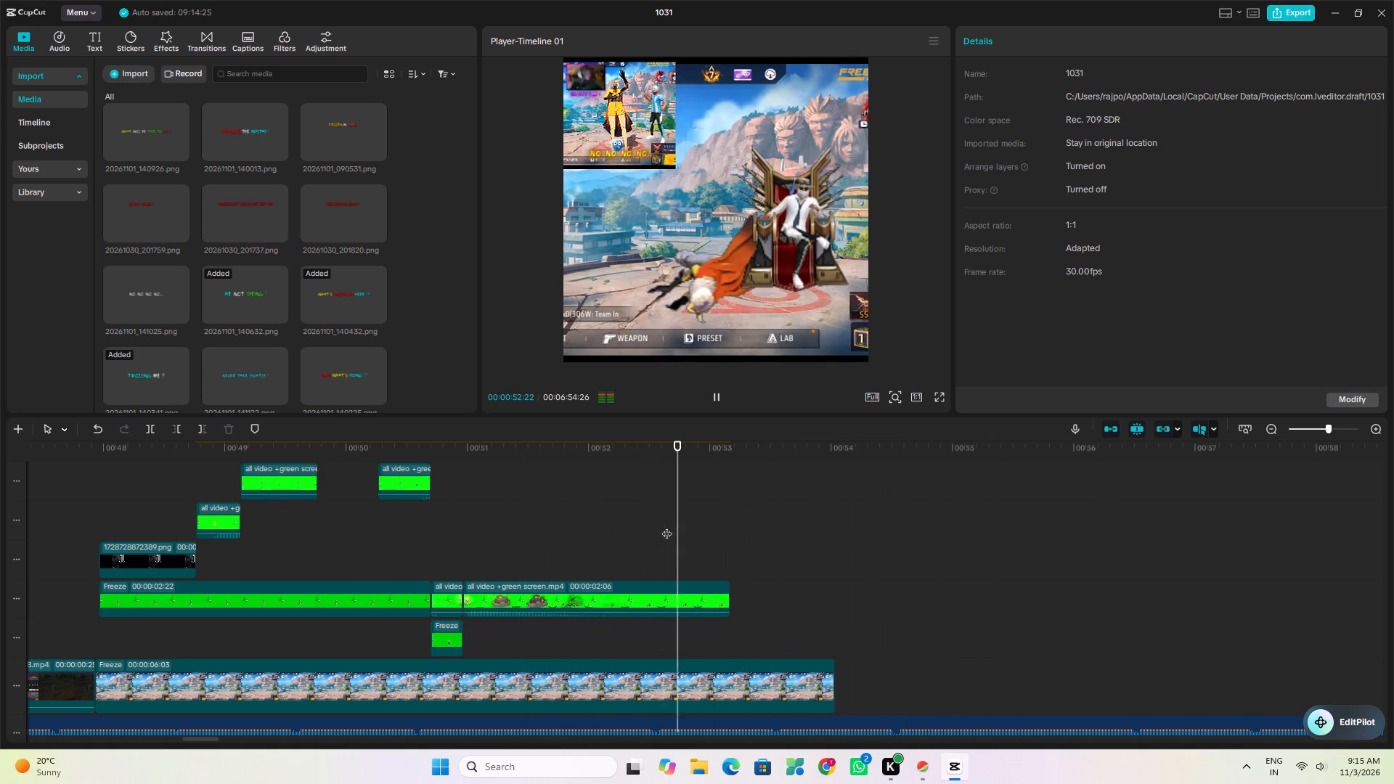
{"action": "key", "text": "space"}
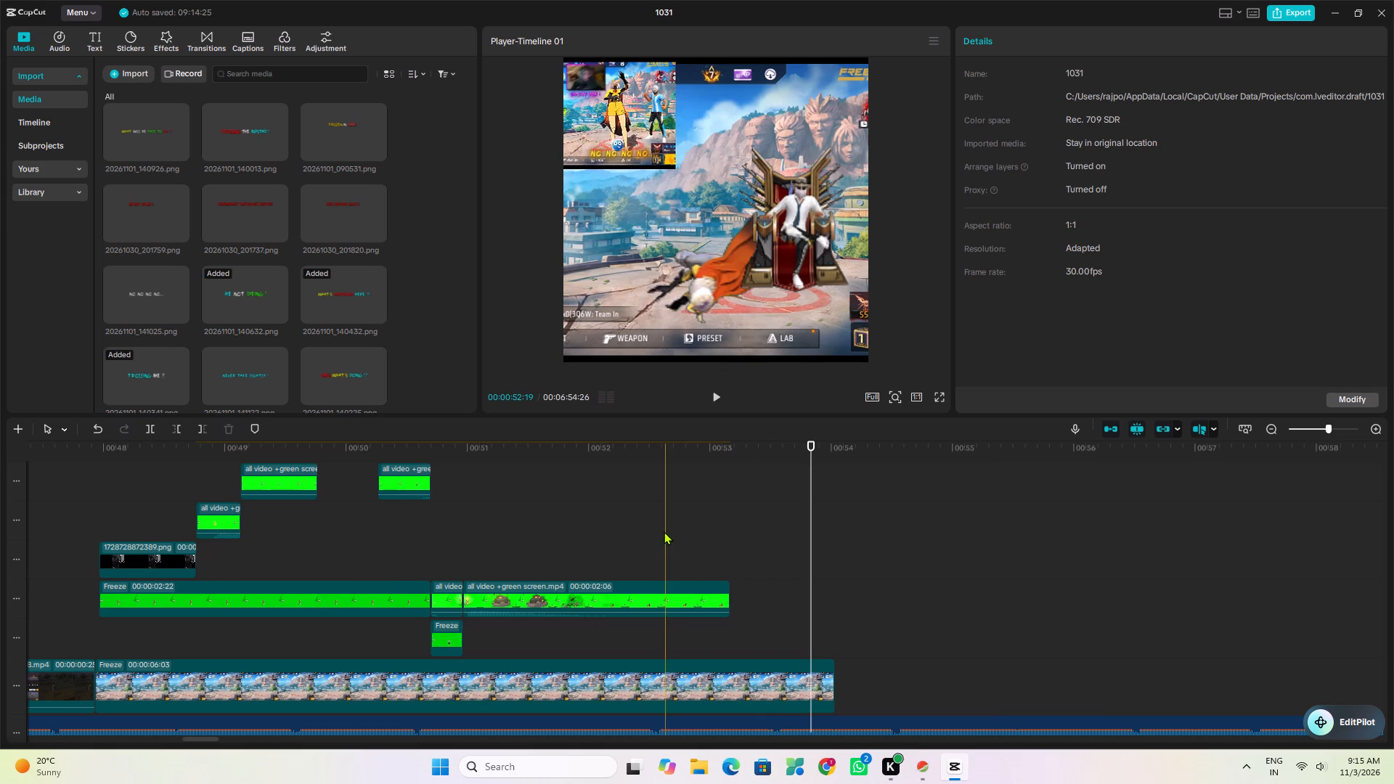
Split the 2:06 green-screen clip of the falling character at 00:52:29.
{"action": "scroll", "coordinate": [655, 552], "scroll_direction": "down", "scroll_amount": 4}
{"action": "scroll", "coordinate": [645, 553], "scroll_direction": "up", "scroll_amount": 10}
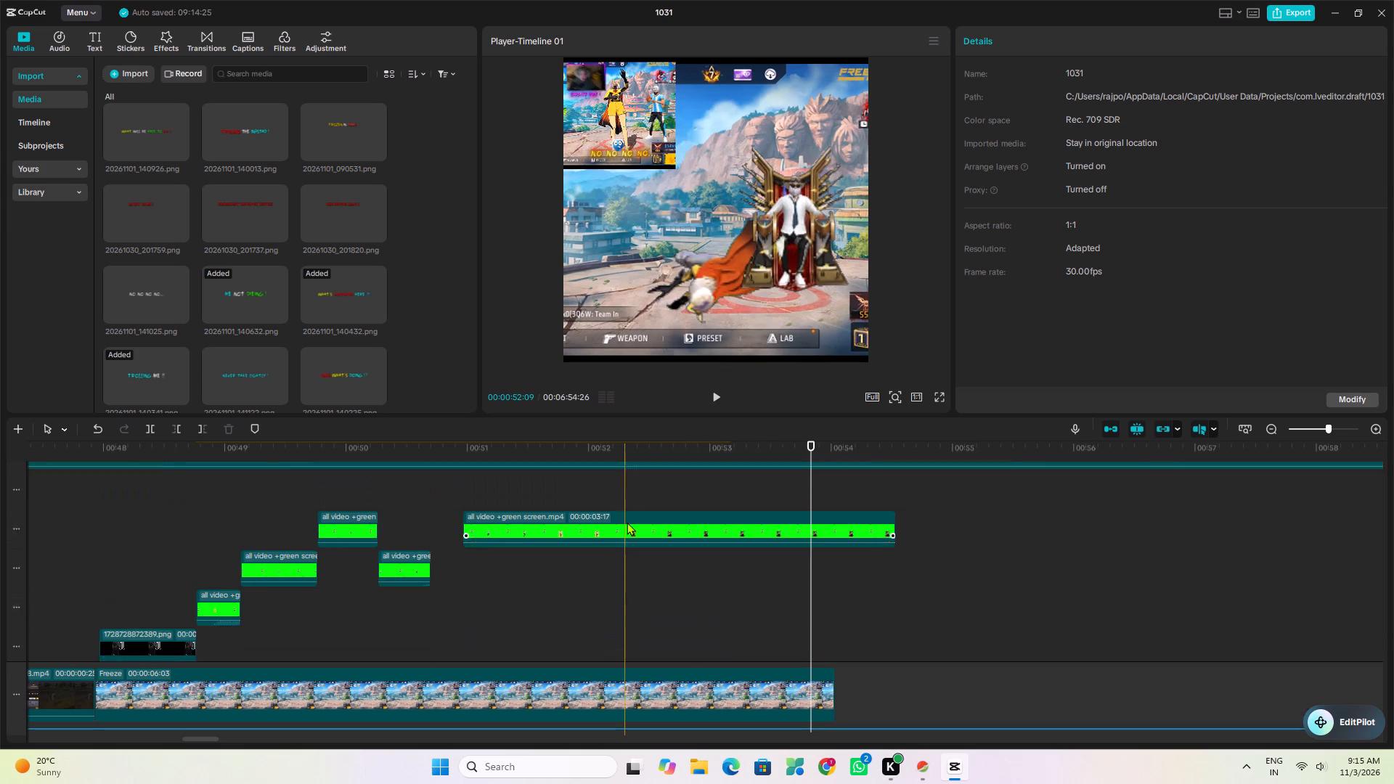
{"action": "scroll", "coordinate": [625, 520], "scroll_direction": "up", "scroll_amount": 2}
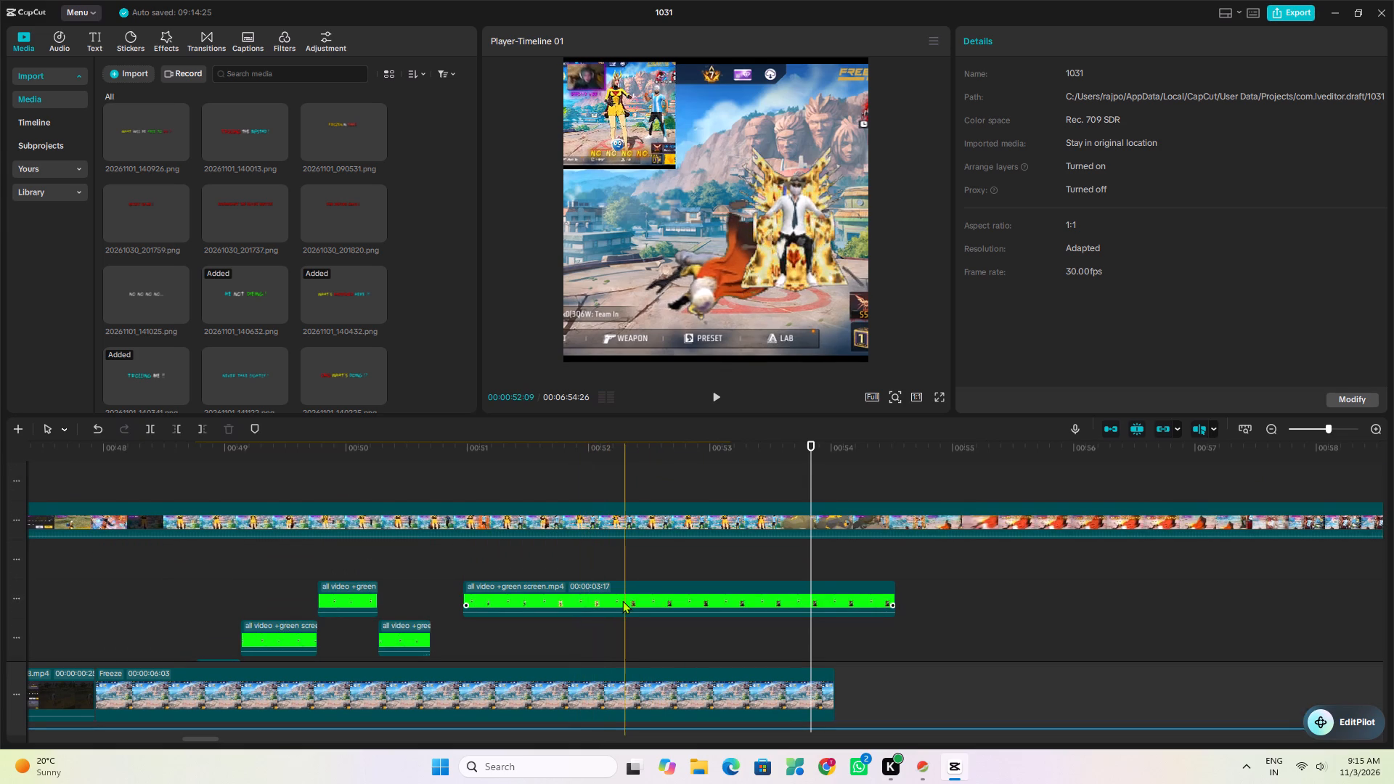
{"action": "scroll", "coordinate": [621, 605], "scroll_direction": "down", "scroll_amount": 4}
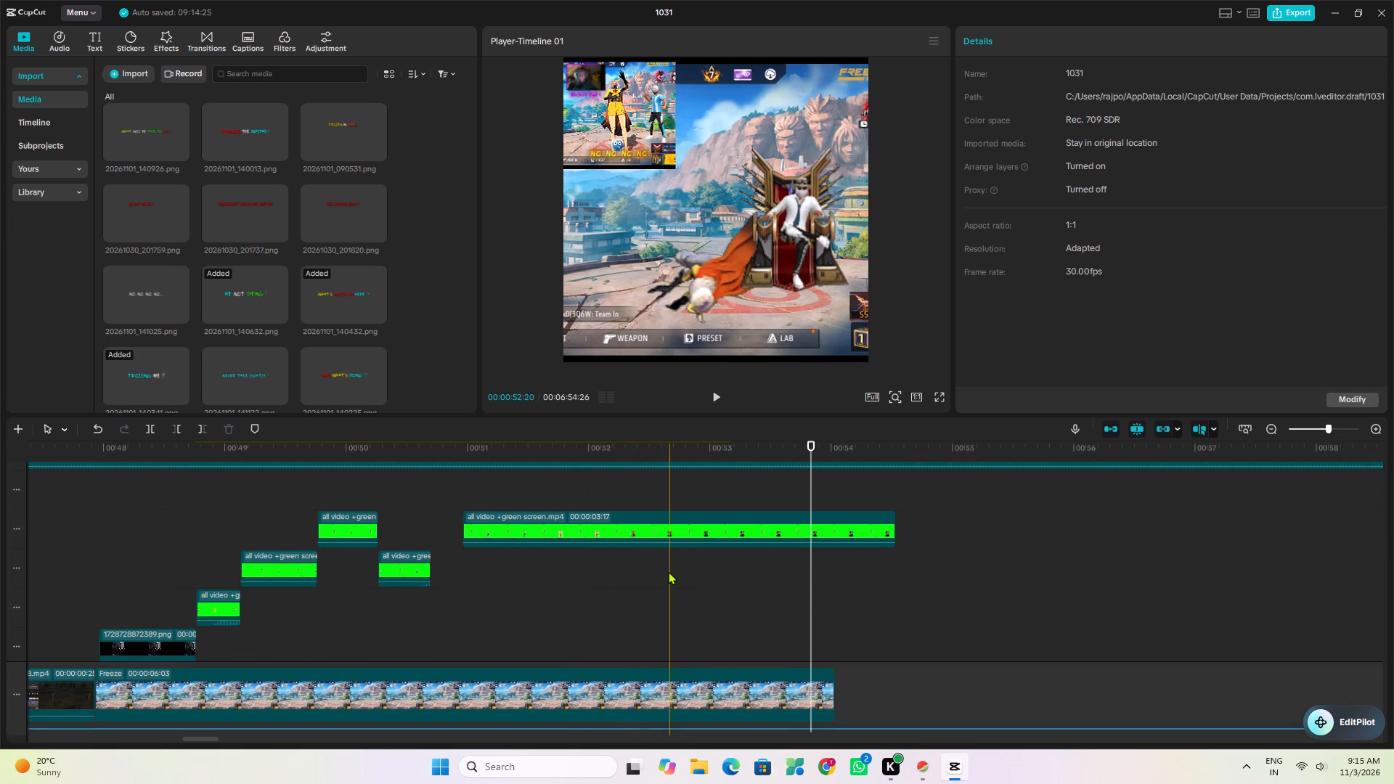
{"action": "left_click", "coordinate": [705, 571]}
{"action": "scroll", "coordinate": [705, 571], "scroll_direction": "down", "scroll_amount": 10}
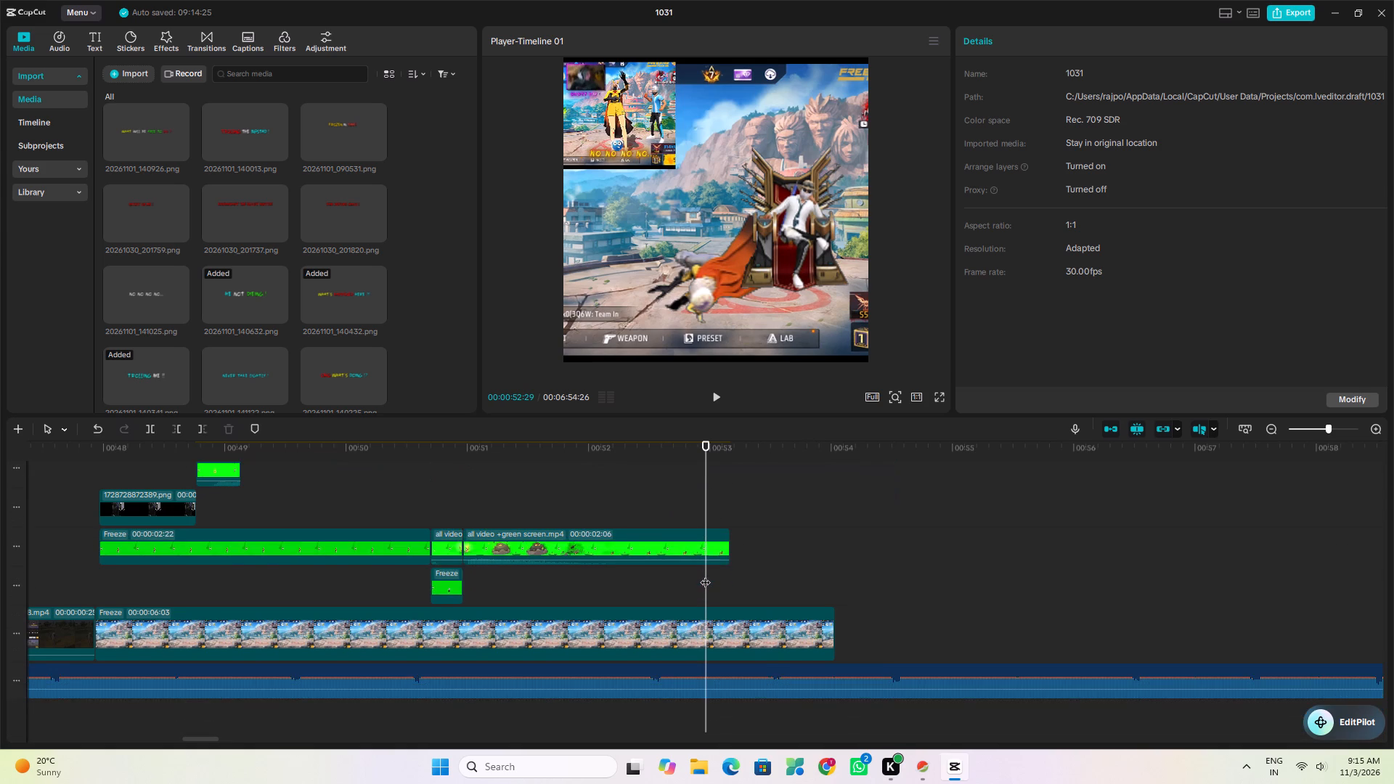
{"action": "scroll", "coordinate": [705, 575], "scroll_direction": "down", "scroll_amount": 1}
{"action": "left_click", "coordinate": [704, 627]}
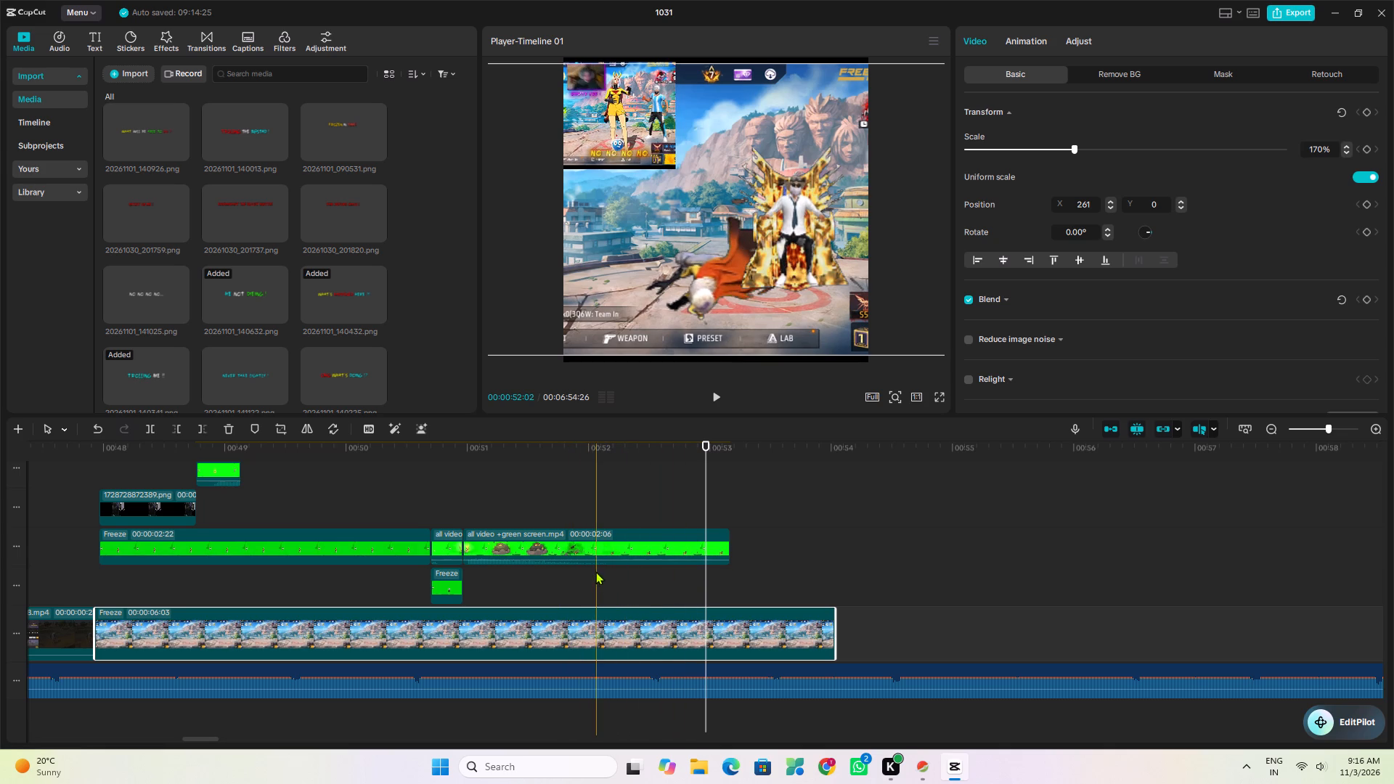
{"action": "left_click", "coordinate": [593, 545]}
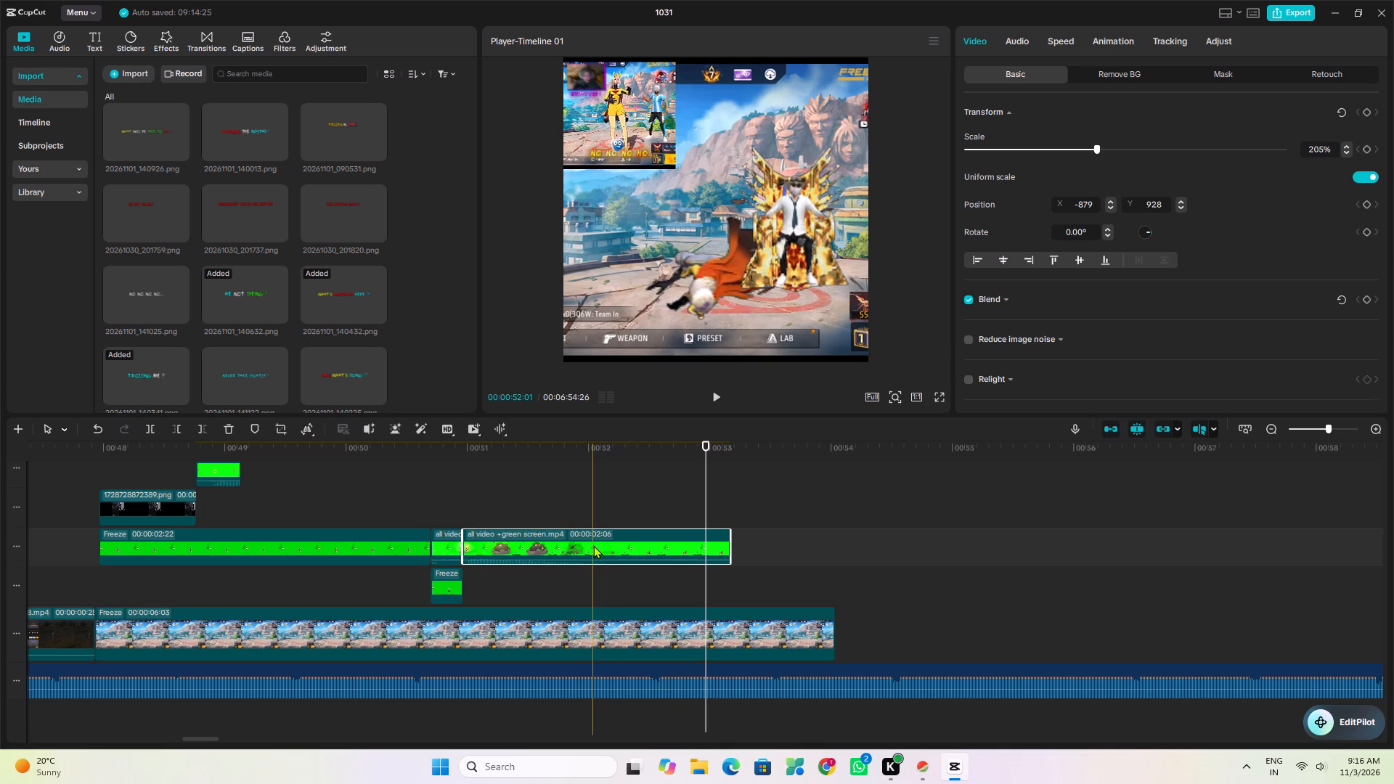
{"action": "scroll", "coordinate": [593, 545], "scroll_direction": "up", "scroll_amount": 6}
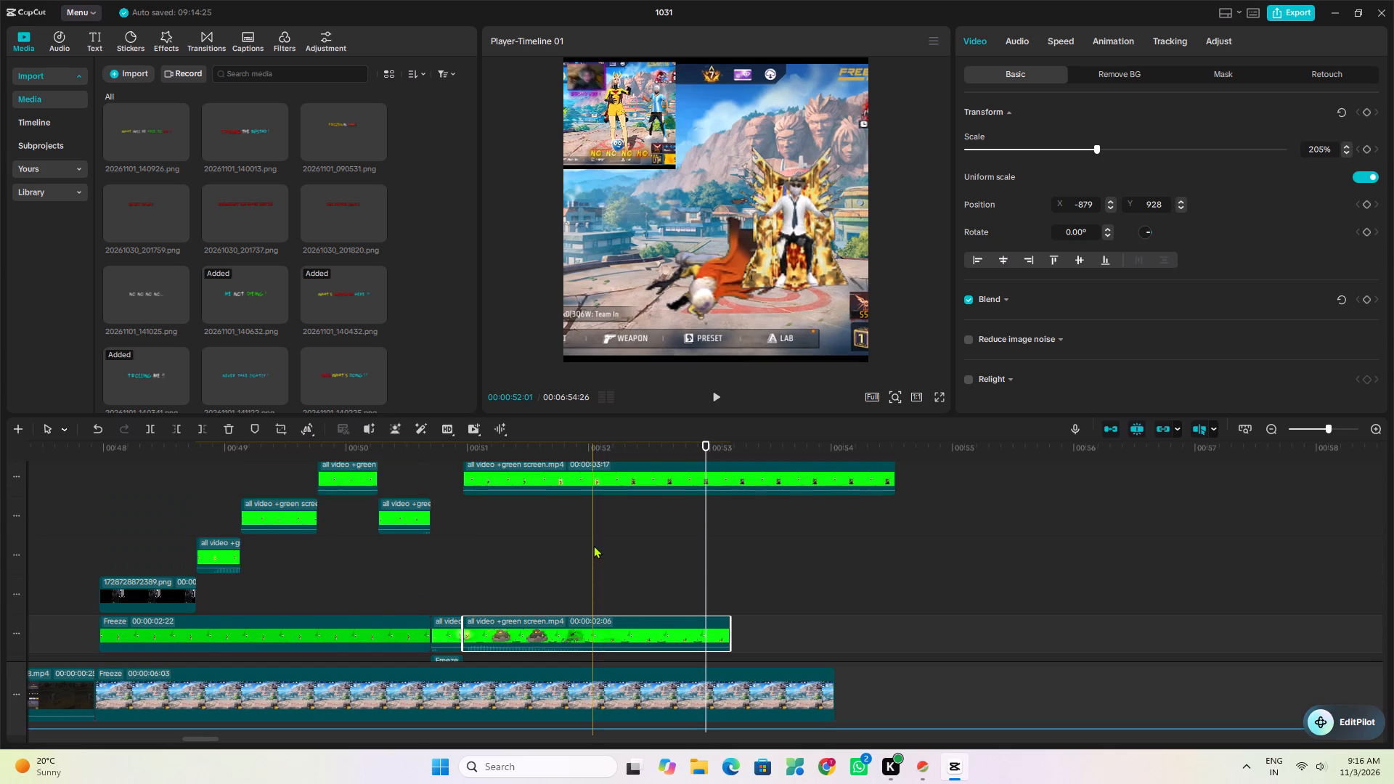
{"action": "scroll", "coordinate": [593, 545], "scroll_direction": "up", "scroll_amount": 1}
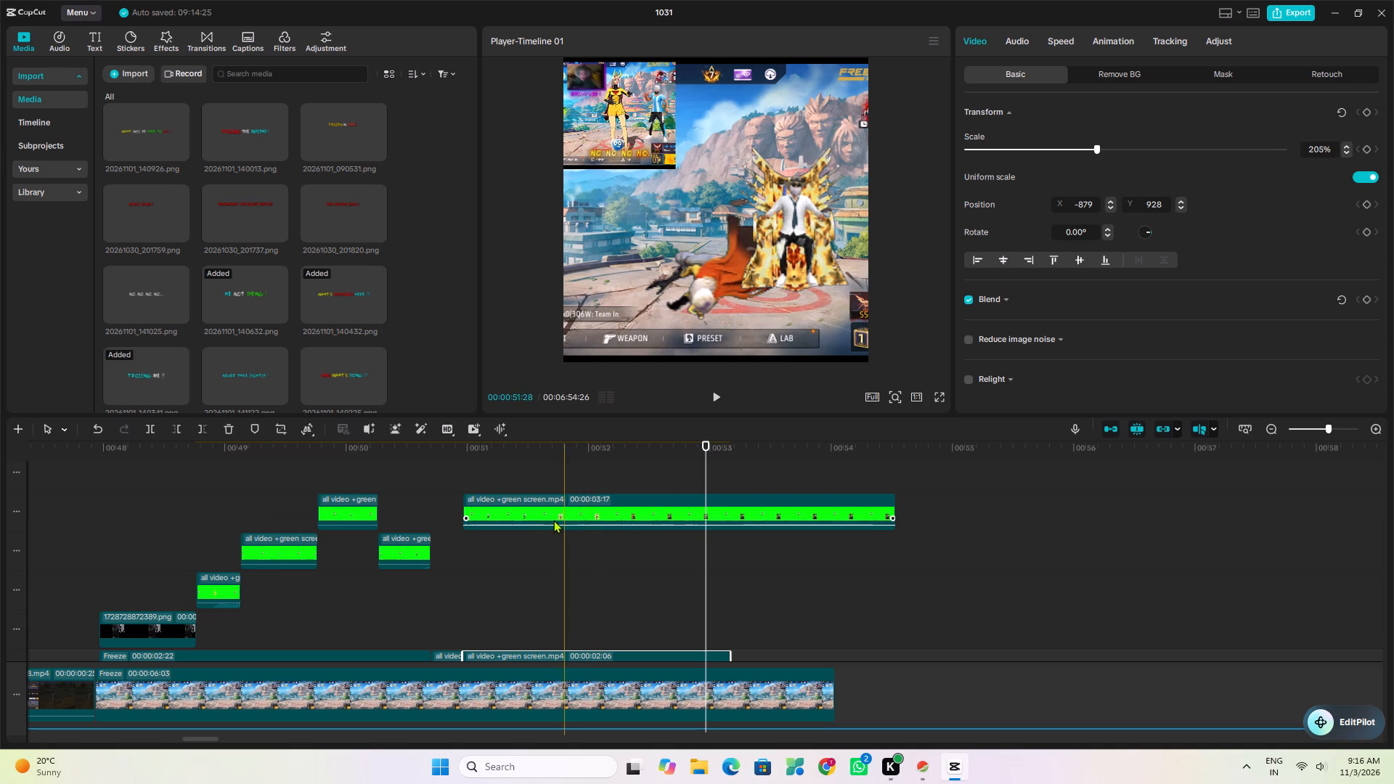
{"action": "left_click", "coordinate": [150, 427]}
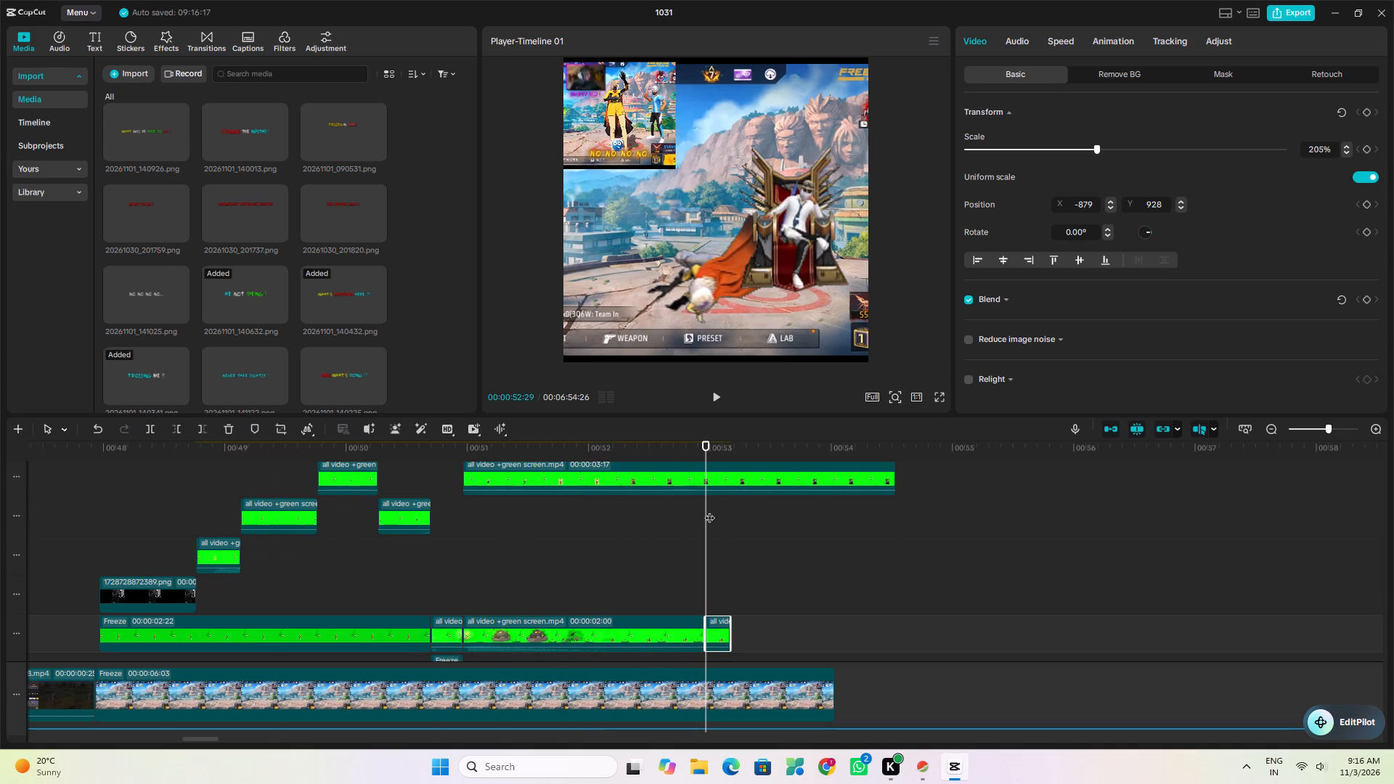
Split the 3:17 throne green-screen clip and the 6:03 background Freeze clip at the same point, 00:52:29.
{"action": "left_click", "coordinate": [708, 473]}
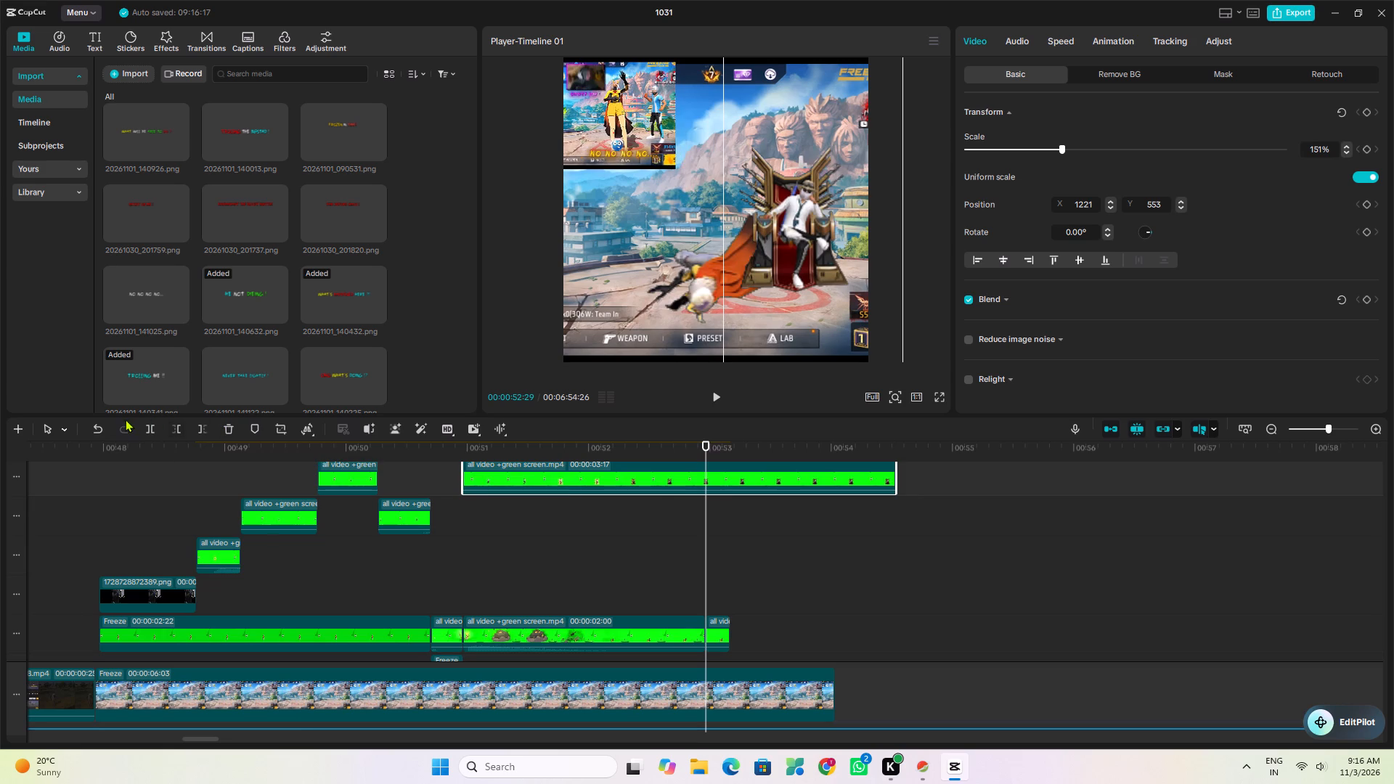
{"action": "left_click", "coordinate": [150, 427]}
{"action": "scroll", "coordinate": [582, 560], "scroll_direction": "down", "scroll_amount": 4}
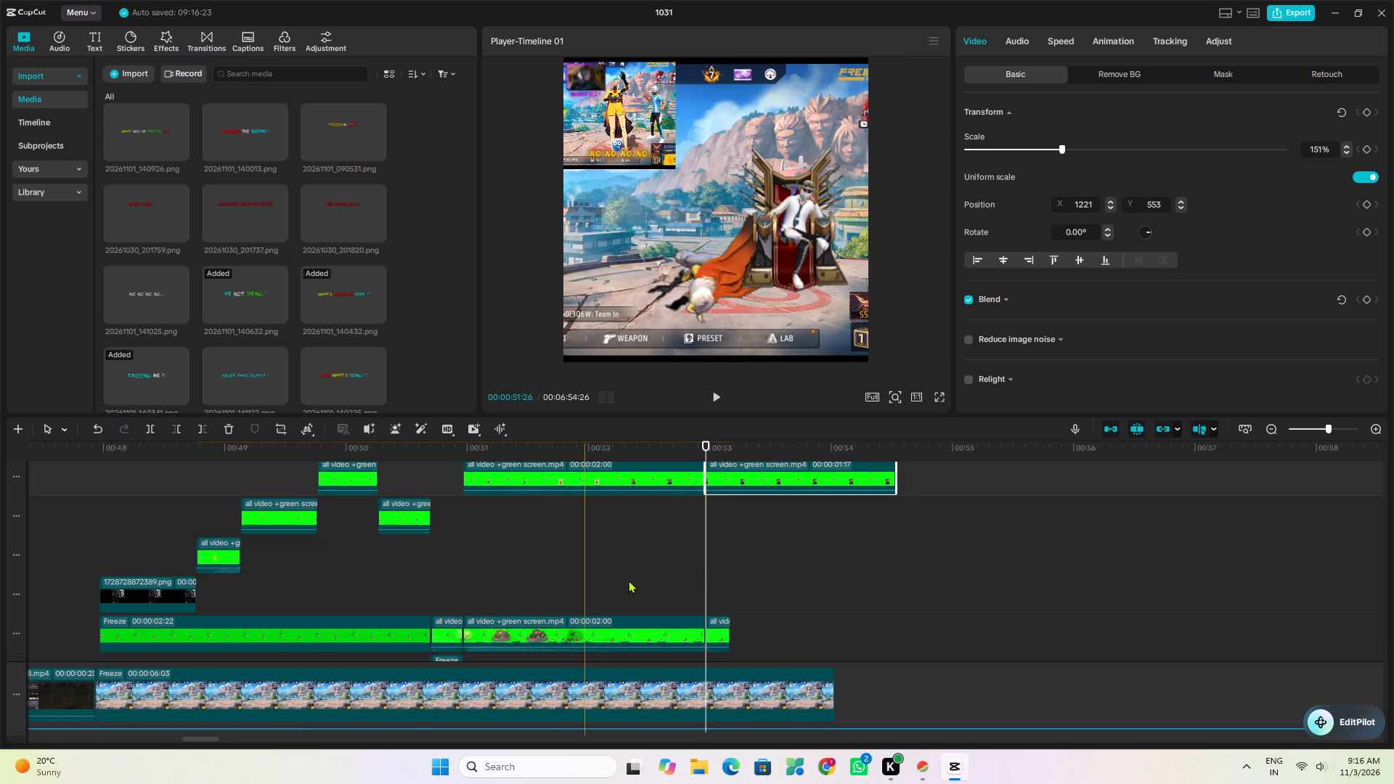
{"action": "scroll", "coordinate": [645, 591], "scroll_direction": "down", "scroll_amount": 4}
{"action": "left_click", "coordinate": [705, 629]}
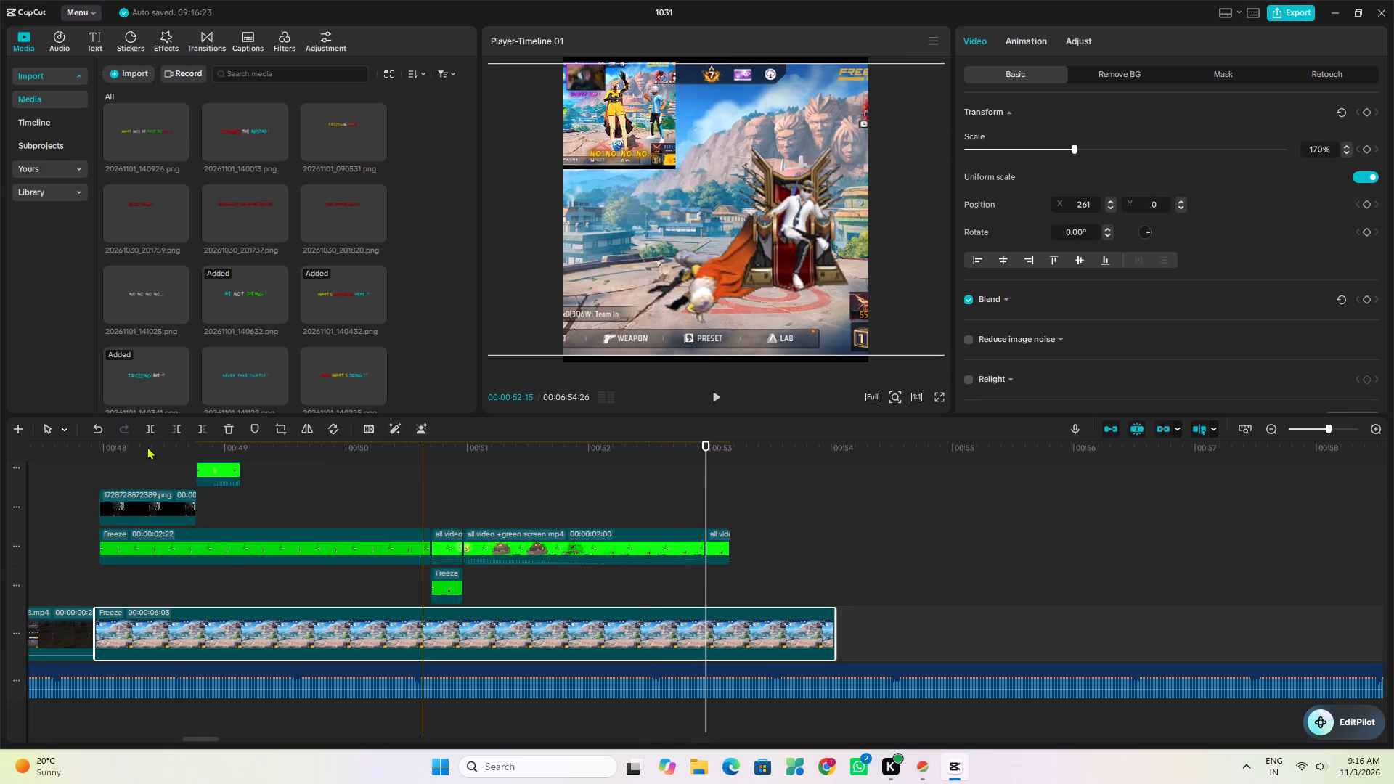
{"action": "left_click", "coordinate": [148, 426]}
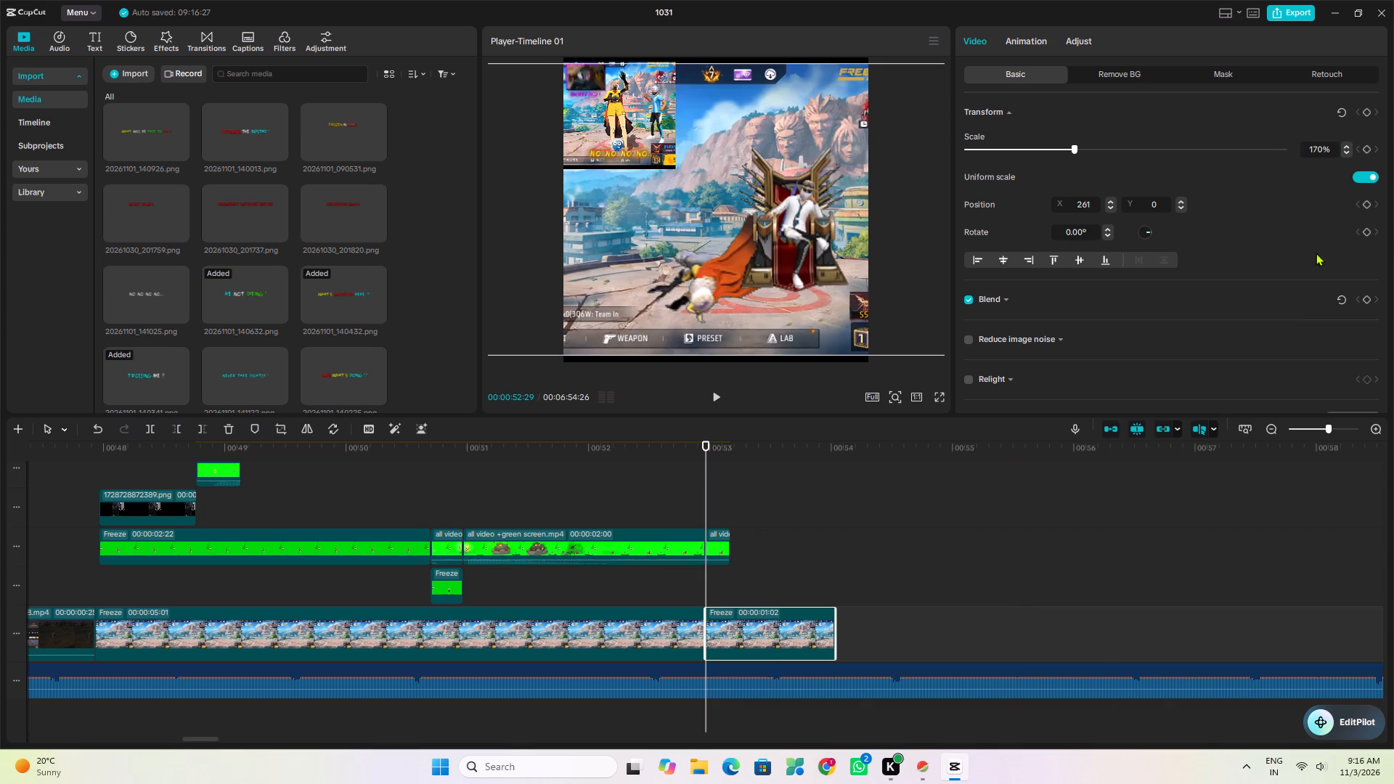
Add Transform keyframes at 00:52:29 on the 1:02 background Freeze clip and the short split-off clip of the fallen character.
{"action": "left_click", "coordinate": [1369, 108]}
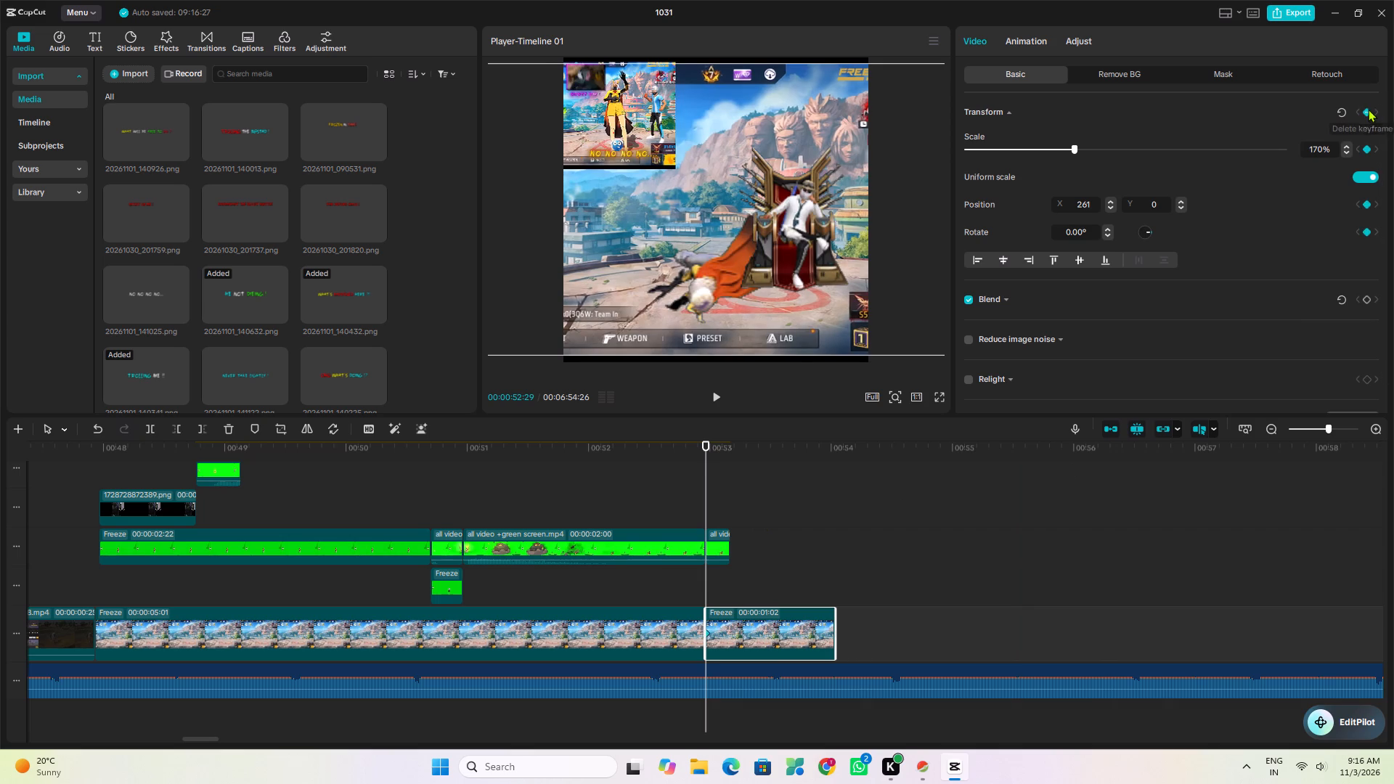
{"action": "left_click", "coordinate": [715, 547]}
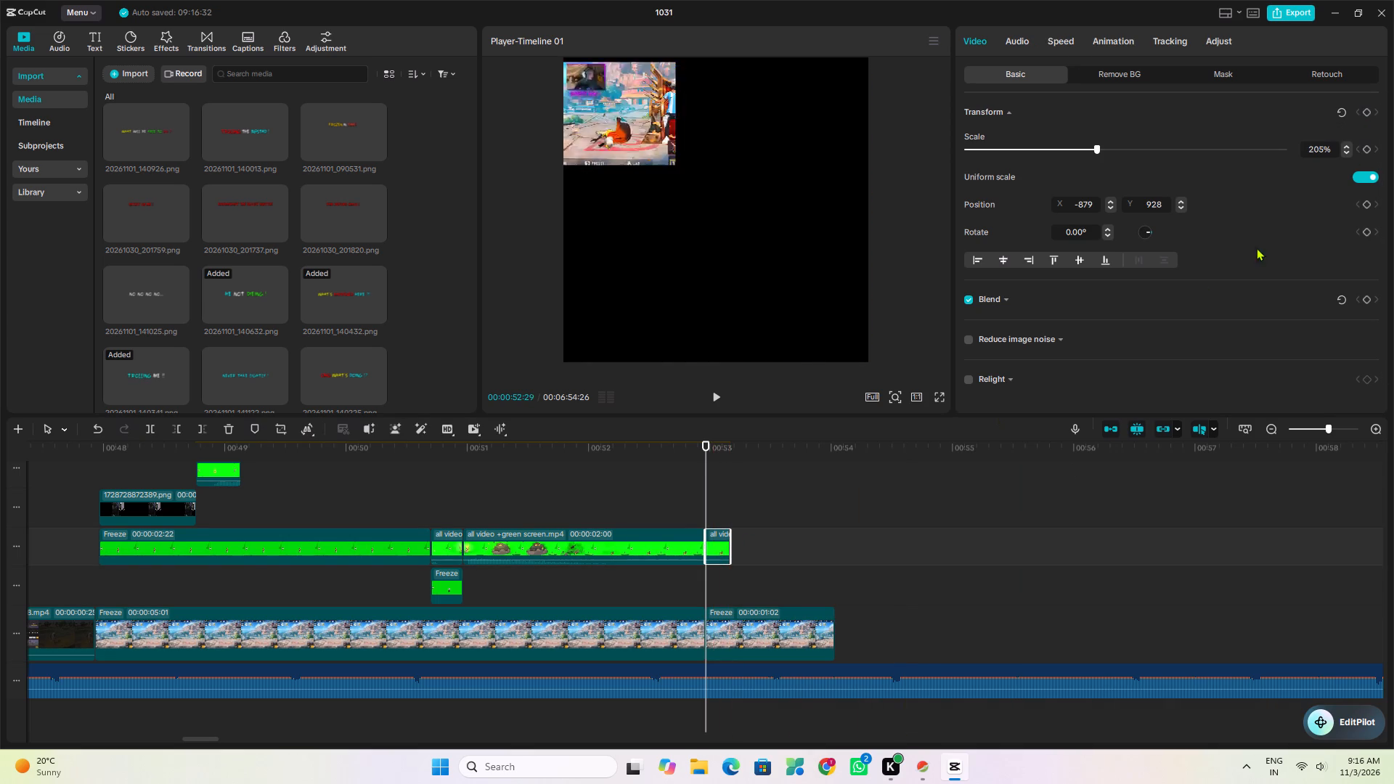
{"action": "left_click", "coordinate": [1363, 106]}
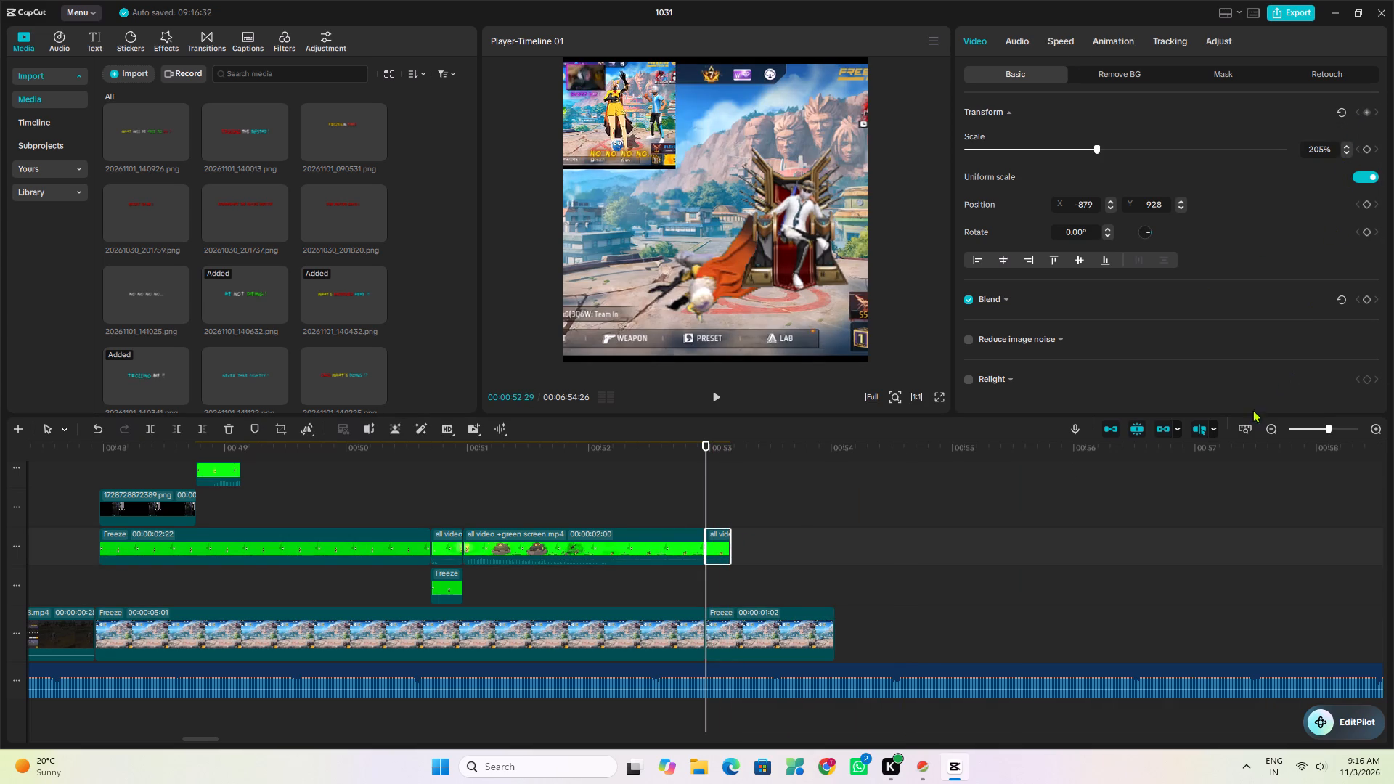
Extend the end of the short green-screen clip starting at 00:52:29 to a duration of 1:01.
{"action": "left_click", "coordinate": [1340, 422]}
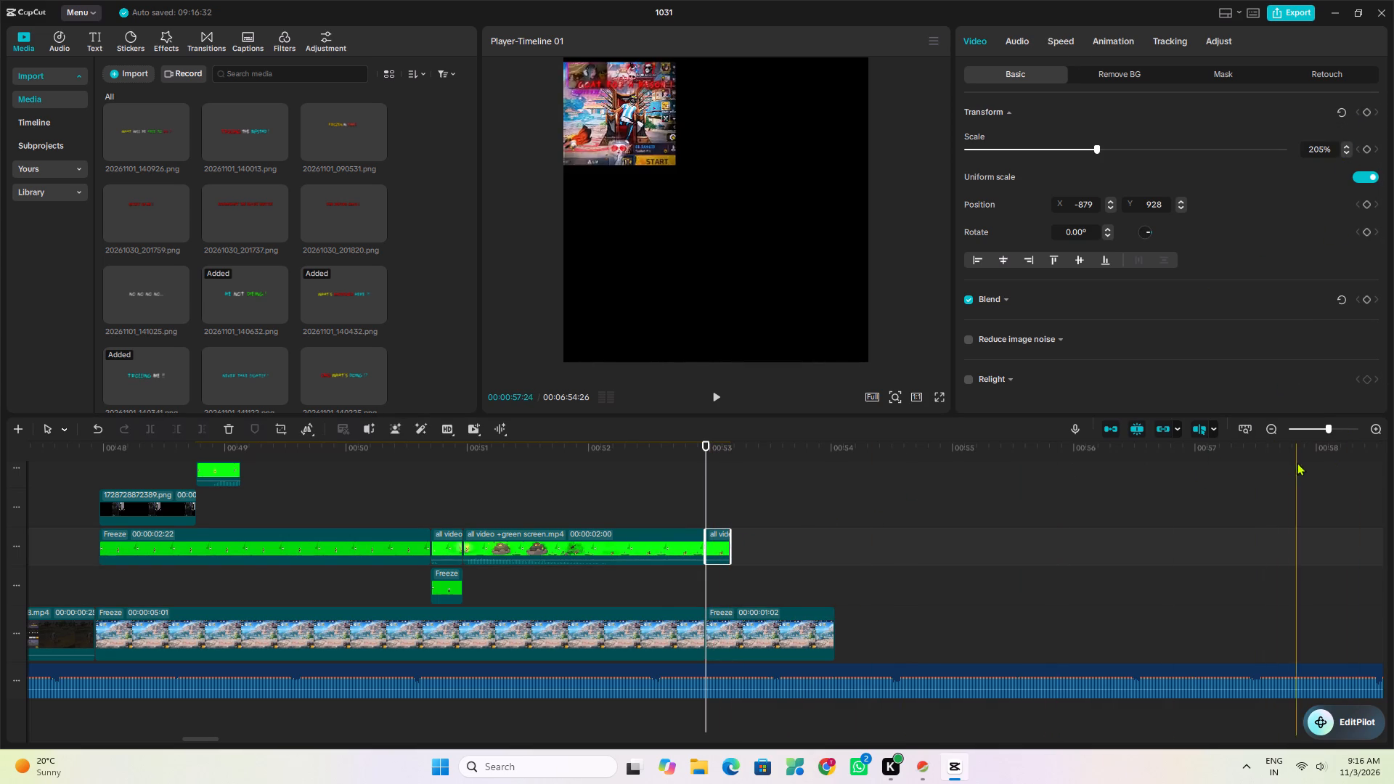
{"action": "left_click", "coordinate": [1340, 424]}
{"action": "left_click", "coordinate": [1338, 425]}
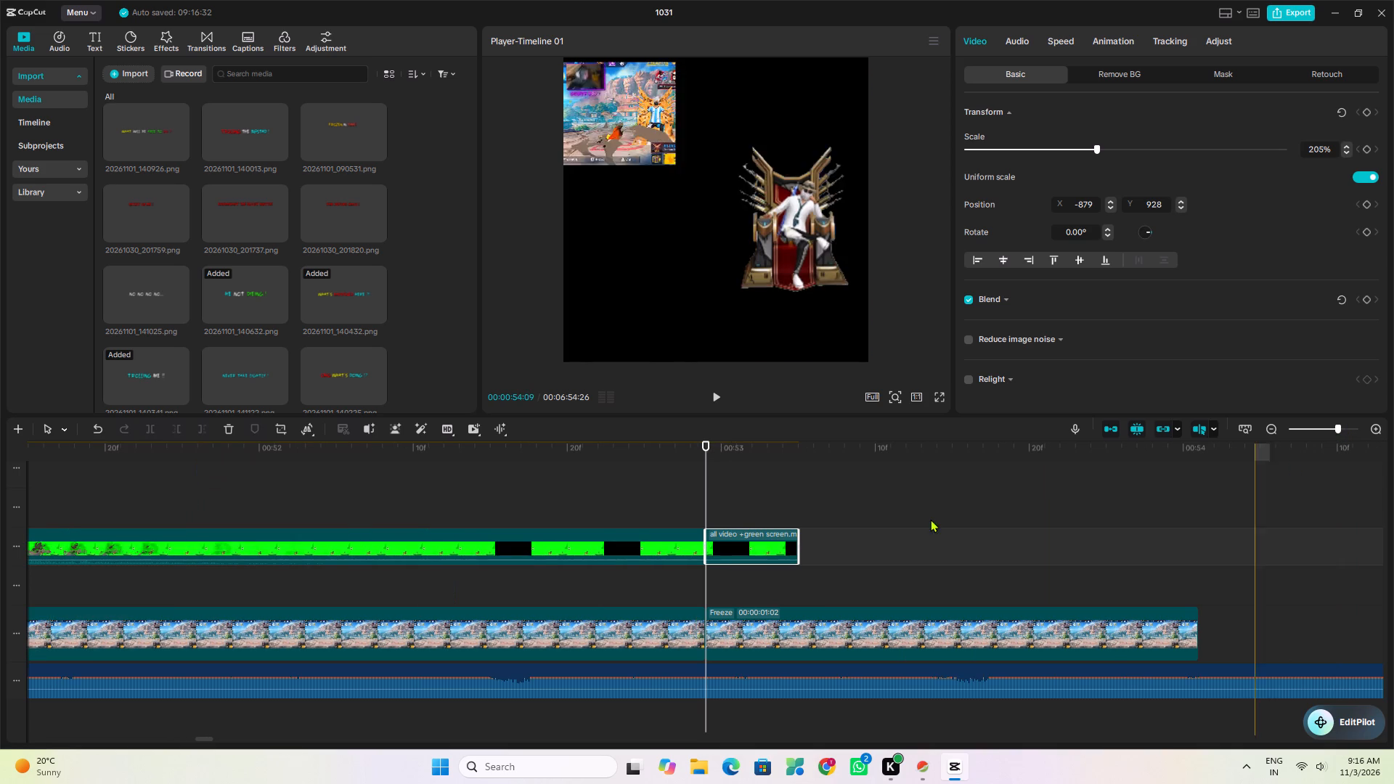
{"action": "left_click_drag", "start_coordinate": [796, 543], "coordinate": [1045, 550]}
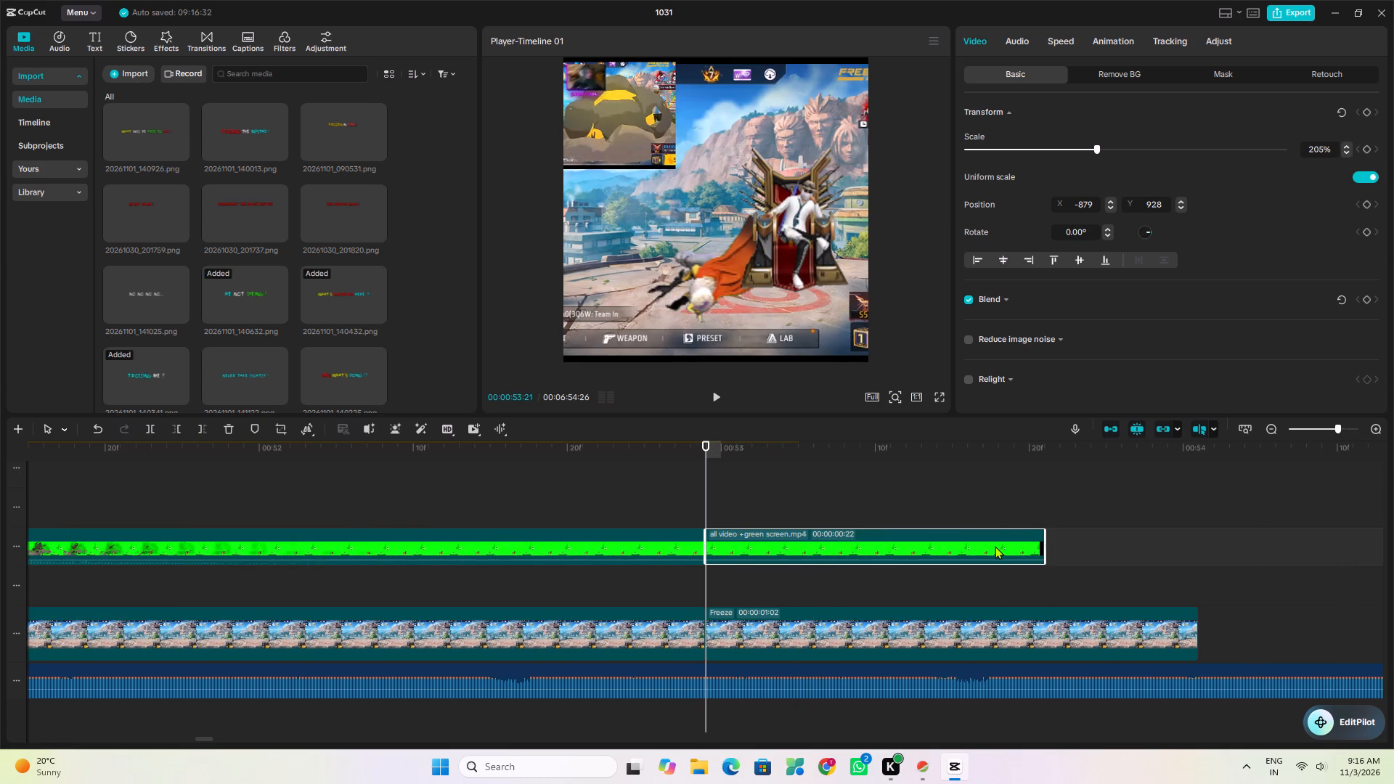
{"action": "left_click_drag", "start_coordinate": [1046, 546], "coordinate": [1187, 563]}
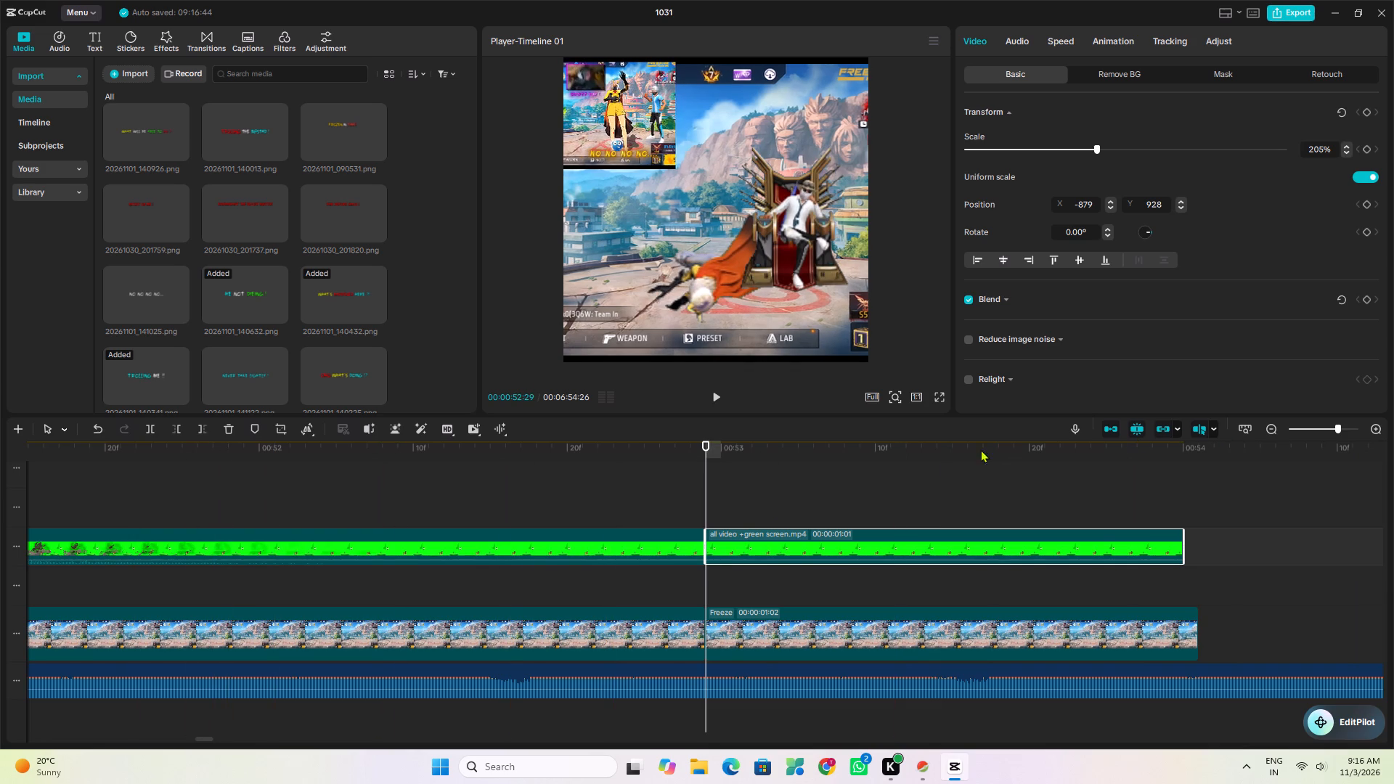
At 00:51:19, move the 2:00 green-screen clip of the falling character away from the throne, to about X -1478, Y 914.
{"action": "left_click_drag", "start_coordinate": [704, 464], "coordinate": [113, 478]}
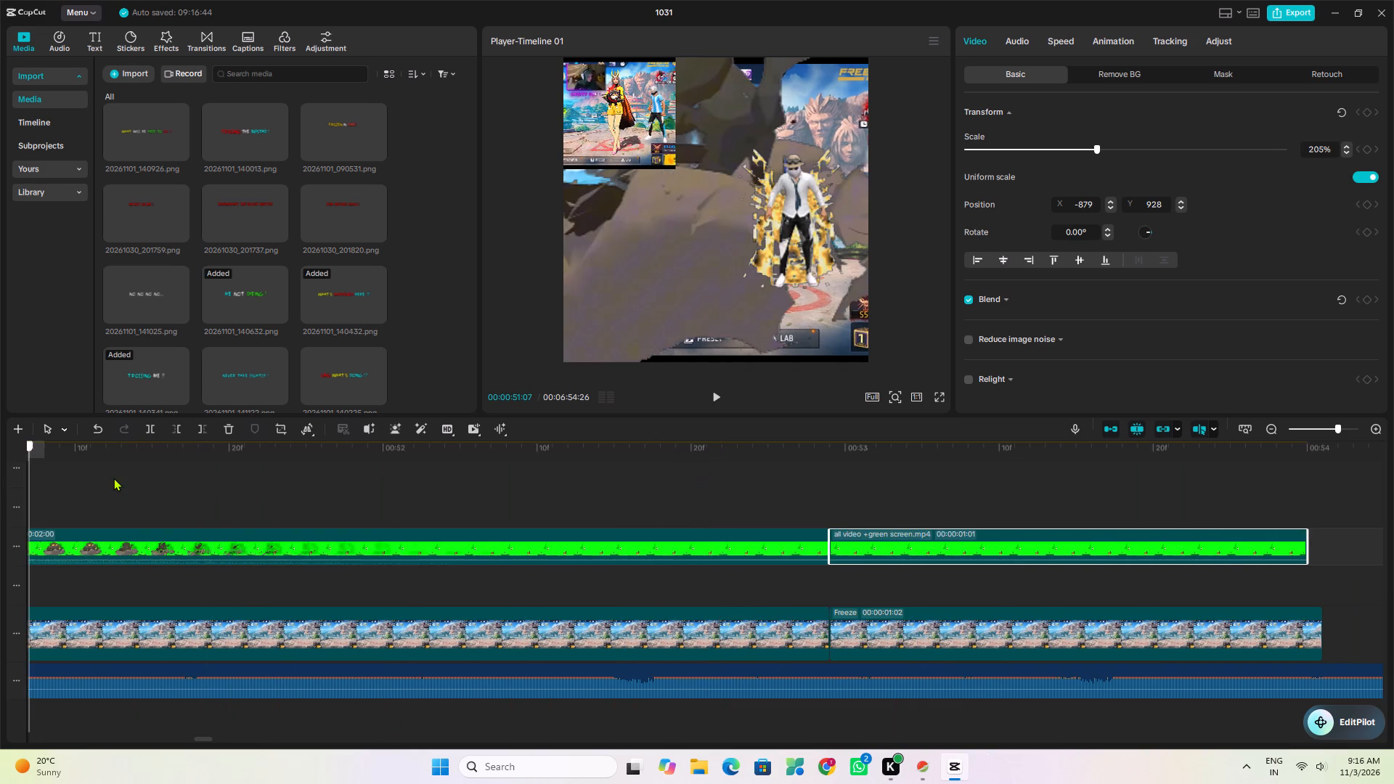
{"action": "left_click_drag", "start_coordinate": [113, 478], "coordinate": [360, 489]}
{"action": "left_click", "coordinate": [370, 544]}
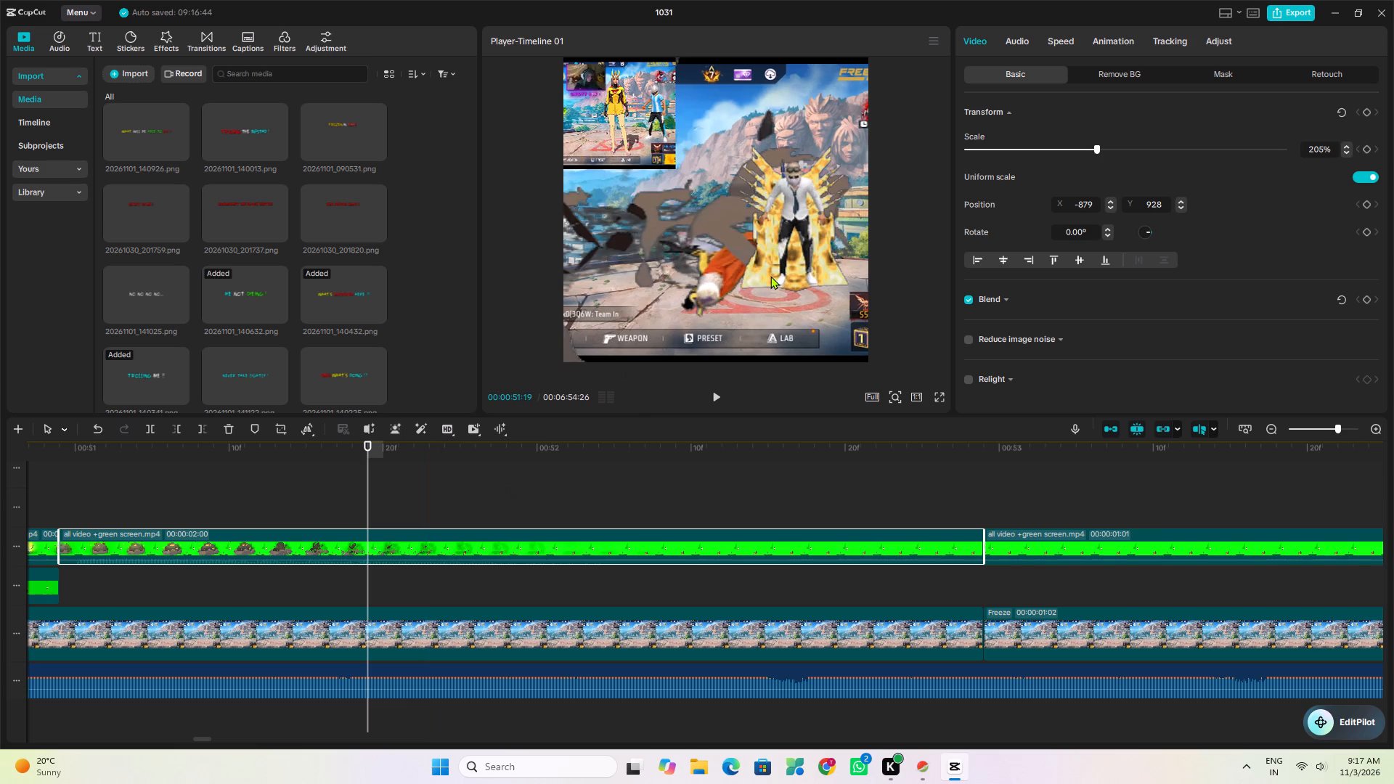
{"action": "left_click_drag", "start_coordinate": [765, 274], "coordinate": [718, 276]}
Replay from 00:50:29 and nudge the 2:00 falling-character clip slightly back toward the throne.
{"action": "left_click", "coordinate": [57, 479]}
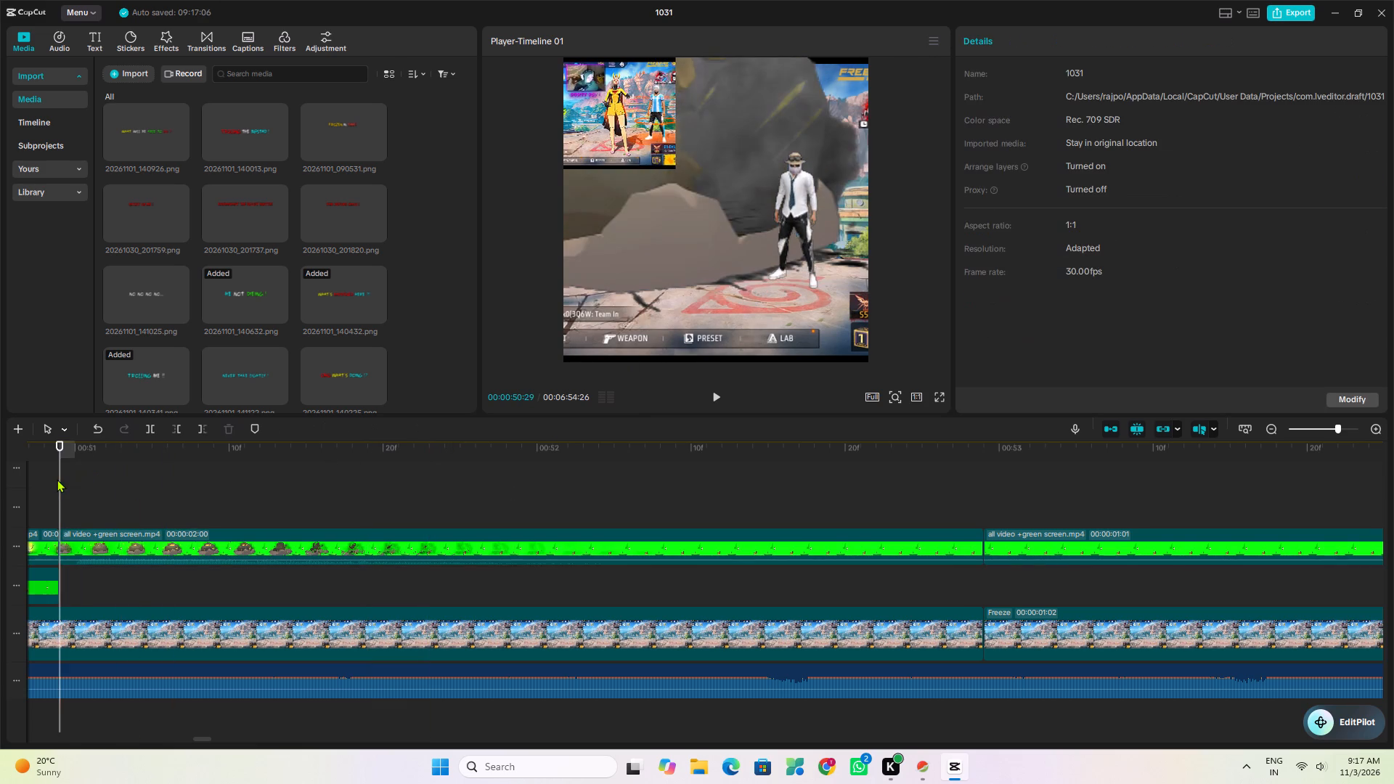
{"action": "key", "text": "space"}
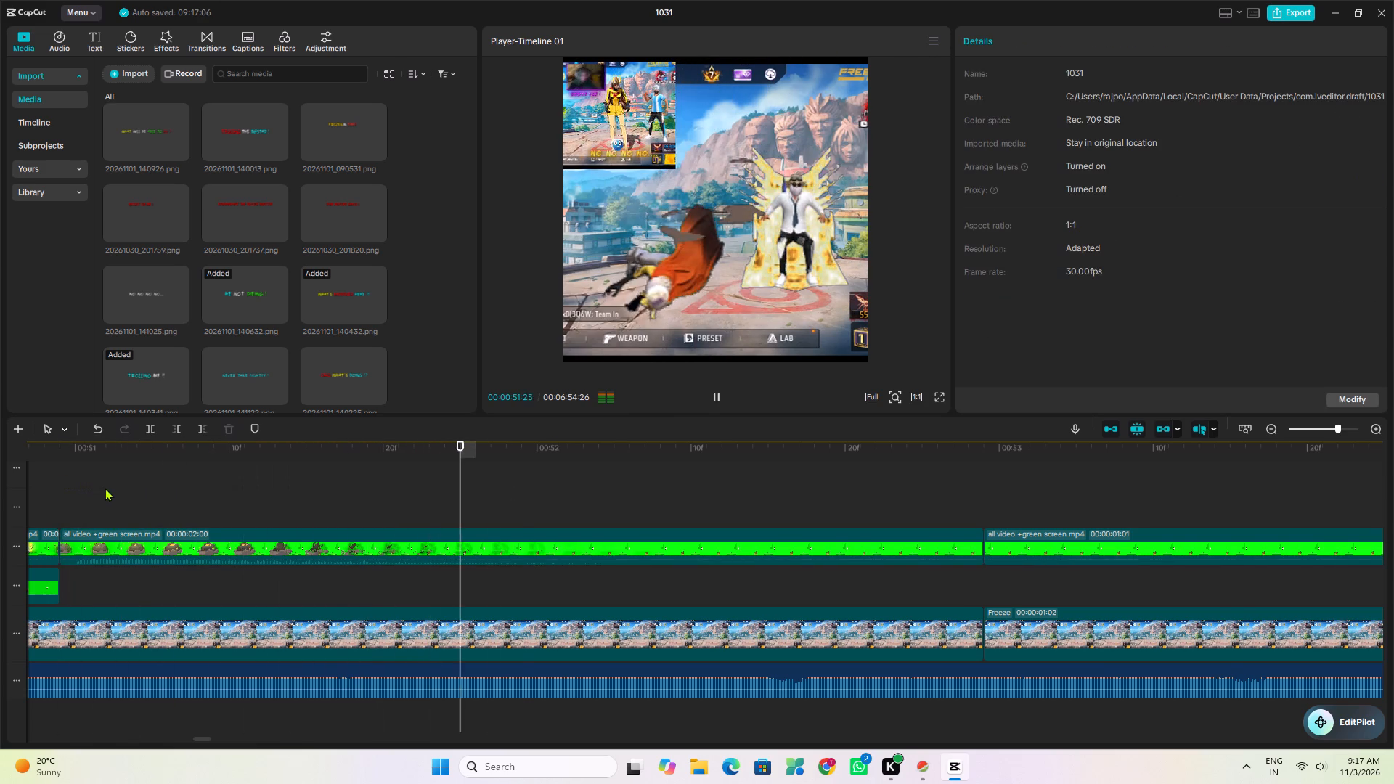
{"action": "key", "text": "space"}
{"action": "left_click", "coordinate": [288, 544]}
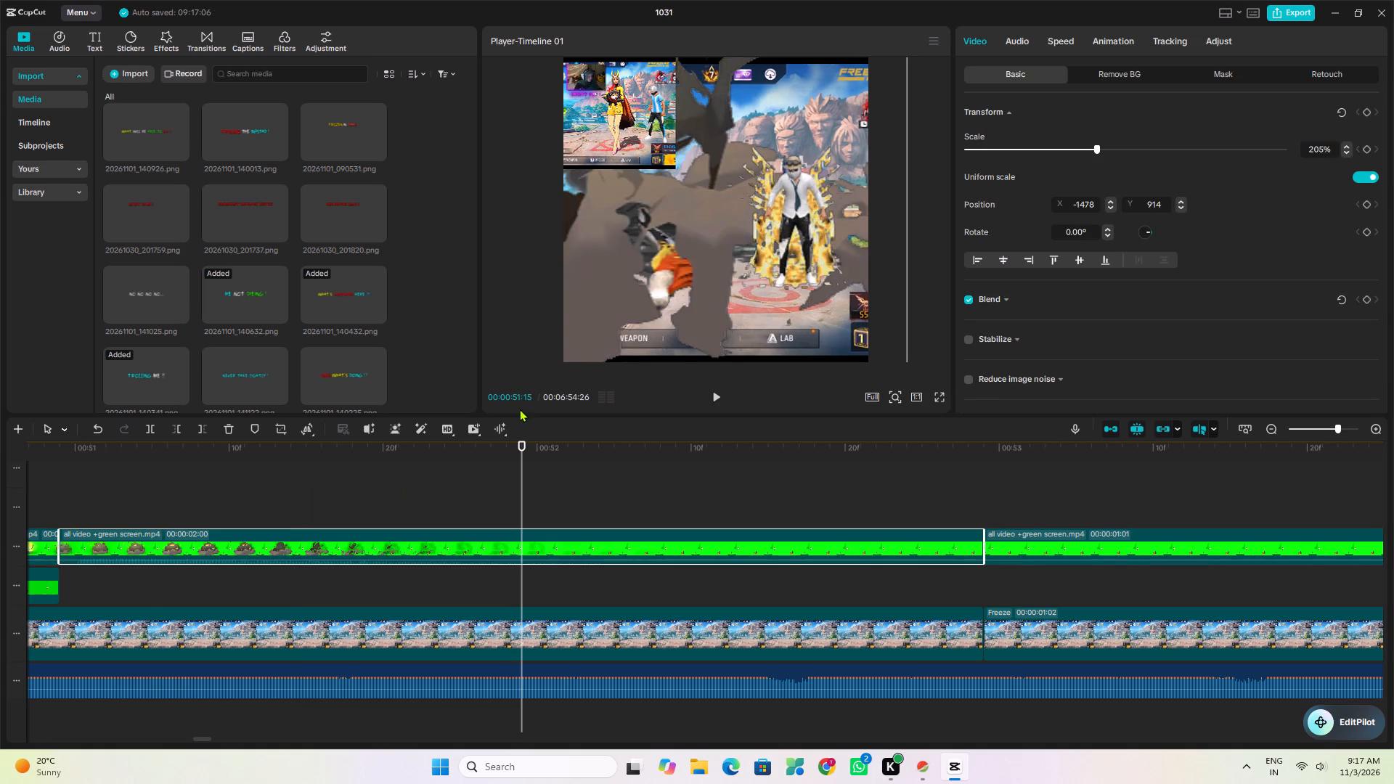
{"action": "left_click_drag", "start_coordinate": [651, 322], "coordinate": [667, 314]}
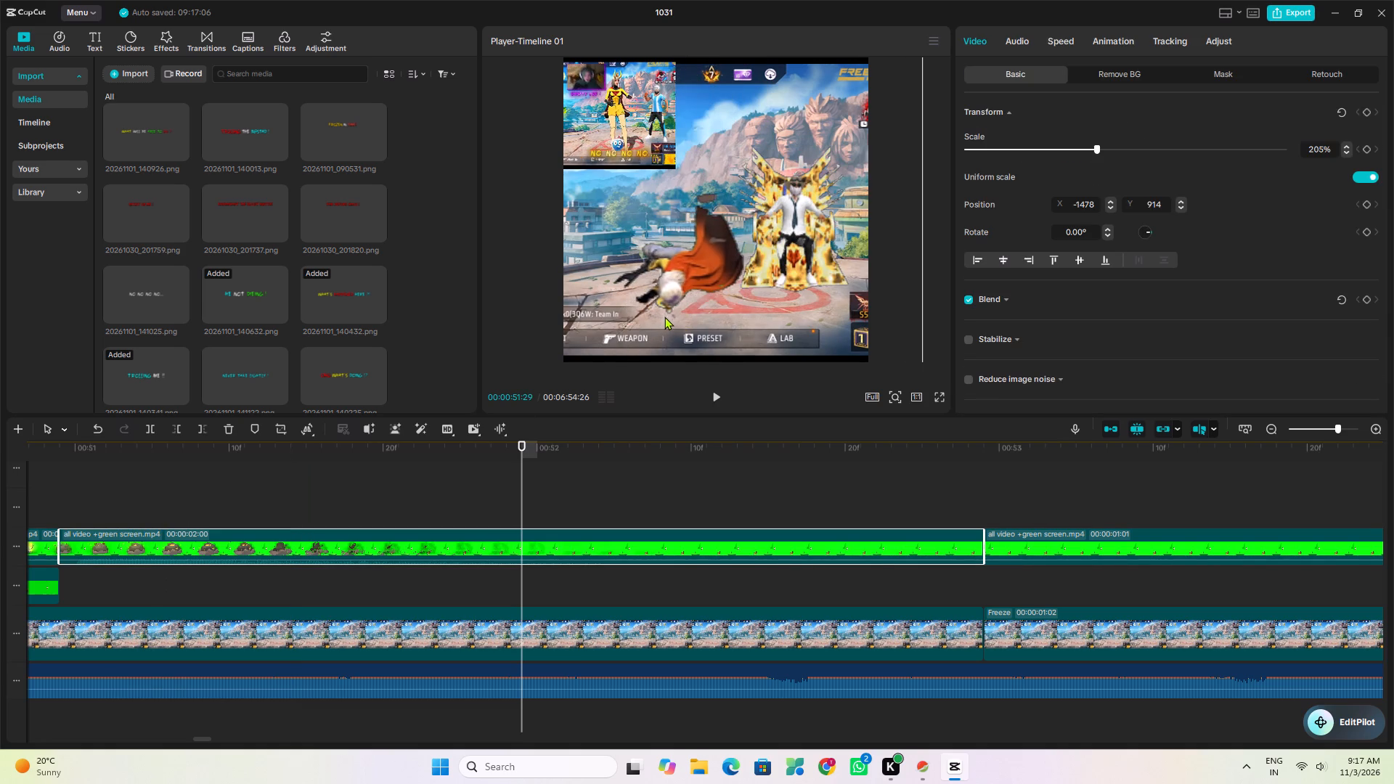
Play back from about 00:50:28 past 00:53 to check the repositioned fall and the transition into the following clip.
{"action": "left_click", "coordinate": [48, 493]}
{"action": "key", "text": "space"}
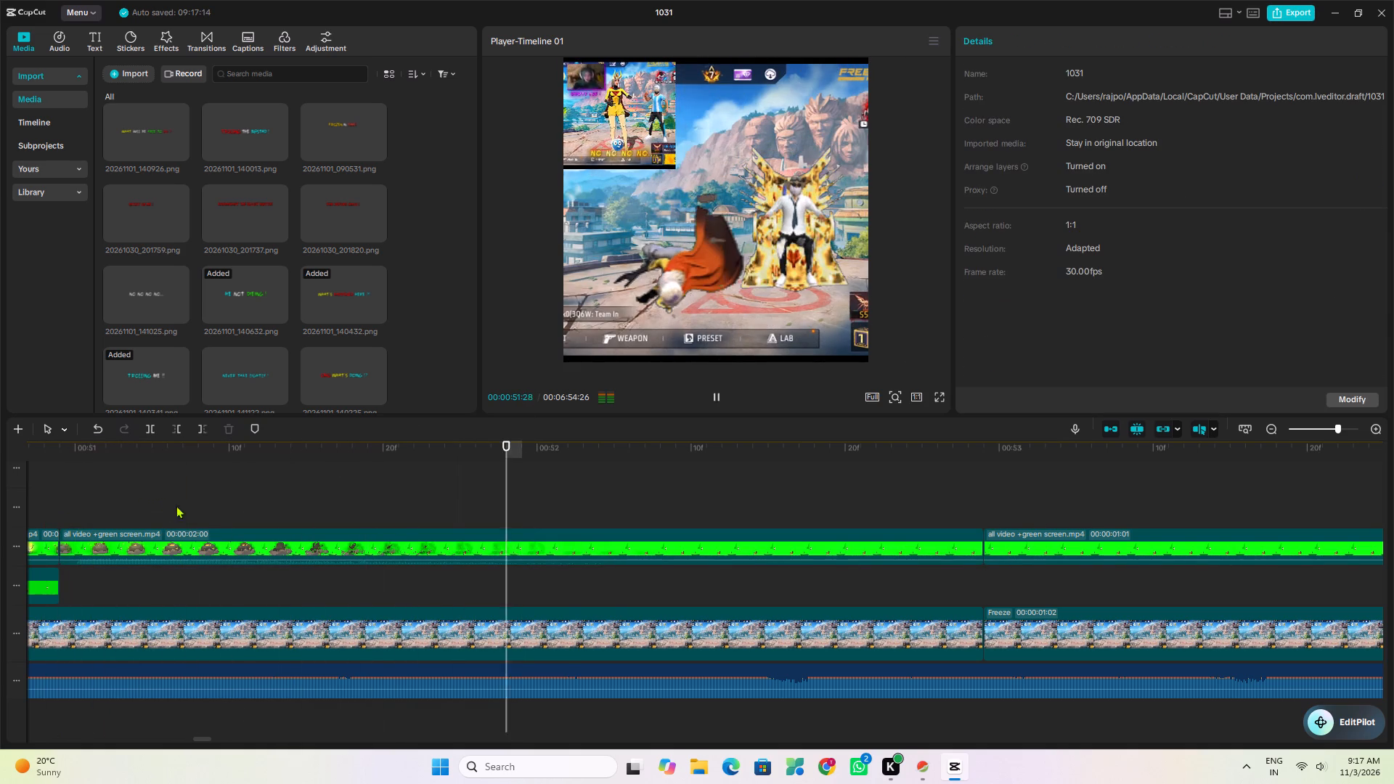
{"action": "key", "text": "space"}
{"action": "key", "text": "space"}
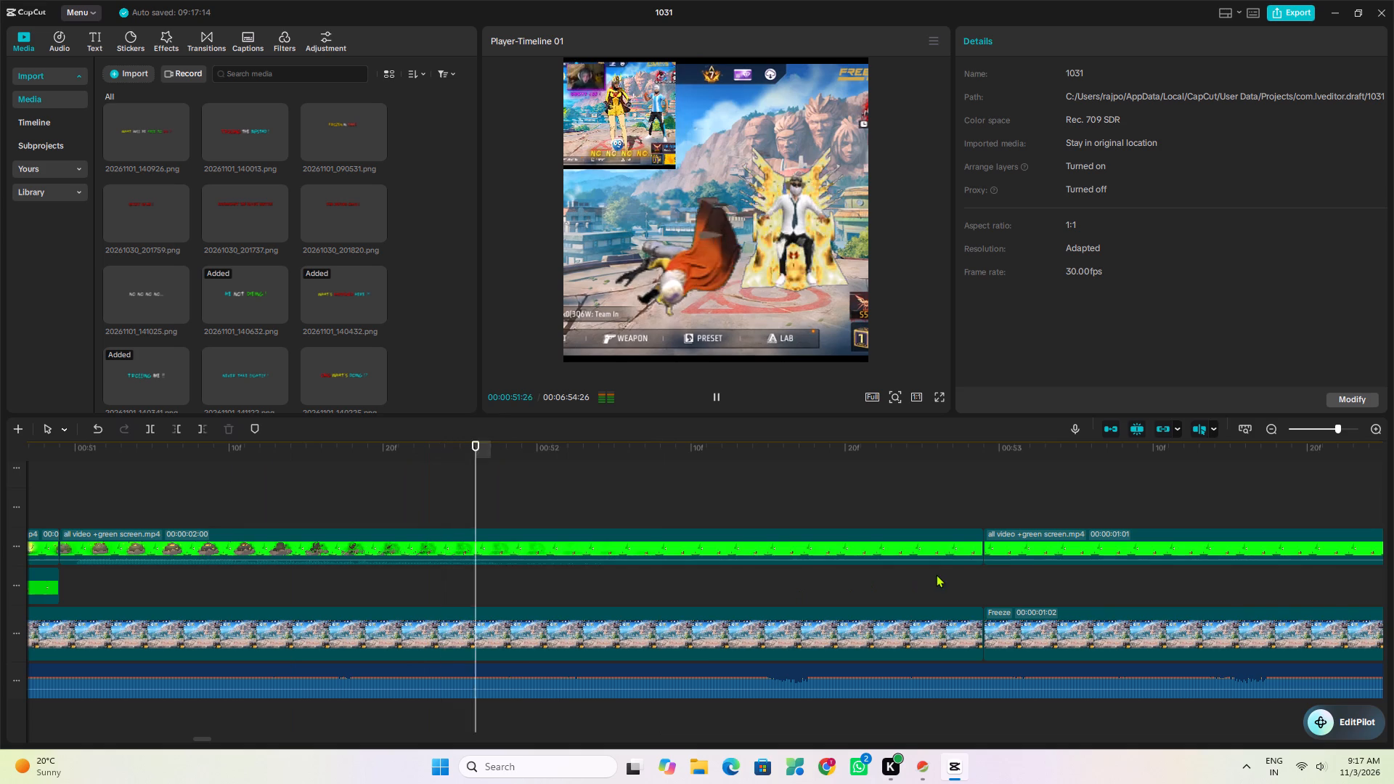
{"action": "key", "text": "space"}
Delete the 1:01 green-screen clip that follows the 2:00 falling-character clip.
{"action": "left_click", "coordinate": [1041, 541]}
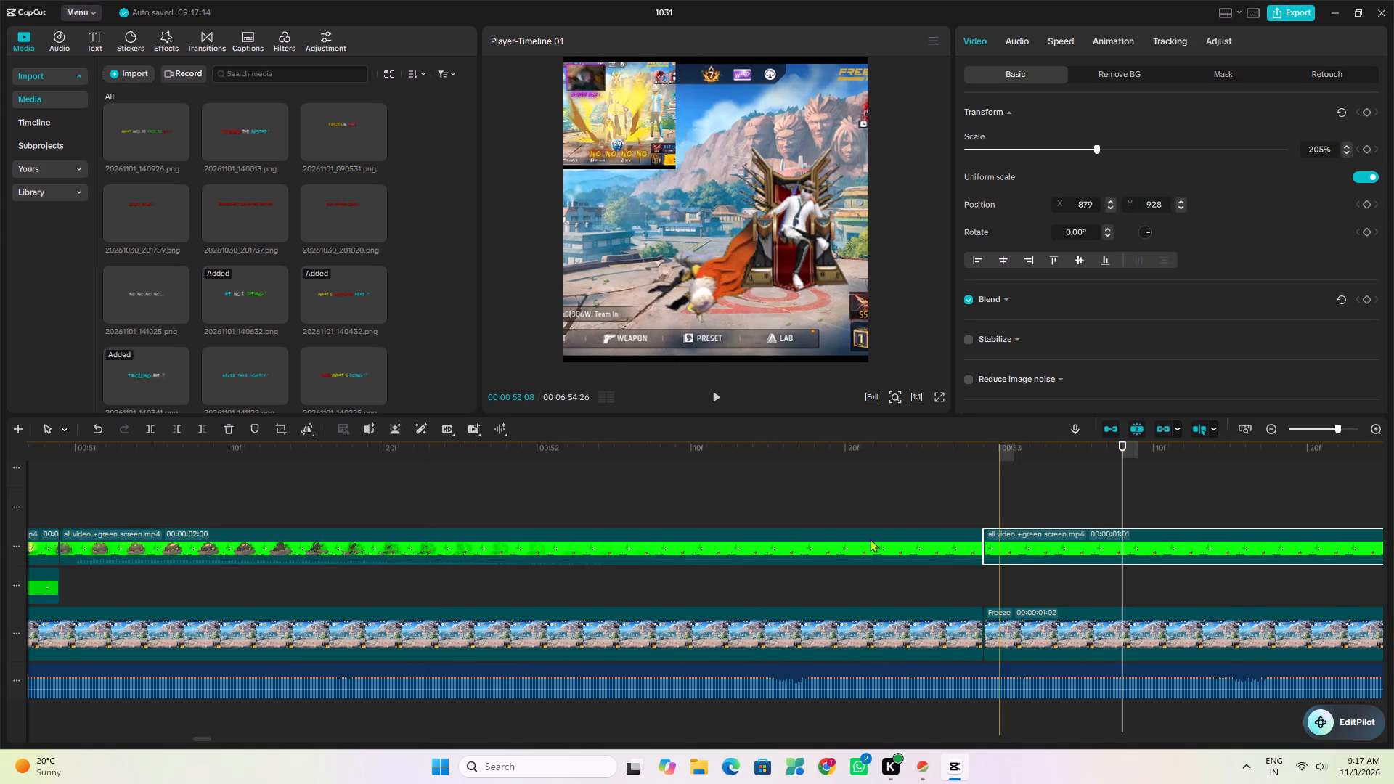
{"action": "left_click", "coordinate": [223, 420]}
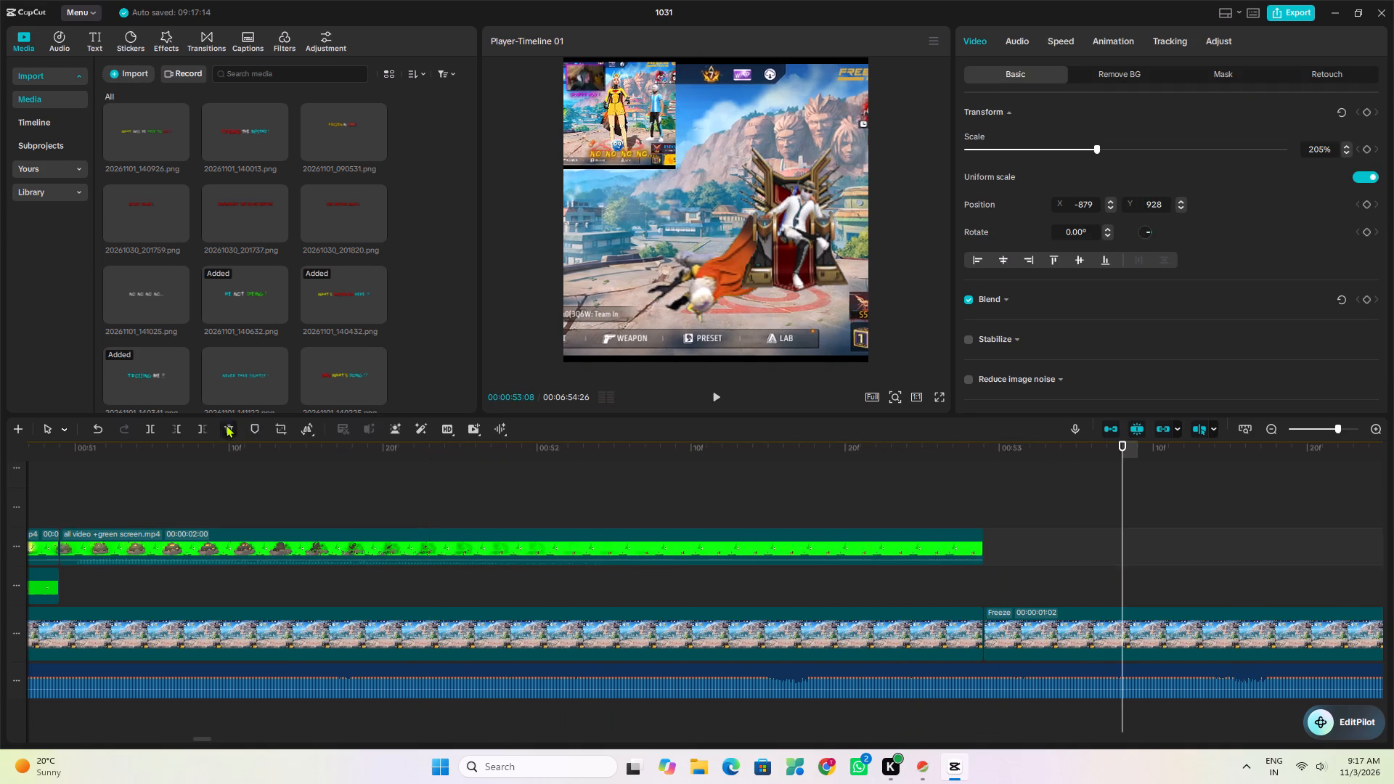
Extend the end of the 2:00 falling-character green-screen clip past 00:54, to a length of about 3:15.
{"action": "left_click", "coordinate": [939, 555]}
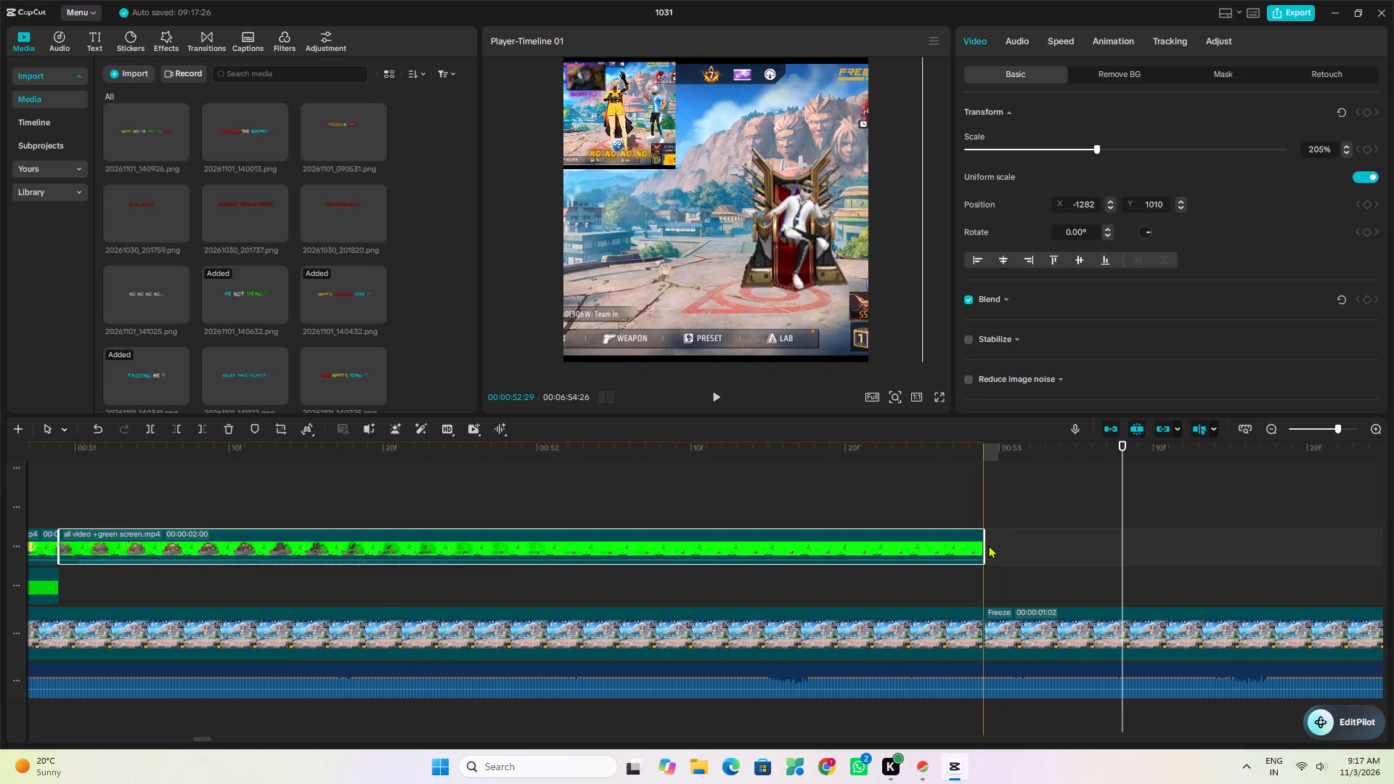
{"action": "left_click_drag", "start_coordinate": [986, 543], "coordinate": [1276, 560]}
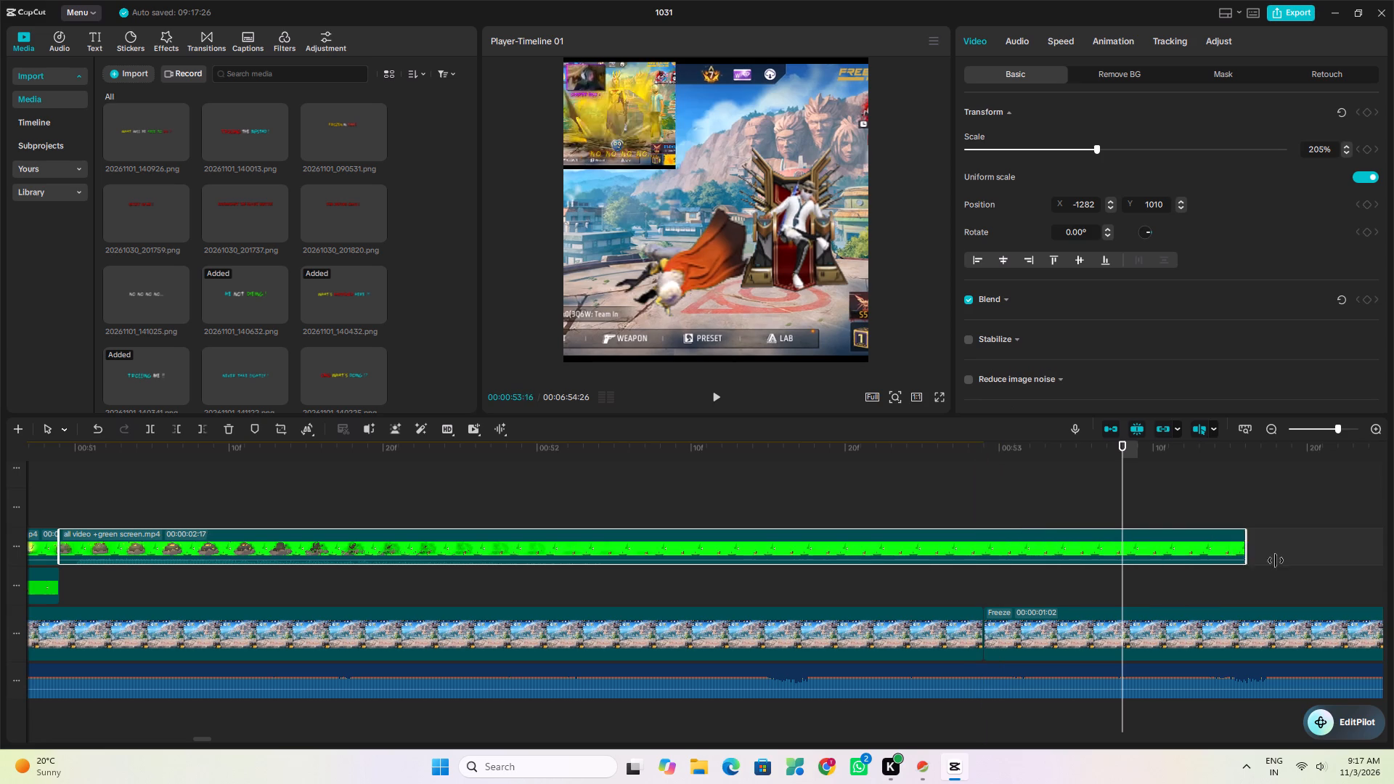
{"action": "left_click_drag", "start_coordinate": [1276, 560], "coordinate": [1389, 573]}
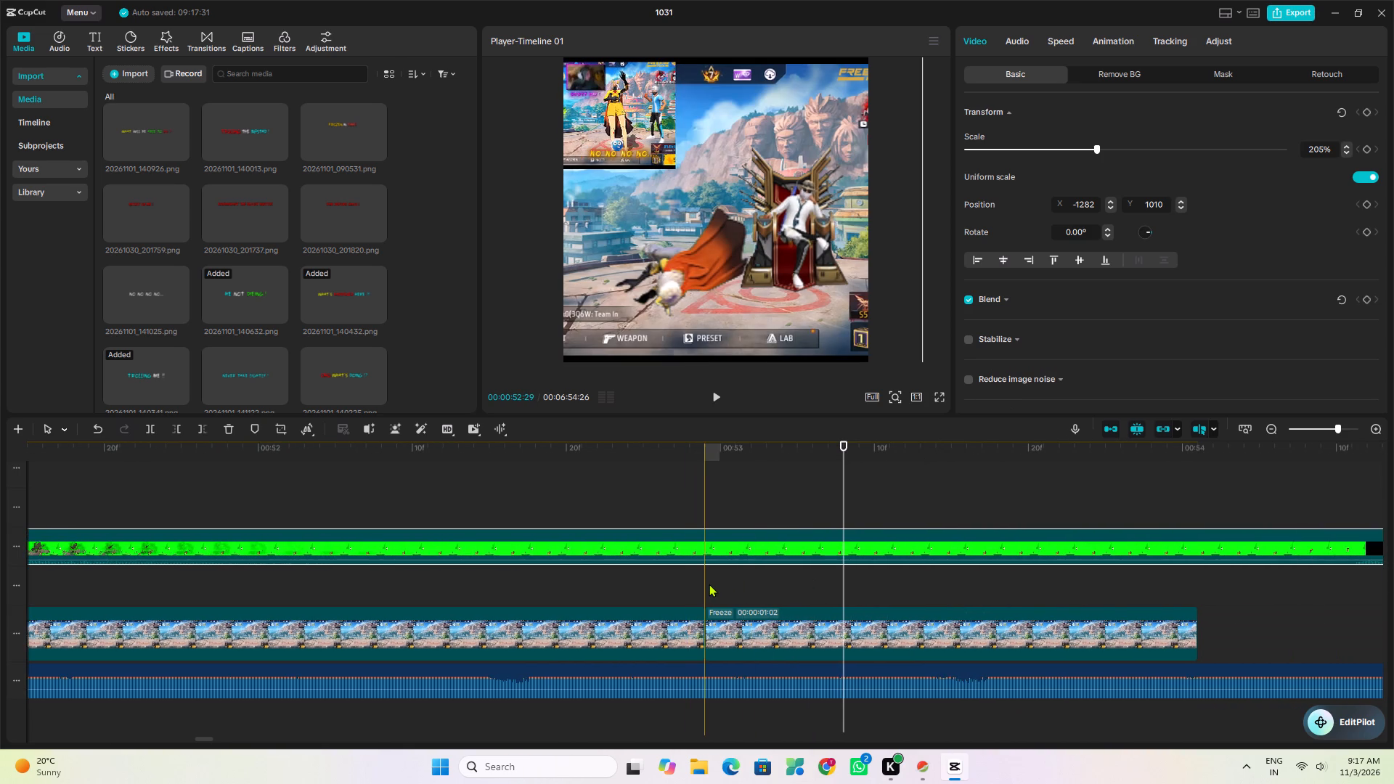
Split the extended falling-character clip at 00:52:29, where the 1:02 Freeze clip begins.
{"action": "left_click", "coordinate": [707, 584]}
{"action": "left_click", "coordinate": [708, 558]}
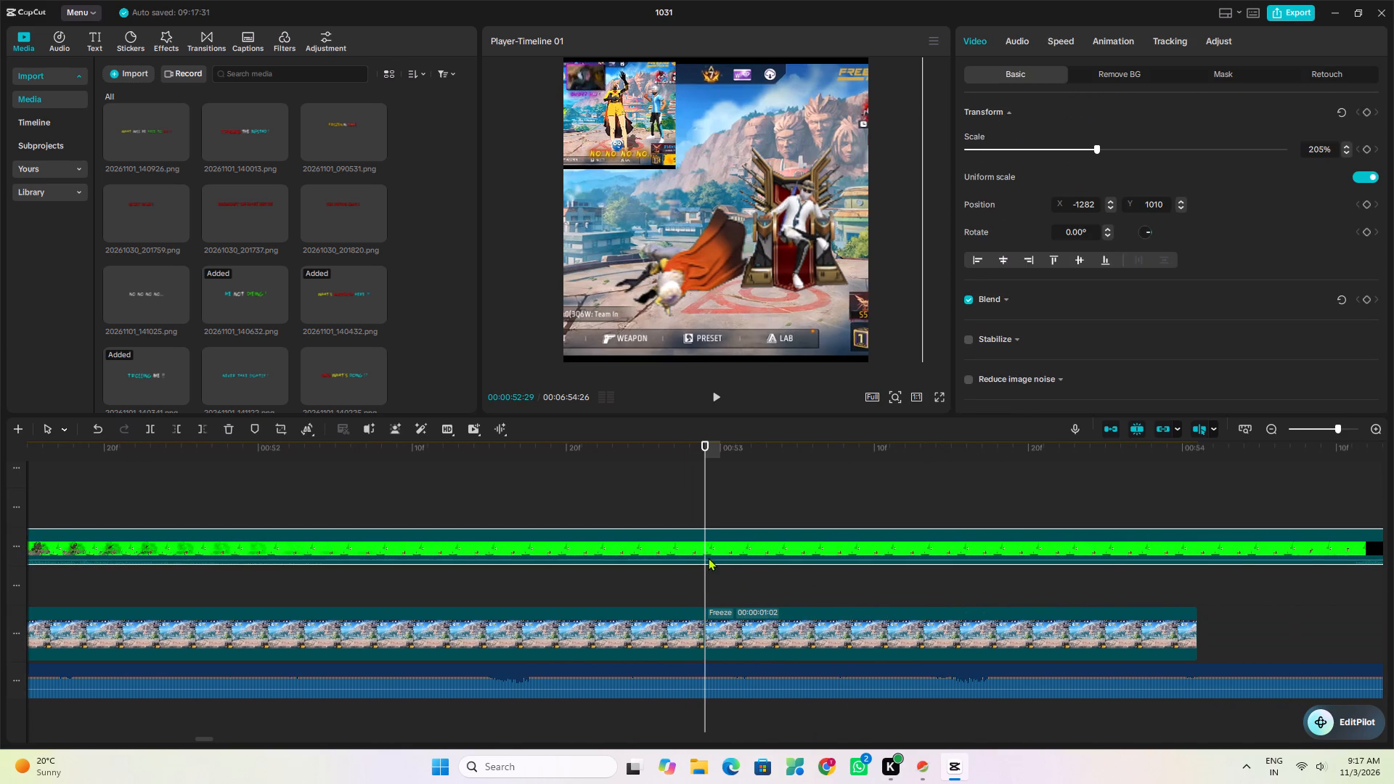
{"action": "left_click", "coordinate": [144, 427]}
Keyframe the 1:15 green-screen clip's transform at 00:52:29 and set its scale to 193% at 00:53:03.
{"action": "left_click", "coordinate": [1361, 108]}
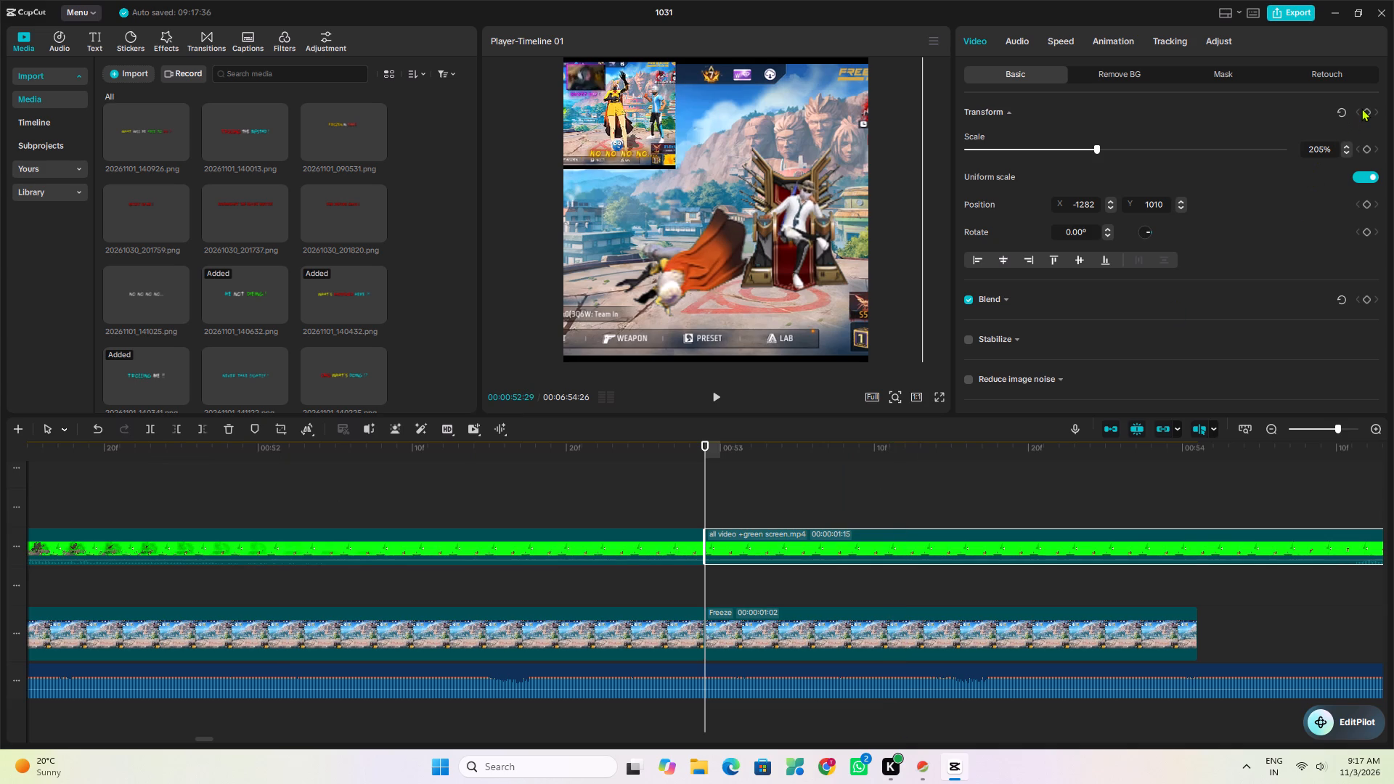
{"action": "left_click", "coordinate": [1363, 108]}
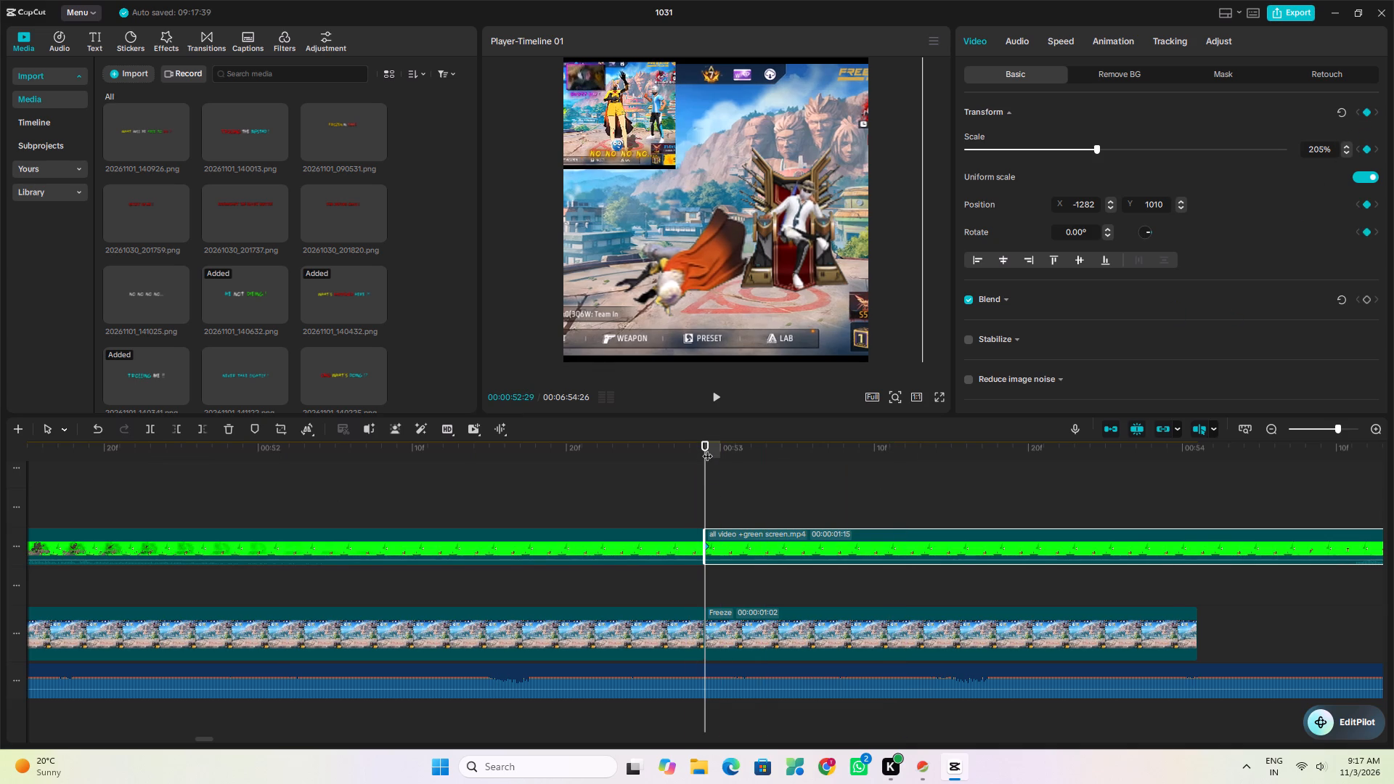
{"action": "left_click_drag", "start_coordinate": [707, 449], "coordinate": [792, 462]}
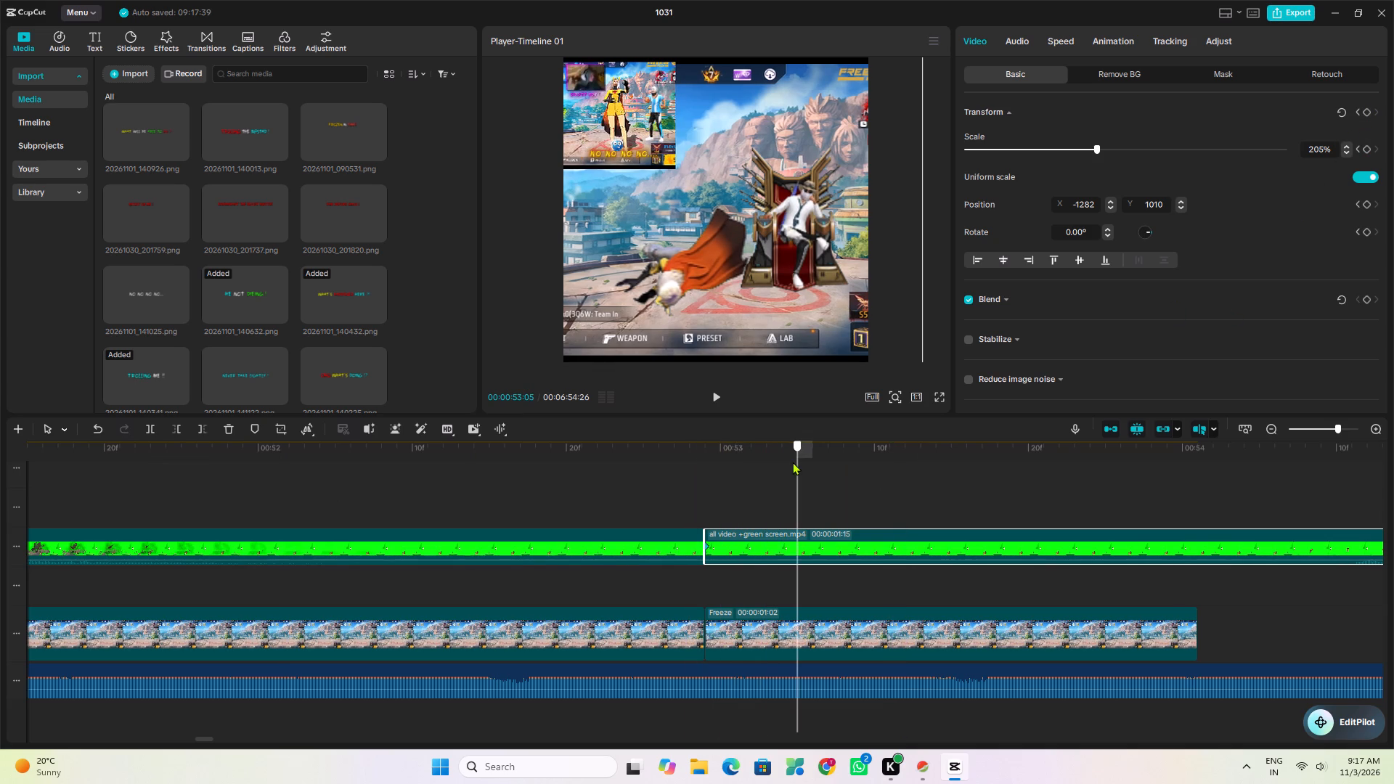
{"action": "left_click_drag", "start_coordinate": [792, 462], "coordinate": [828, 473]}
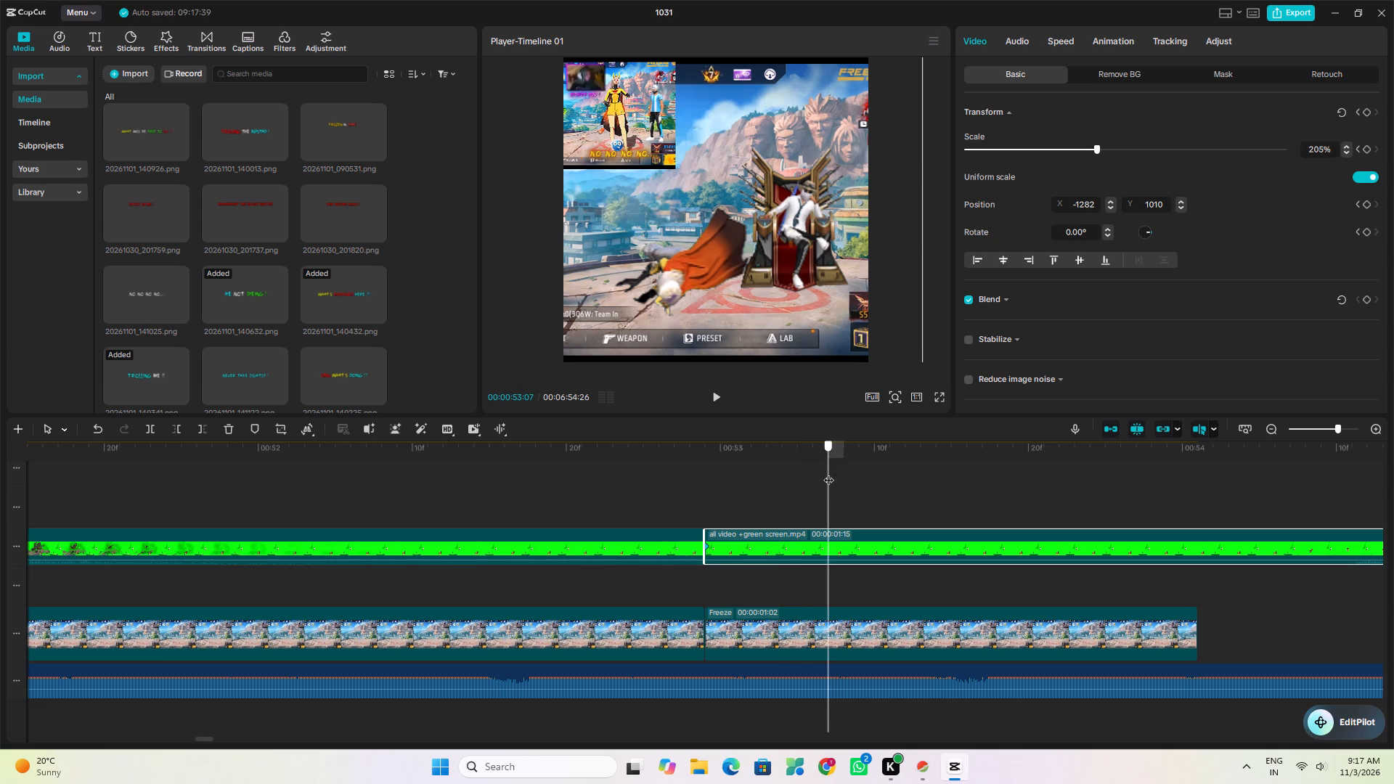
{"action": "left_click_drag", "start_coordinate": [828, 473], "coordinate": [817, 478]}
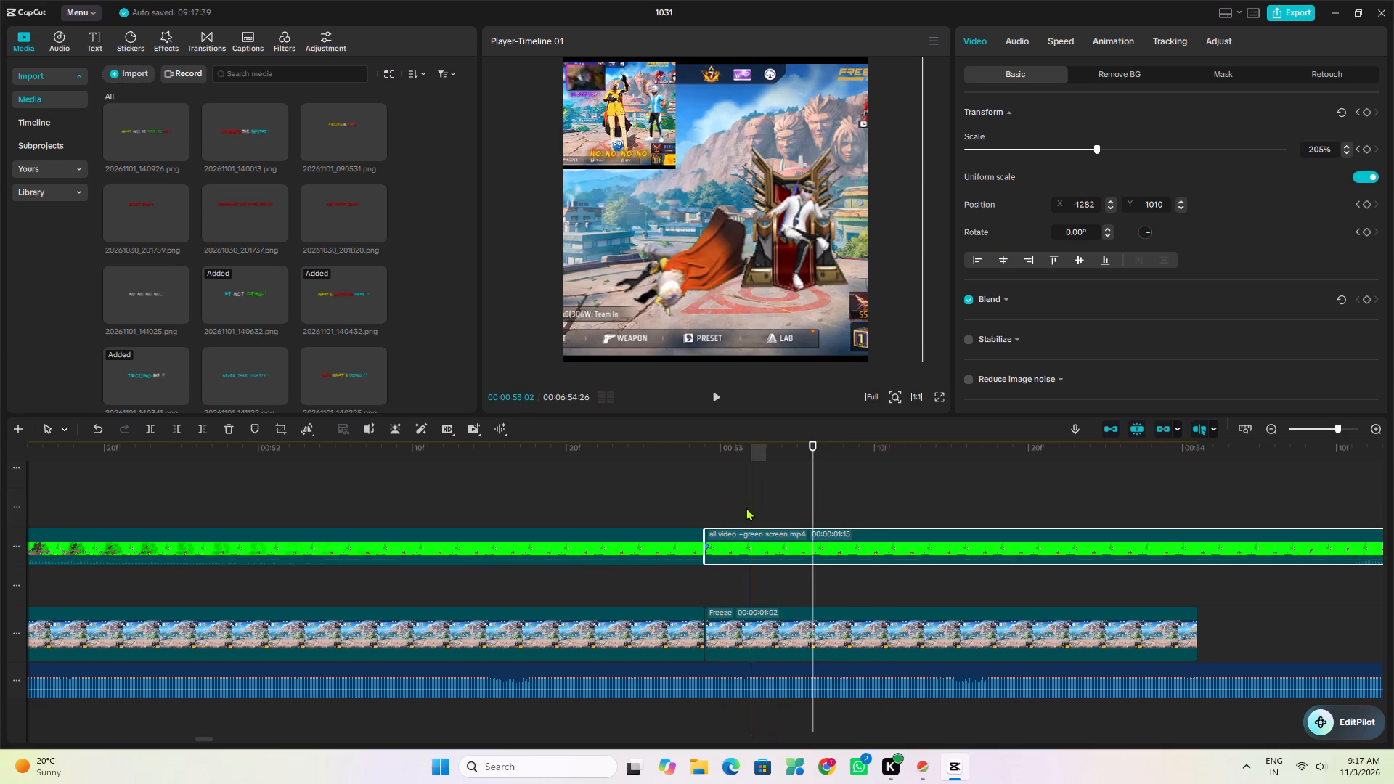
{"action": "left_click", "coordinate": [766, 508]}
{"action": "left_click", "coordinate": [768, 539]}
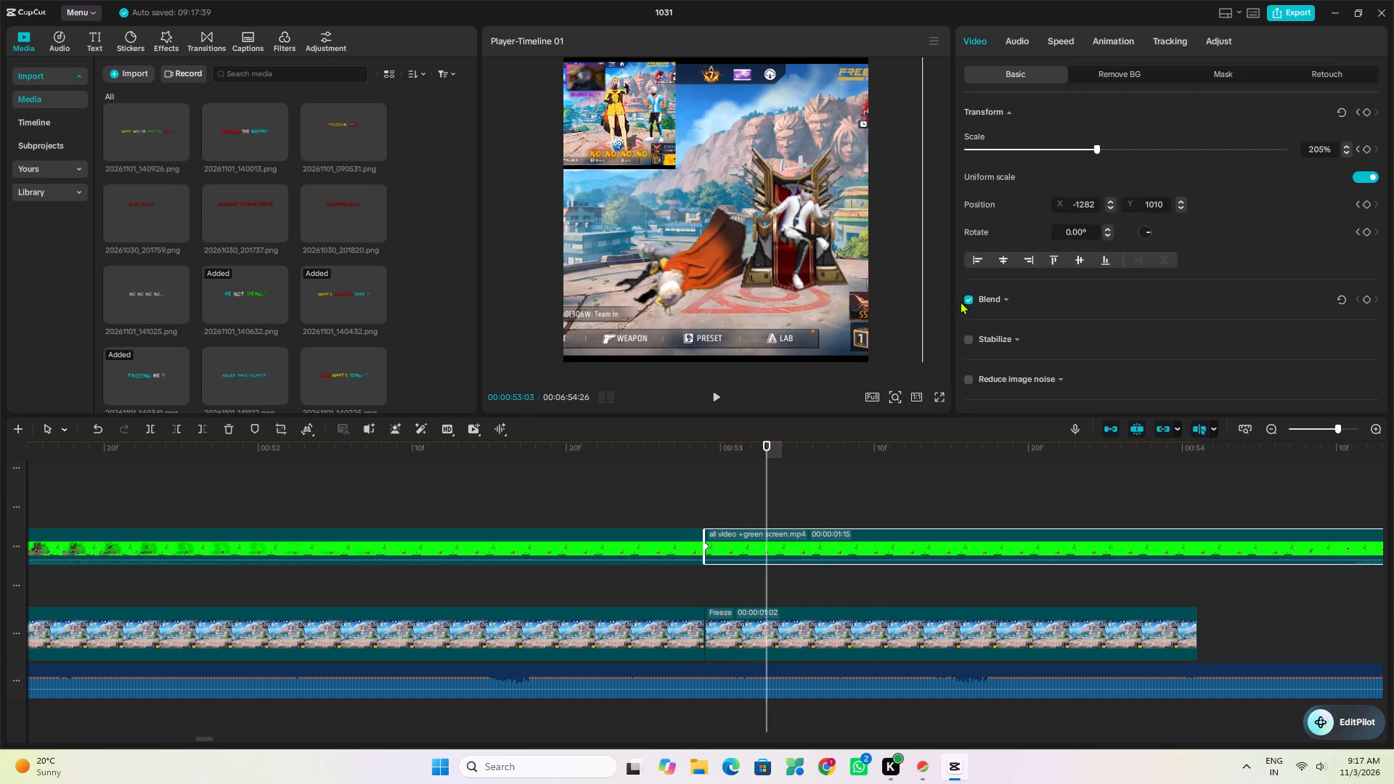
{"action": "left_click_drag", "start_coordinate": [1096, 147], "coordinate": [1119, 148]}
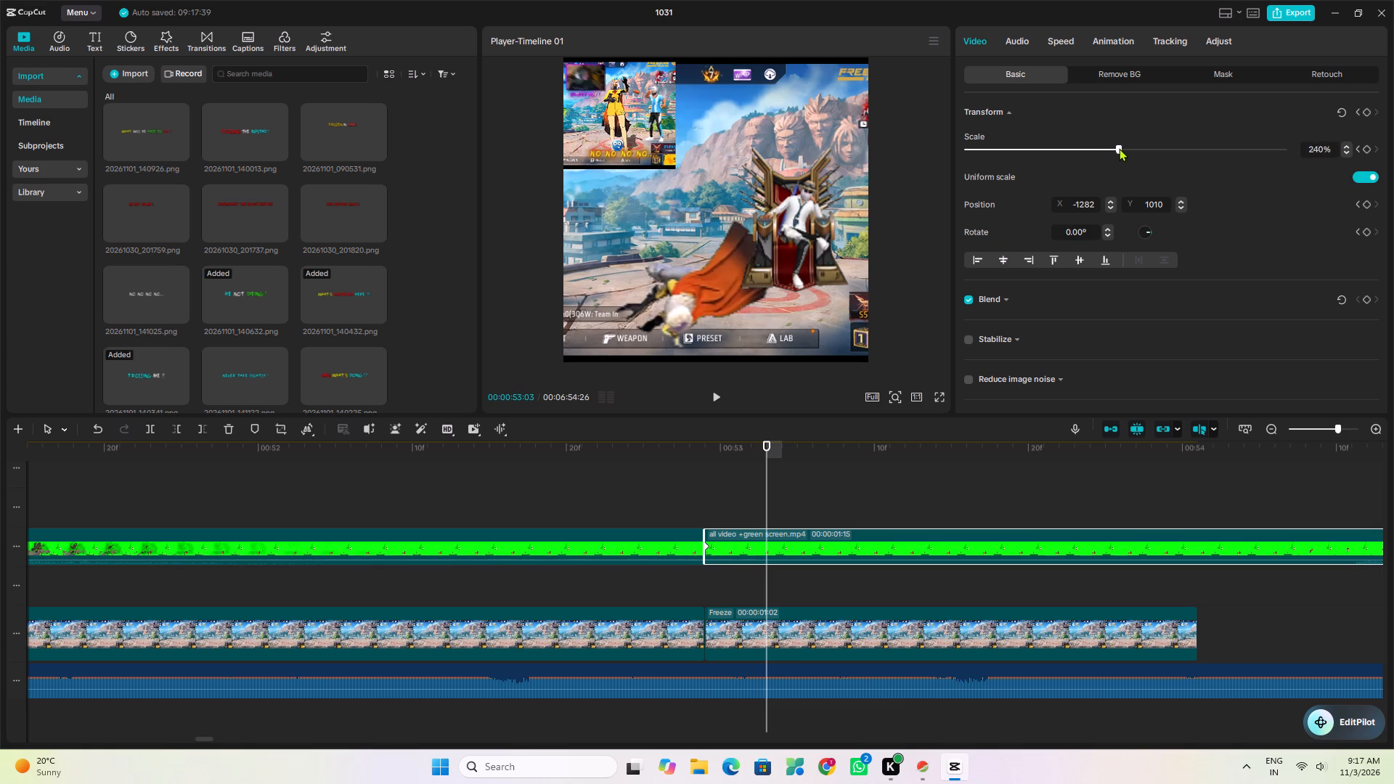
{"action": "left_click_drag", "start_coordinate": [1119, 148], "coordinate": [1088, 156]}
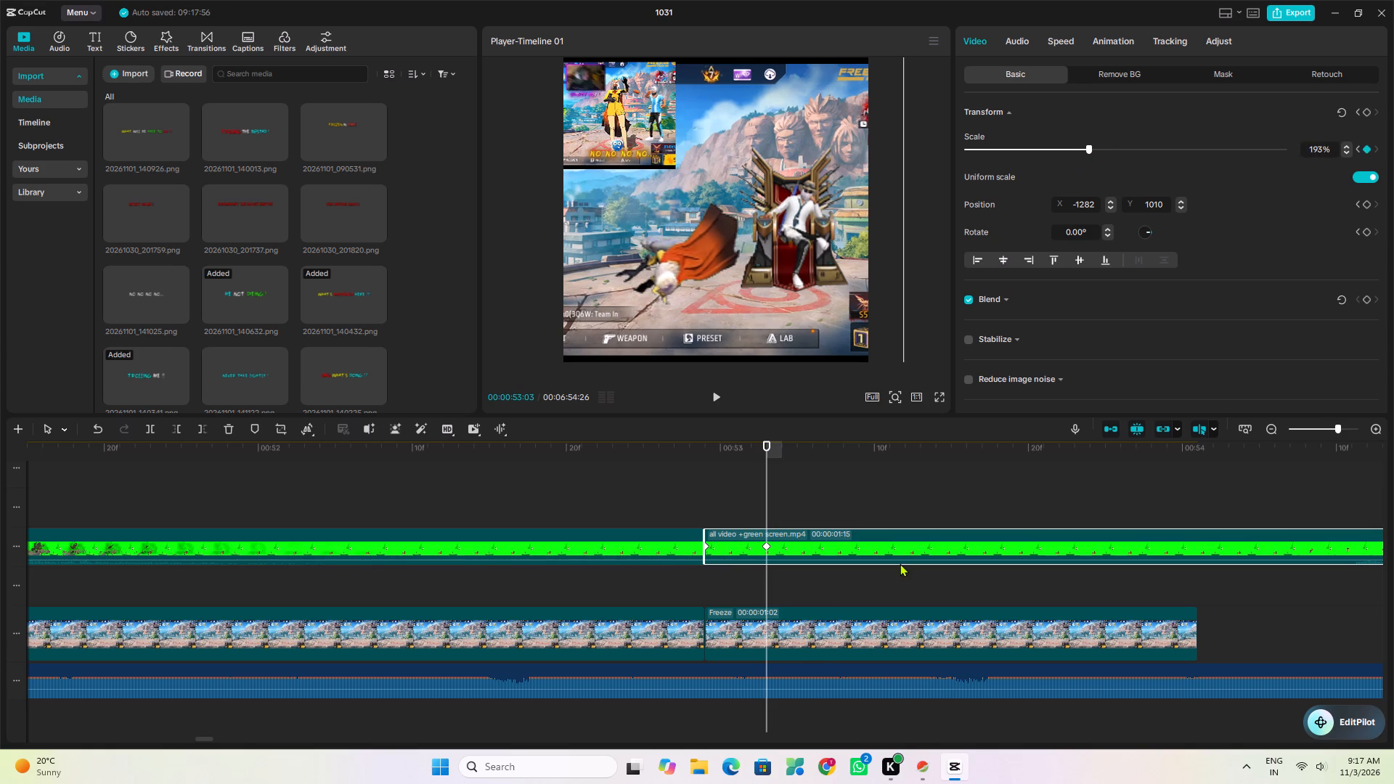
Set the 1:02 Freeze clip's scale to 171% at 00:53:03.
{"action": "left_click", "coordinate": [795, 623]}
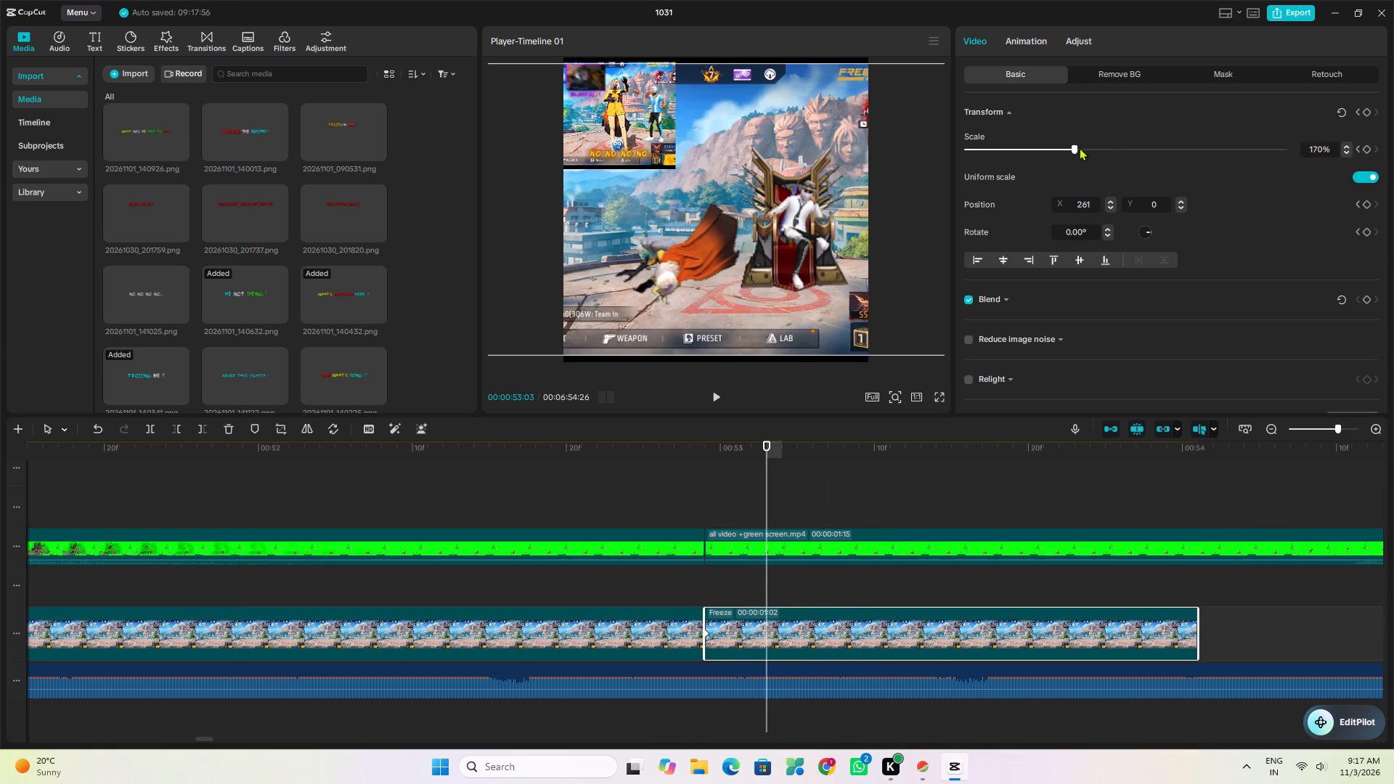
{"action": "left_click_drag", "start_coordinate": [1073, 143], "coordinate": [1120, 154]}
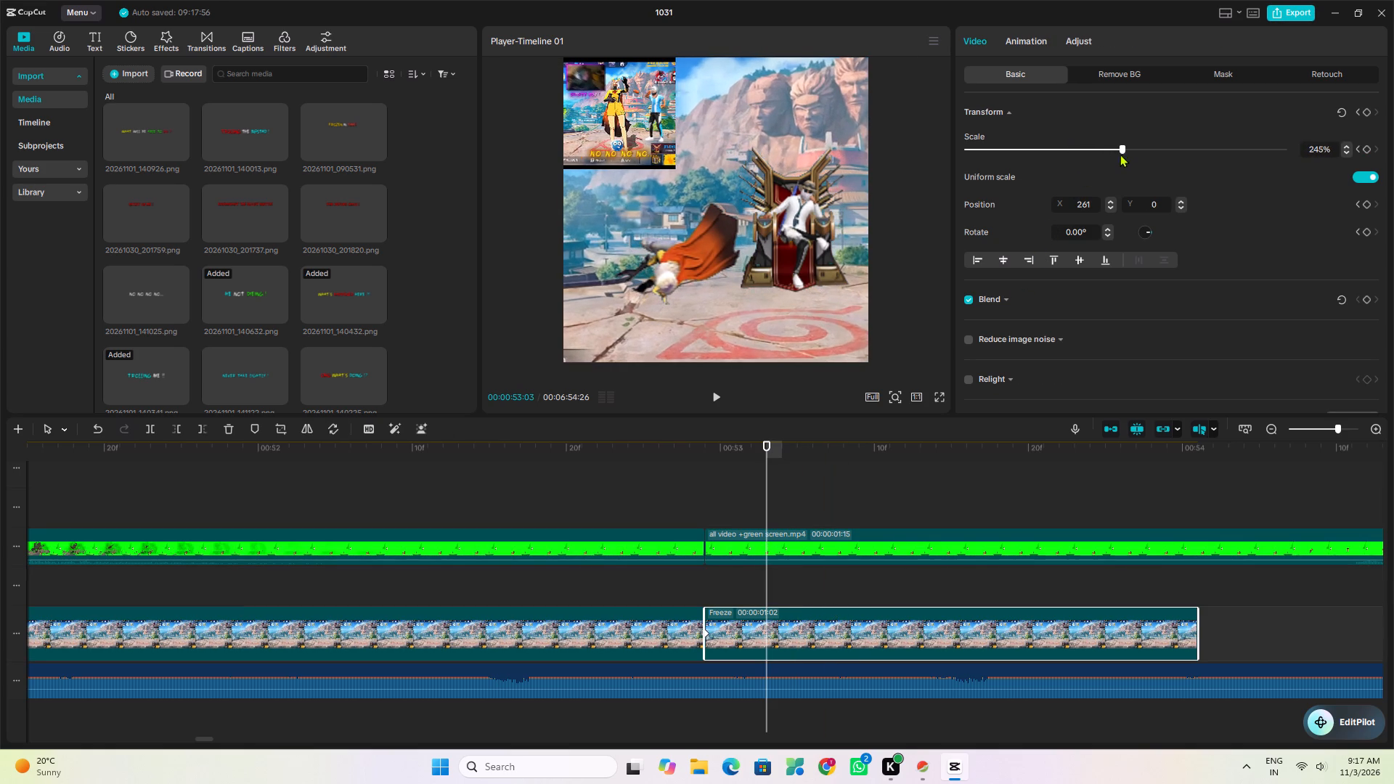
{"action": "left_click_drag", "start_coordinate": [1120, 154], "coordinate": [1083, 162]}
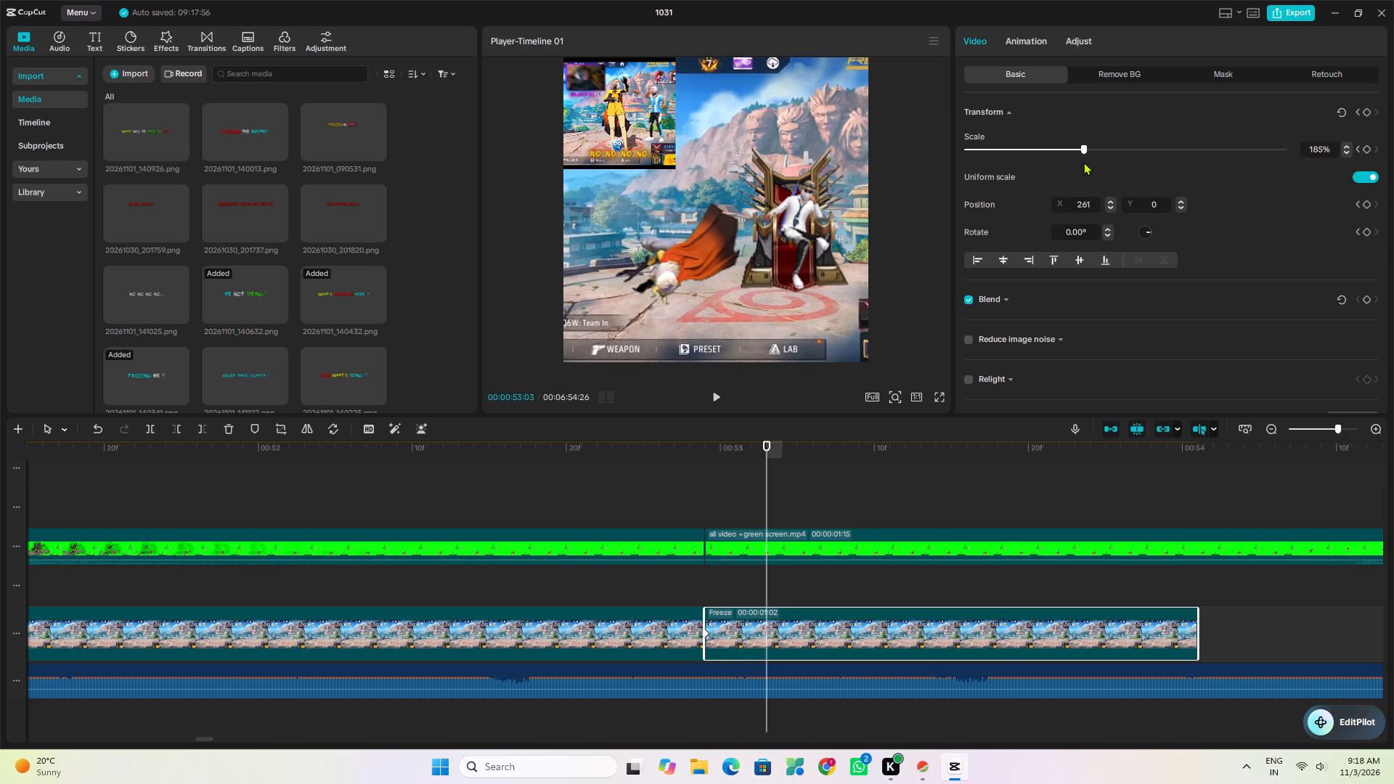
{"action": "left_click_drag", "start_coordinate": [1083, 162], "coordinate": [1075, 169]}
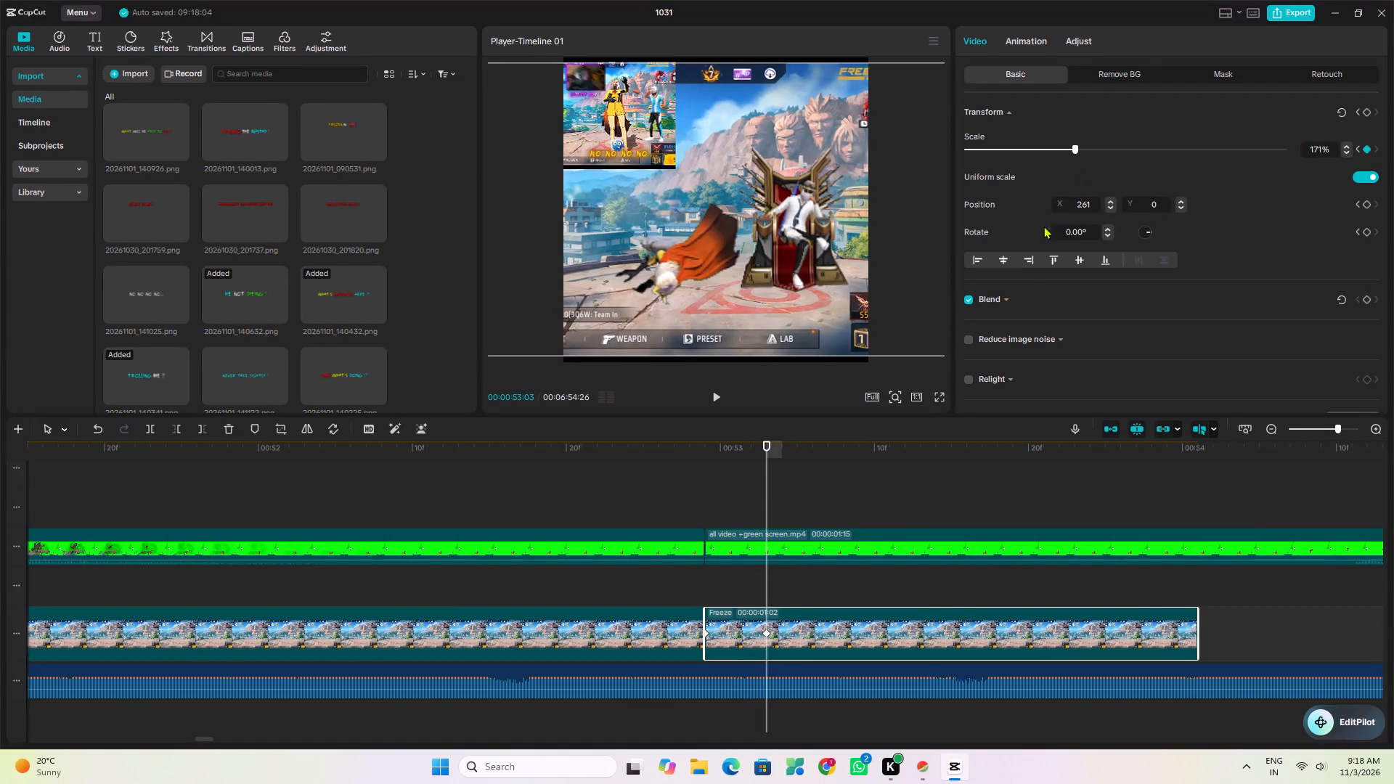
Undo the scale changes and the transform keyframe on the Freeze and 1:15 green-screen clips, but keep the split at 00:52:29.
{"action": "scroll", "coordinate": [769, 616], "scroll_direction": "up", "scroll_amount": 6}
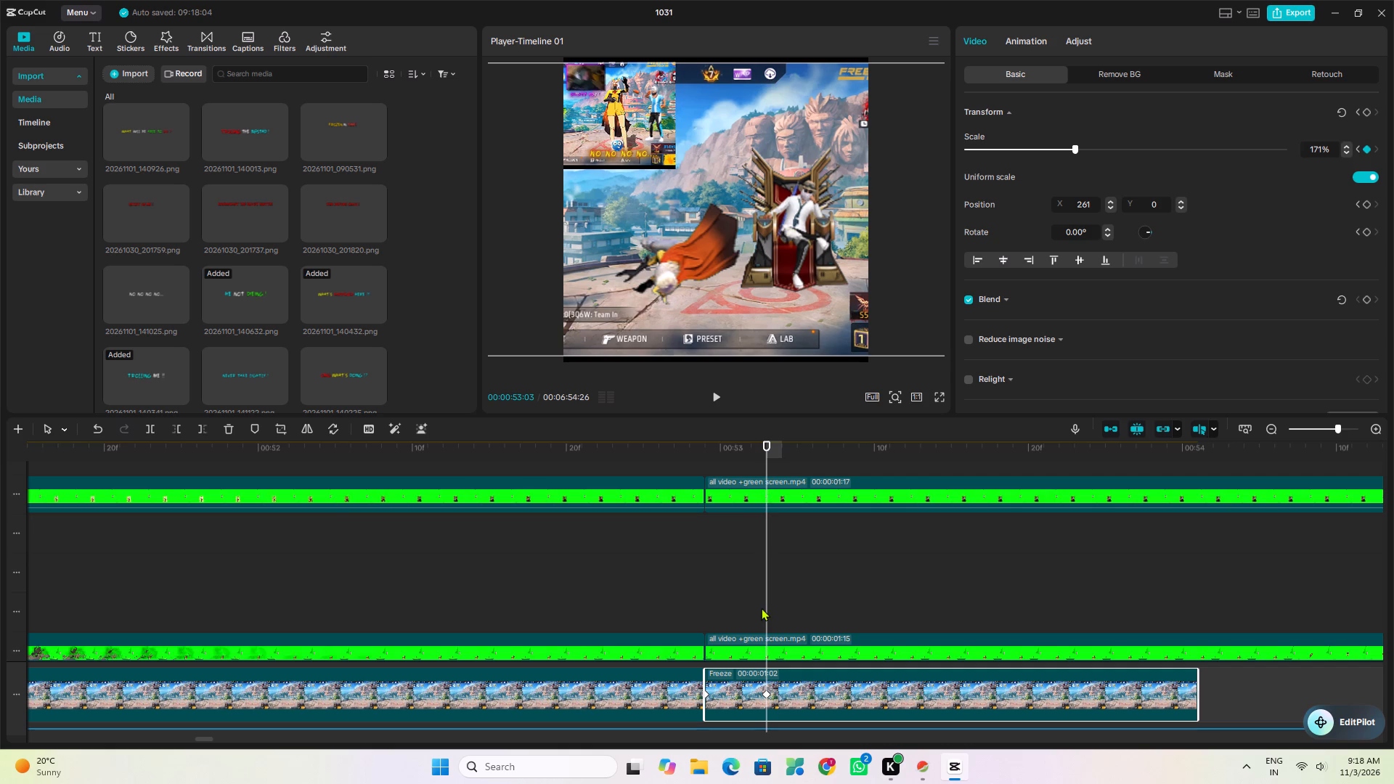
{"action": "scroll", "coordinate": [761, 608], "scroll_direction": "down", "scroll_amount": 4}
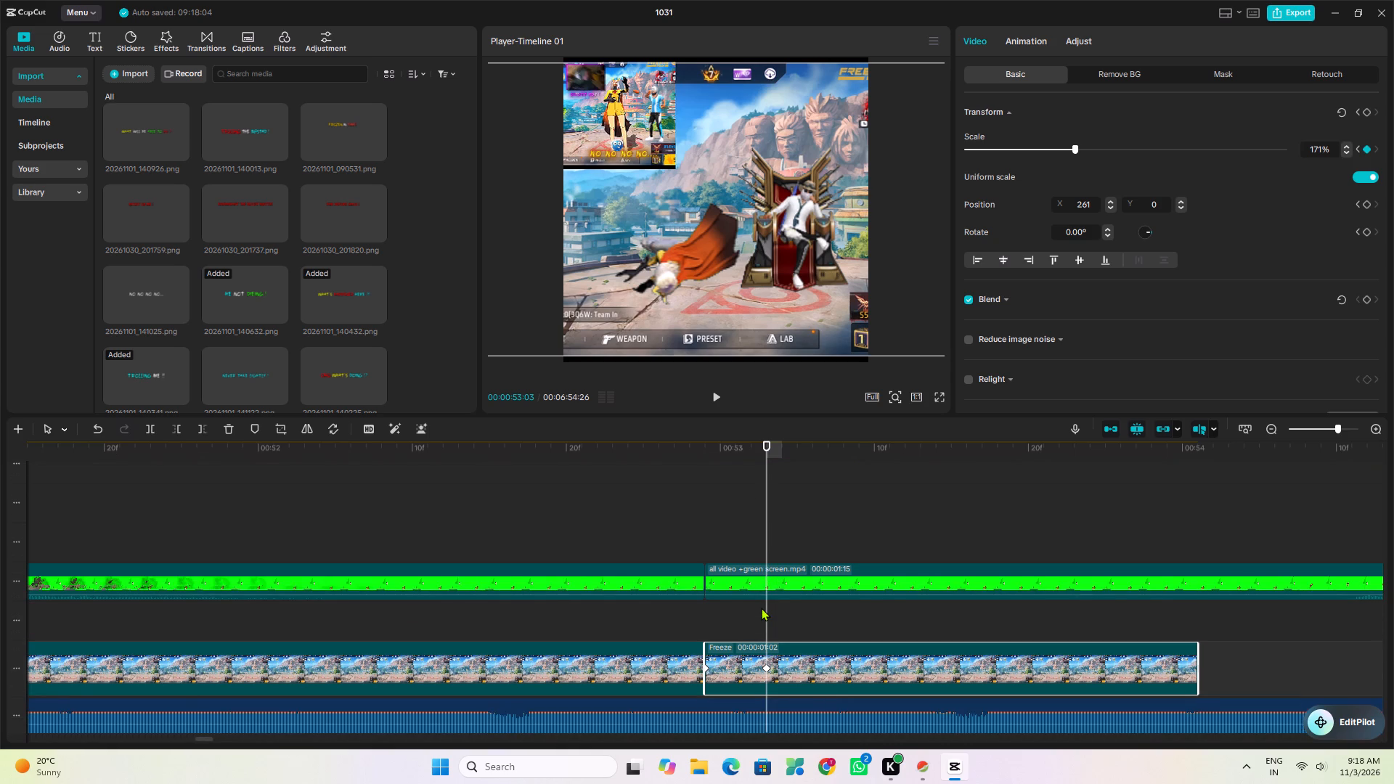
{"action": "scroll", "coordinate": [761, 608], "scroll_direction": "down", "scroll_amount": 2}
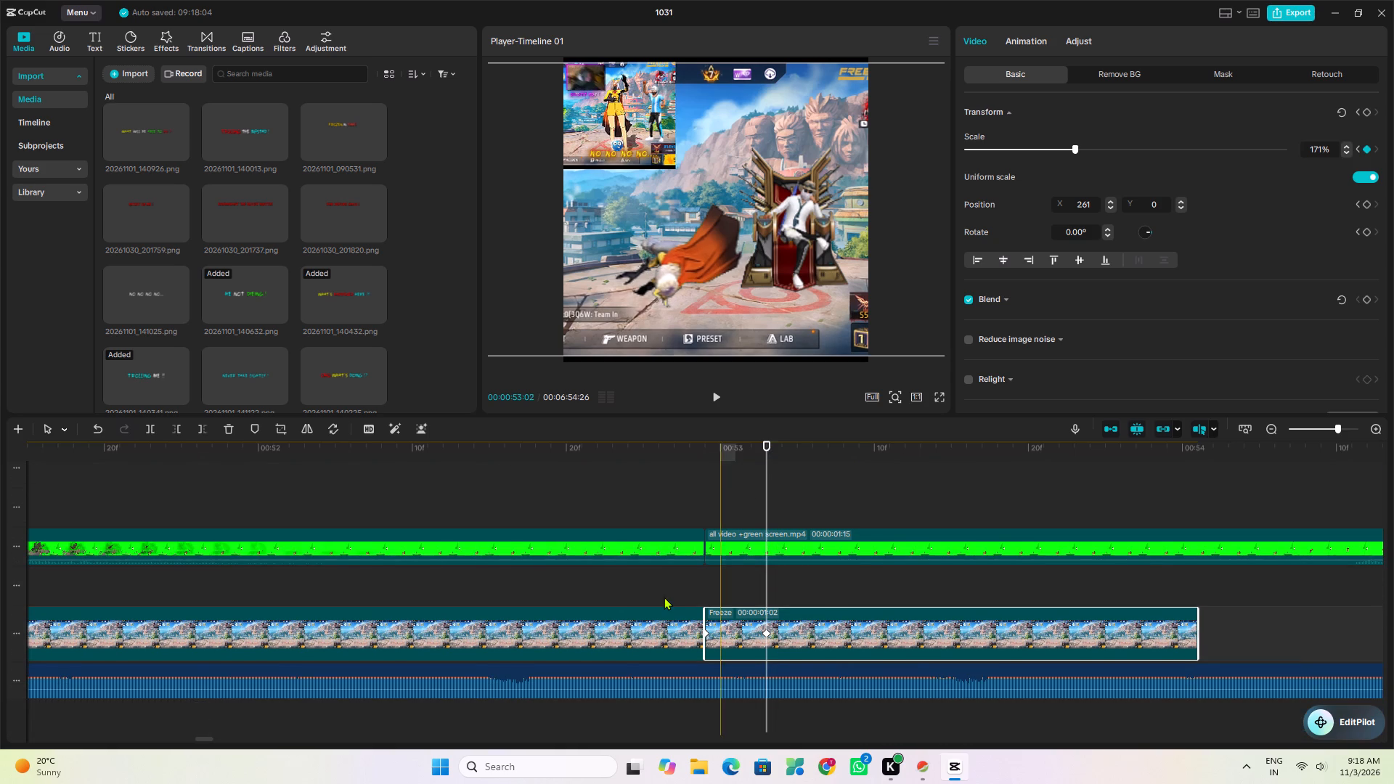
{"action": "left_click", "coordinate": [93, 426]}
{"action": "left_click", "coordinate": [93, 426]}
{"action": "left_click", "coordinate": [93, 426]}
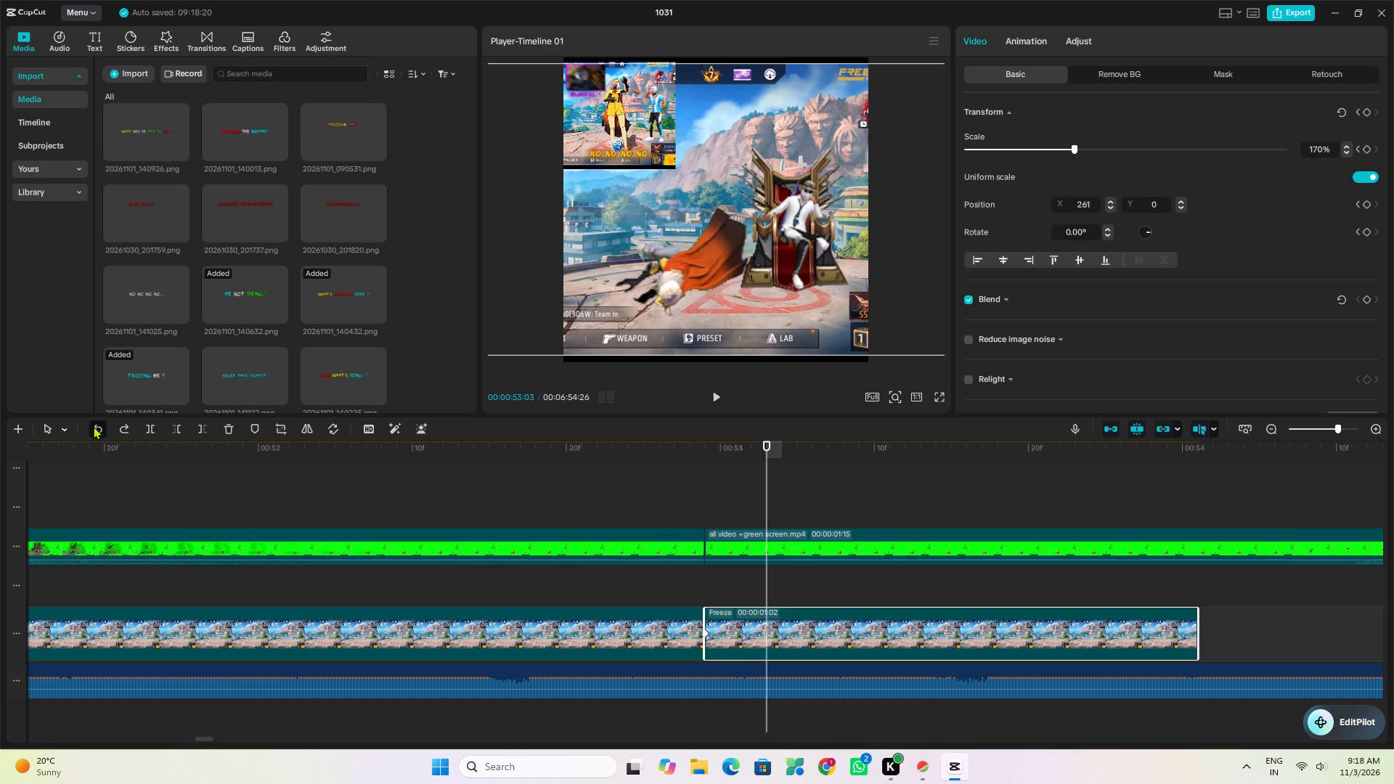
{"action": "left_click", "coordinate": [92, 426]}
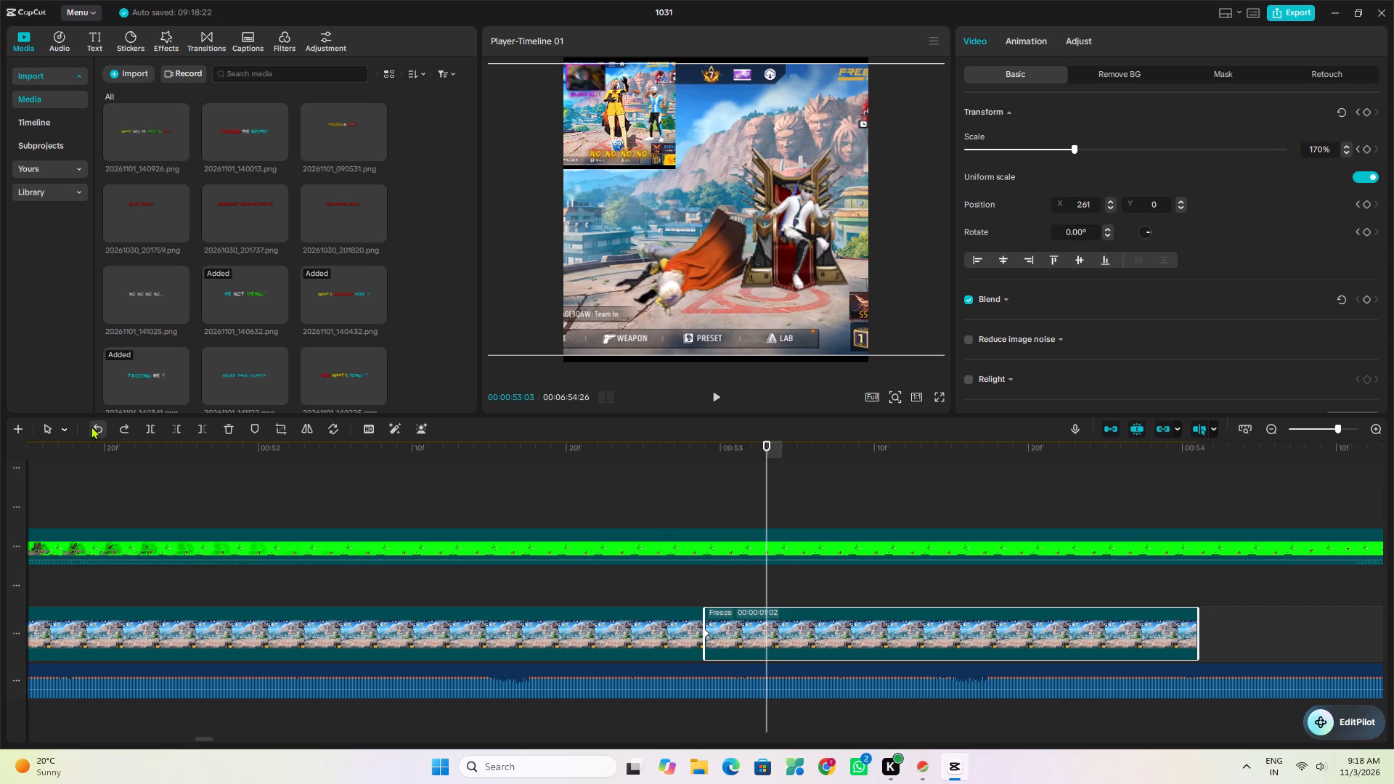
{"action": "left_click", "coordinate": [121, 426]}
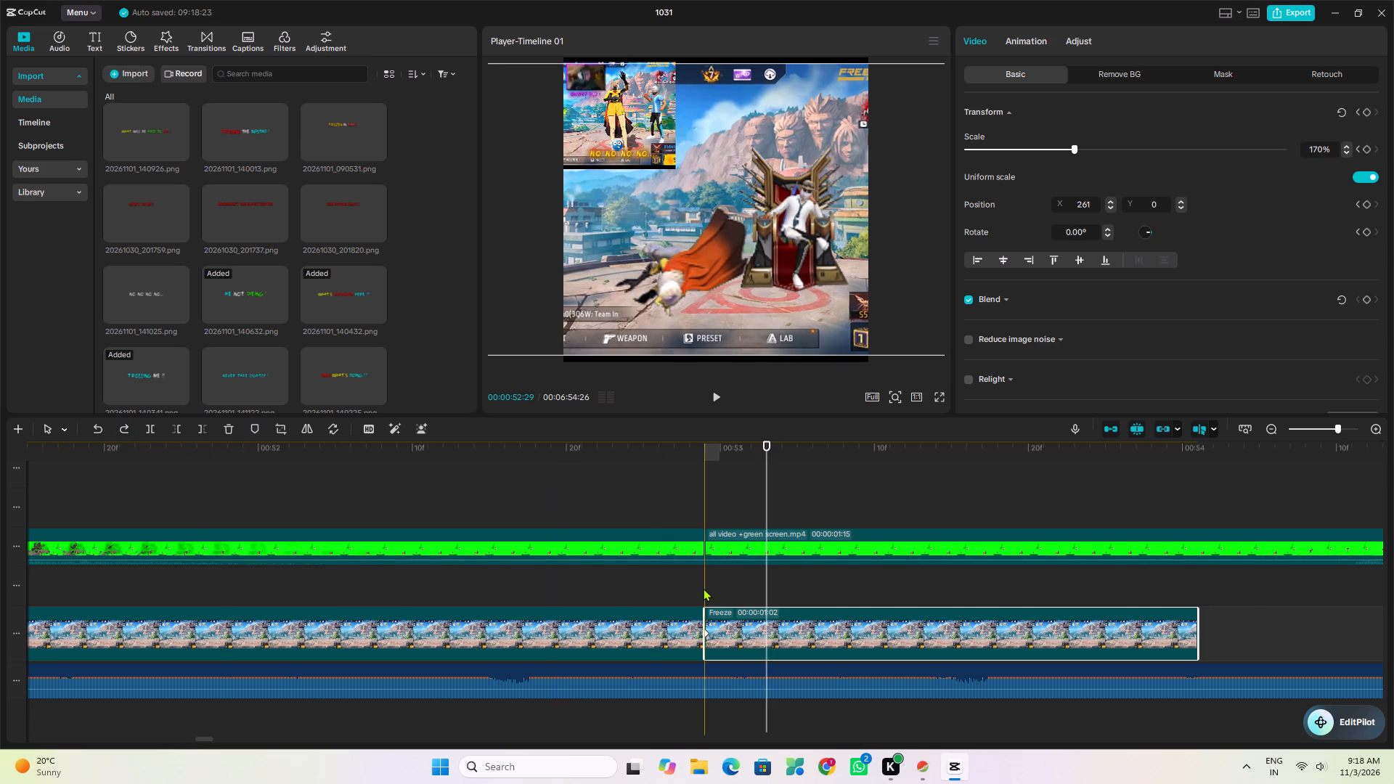
Look over the upper overlay tracks around 00:52:29, and go back through the earlier clips to the project's opening at 00:00:06.
{"action": "left_click", "coordinate": [703, 588]}
{"action": "scroll", "coordinate": [703, 588], "scroll_direction": "up", "scroll_amount": 4}
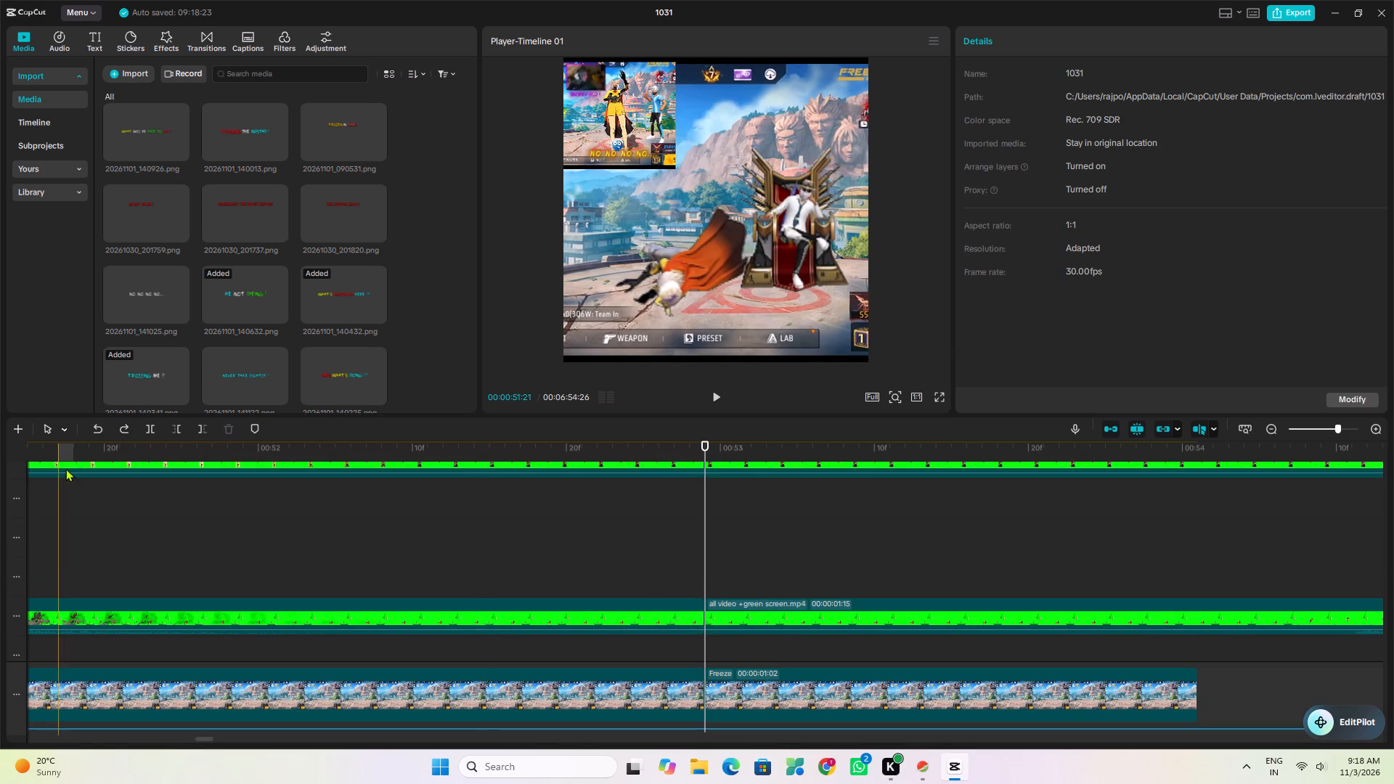
{"action": "scroll", "coordinate": [135, 507], "scroll_direction": "up", "scroll_amount": 6}
{"action": "scroll", "coordinate": [439, 569], "scroll_direction": "up", "scroll_amount": 3}
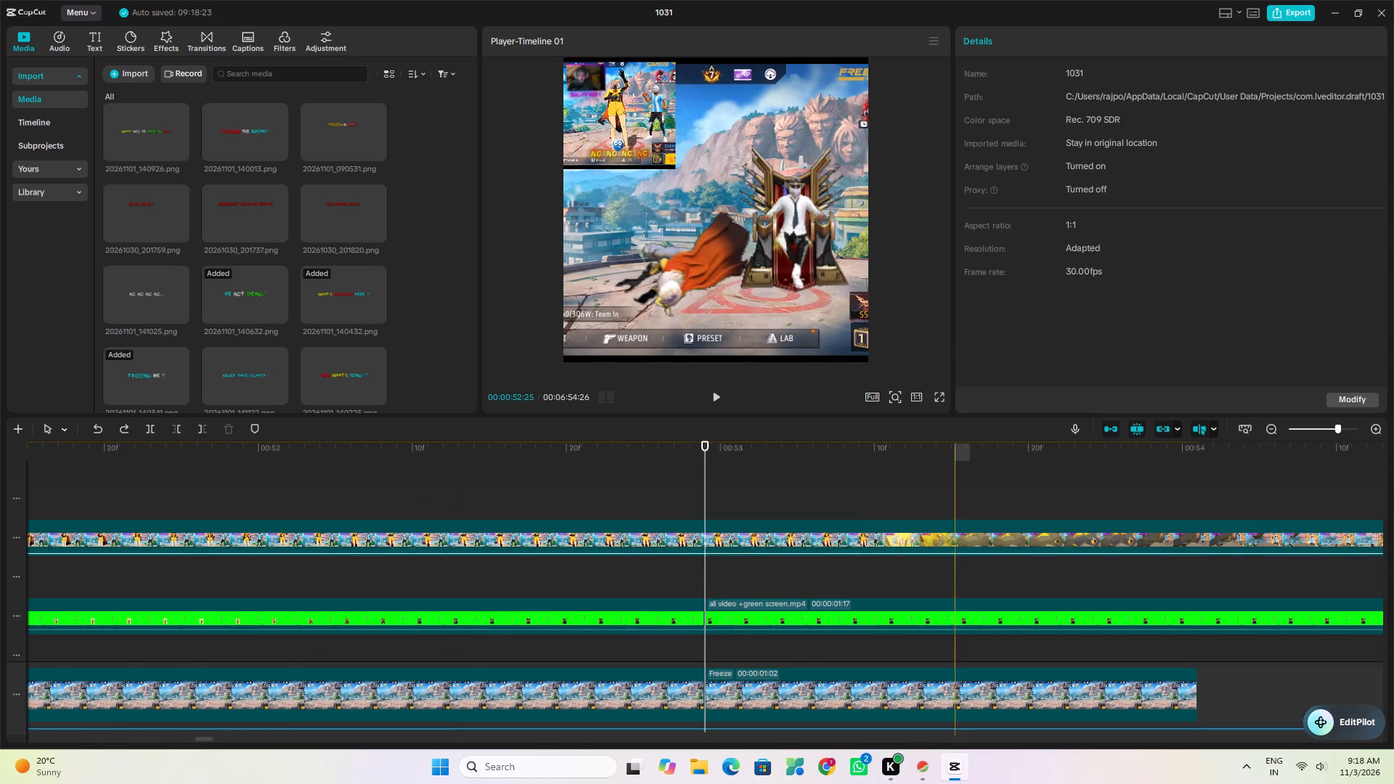
{"action": "left_click", "coordinate": [1327, 428]}
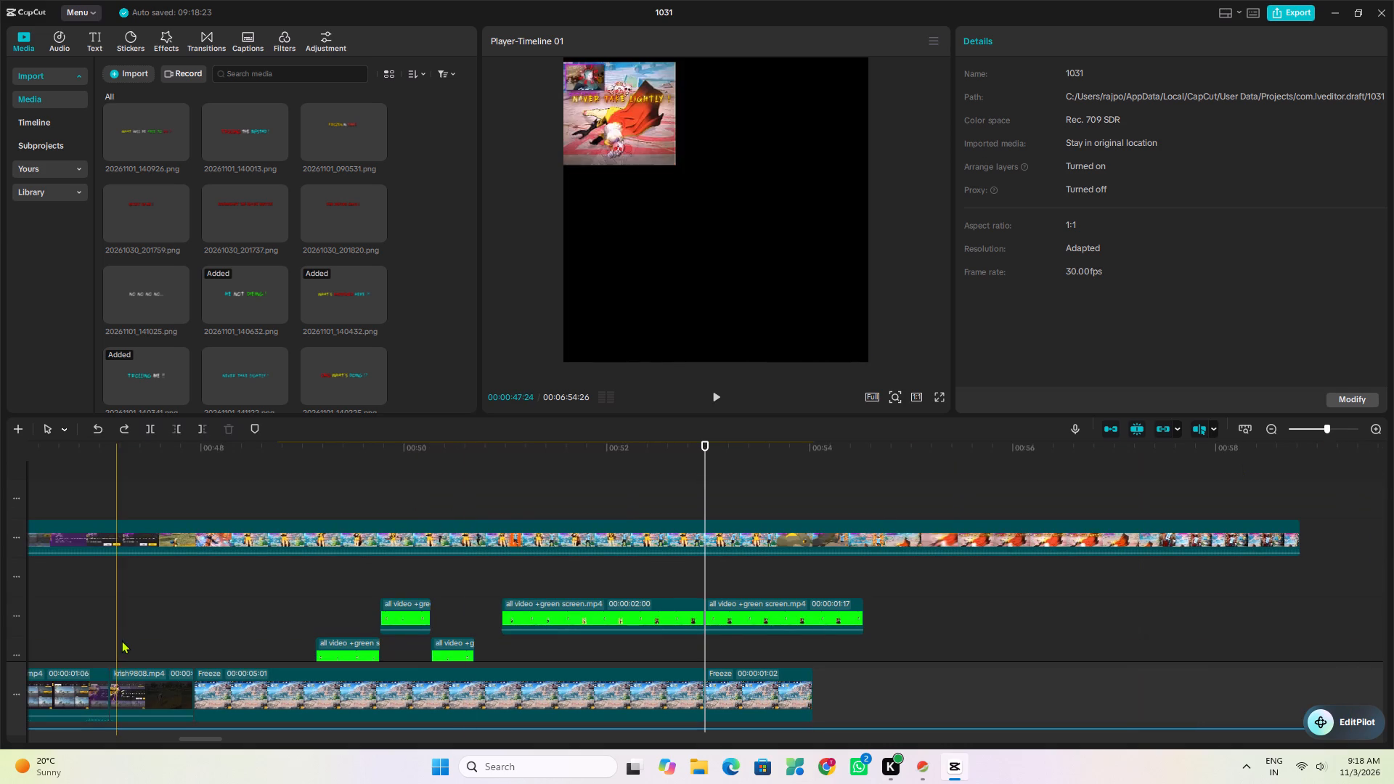
{"action": "left_click", "coordinate": [378, 545]}
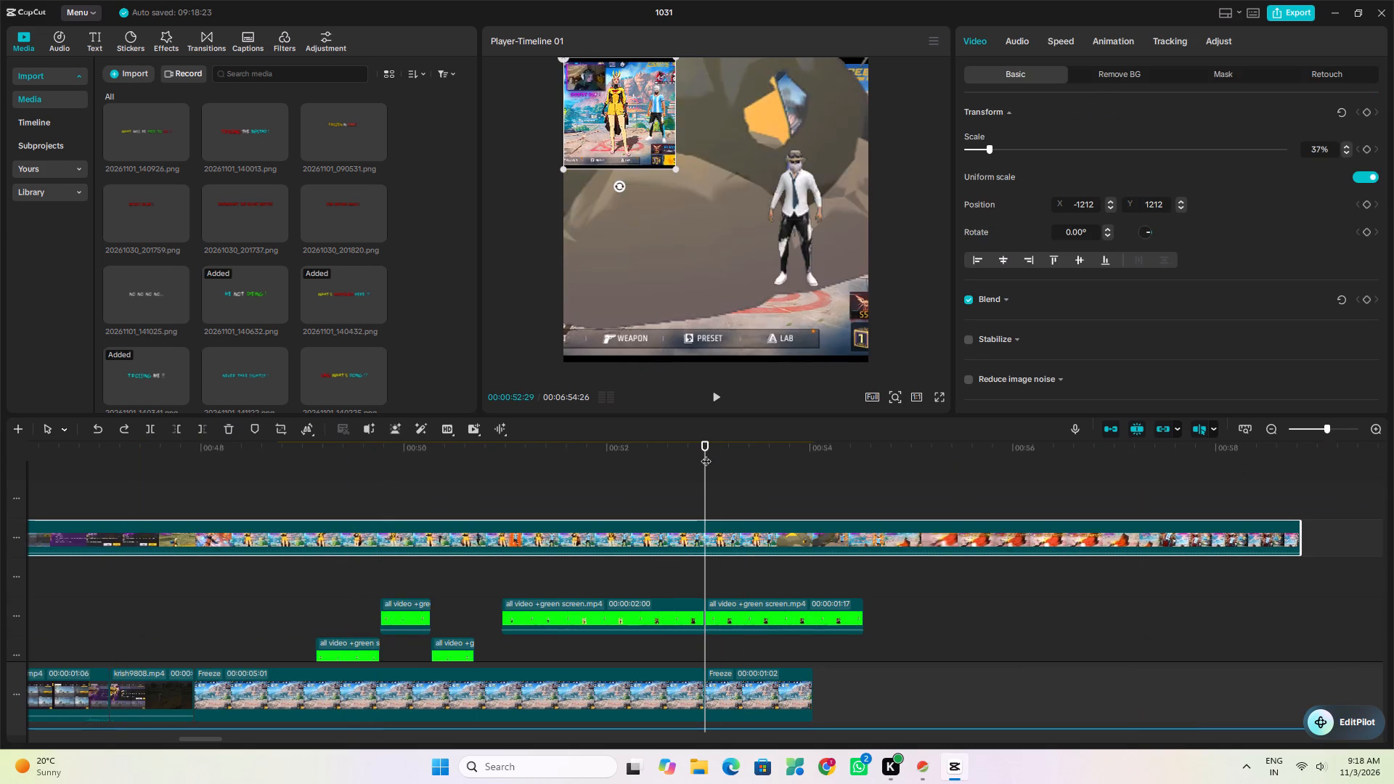
{"action": "left_click_drag", "start_coordinate": [705, 452], "coordinate": [1, 686]}
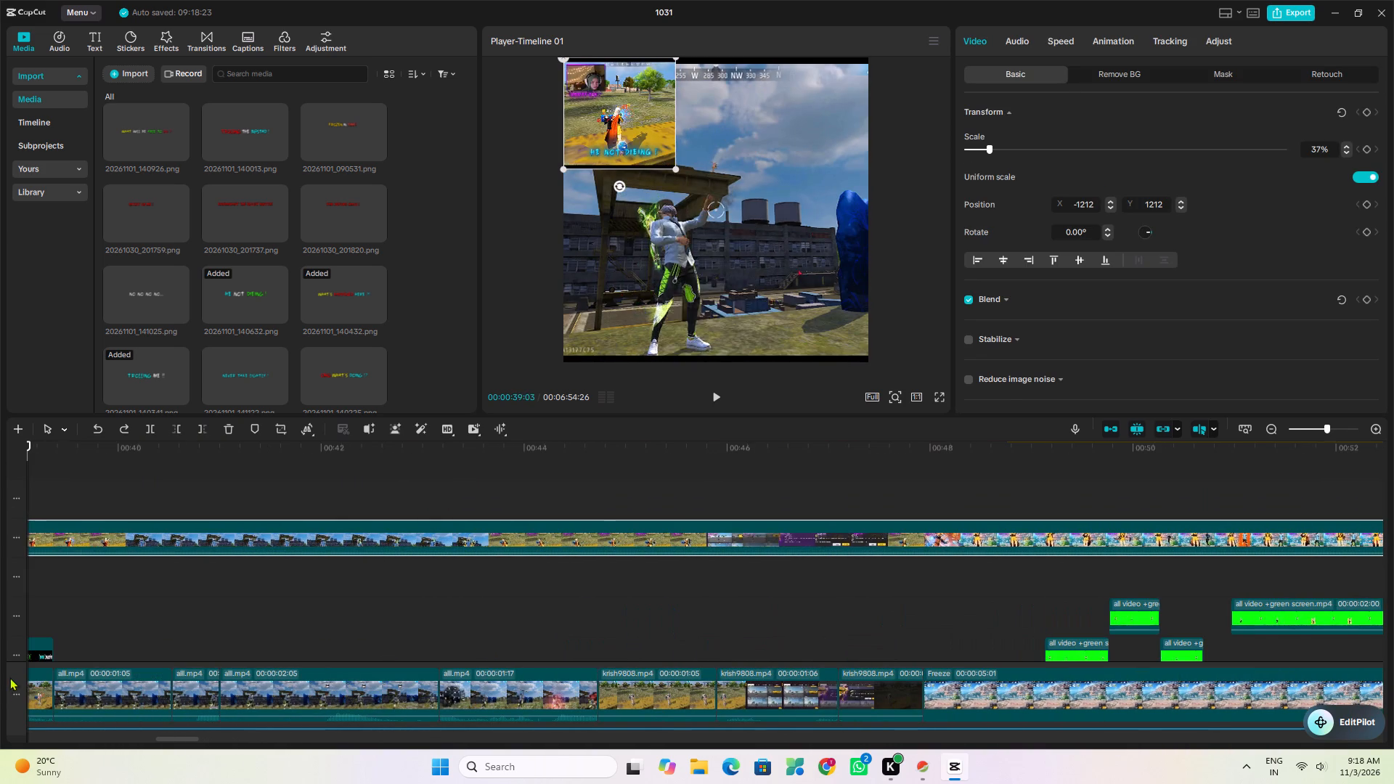
{"action": "left_click_drag", "start_coordinate": [452, 467], "coordinate": [0, 472]}
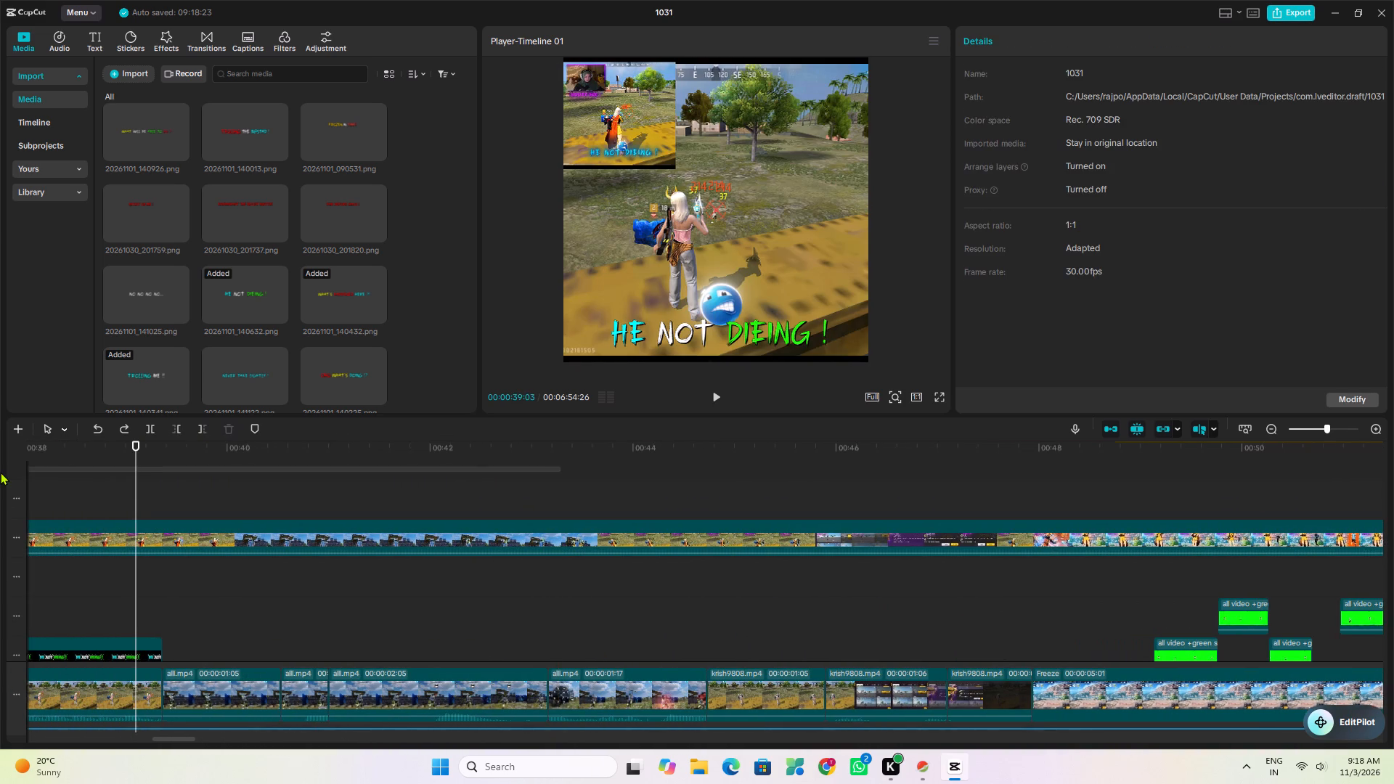
{"action": "left_click_drag", "start_coordinate": [0, 472], "coordinate": [0, 473]}
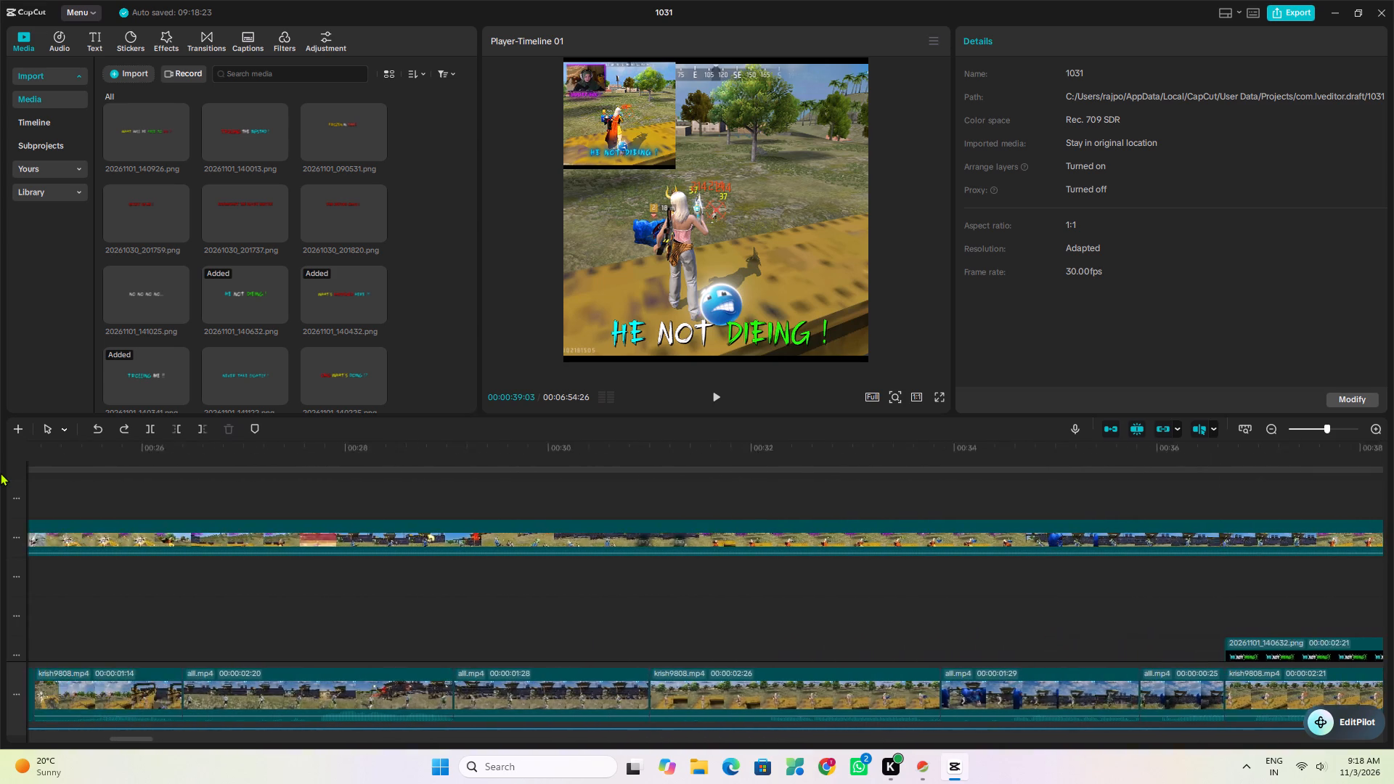
{"action": "left_click_drag", "start_coordinate": [0, 473], "coordinate": [0, 475]}
{"action": "left_click", "coordinate": [82, 587]}
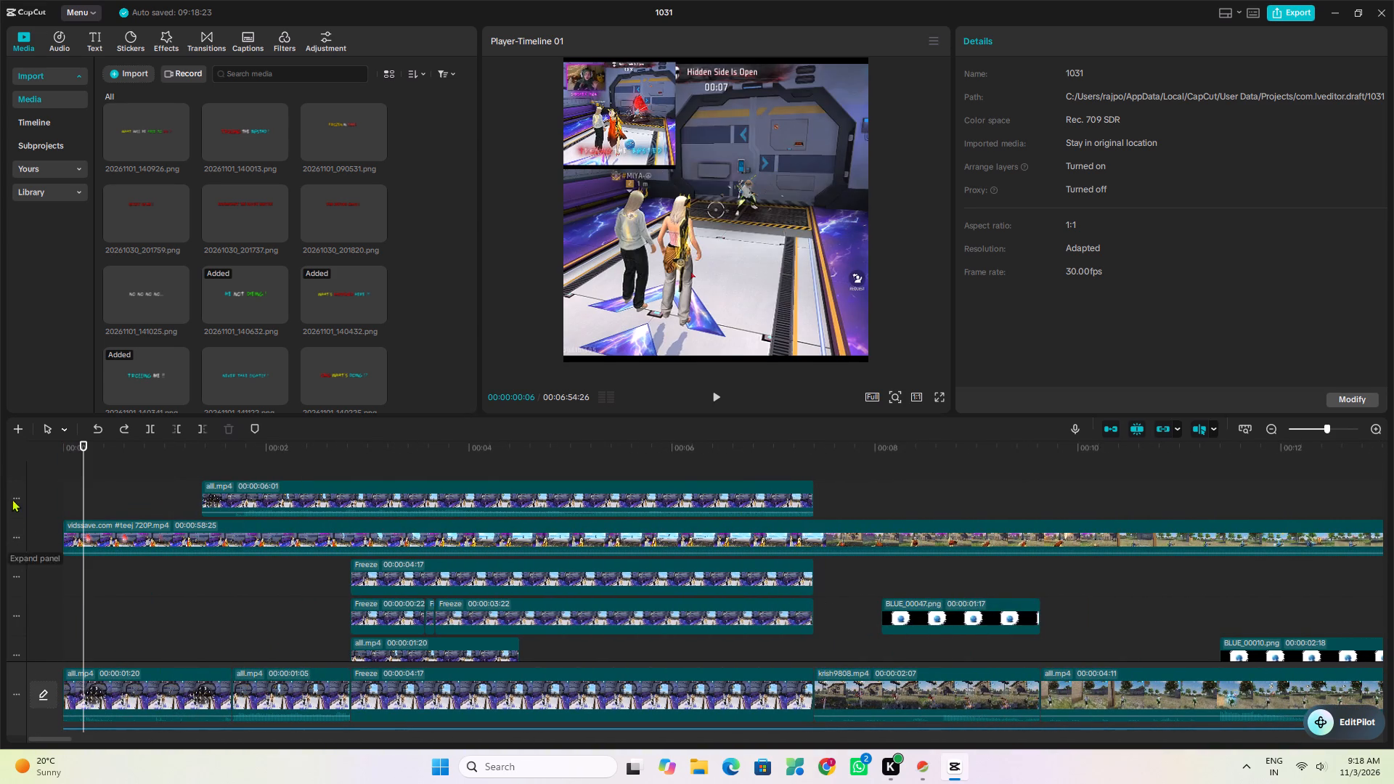
Examine the stacked overlay, main and audio tracks in the project's opening seconds.
{"action": "left_click", "coordinate": [12, 495]}
{"action": "left_click", "coordinate": [12, 495]}
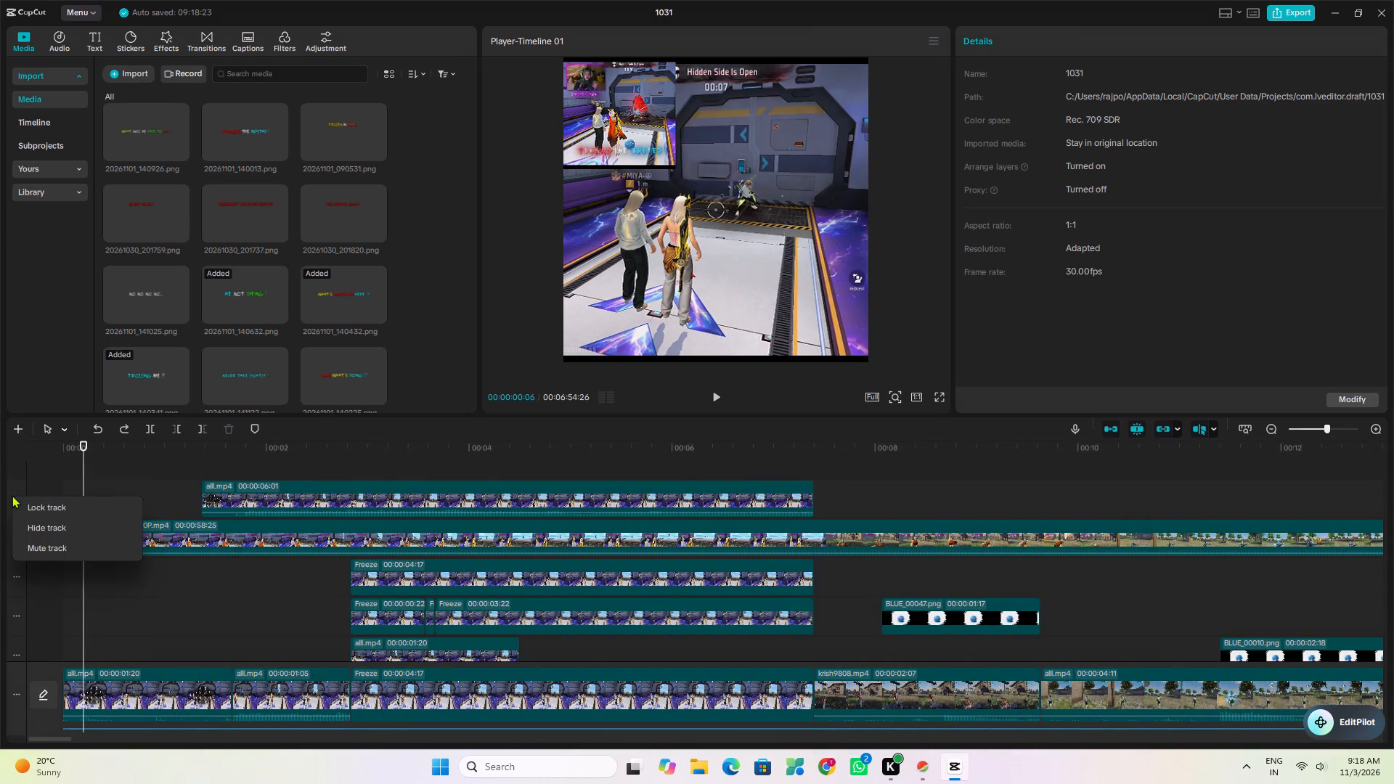
{"action": "left_click", "coordinate": [148, 632]}
{"action": "scroll", "coordinate": [148, 632], "scroll_direction": "down", "scroll_amount": 10}
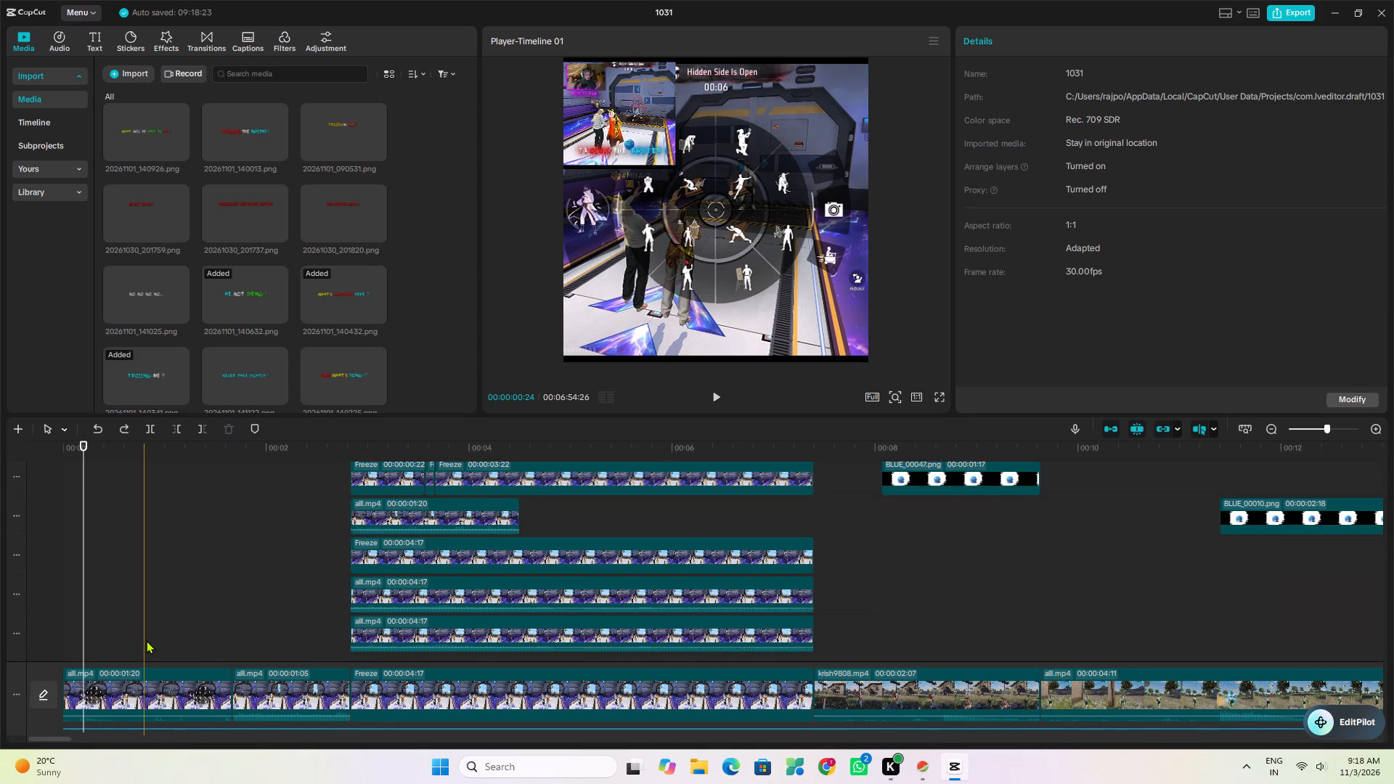
{"action": "scroll", "coordinate": [146, 640], "scroll_direction": "down", "scroll_amount": 6}
{"action": "scroll", "coordinate": [146, 642], "scroll_direction": "up", "scroll_amount": 1}
{"action": "scroll", "coordinate": [54, 648], "scroll_direction": "up", "scroll_amount": 3}
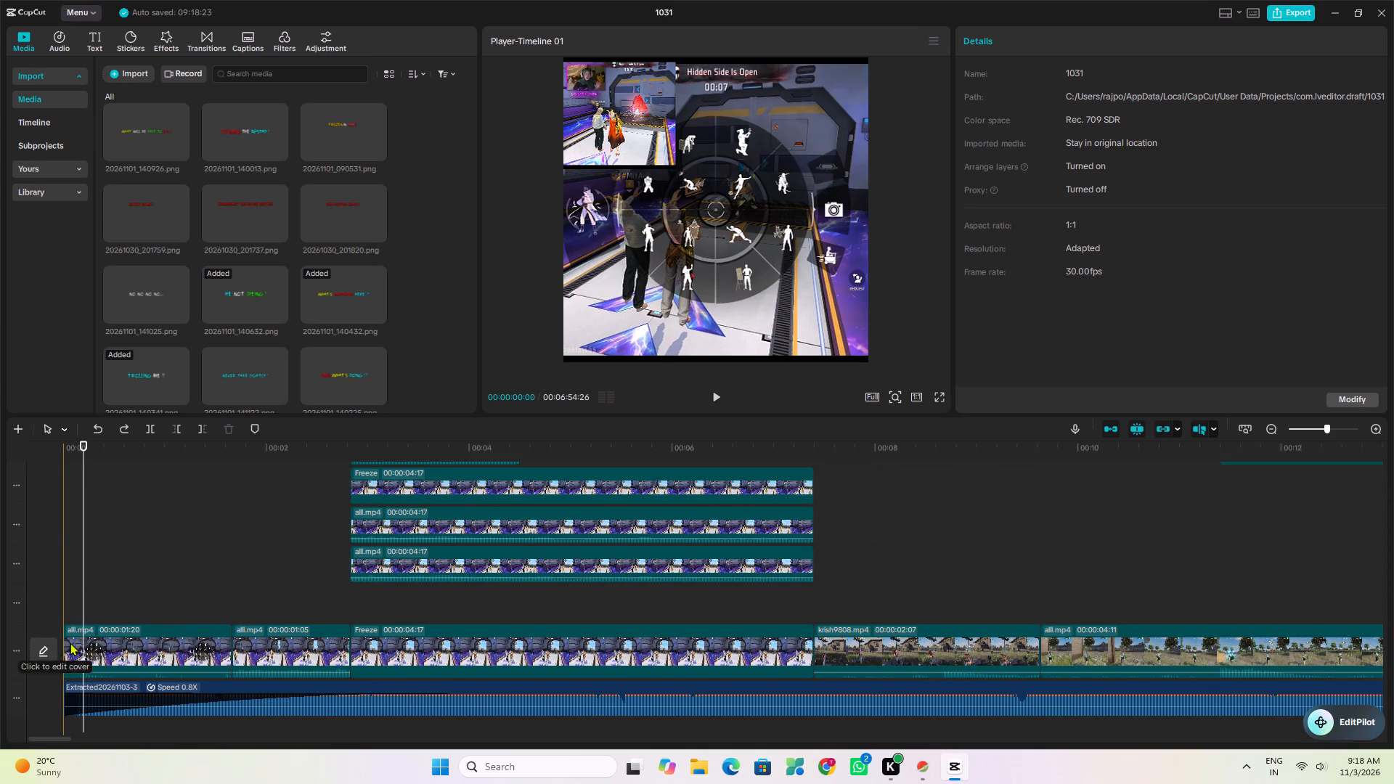
{"action": "scroll", "coordinate": [265, 680], "scroll_direction": "up", "scroll_amount": 12}
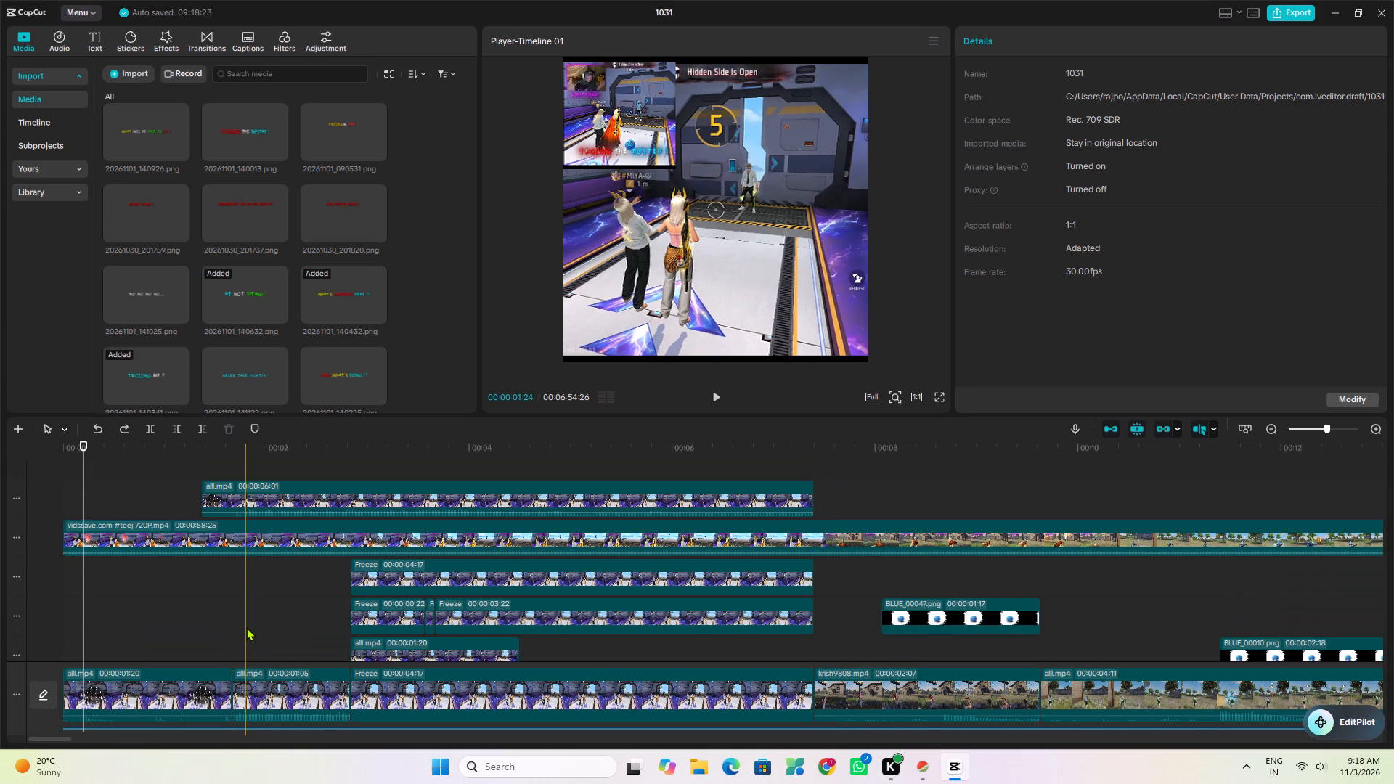
Hide the overlay track holding the 58:25 vidssave.com clip.
{"action": "left_click", "coordinate": [221, 531]}
{"action": "left_click", "coordinate": [15, 533]}
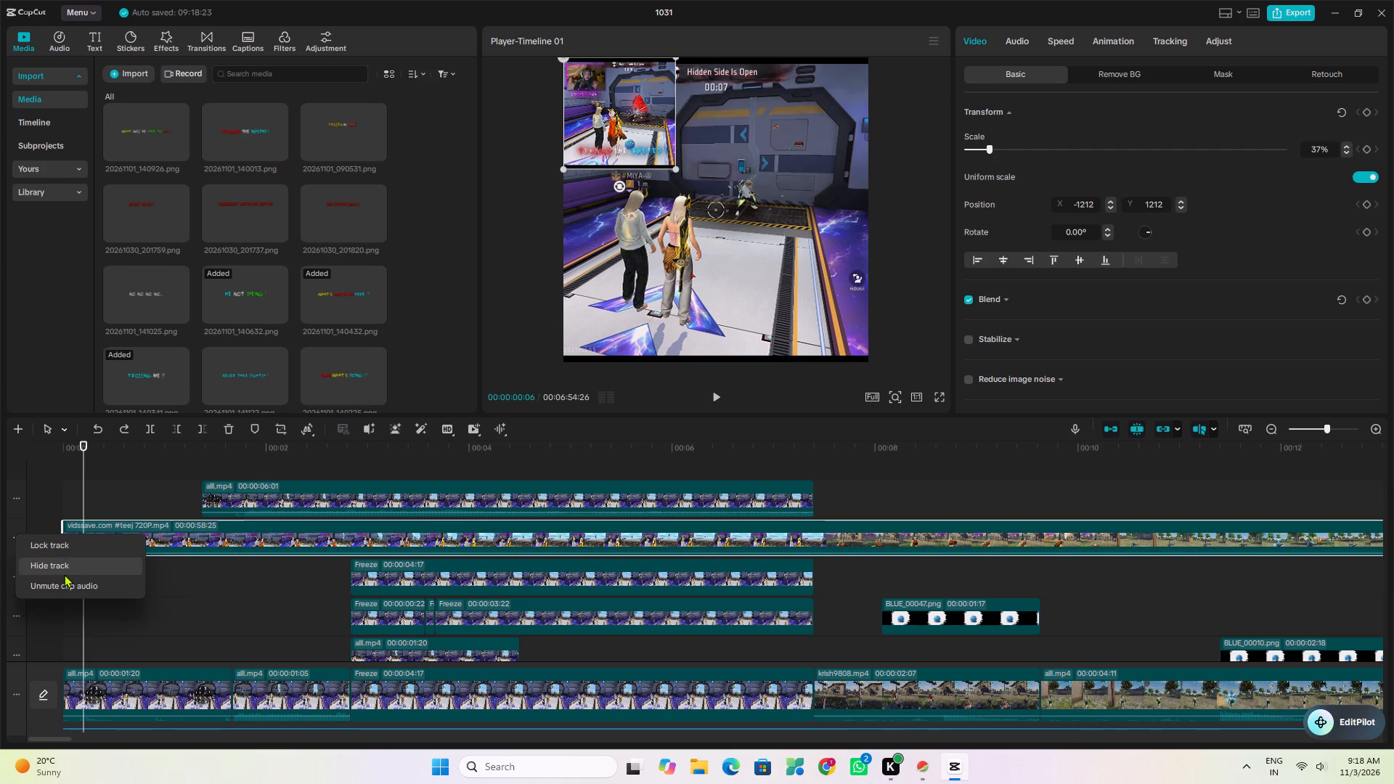
{"action": "left_click", "coordinate": [64, 568]}
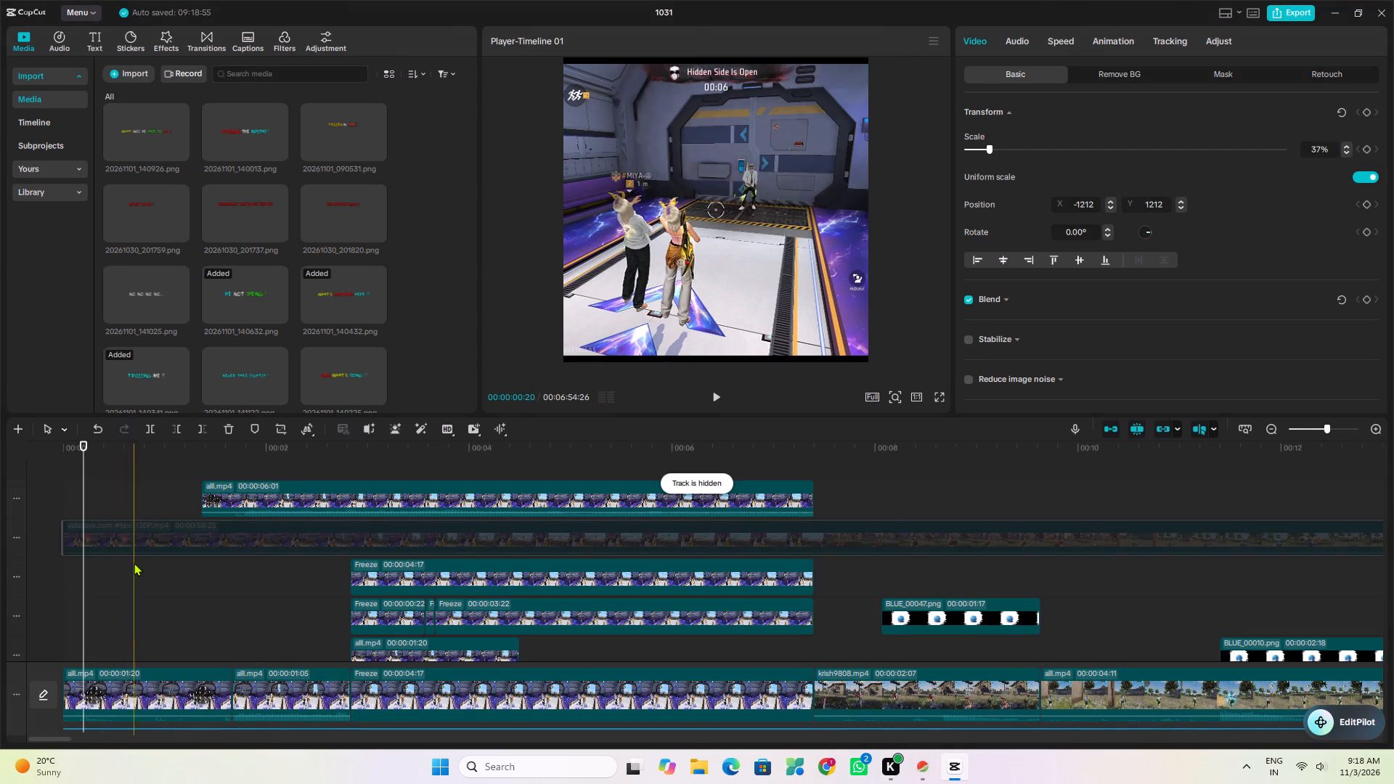
Capture a screenshot of the full preview frame at 00:52:29, where the two green-screen clips meet.
{"action": "left_click", "coordinate": [1204, 501]}
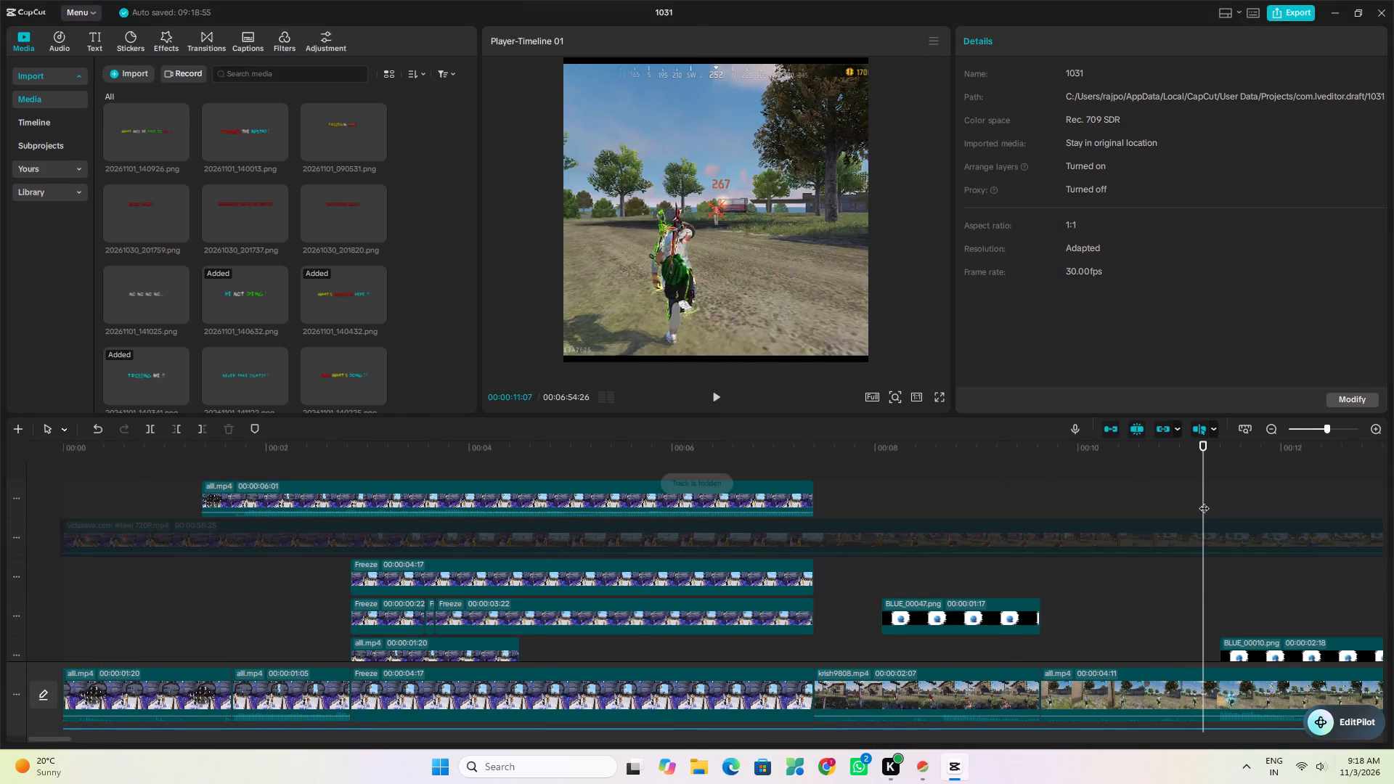
{"action": "key", "text": "space"}
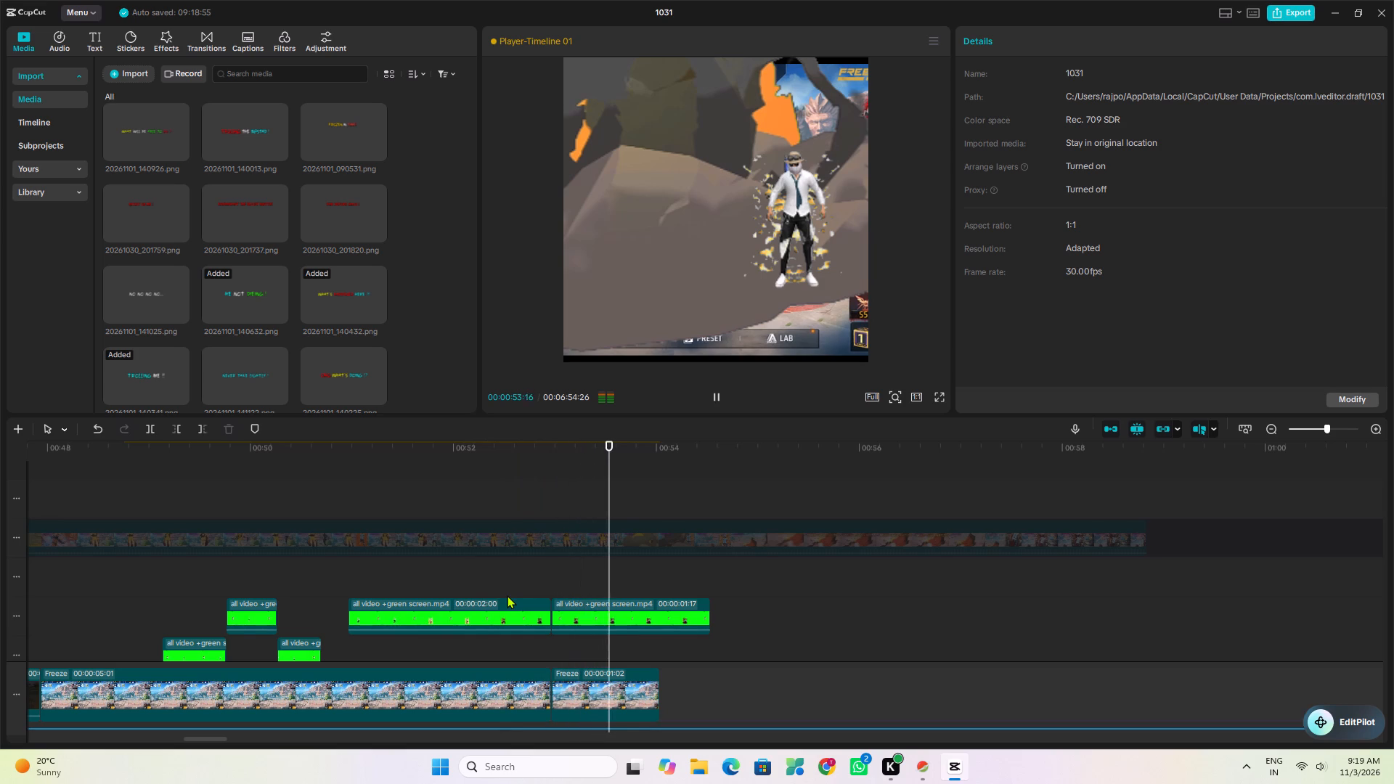
{"action": "left_click", "coordinate": [619, 581]}
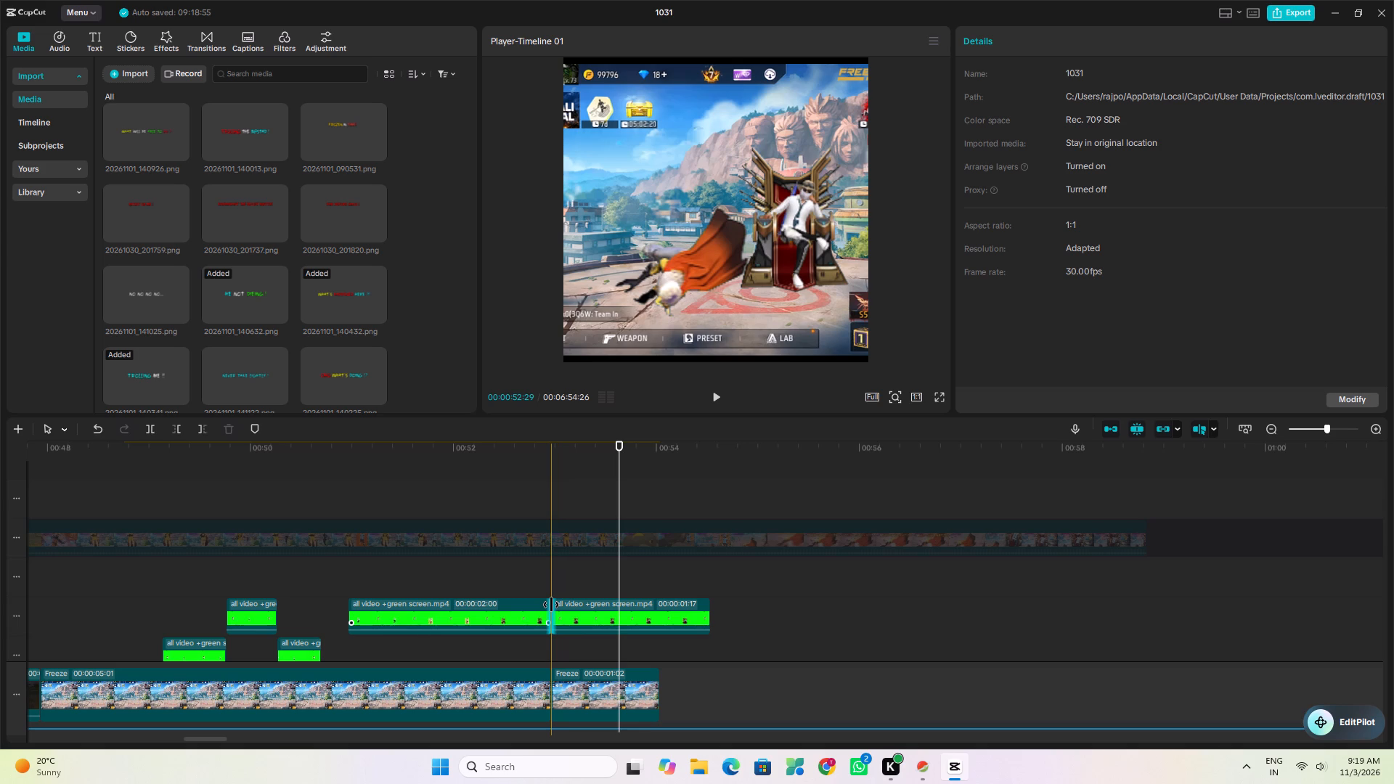
{"action": "left_click", "coordinate": [549, 573]}
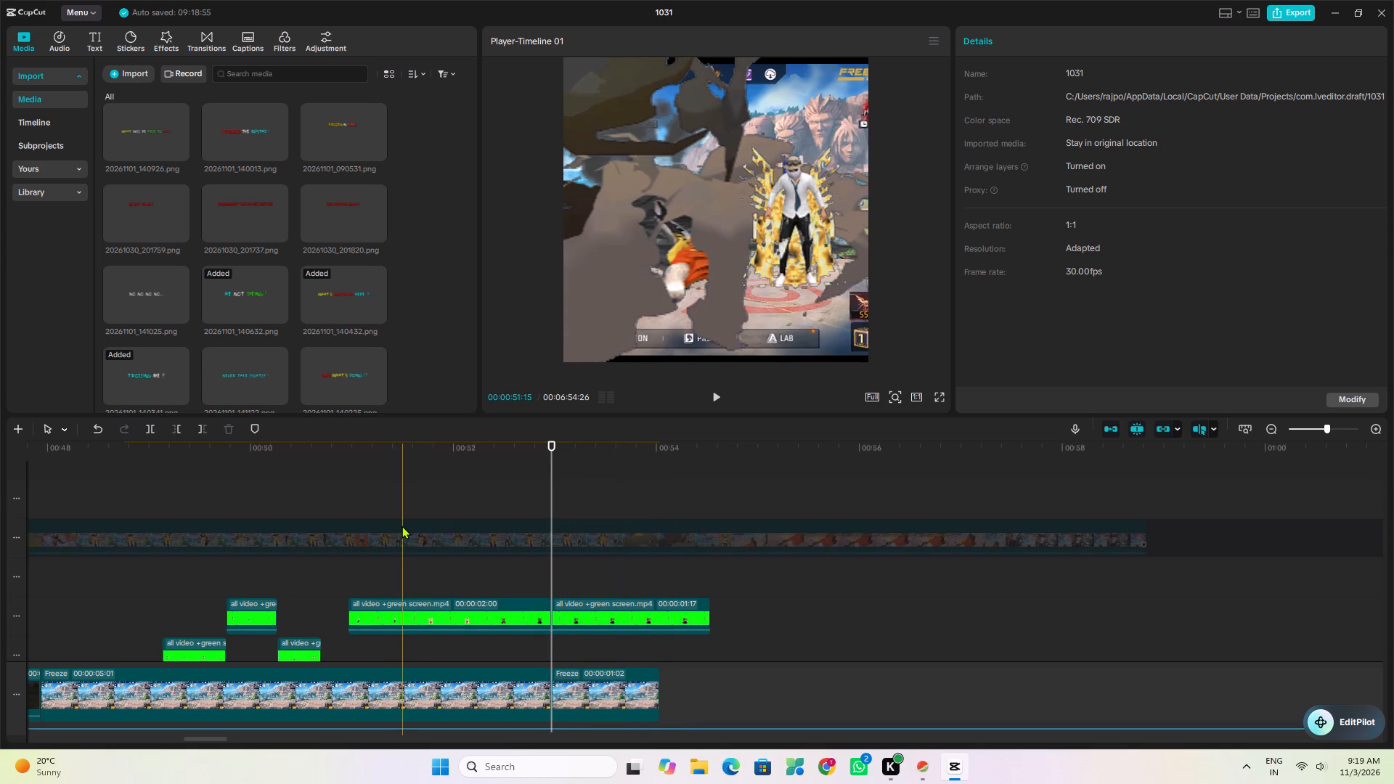
{"action": "key", "text": "shift+super+s"}
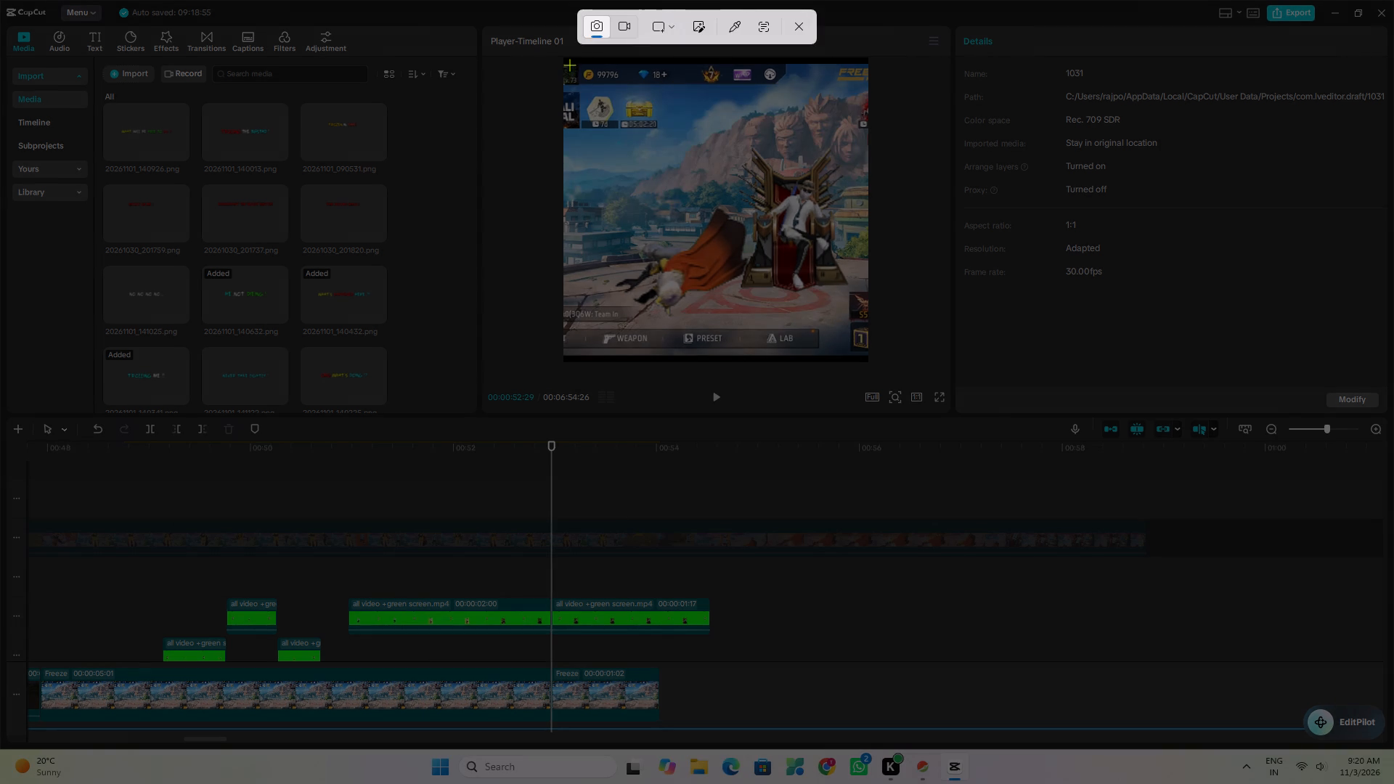
{"action": "left_click_drag", "start_coordinate": [560, 59], "coordinate": [717, 163]}
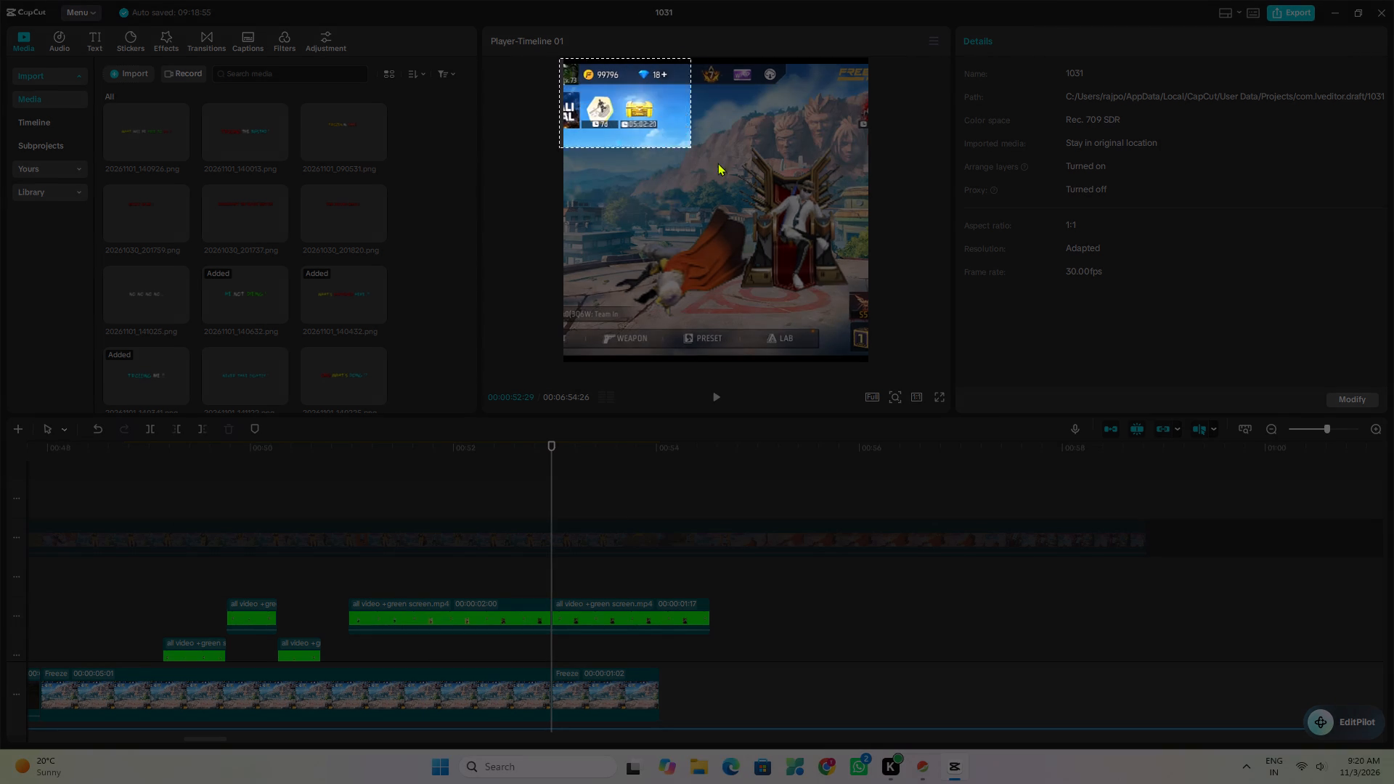
{"action": "left_click_drag", "start_coordinate": [717, 163], "coordinate": [879, 291]}
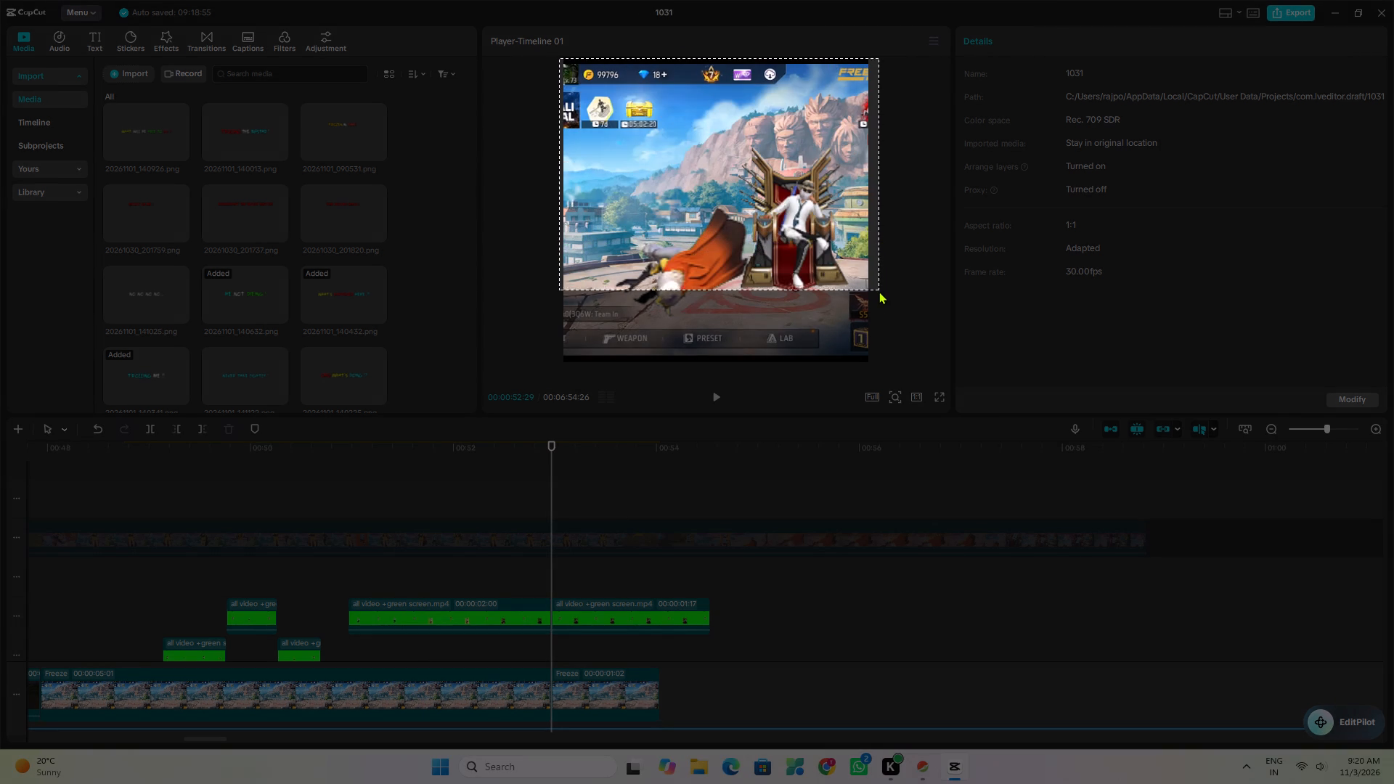
{"action": "left_click_drag", "start_coordinate": [879, 291], "coordinate": [872, 358]}
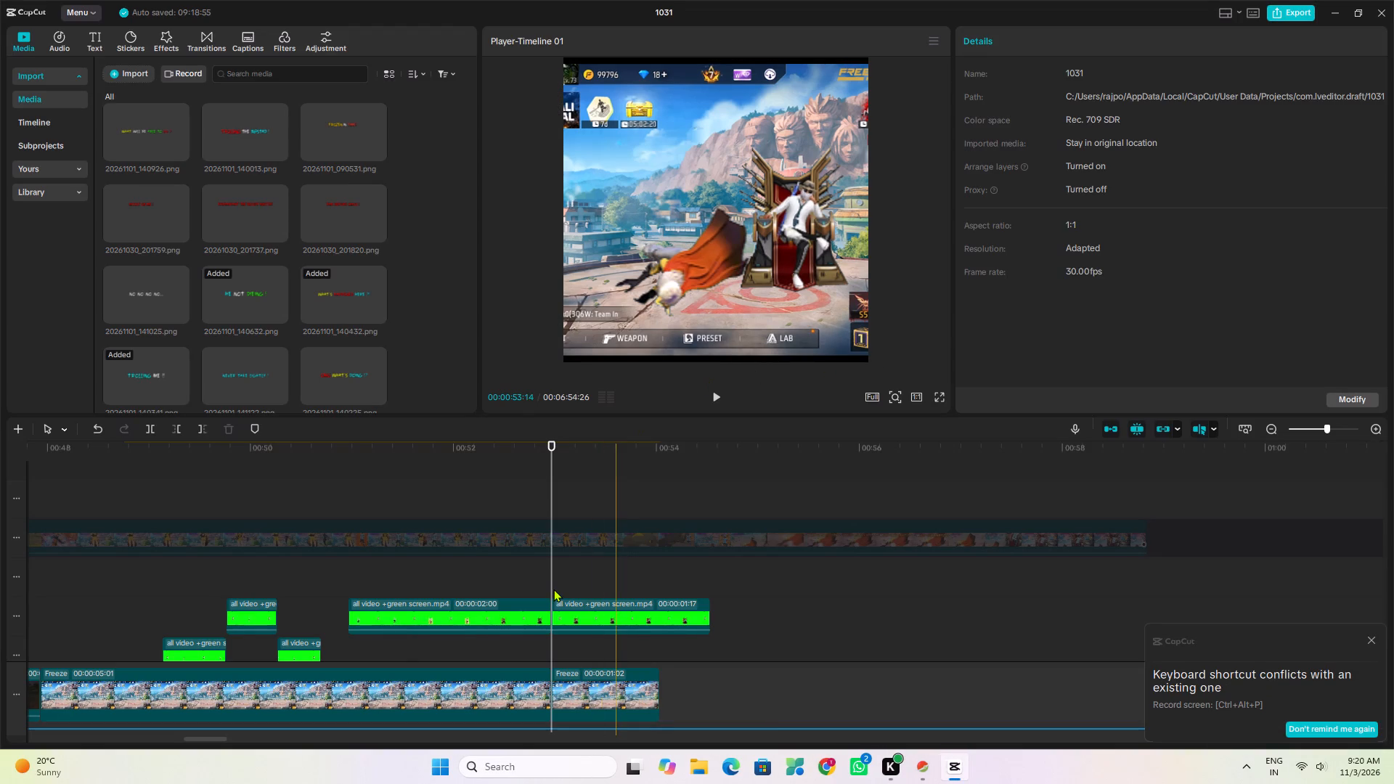
{"action": "left_click", "coordinate": [121, 67]}
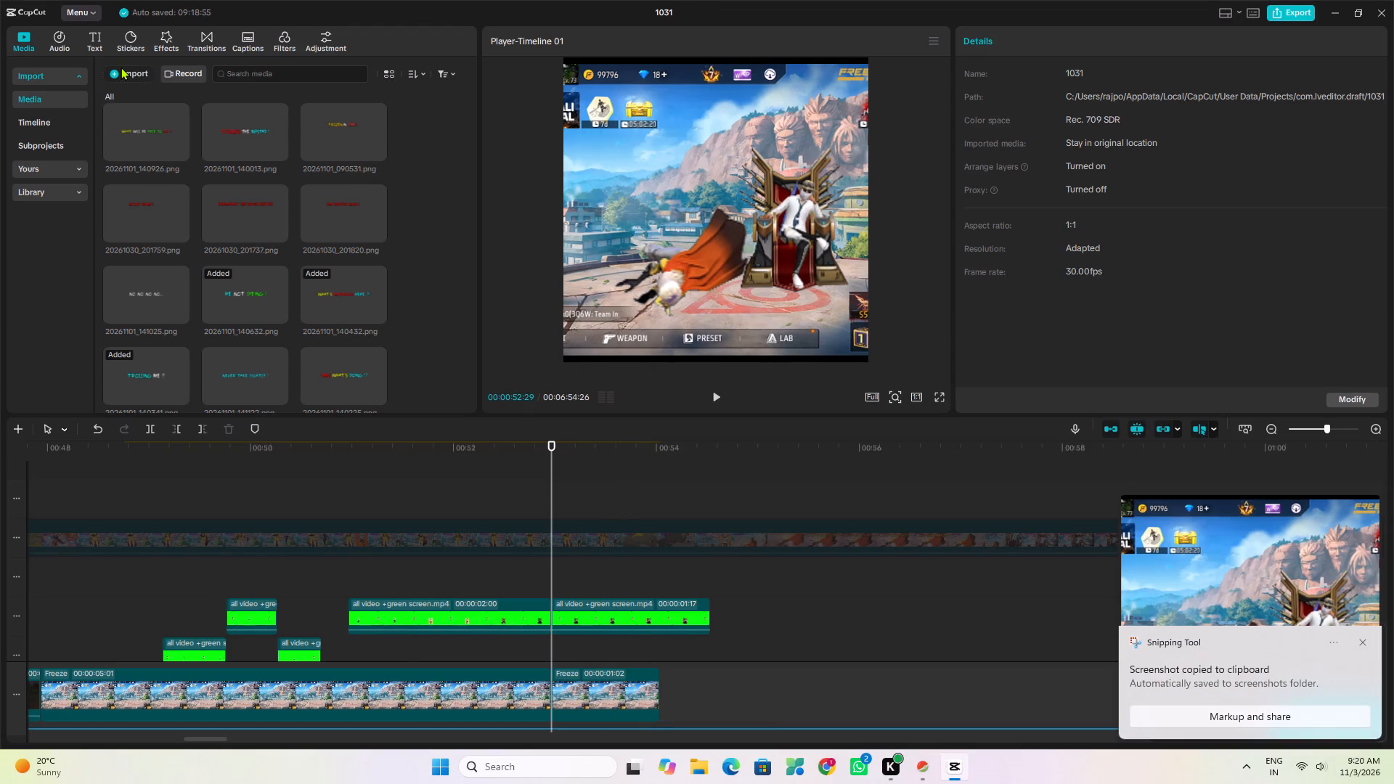
{"action": "left_click", "coordinate": [162, 102]}
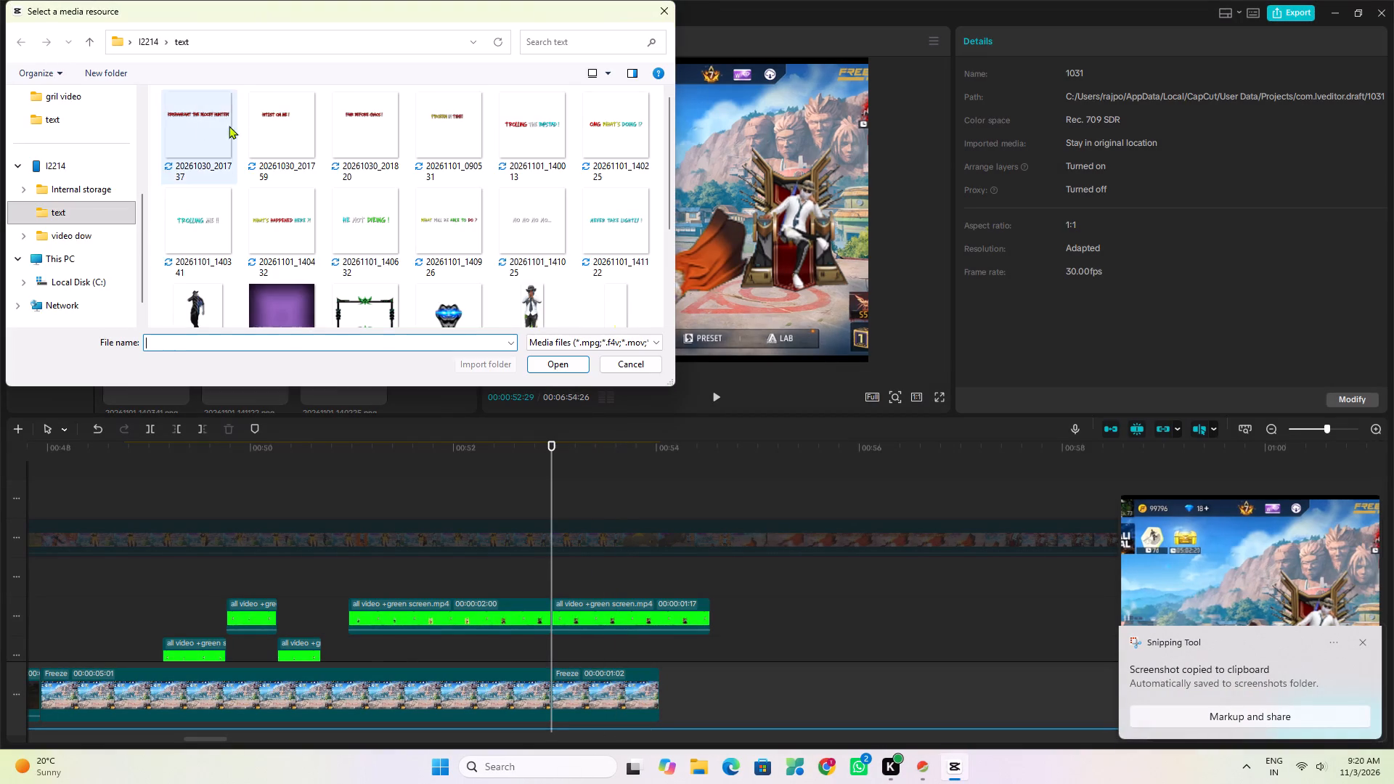
{"action": "scroll", "coordinate": [254, 148], "scroll_direction": "down", "scroll_amount": 4}
{"action": "scroll", "coordinate": [575, 179], "scroll_direction": "down", "scroll_amount": 4}
{"action": "scroll", "coordinate": [554, 258], "scroll_direction": "down", "scroll_amount": 1}
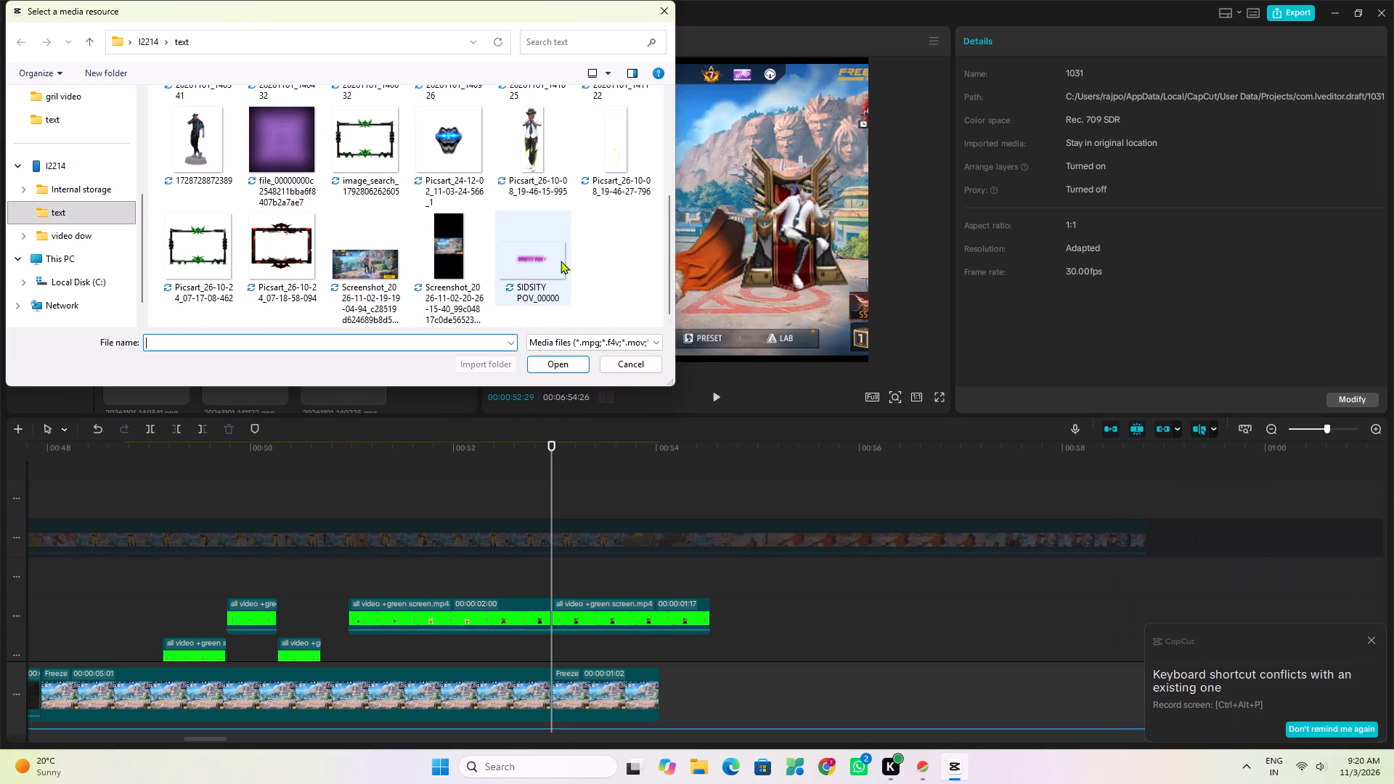
{"action": "scroll", "coordinate": [561, 261], "scroll_direction": "down", "scroll_amount": 1}
{"action": "scroll", "coordinate": [604, 274], "scroll_direction": "up", "scroll_amount": 3}
{"action": "scroll", "coordinate": [604, 274], "scroll_direction": "down", "scroll_amount": 4}
{"action": "scroll", "coordinate": [75, 181], "scroll_direction": "up", "scroll_amount": 3}
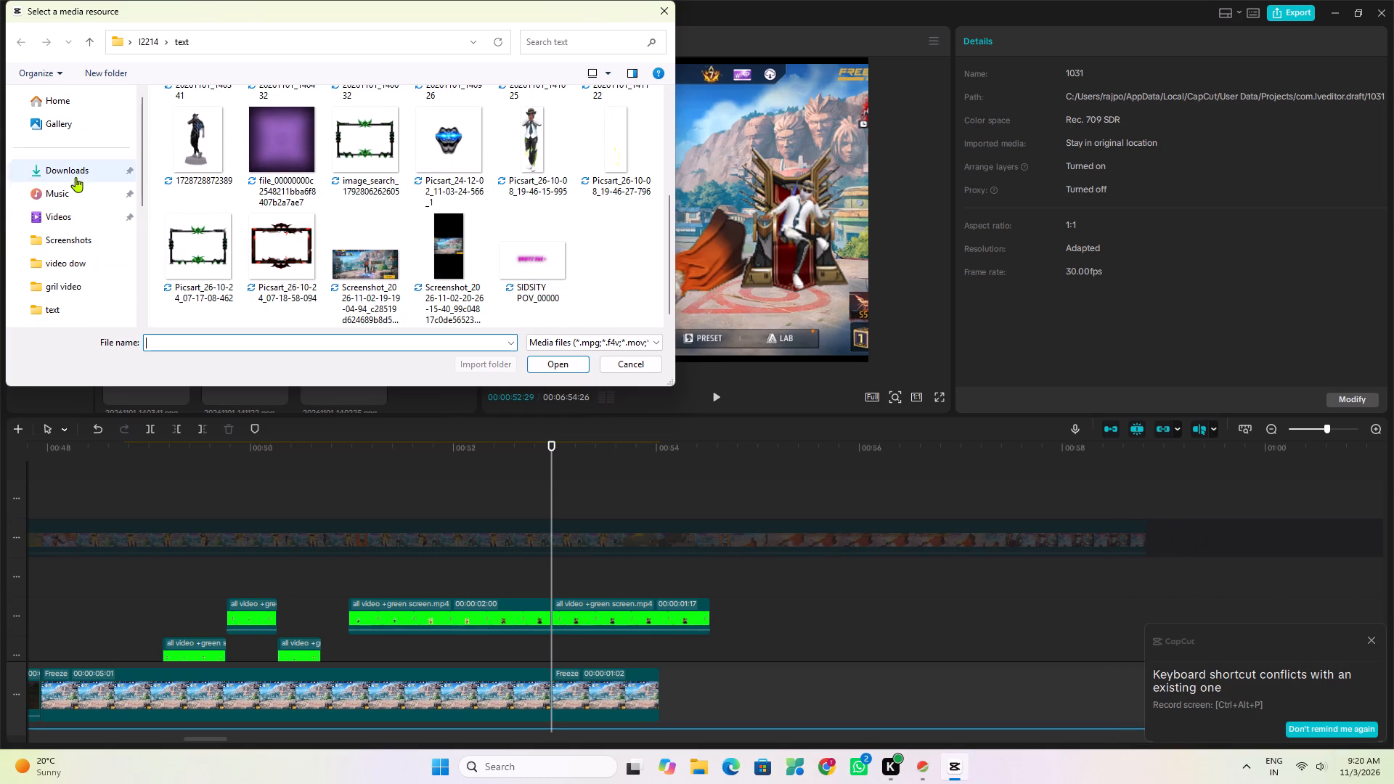
{"action": "left_click", "coordinate": [86, 239]}
{"action": "left_click_drag", "start_coordinate": [664, 129], "coordinate": [669, 421]}
{"action": "scroll", "coordinate": [614, 299], "scroll_direction": "down", "scroll_amount": 10}
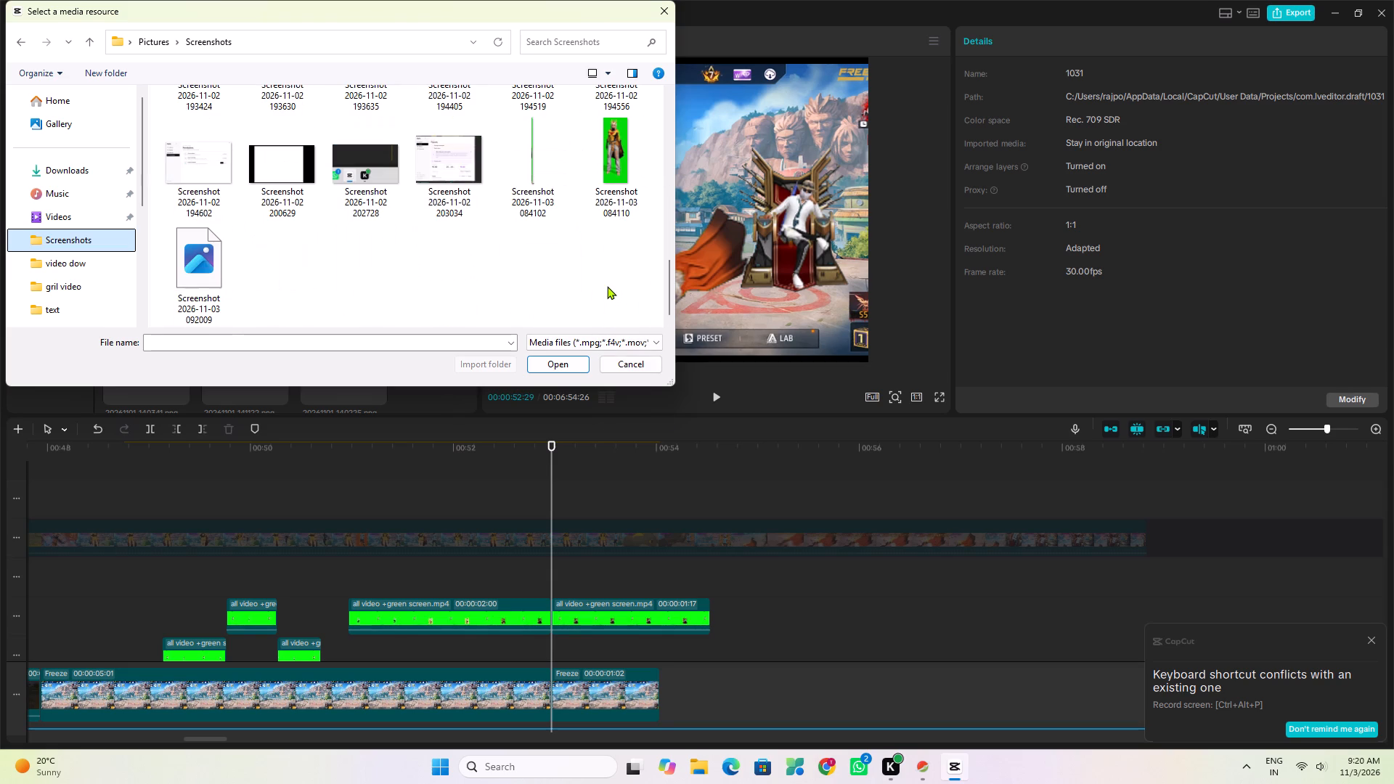
{"action": "scroll", "coordinate": [607, 286], "scroll_direction": "down", "scroll_amount": 4}
{"action": "left_click", "coordinate": [198, 261]}
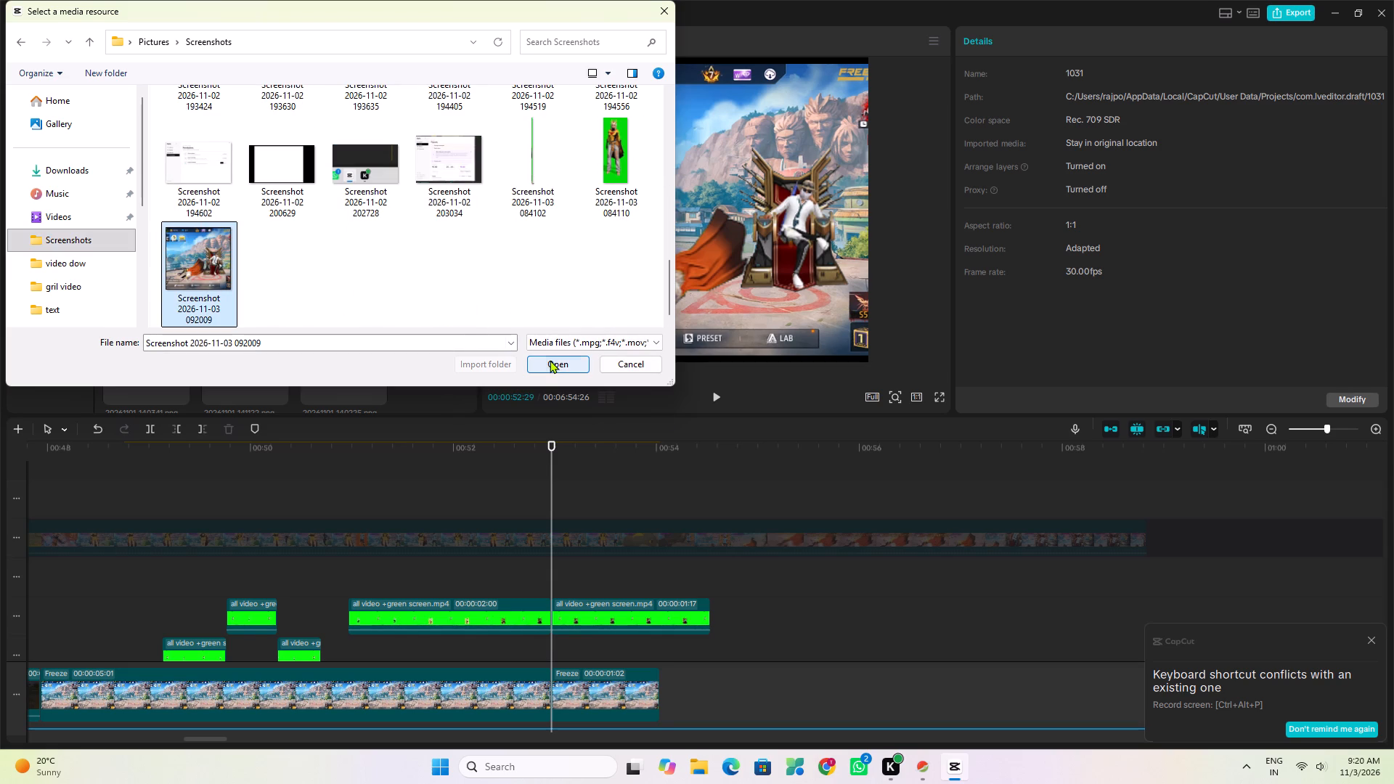
{"action": "left_click", "coordinate": [550, 360]}
Place the imported screenshot on a new overlay track above the hidden one, starting at 00:52:29.
{"action": "left_click_drag", "start_coordinate": [139, 362], "coordinate": [279, 483]}
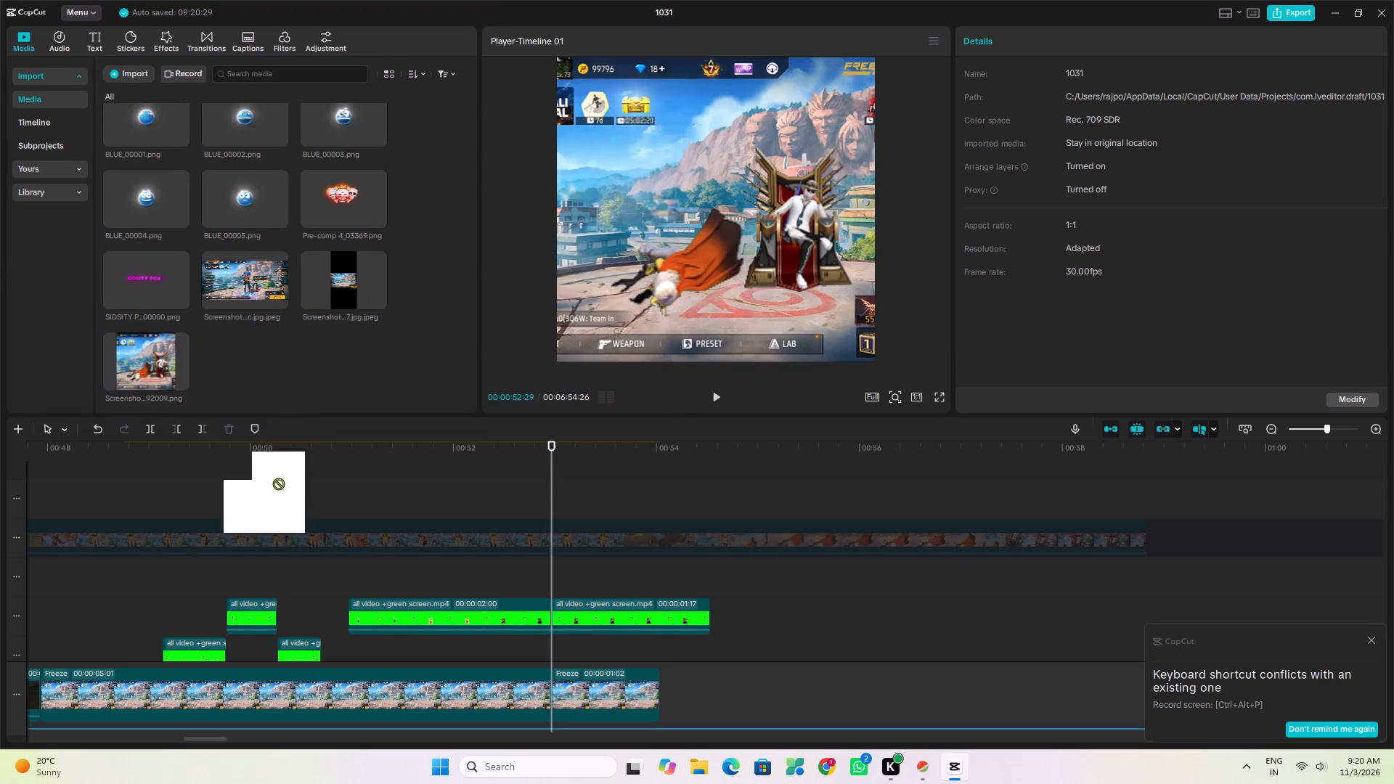
{"action": "left_click_drag", "start_coordinate": [279, 483], "coordinate": [539, 504]}
{"action": "scroll", "coordinate": [543, 516], "scroll_direction": "up", "scroll_amount": 6}
{"action": "left_click_drag", "start_coordinate": [559, 513], "coordinate": [576, 512]}
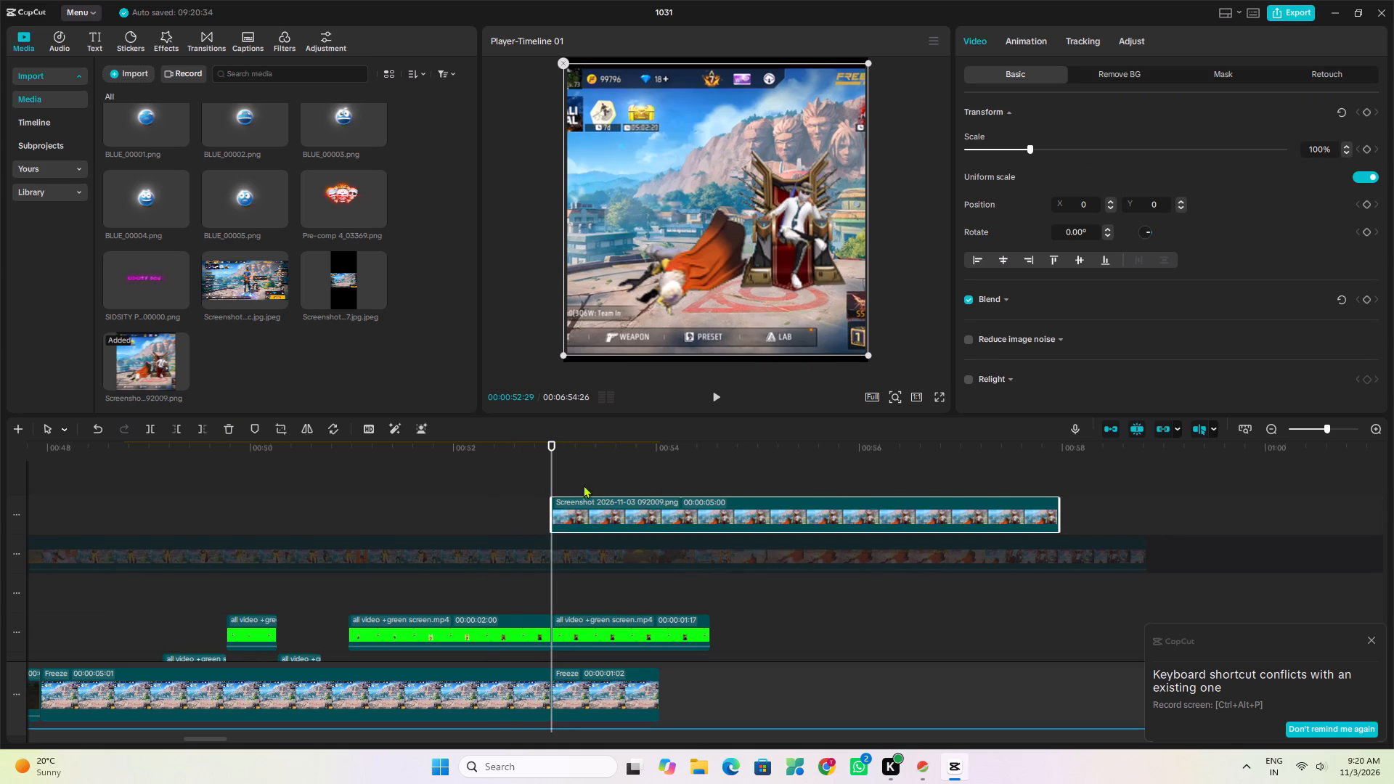
Play back the change from the green-screen clips to the screenshot overlay around 00:52:29 and check how they match.
{"action": "left_click", "coordinate": [477, 500]}
{"action": "key", "text": "space"}
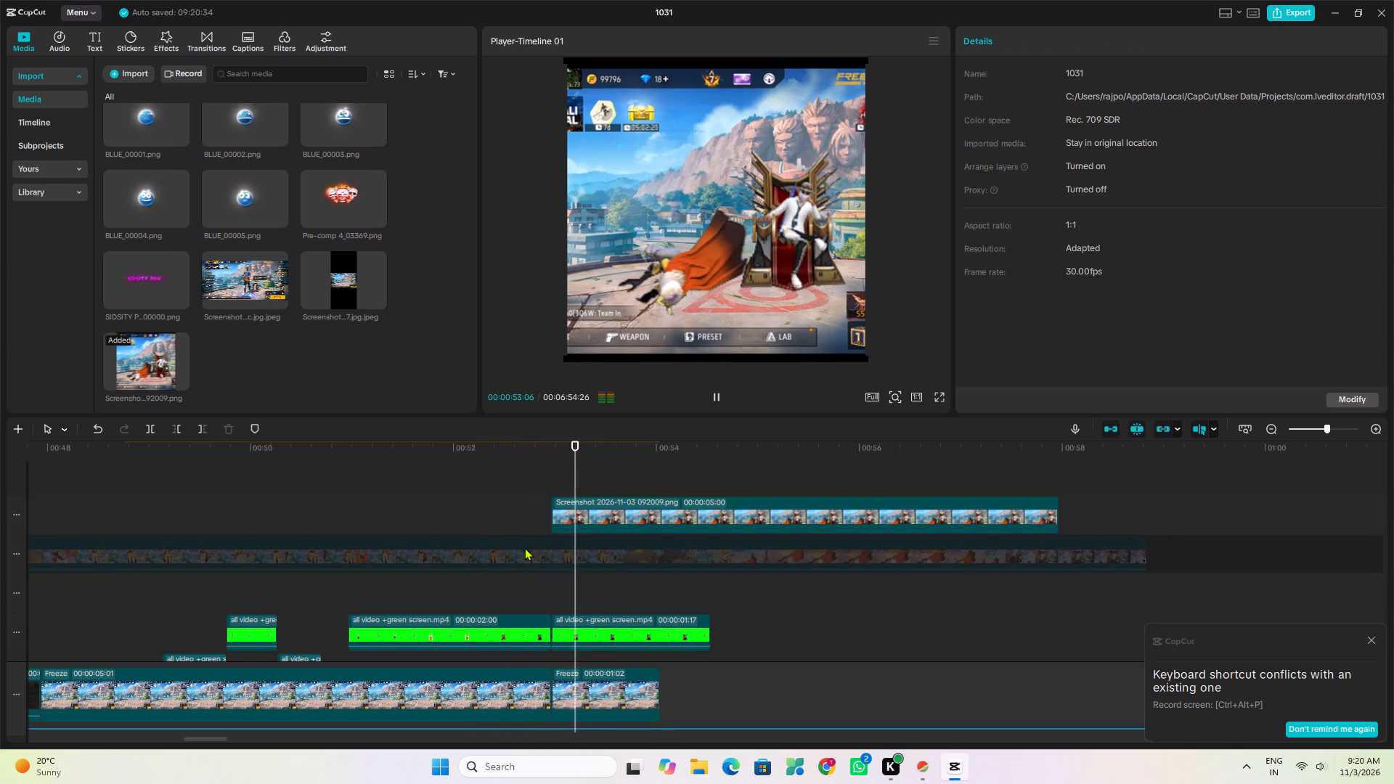
{"action": "key", "text": "space"}
{"action": "left_click", "coordinate": [603, 511]}
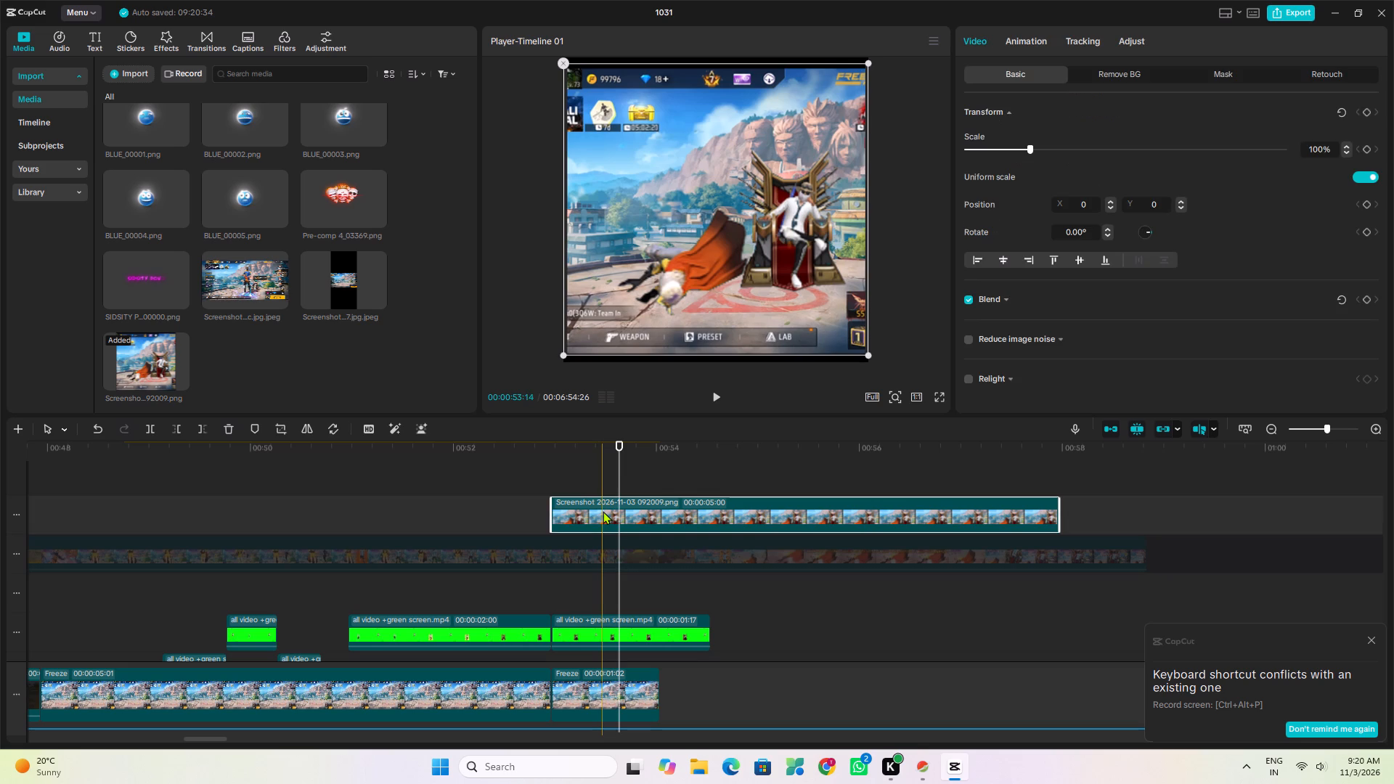
{"action": "scroll", "coordinate": [579, 542], "scroll_direction": "down", "scroll_amount": 6}
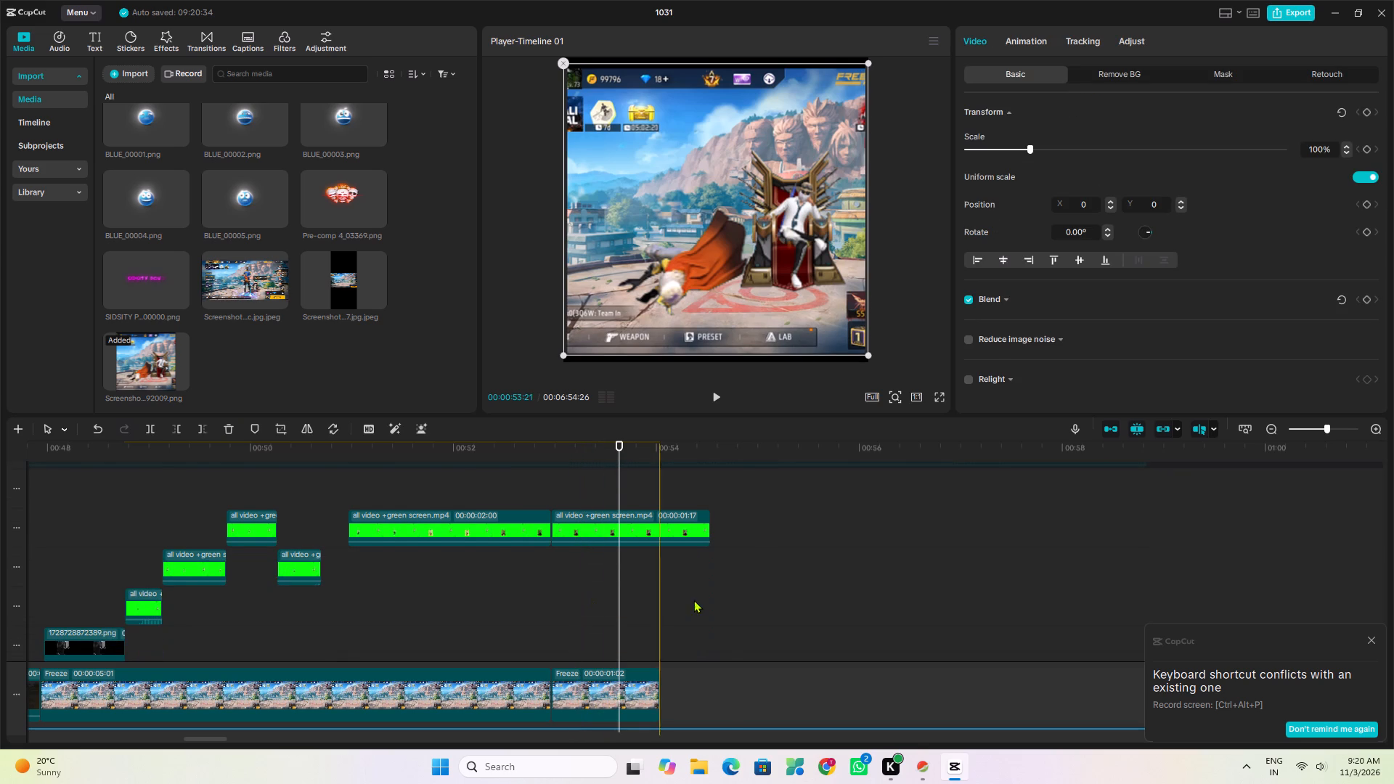
{"action": "left_click", "coordinate": [547, 600]}
{"action": "key", "text": "space"}
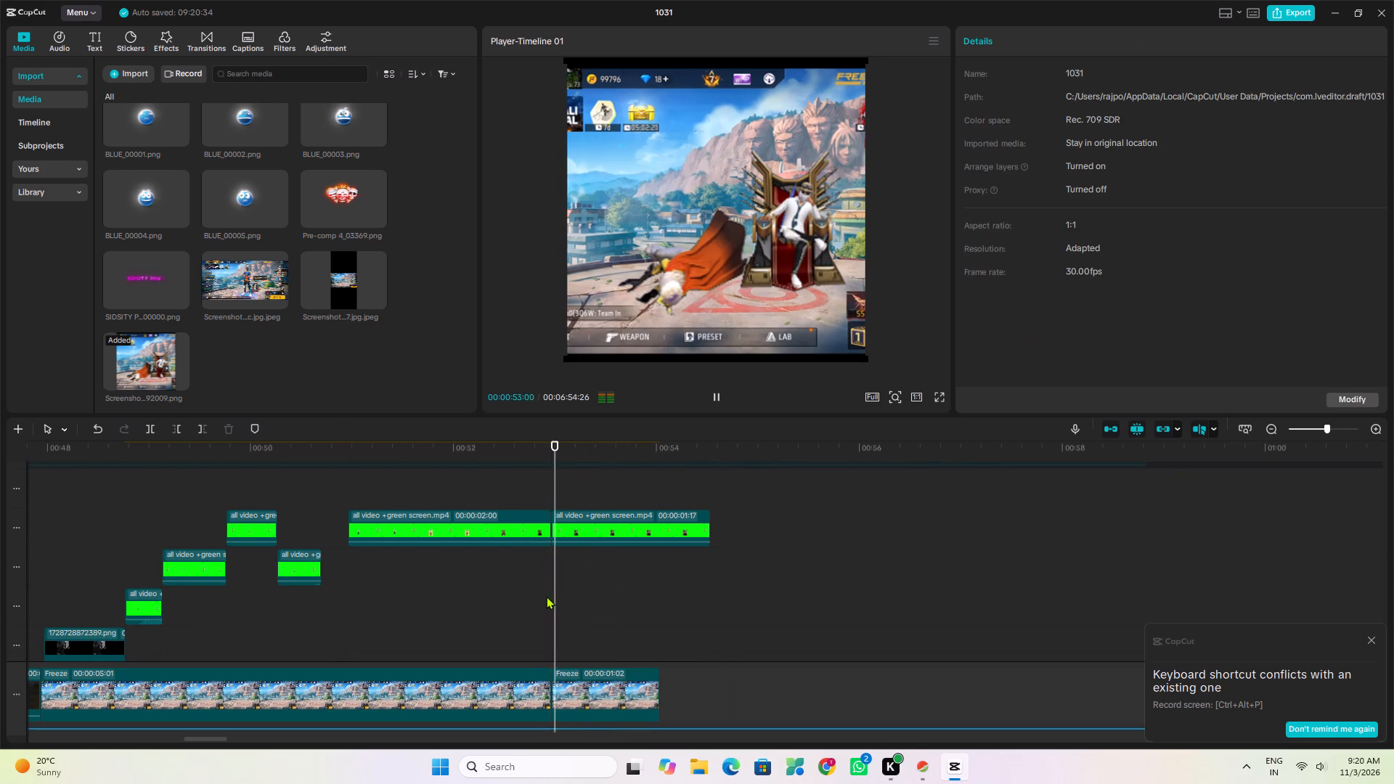
{"action": "left_click", "coordinate": [497, 595]}
{"action": "scroll", "coordinate": [635, 613], "scroll_direction": "up", "scroll_amount": 5}
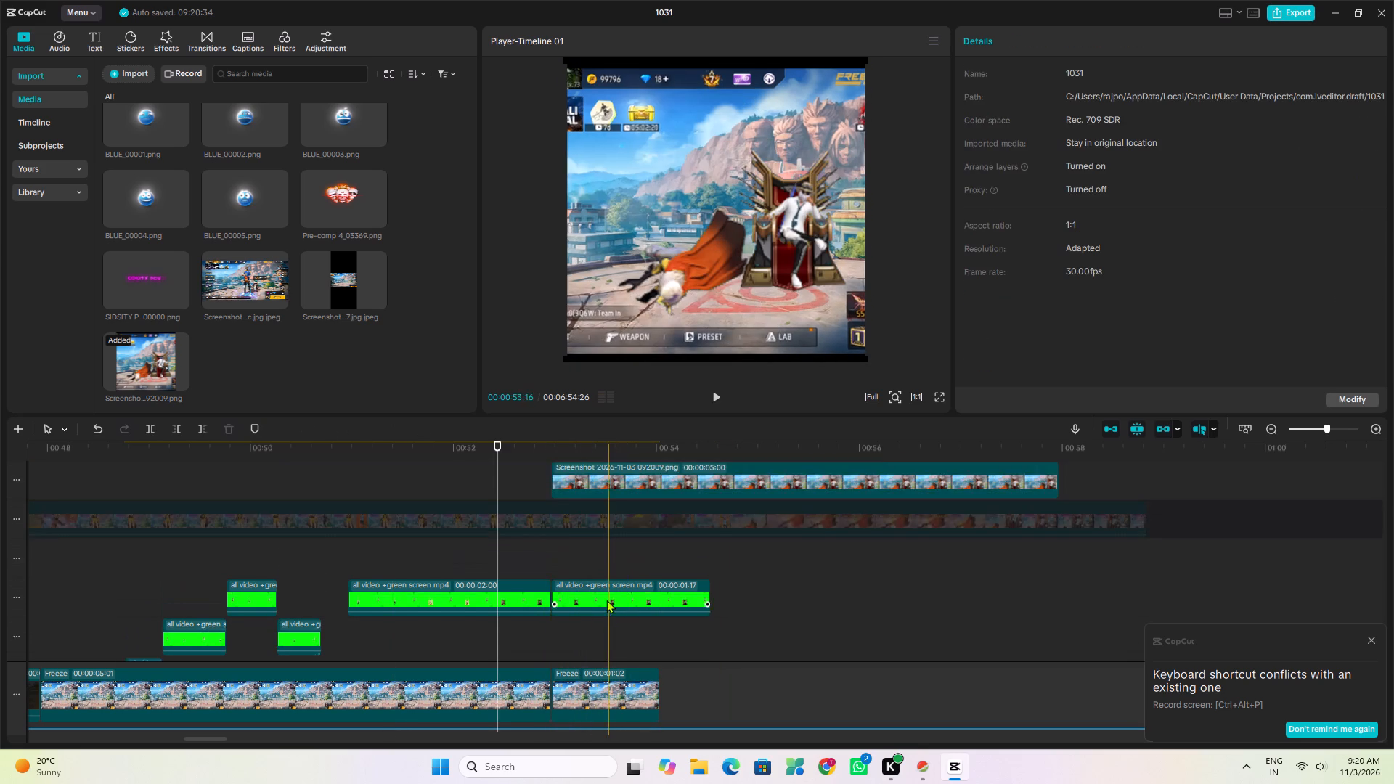
{"action": "scroll", "coordinate": [606, 600], "scroll_direction": "up", "scroll_amount": 1}
{"action": "left_click", "coordinate": [449, 591]}
{"action": "key", "text": "space"}
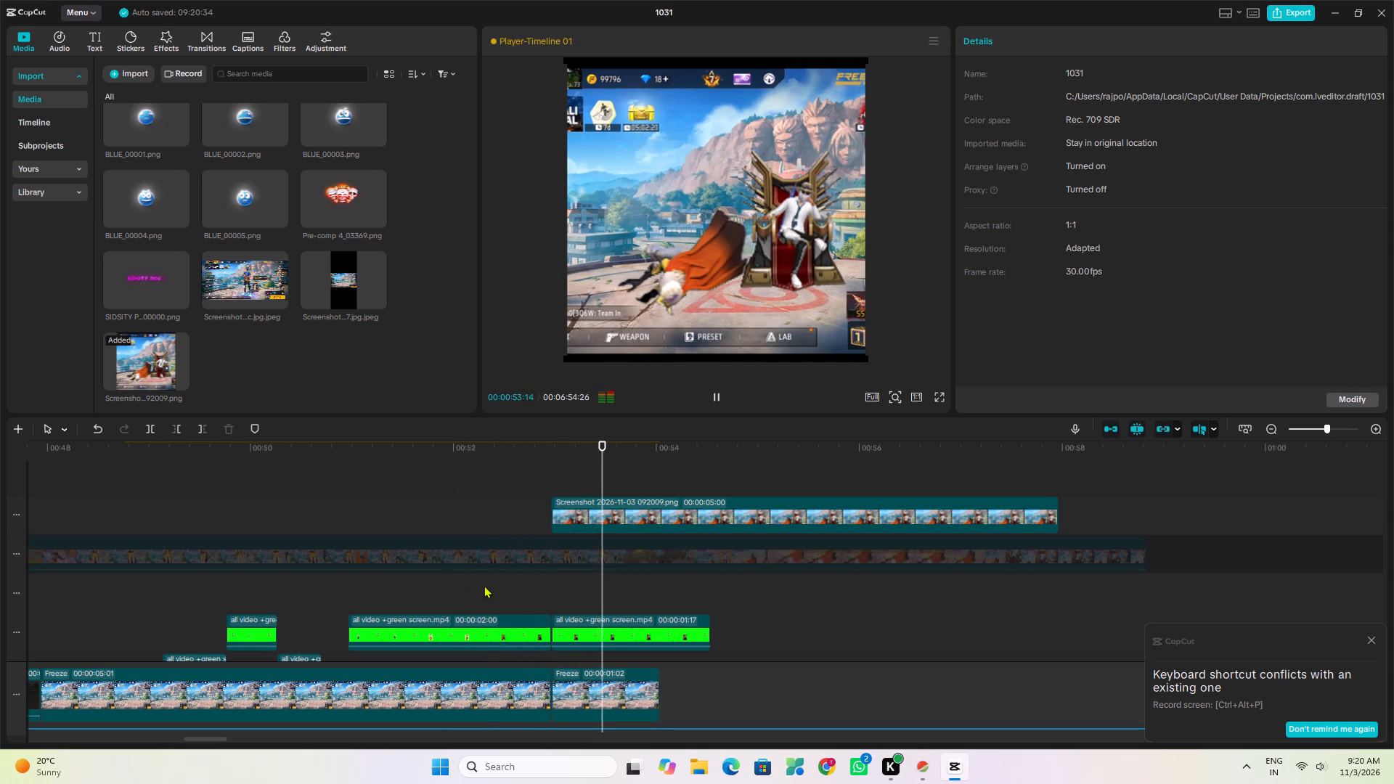
{"action": "key", "text": "space"}
Move the screenshot clip on its overlay track so it starts at about 00:53:09.
{"action": "left_click_drag", "start_coordinate": [588, 506], "coordinate": [621, 506]}
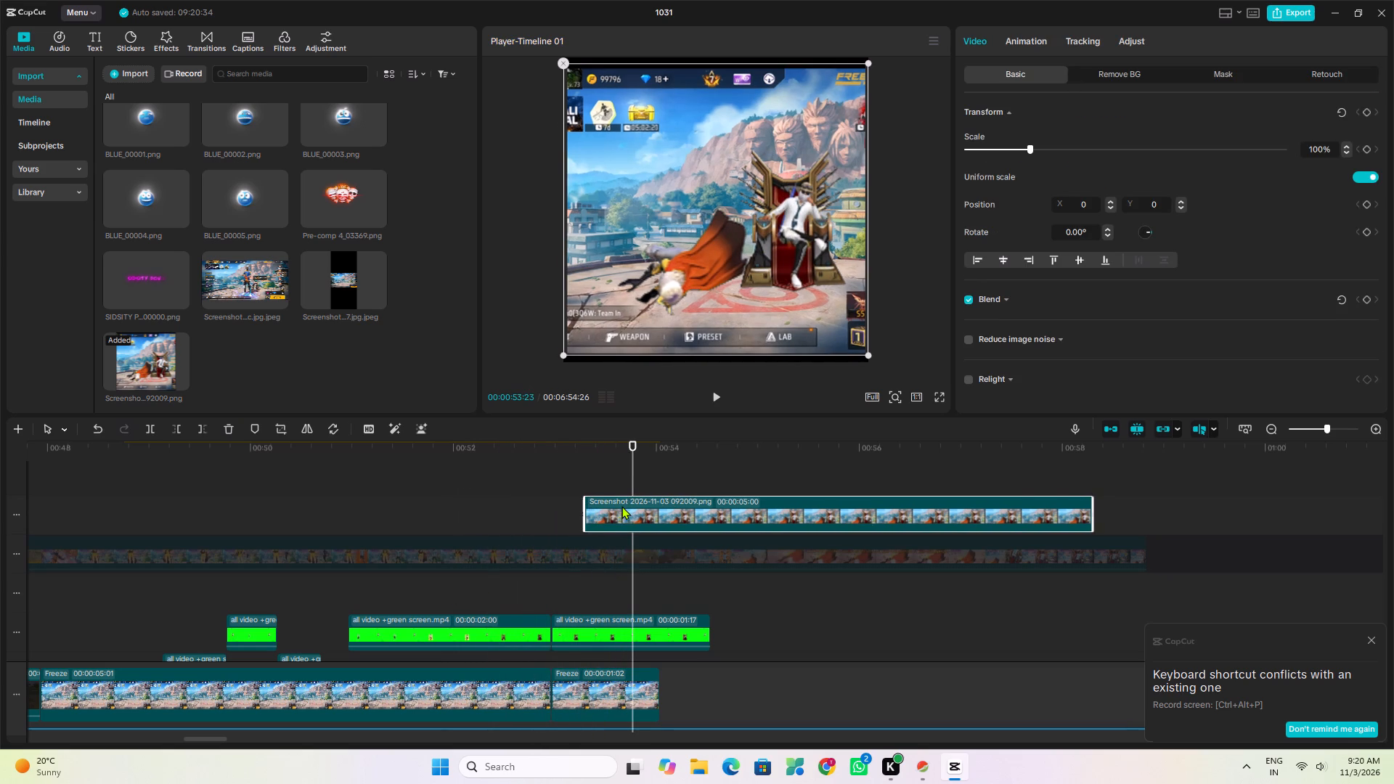
Play back the section from about 00:52:10 to 00:53:20 repeatedly to check the cut to the screenshot.
{"action": "left_click", "coordinate": [486, 605]}
{"action": "key", "text": "space"}
{"action": "key", "text": "space"}
{"action": "key", "text": "space"}
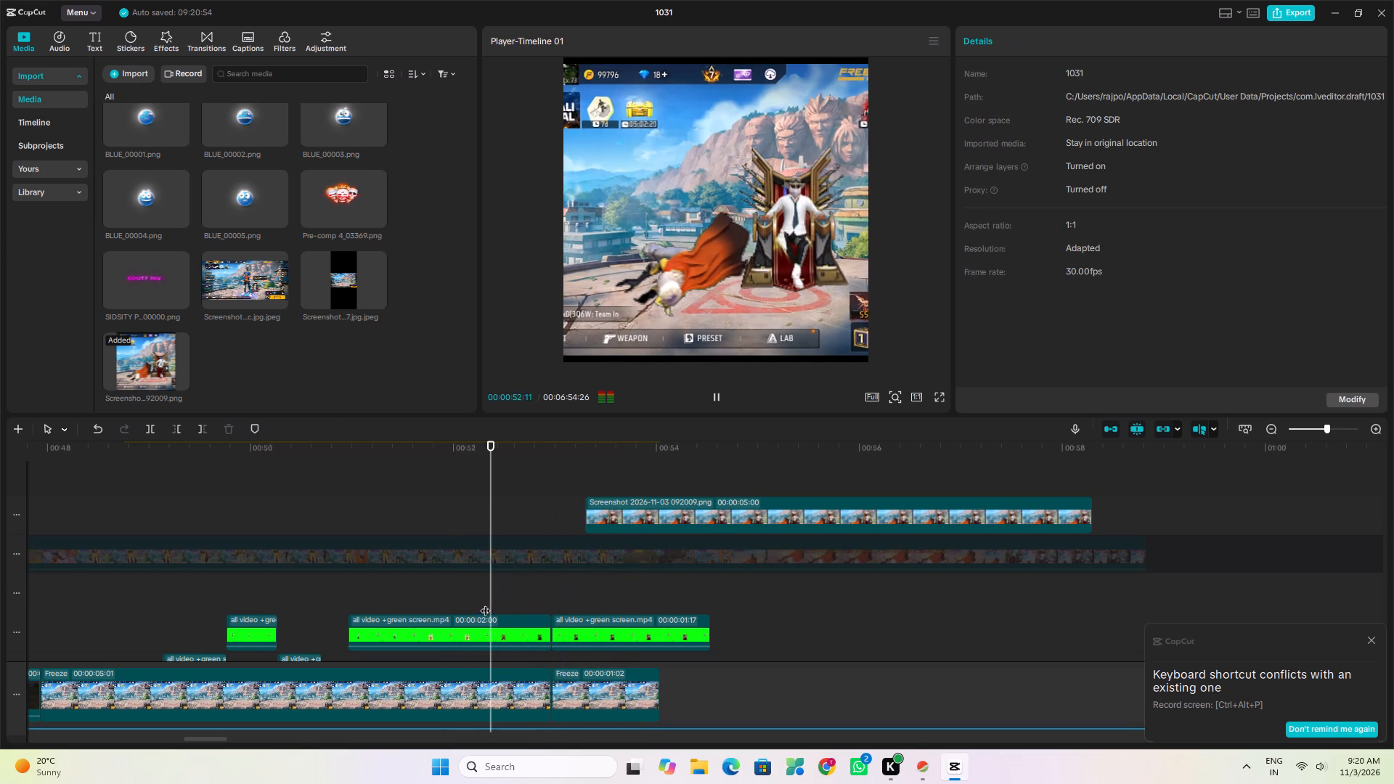
{"action": "key", "text": "space"}
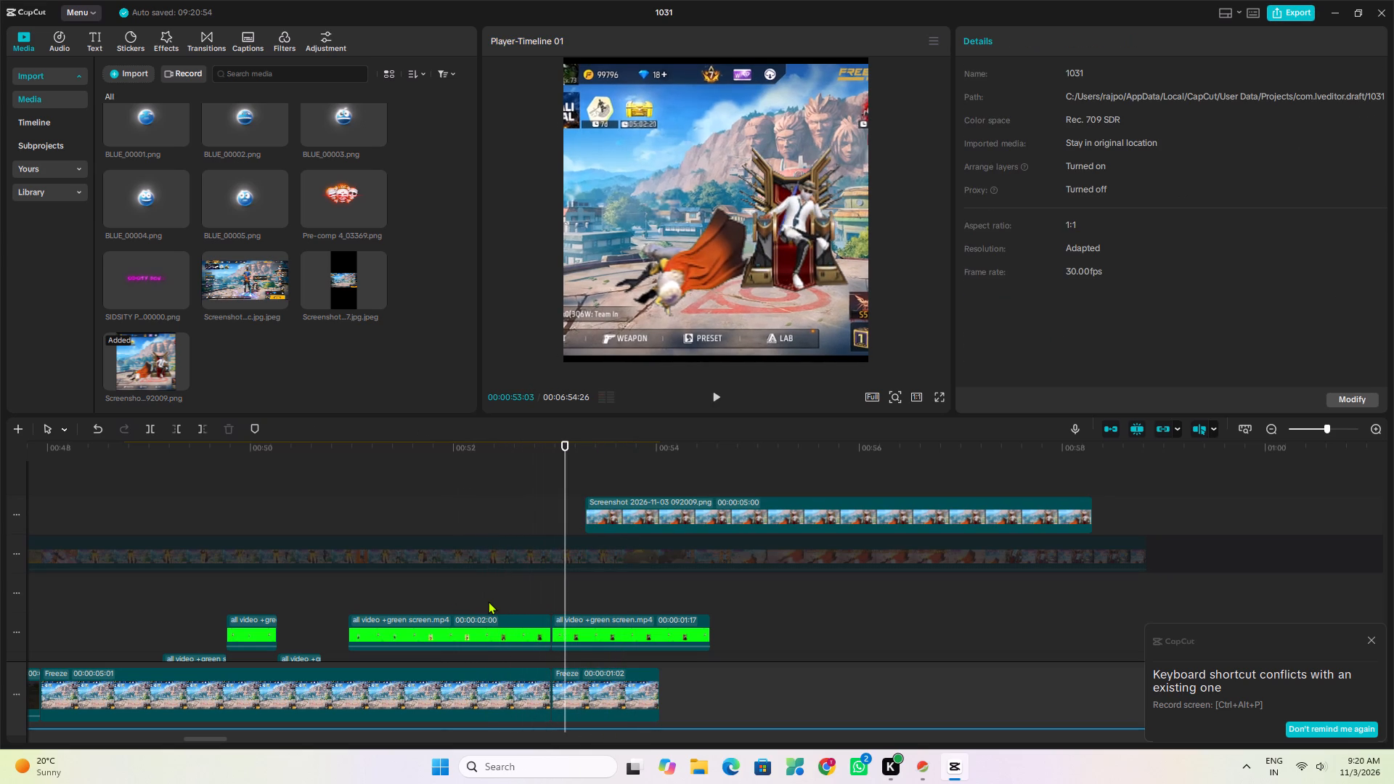
{"action": "key", "text": "space"}
{"action": "key", "text": "space"}
{"action": "key", "text": "space"}
{"action": "key", "text": "space"}
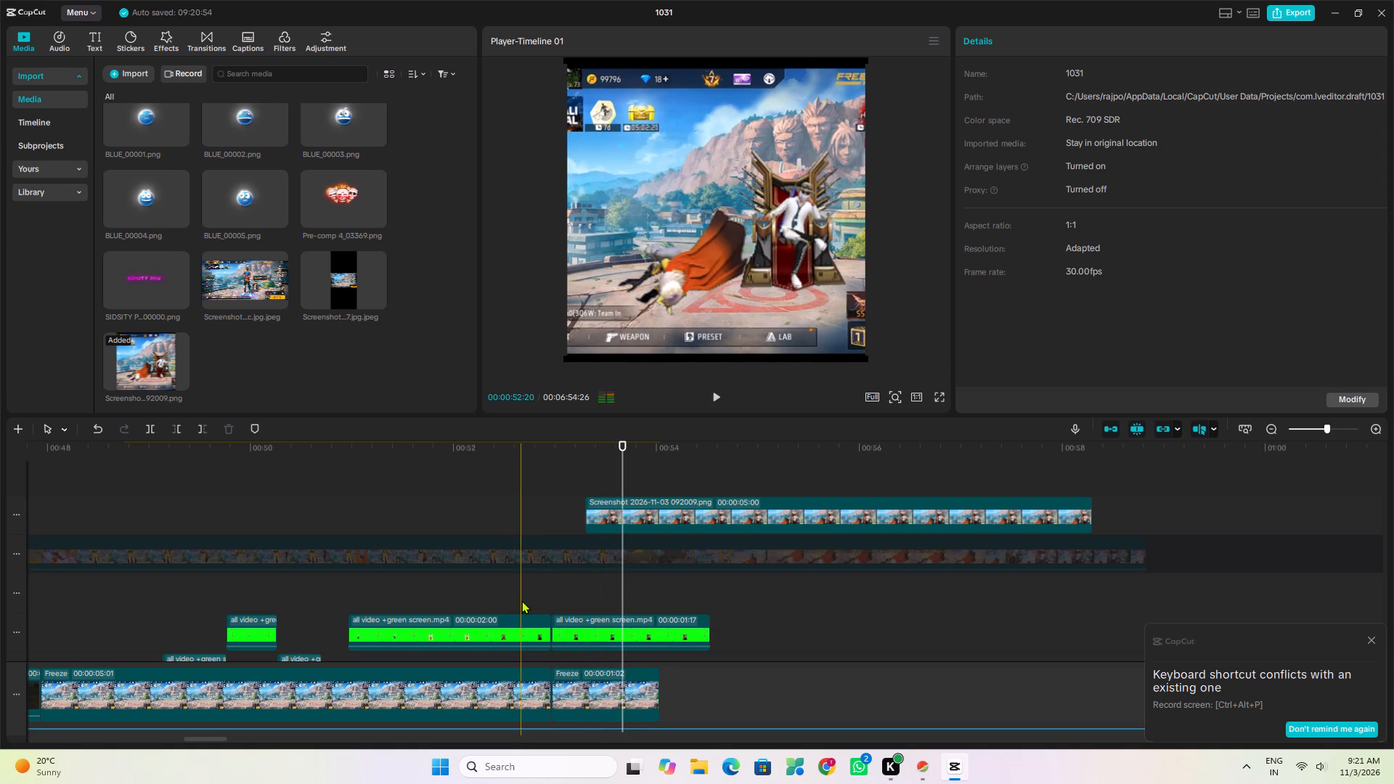
{"action": "left_click", "coordinate": [521, 600]}
{"action": "key", "text": "space"}
{"action": "key", "text": "space"}
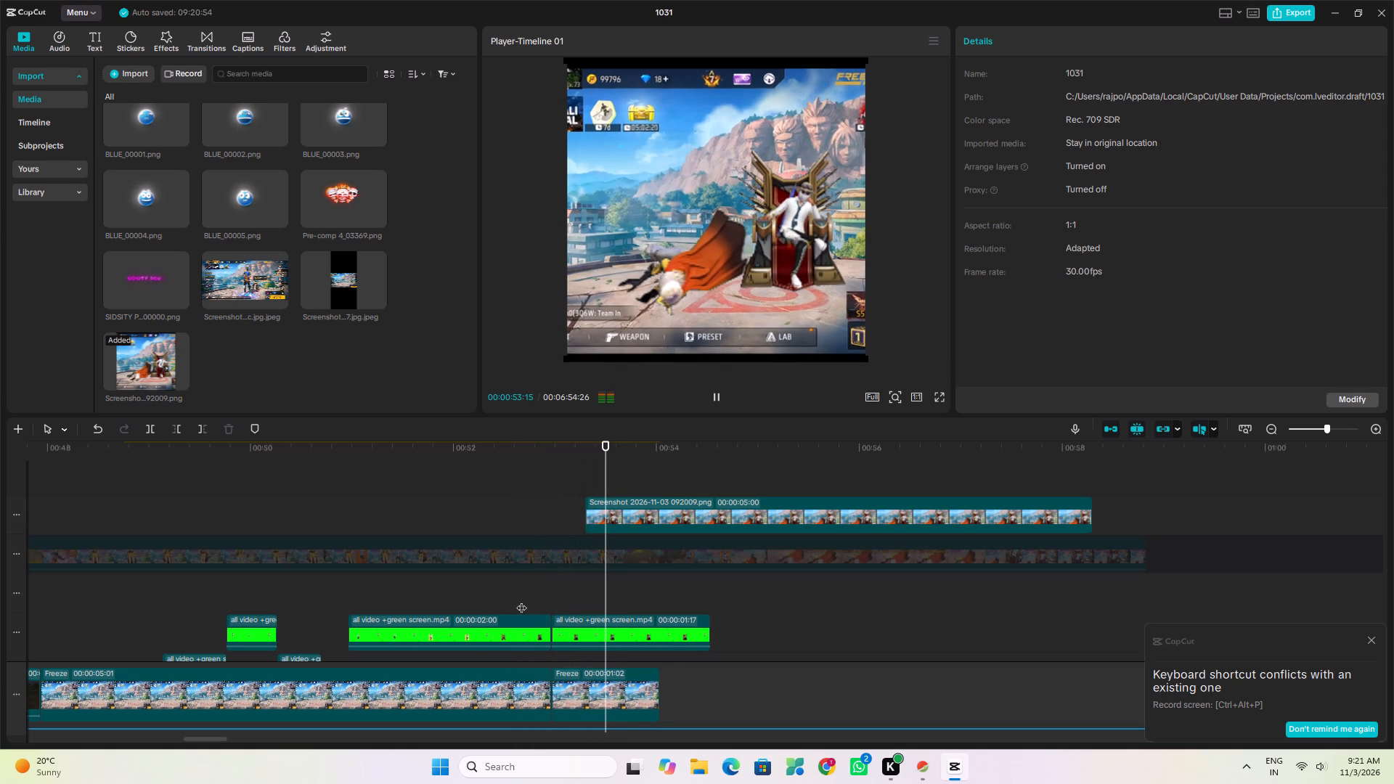
Set the screenshot clip's scale to 101%.
{"action": "left_click", "coordinate": [639, 502]}
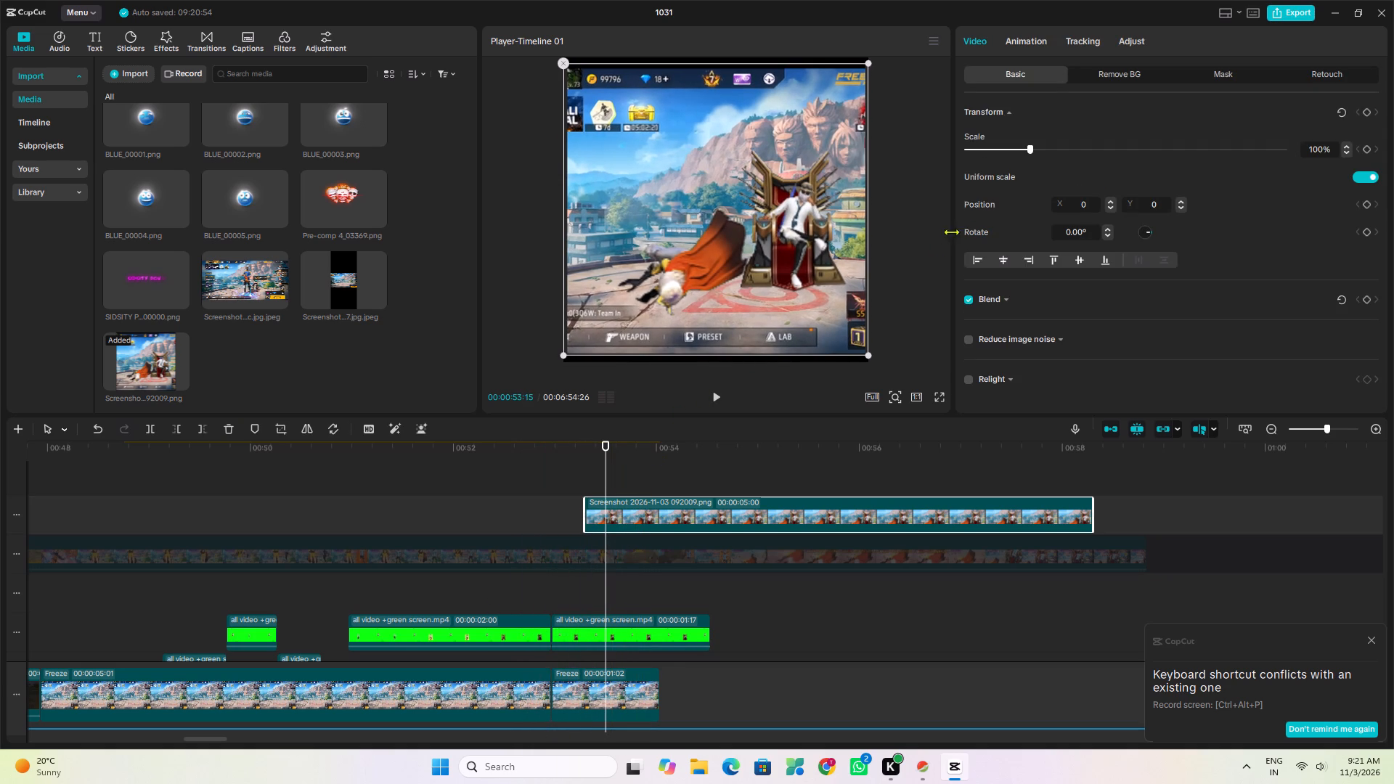
{"action": "left_click", "coordinate": [1035, 147]}
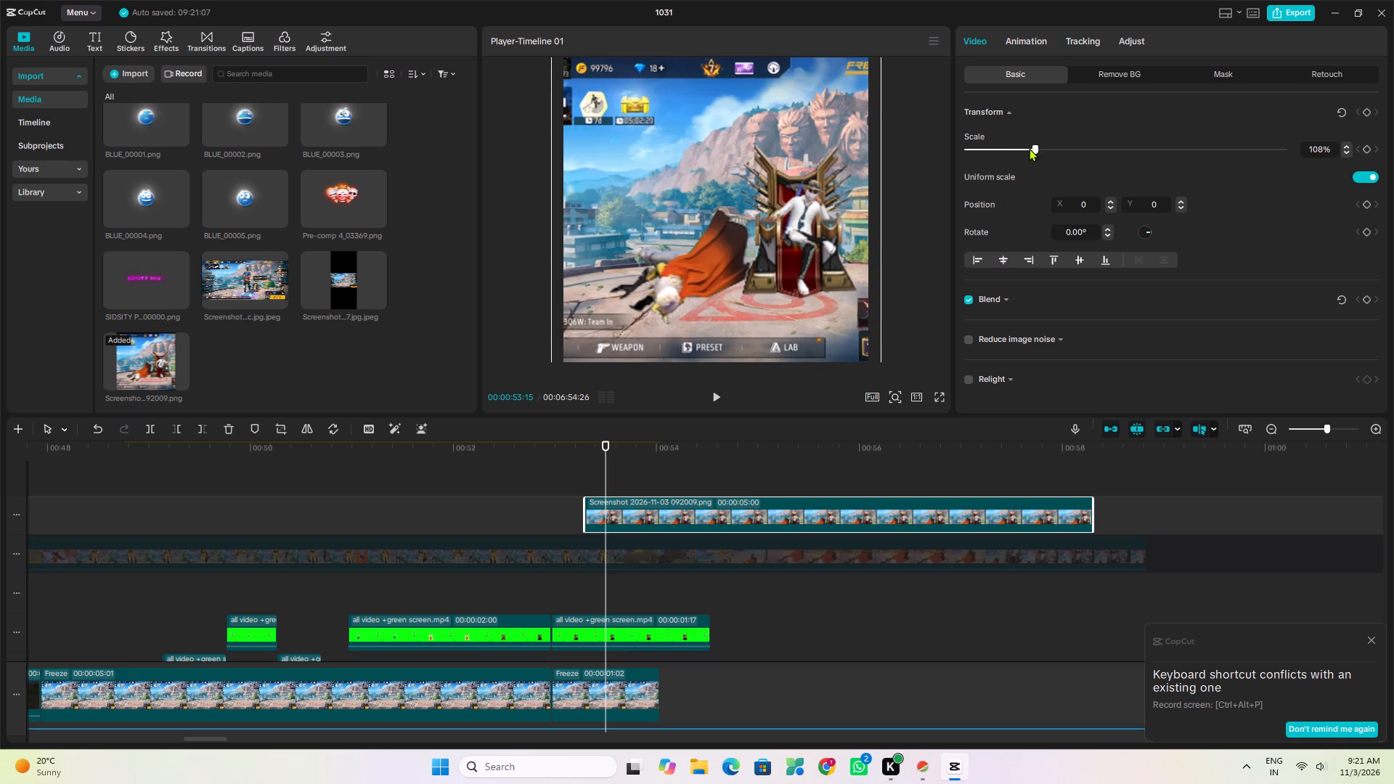
{"action": "left_click", "coordinate": [1029, 148]}
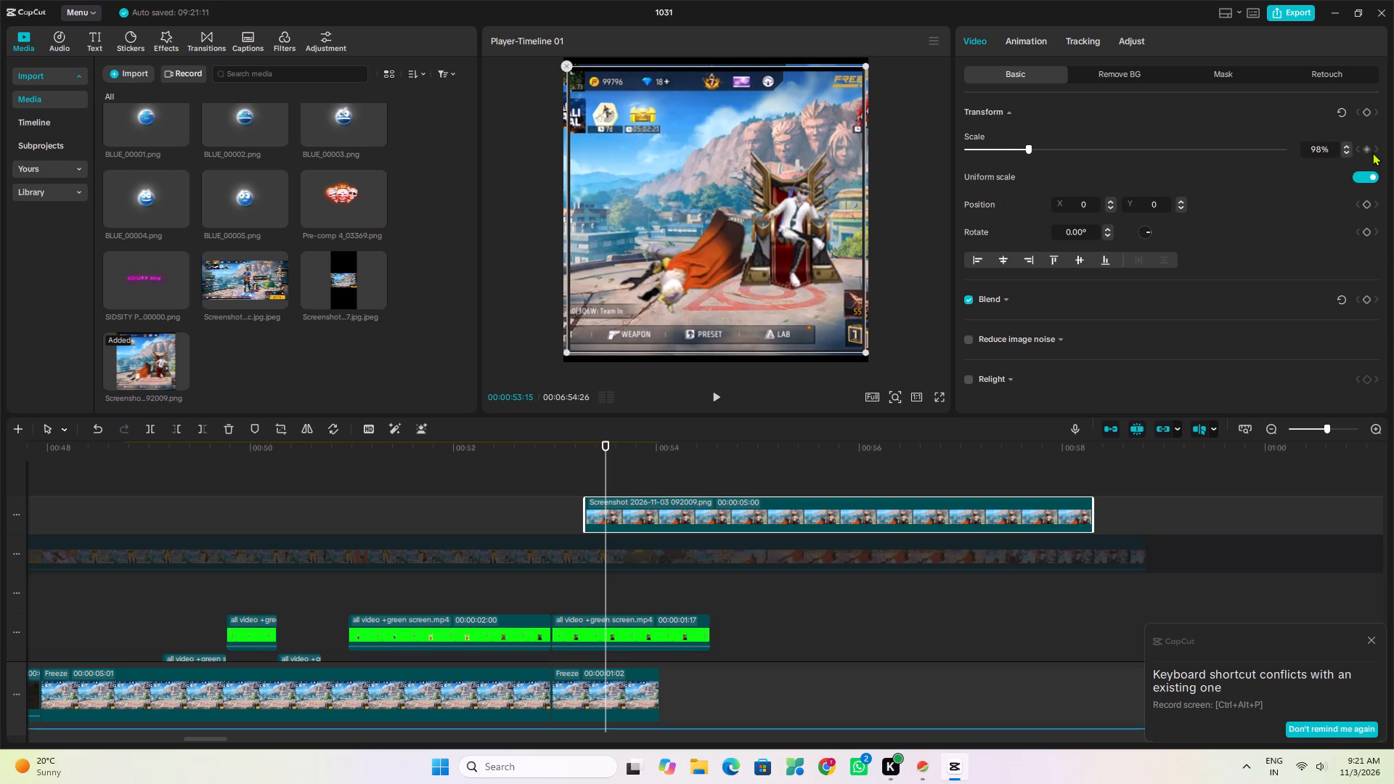
{"action": "left_click", "coordinate": [1342, 144]}
{"action": "left_click", "coordinate": [1342, 144]}
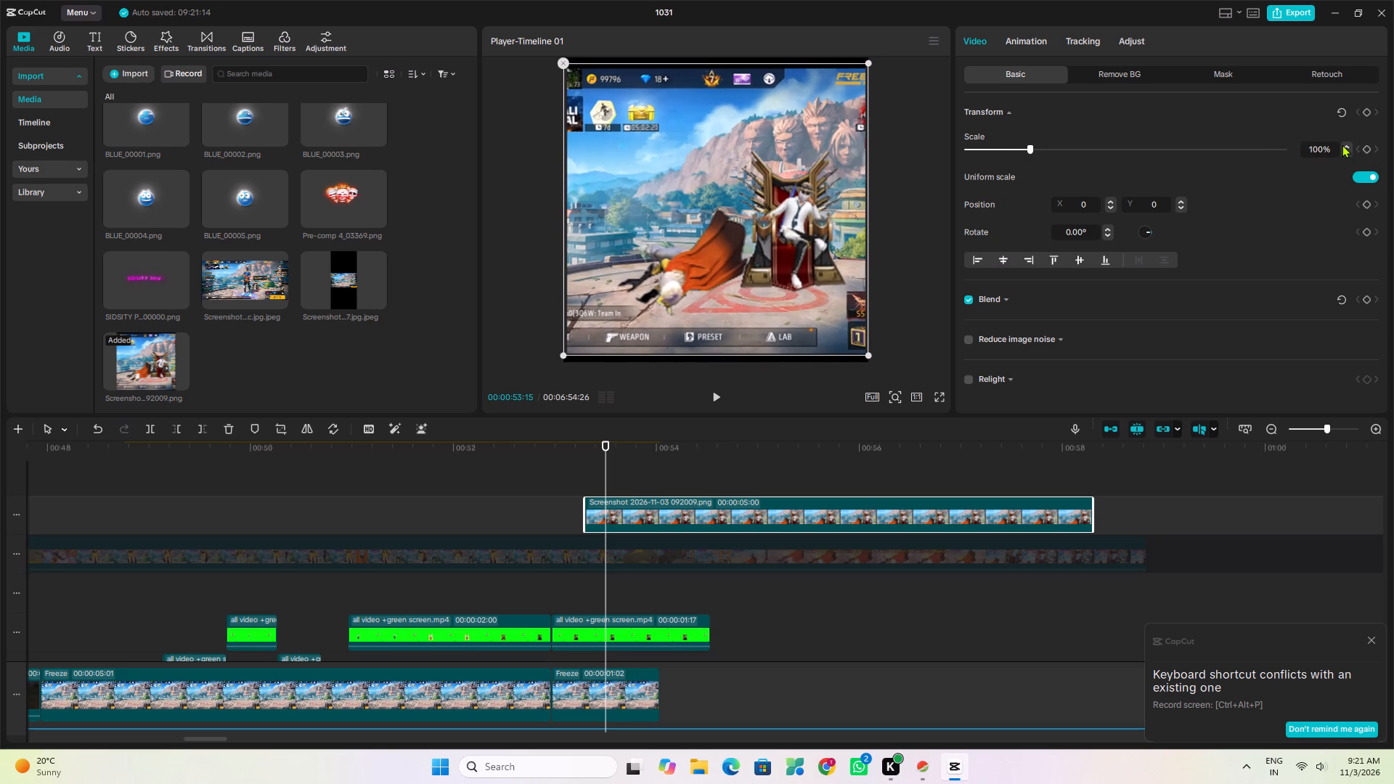
{"action": "left_click", "coordinate": [1342, 144]}
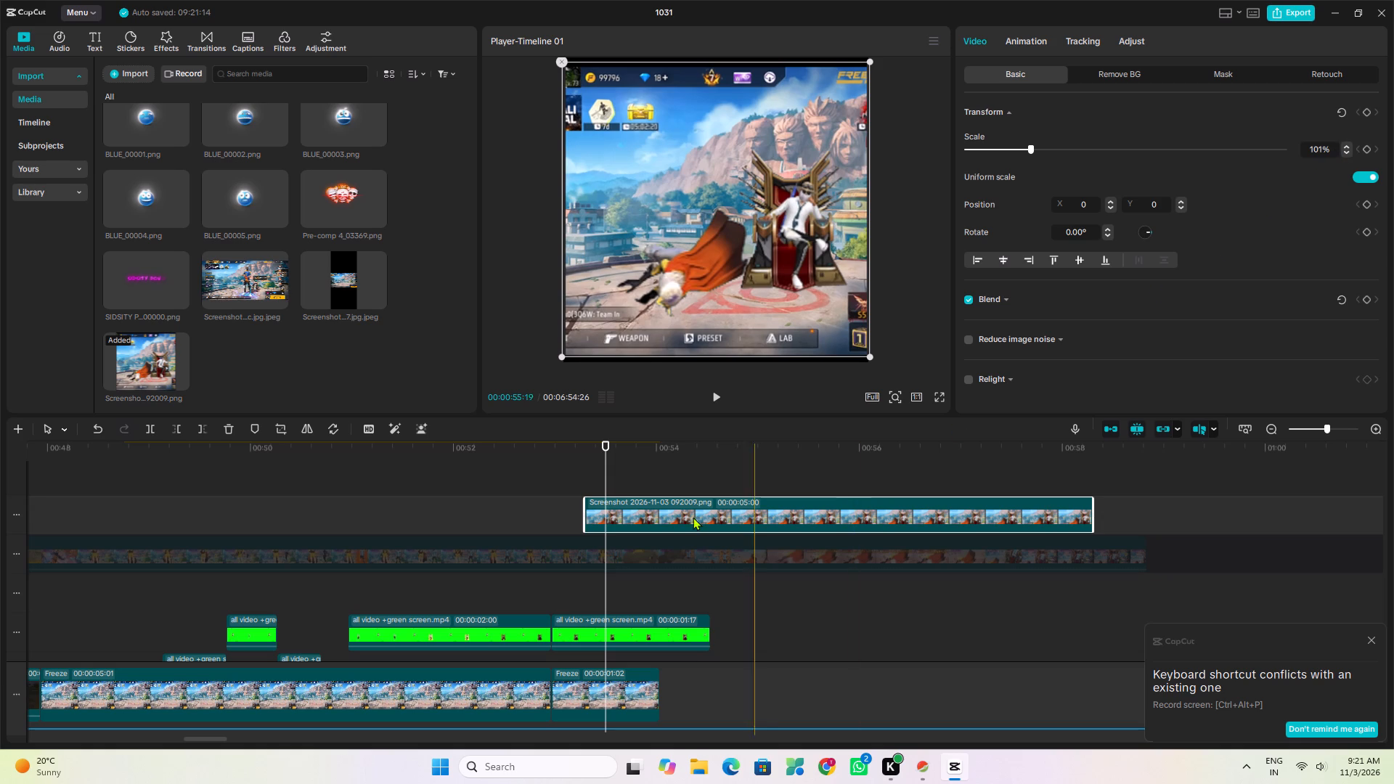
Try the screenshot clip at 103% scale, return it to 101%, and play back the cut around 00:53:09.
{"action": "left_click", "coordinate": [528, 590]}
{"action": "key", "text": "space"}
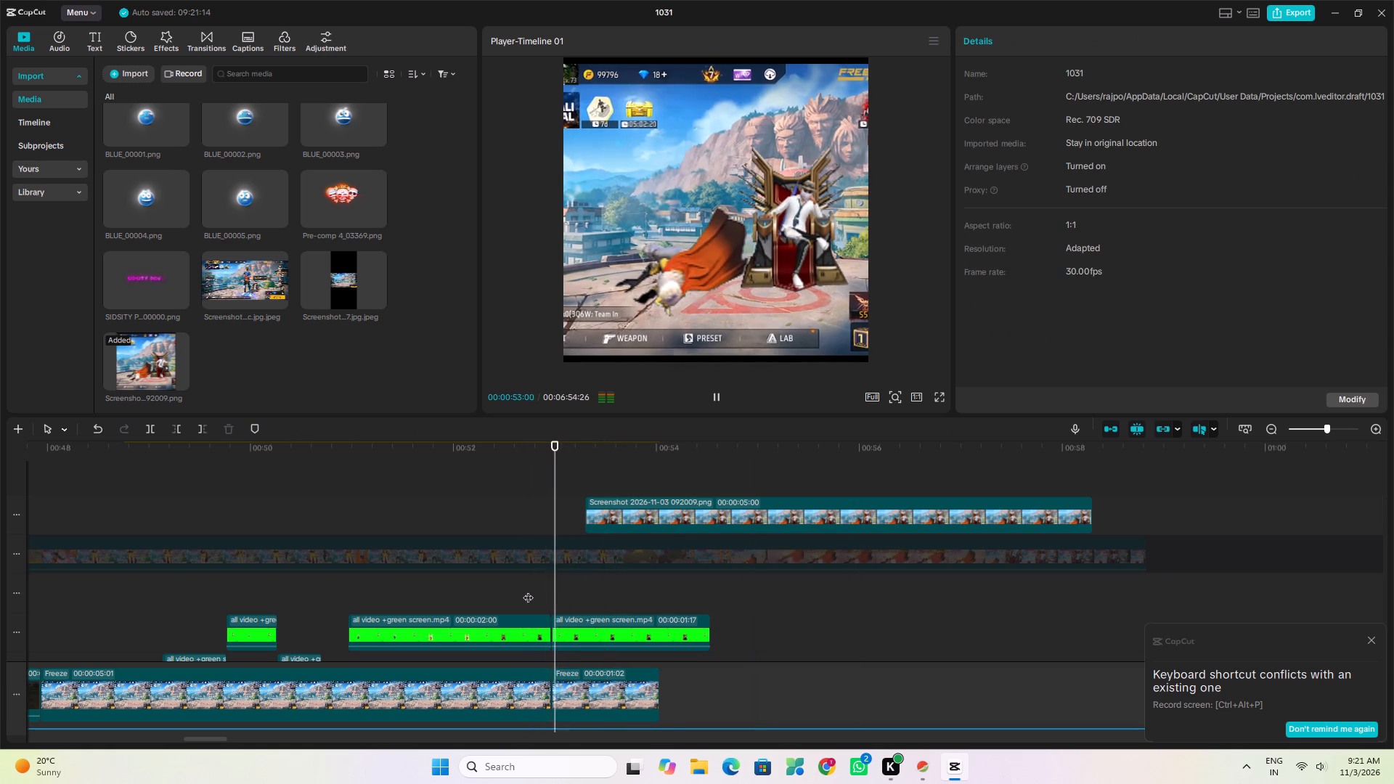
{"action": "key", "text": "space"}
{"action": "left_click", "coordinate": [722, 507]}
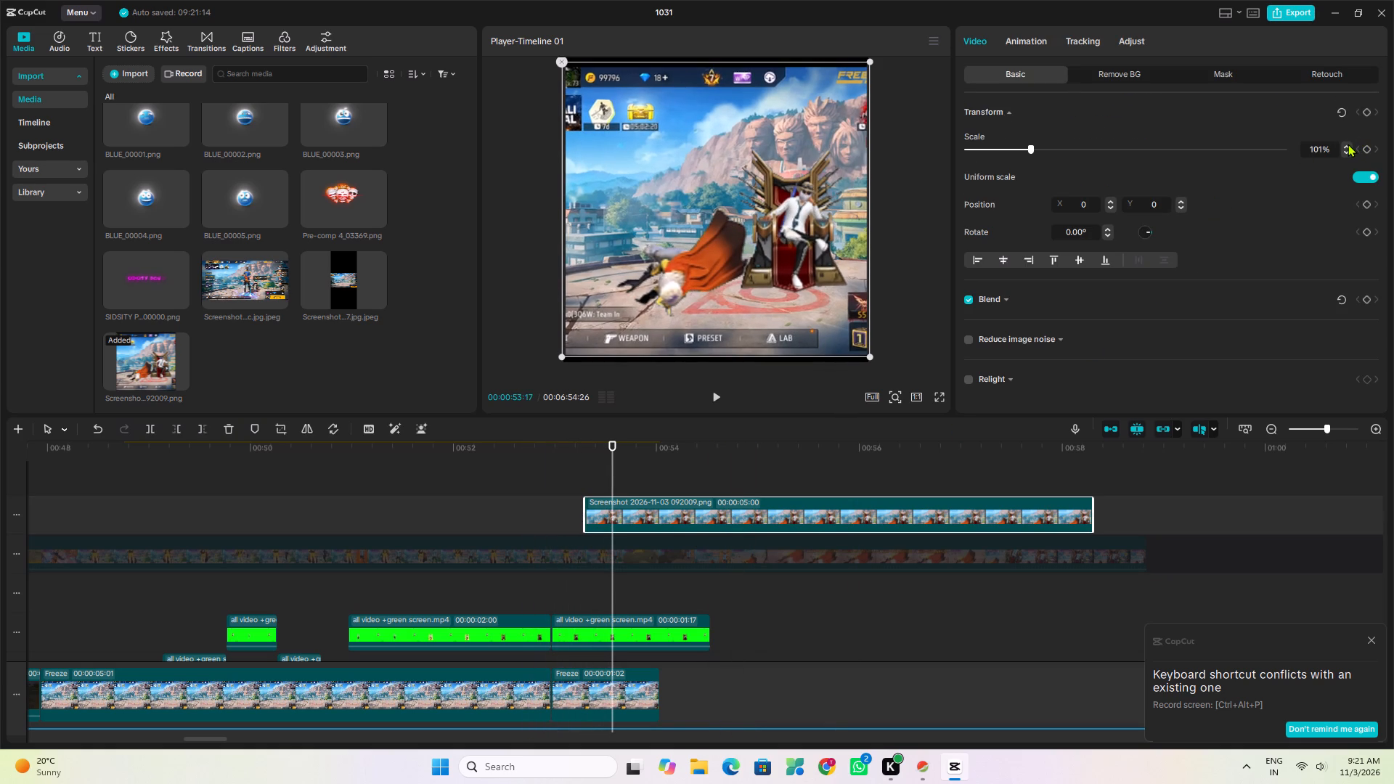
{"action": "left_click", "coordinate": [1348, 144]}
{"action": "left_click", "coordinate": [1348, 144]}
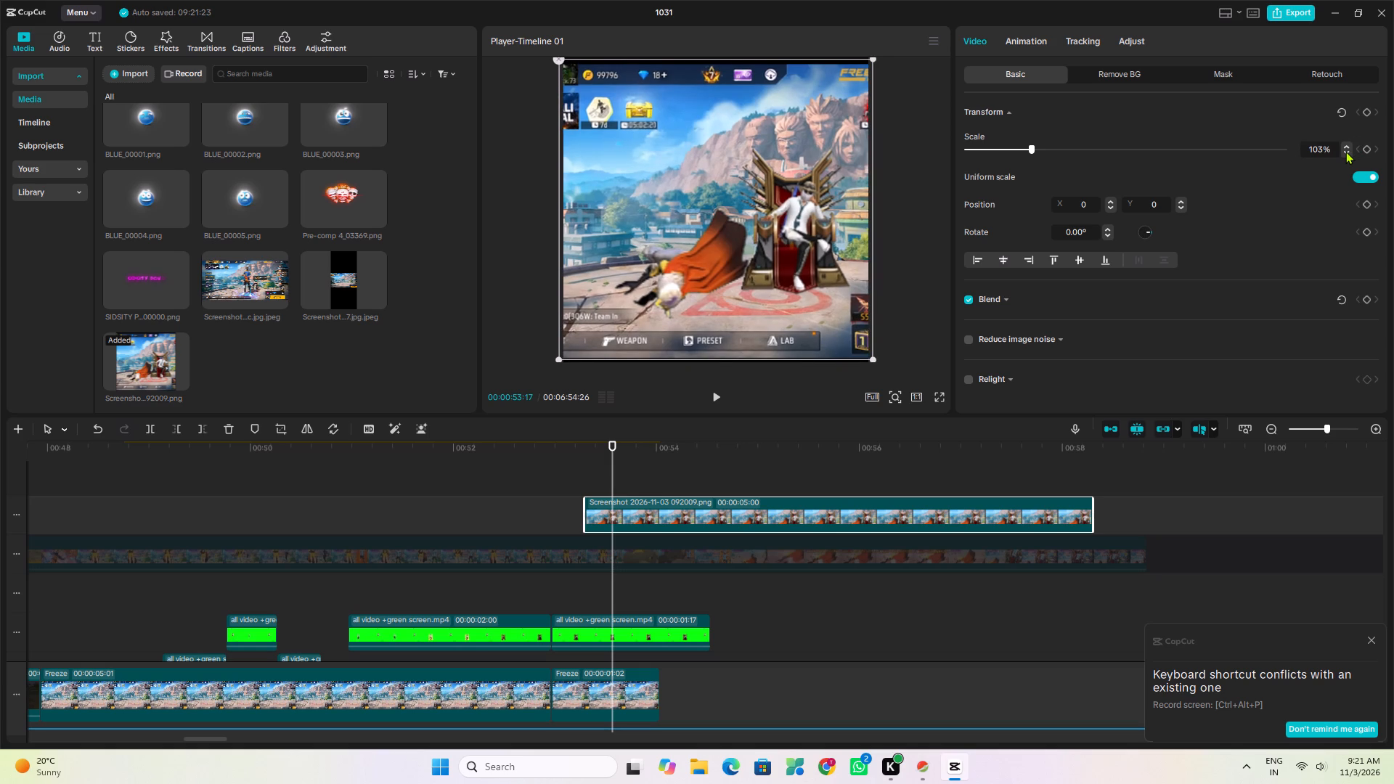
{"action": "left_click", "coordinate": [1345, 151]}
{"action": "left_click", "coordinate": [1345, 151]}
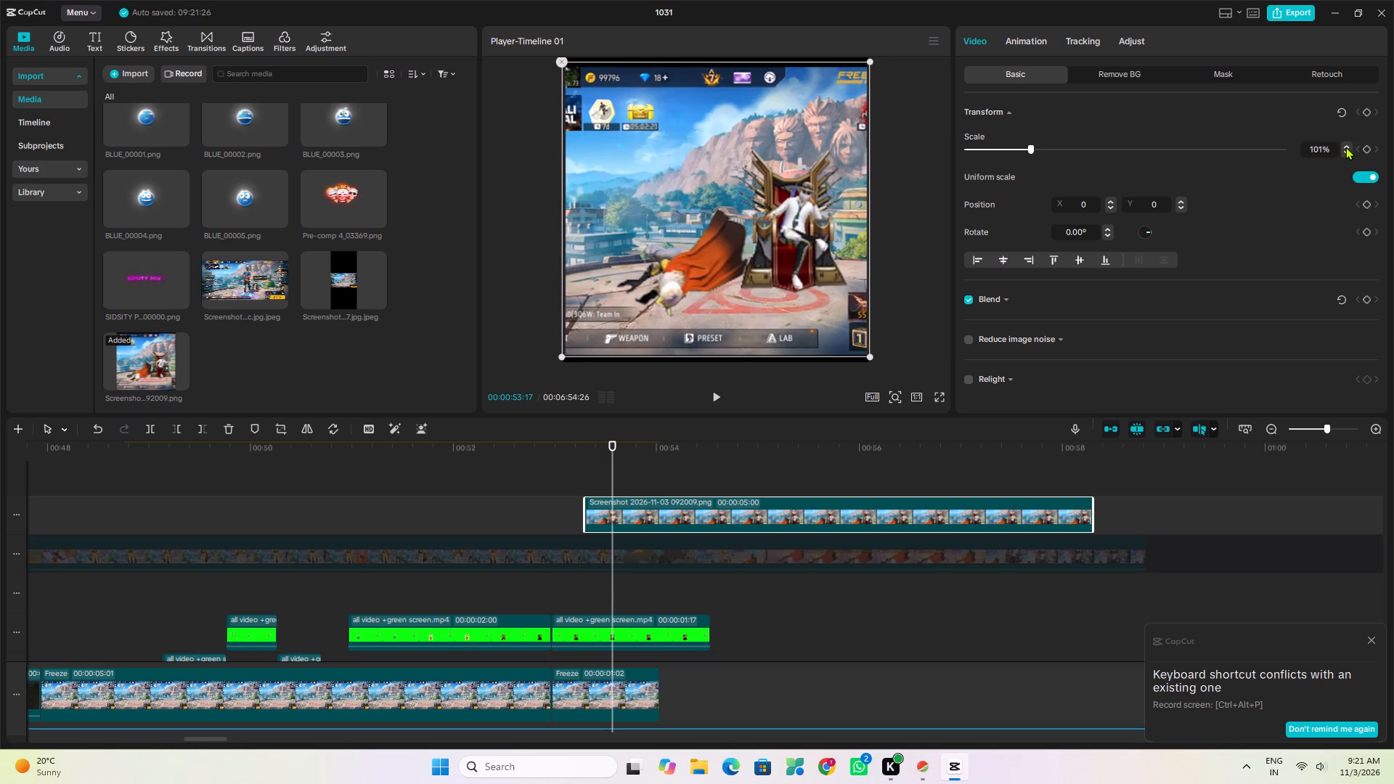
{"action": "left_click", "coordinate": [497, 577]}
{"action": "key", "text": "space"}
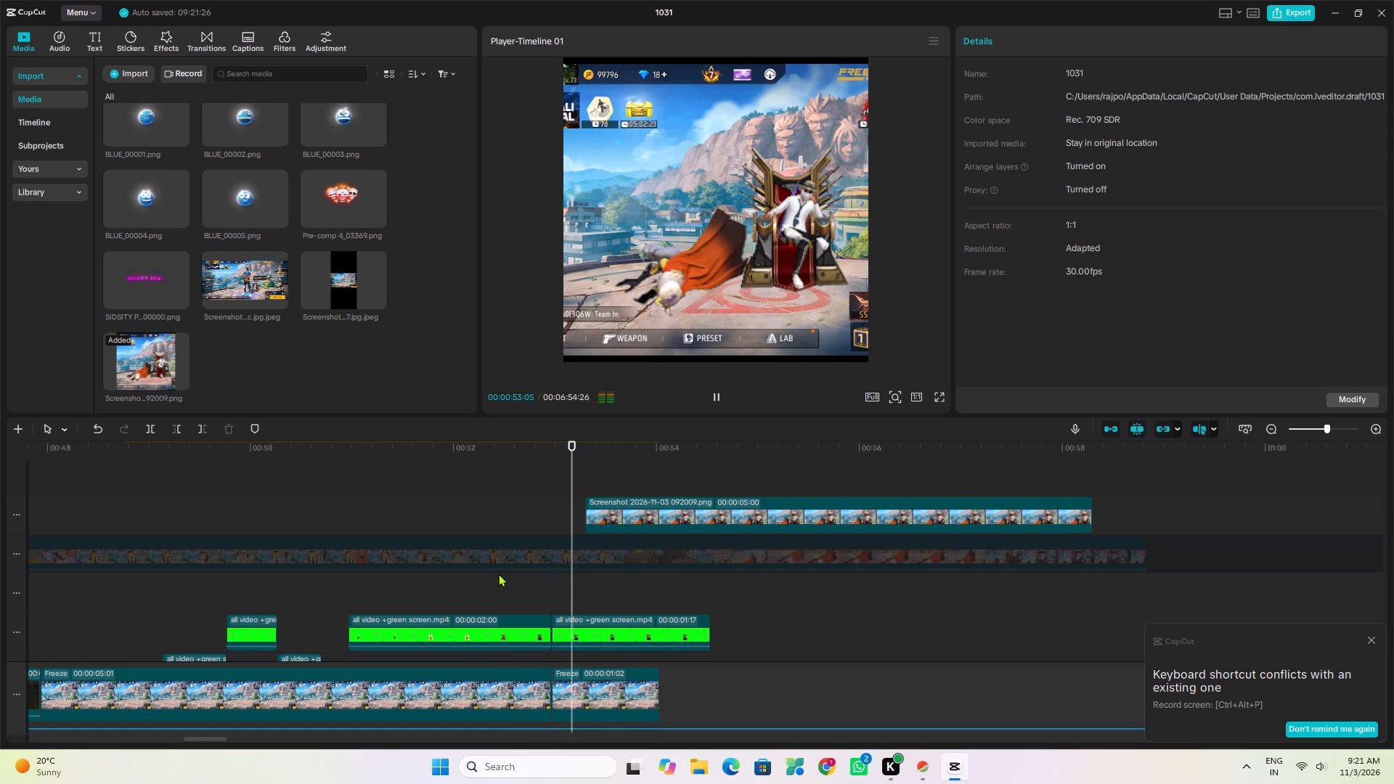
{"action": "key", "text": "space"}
Trim the end of the last Freeze clip on the main track to 00:53:09, where the screenshot clip starts.
{"action": "scroll", "coordinate": [523, 579], "scroll_direction": "down", "scroll_amount": 4}
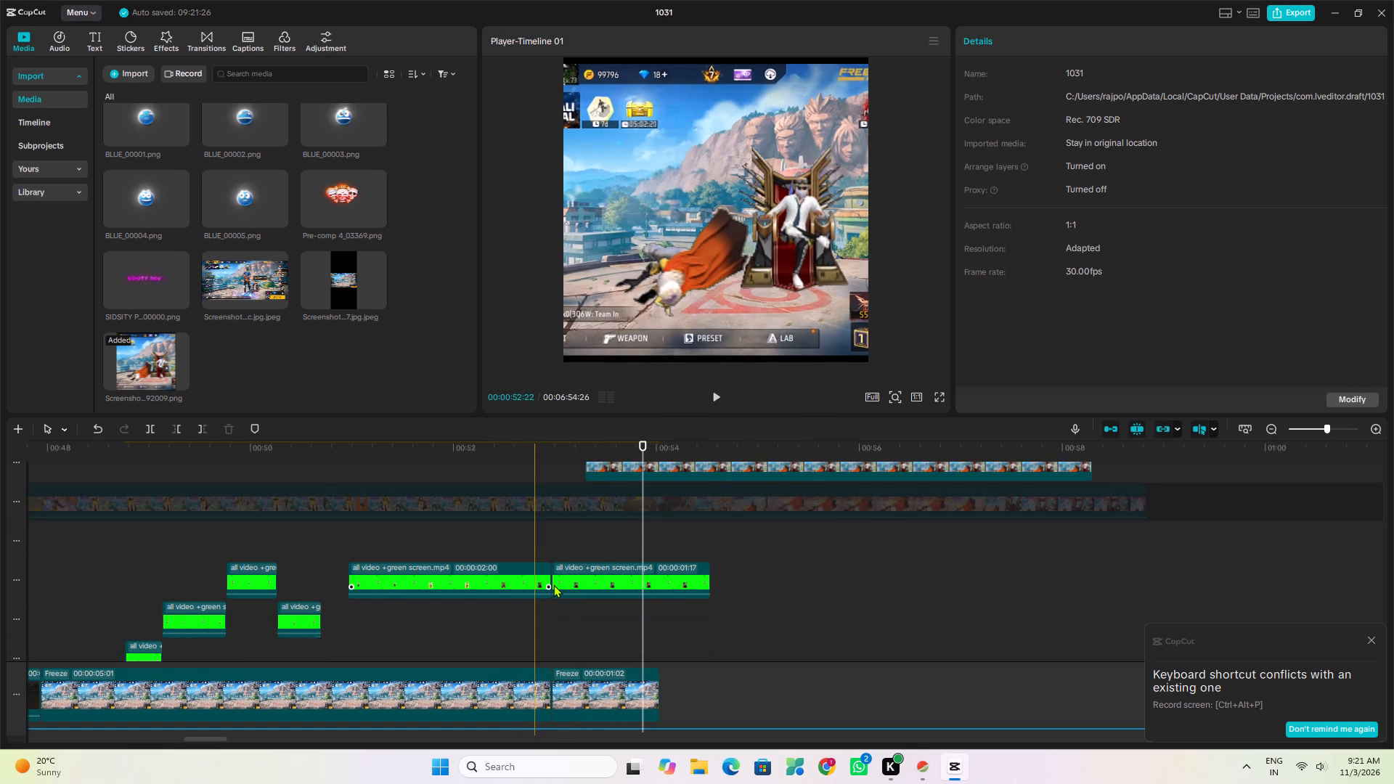
{"action": "scroll", "coordinate": [591, 544], "scroll_direction": "up", "scroll_amount": 2}
{"action": "left_click", "coordinate": [587, 547]}
{"action": "scroll", "coordinate": [585, 555], "scroll_direction": "down", "scroll_amount": 1}
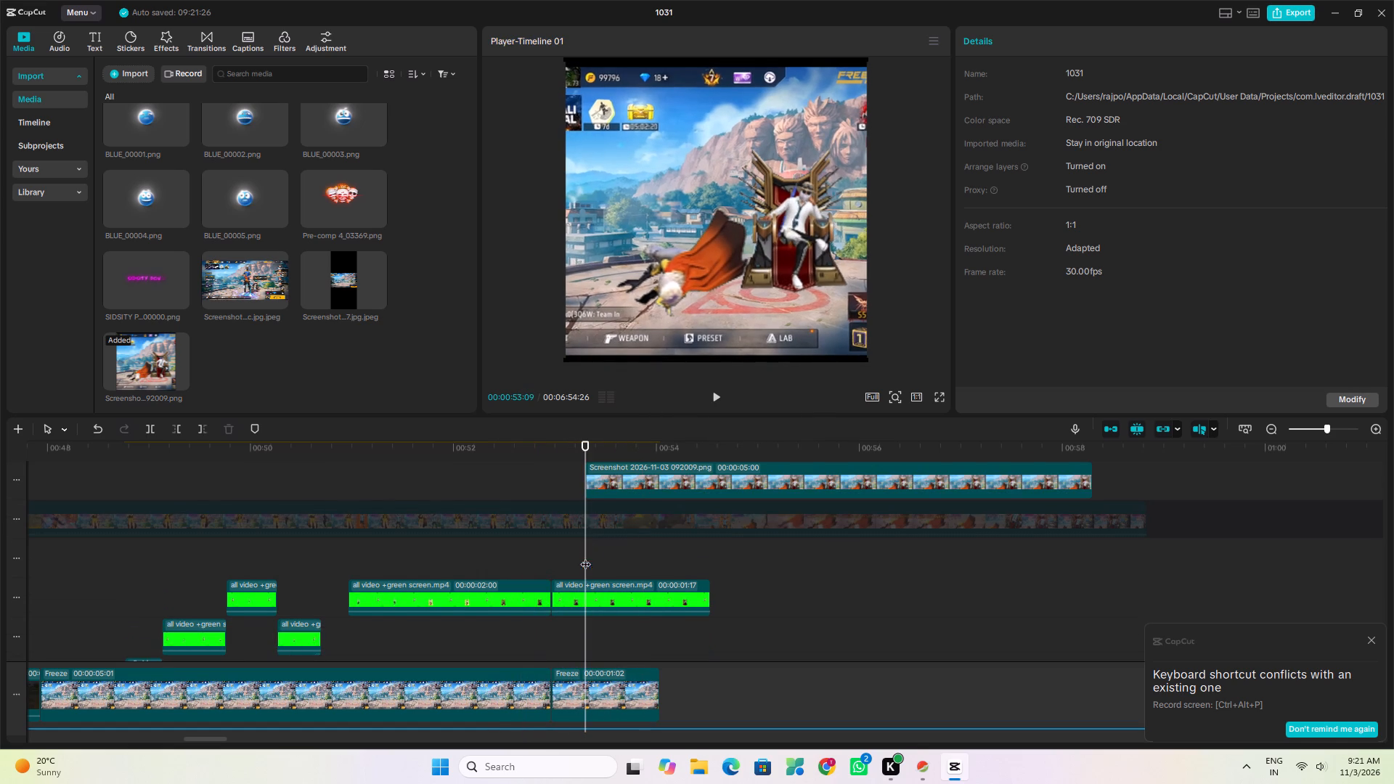
{"action": "scroll", "coordinate": [585, 557], "scroll_direction": "down", "scroll_amount": 16}
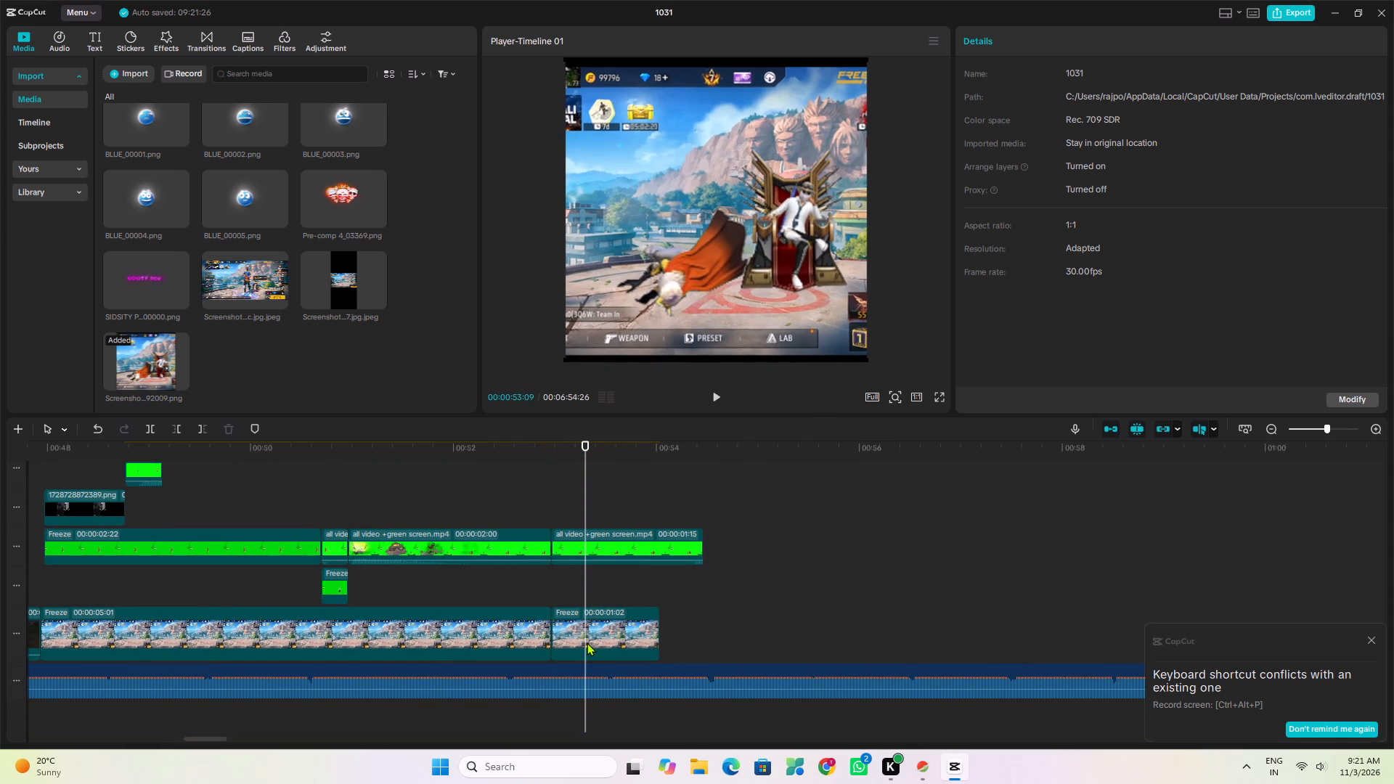
{"action": "left_click", "coordinate": [587, 641]}
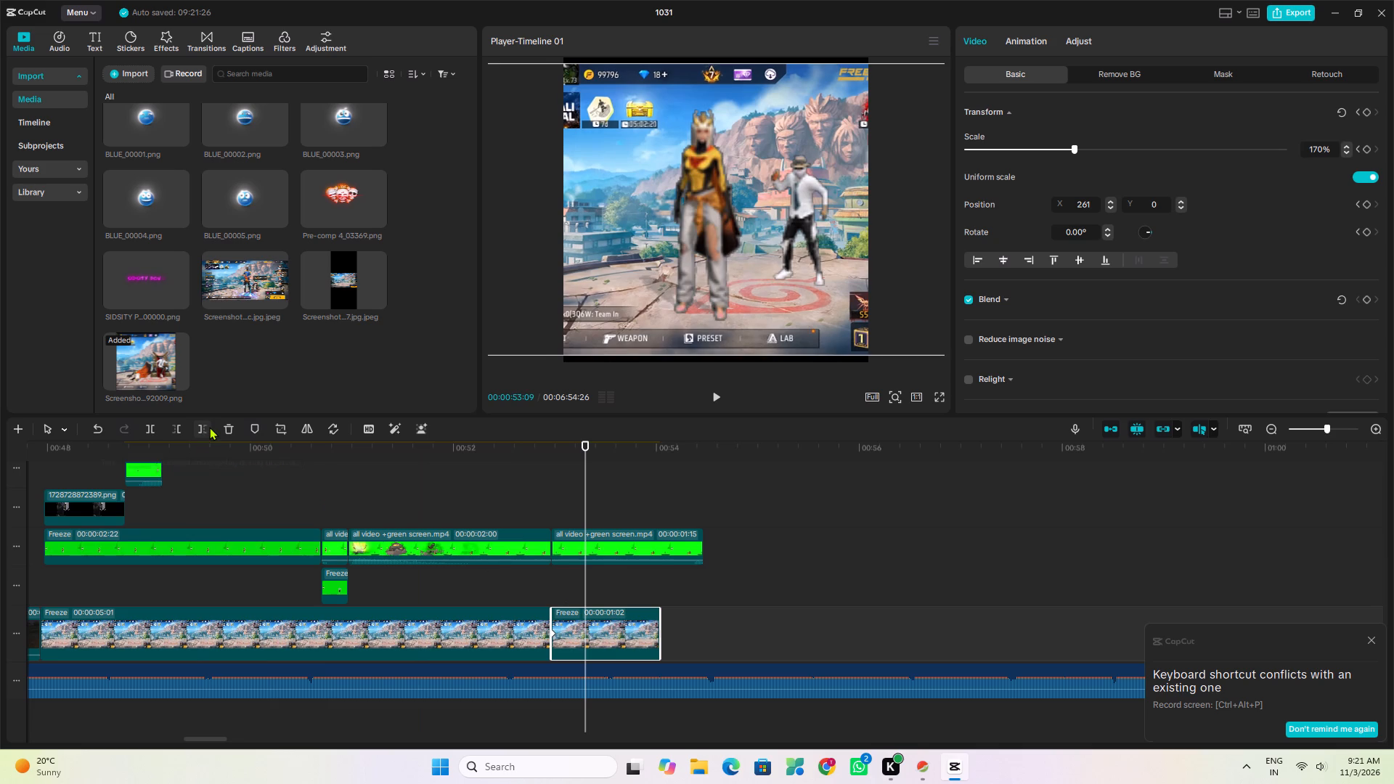
{"action": "left_click", "coordinate": [208, 427]}
Trim the ends of the two last green-screen clips on the overlay tracks to 00:53:09.
{"action": "left_click", "coordinate": [584, 541]}
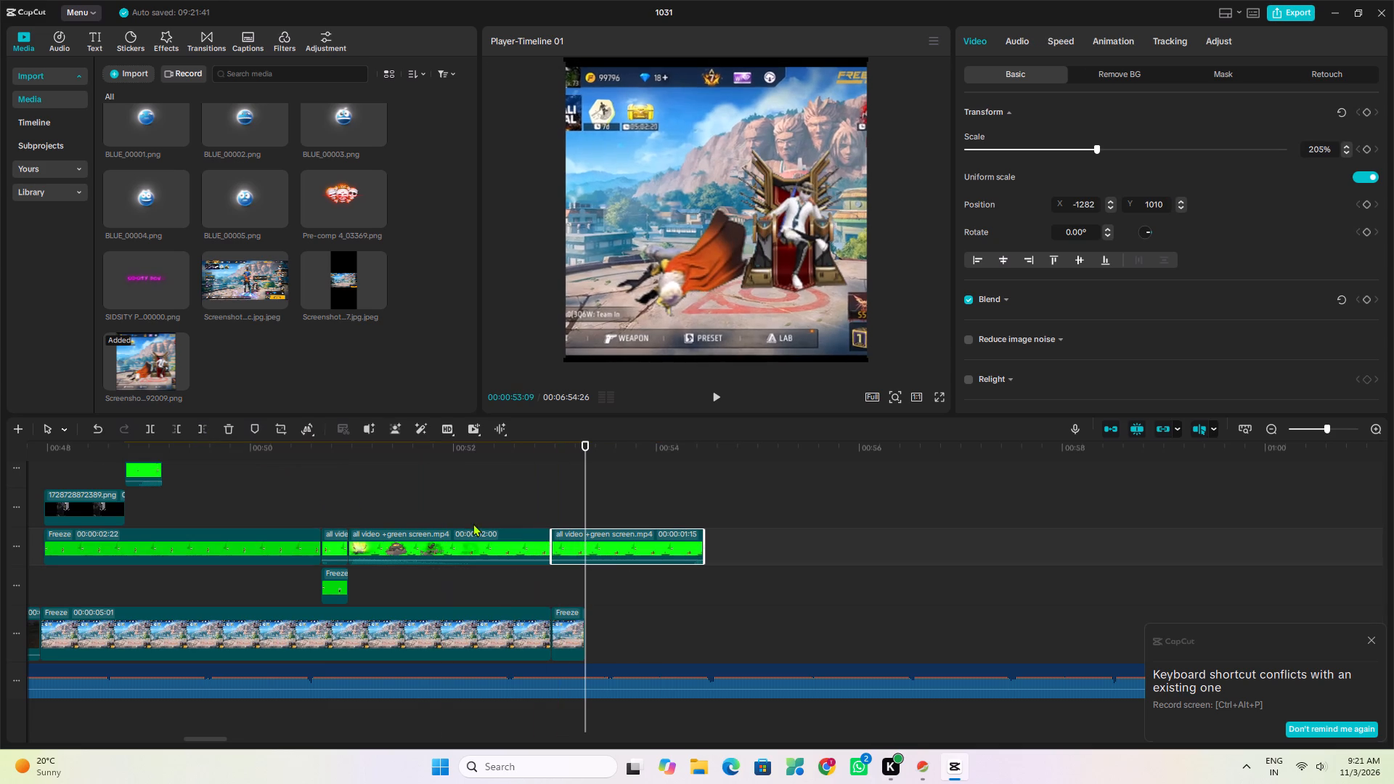
{"action": "left_click", "coordinate": [197, 427]}
{"action": "scroll", "coordinate": [419, 556], "scroll_direction": "up", "scroll_amount": 3}
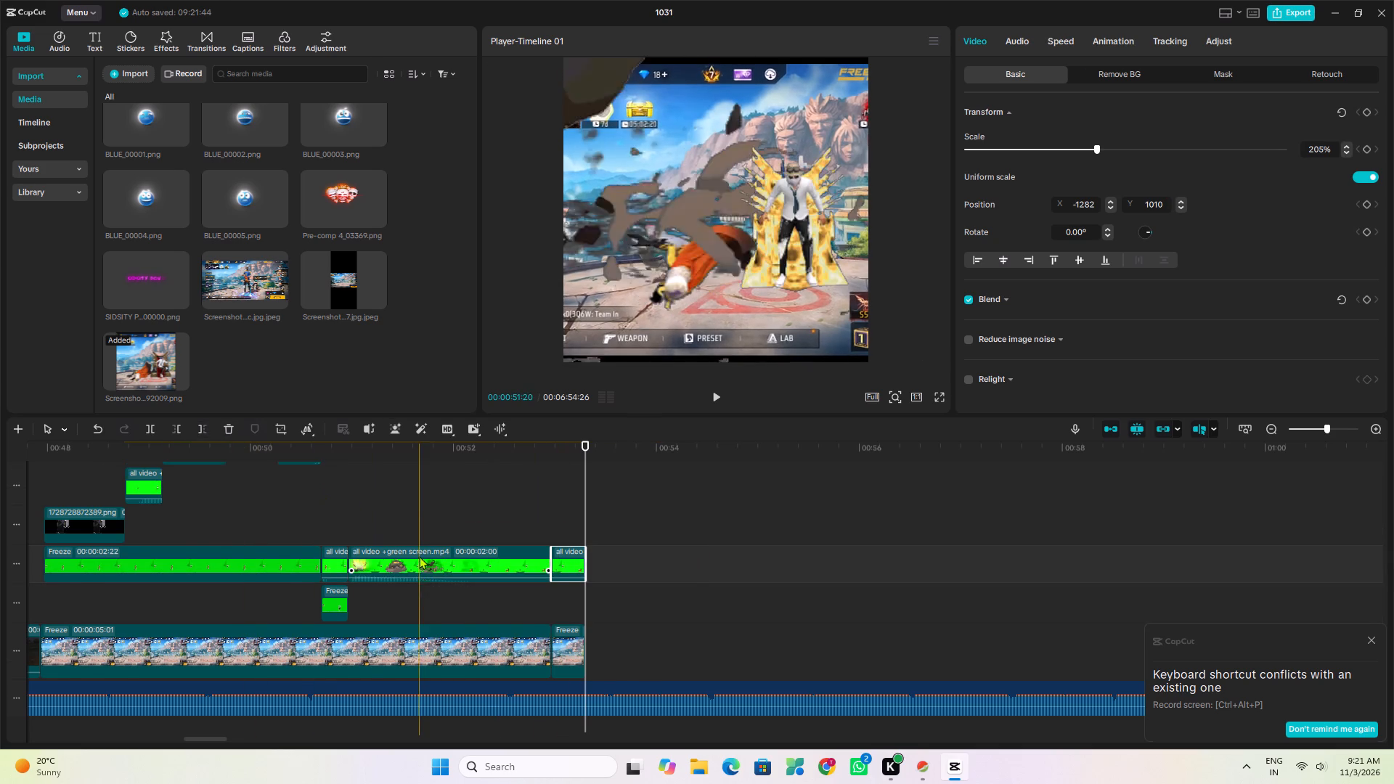
{"action": "scroll", "coordinate": [487, 598], "scroll_direction": "up", "scroll_amount": 6}
{"action": "left_click", "coordinate": [584, 541]}
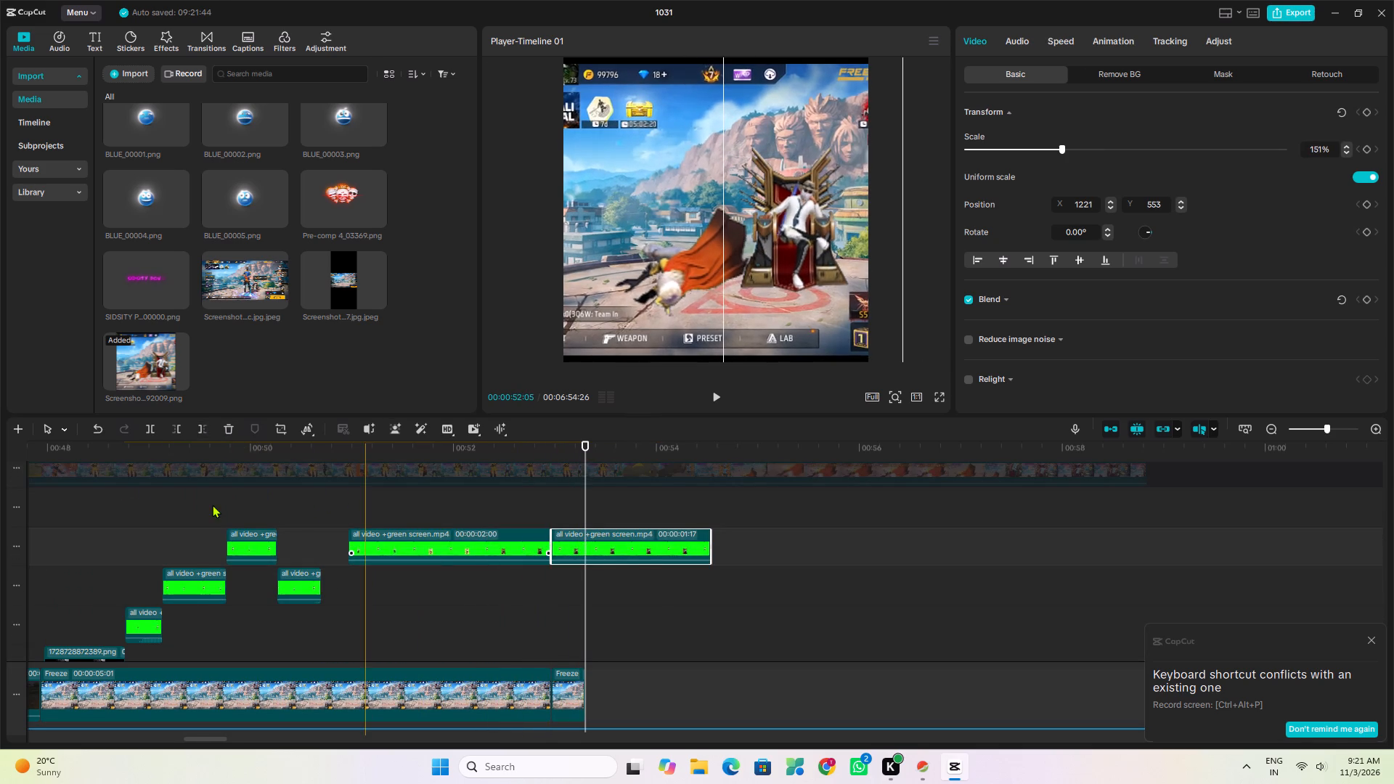
{"action": "left_click", "coordinate": [208, 425]}
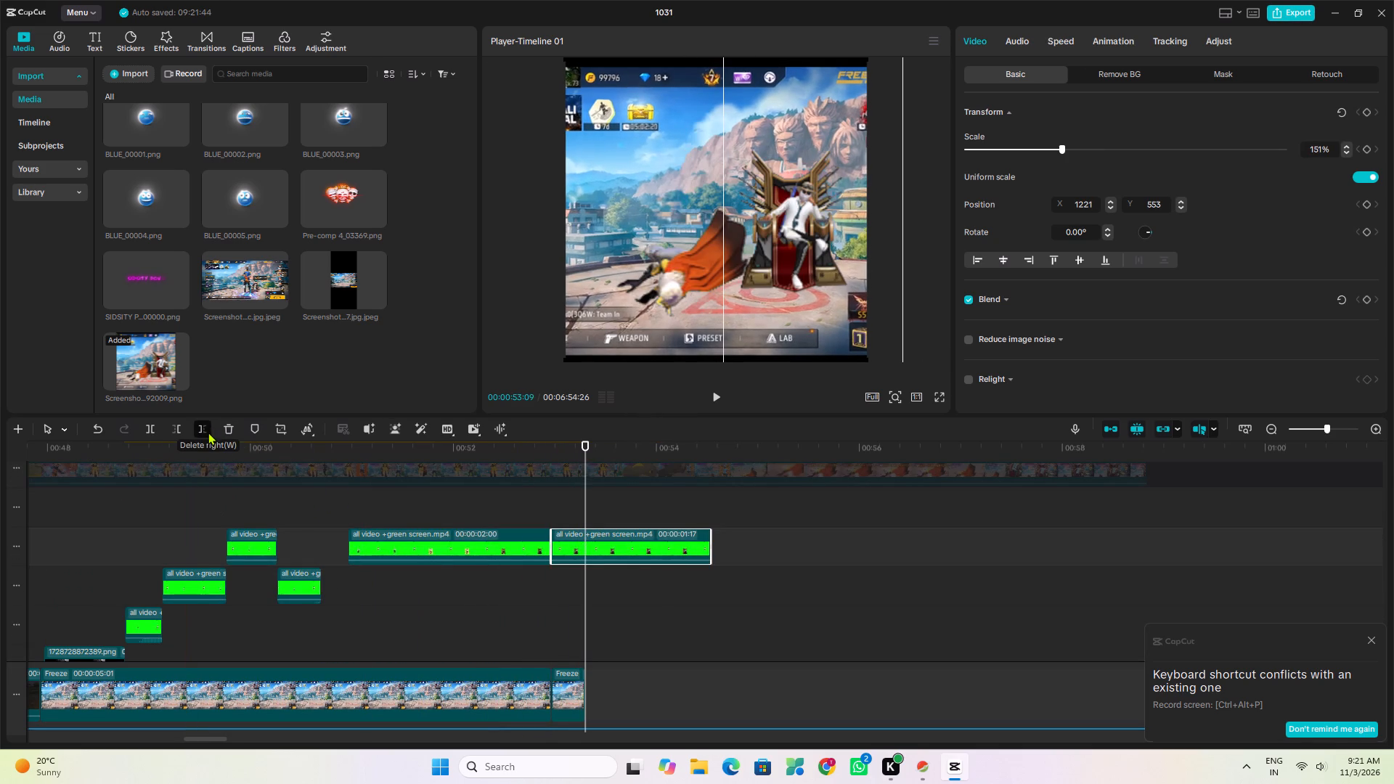
Play back the section from about 00:52:10 repeatedly to check the cut from the trimmed clips to the screenshot.
{"action": "scroll", "coordinate": [388, 571], "scroll_direction": "up", "scroll_amount": 7}
{"action": "scroll", "coordinate": [517, 578], "scroll_direction": "up", "scroll_amount": 2}
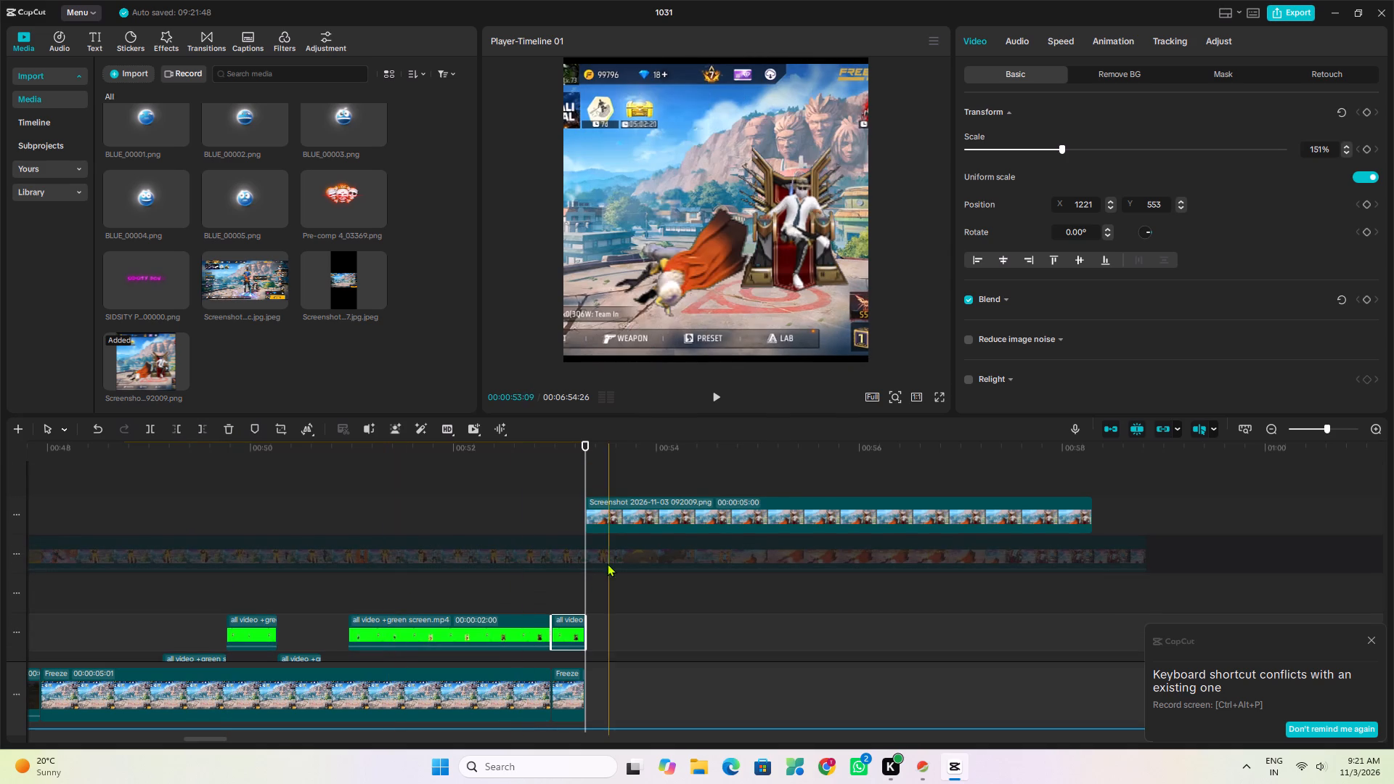
{"action": "left_click", "coordinate": [497, 520]}
{"action": "key", "text": "space"}
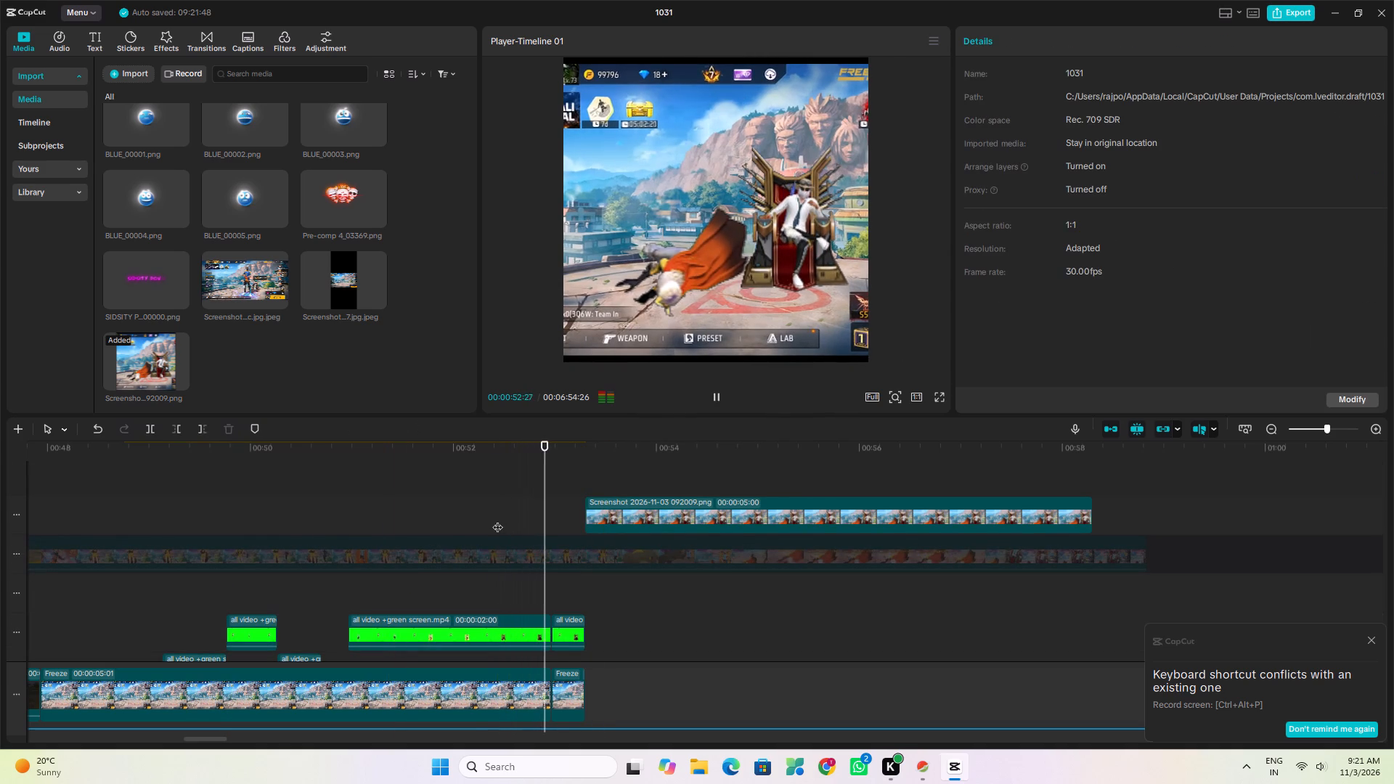
{"action": "left_click", "coordinate": [536, 516]}
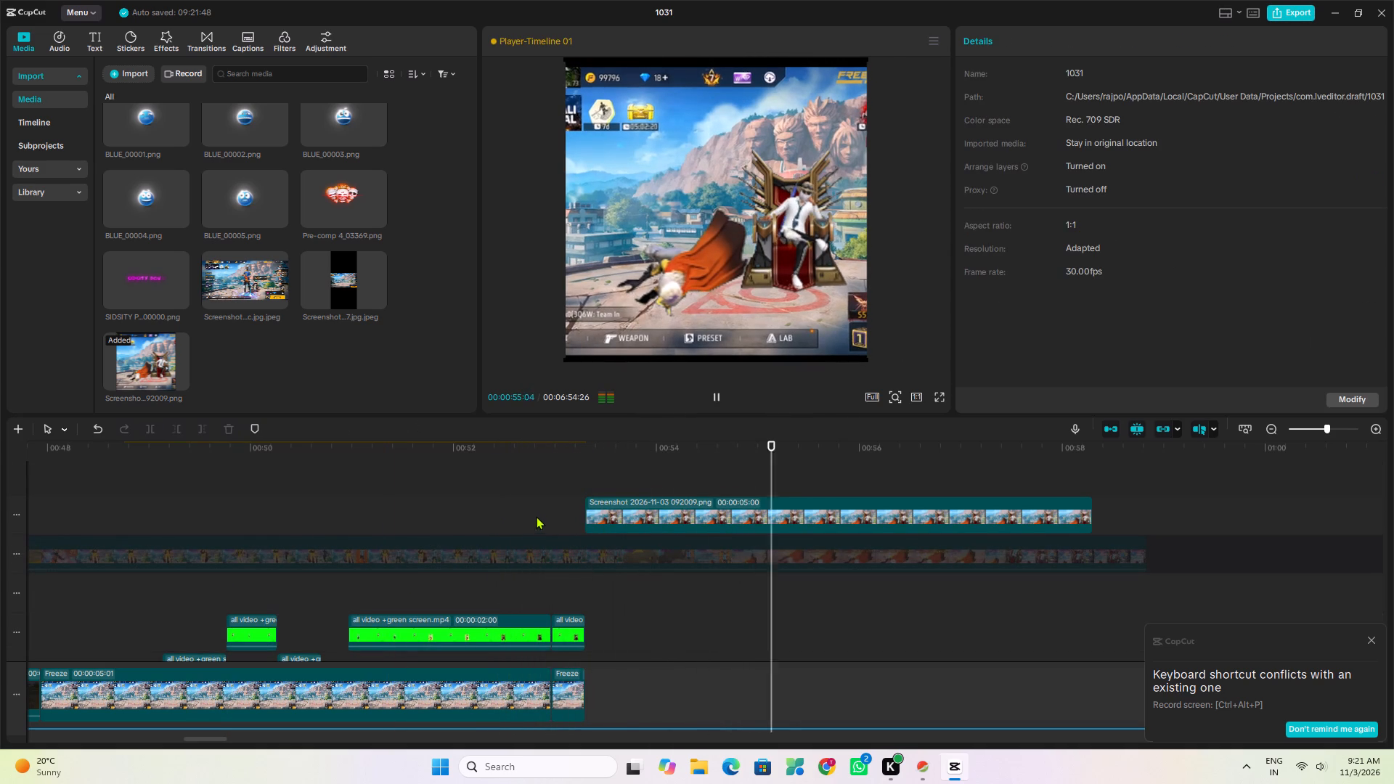
{"action": "key", "text": "space"}
{"action": "key", "text": "space"}
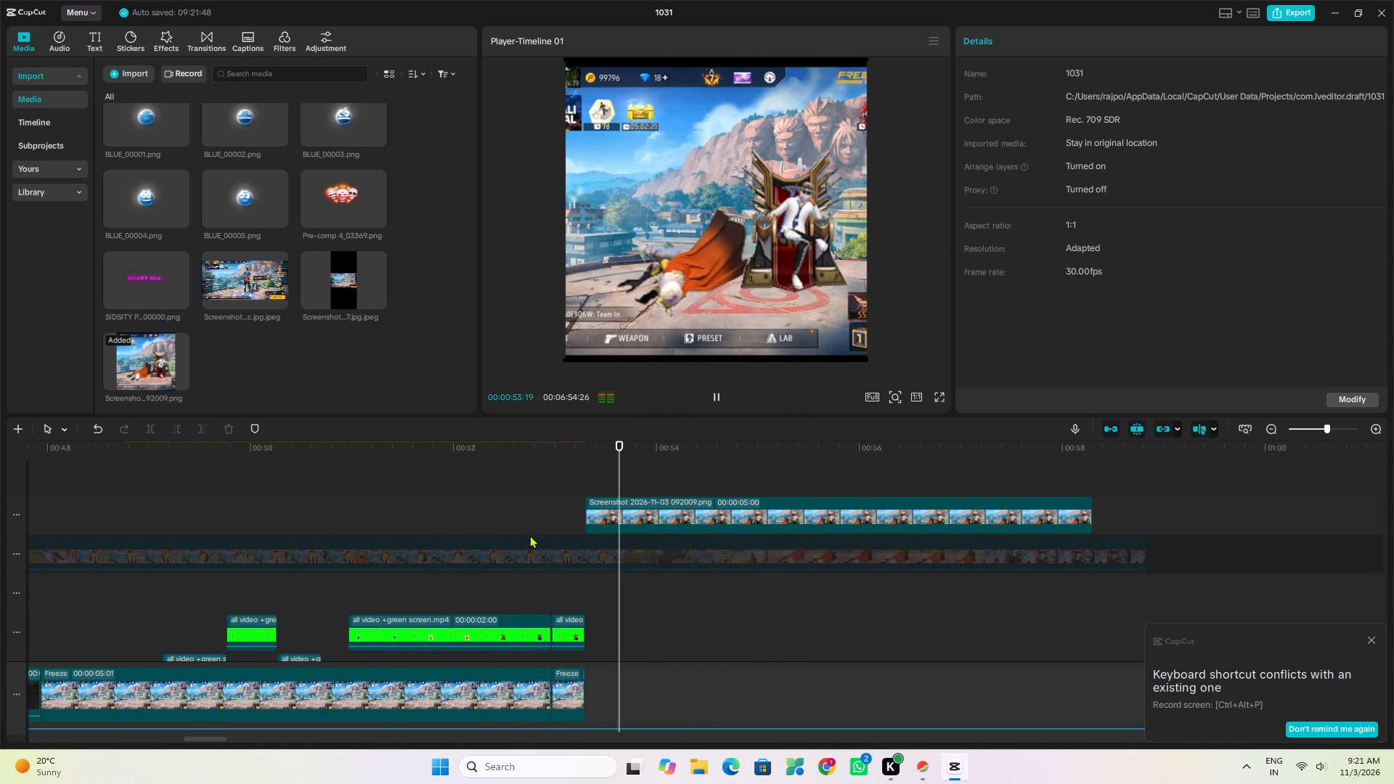
{"action": "key", "text": "space"}
{"action": "left_click", "coordinate": [532, 526]}
{"action": "key", "text": "space"}
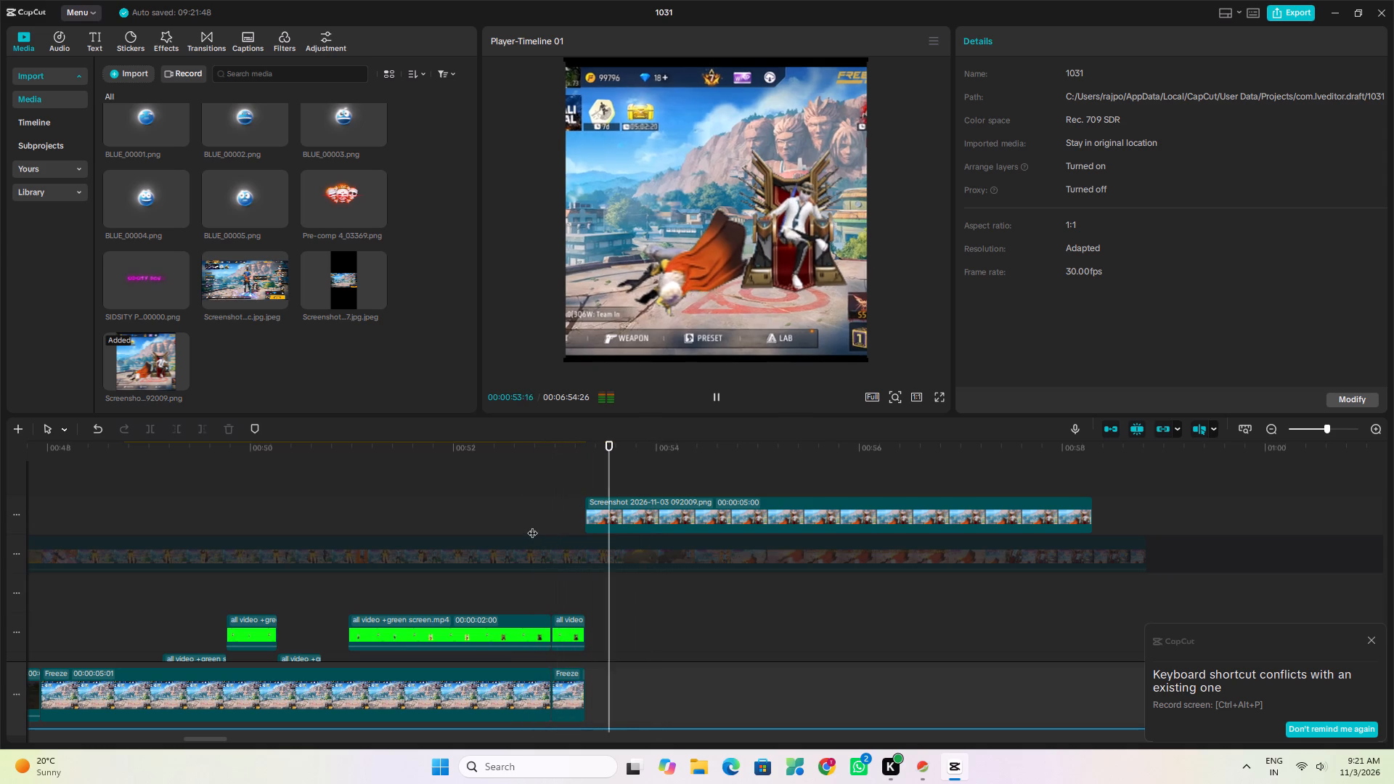
{"action": "key", "text": "space"}
Set the screenshot clip's scale to 103% and play back the cut into it.
{"action": "left_click", "coordinate": [695, 520]}
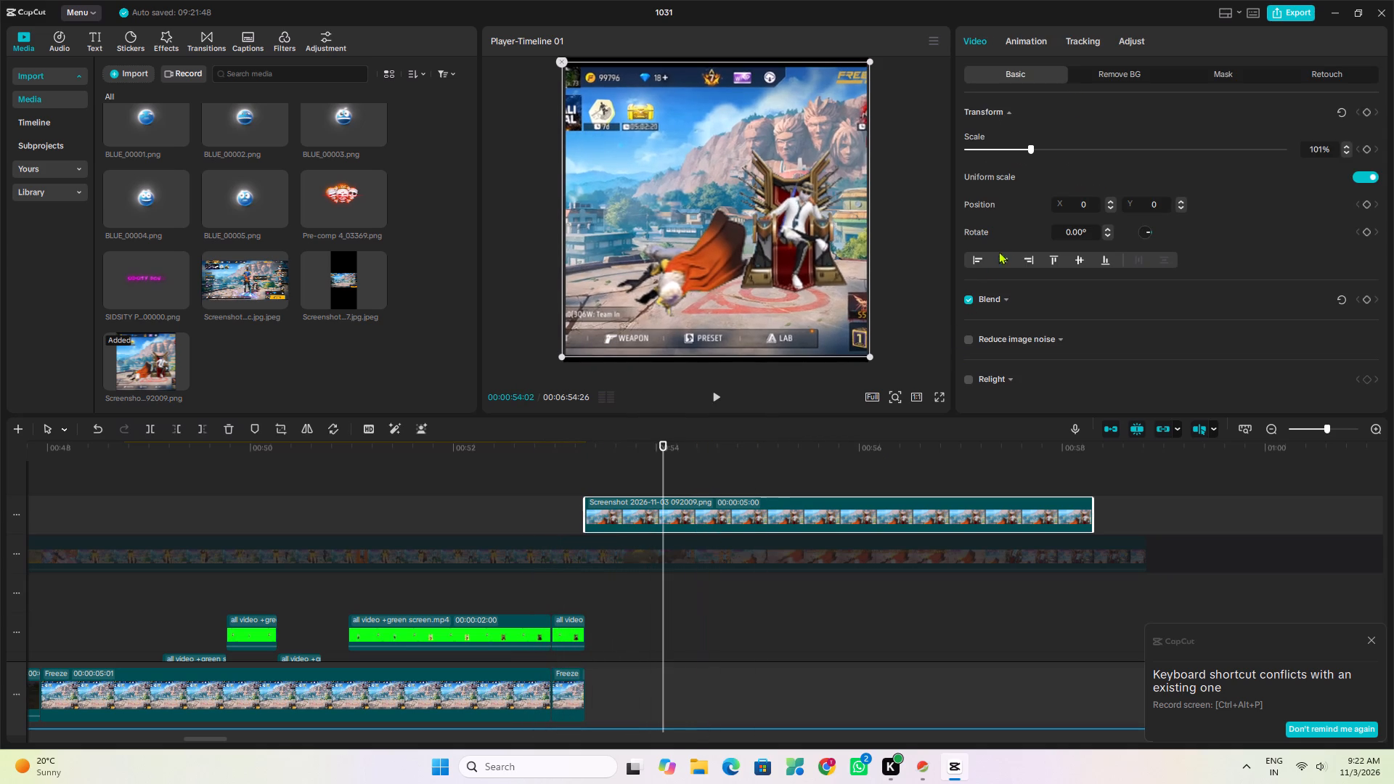
{"action": "left_click", "coordinate": [1347, 142]}
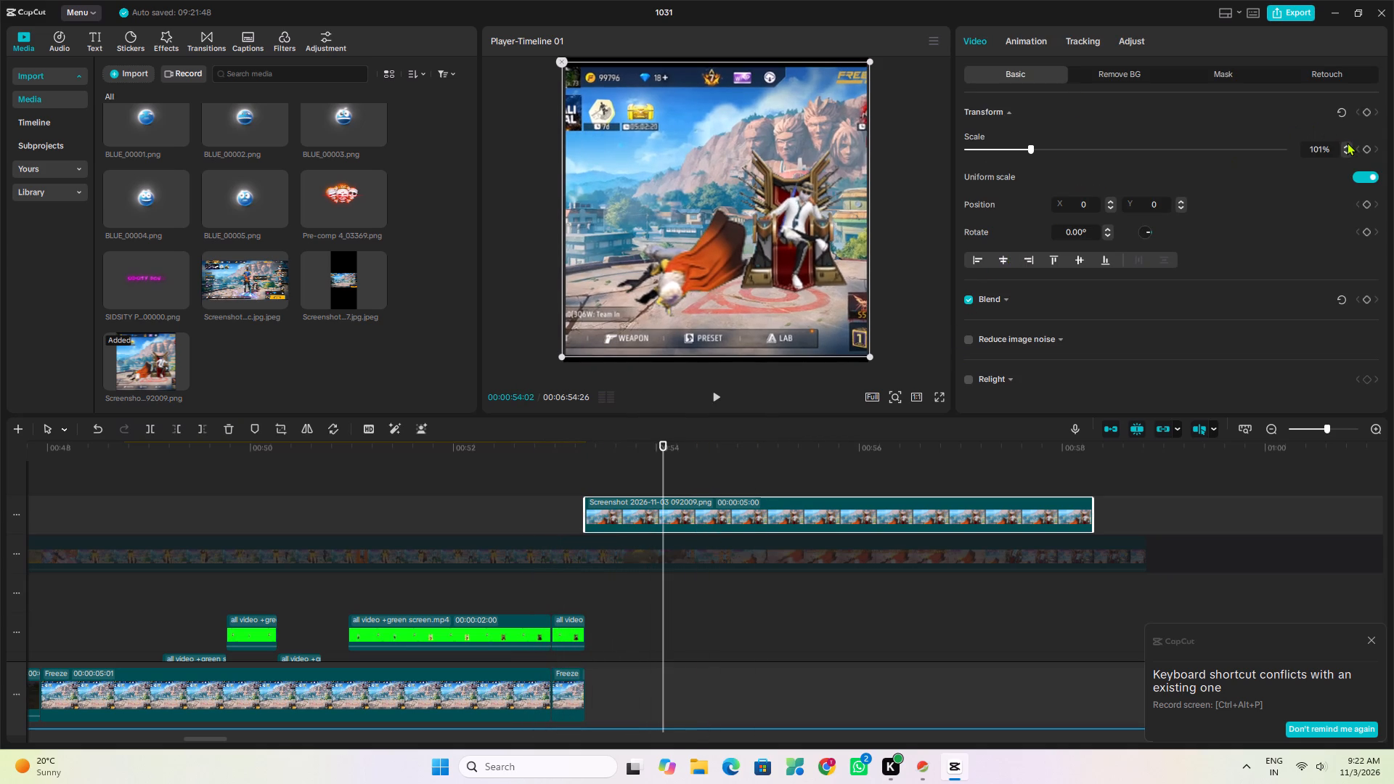
{"action": "left_click", "coordinate": [1347, 142]}
{"action": "left_click", "coordinate": [1345, 144]}
{"action": "left_click", "coordinate": [1345, 144]}
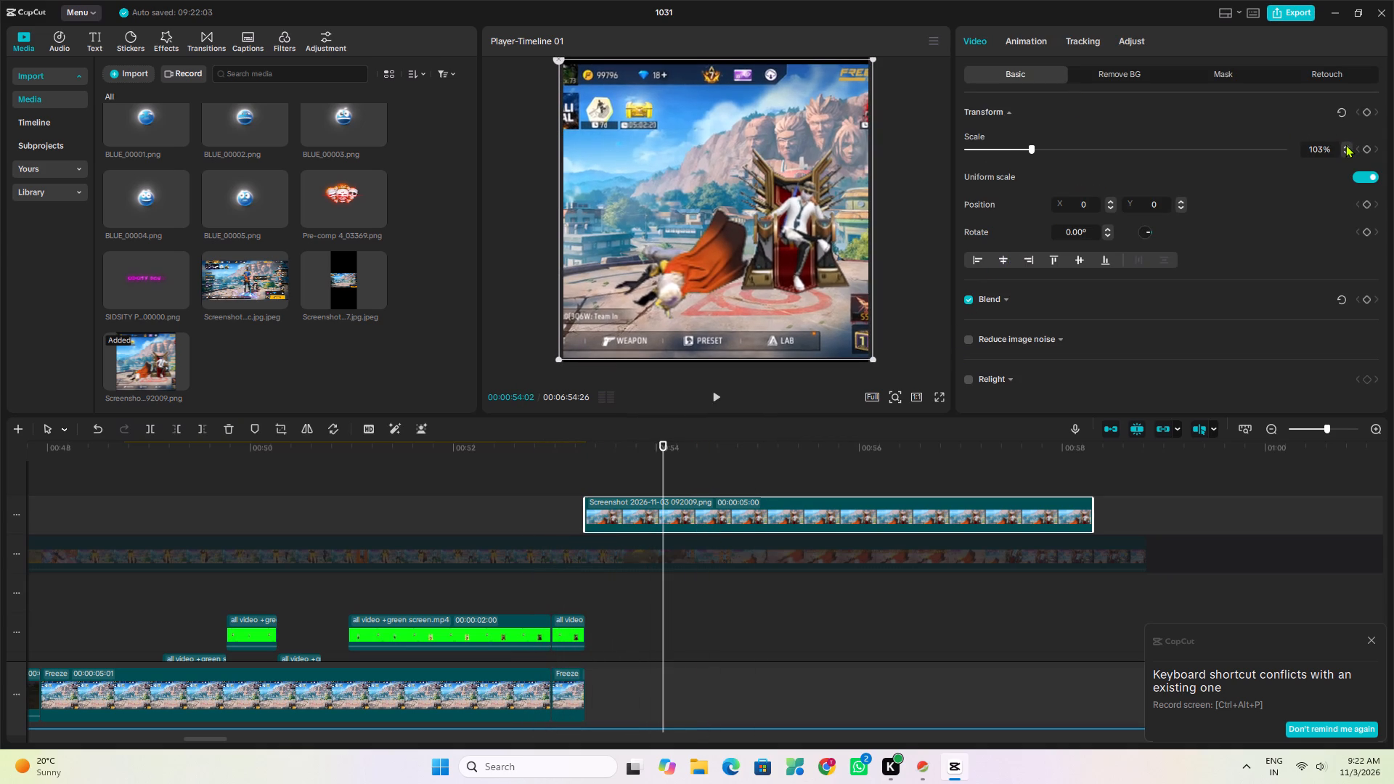
{"action": "left_click", "coordinate": [538, 519]}
{"action": "key", "text": "space"}
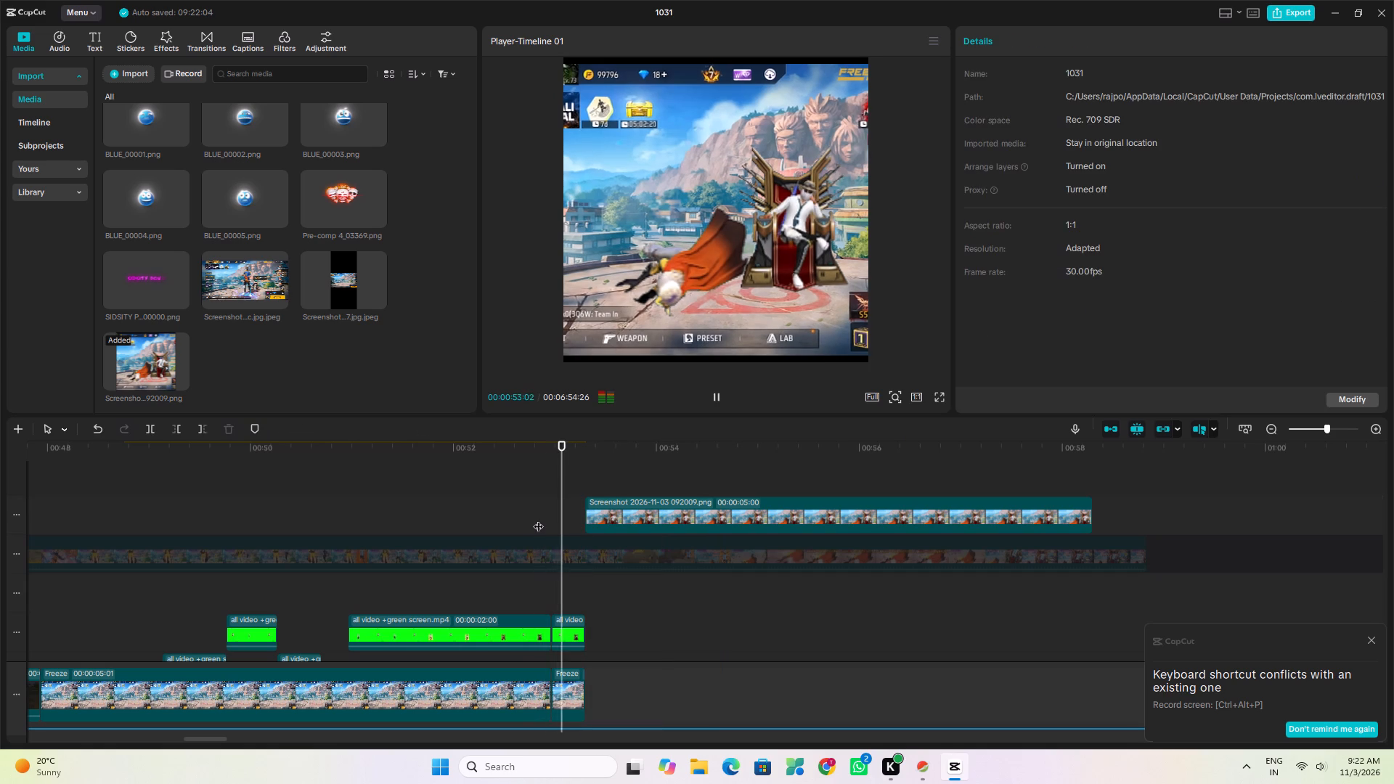
{"action": "key", "text": "space"}
{"action": "left_click", "coordinate": [543, 514]}
{"action": "key", "text": "space"}
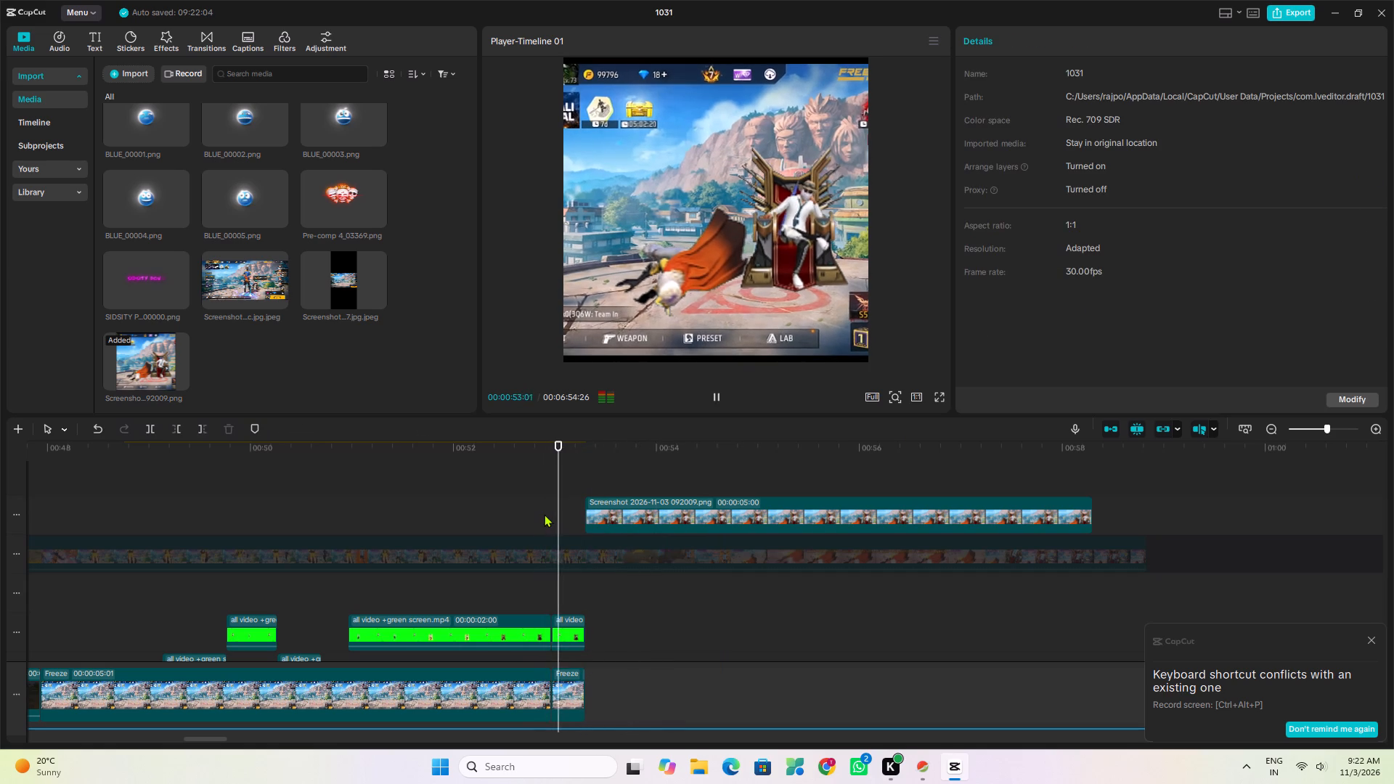
{"action": "key", "text": "space"}
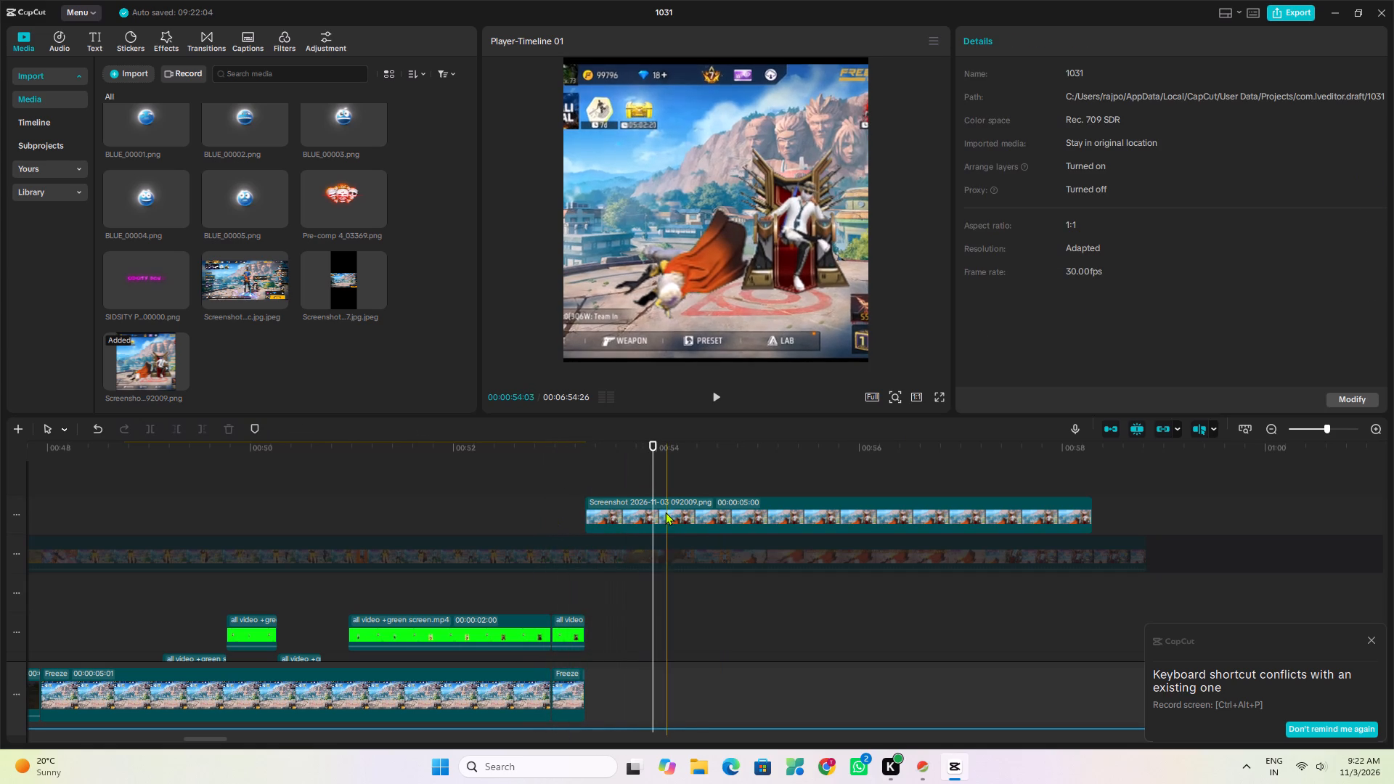
Shift the screenshot clip up slightly by setting its Y position to 8.
{"action": "left_click", "coordinate": [665, 512]}
{"action": "left_click_drag", "start_coordinate": [710, 330], "coordinate": [710, 324]}
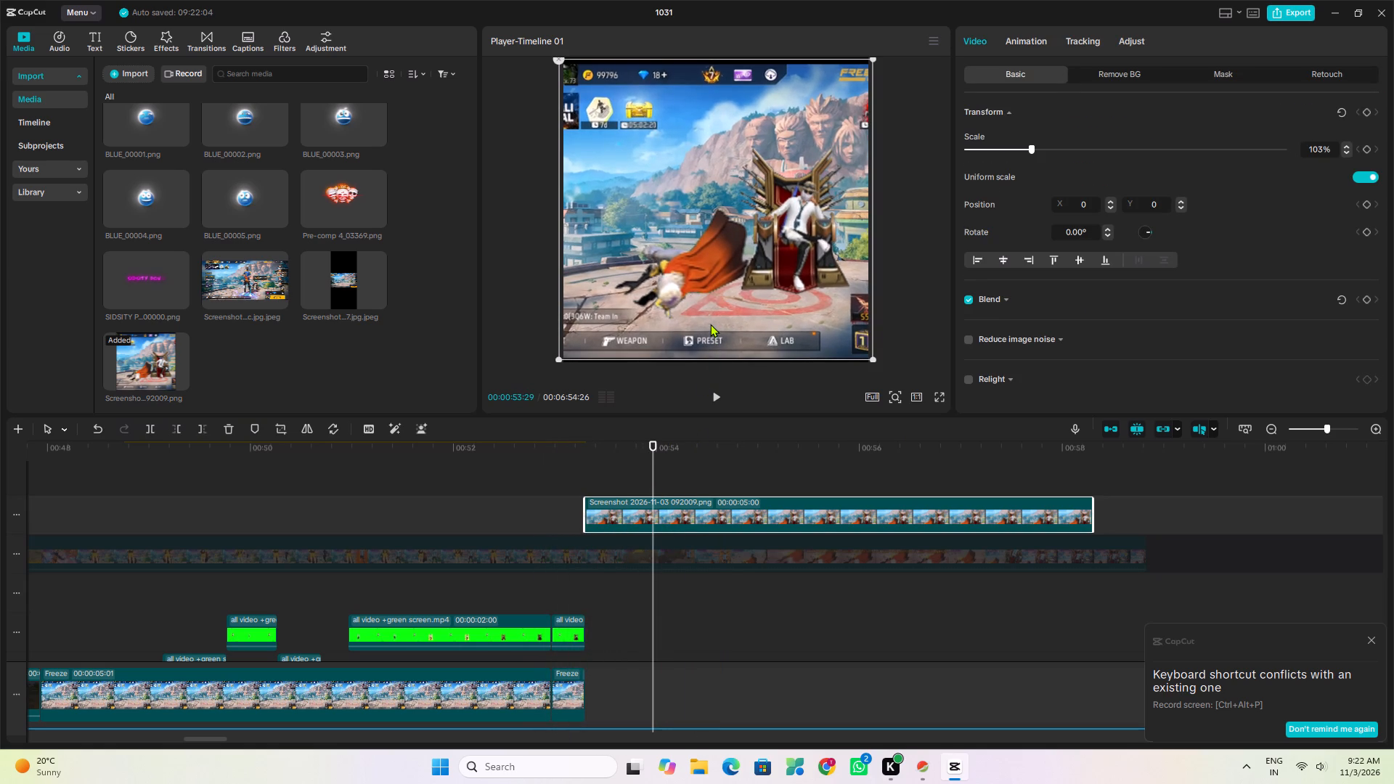
{"action": "left_click_drag", "start_coordinate": [710, 324], "coordinate": [710, 311]}
{"action": "left_click", "coordinate": [1178, 199]}
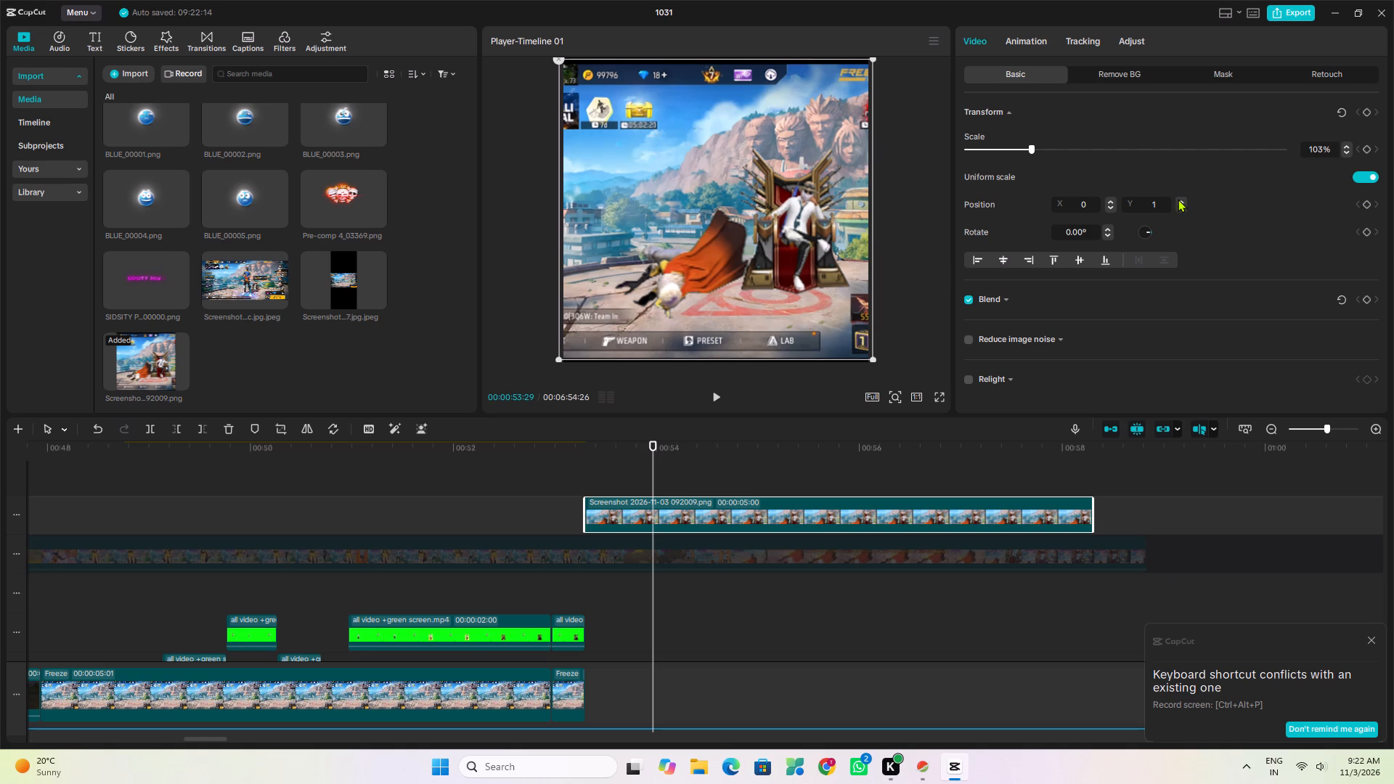
{"action": "triple_click", "coordinate": [1178, 199]}
{"action": "triple_click", "coordinate": [1178, 199]}
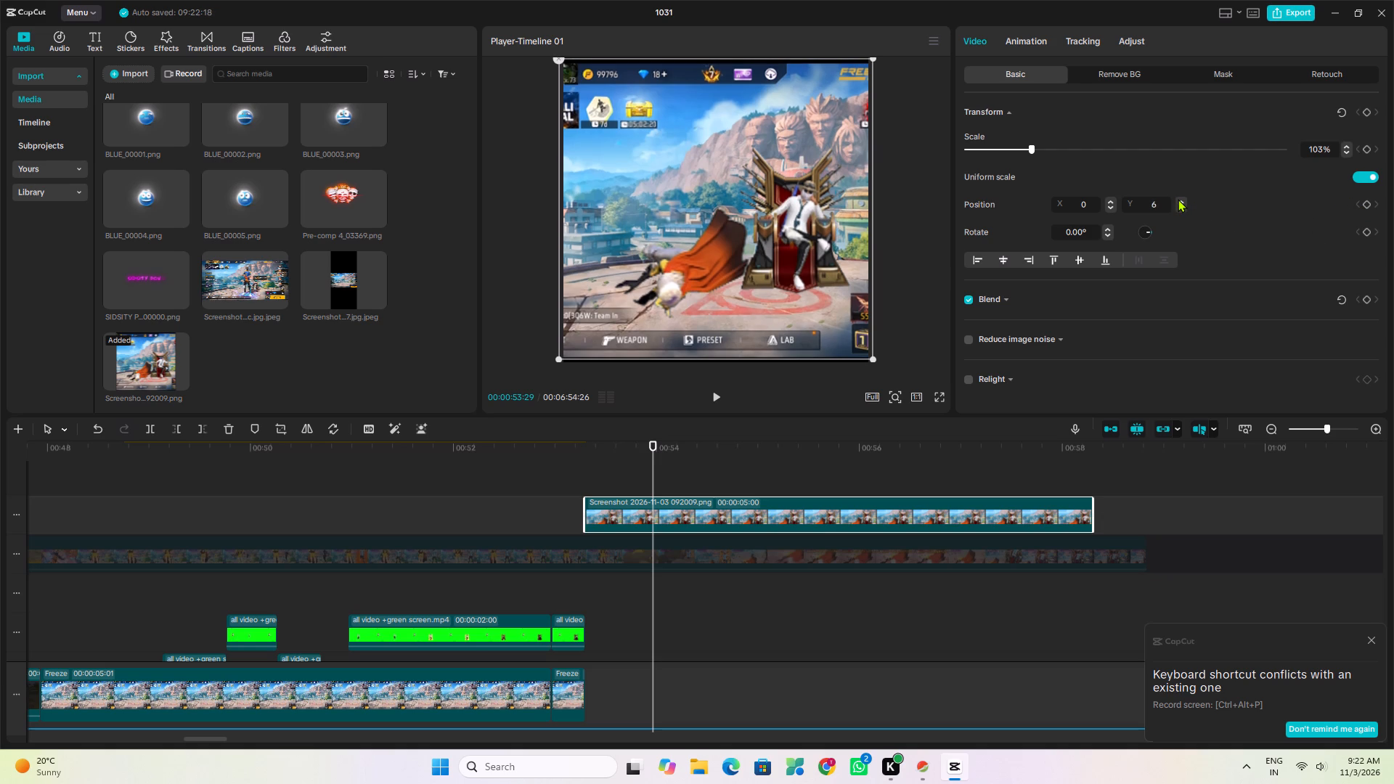
{"action": "left_click", "coordinate": [1178, 199]}
Play back the section from about 00:52:29 repeatedly to check how the repositioned screenshot matches the preceding clips.
{"action": "left_click", "coordinate": [552, 510]}
{"action": "key", "text": "space"}
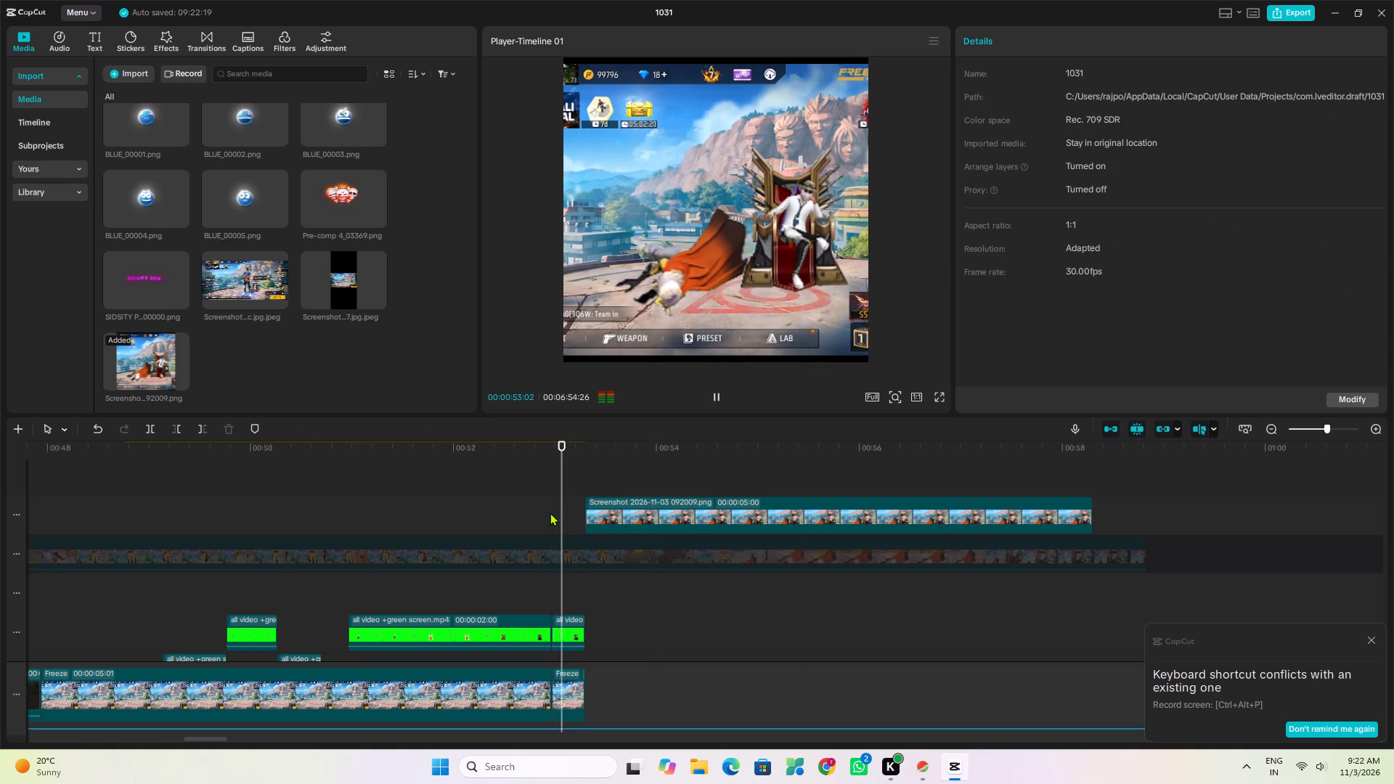
{"action": "left_click", "coordinate": [550, 513]}
{"action": "key", "text": "space"}
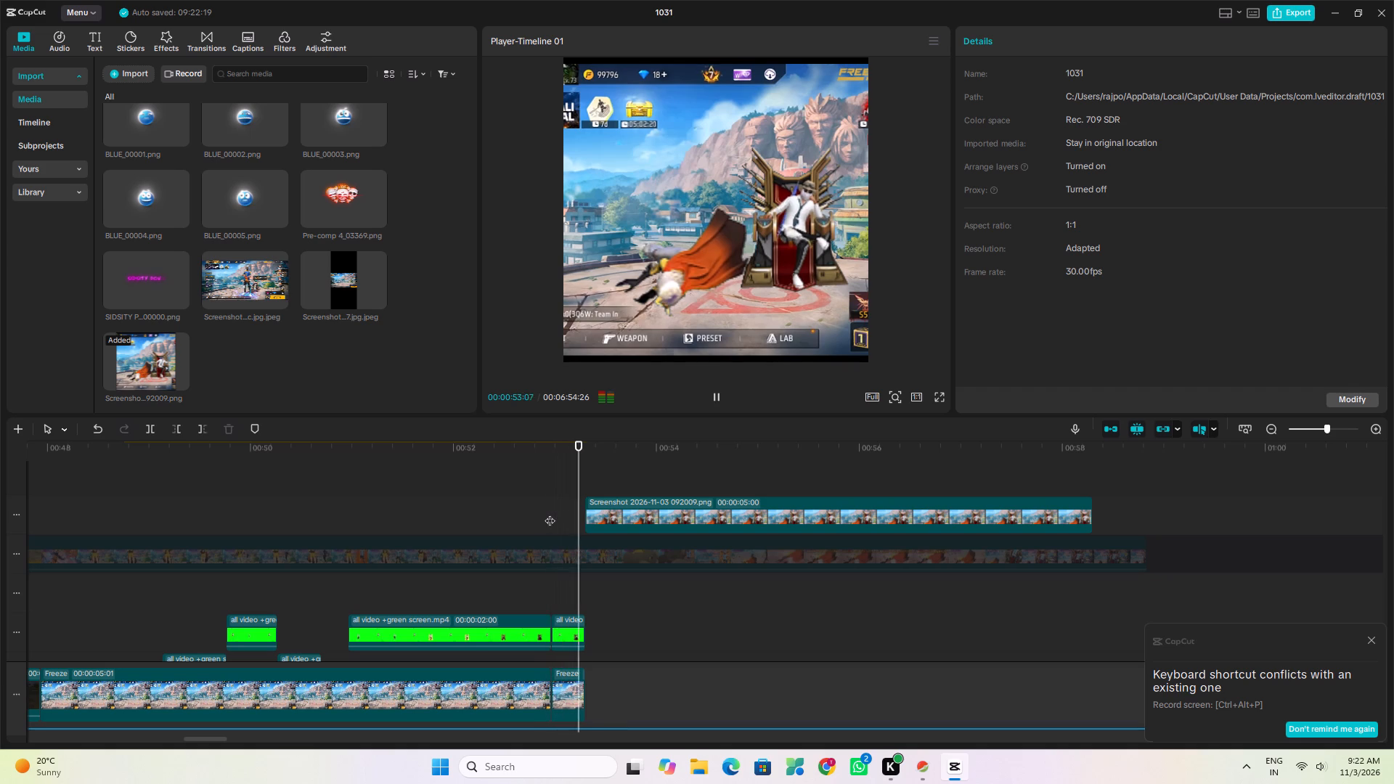
{"action": "key", "text": "space"}
{"action": "left_click", "coordinate": [553, 504]}
{"action": "key", "text": "space"}
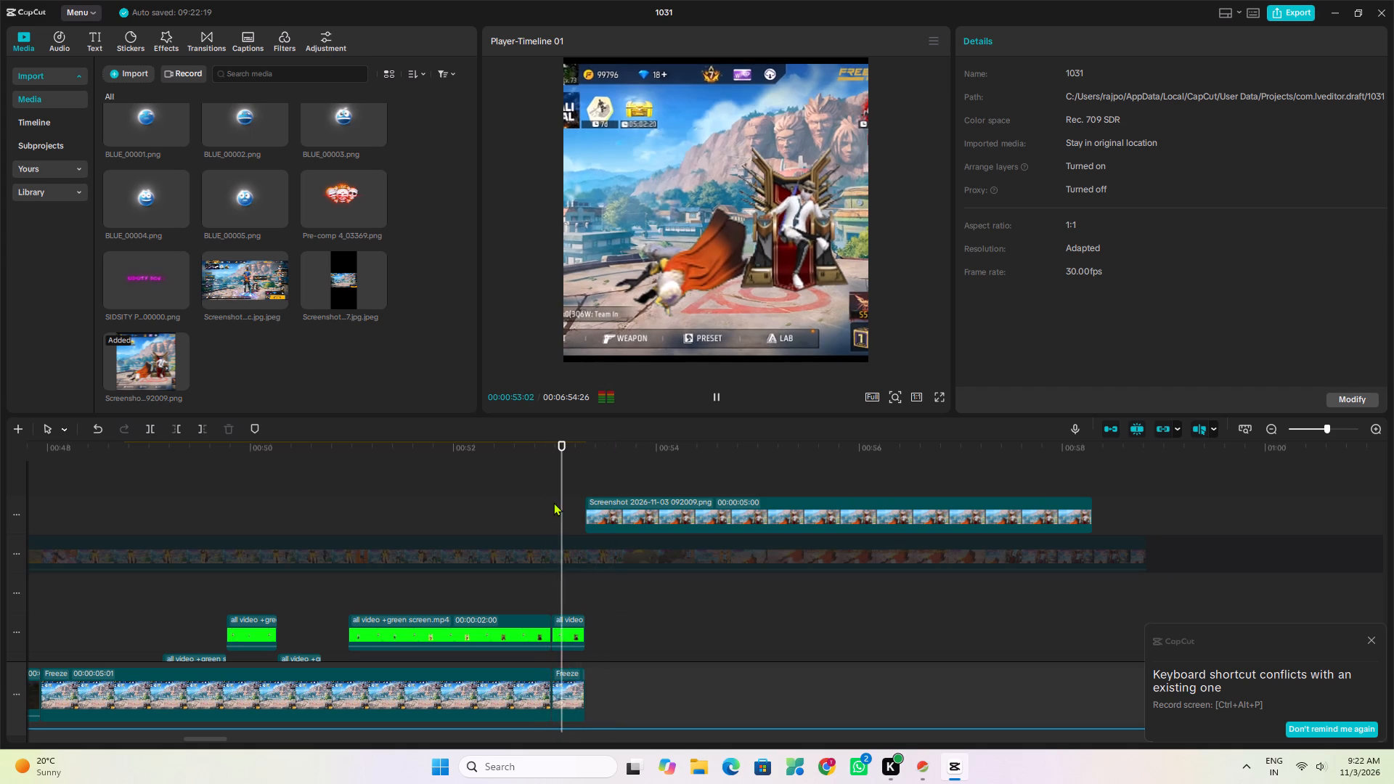
{"action": "key", "text": "space"}
{"action": "left_click", "coordinate": [554, 501]}
{"action": "key", "text": "space"}
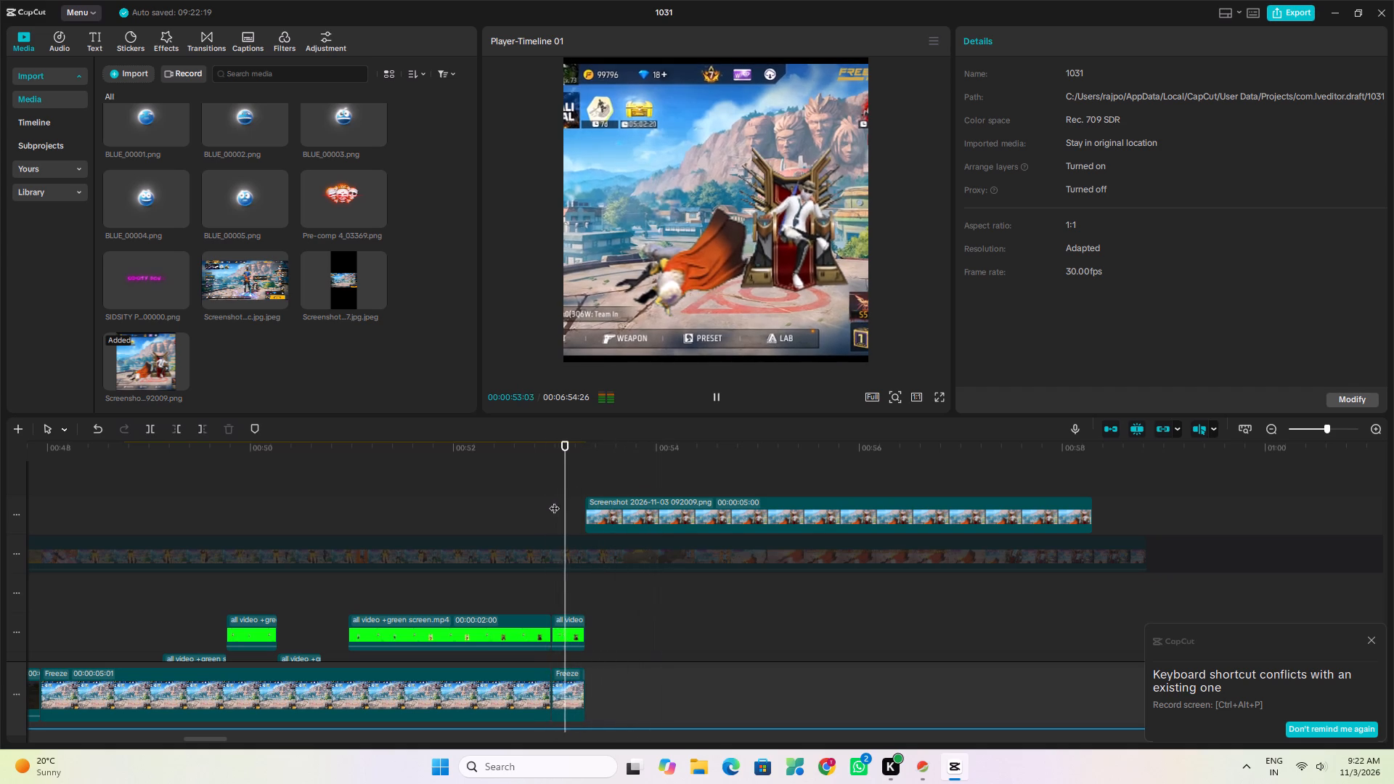
{"action": "key", "text": "space"}
{"action": "left_click", "coordinate": [554, 501]}
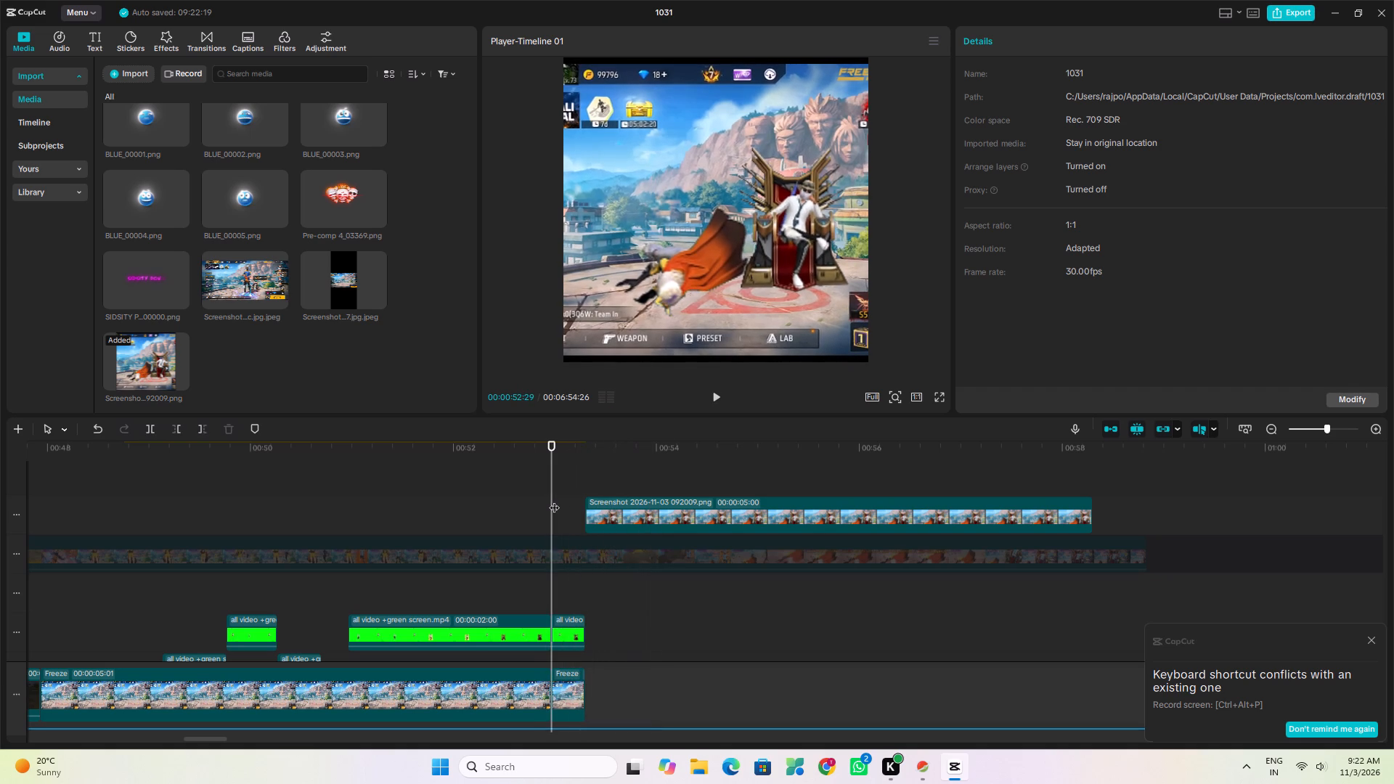
{"action": "key", "text": "space"}
{"action": "key", "text": "space"}
{"action": "left_click", "coordinate": [555, 498]}
{"action": "key", "text": "space"}
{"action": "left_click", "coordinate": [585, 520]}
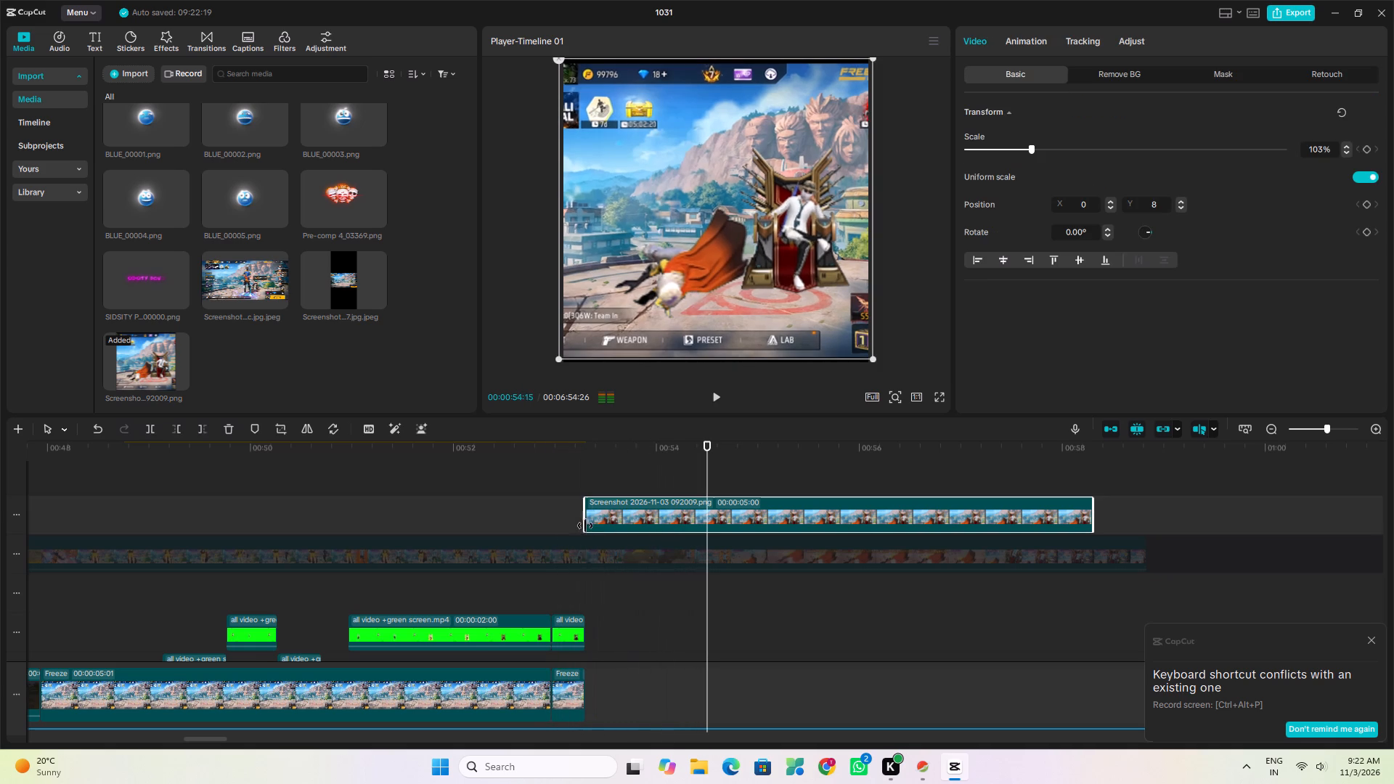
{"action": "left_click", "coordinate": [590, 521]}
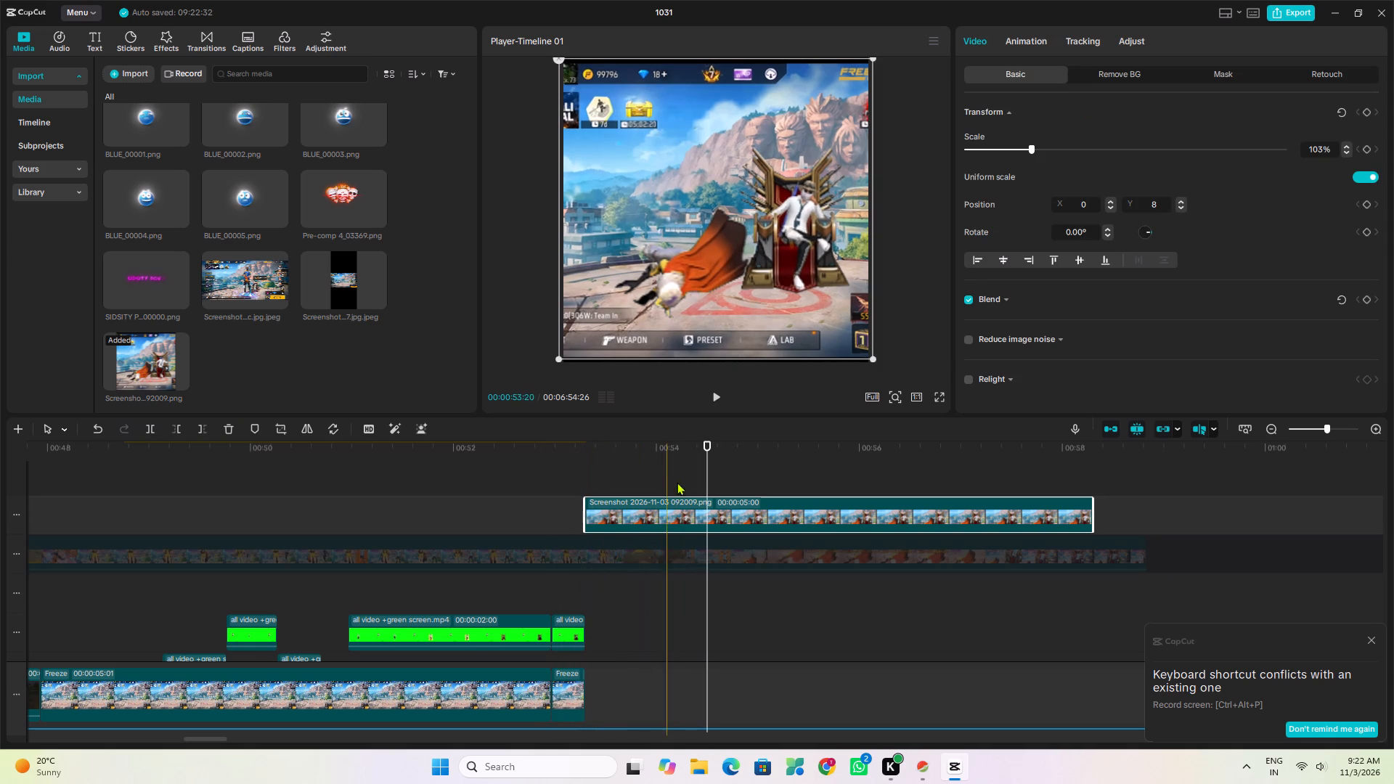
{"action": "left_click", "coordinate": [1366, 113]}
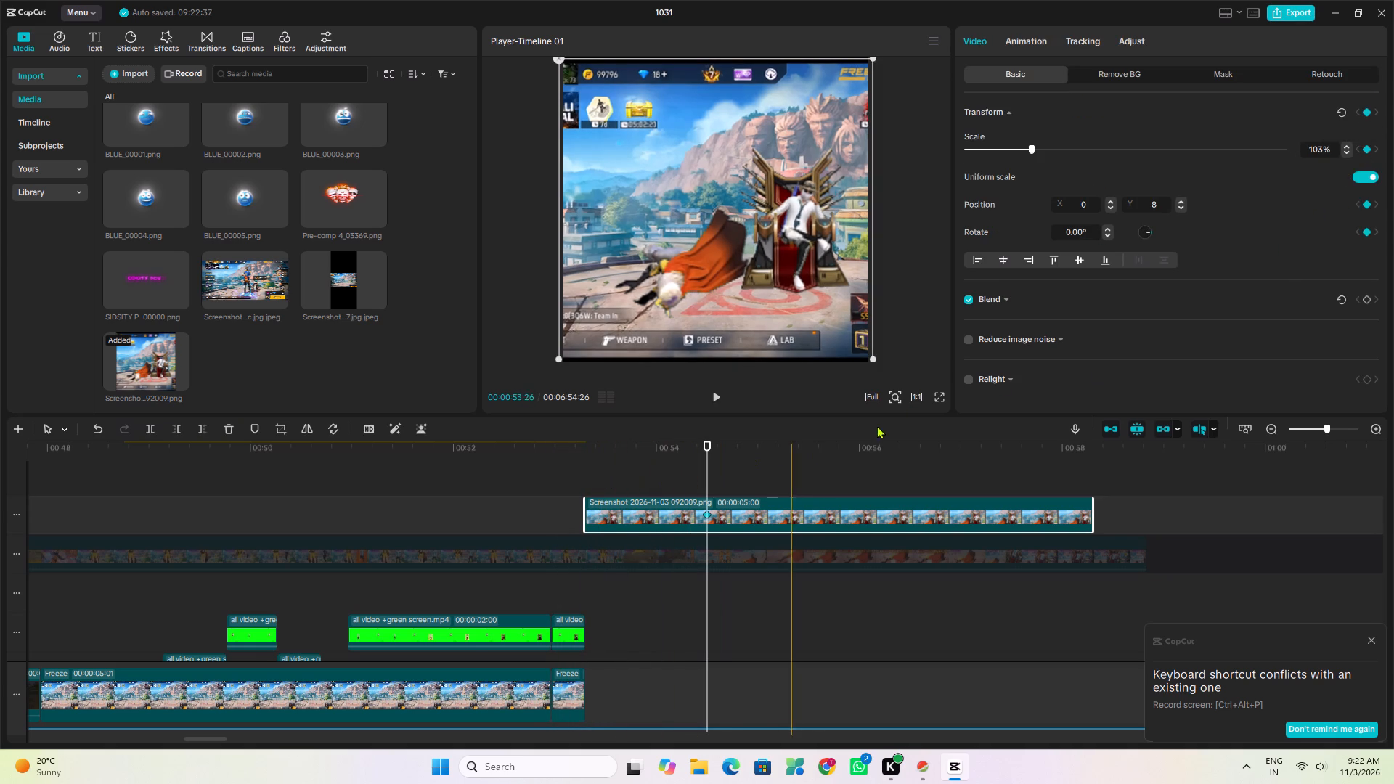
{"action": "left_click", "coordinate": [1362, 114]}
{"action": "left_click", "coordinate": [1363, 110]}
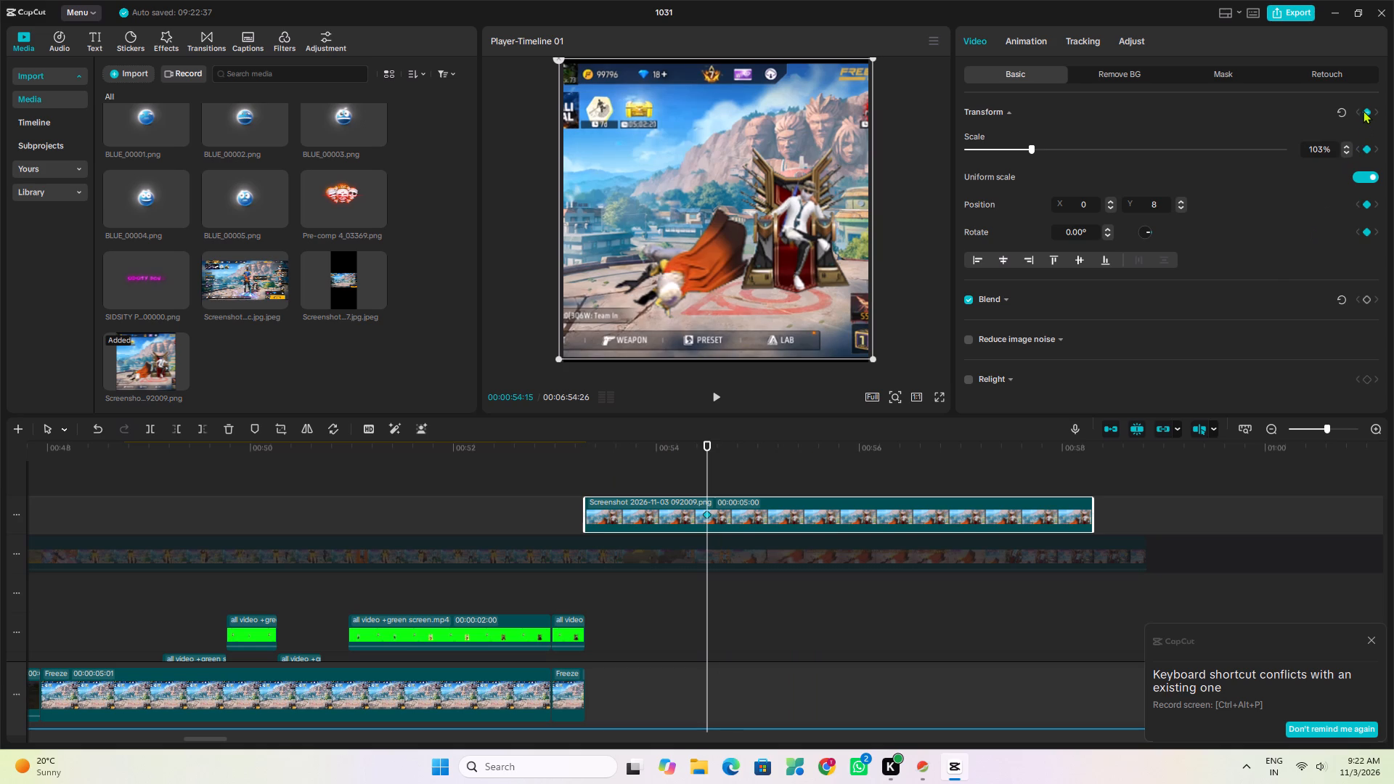
Add a Transform keyframe at the start of the screenshot clip, at 00:53:09.
{"action": "left_click", "coordinate": [589, 477]}
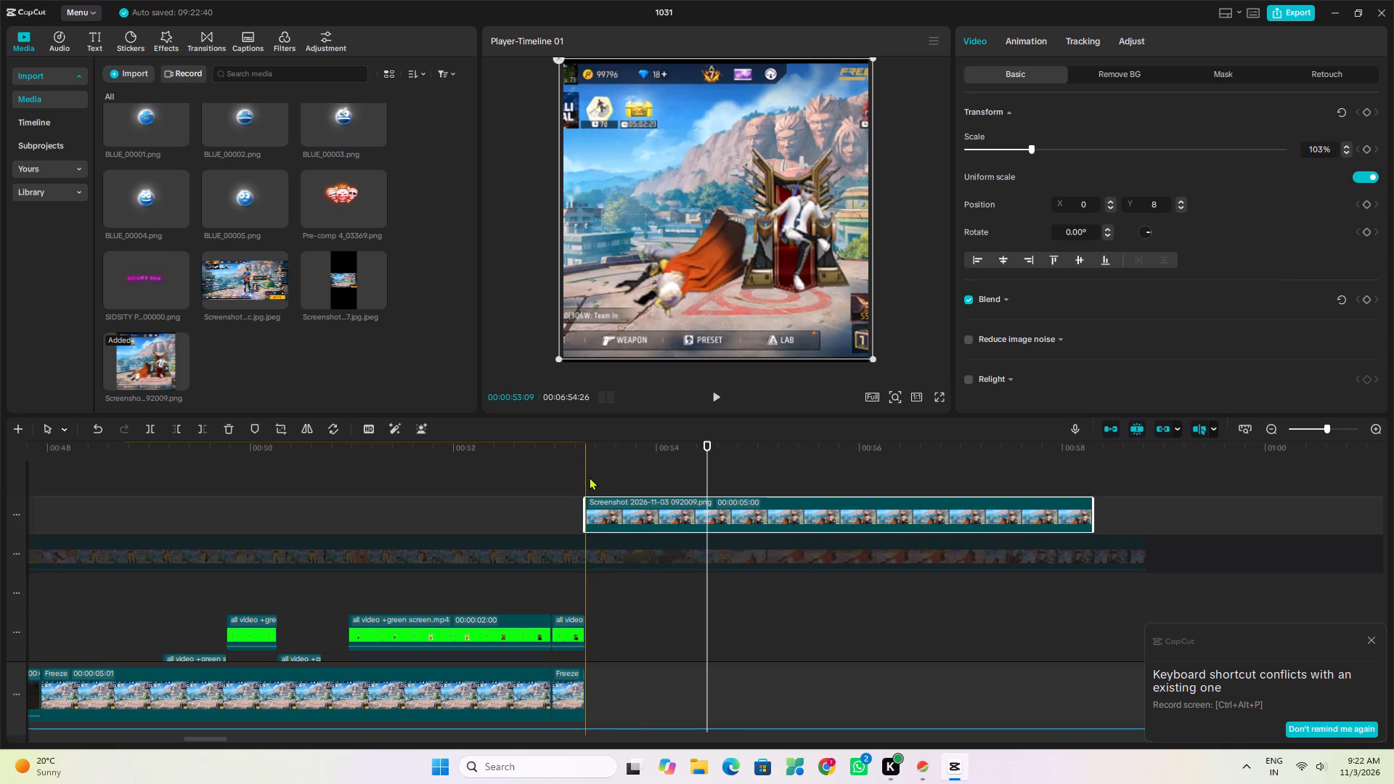
{"action": "left_click", "coordinate": [606, 514]}
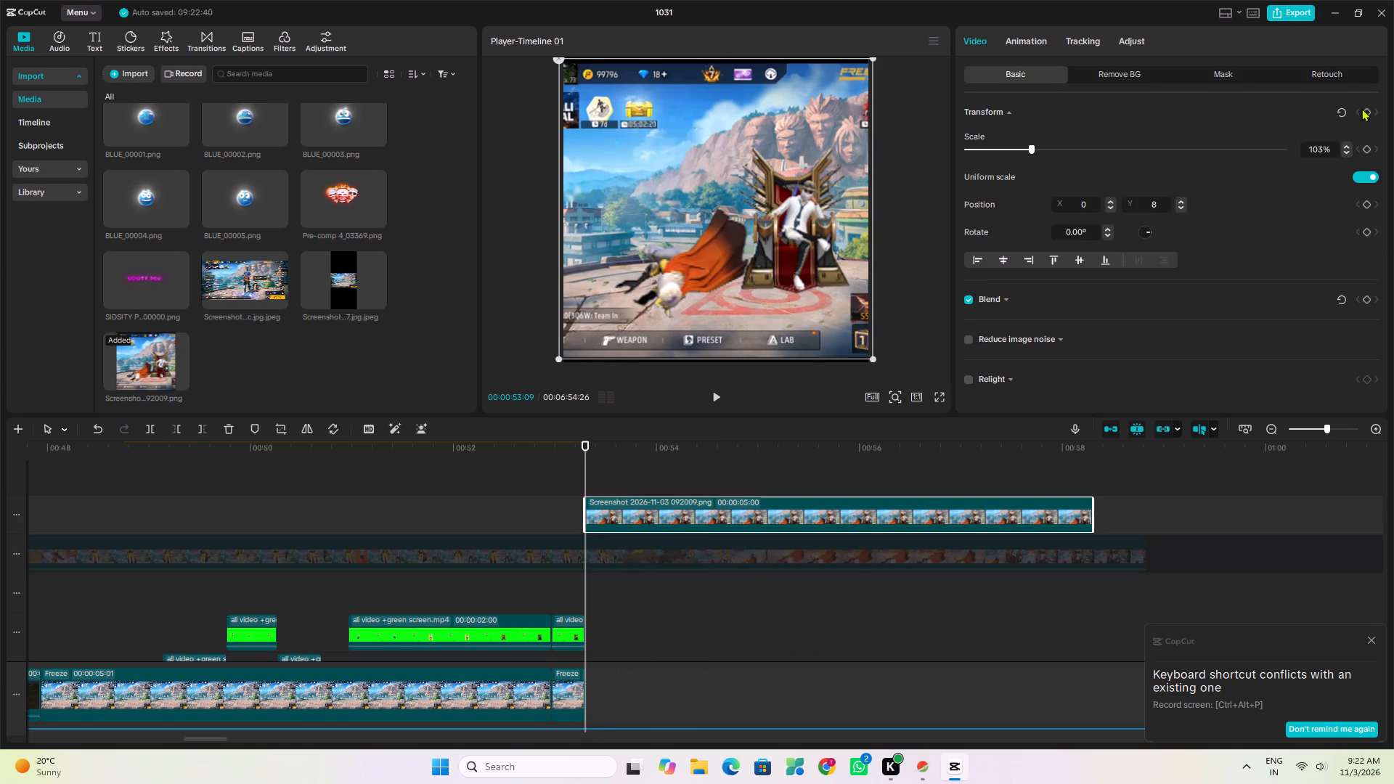
{"action": "left_click", "coordinate": [1366, 113]}
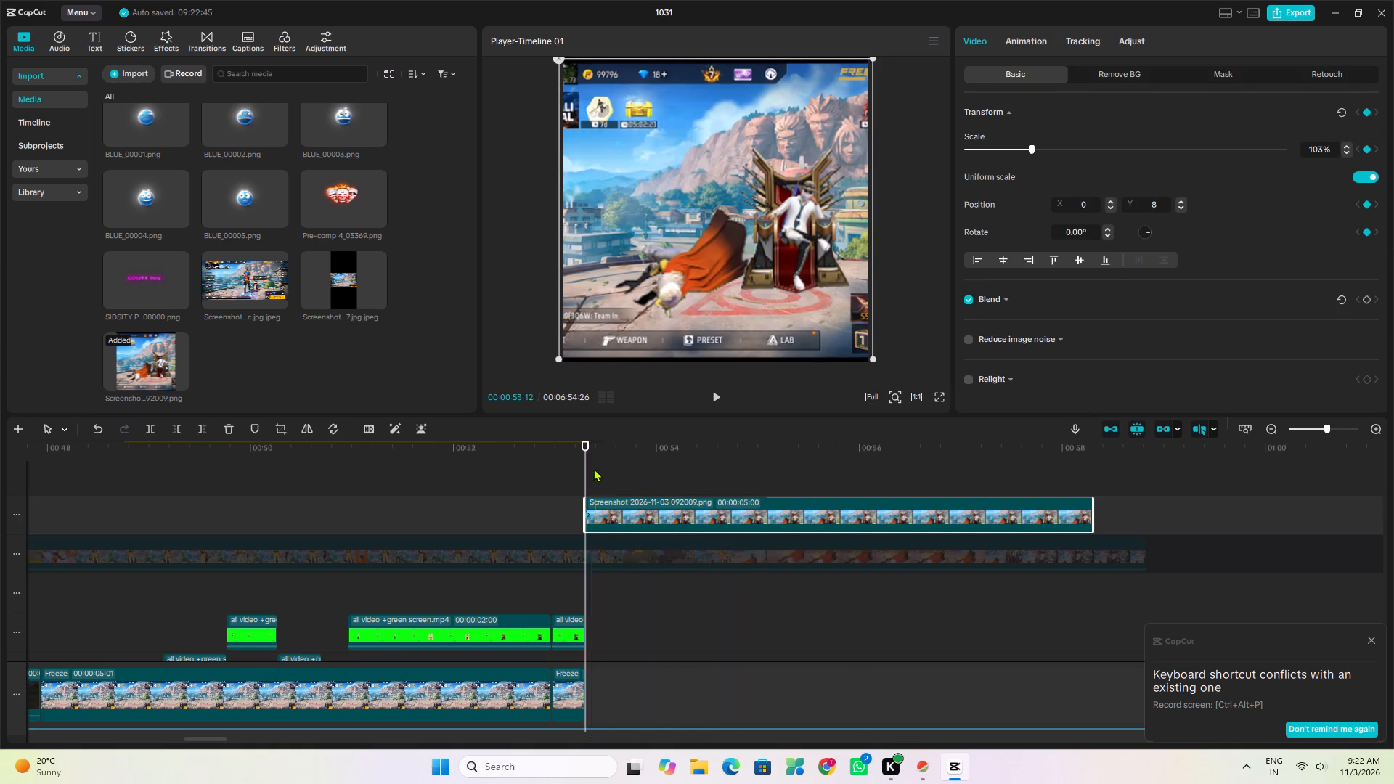
Add a second Transform keyframe to the screenshot clip at 00:54:06 with scale 167% and position X 603, Y 598, framing the fallen caped character.
{"action": "left_click_drag", "start_coordinate": [584, 457], "coordinate": [610, 460]}
{"action": "left_click_drag", "start_coordinate": [610, 460], "coordinate": [678, 483]}
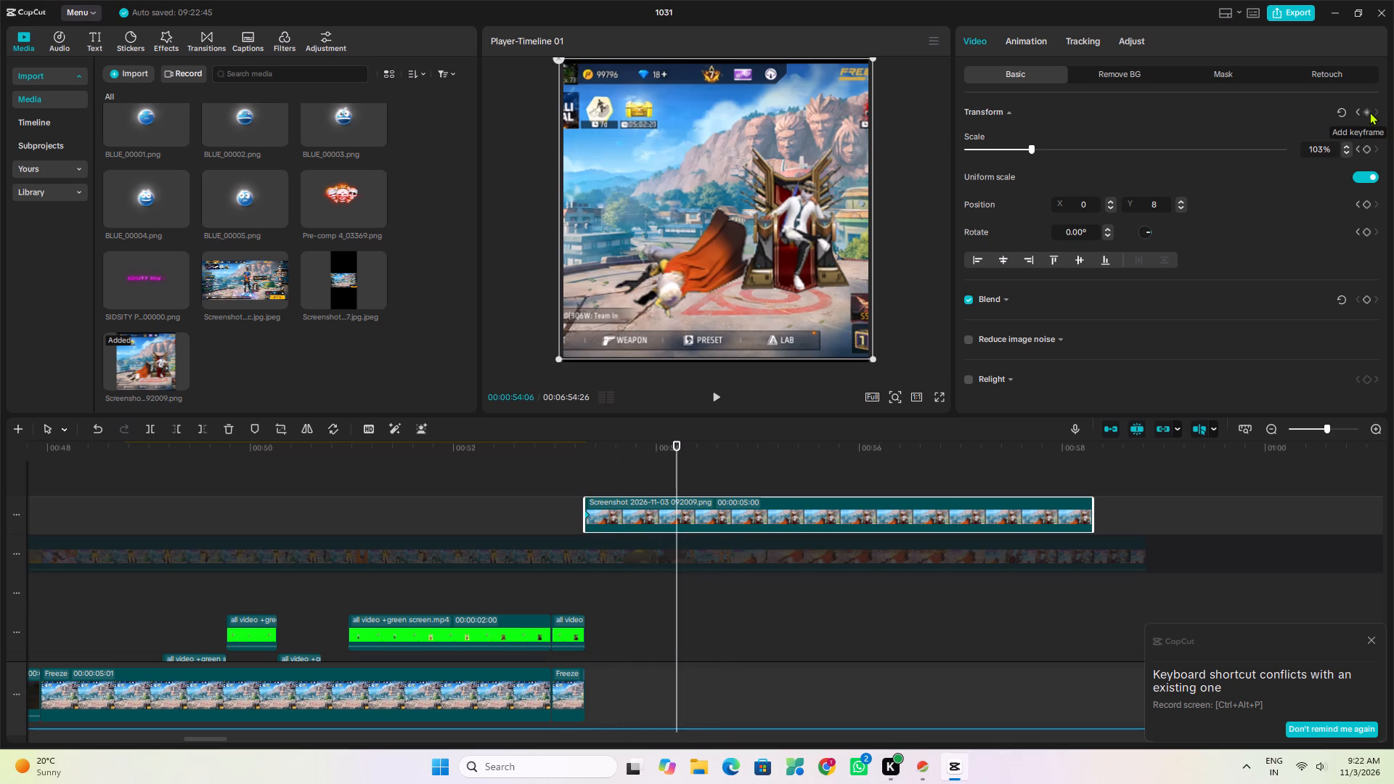
{"action": "left_click", "coordinate": [1369, 112]}
{"action": "left_click", "coordinate": [1045, 144]}
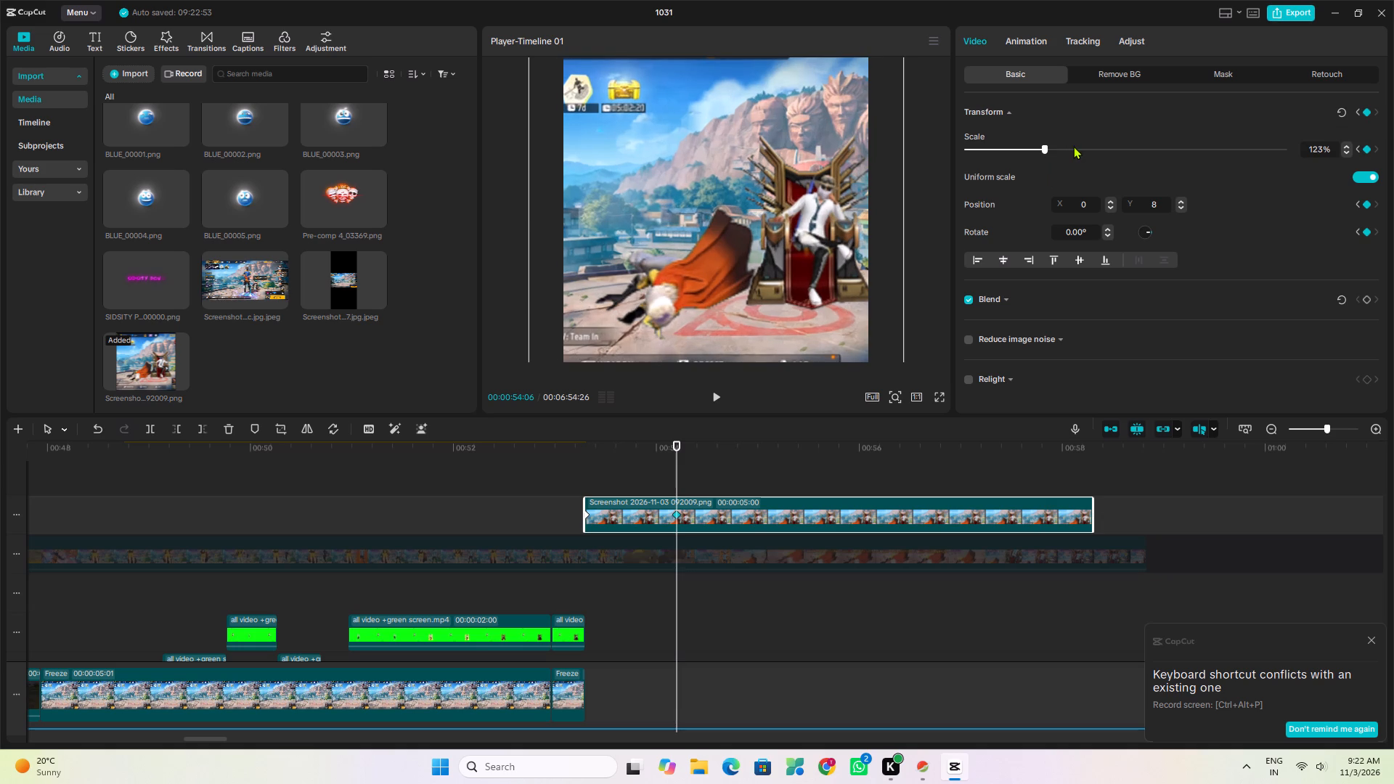
{"action": "left_click", "coordinate": [1072, 148]}
{"action": "left_click_drag", "start_coordinate": [791, 267], "coordinate": [804, 253]}
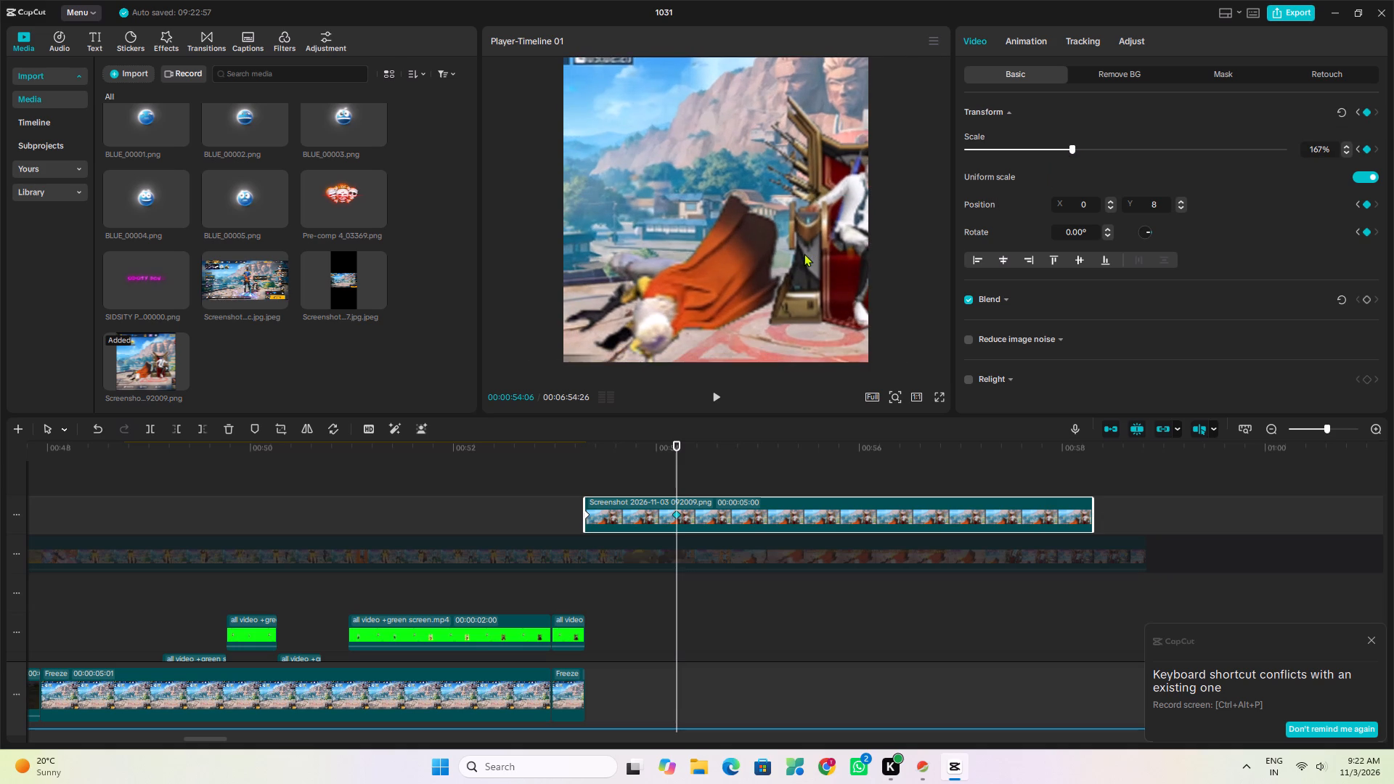
{"action": "left_click_drag", "start_coordinate": [804, 253], "coordinate": [839, 226]}
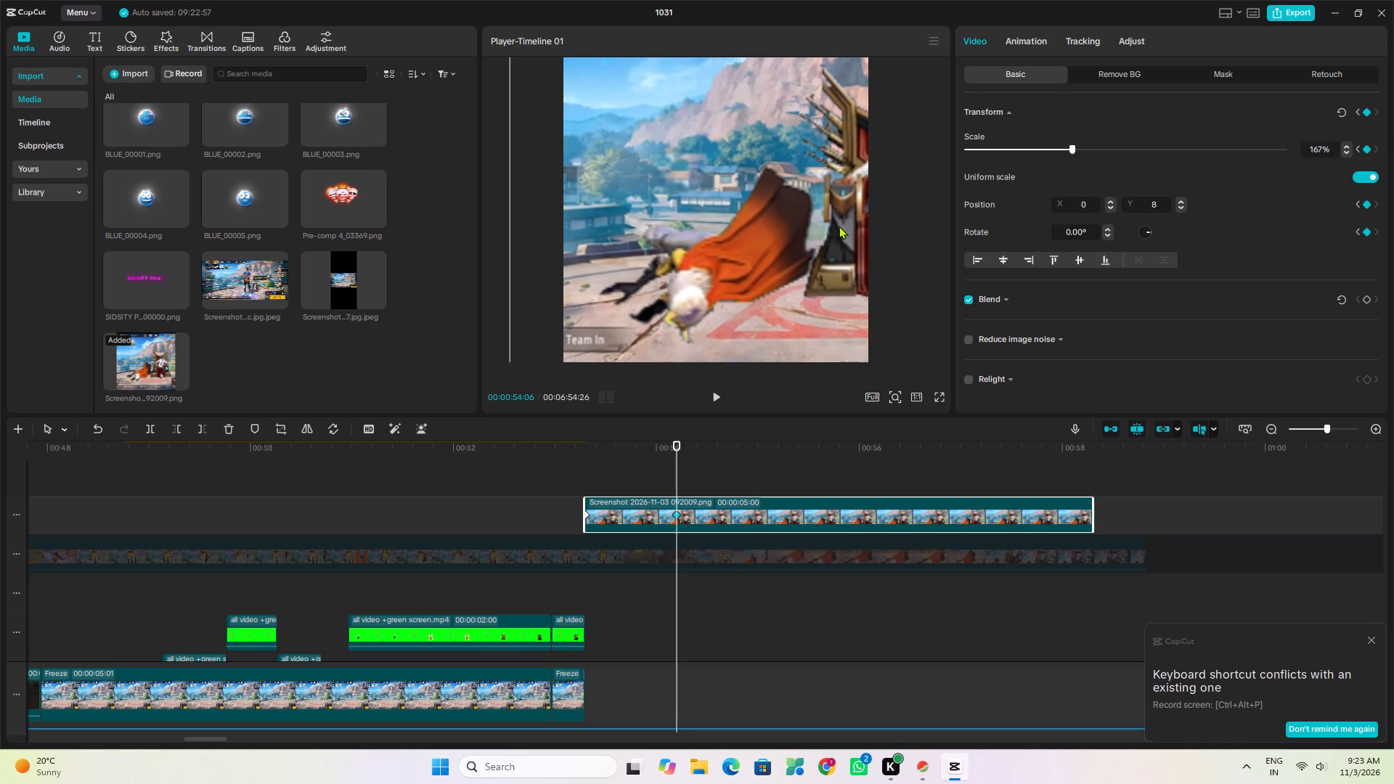
{"action": "left_click_drag", "start_coordinate": [839, 226], "coordinate": [839, 221]}
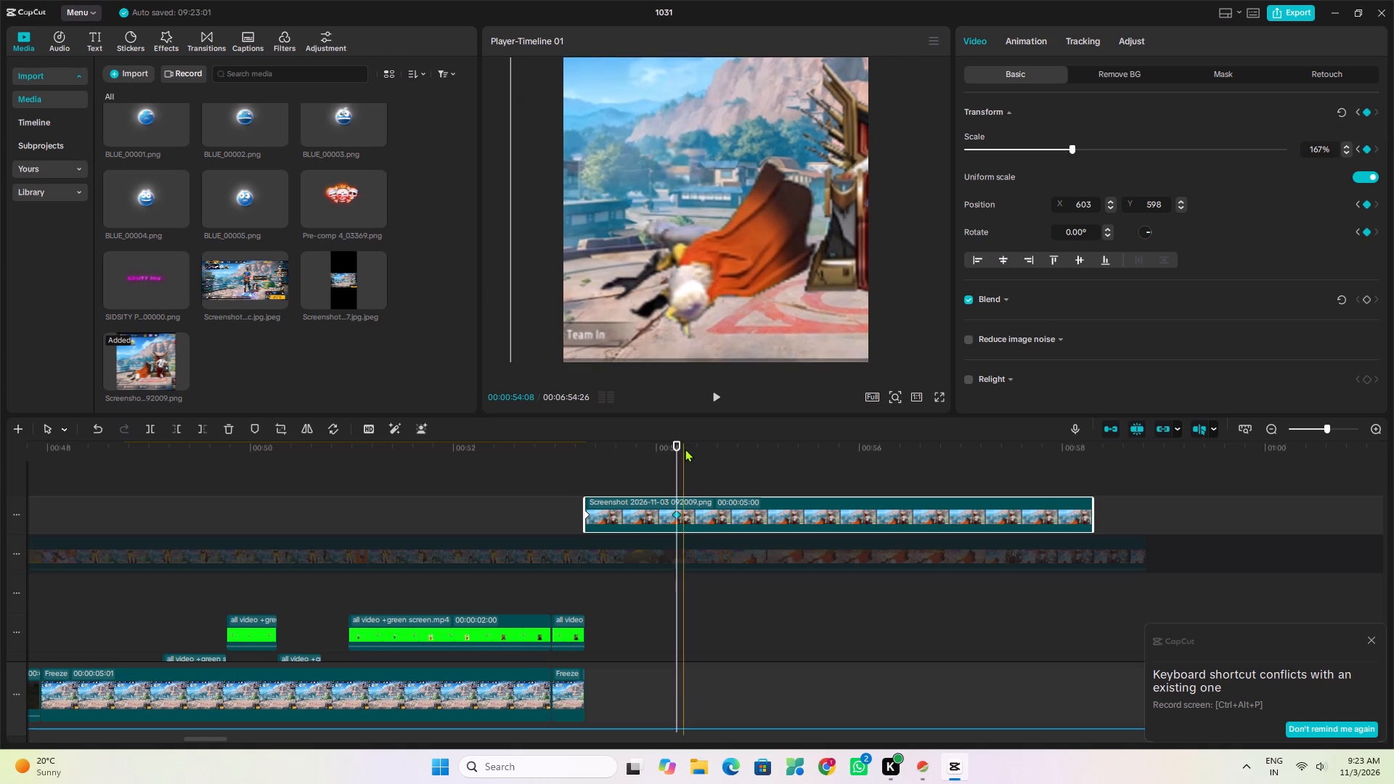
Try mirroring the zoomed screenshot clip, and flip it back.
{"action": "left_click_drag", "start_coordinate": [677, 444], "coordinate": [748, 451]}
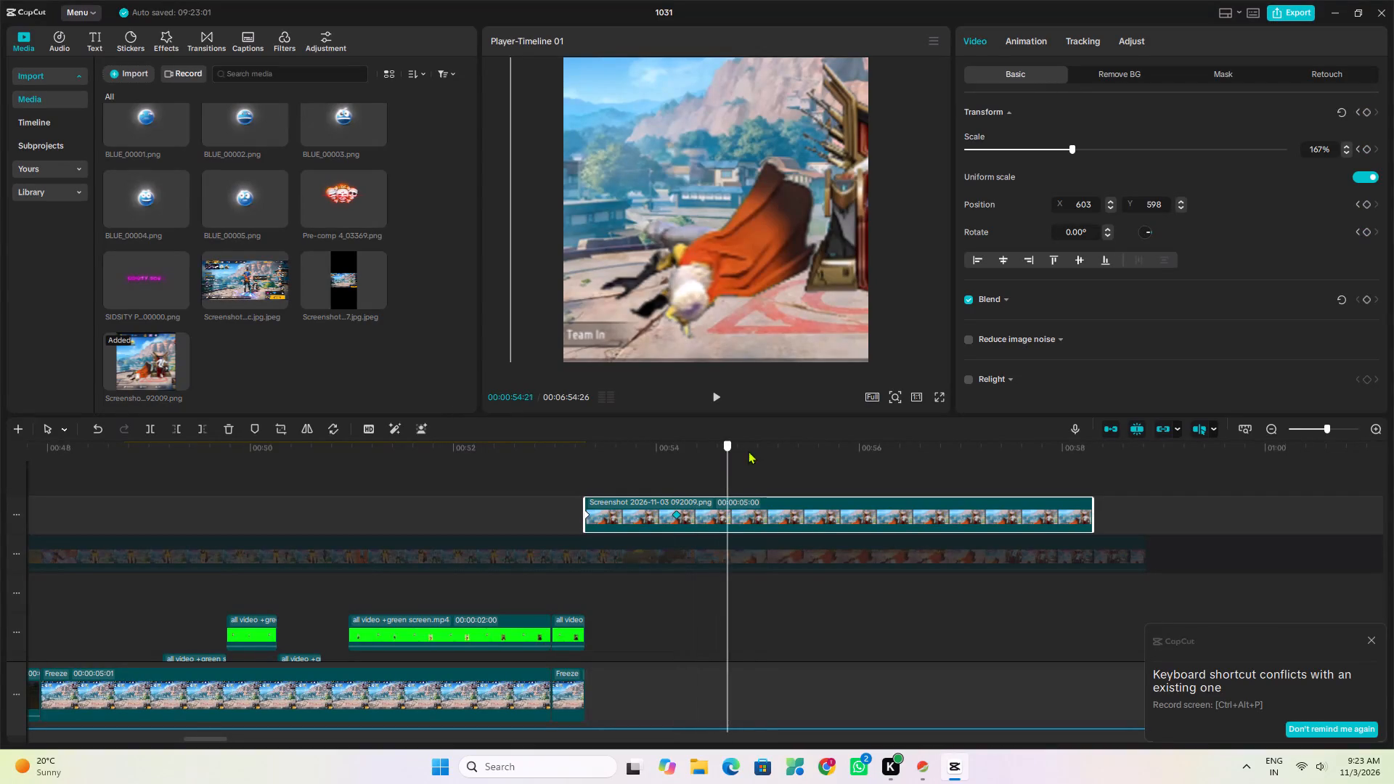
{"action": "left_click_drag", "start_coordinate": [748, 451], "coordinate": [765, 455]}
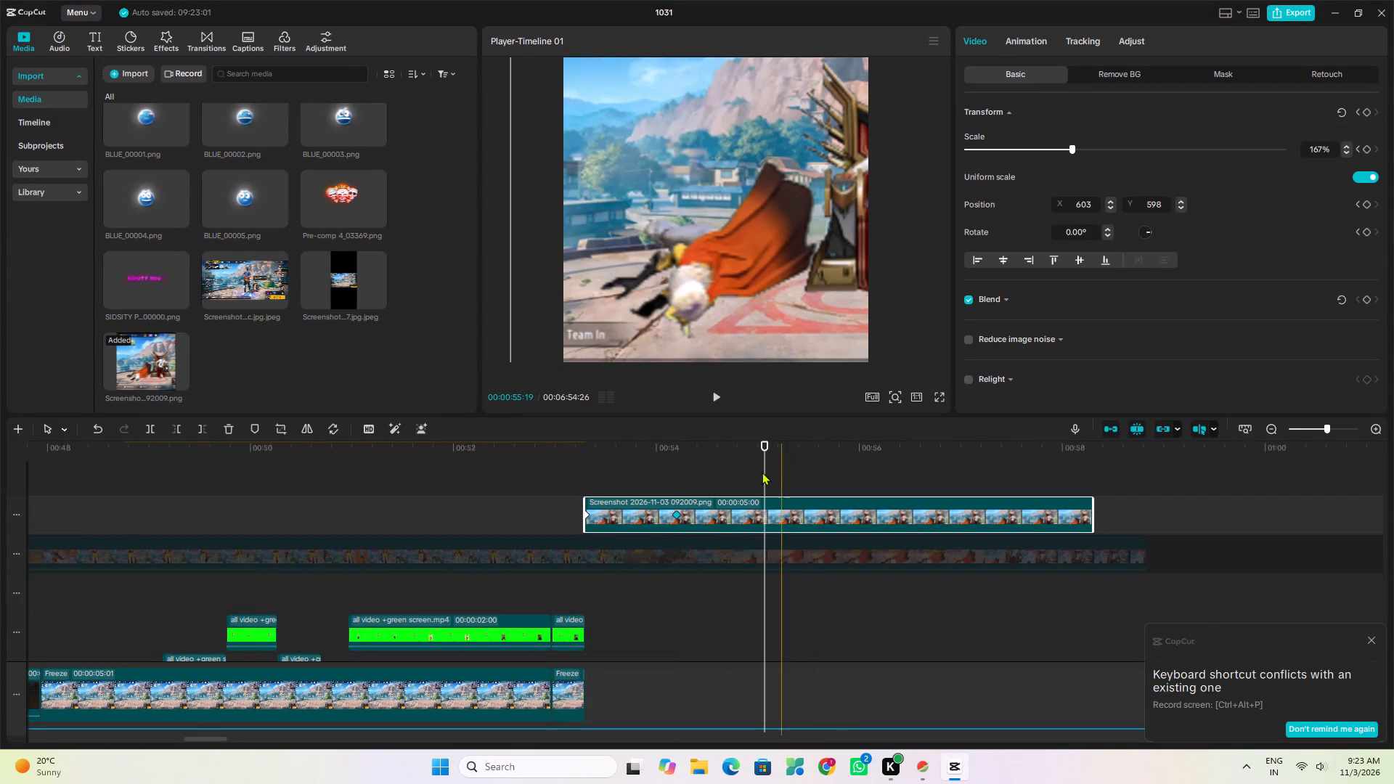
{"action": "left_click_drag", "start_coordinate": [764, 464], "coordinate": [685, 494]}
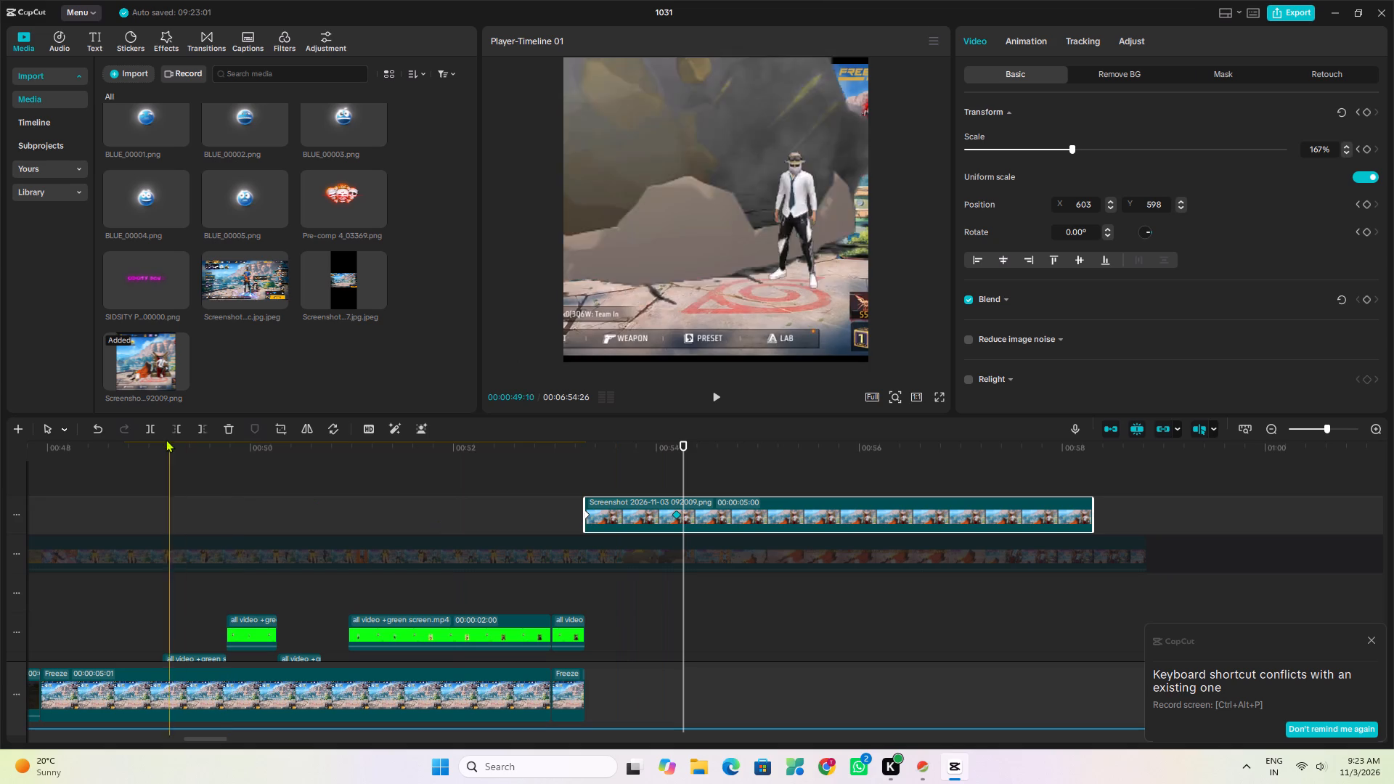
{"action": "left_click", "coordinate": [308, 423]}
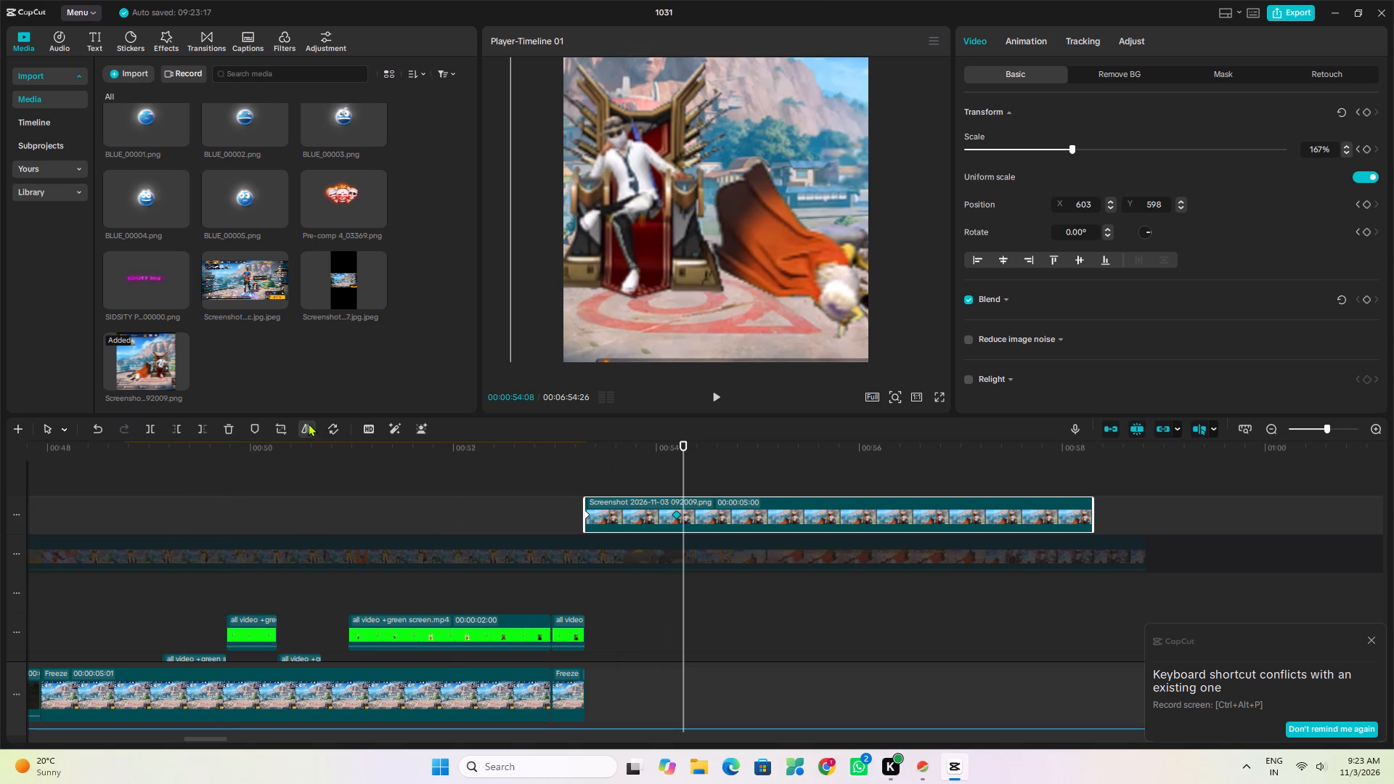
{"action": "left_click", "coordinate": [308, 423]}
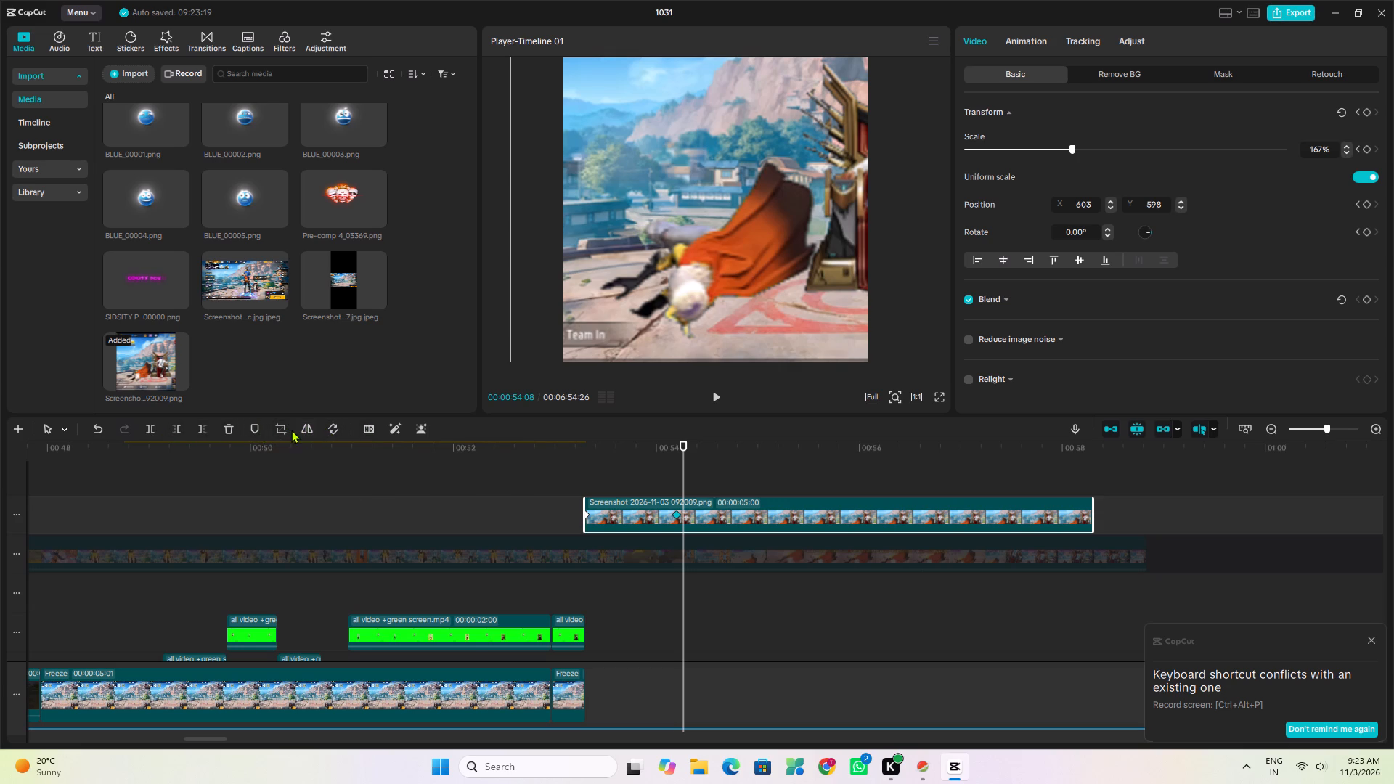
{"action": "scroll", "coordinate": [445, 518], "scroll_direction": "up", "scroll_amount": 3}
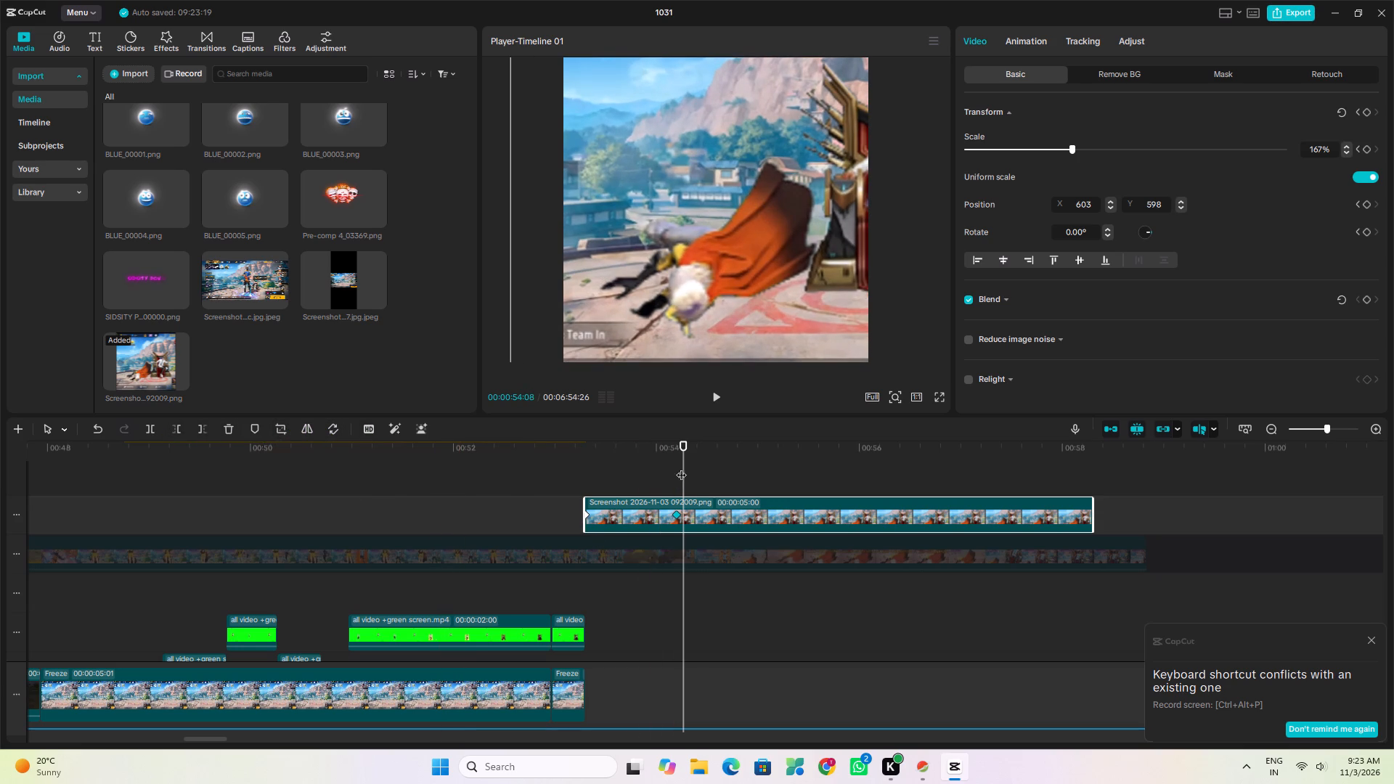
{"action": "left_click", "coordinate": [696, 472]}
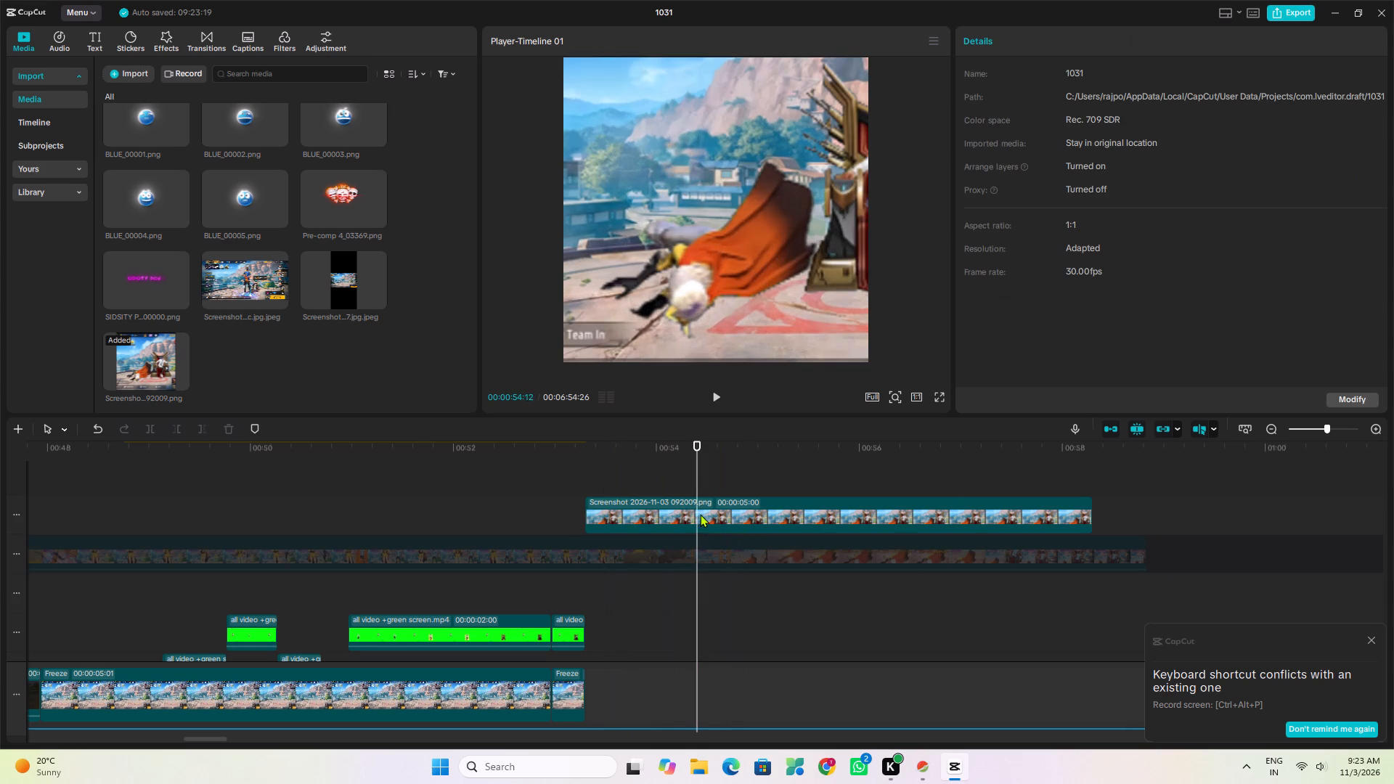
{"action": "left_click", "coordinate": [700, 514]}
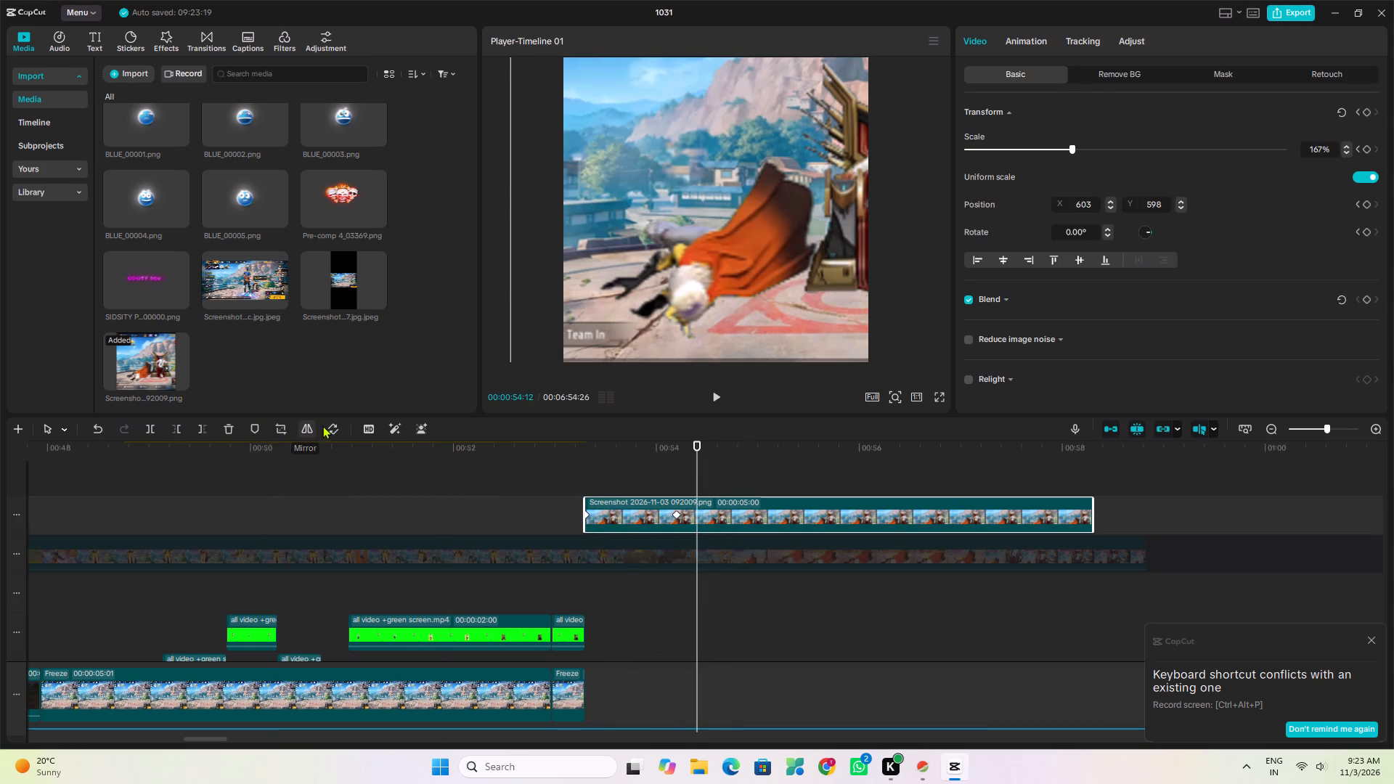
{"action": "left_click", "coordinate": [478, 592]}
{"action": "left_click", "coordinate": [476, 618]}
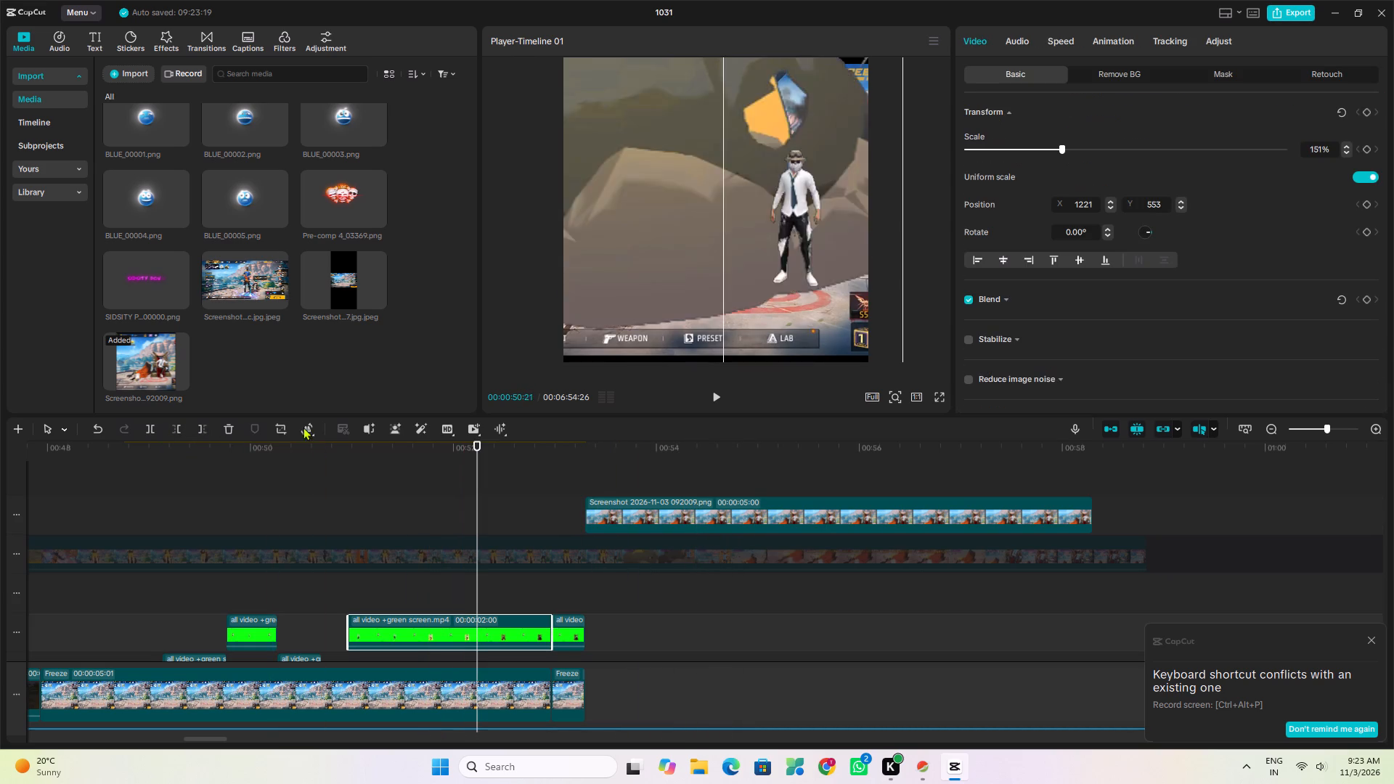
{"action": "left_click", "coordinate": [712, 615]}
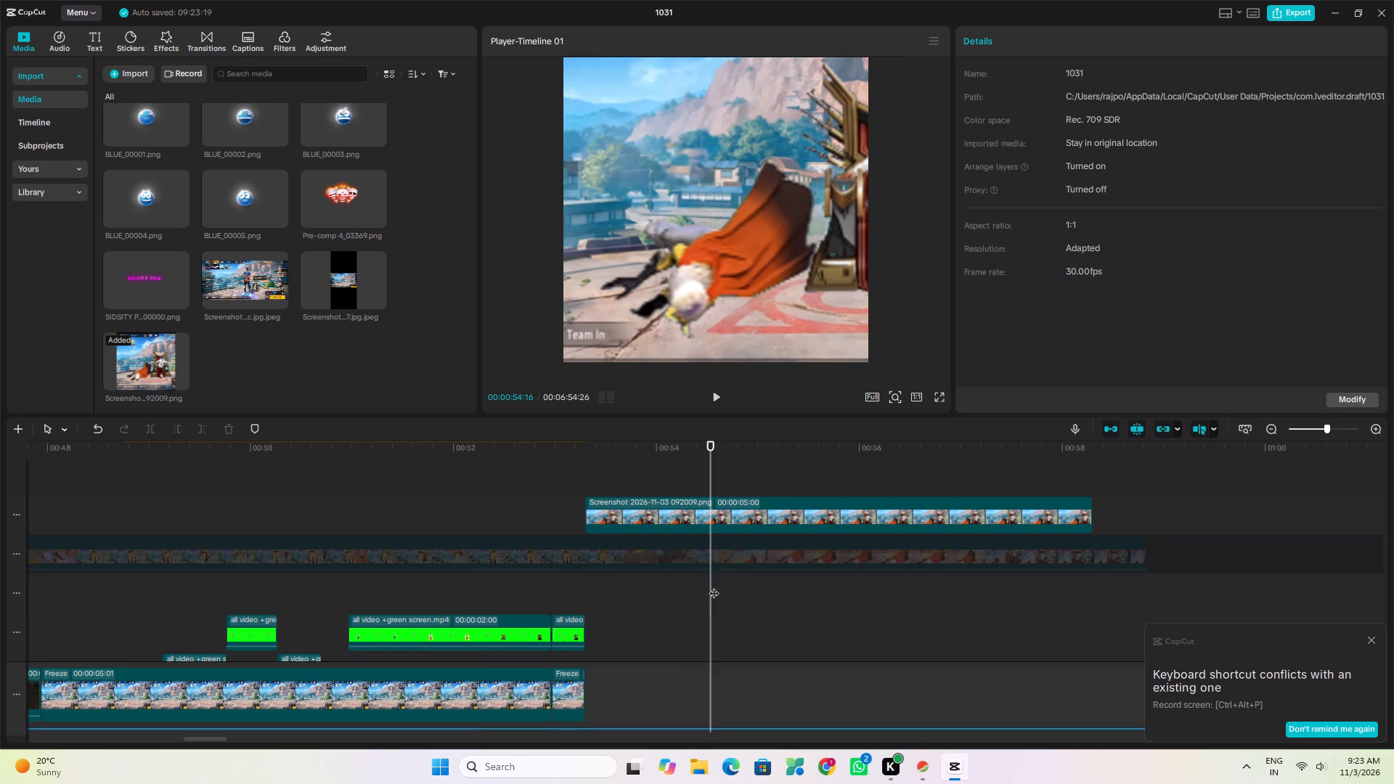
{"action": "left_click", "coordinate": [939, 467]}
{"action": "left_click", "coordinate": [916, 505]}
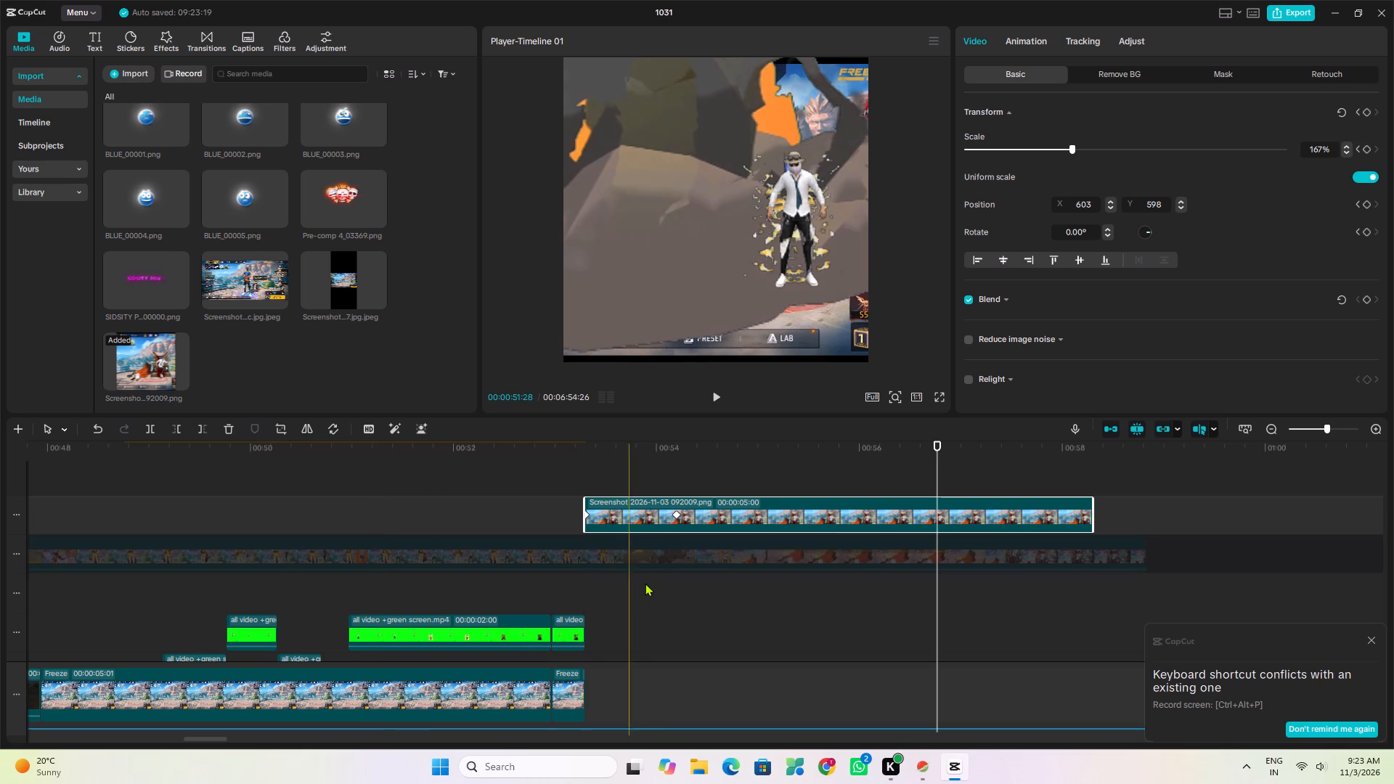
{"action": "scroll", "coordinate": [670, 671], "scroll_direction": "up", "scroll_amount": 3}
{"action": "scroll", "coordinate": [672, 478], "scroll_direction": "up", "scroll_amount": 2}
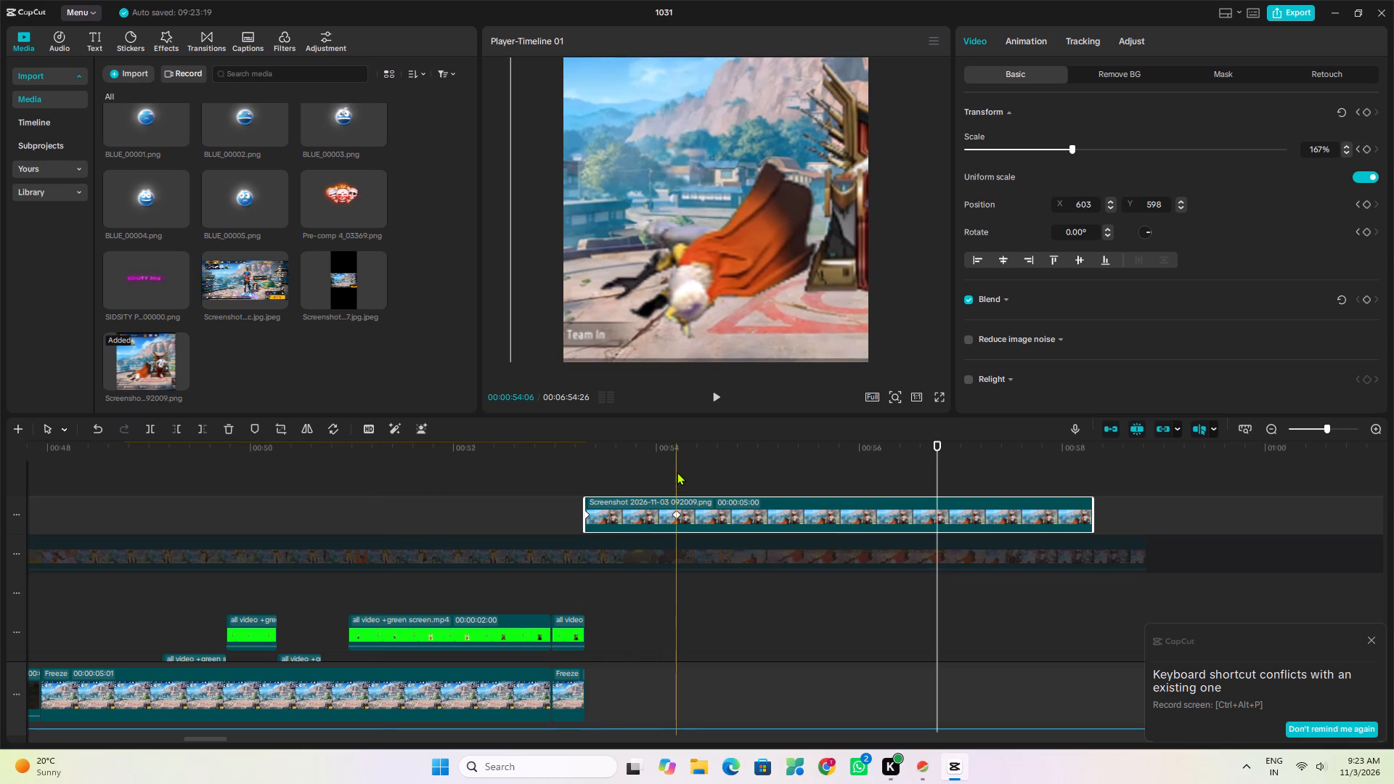
Duplicate the keyframed screenshot clip onto the track above and align the copy's start with the original at 00:53:09.
{"action": "left_click", "coordinate": [677, 472]}
{"action": "scroll", "coordinate": [677, 472], "scroll_direction": "up", "scroll_amount": 3}
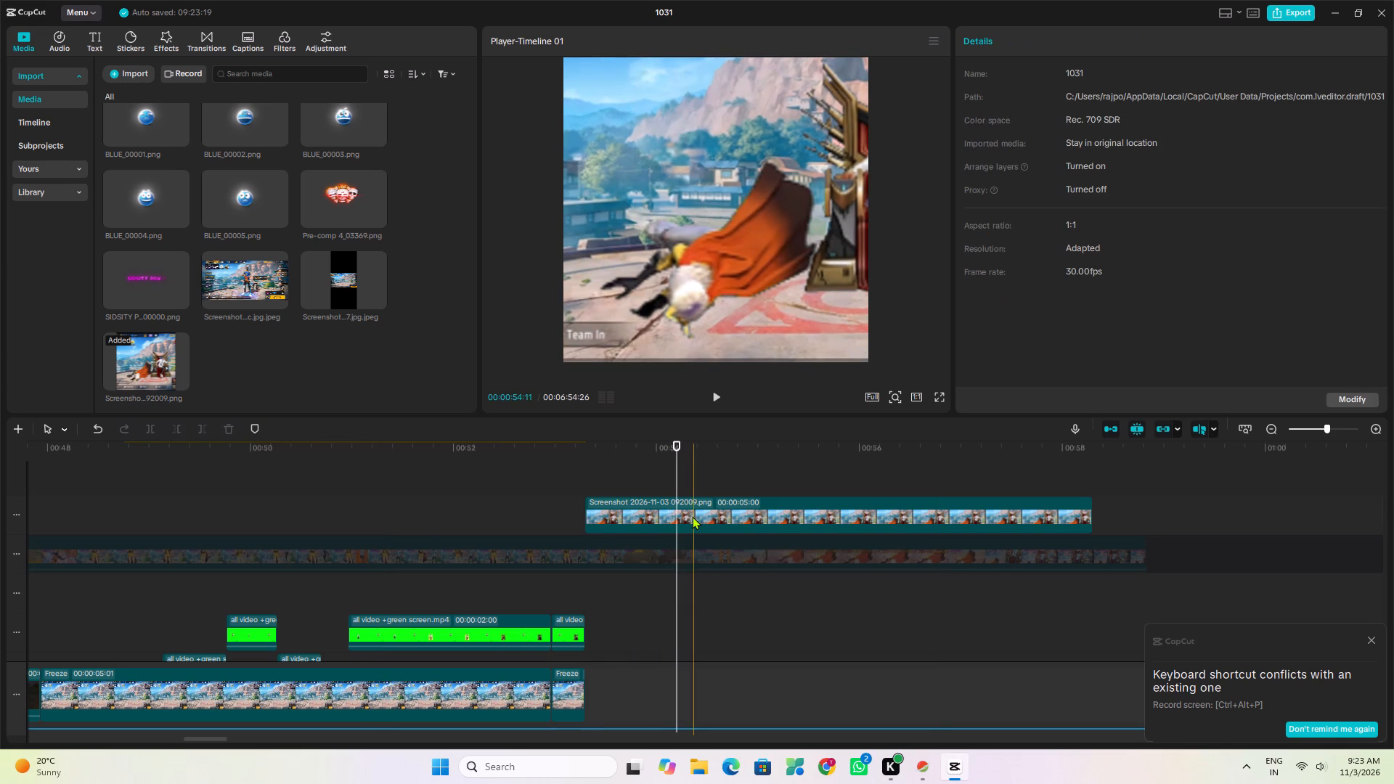
{"action": "left_click", "coordinate": [692, 516]}
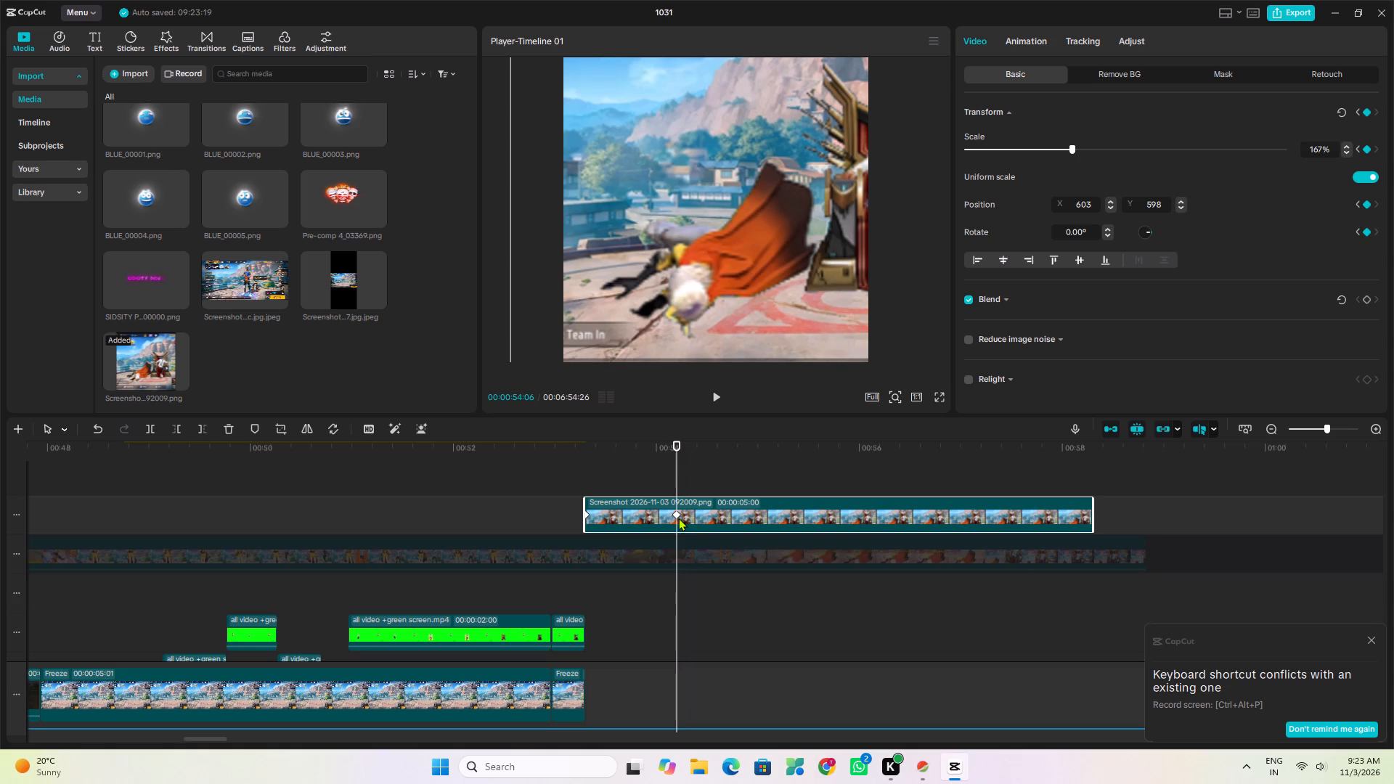
{"action": "right_click", "coordinate": [731, 500]}
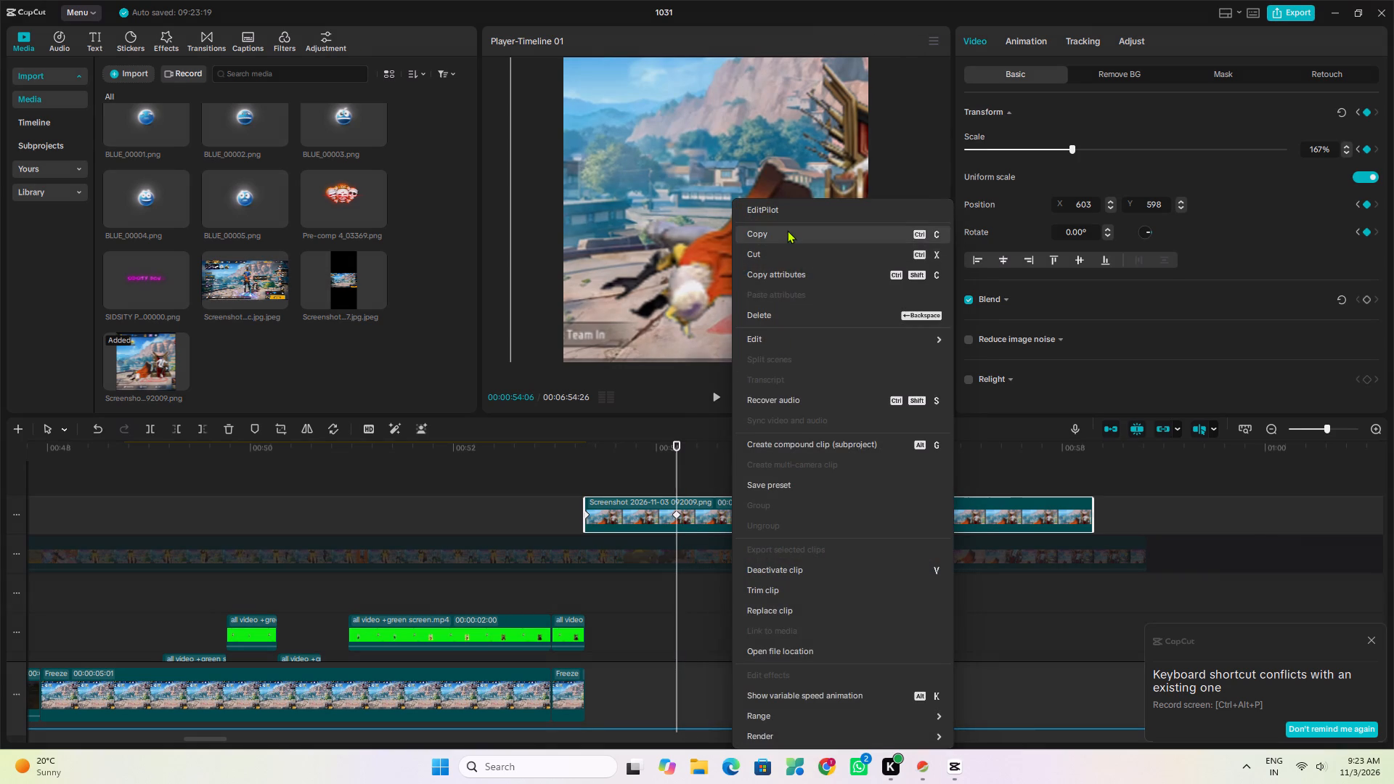
{"action": "left_click", "coordinate": [787, 230]}
{"action": "right_click", "coordinate": [622, 471]}
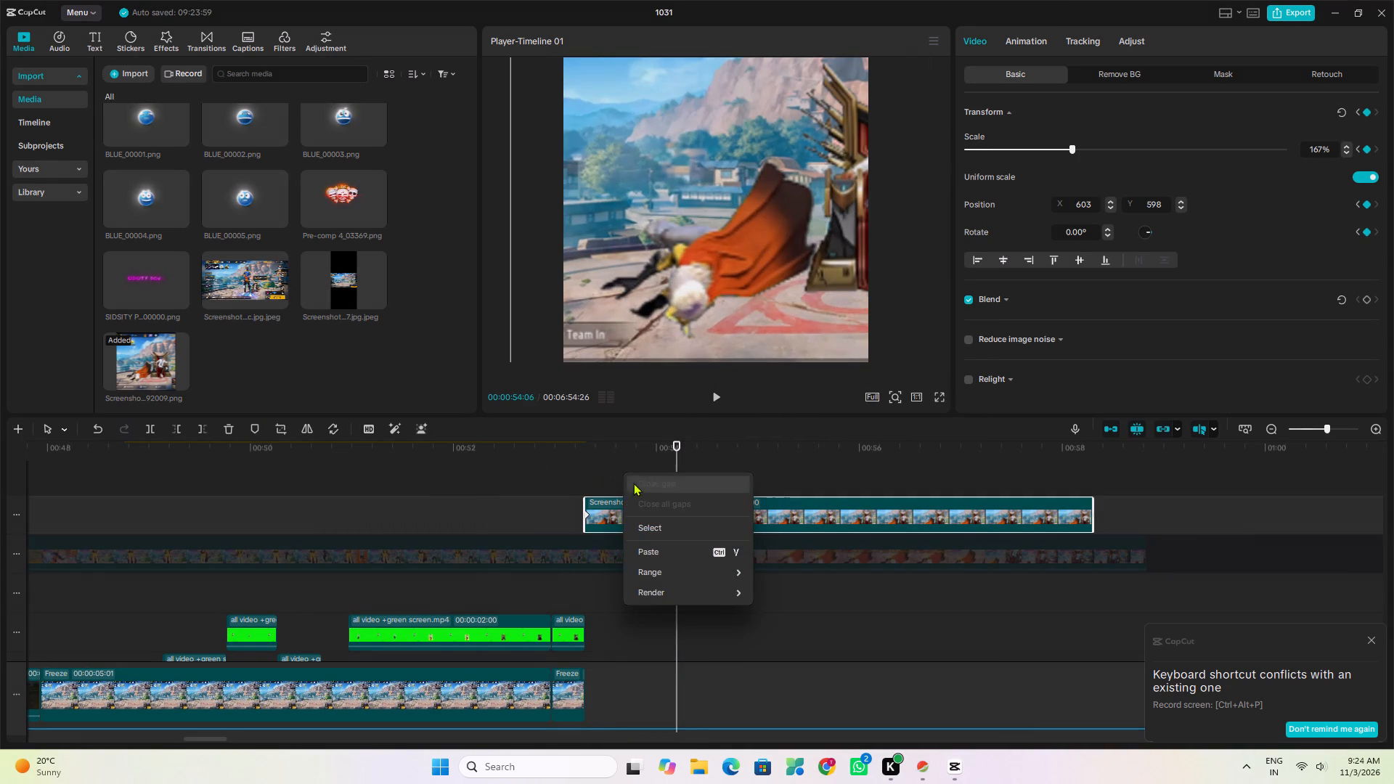
{"action": "left_click", "coordinate": [669, 545]}
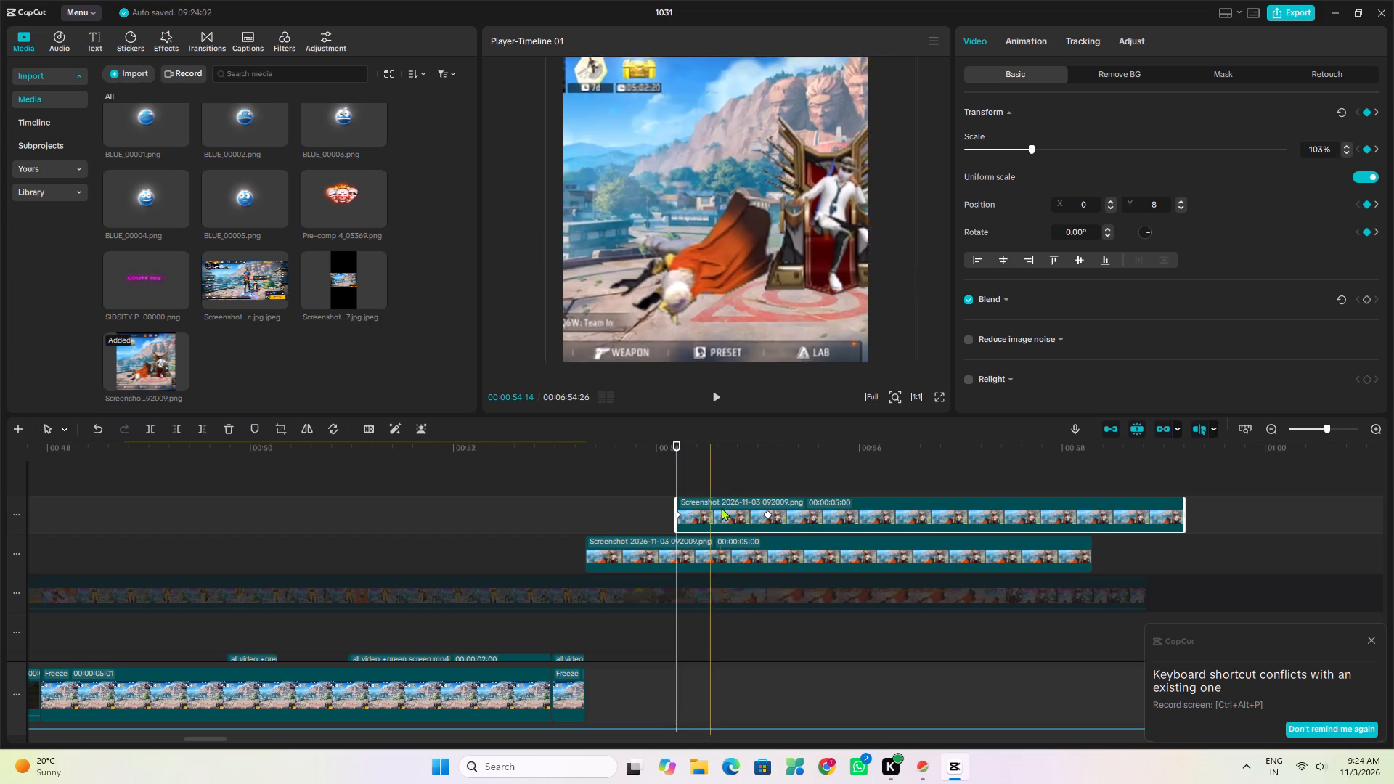
{"action": "left_click_drag", "start_coordinate": [723, 507], "coordinate": [632, 507]}
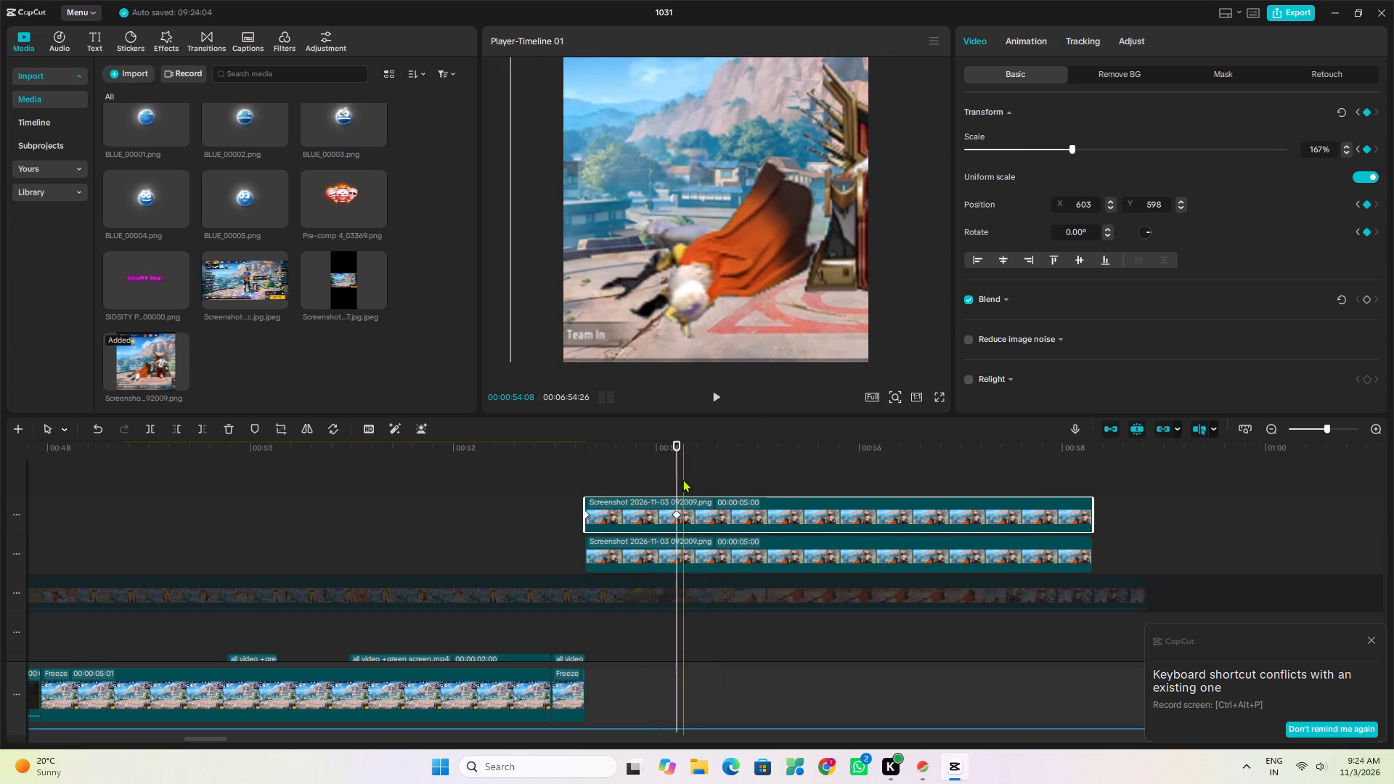
Delete the part of the upper screenshot copy before 00:54:07, at its second keyframe.
{"action": "left_click", "coordinate": [676, 475]}
{"action": "left_click", "coordinate": [678, 513]}
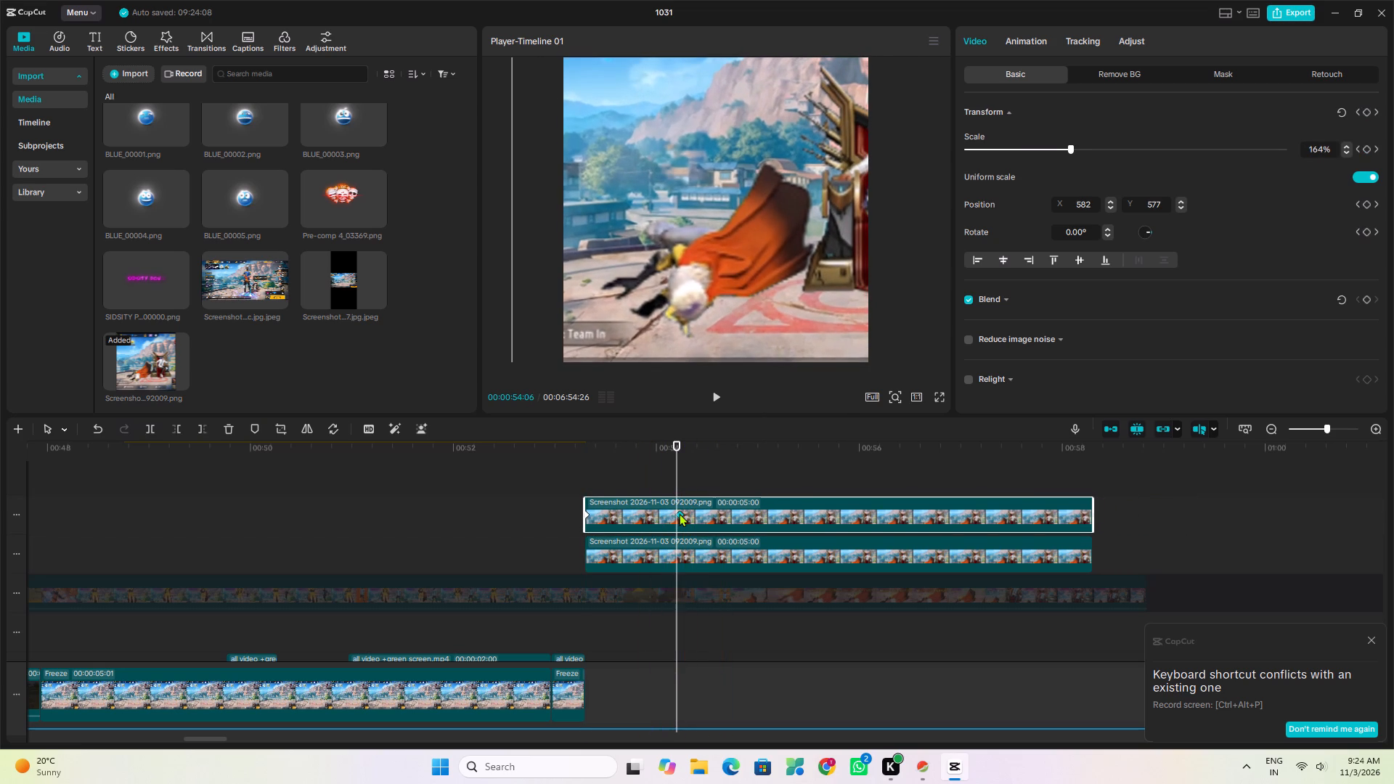
{"action": "left_click", "coordinate": [679, 513]}
{"action": "left_click", "coordinate": [677, 513]}
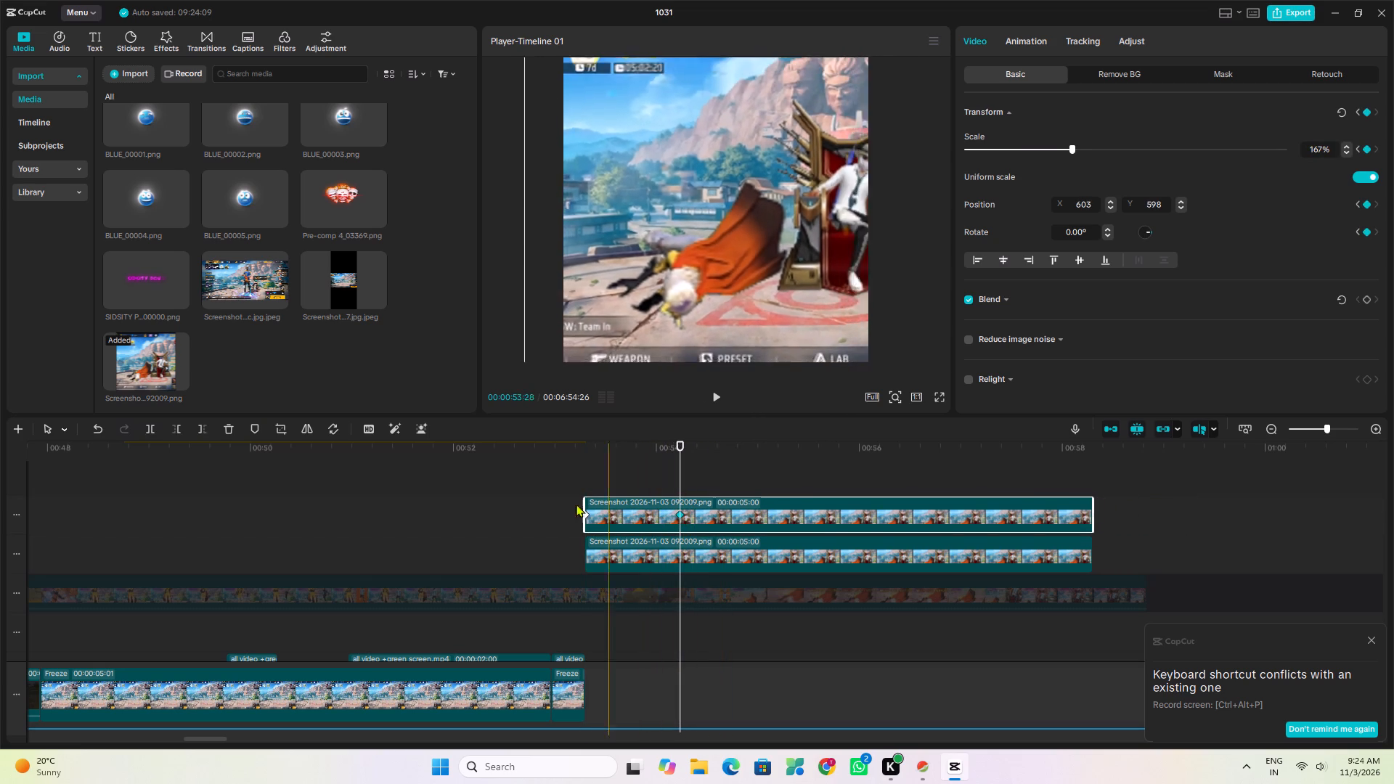
{"action": "left_click", "coordinate": [174, 428]}
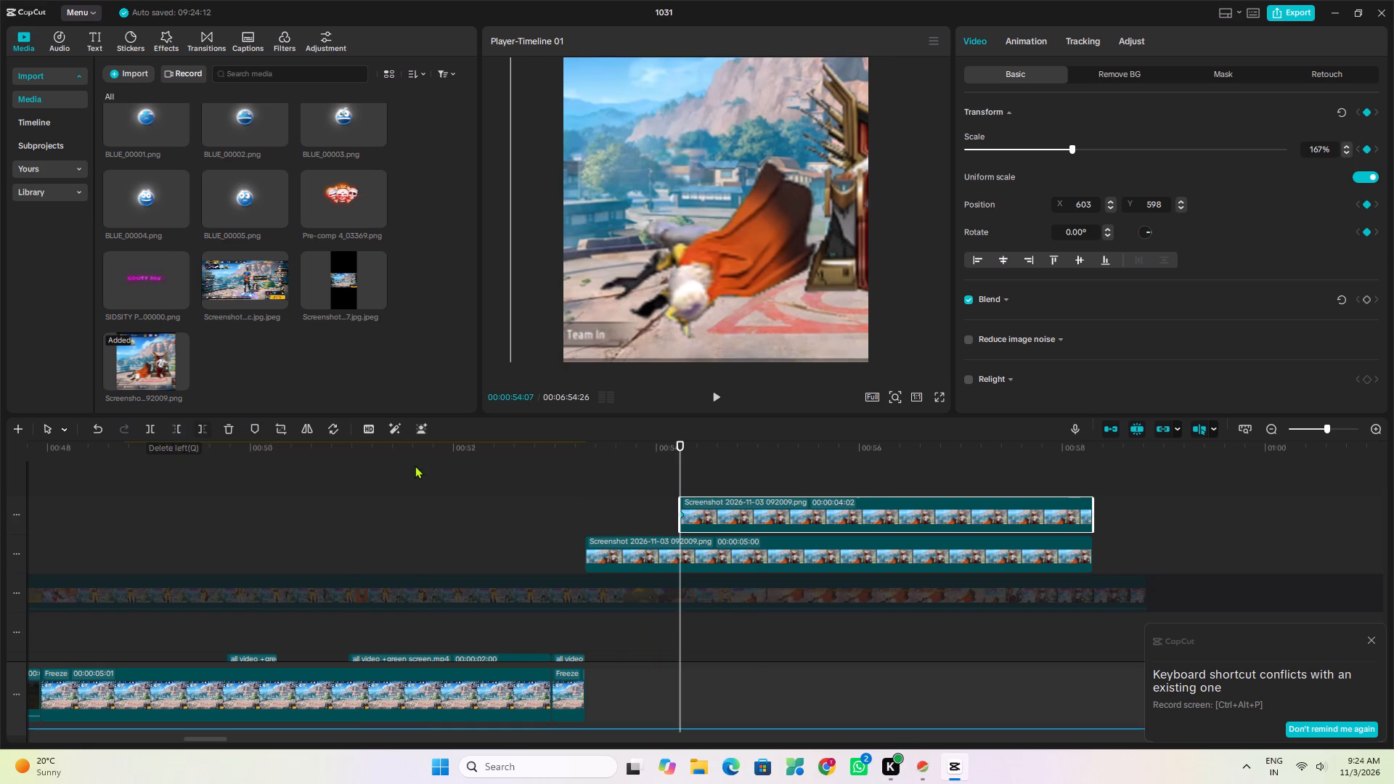
Play back the screenshot zoom and its layered copy from 00:52:14.
{"action": "left_click", "coordinate": [750, 508]}
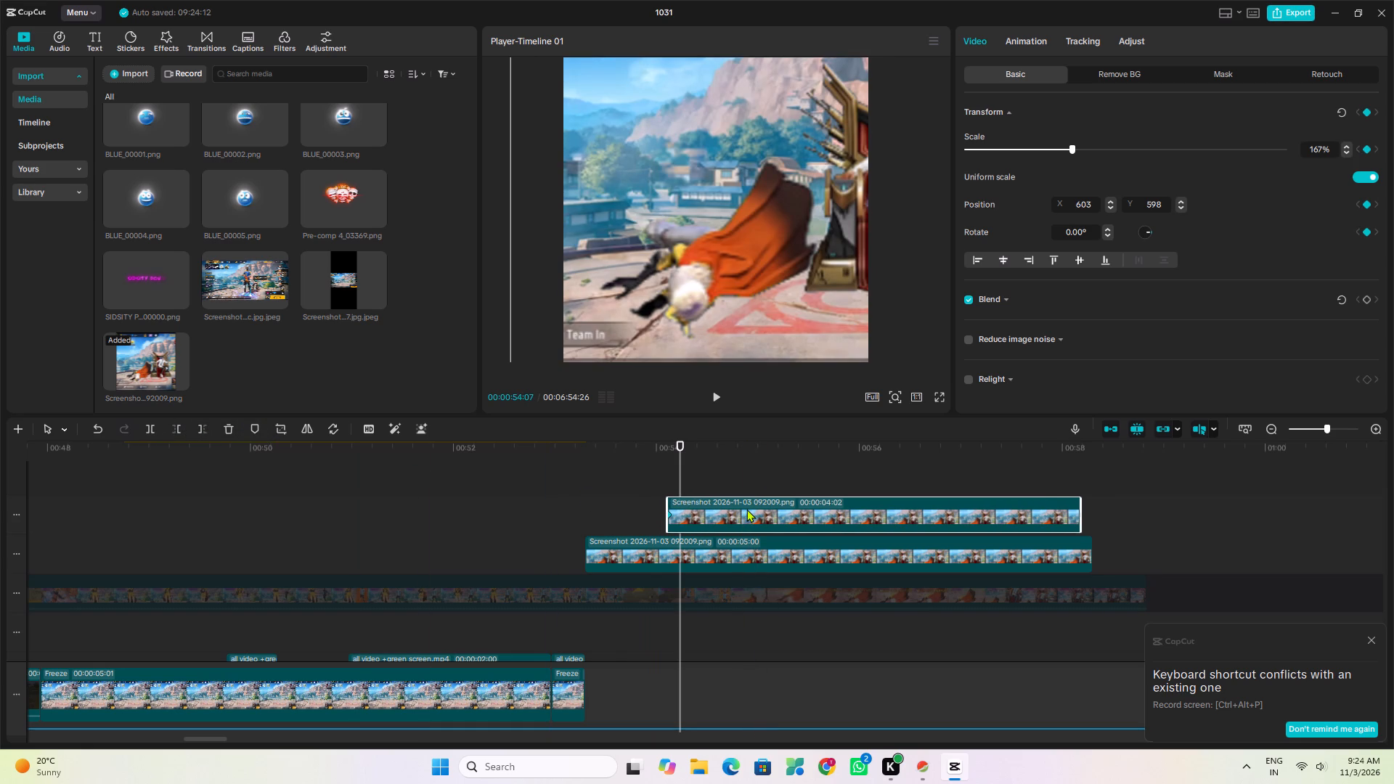
{"action": "left_click", "coordinate": [506, 523]}
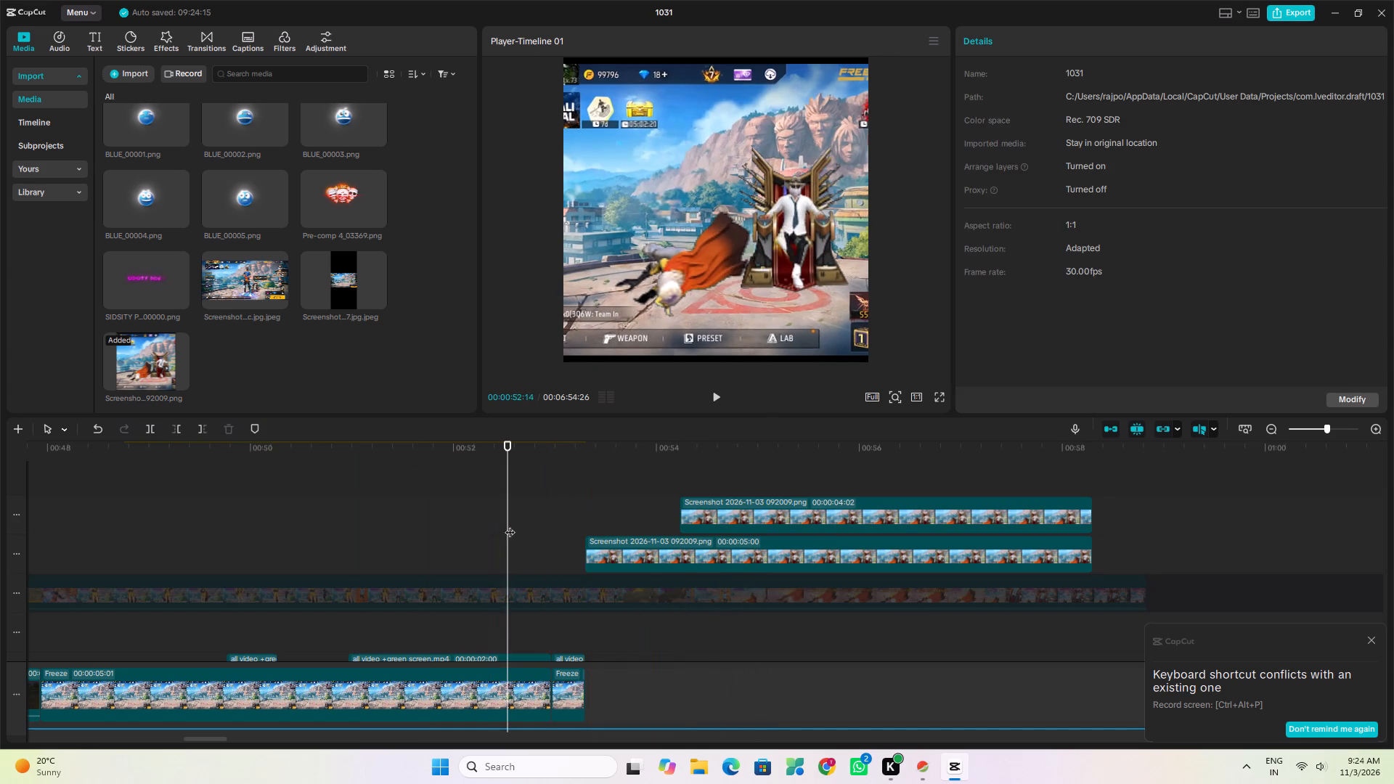
{"action": "key", "text": "space"}
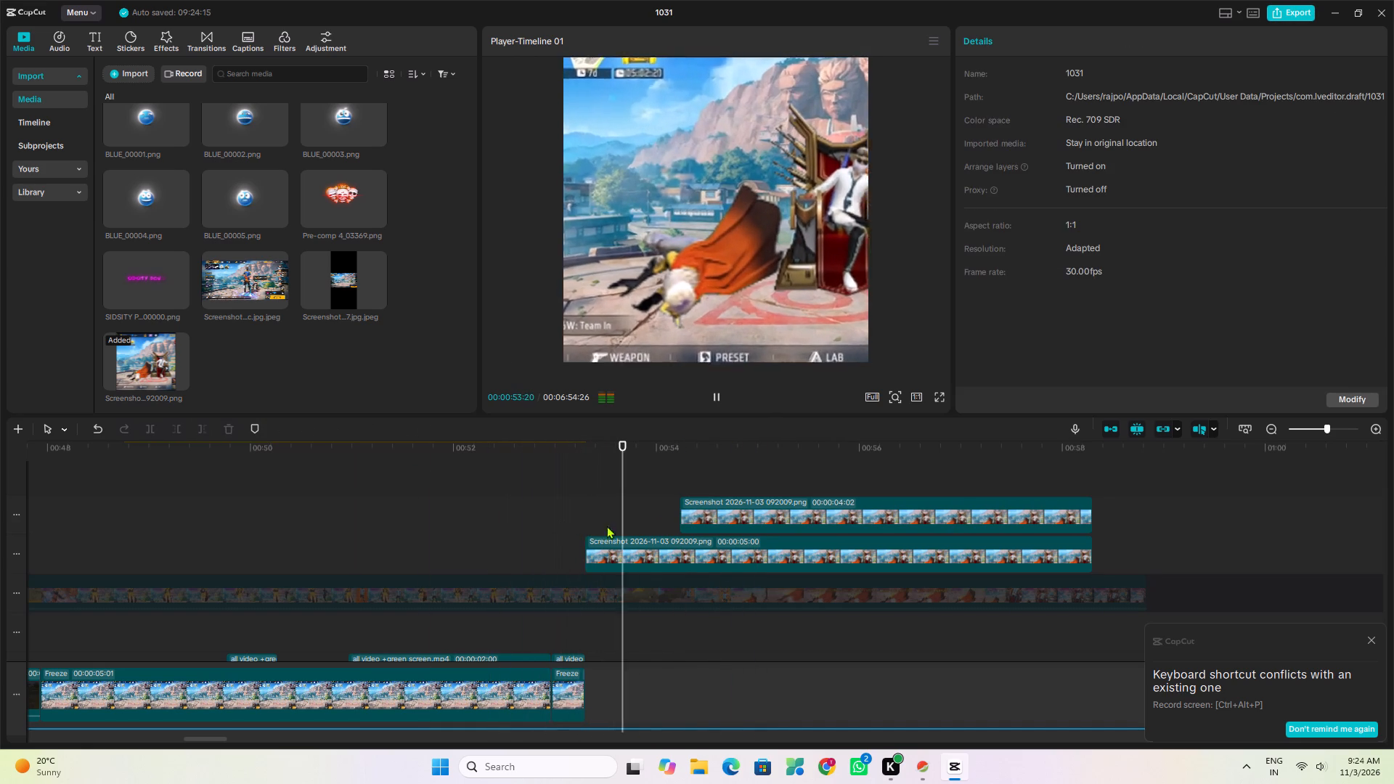
{"action": "key", "text": "space"}
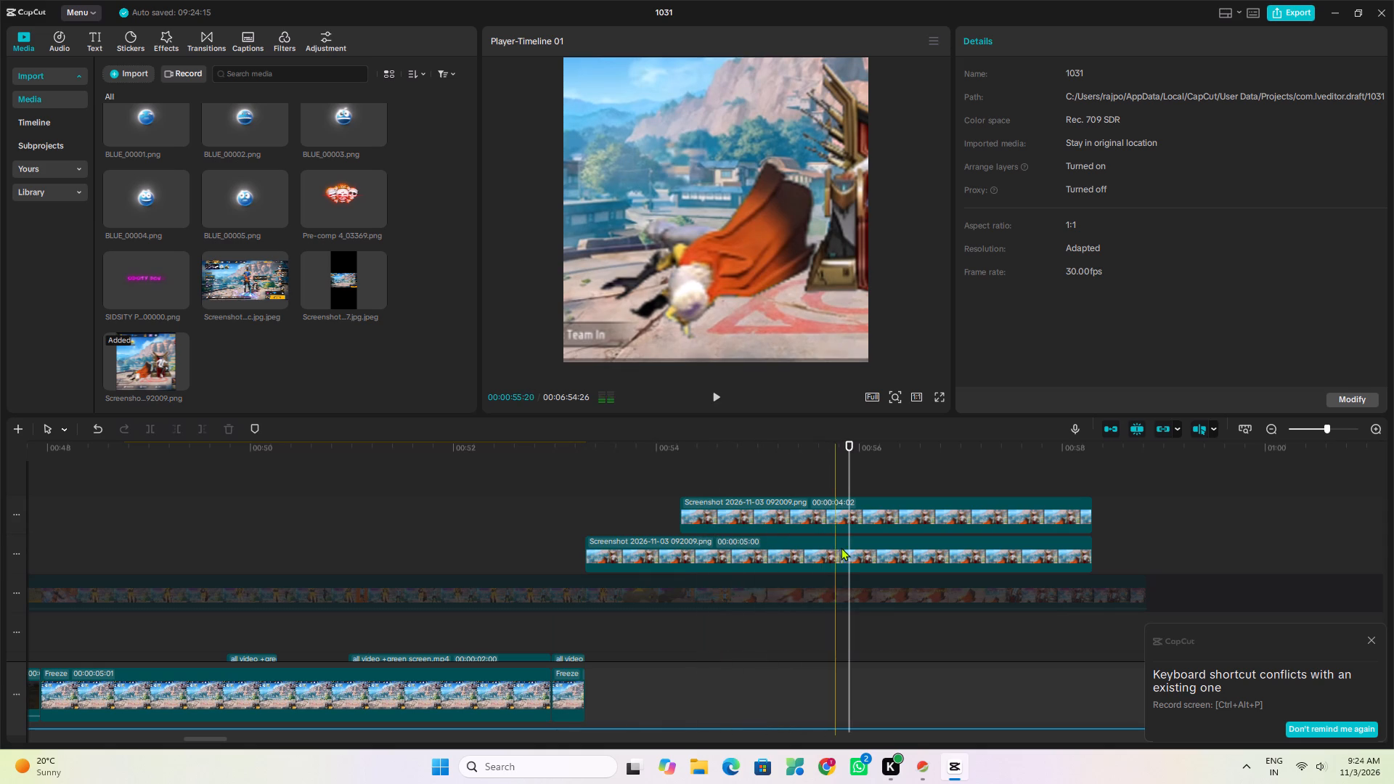
Trim the end of the upper screenshot copy back to about 00:55:21.
{"action": "left_click", "coordinate": [841, 547]}
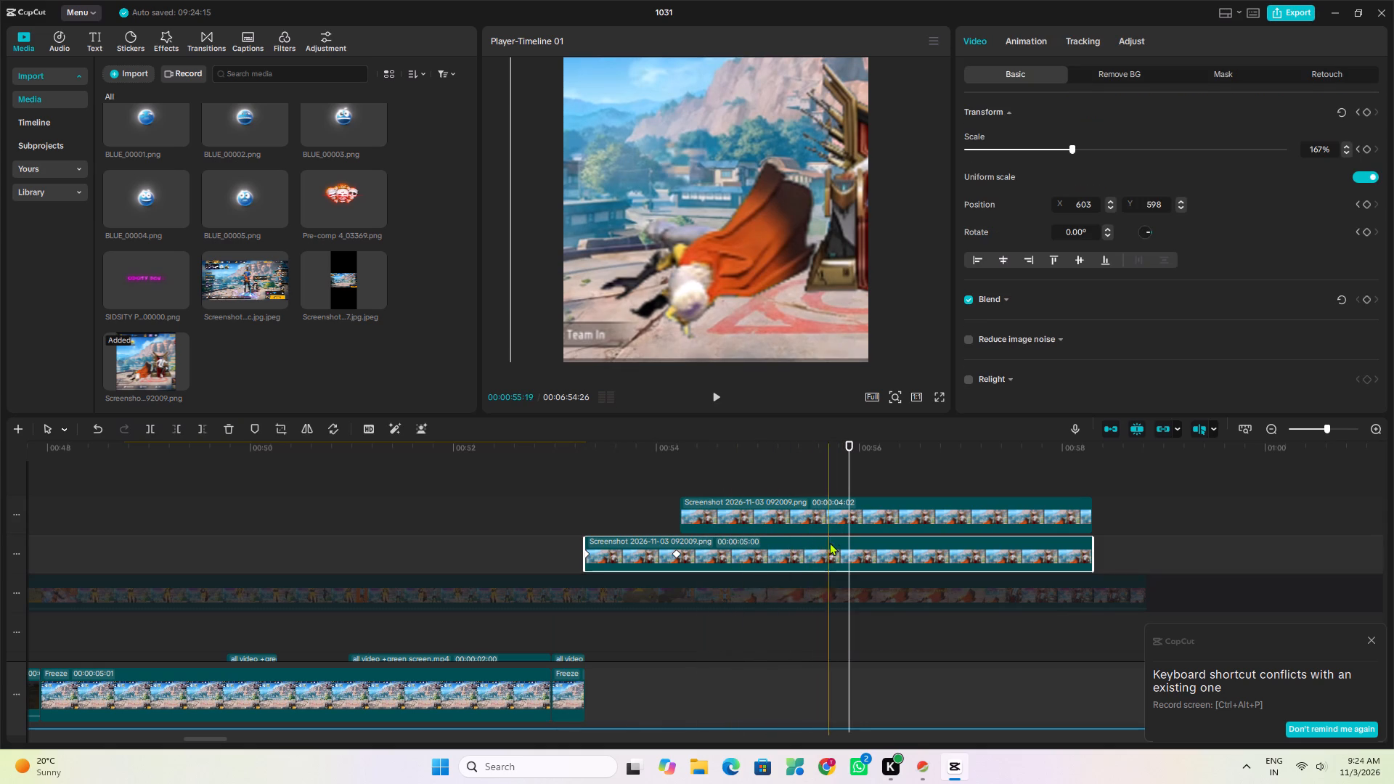
{"action": "left_click", "coordinate": [674, 493]}
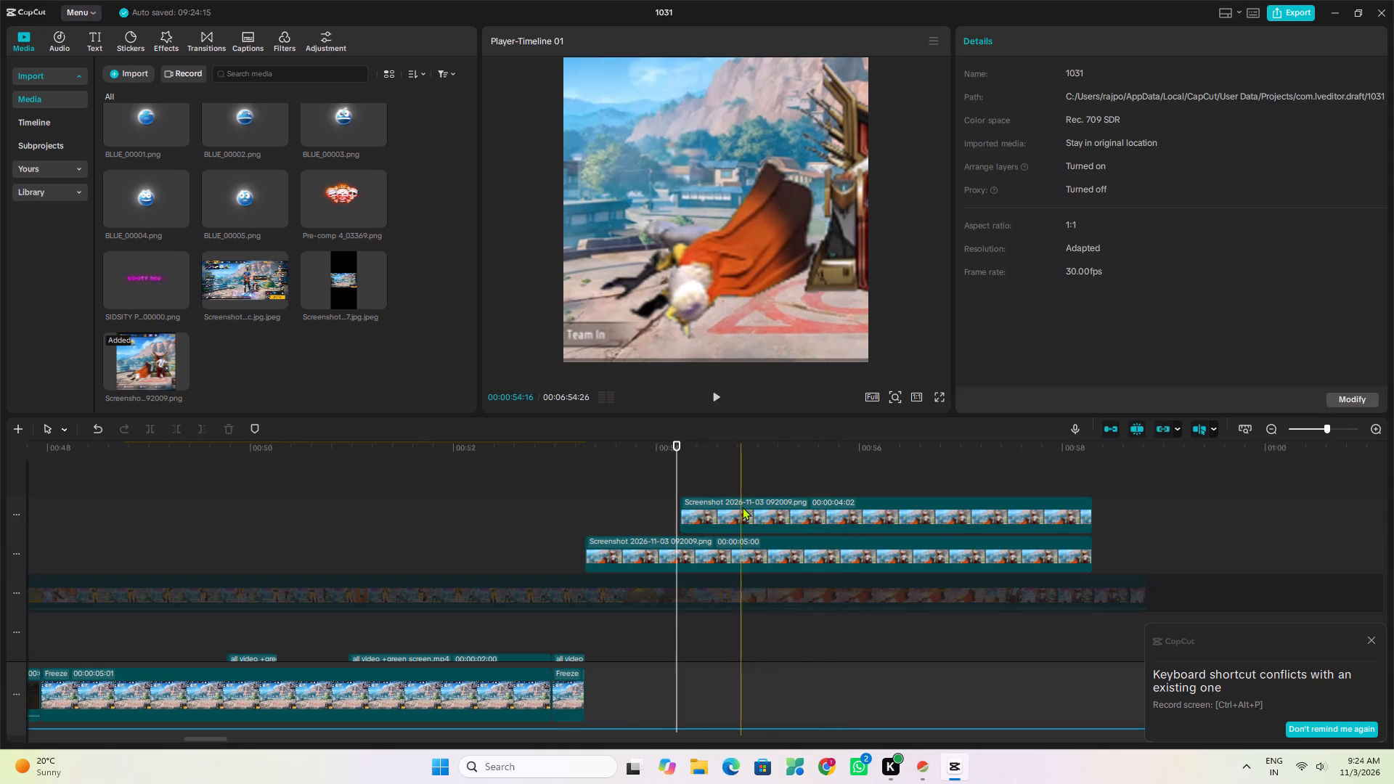
{"action": "left_click", "coordinate": [742, 507]}
{"action": "left_click_drag", "start_coordinate": [1096, 509], "coordinate": [1068, 513]}
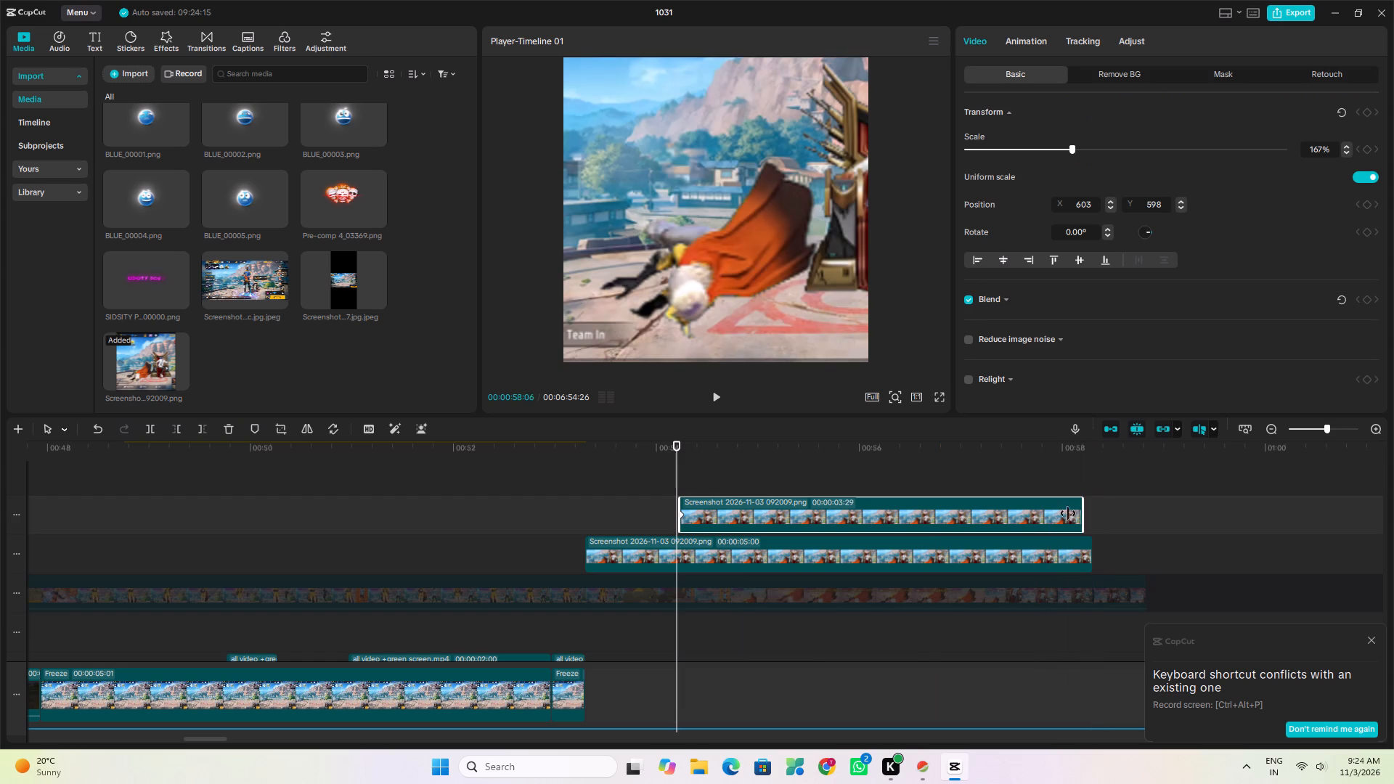
{"action": "left_click_drag", "start_coordinate": [1068, 513], "coordinate": [841, 573]}
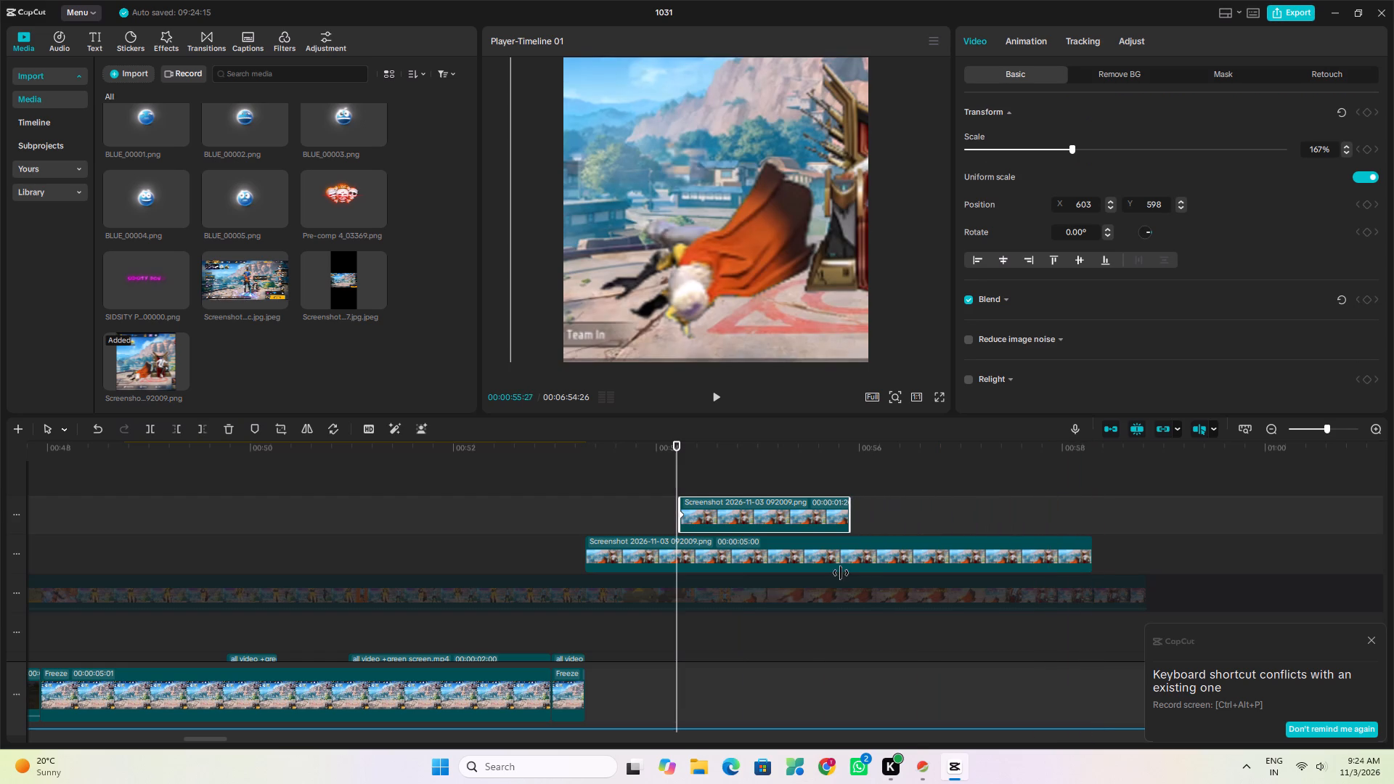
{"action": "left_click_drag", "start_coordinate": [841, 573], "coordinate": [828, 576]}
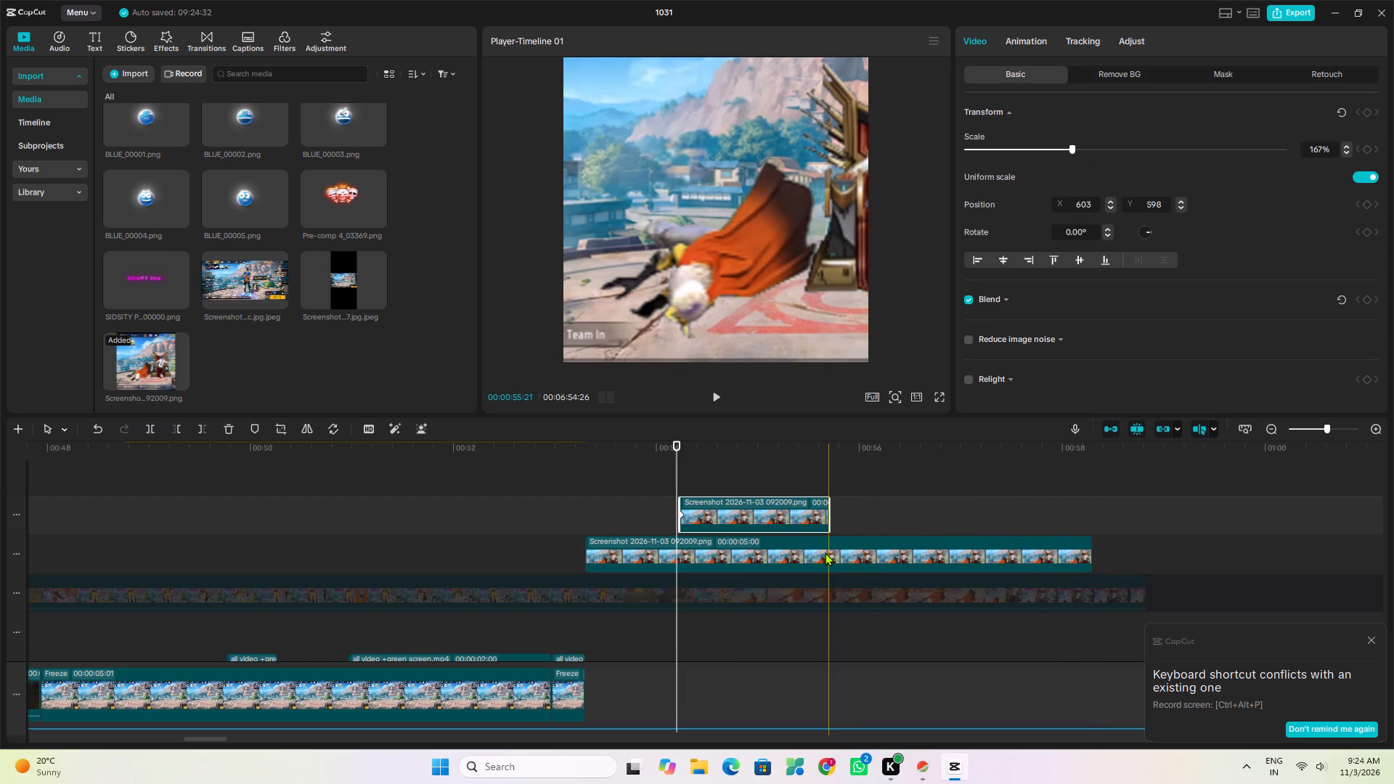
Add a Transform keyframe to the lower screenshot clip at 00:55:21, where the upper copy ends.
{"action": "left_click", "coordinate": [825, 552]}
{"action": "left_click", "coordinate": [826, 473]}
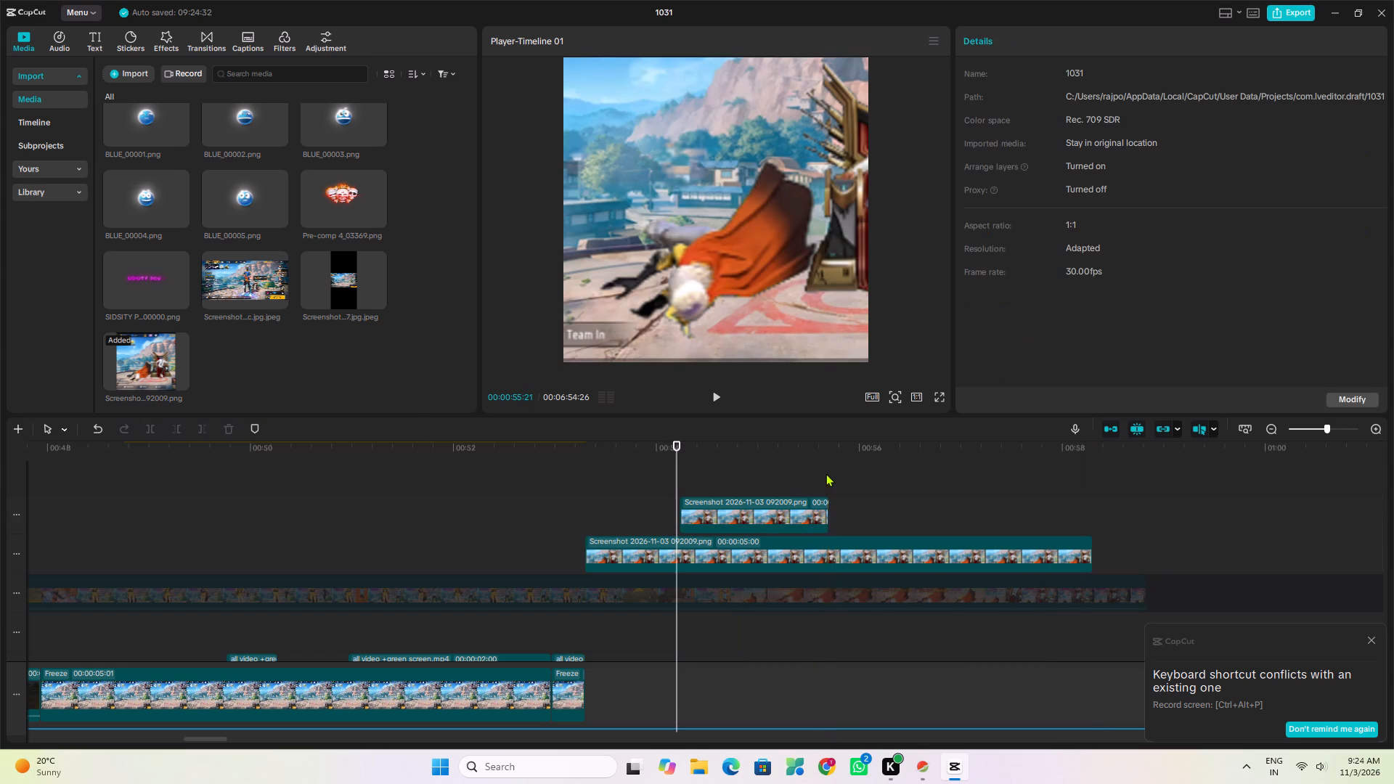
{"action": "left_click", "coordinate": [828, 552]}
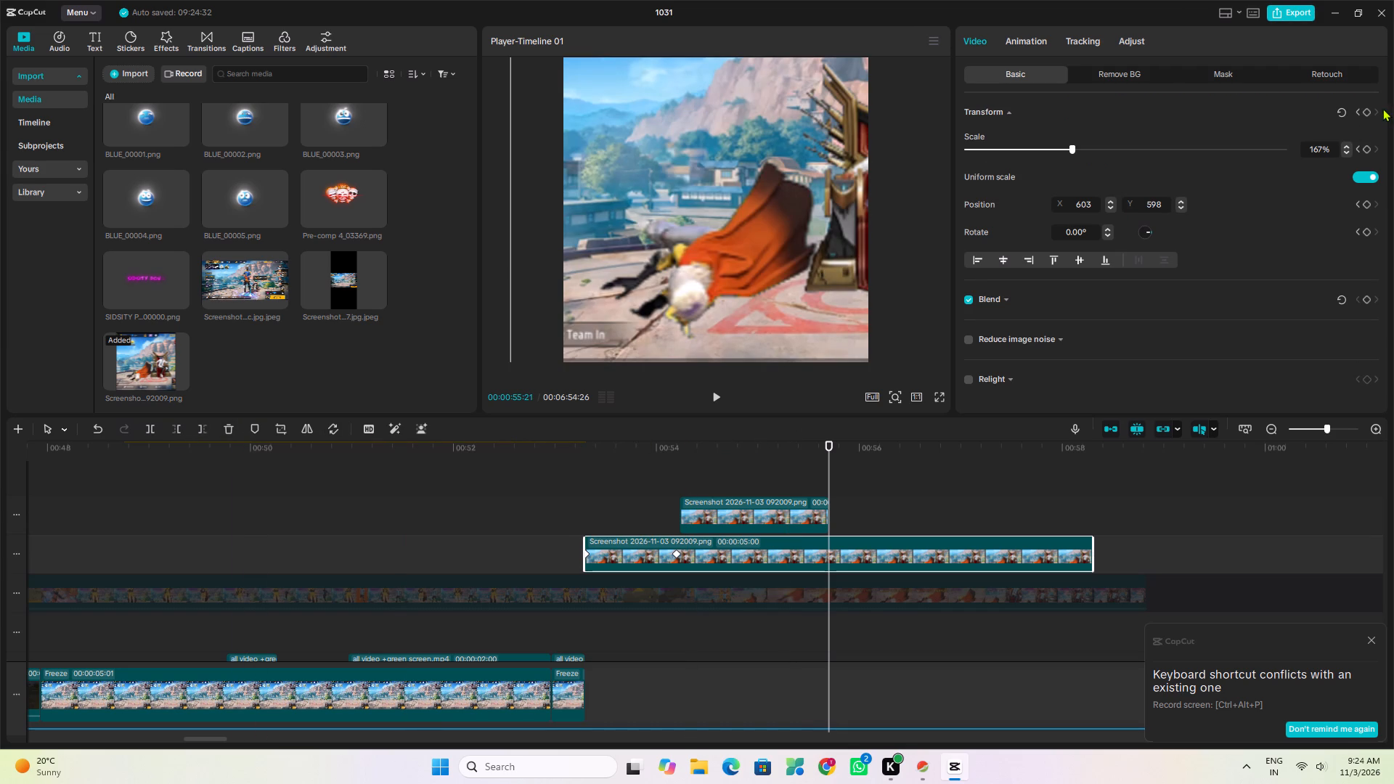
{"action": "left_click", "coordinate": [1364, 107]}
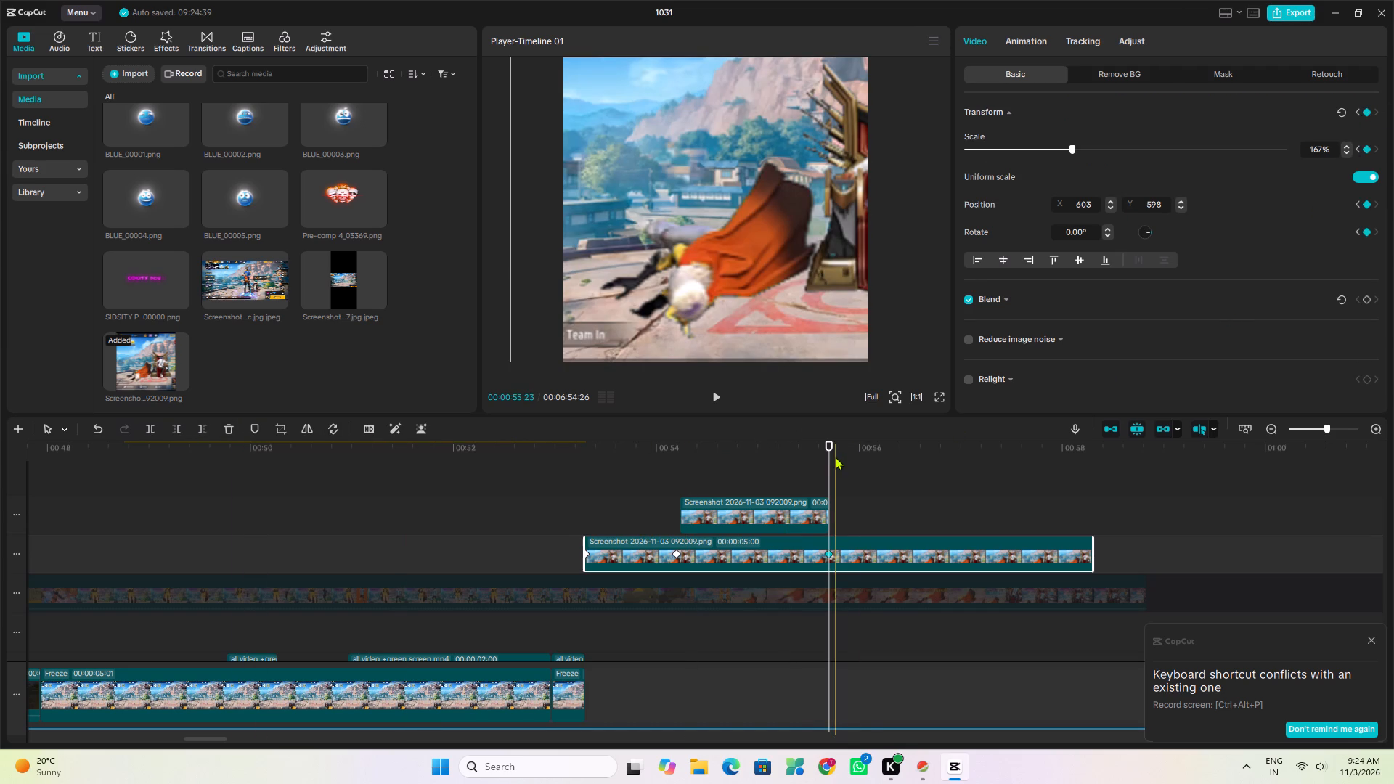
Split the lower screenshot clip at 00:55:21, on its newest keyframe.
{"action": "left_click_drag", "start_coordinate": [828, 457], "coordinate": [820, 467]}
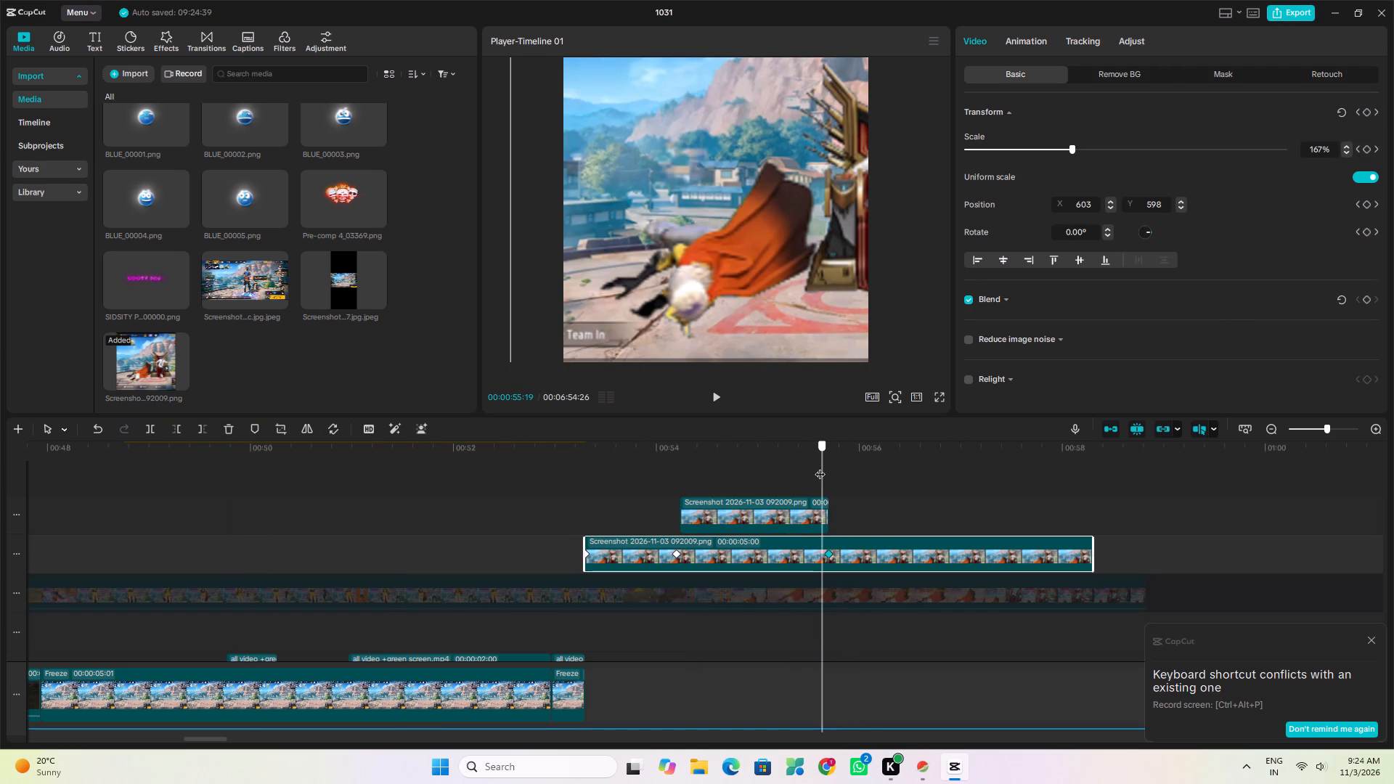
{"action": "left_click_drag", "start_coordinate": [820, 467], "coordinate": [851, 469]}
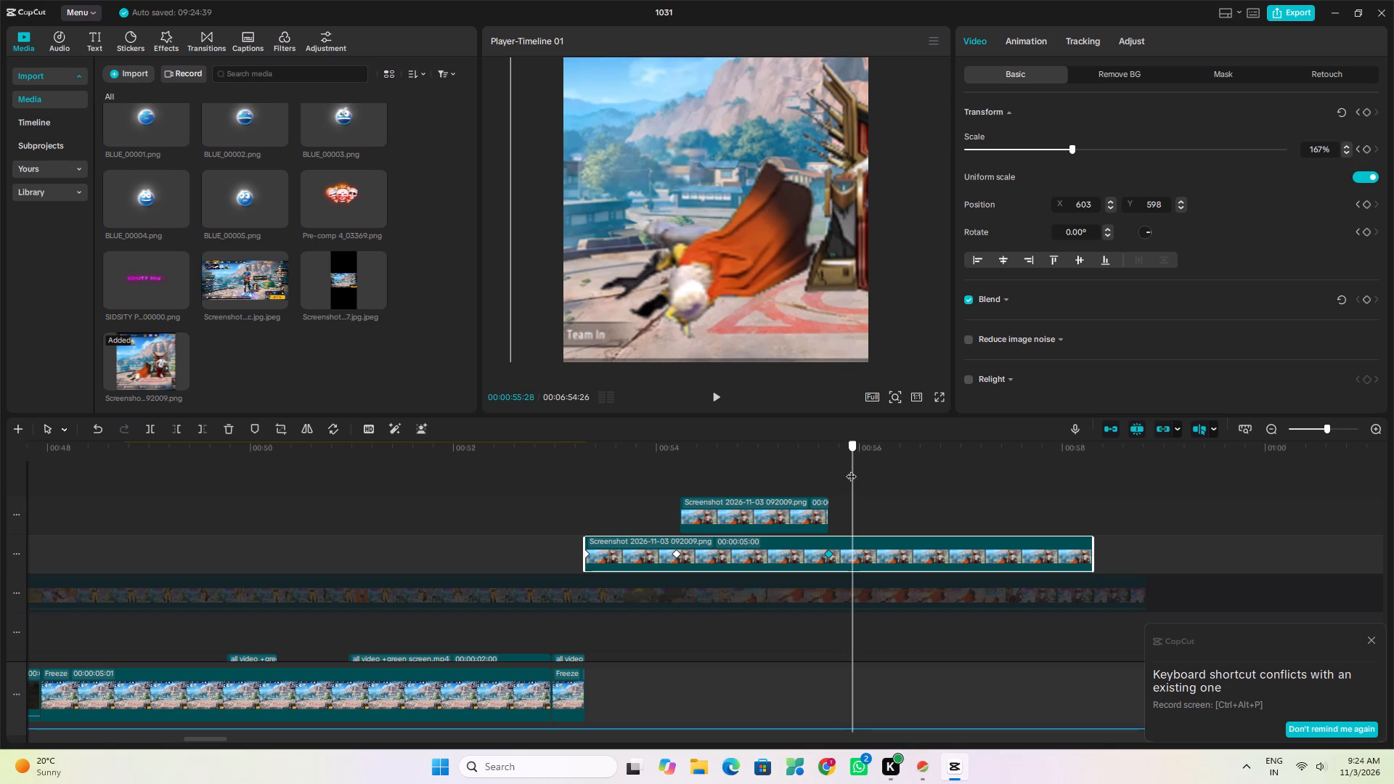
{"action": "left_click_drag", "start_coordinate": [851, 469], "coordinate": [817, 475]}
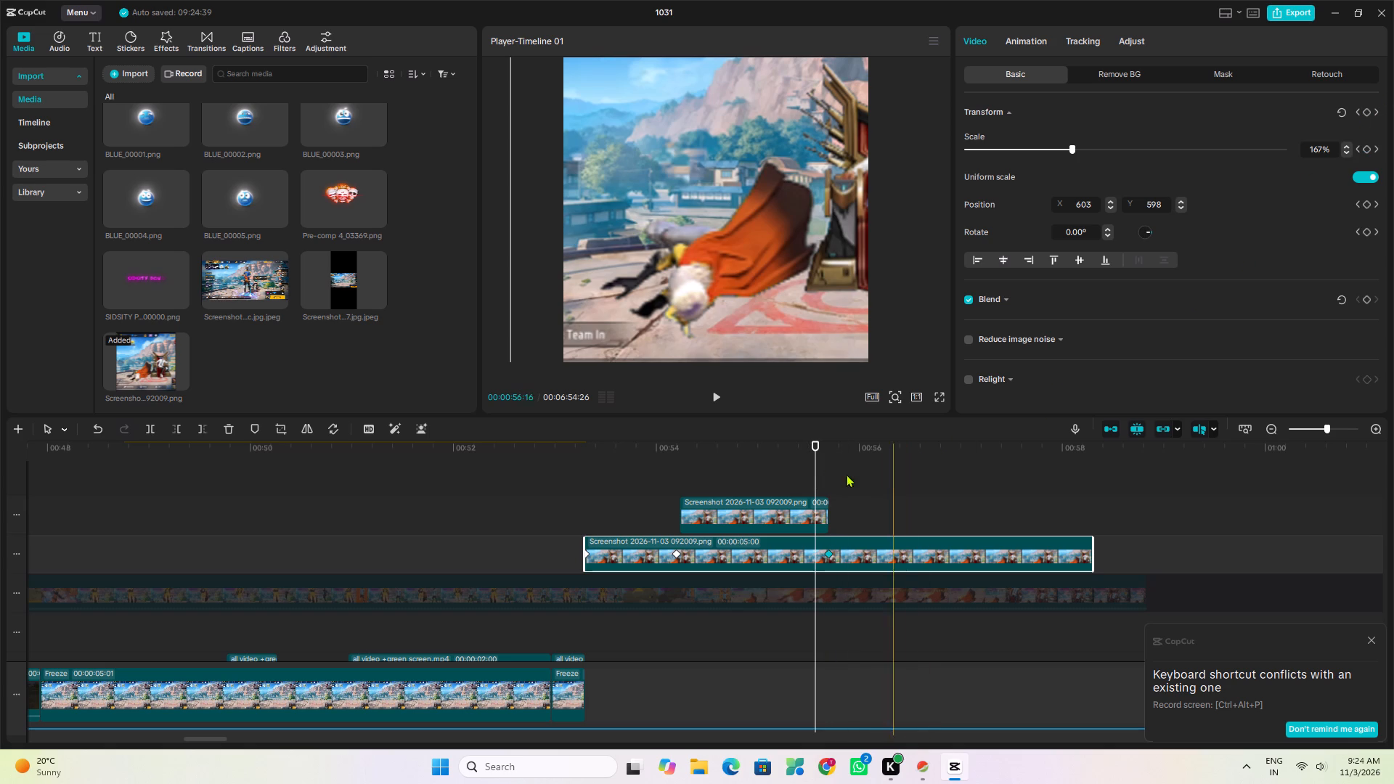
{"action": "left_click", "coordinate": [823, 472]}
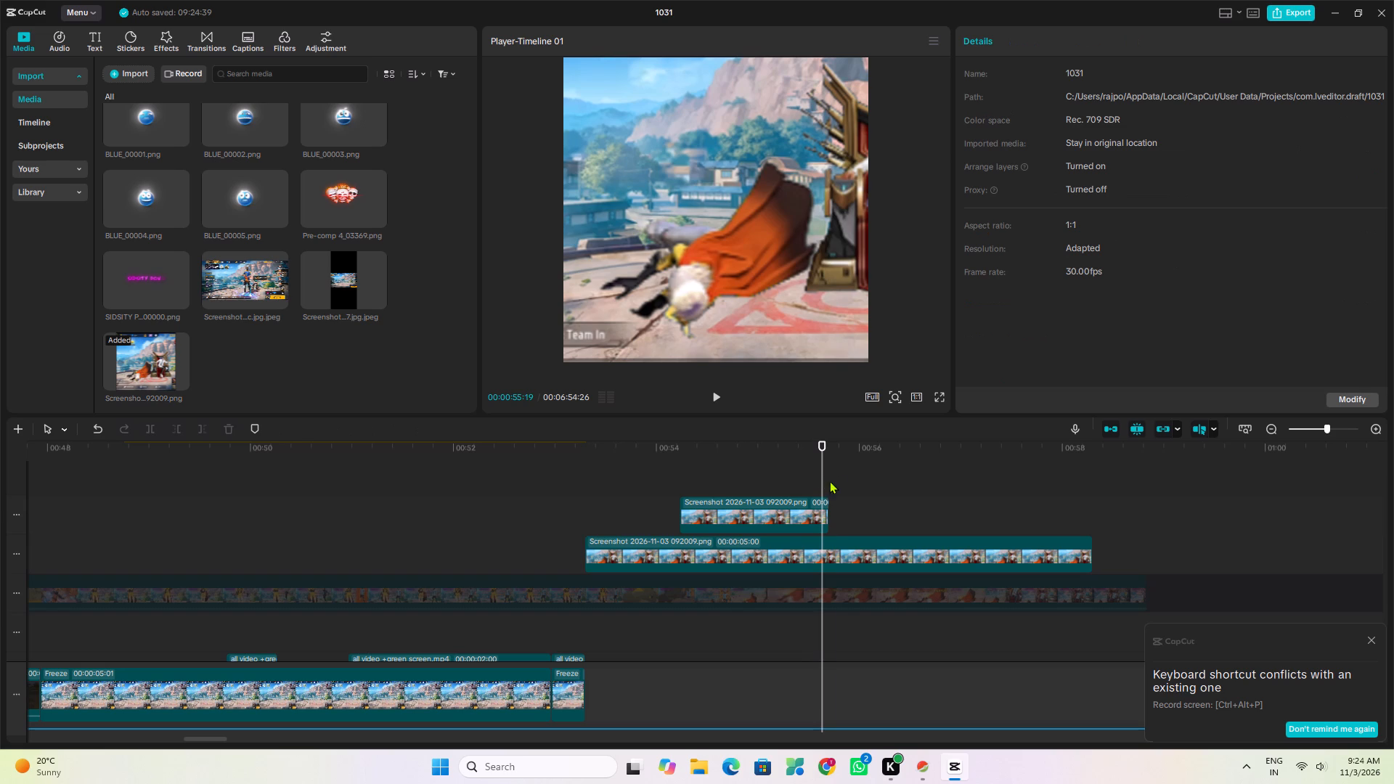
{"action": "left_click", "coordinate": [827, 467]}
{"action": "left_click", "coordinate": [826, 550]}
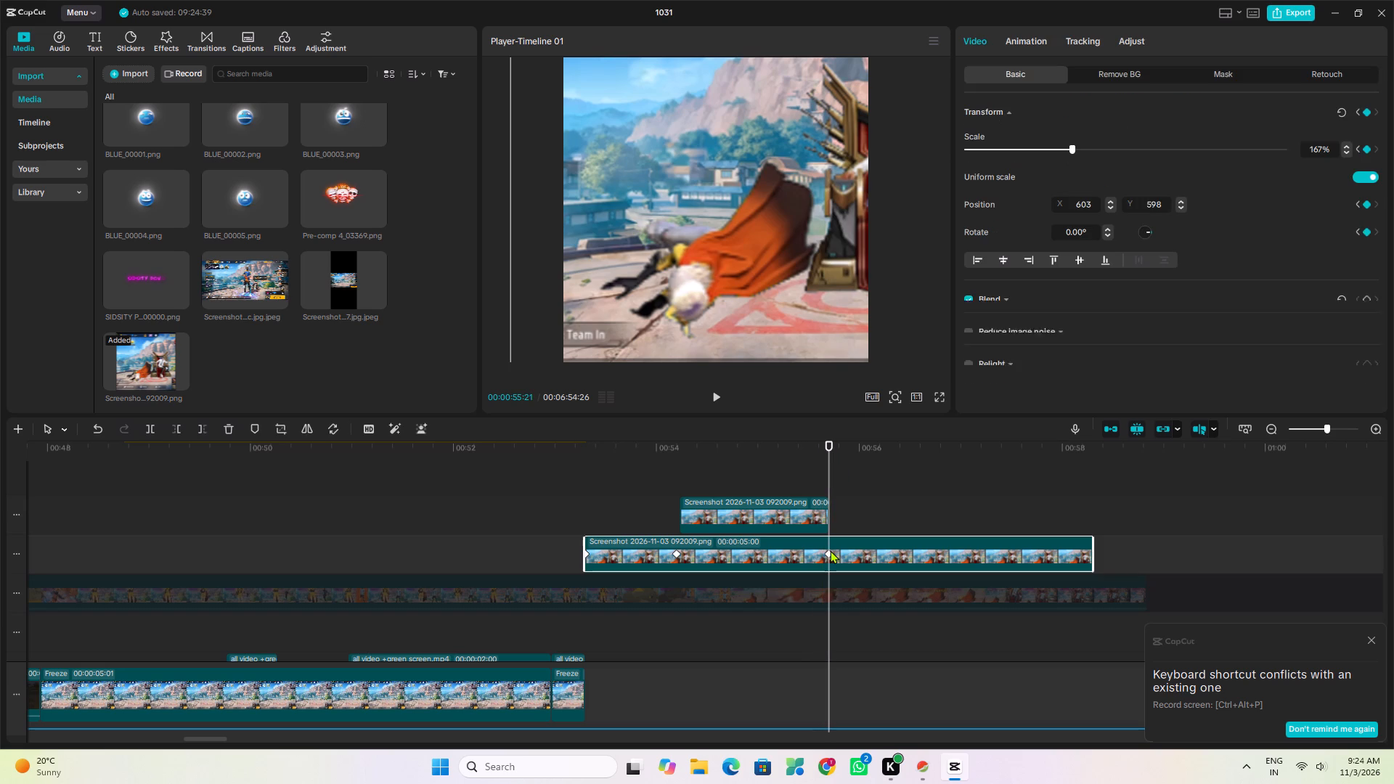
{"action": "left_click", "coordinate": [147, 427]}
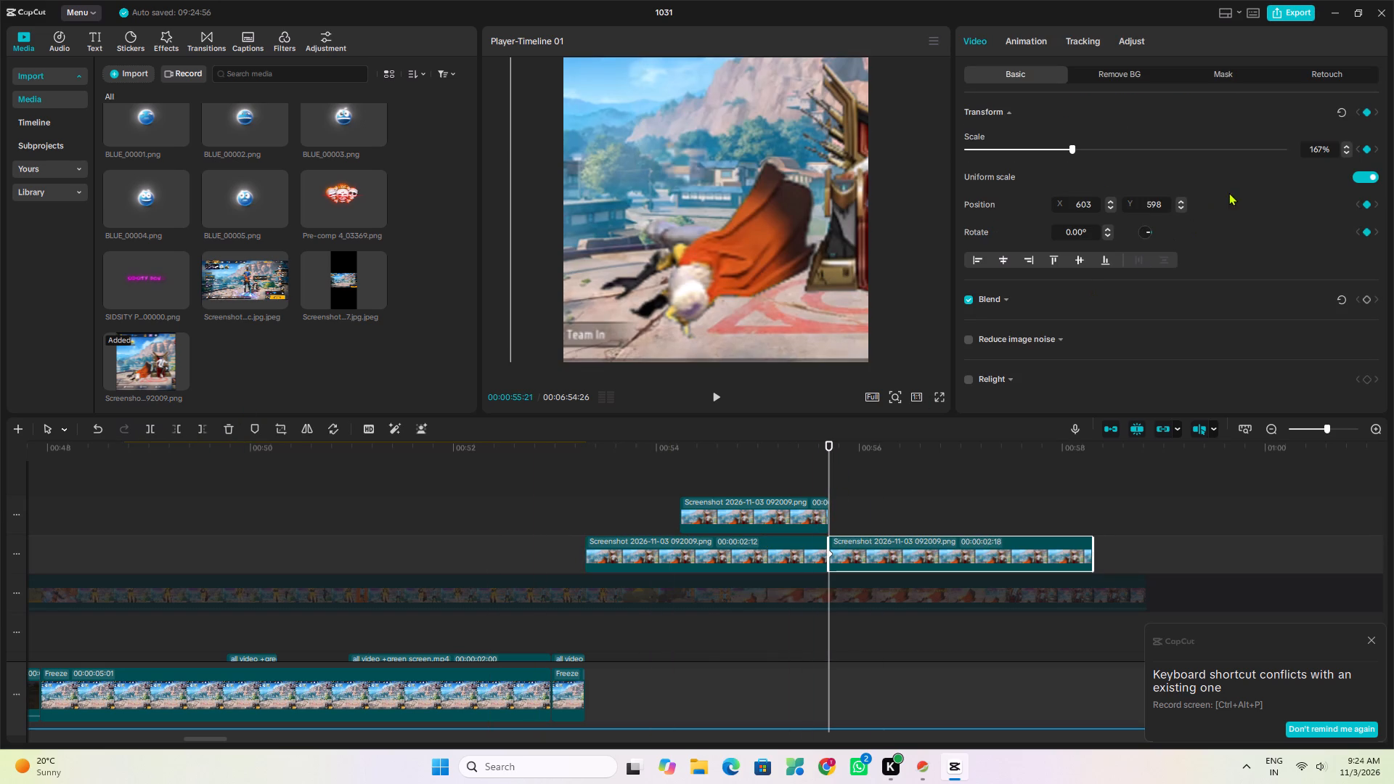
Add a Transform keyframe at 00:56:13 to the second screenshot part, with position X -1161, Y 383 framing the character on the throne.
{"action": "left_click_drag", "start_coordinate": [830, 460], "coordinate": [871, 462]}
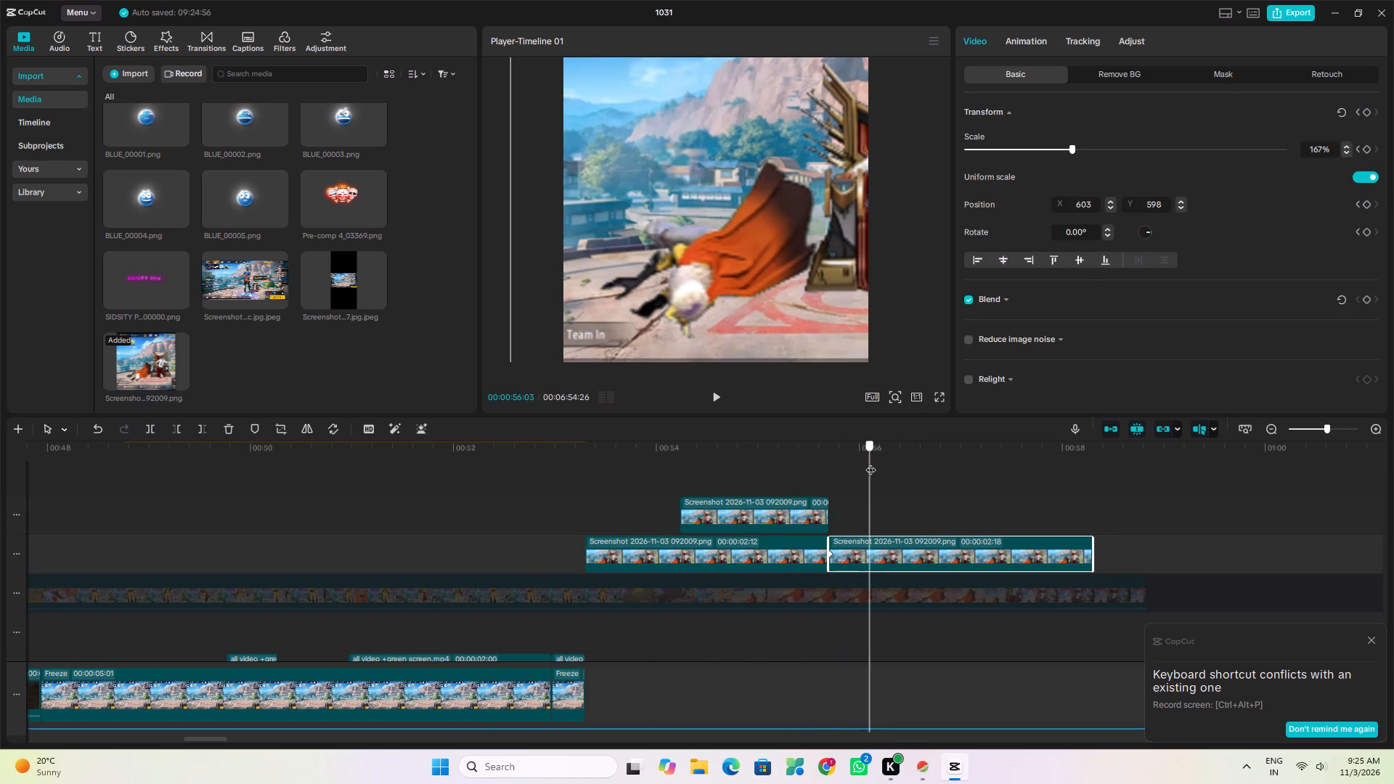
{"action": "left_click_drag", "start_coordinate": [871, 462], "coordinate": [902, 472]}
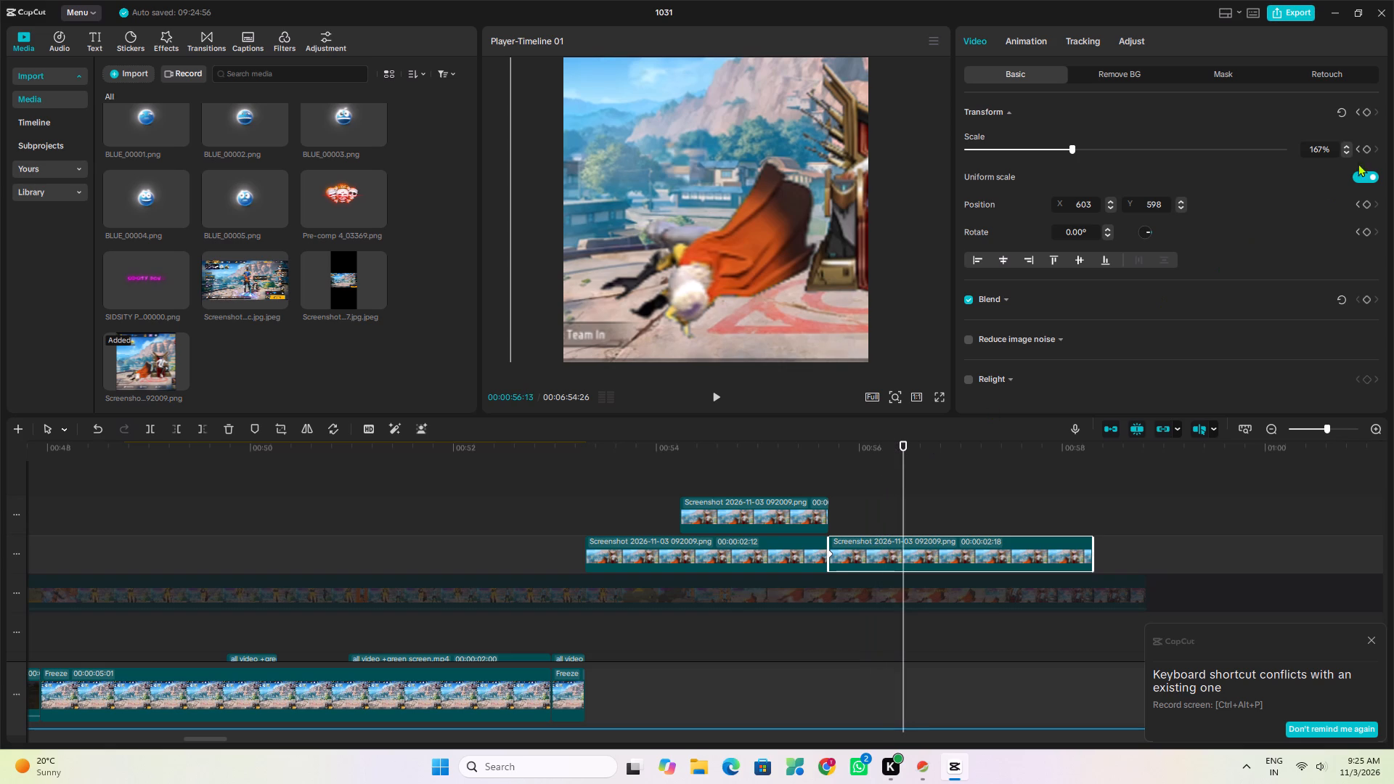
{"action": "left_click", "coordinate": [1367, 110]}
{"action": "left_click_drag", "start_coordinate": [778, 231], "coordinate": [644, 242]}
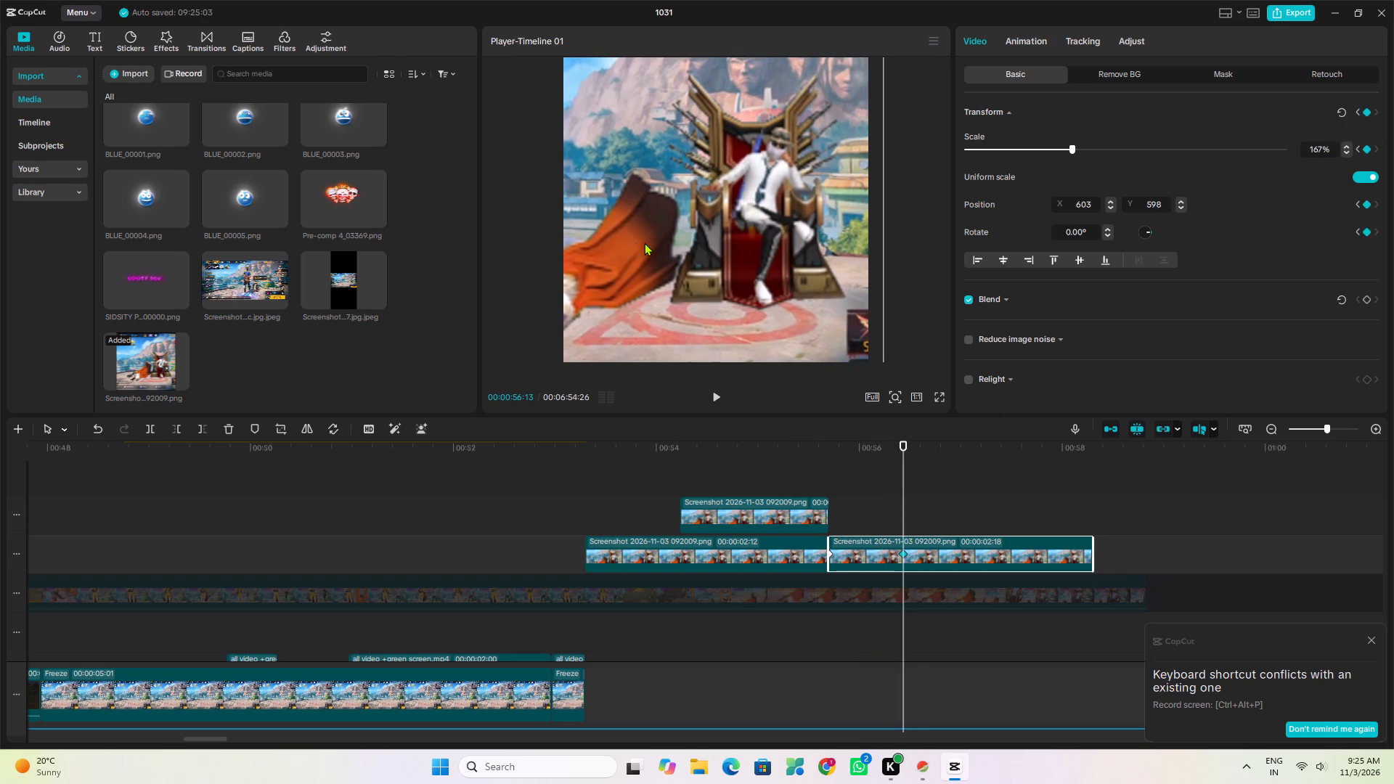
{"action": "left_click_drag", "start_coordinate": [644, 242], "coordinate": [638, 248]}
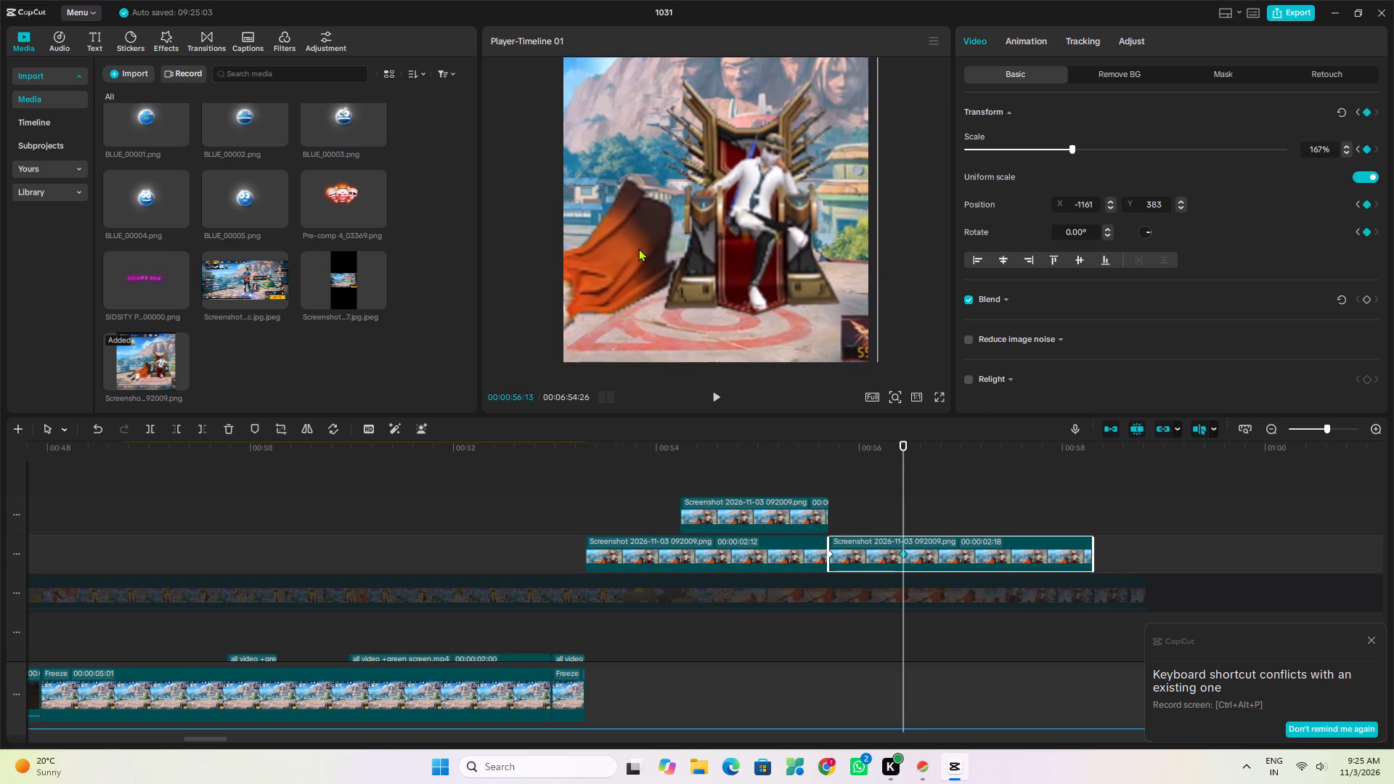
{"action": "left_click", "coordinate": [738, 241]}
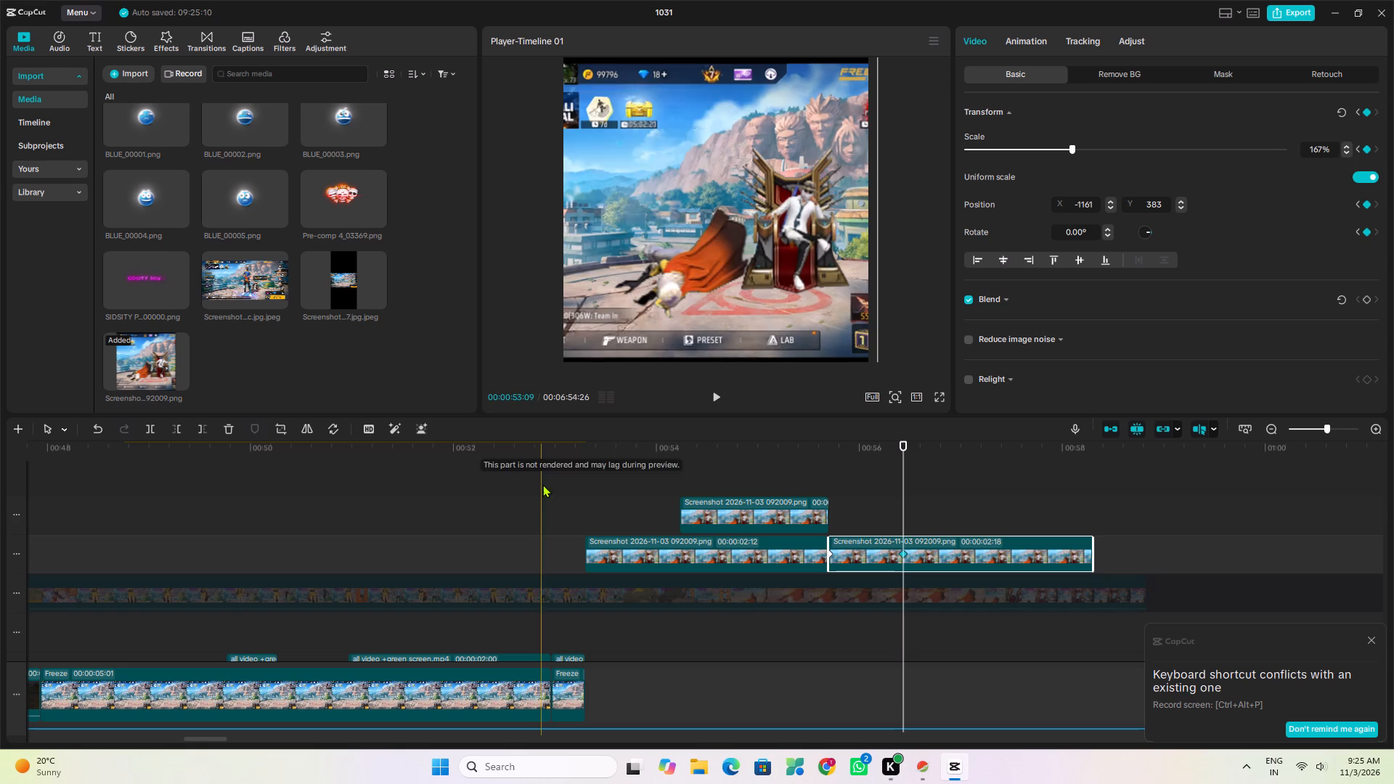
Play back the screenshot sequence from just before its start to review the zoom and the pan to the throne.
{"action": "left_click", "coordinate": [542, 484]}
{"action": "key", "text": "space"}
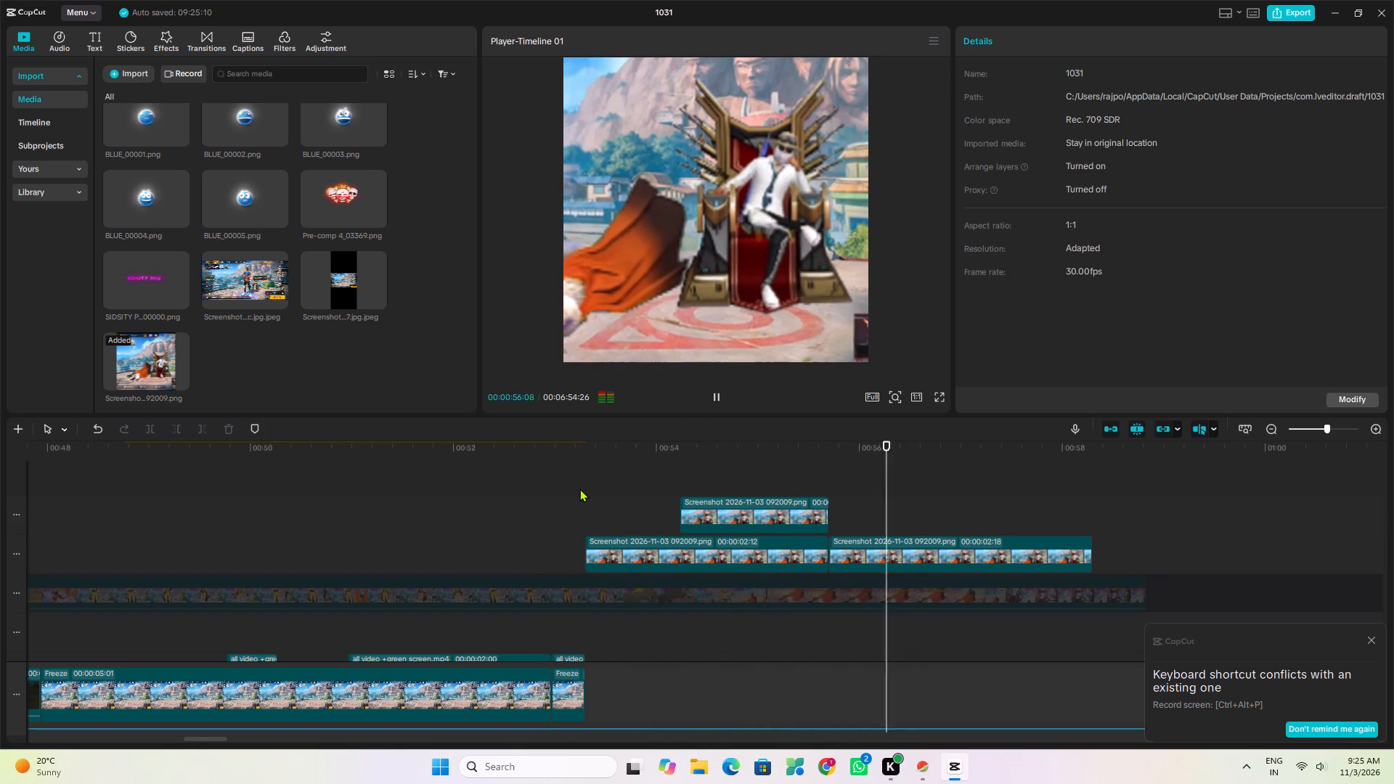
{"action": "left_click", "coordinate": [859, 505]}
{"action": "key", "text": "space"}
{"action": "key", "text": "space"}
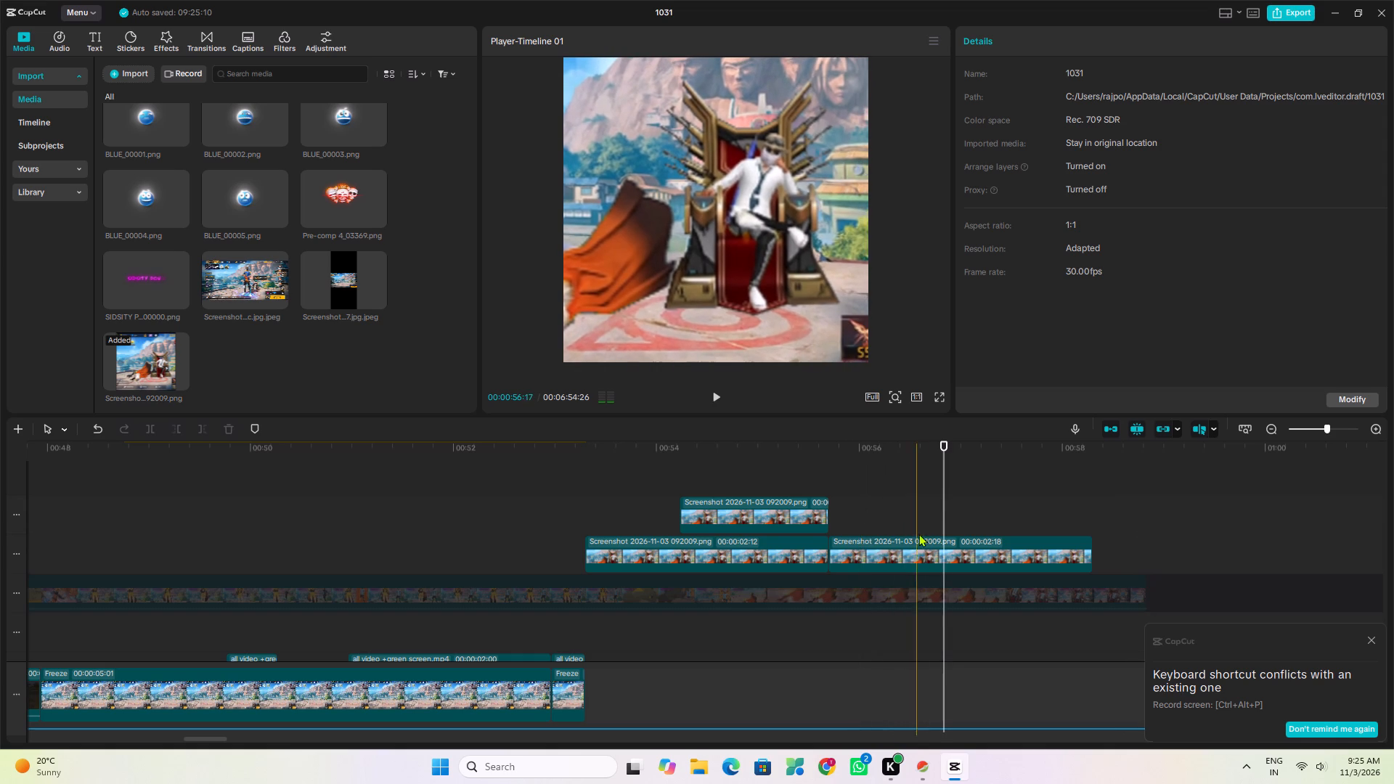
{"action": "scroll", "coordinate": [924, 539], "scroll_direction": "down", "scroll_amount": 3}
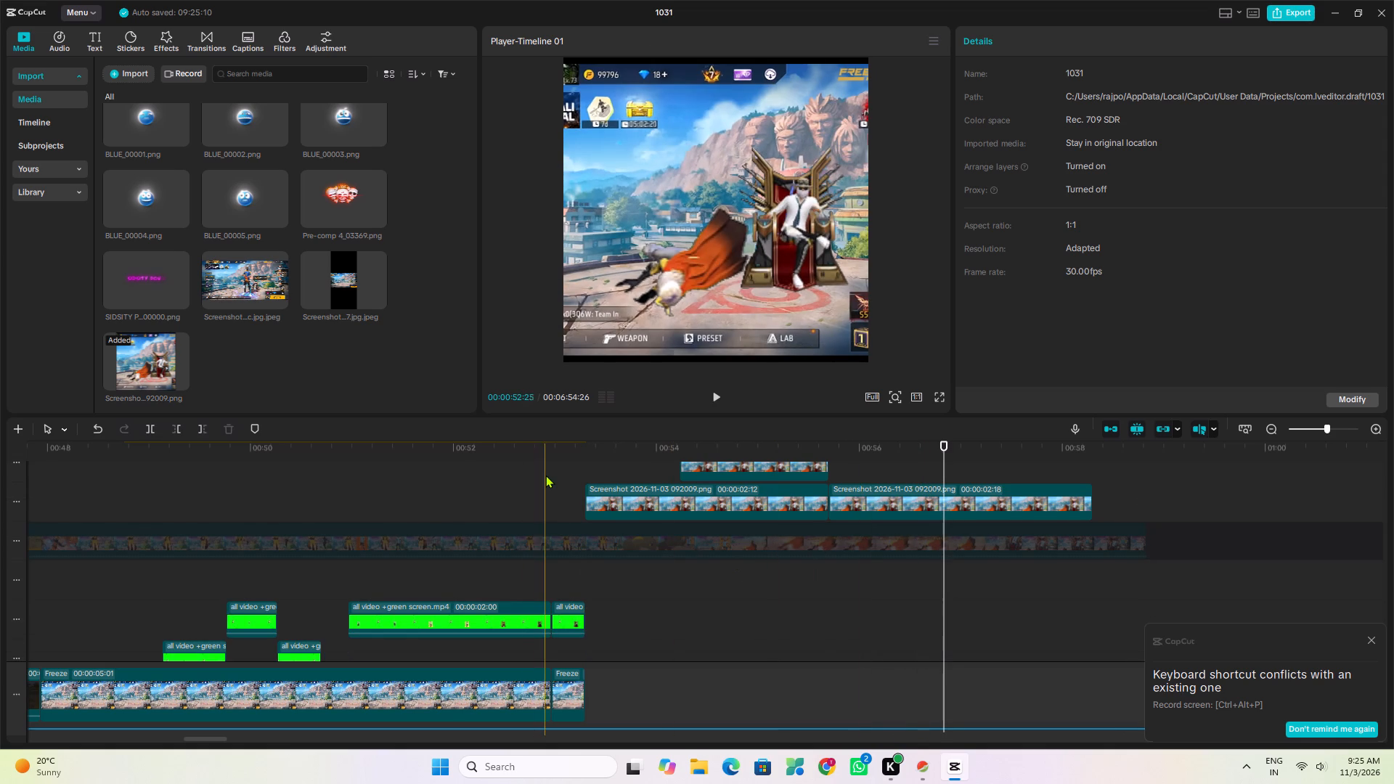
{"action": "left_click", "coordinate": [545, 470]}
{"action": "key", "text": "space"}
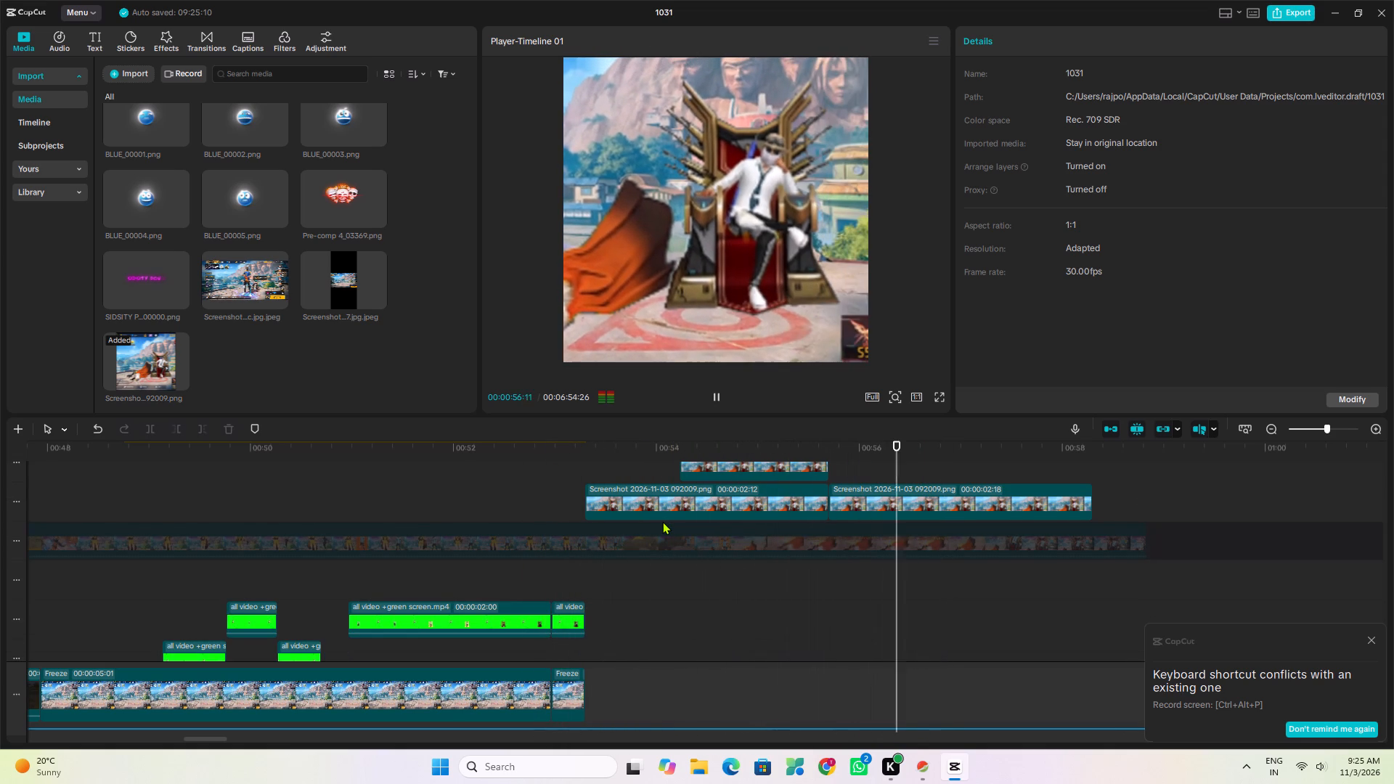
Browse the imported media and preview the second vidssave clip, ending in (1).mp4.
{"action": "left_click", "coordinate": [680, 572]}
{"action": "scroll", "coordinate": [674, 571], "scroll_direction": "up", "scroll_amount": 3}
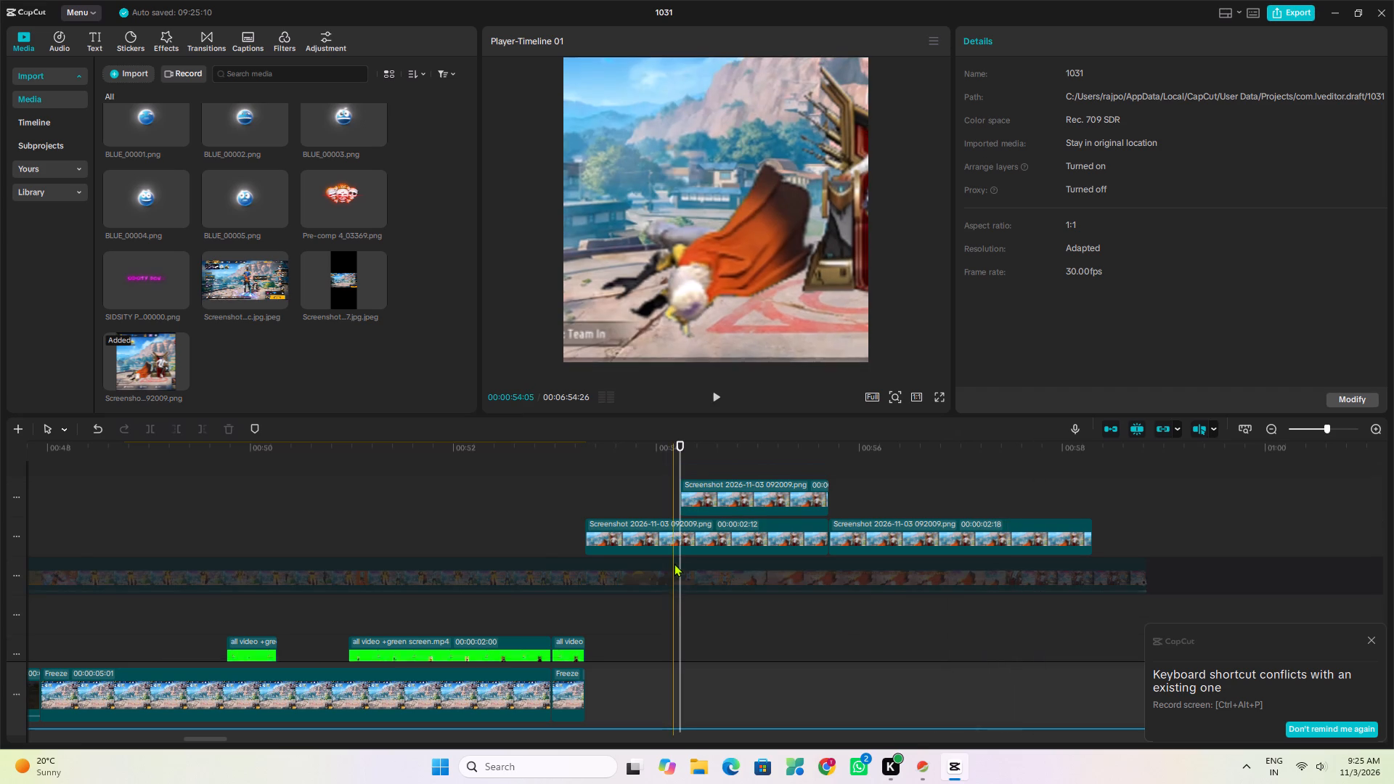
{"action": "scroll", "coordinate": [312, 223], "scroll_direction": "up", "scroll_amount": 1}
{"action": "left_click", "coordinate": [465, 388]}
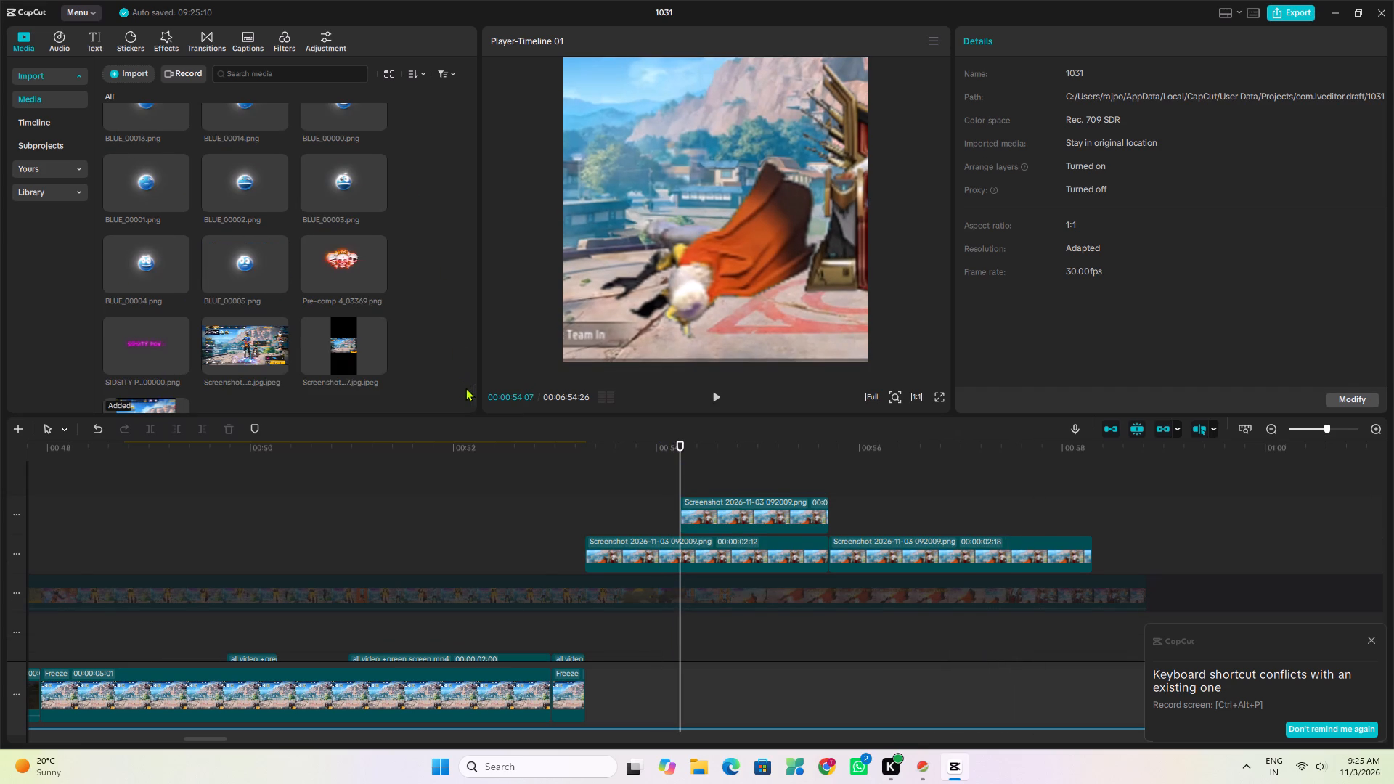
{"action": "left_click_drag", "start_coordinate": [469, 391], "coordinate": [459, 348]}
{"action": "left_click_drag", "start_coordinate": [472, 391], "coordinate": [468, 35]}
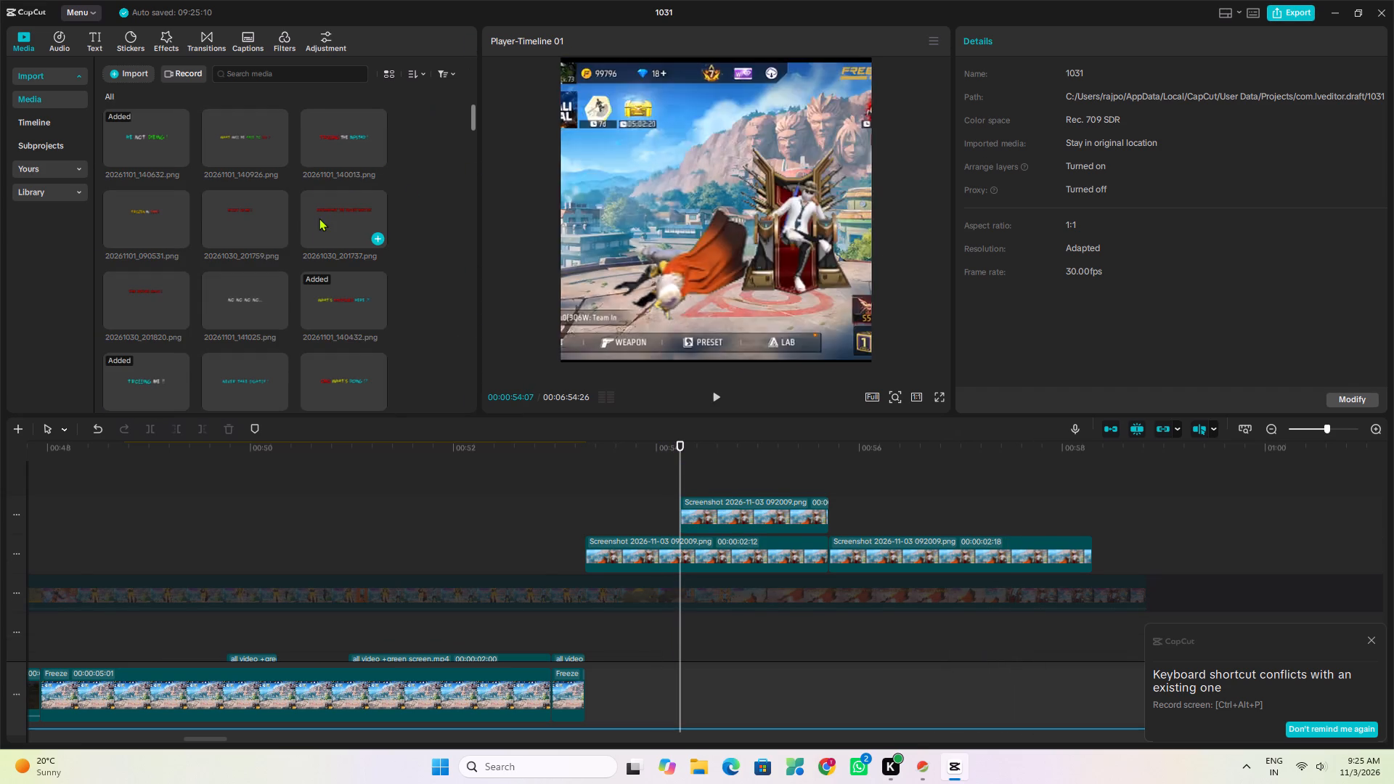
{"action": "scroll", "coordinate": [317, 224], "scroll_direction": "down", "scroll_amount": 3}
{"action": "scroll", "coordinate": [359, 279], "scroll_direction": "down", "scroll_amount": 1}
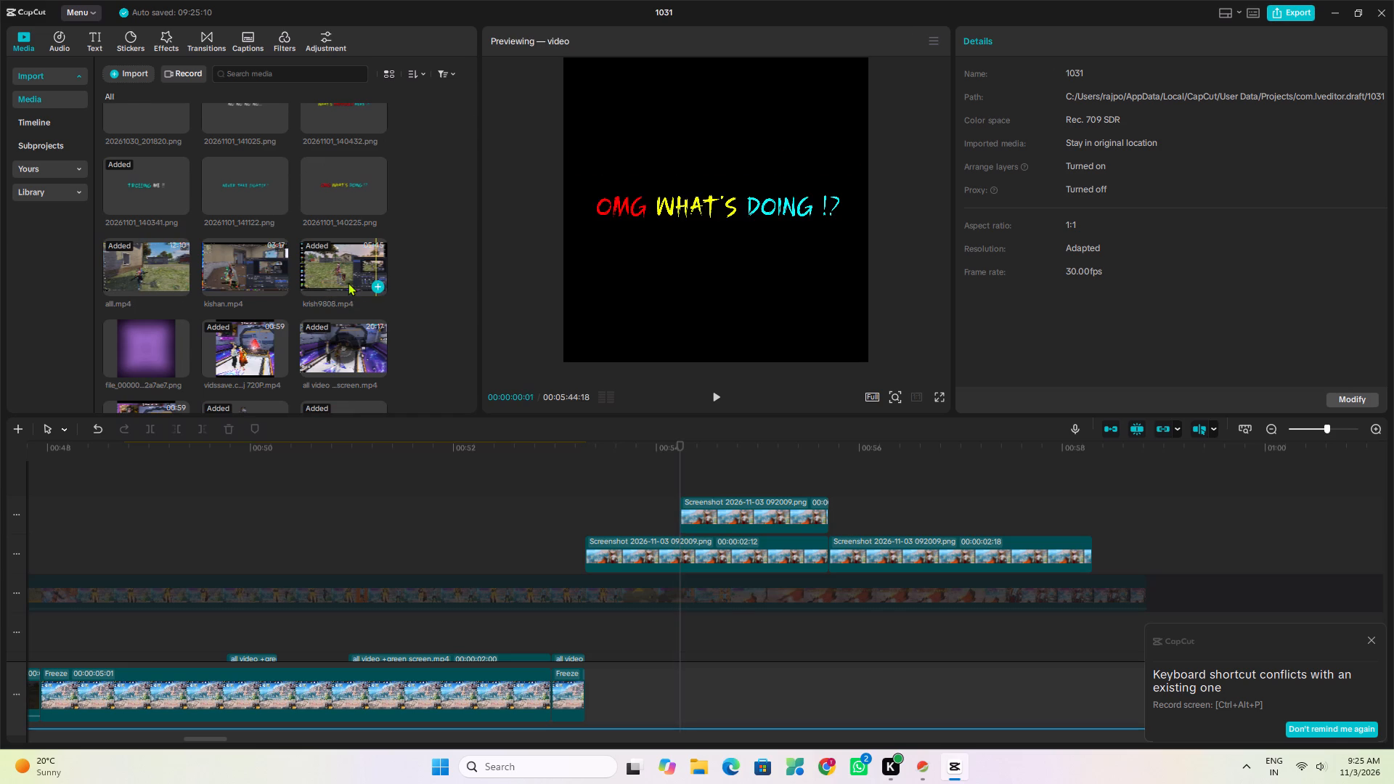
{"action": "scroll", "coordinate": [348, 282], "scroll_direction": "down", "scroll_amount": 1}
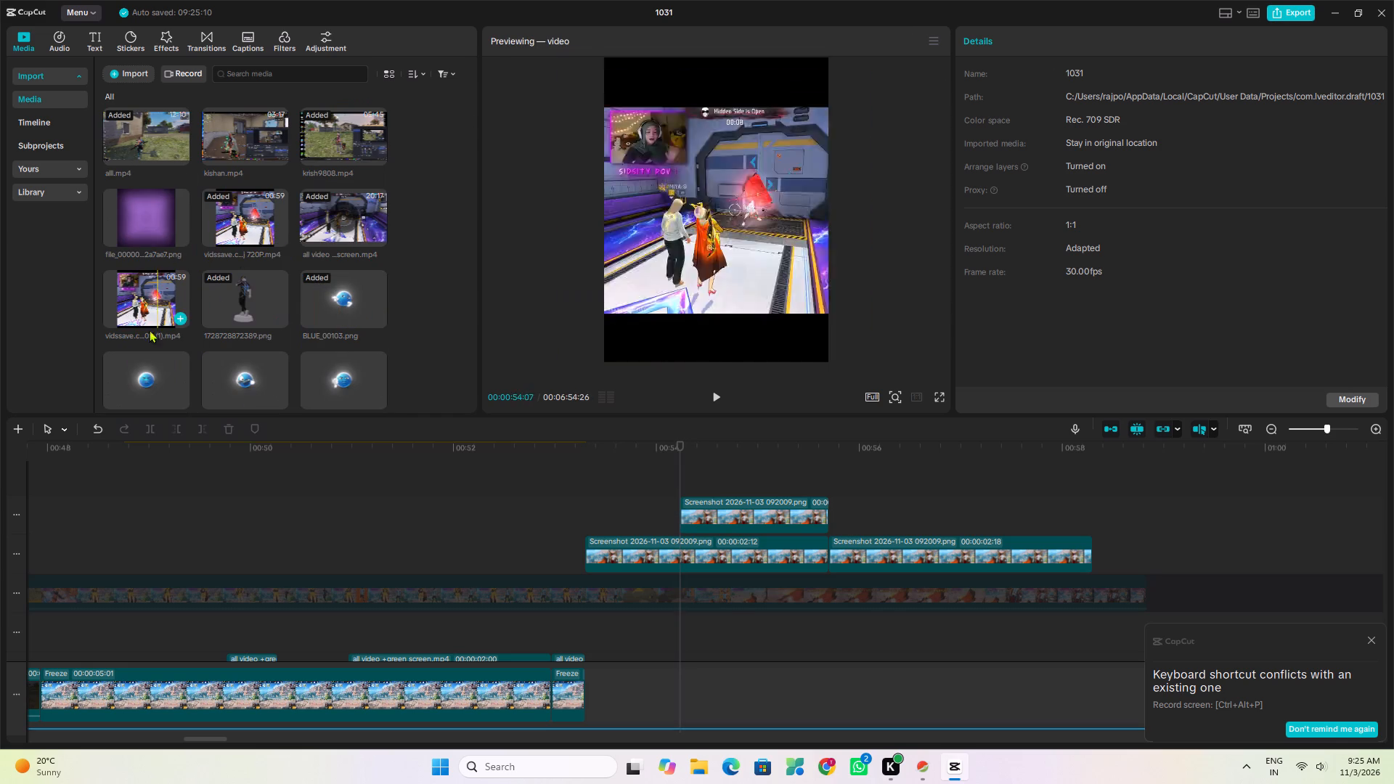
{"action": "left_click", "coordinate": [118, 295]}
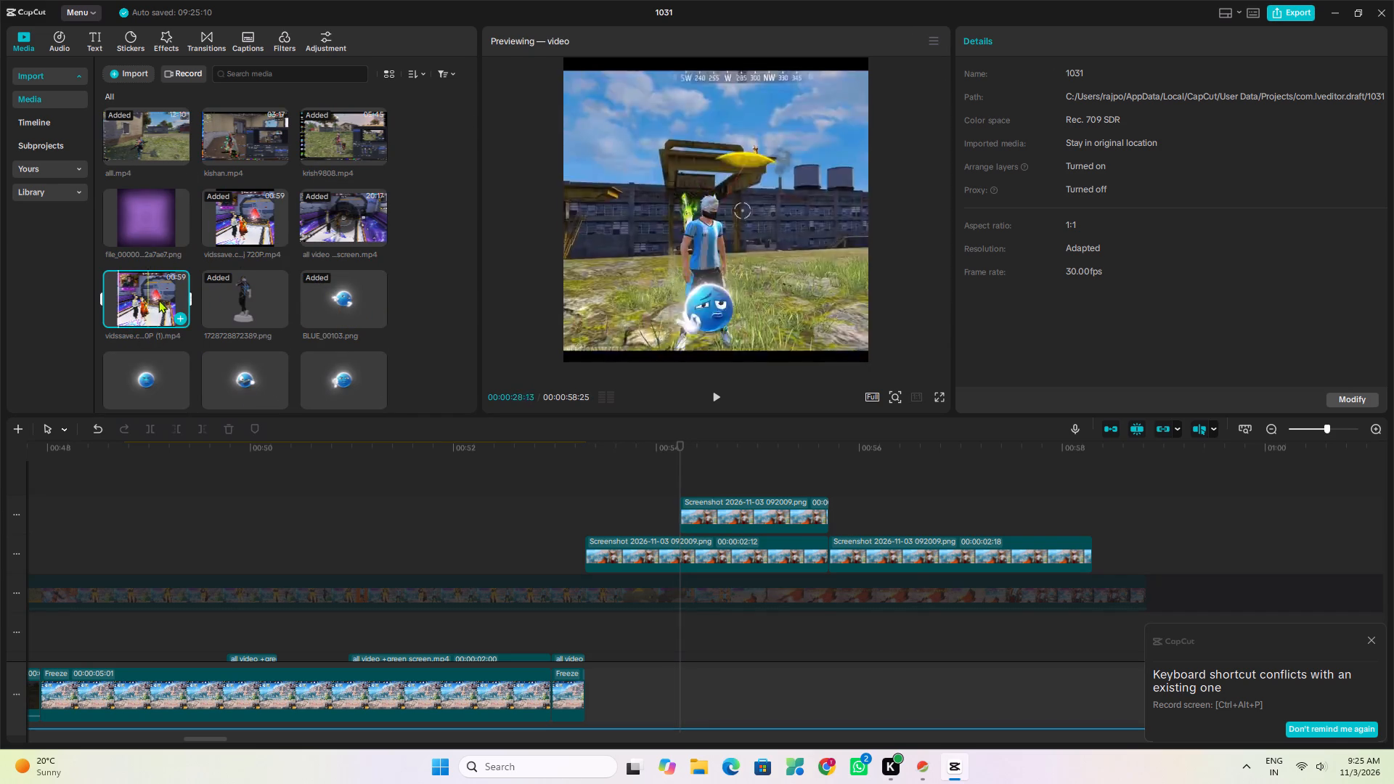
{"action": "left_click", "coordinate": [163, 300]}
{"action": "key", "text": "space"}
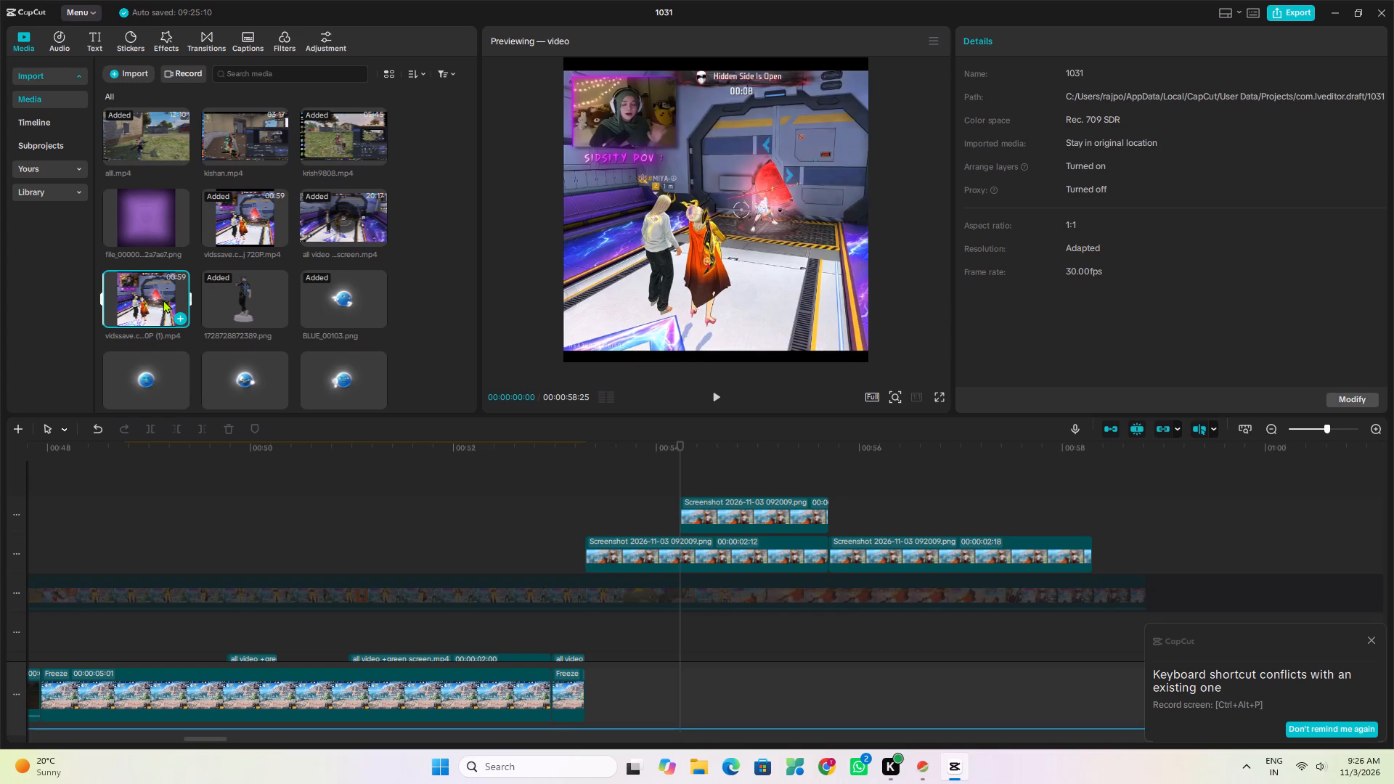
Change the 00:56:13 keyframe on the second screenshot part to 138% scale and position X -730, Y 392.
{"action": "left_click", "coordinate": [913, 495]}
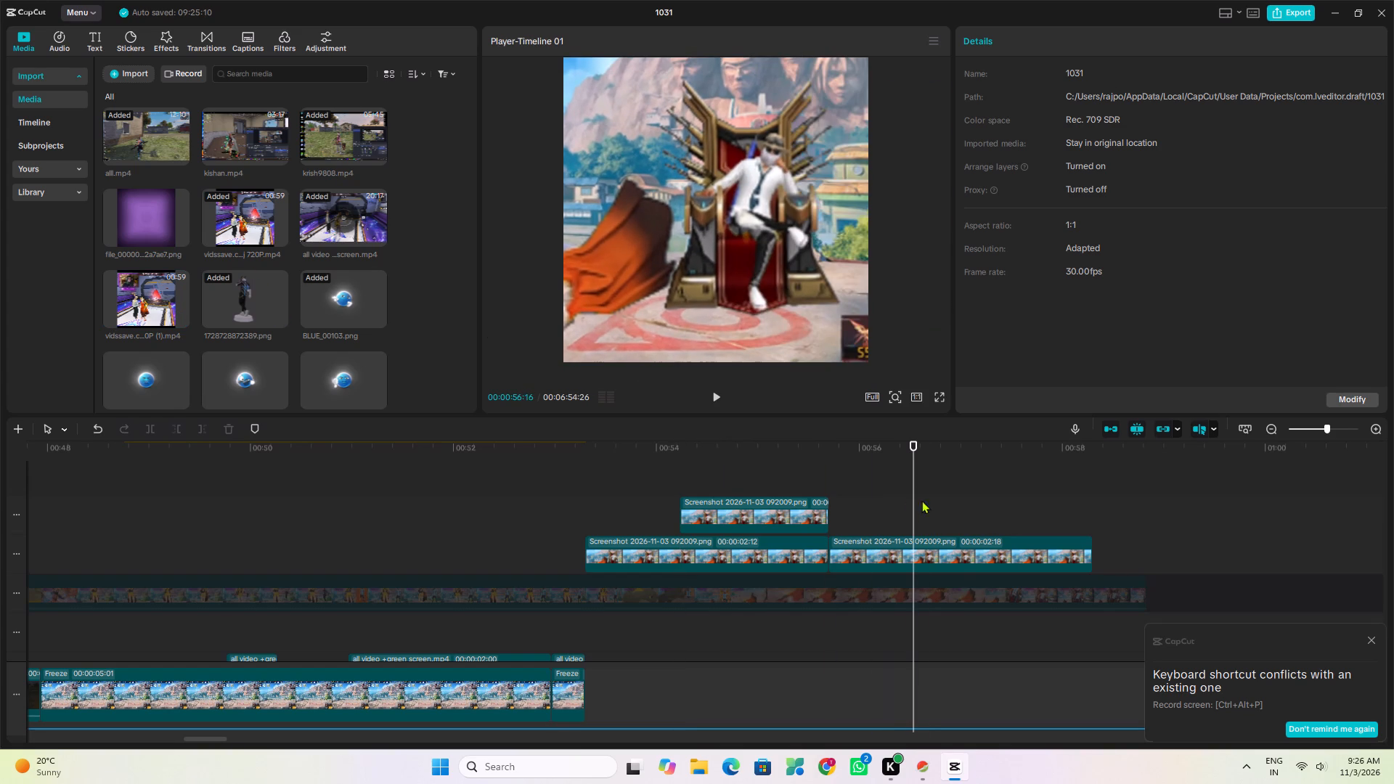
{"action": "left_click", "coordinate": [918, 538]}
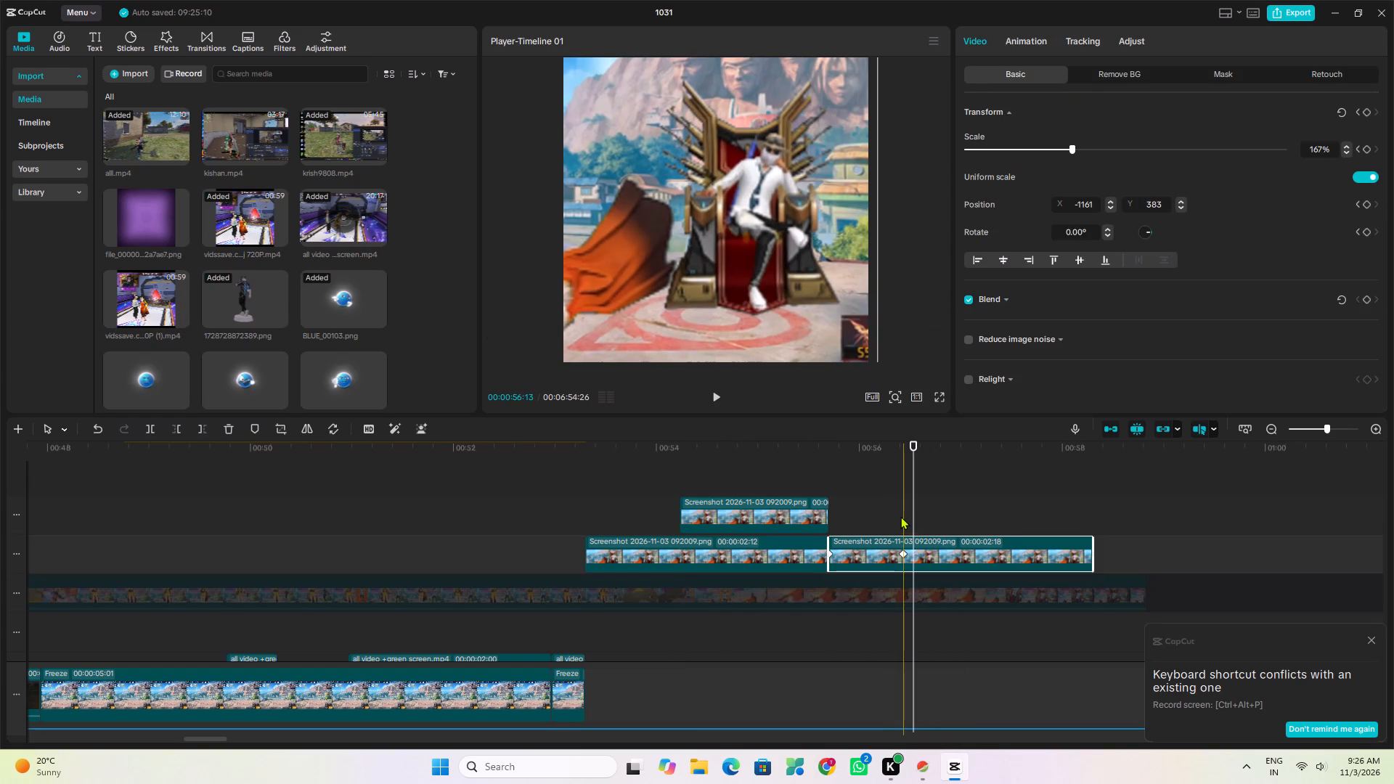
{"action": "left_click", "coordinate": [900, 516]}
{"action": "left_click", "coordinate": [907, 550]}
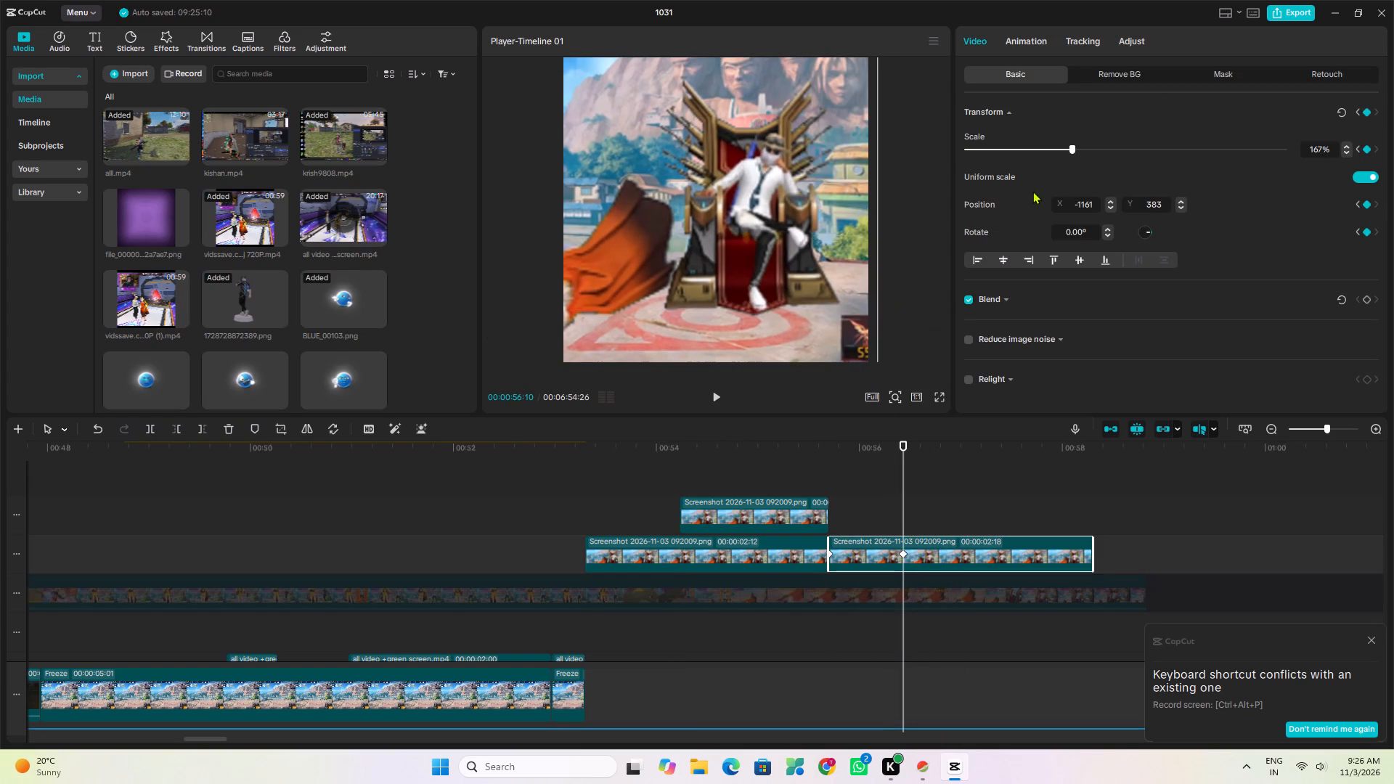
{"action": "left_click", "coordinate": [1071, 147]}
{"action": "left_click", "coordinate": [1054, 143]}
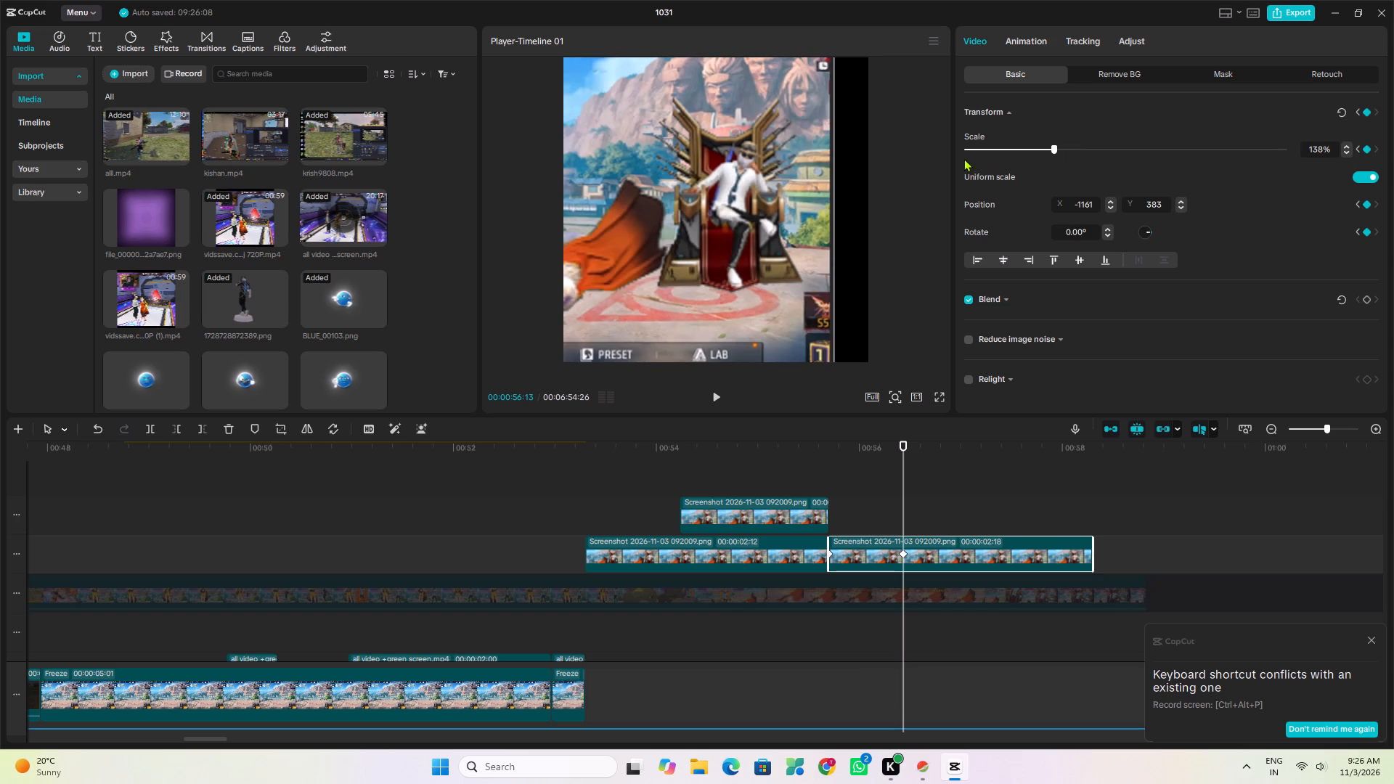
{"action": "left_click_drag", "start_coordinate": [770, 180], "coordinate": [804, 180]}
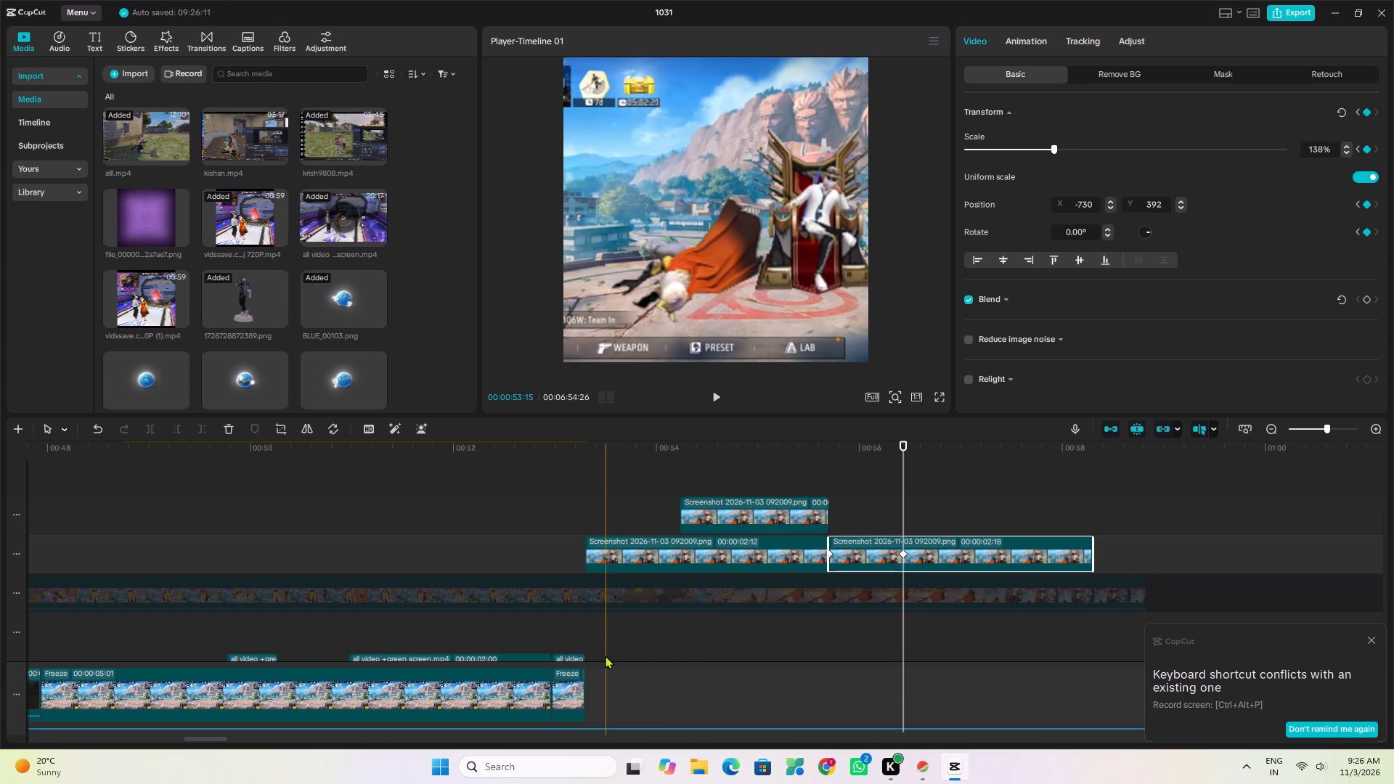
Play back the screenshot sequence from near its start to review the adjusted zoom and pan.
{"action": "left_click", "coordinate": [605, 656]}
{"action": "key", "text": "space"}
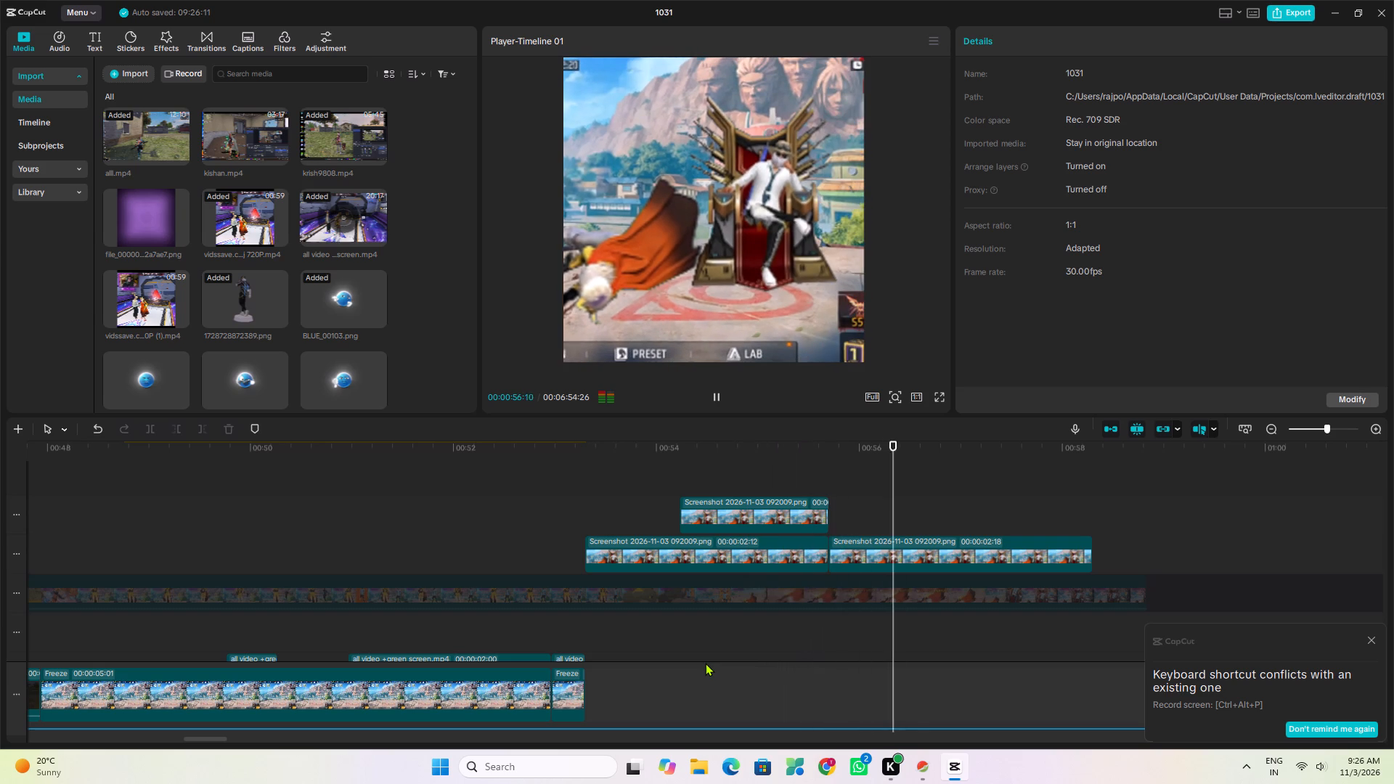
{"action": "key", "text": "space"}
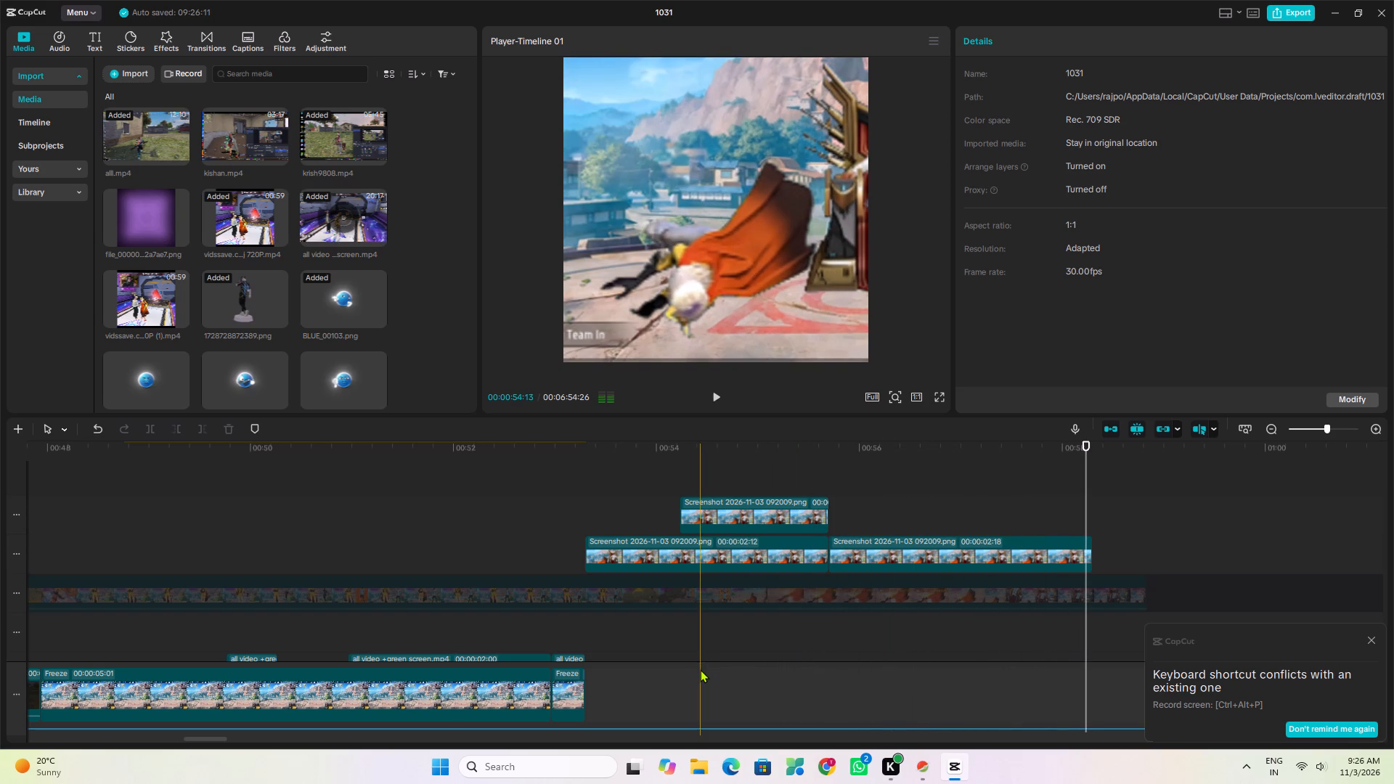
Split the second screenshot part at its 00:56:13 keyframe.
{"action": "scroll", "coordinate": [669, 634], "scroll_direction": "down", "scroll_amount": 3}
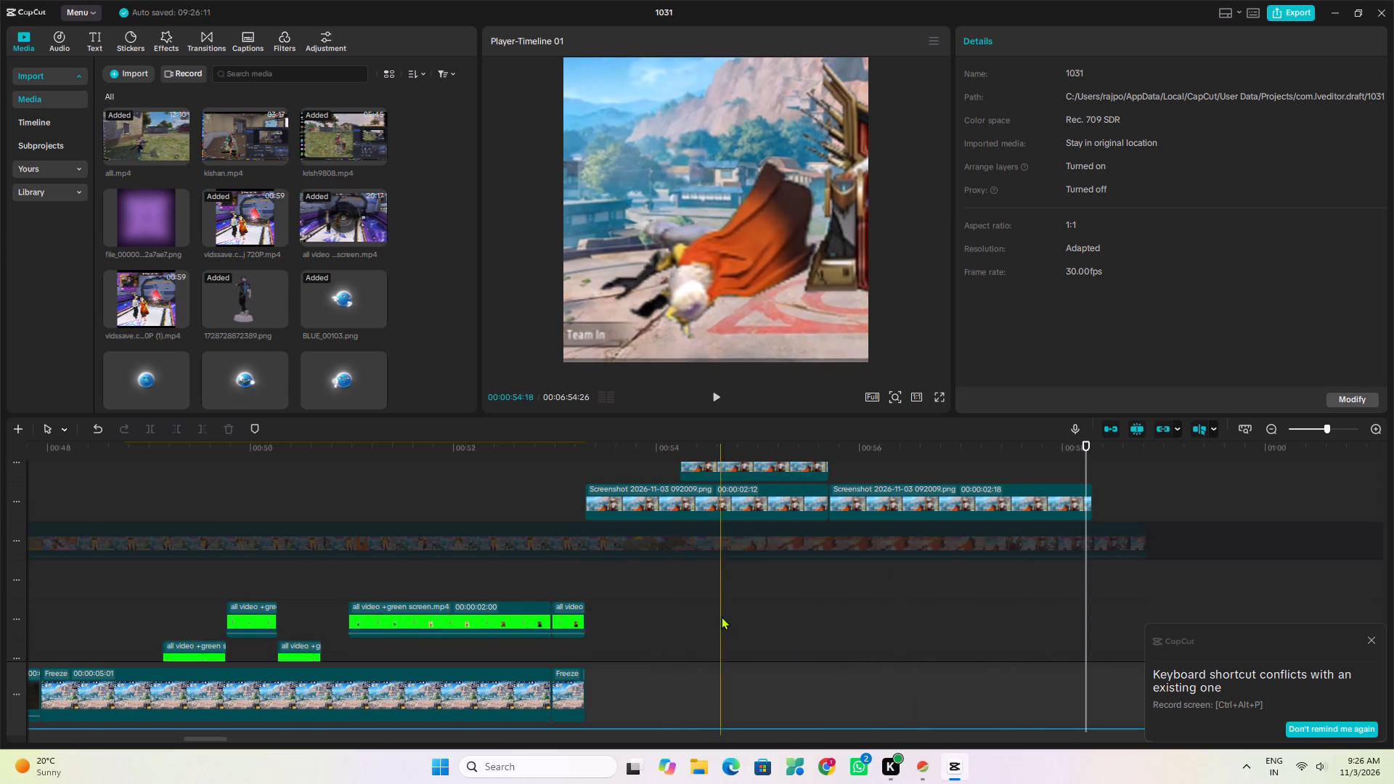
{"action": "scroll", "coordinate": [721, 616], "scroll_direction": "down", "scroll_amount": 15}
{"action": "scroll", "coordinate": [775, 629], "scroll_direction": "up", "scroll_amount": 7}
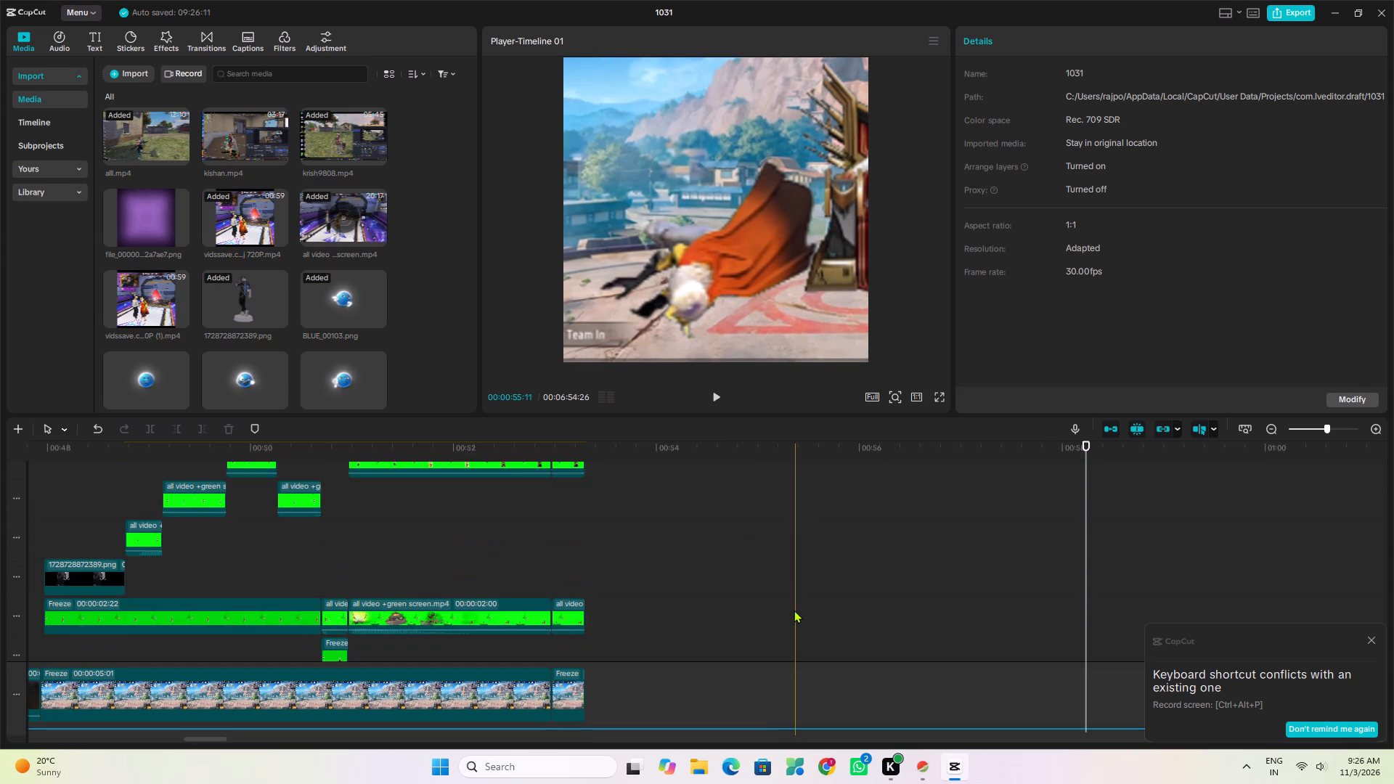
{"action": "scroll", "coordinate": [794, 610], "scroll_direction": "up", "scroll_amount": 8}
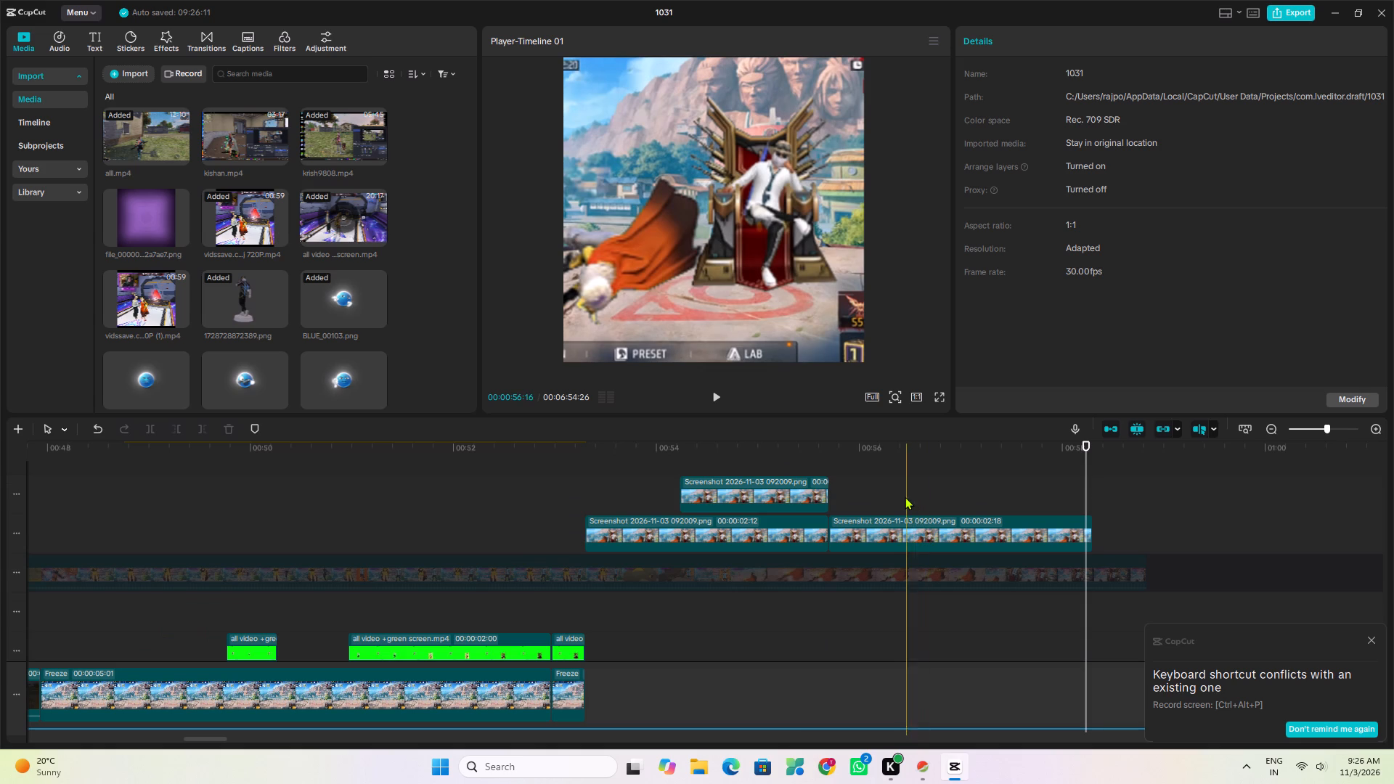
{"action": "left_click", "coordinate": [914, 502]}
{"action": "left_click", "coordinate": [918, 535]}
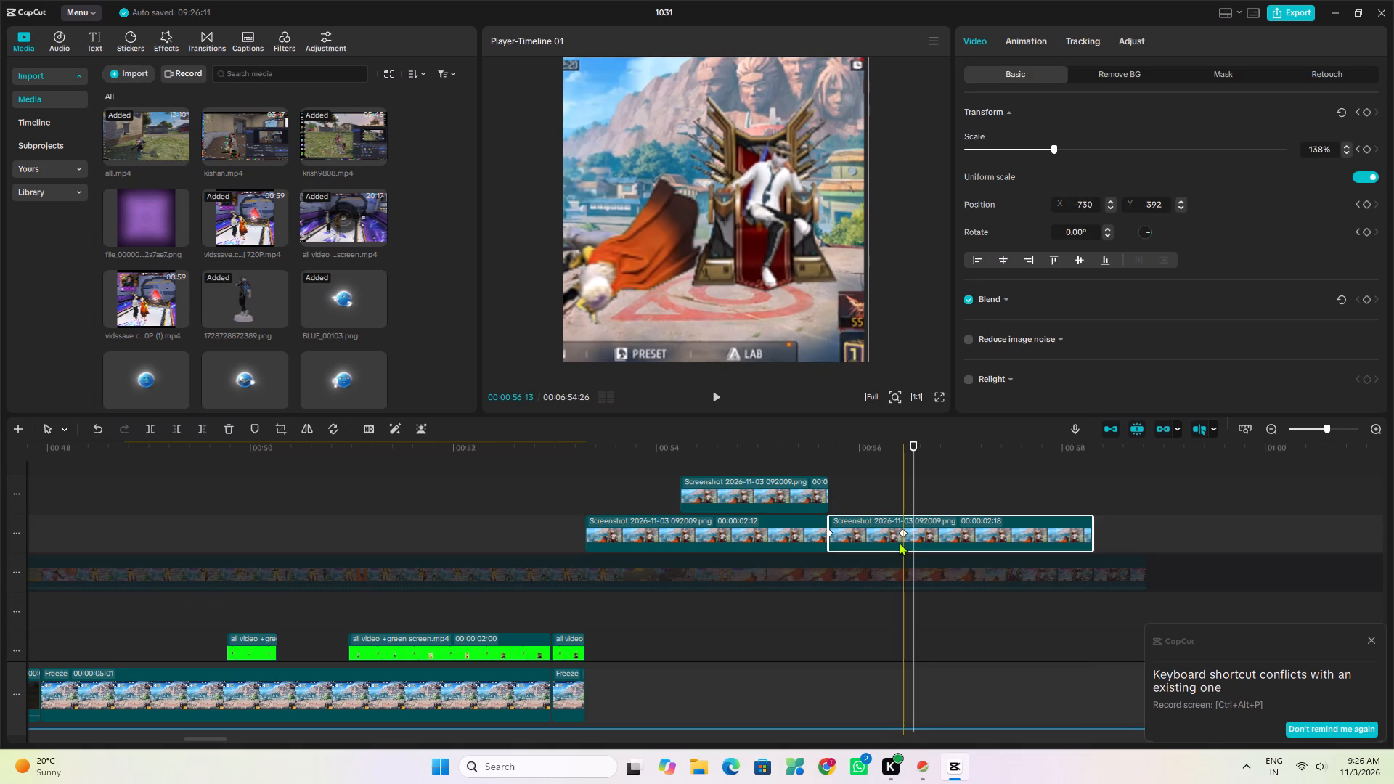
{"action": "left_click", "coordinate": [901, 549]}
{"action": "left_click", "coordinate": [899, 488]}
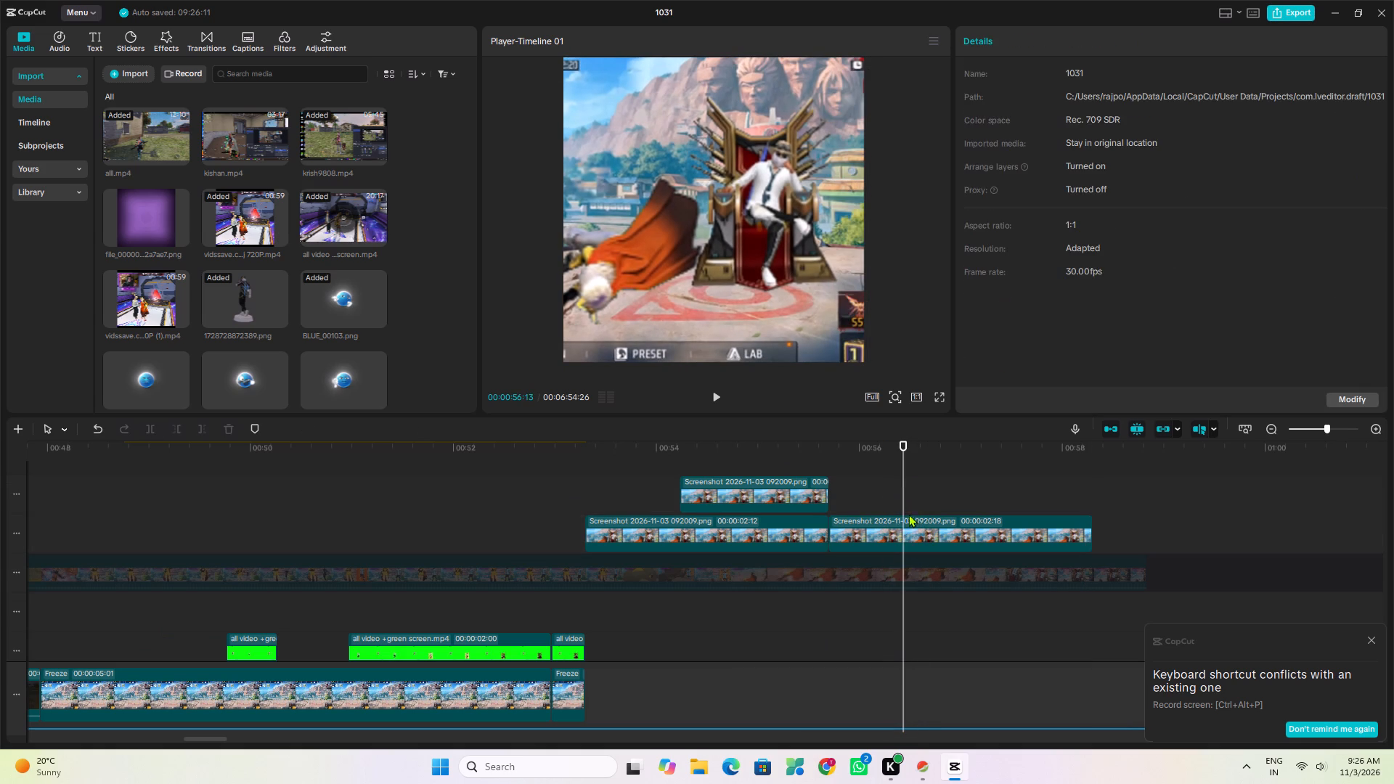
{"action": "left_click", "coordinate": [913, 526]}
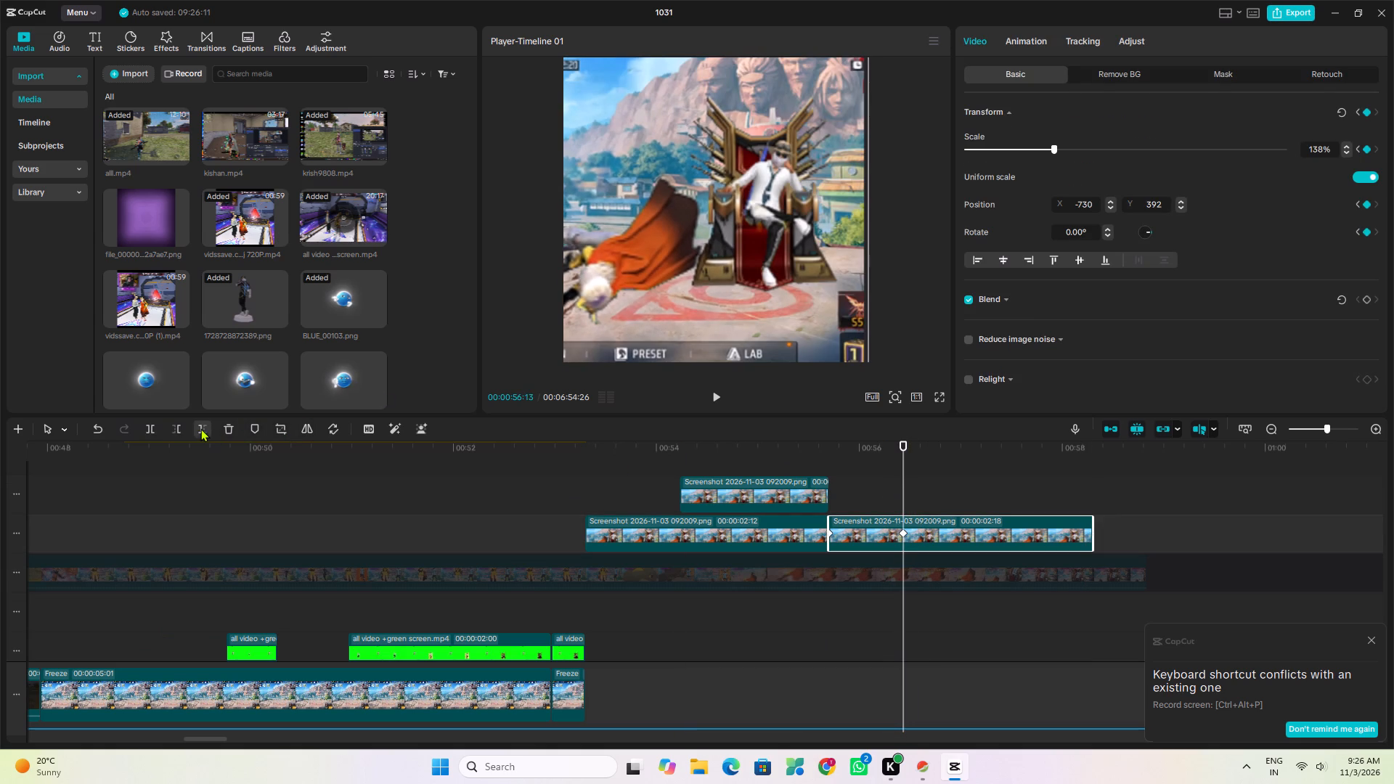
{"action": "left_click", "coordinate": [144, 427]}
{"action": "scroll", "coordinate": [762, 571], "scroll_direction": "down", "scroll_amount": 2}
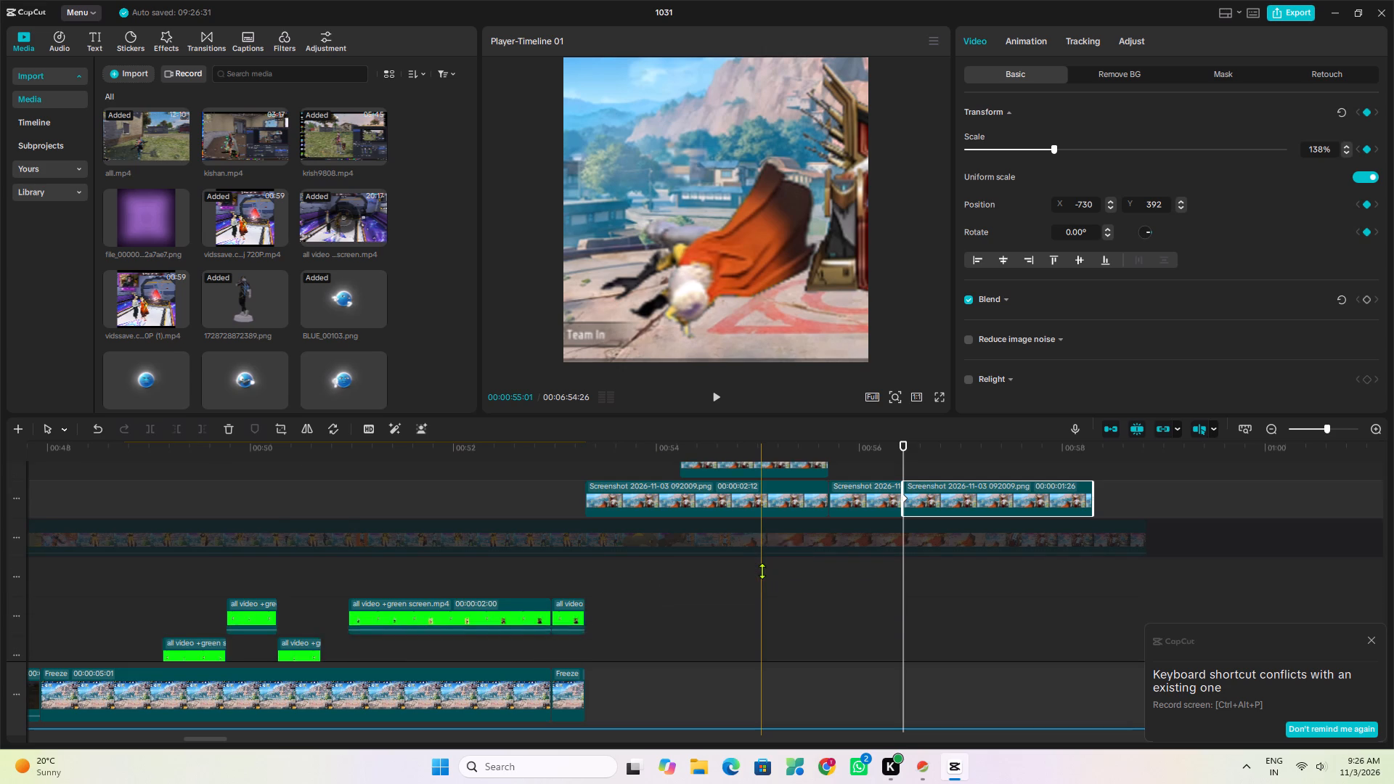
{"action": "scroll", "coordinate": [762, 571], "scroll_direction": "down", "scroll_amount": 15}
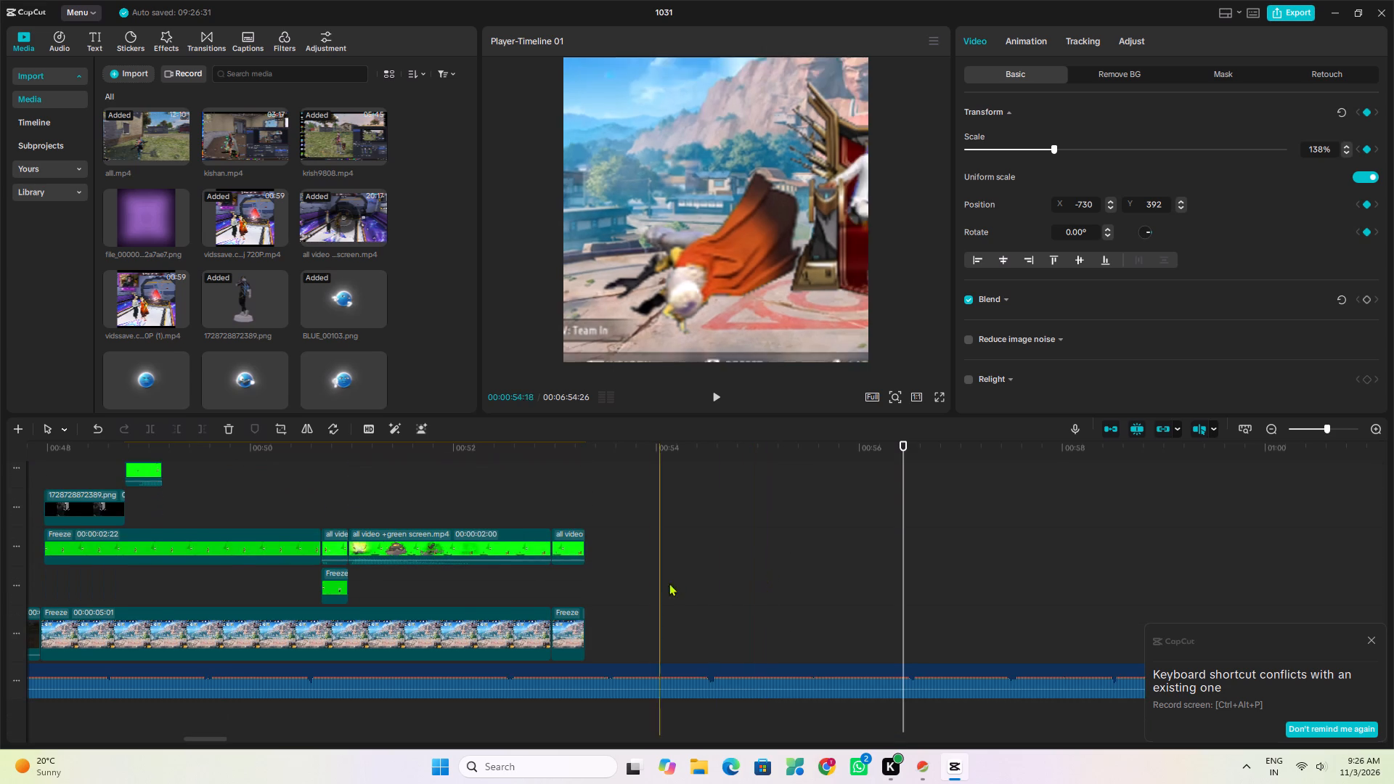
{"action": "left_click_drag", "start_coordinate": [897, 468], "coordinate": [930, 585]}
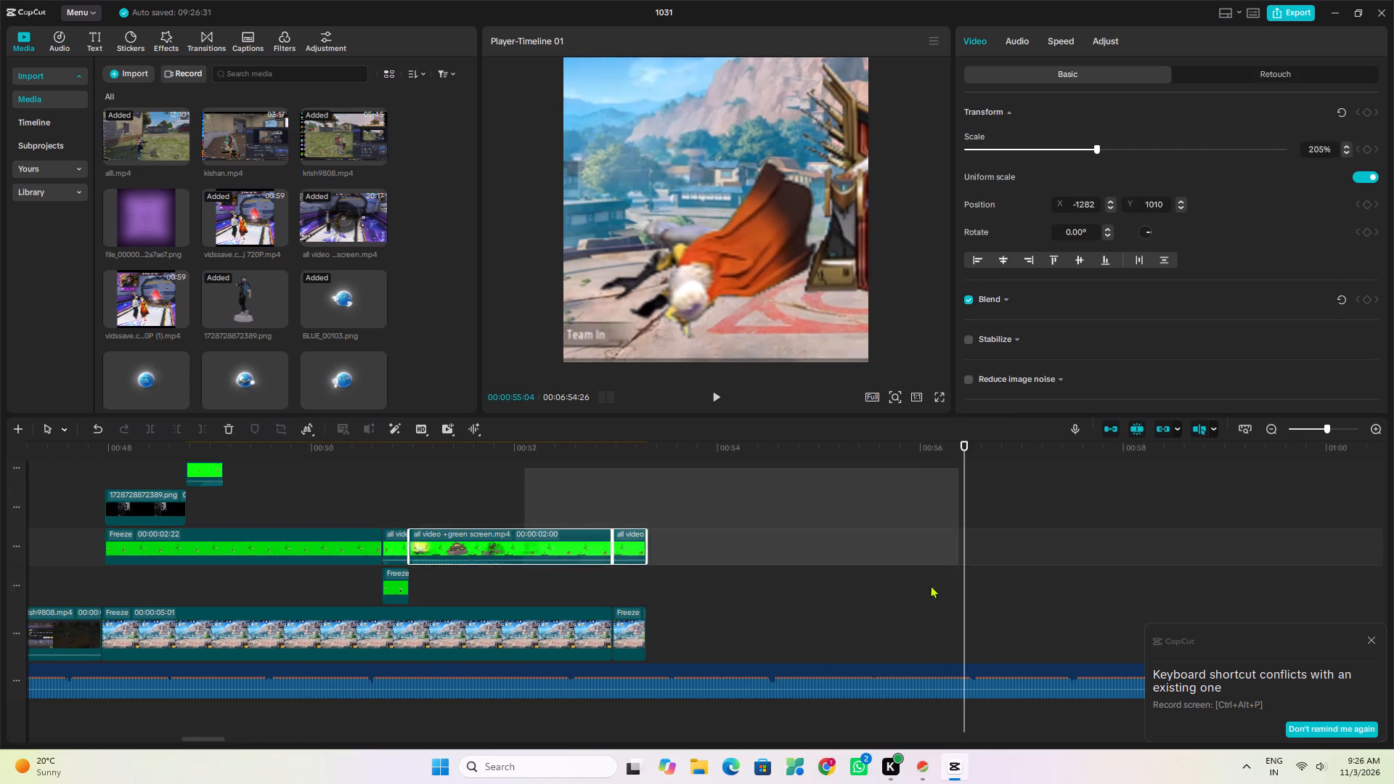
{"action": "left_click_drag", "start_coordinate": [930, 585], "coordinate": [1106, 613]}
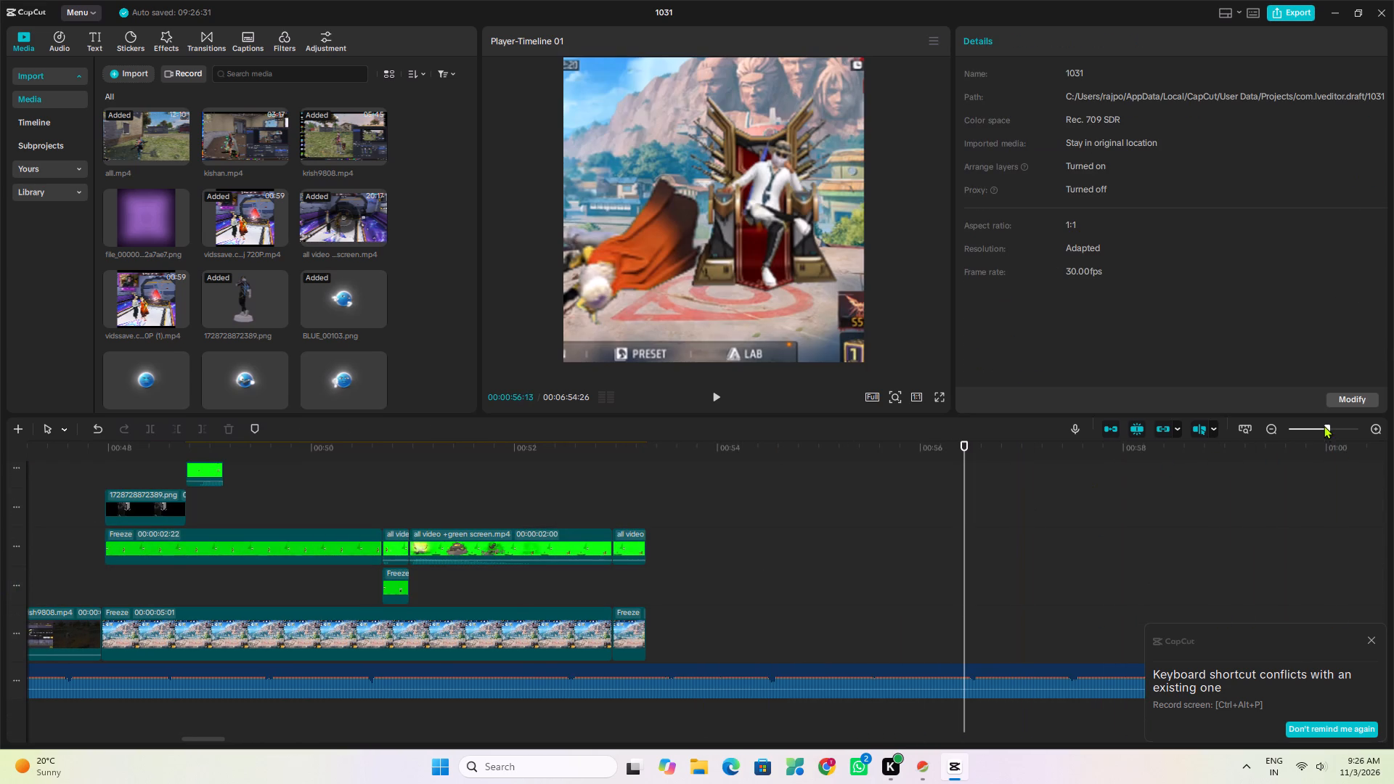
Play back the edit from the beginning of the timeline and dismiss the pop-up notifications.
{"action": "left_click_drag", "start_coordinate": [1324, 425], "coordinate": [1316, 425]}
{"action": "left_click", "coordinate": [1310, 425]}
{"action": "scroll", "coordinate": [447, 510], "scroll_direction": "up", "scroll_amount": 4}
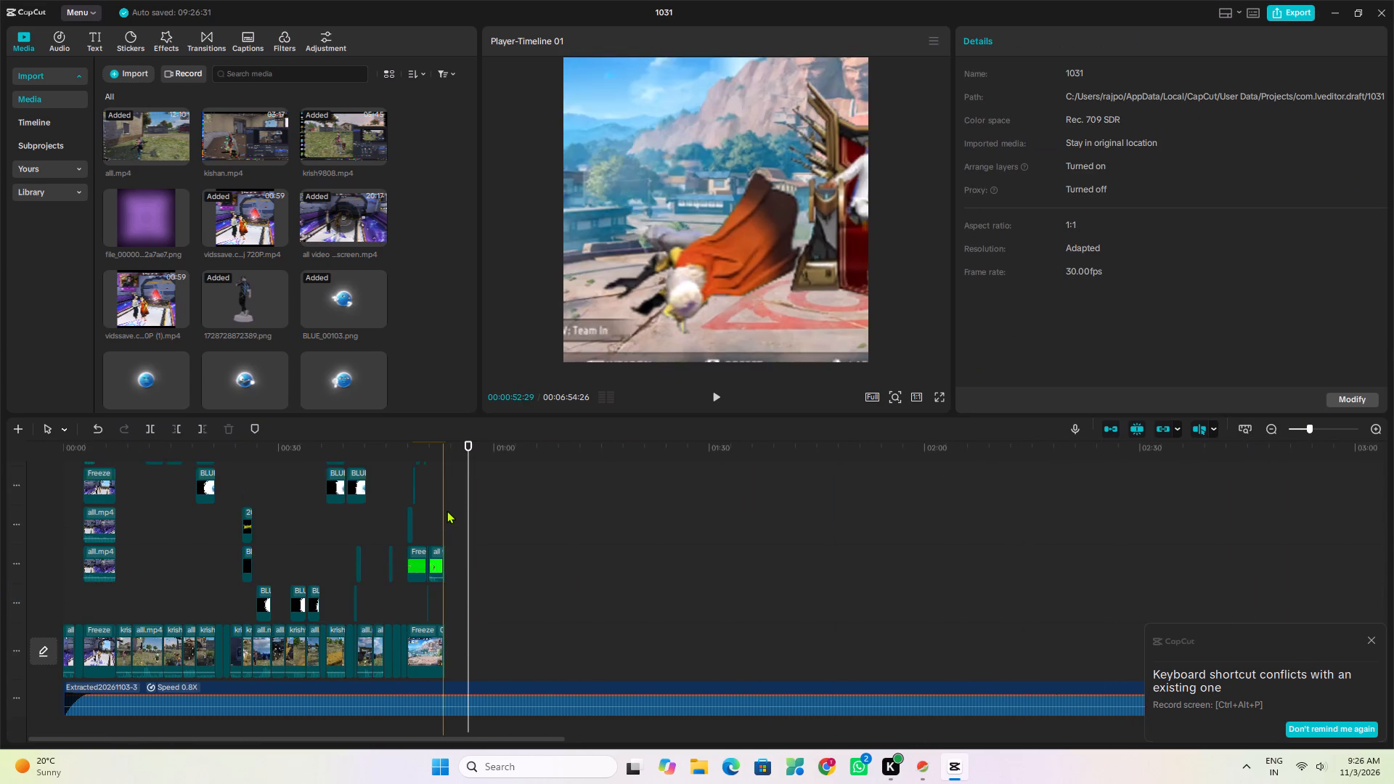
{"action": "scroll", "coordinate": [447, 510], "scroll_direction": "up", "scroll_amount": 8}
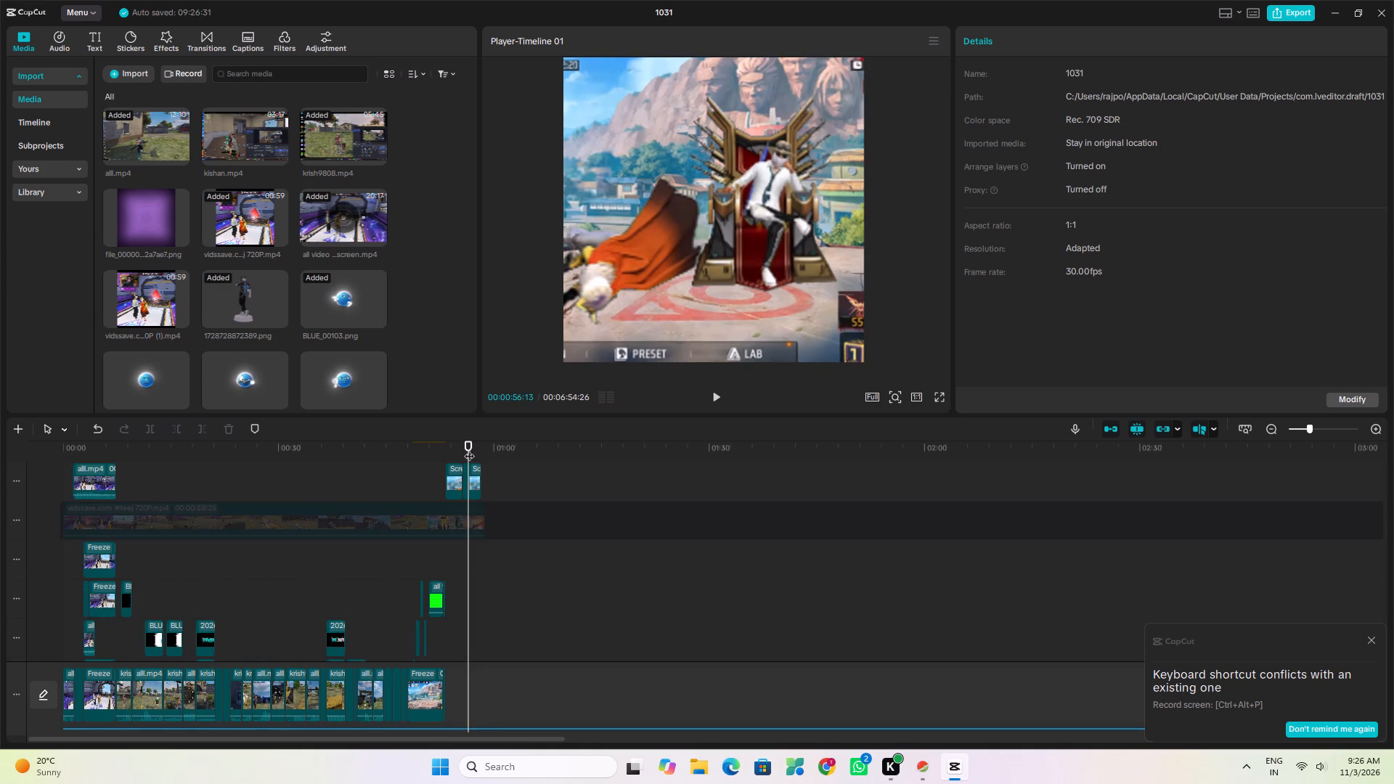
{"action": "left_click_drag", "start_coordinate": [469, 449], "coordinate": [0, 514]}
{"action": "scroll", "coordinate": [370, 538], "scroll_direction": "down", "scroll_amount": 8}
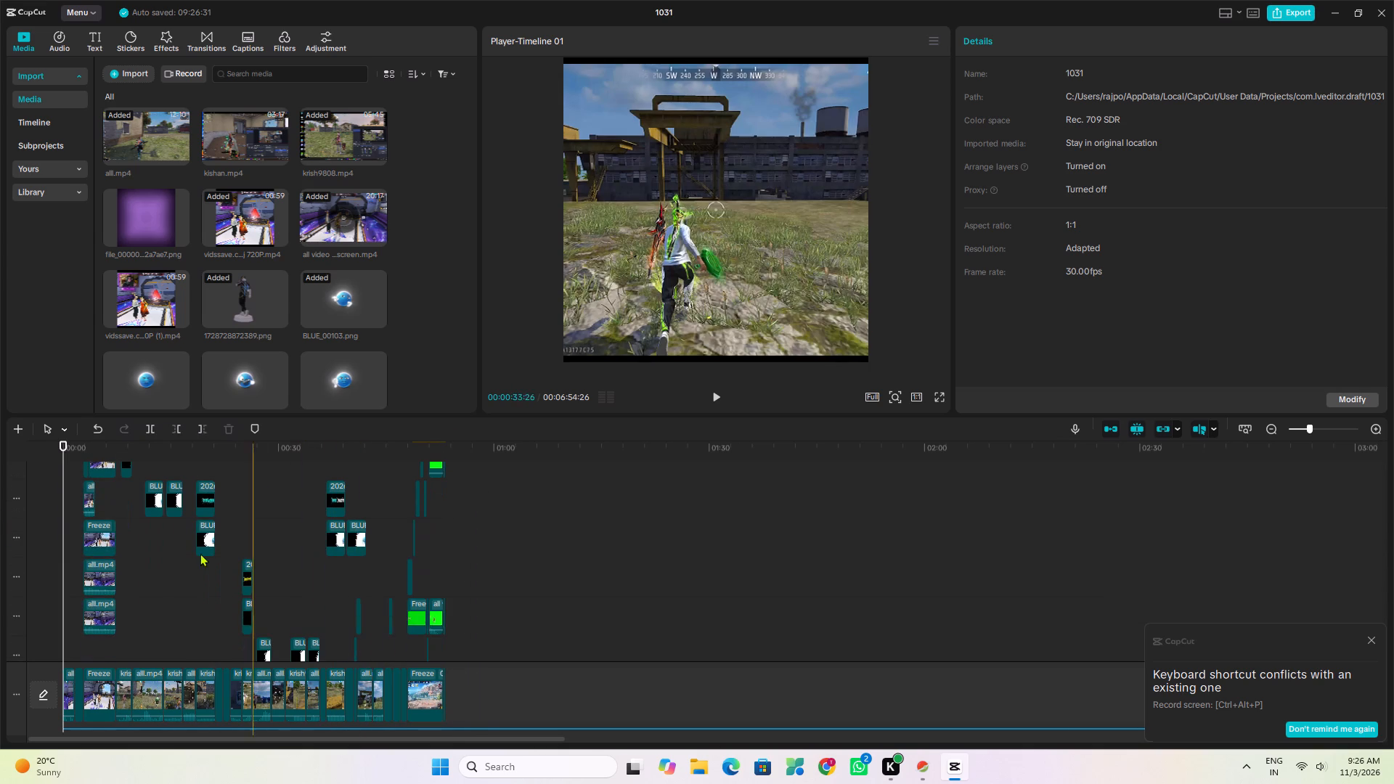
{"action": "key", "text": "space"}
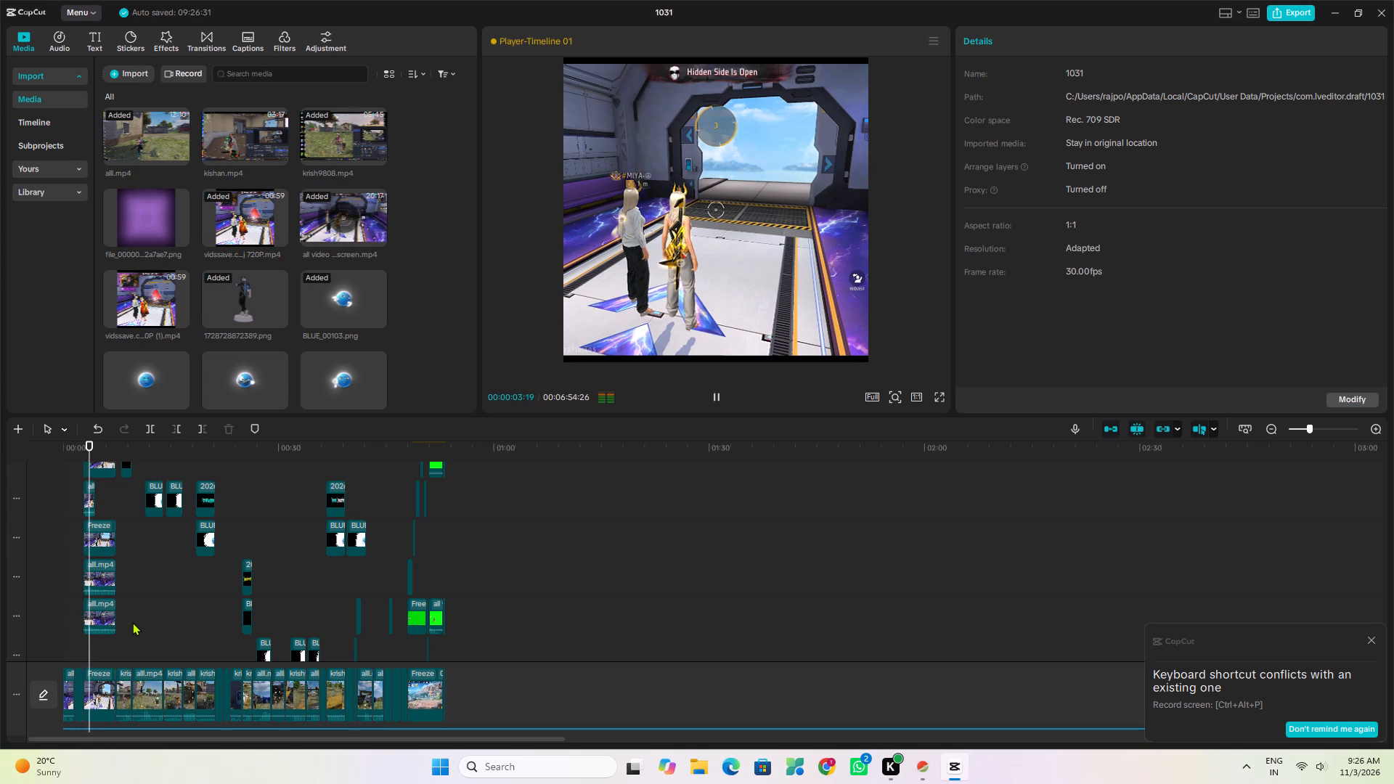
{"action": "scroll", "coordinate": [113, 638], "scroll_direction": "down", "scroll_amount": 6}
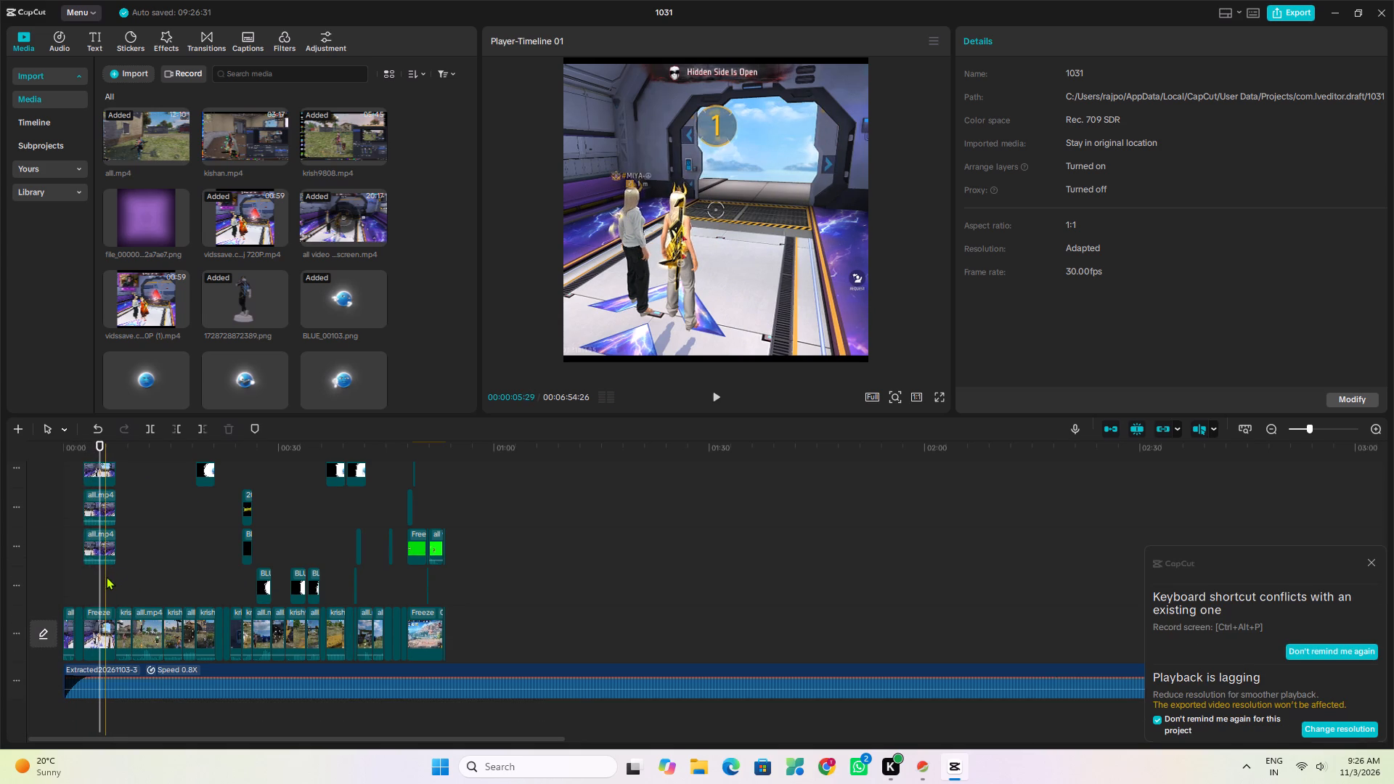
{"action": "left_click", "coordinate": [1374, 560]}
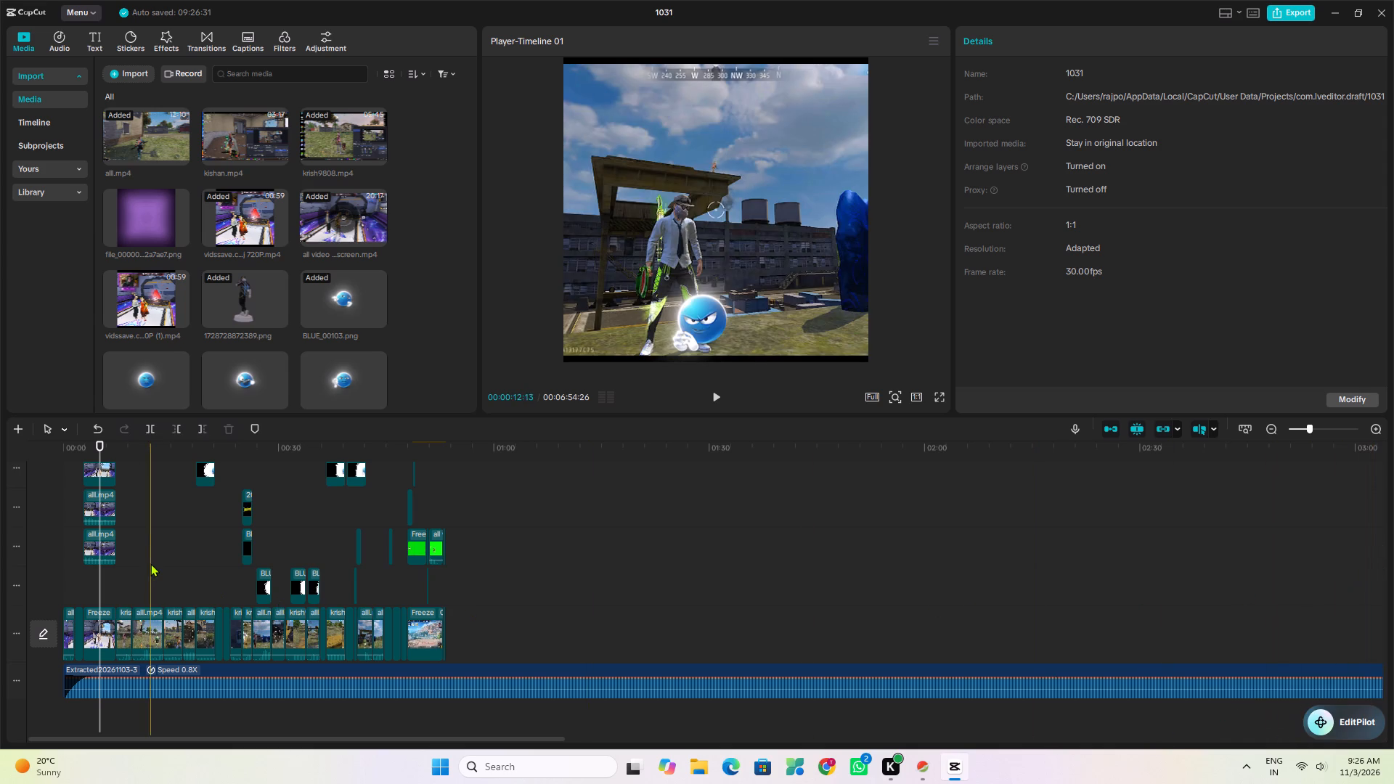
Play back the gameplay section starting at 00:12:13.
{"action": "left_click", "coordinate": [150, 563]}
{"action": "key", "text": "space"}
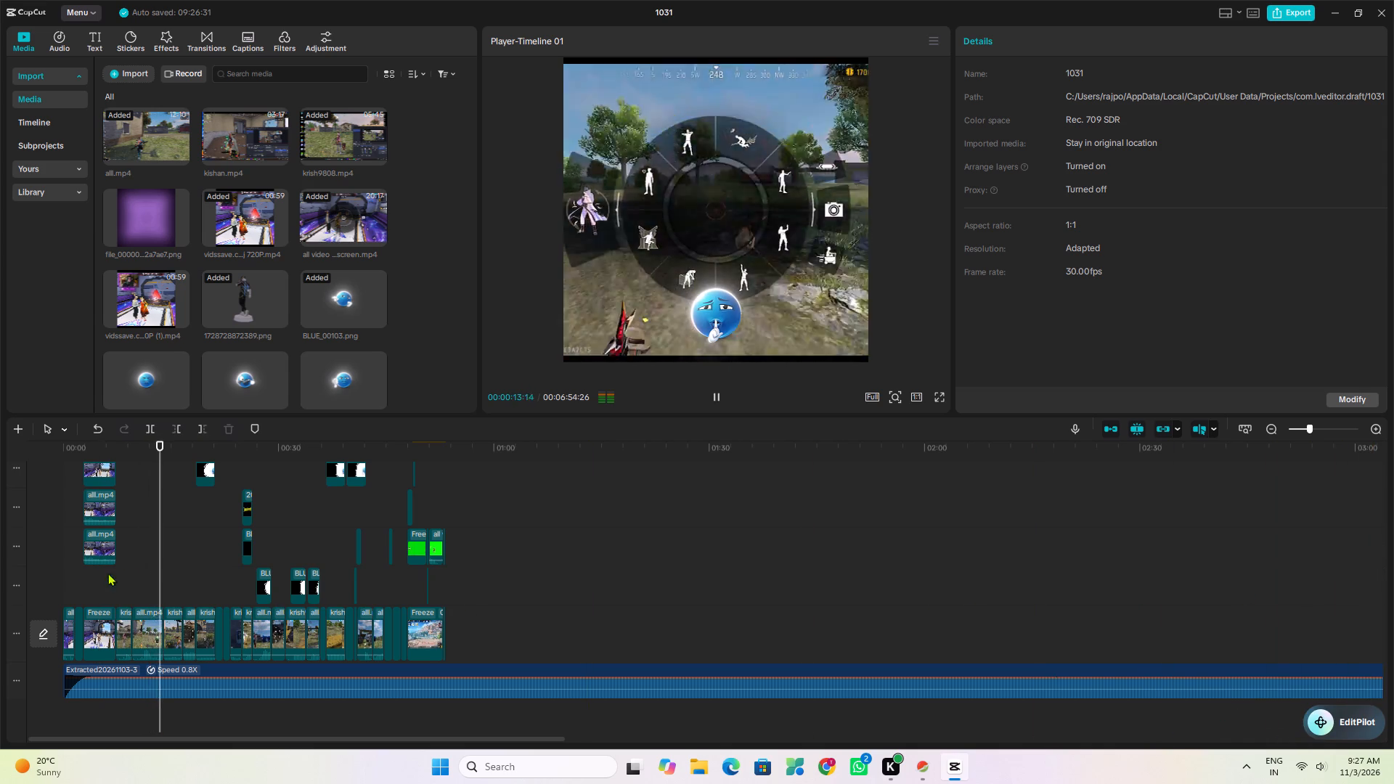
{"action": "key", "text": "space"}
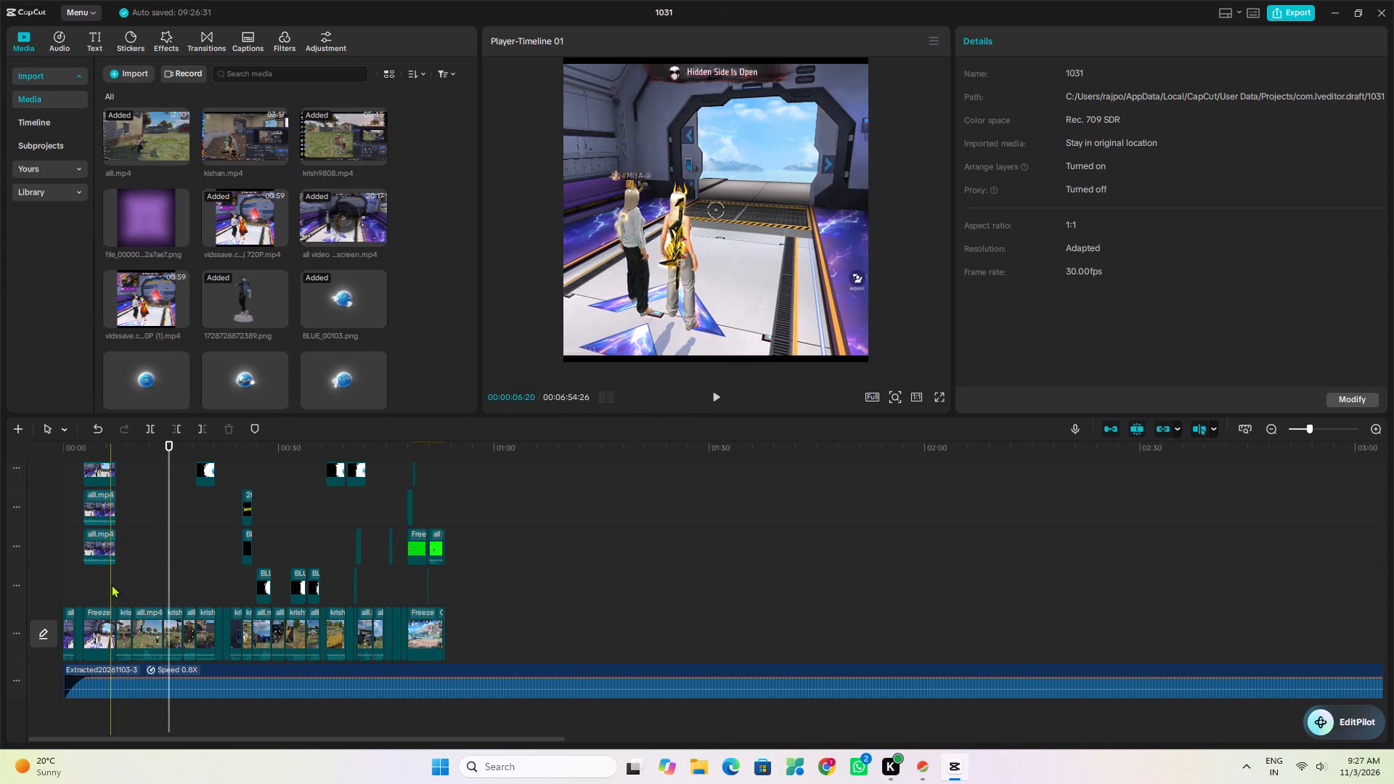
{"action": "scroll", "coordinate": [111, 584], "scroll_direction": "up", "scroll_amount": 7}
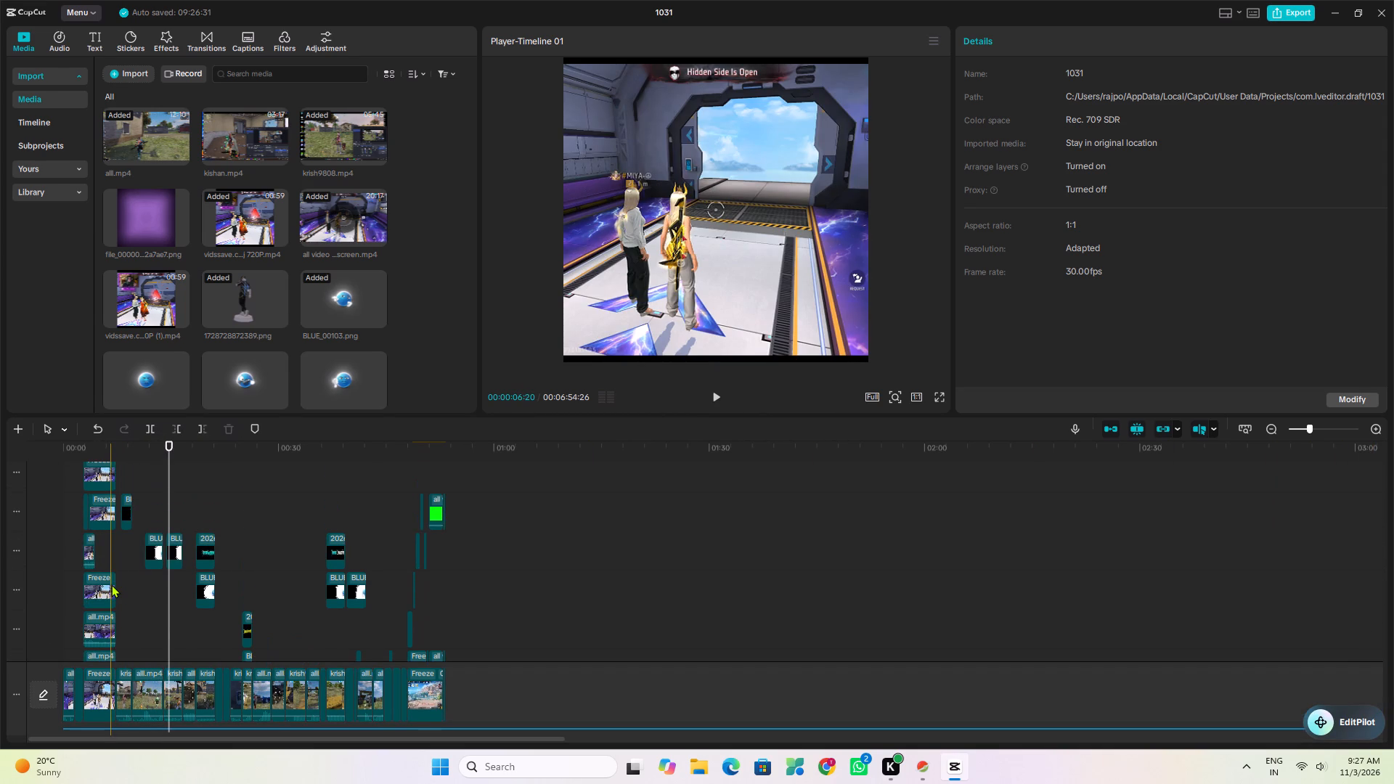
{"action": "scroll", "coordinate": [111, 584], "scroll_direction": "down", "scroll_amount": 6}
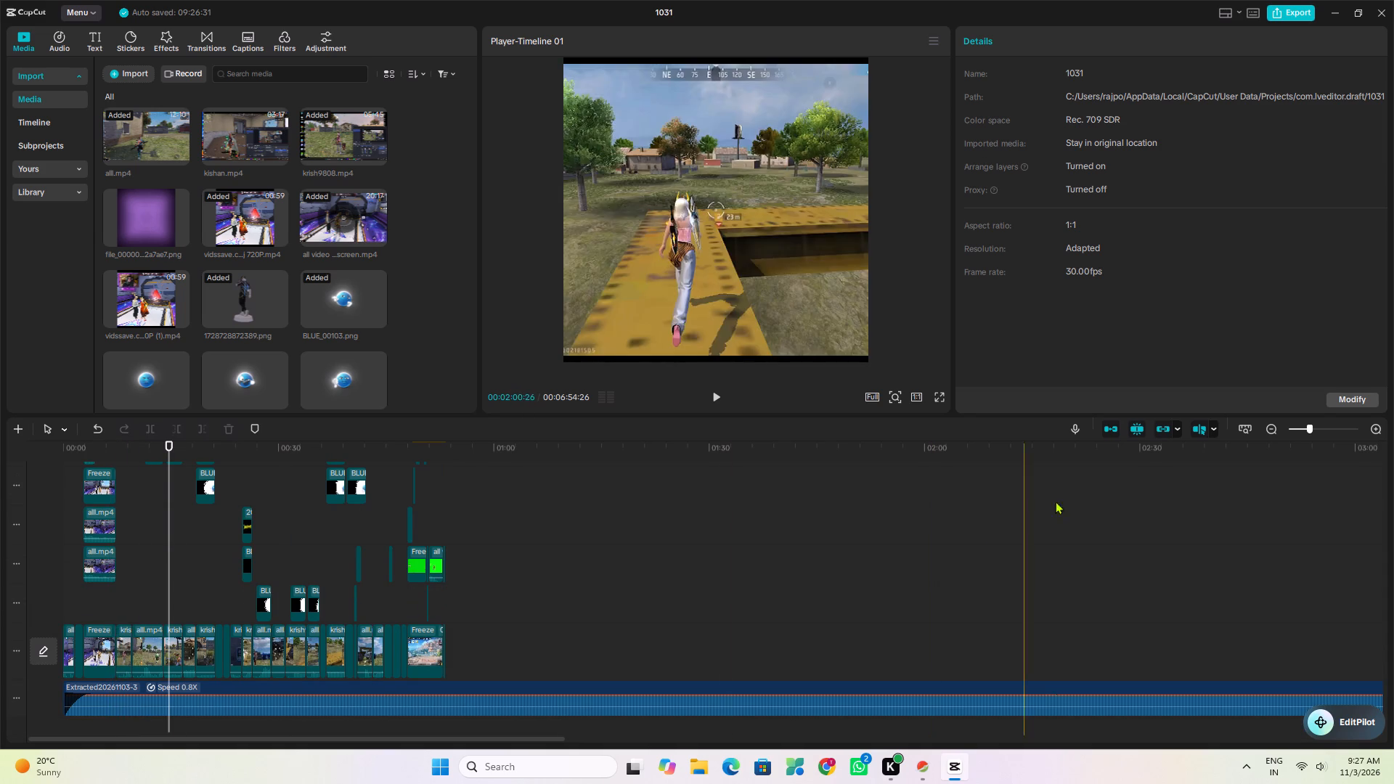
Switch to the running Kuro app and minimize the CapCut window.
{"action": "left_click", "coordinate": [887, 761]}
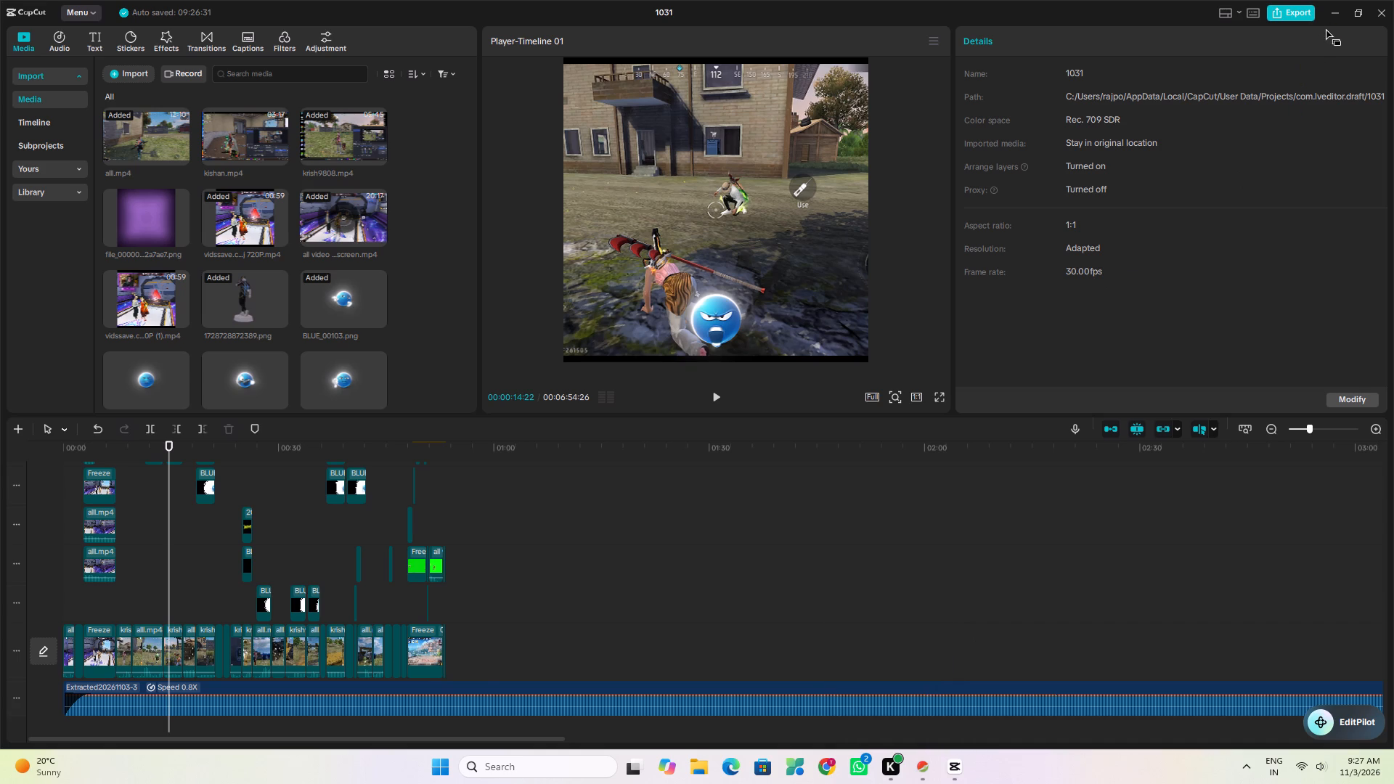
{"action": "left_click", "coordinate": [1332, 15]}
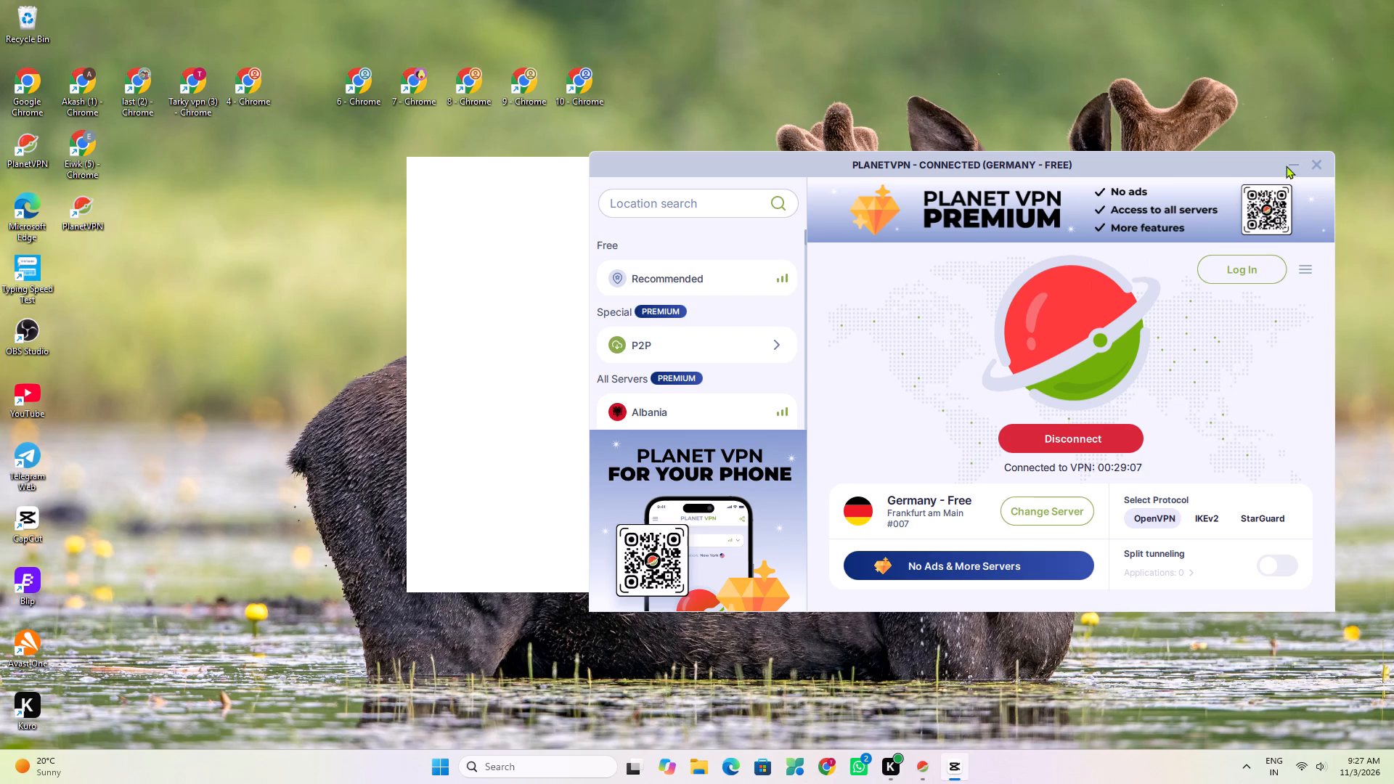
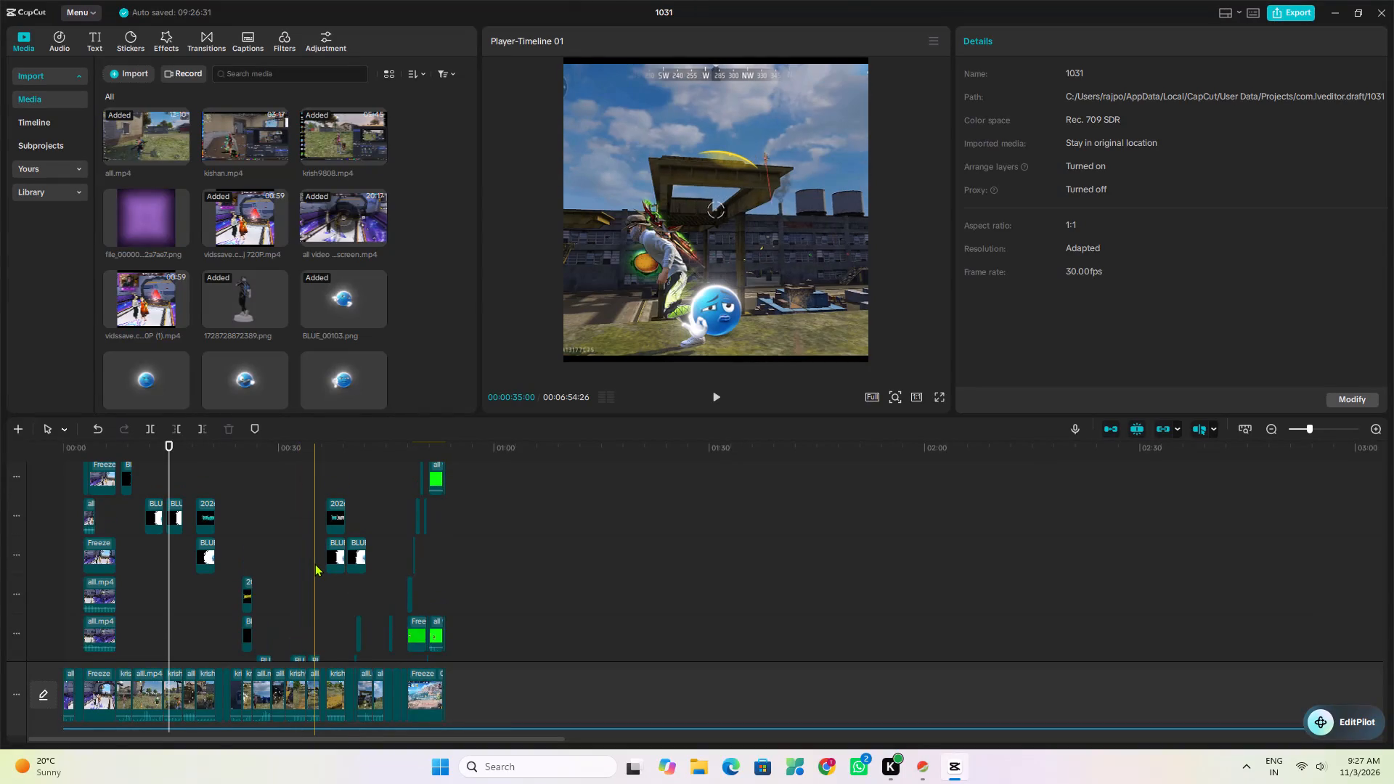
Look over the timeline up to about 50 seconds and preview the reference video "vidssave.c...0P (1).mp4" from the project media.
{"action": "scroll", "coordinate": [314, 563], "scroll_direction": "down", "scroll_amount": 2}
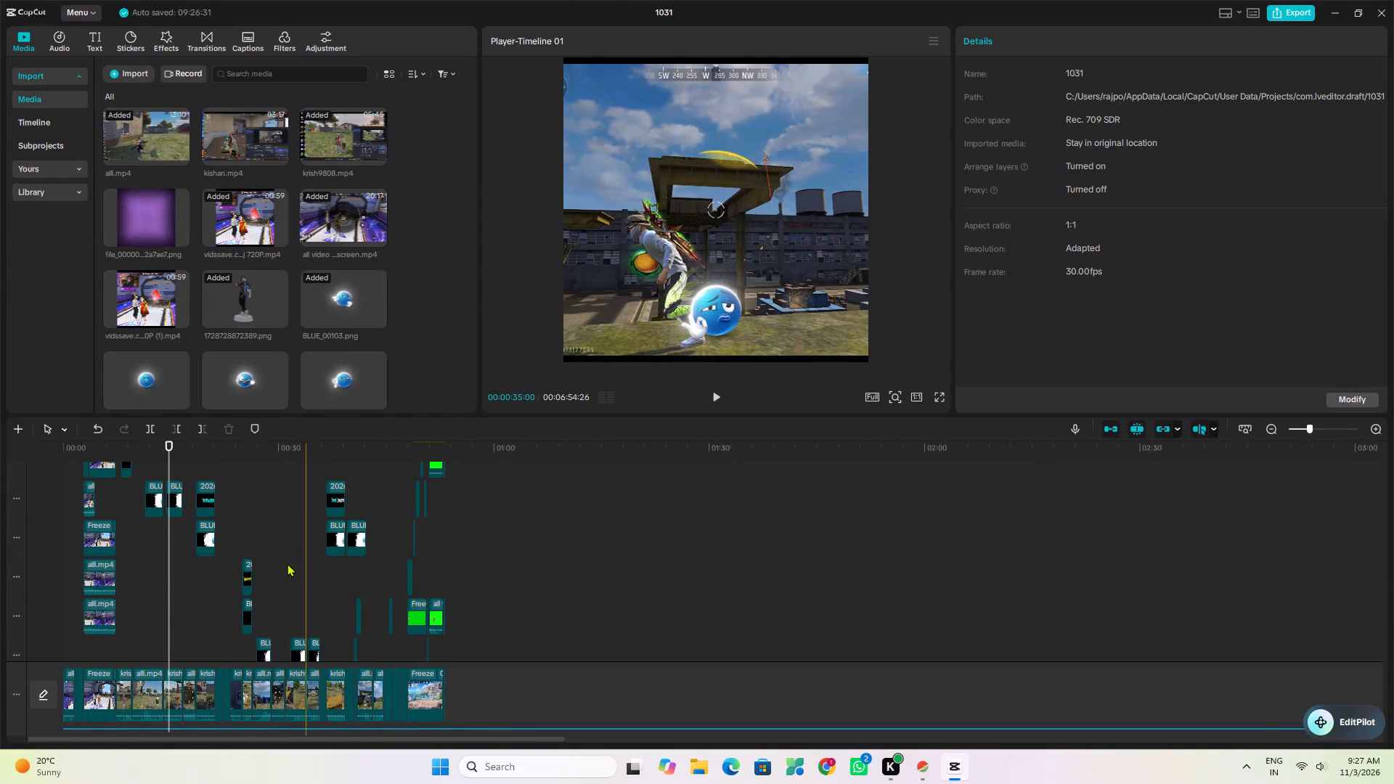
{"action": "scroll", "coordinate": [269, 557], "scroll_direction": "down", "scroll_amount": 2}
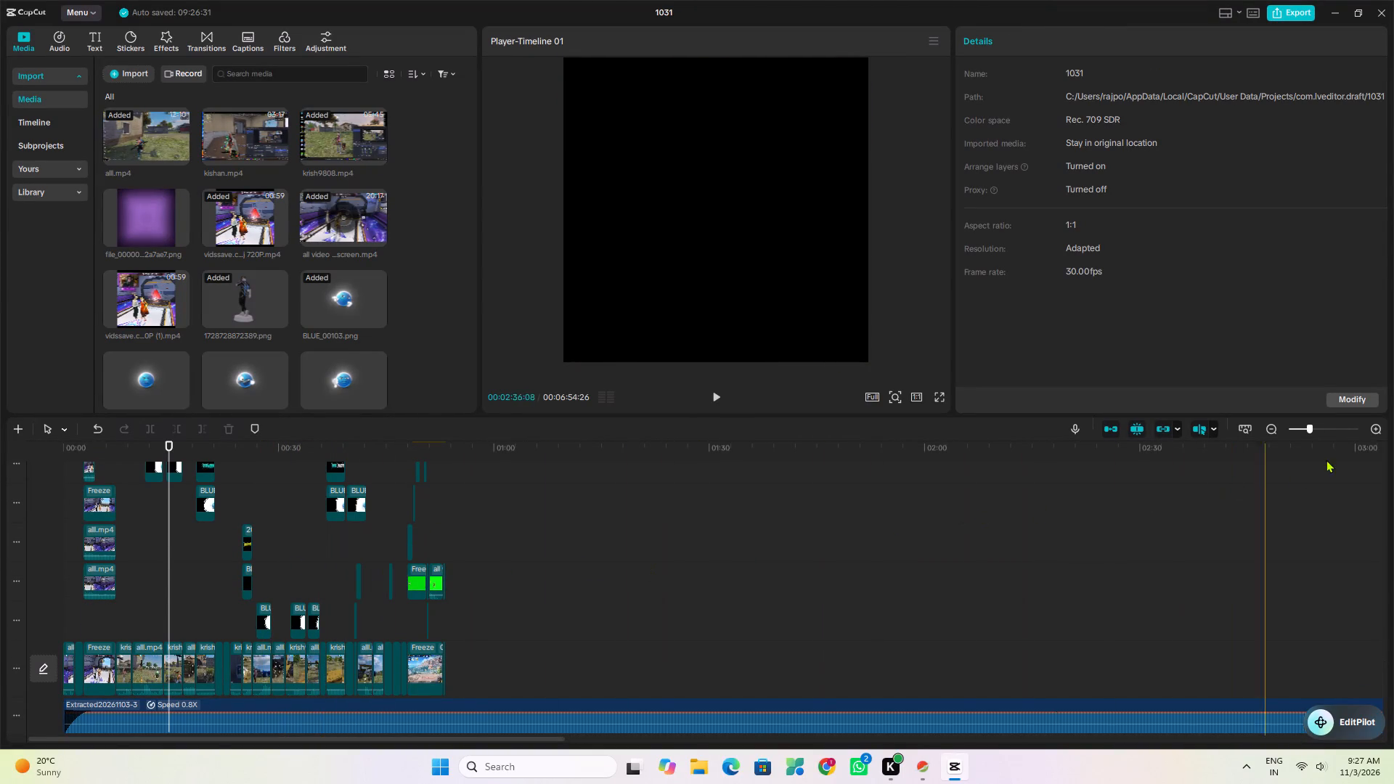
{"action": "left_click", "coordinate": [1328, 426]}
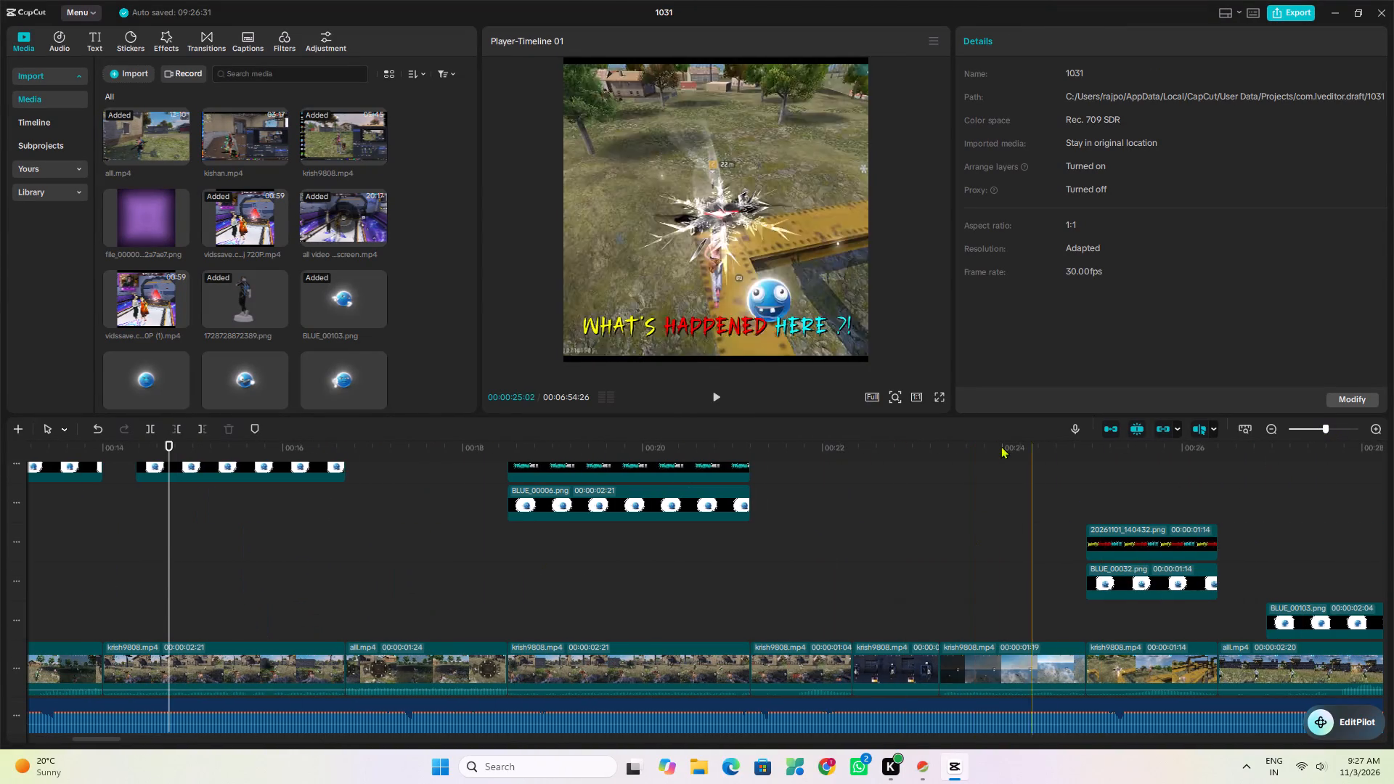
{"action": "scroll", "coordinate": [417, 727], "scroll_direction": "down", "scroll_amount": 2}
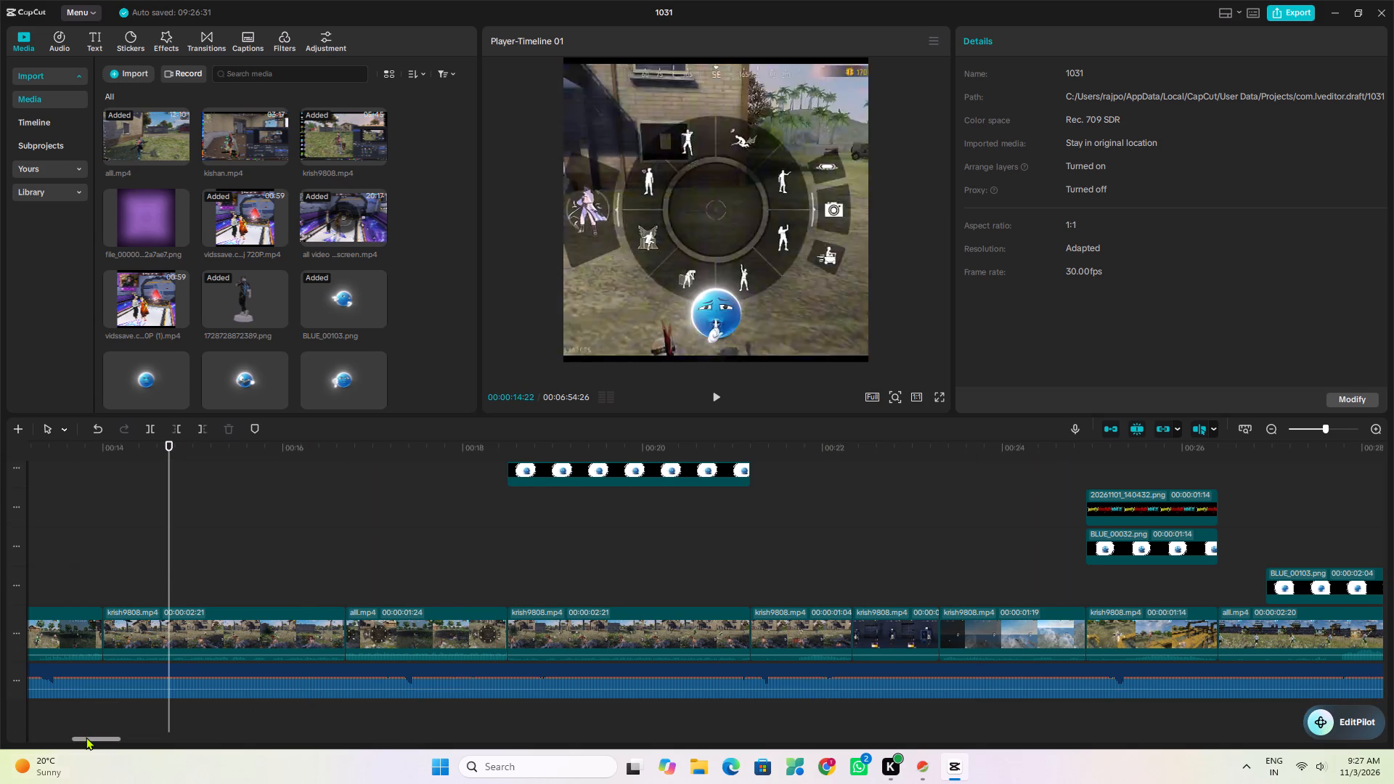
{"action": "left_click_drag", "start_coordinate": [105, 738], "coordinate": [177, 780]}
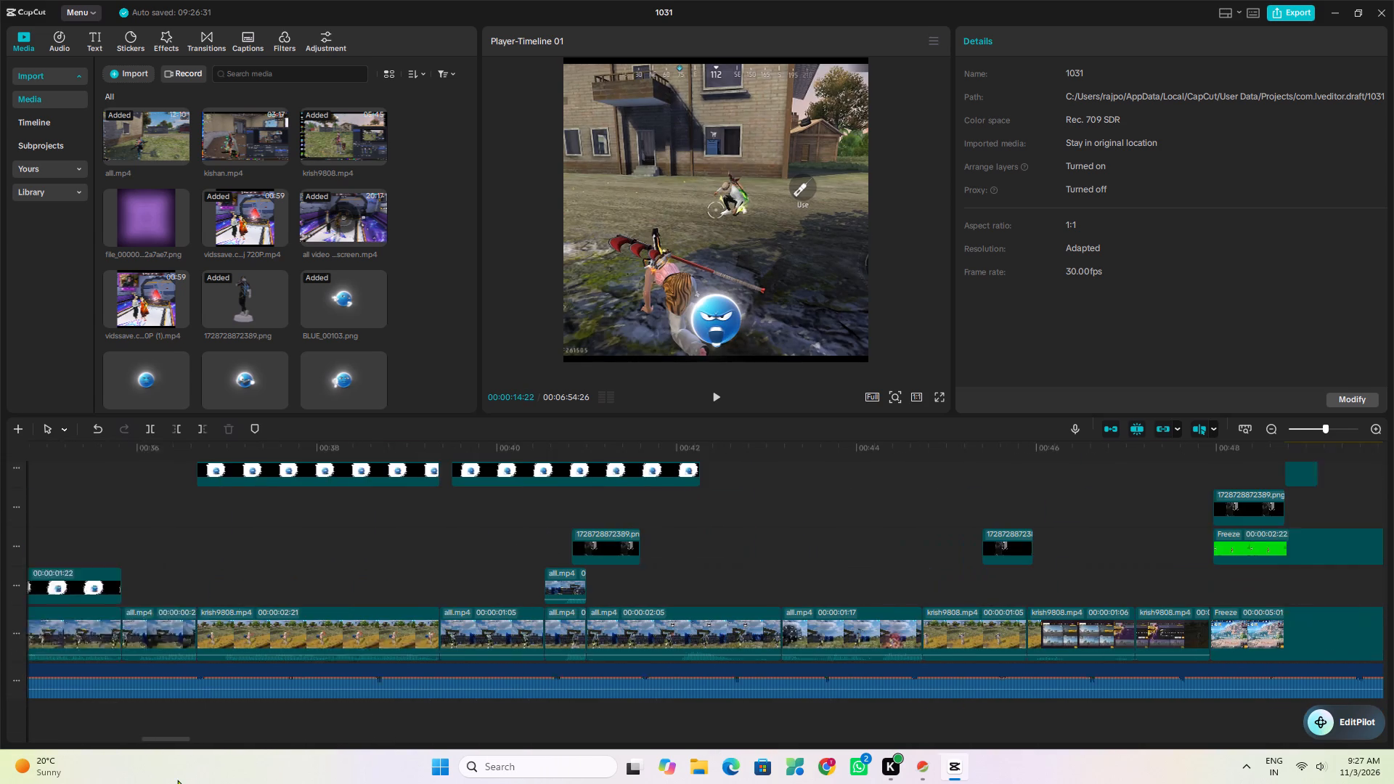
{"action": "left_click_drag", "start_coordinate": [177, 780], "coordinate": [181, 780]}
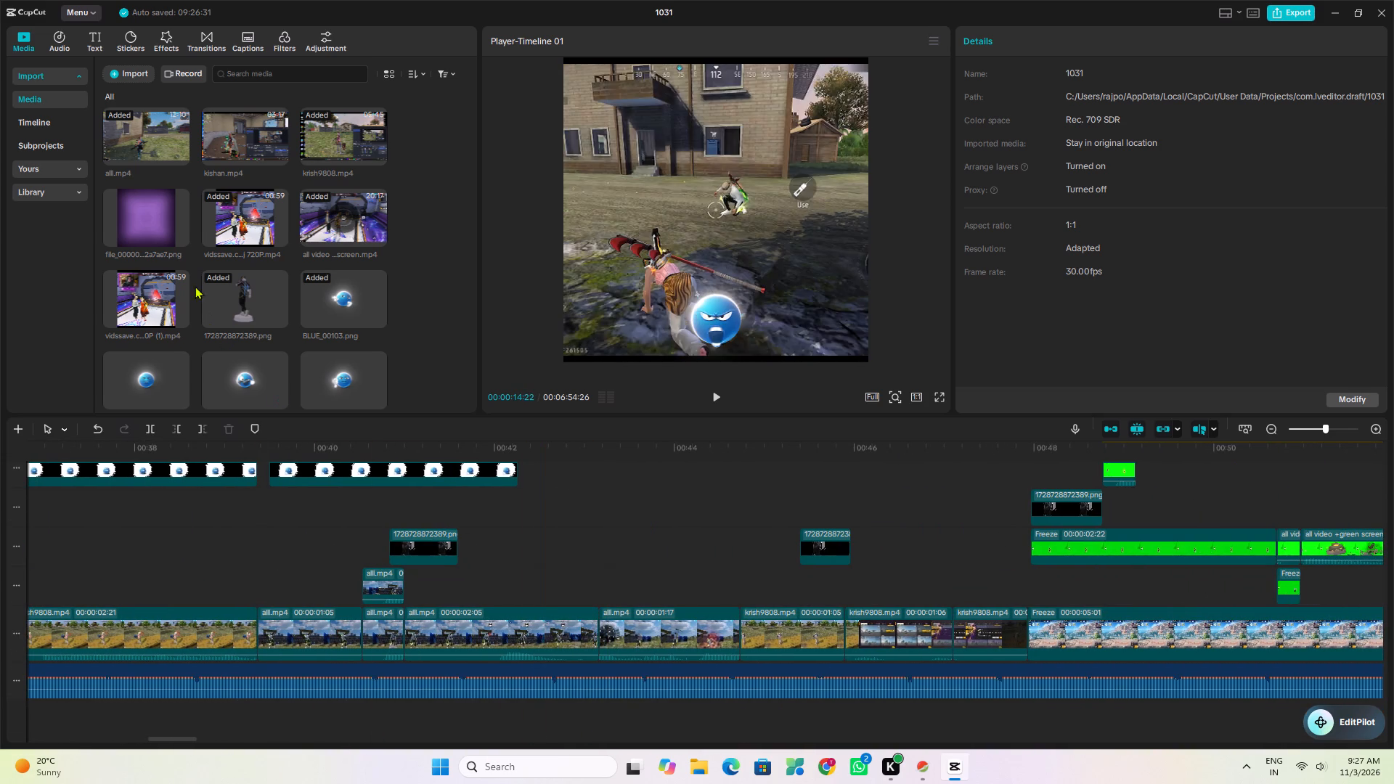
{"action": "left_click", "coordinate": [160, 292]}
{"action": "left_click", "coordinate": [137, 297]}
{"action": "key", "text": "space"}
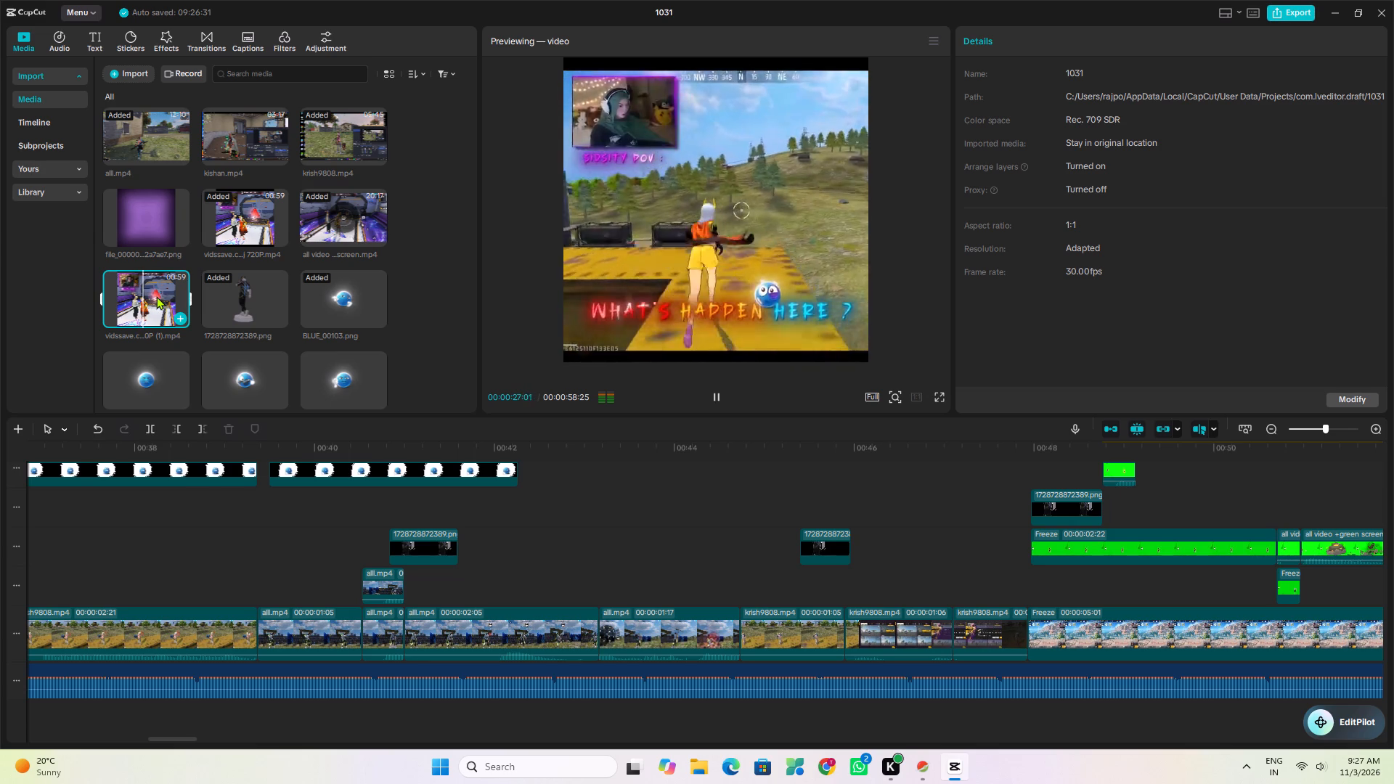
{"action": "left_click", "coordinate": [156, 296]}
{"action": "key", "text": "space"}
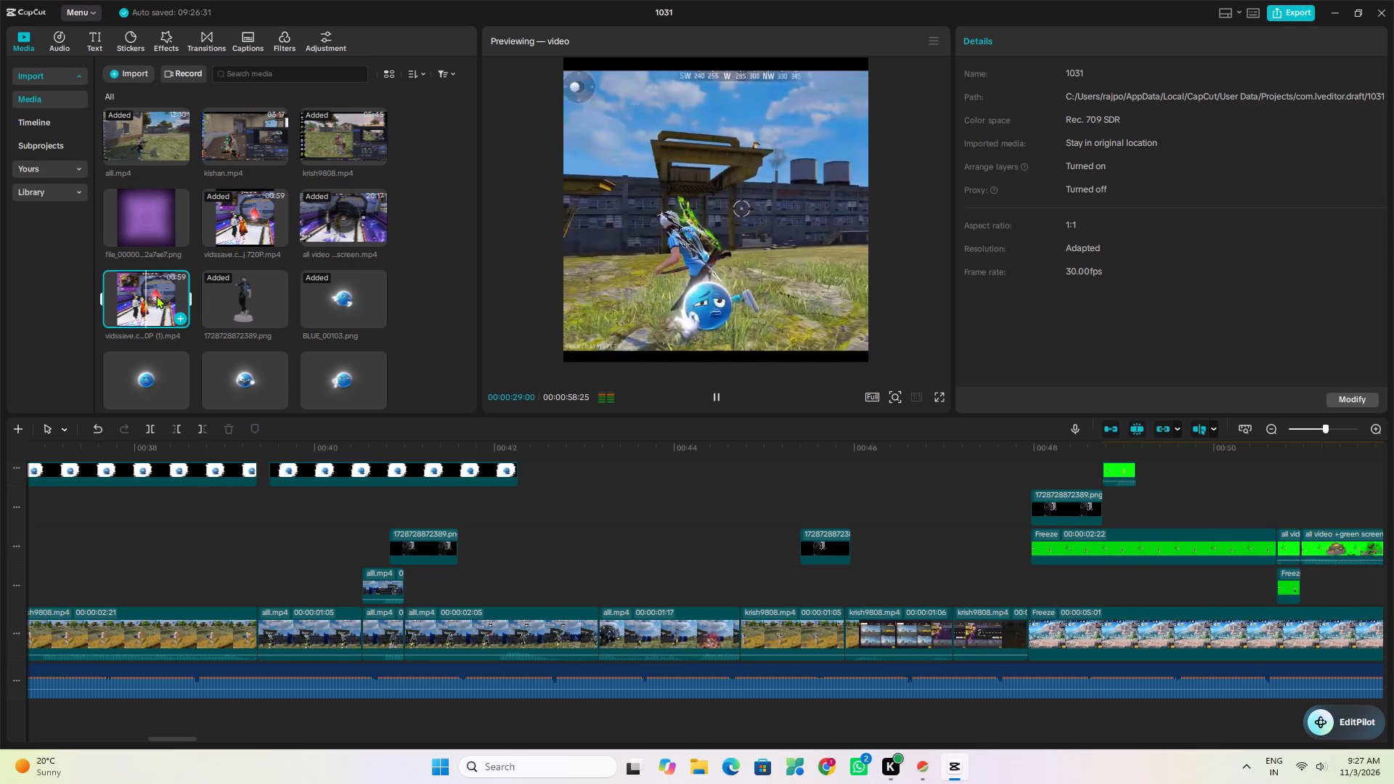
{"action": "left_click", "coordinate": [153, 298]}
{"action": "key", "text": "space"}
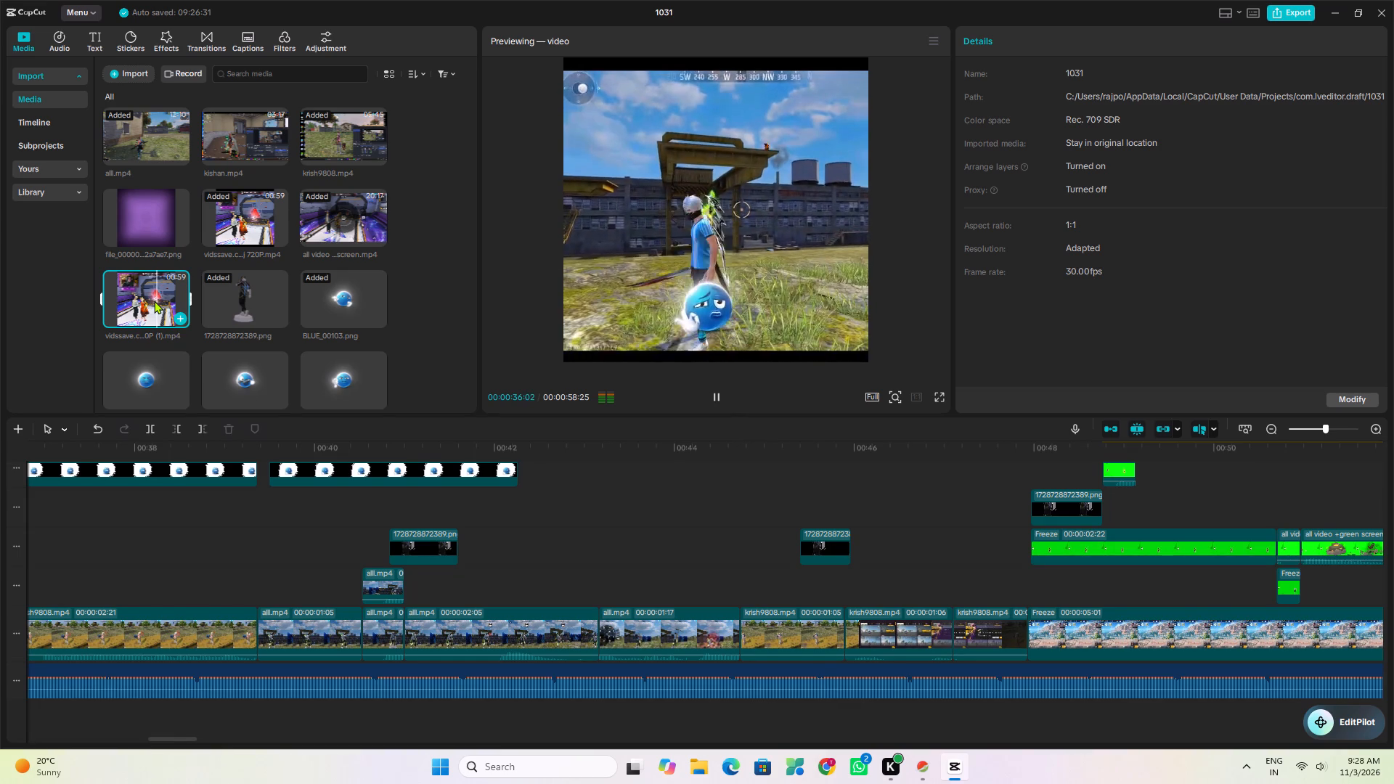
{"action": "key", "text": "space"}
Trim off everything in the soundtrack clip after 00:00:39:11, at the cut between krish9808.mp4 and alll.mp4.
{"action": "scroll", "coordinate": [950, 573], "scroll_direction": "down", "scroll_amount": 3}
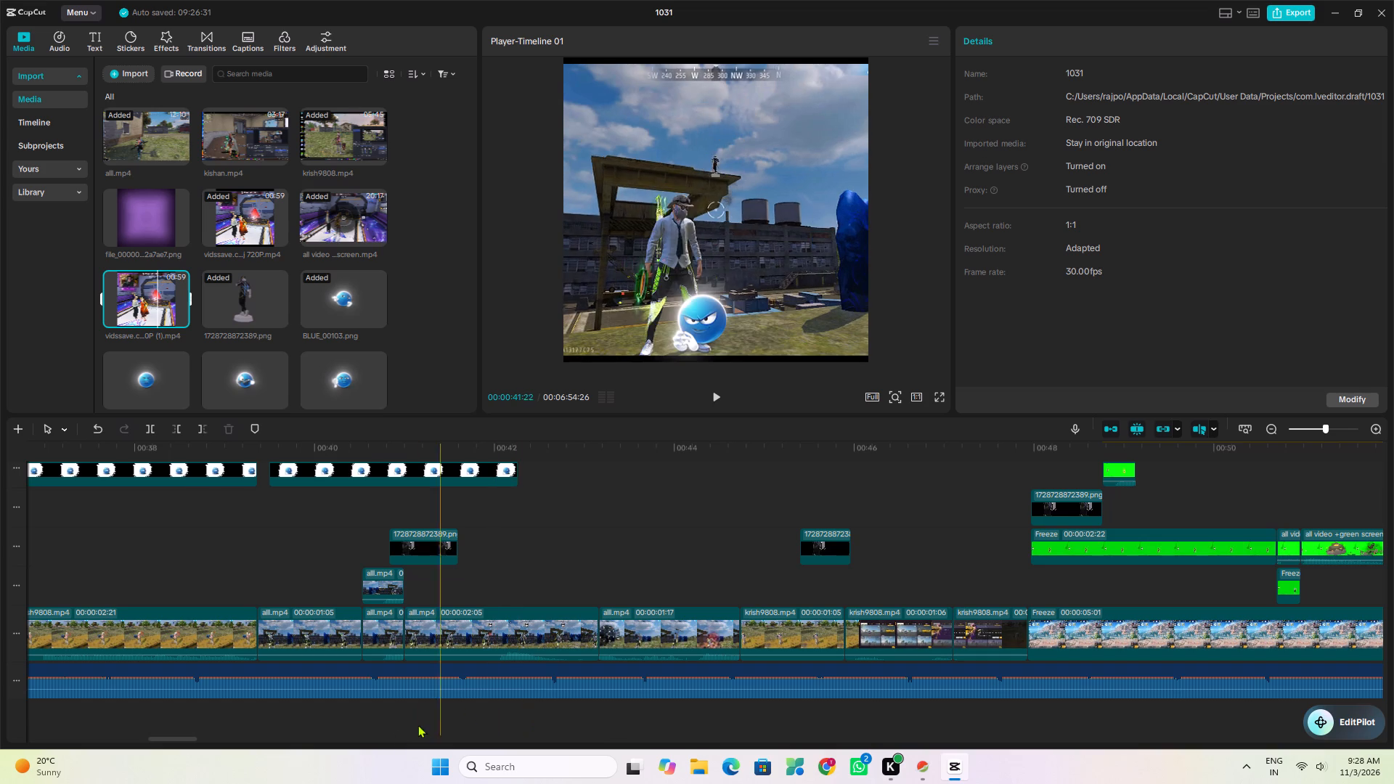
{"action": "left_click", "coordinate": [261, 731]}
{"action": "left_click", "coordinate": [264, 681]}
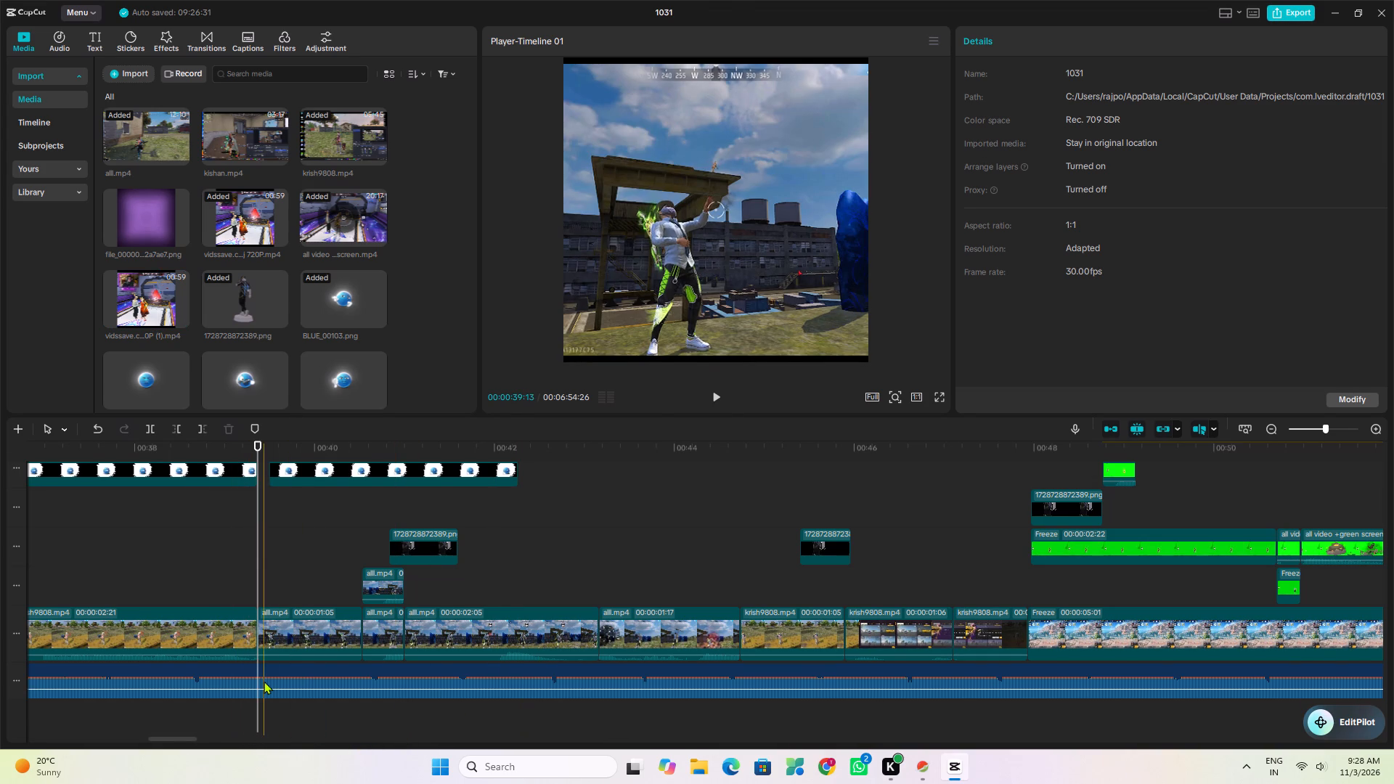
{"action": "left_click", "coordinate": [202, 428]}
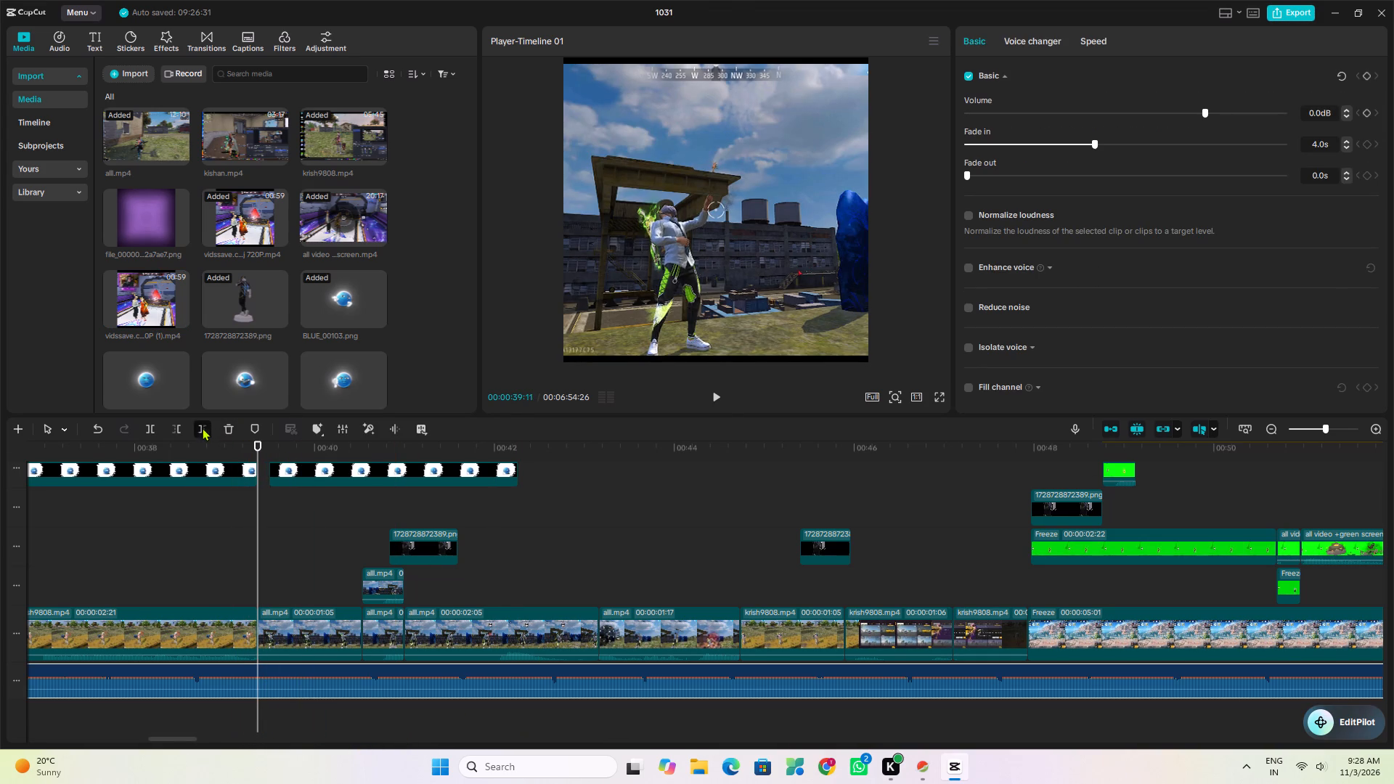
Trim the soundtrack clip so that it ends at 00:00:33:26, at the video cut where BLUE_00014.png ends.
{"action": "left_click", "coordinate": [1304, 430]}
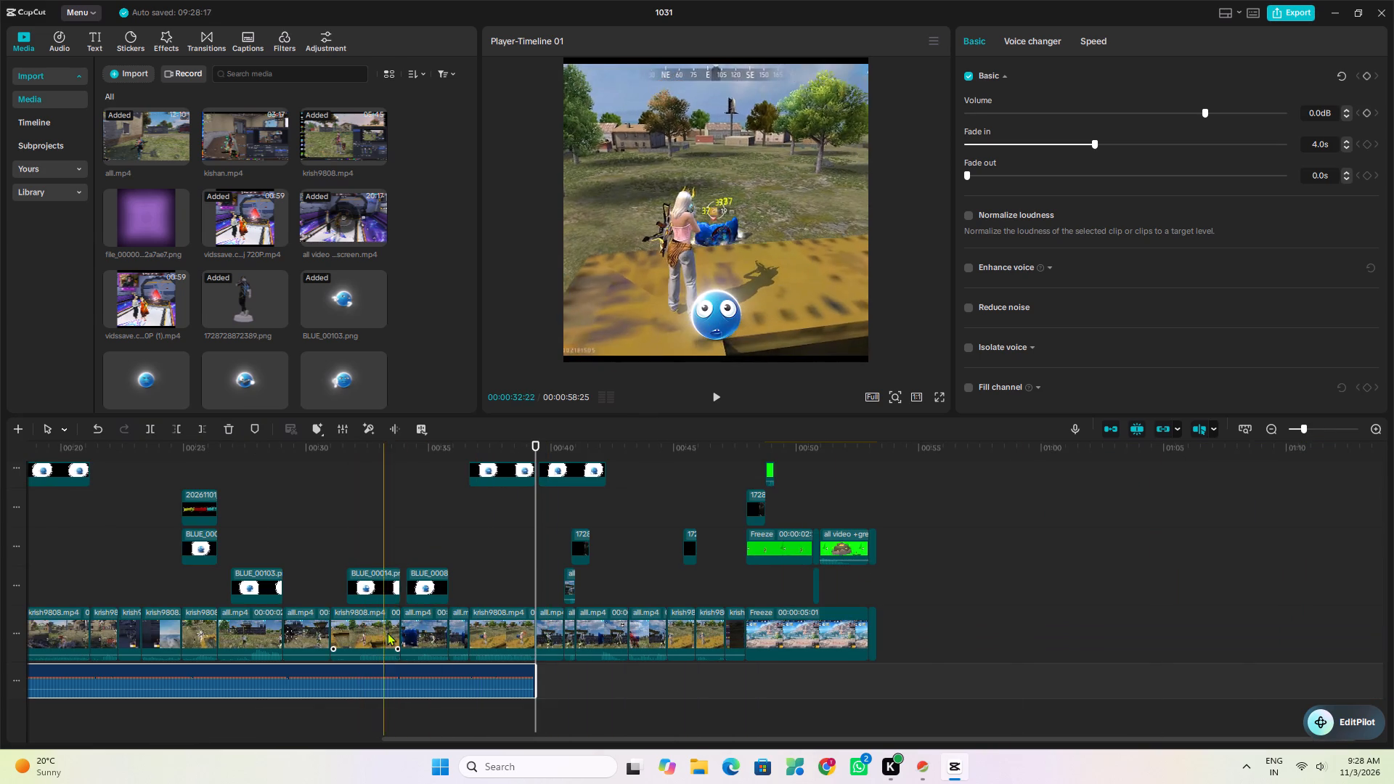
{"action": "left_click", "coordinate": [401, 726]}
{"action": "left_click", "coordinate": [408, 687]}
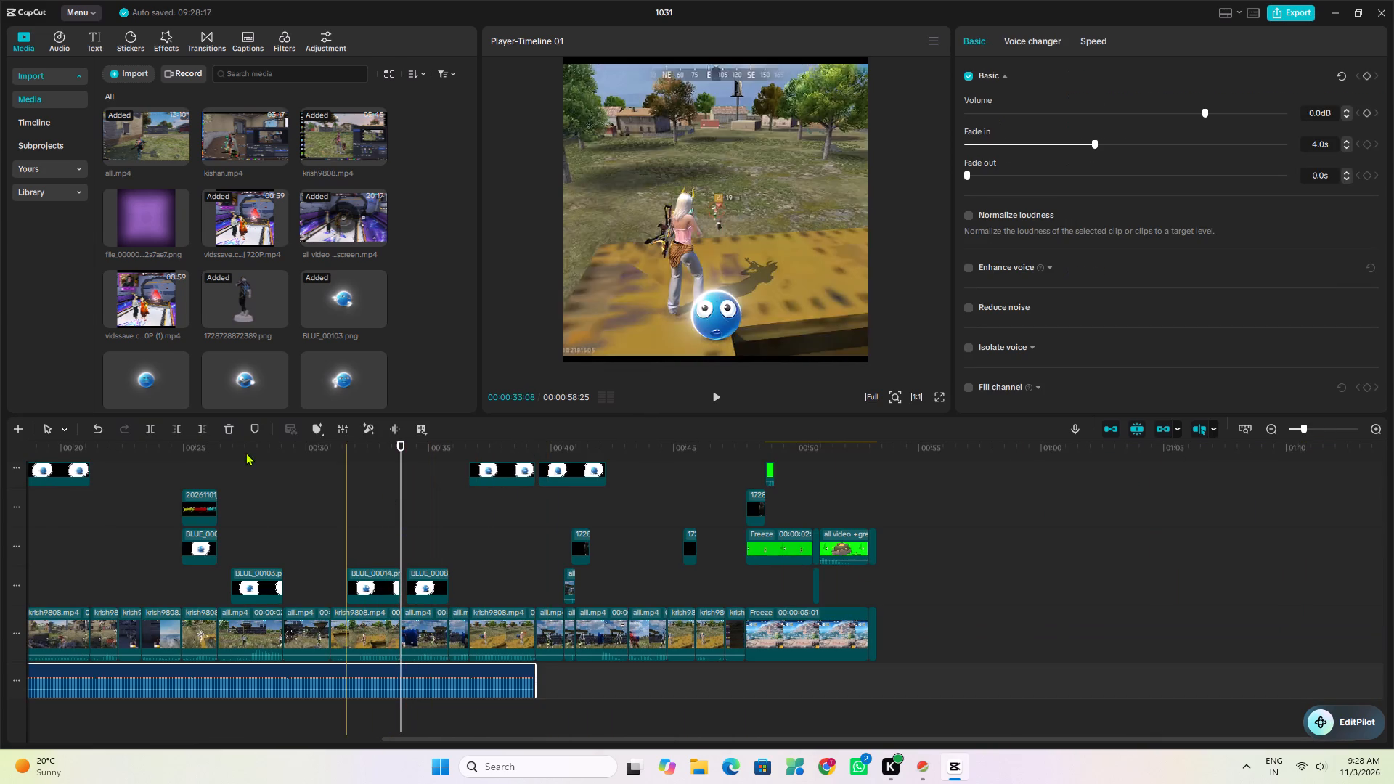
{"action": "left_click", "coordinate": [203, 422]}
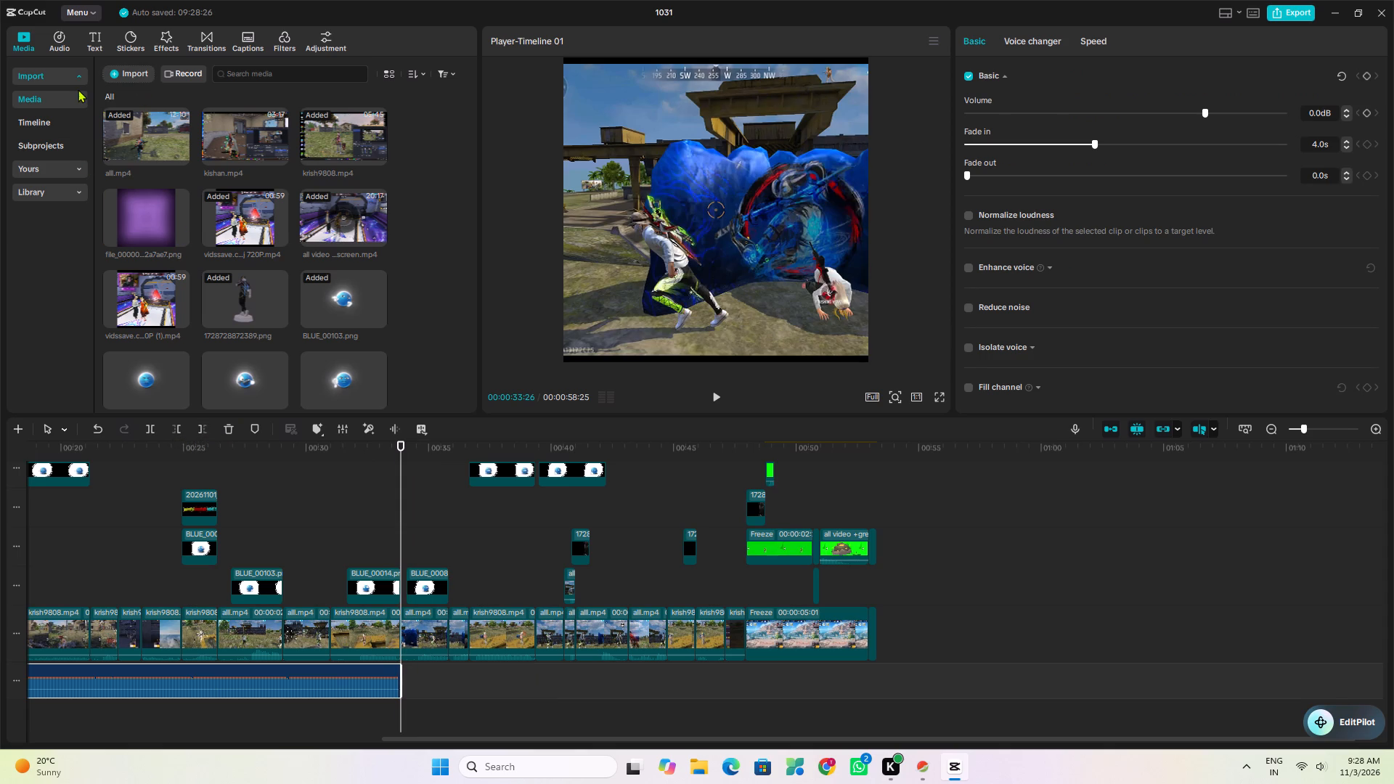
Extract audio from the Music folder files from "WhatsApp Audio 2026-10-17 at 8.00.32 PM" through "ZAYLO - MONTAGEM URANIUM (Super Slowed)_480p".
{"action": "left_click", "coordinate": [59, 34]}
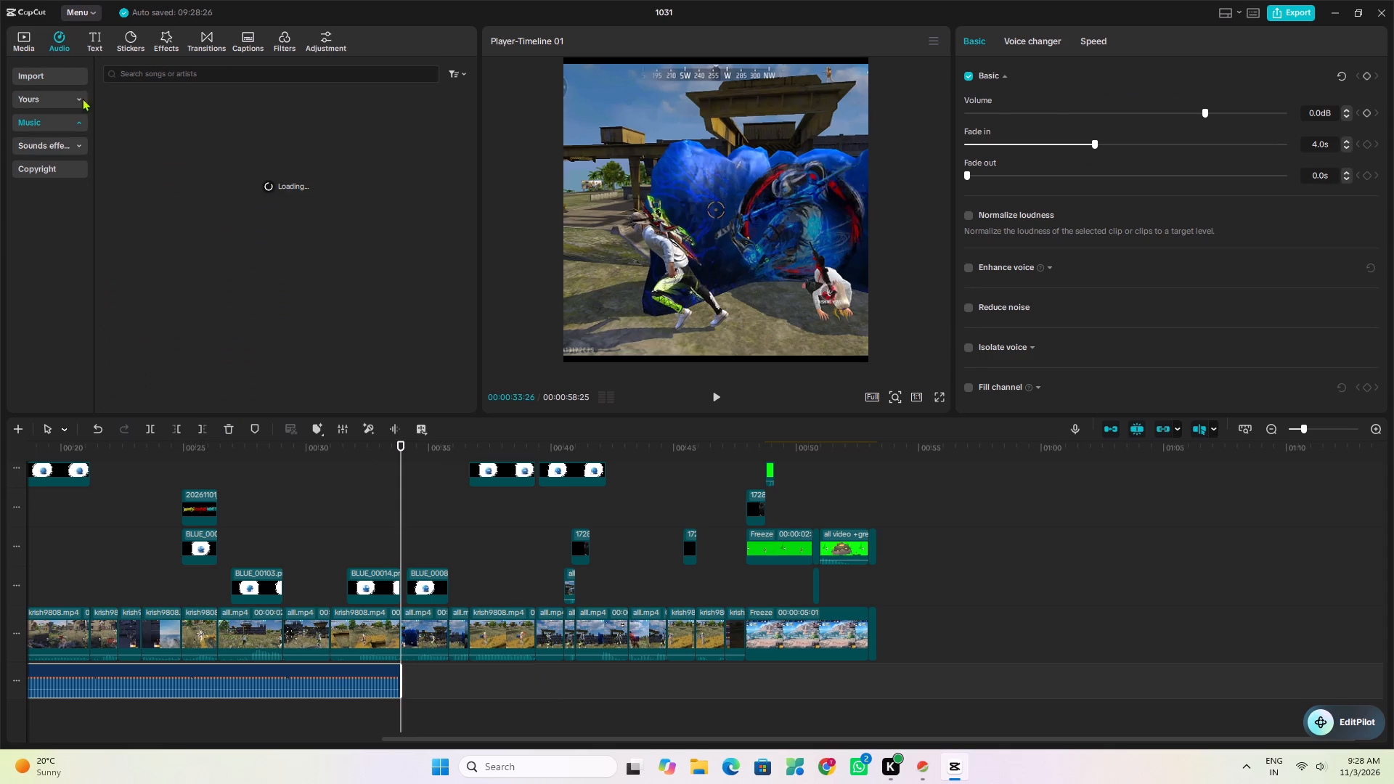
{"action": "left_click", "coordinate": [62, 76]}
{"action": "left_click", "coordinate": [164, 63]}
{"action": "left_click", "coordinate": [163, 71]}
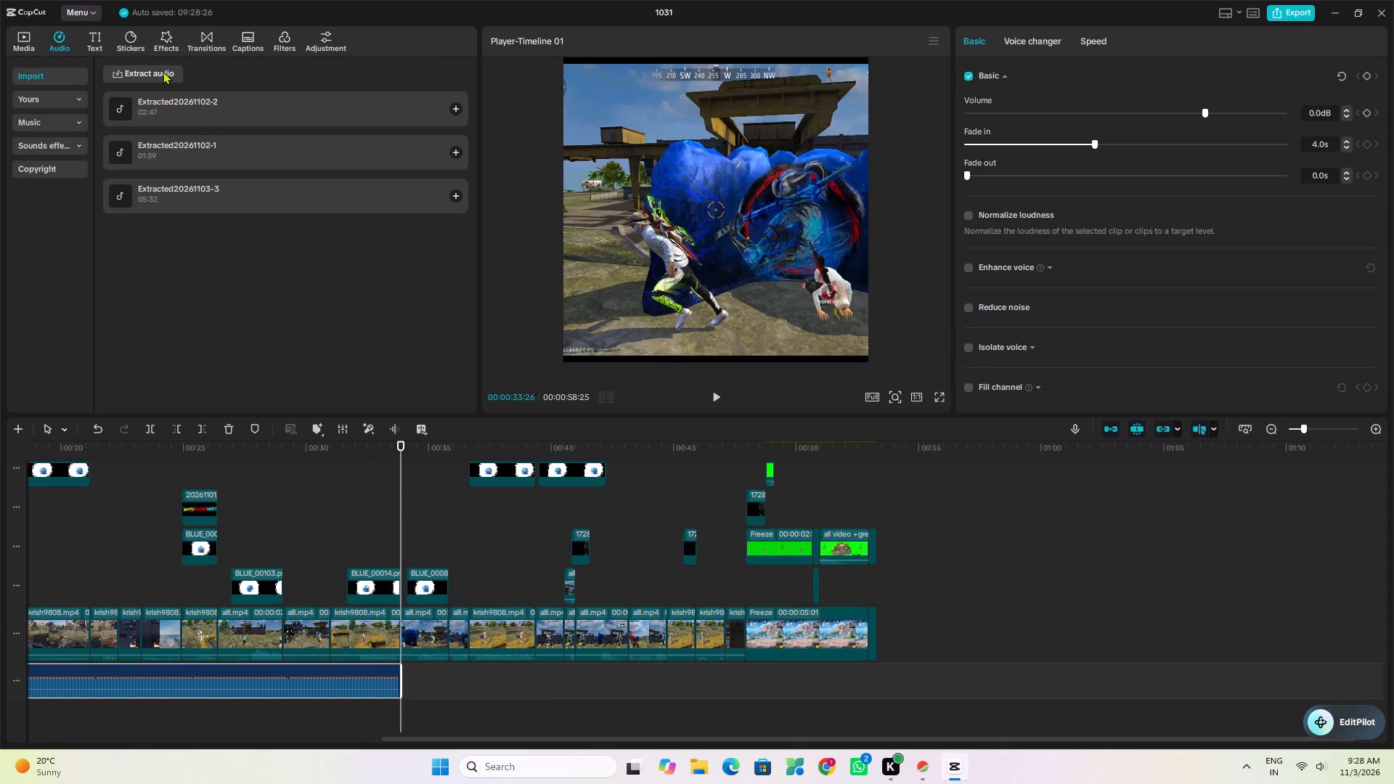
{"action": "left_click", "coordinate": [67, 162]}
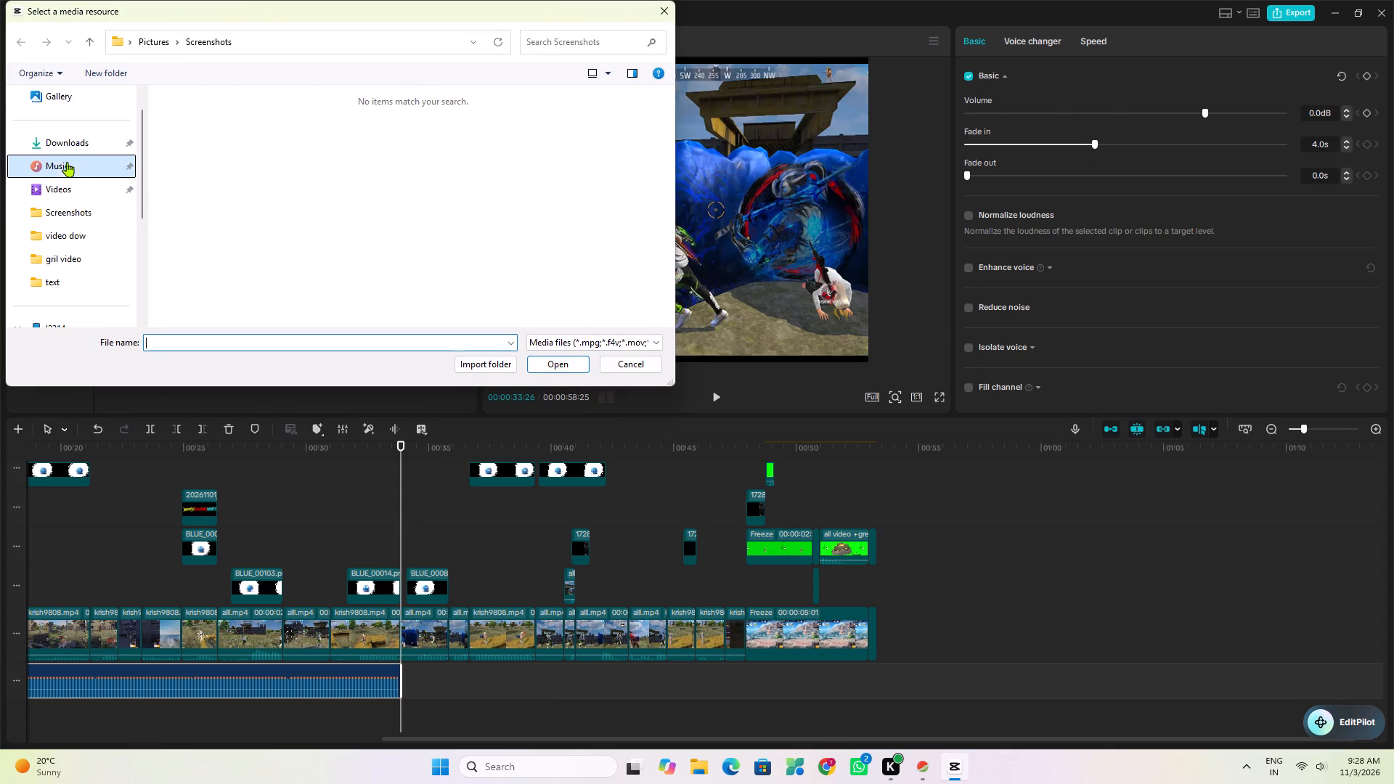
{"action": "scroll", "coordinate": [559, 189], "scroll_direction": "down", "scroll_amount": 1}
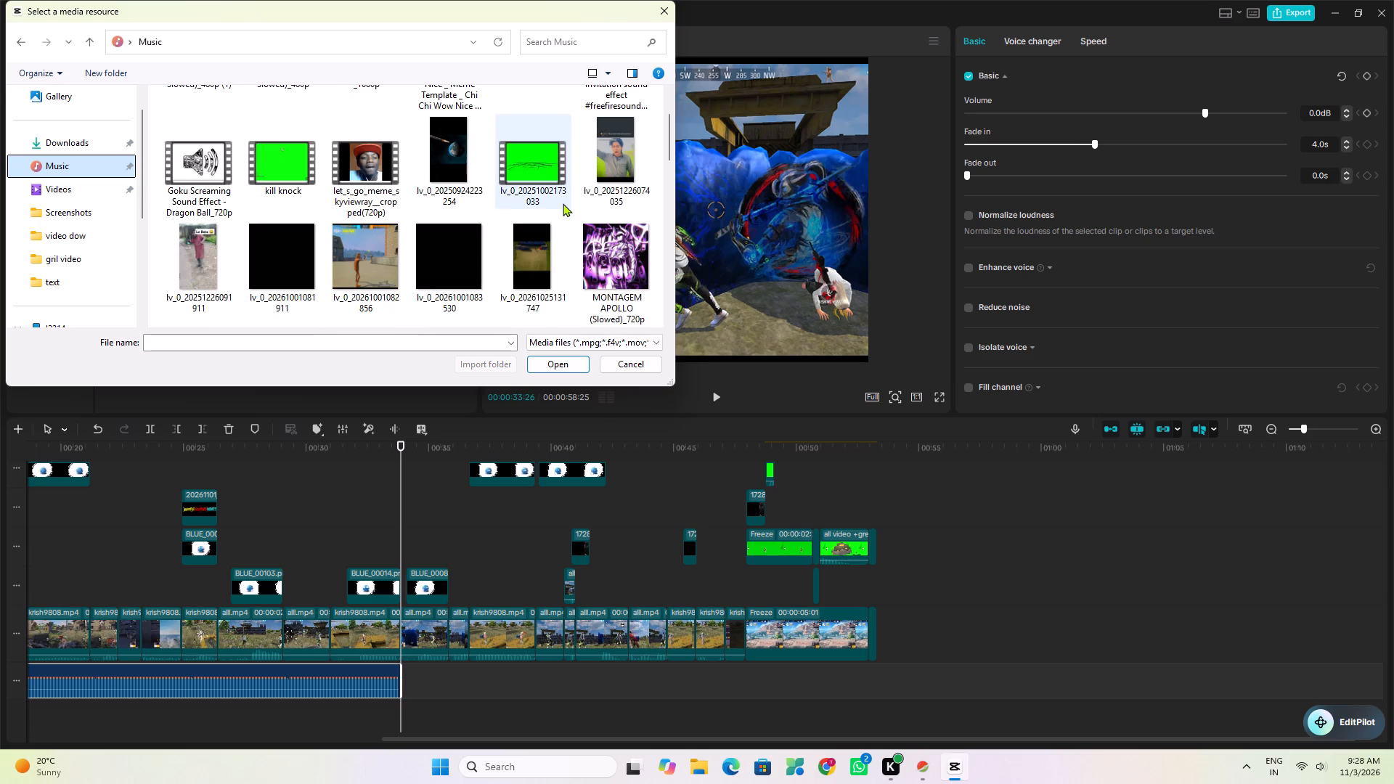
{"action": "scroll", "coordinate": [592, 259], "scroll_direction": "down", "scroll_amount": 3}
{"action": "scroll", "coordinate": [478, 239], "scroll_direction": "down", "scroll_amount": 3}
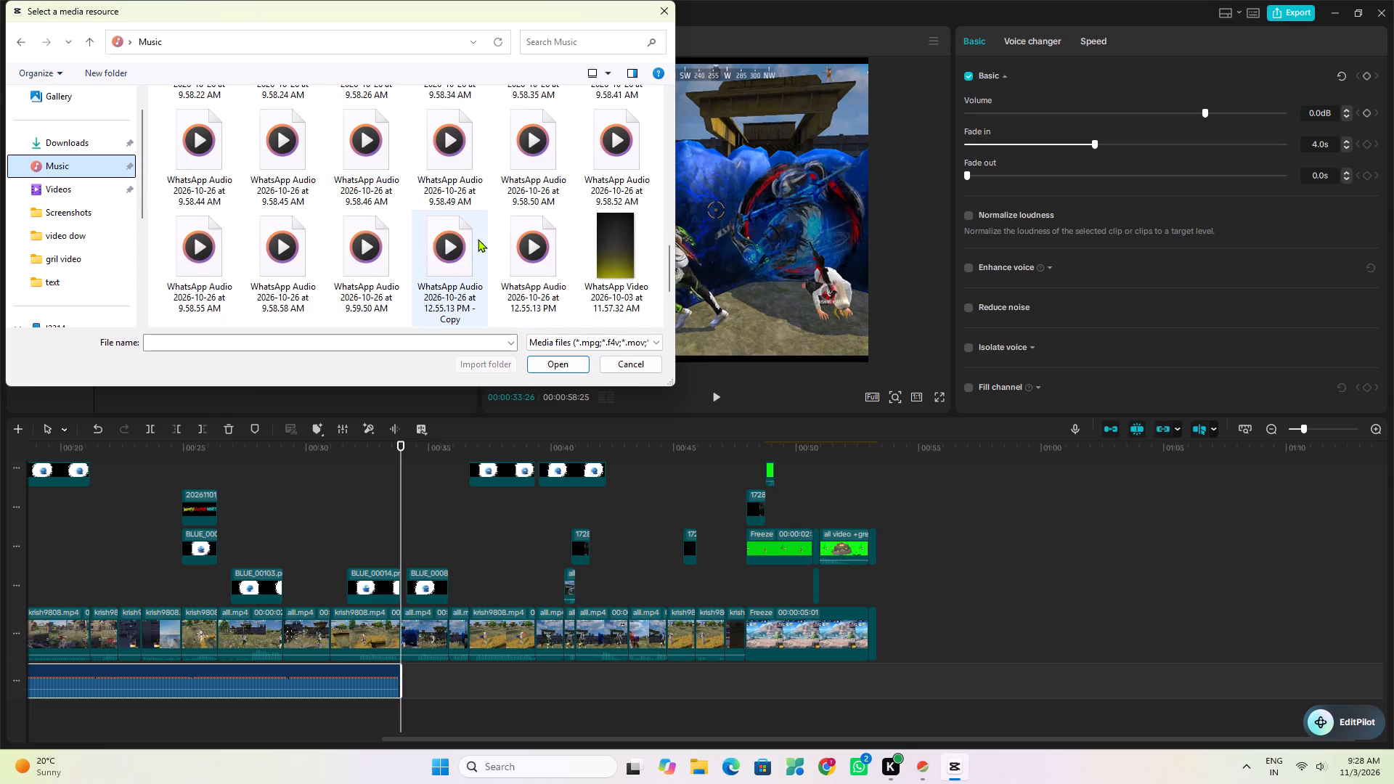
{"action": "scroll", "coordinate": [577, 208], "scroll_direction": "up", "scroll_amount": 2}
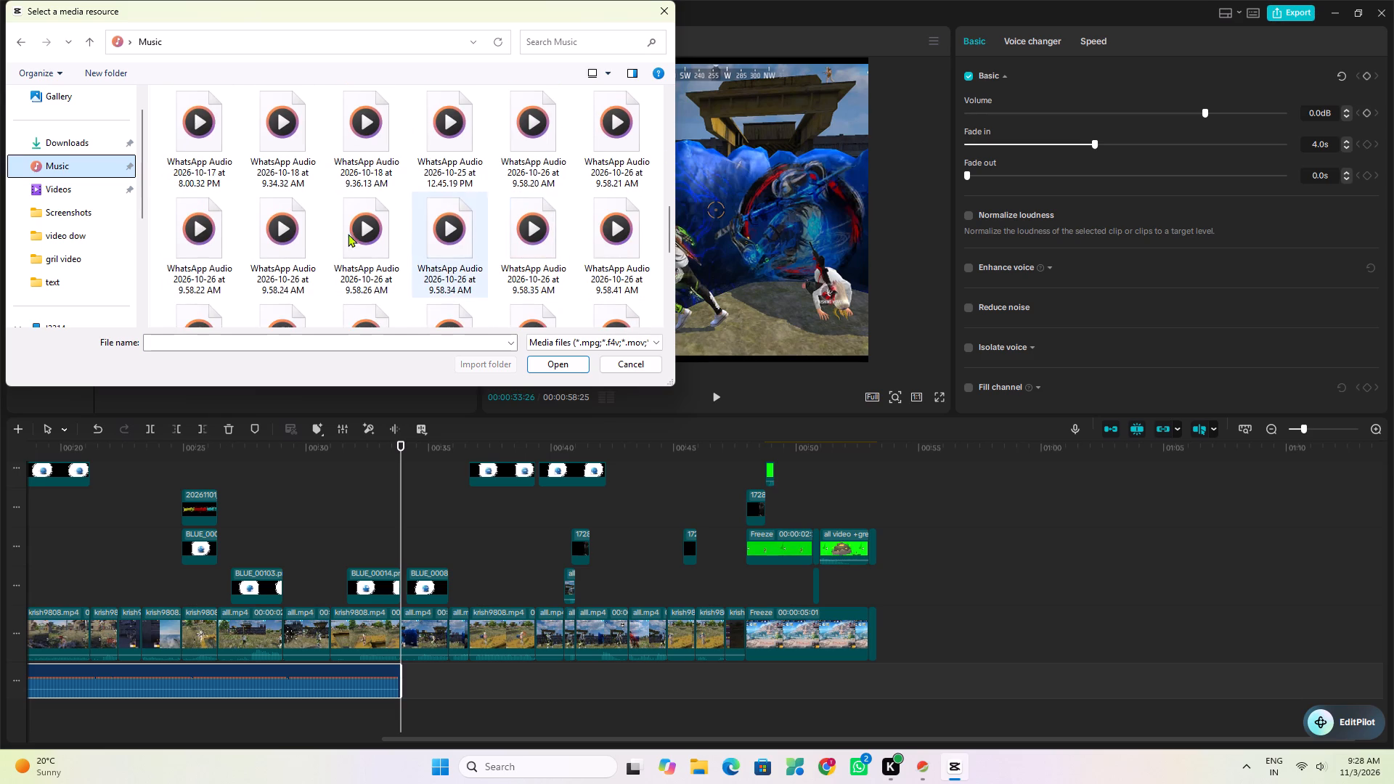
{"action": "scroll", "coordinate": [346, 234], "scroll_direction": "up", "scroll_amount": 1}
{"action": "left_click_drag", "start_coordinate": [153, 213], "coordinate": [482, 361]}
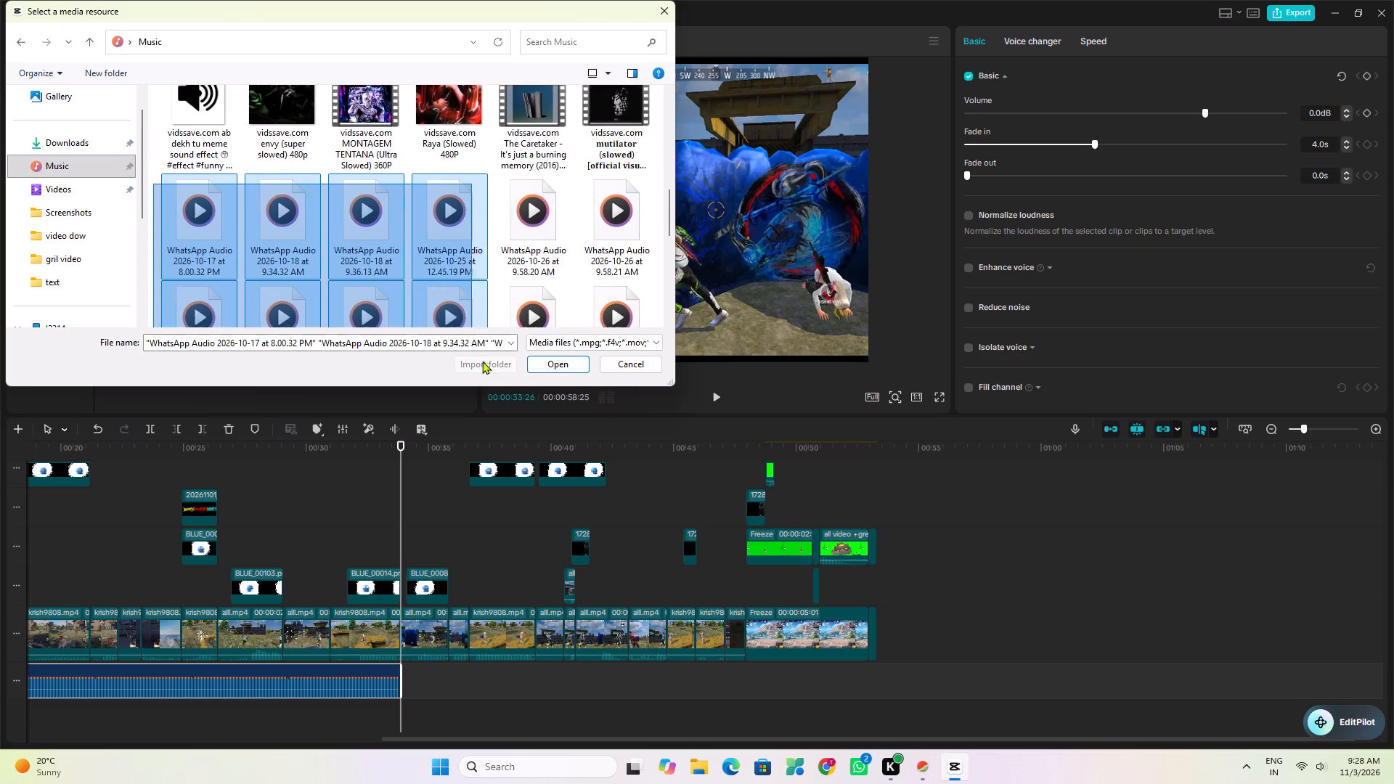
{"action": "left_click_drag", "start_coordinate": [482, 361], "coordinate": [641, 509]}
{"action": "left_click", "coordinate": [558, 363]}
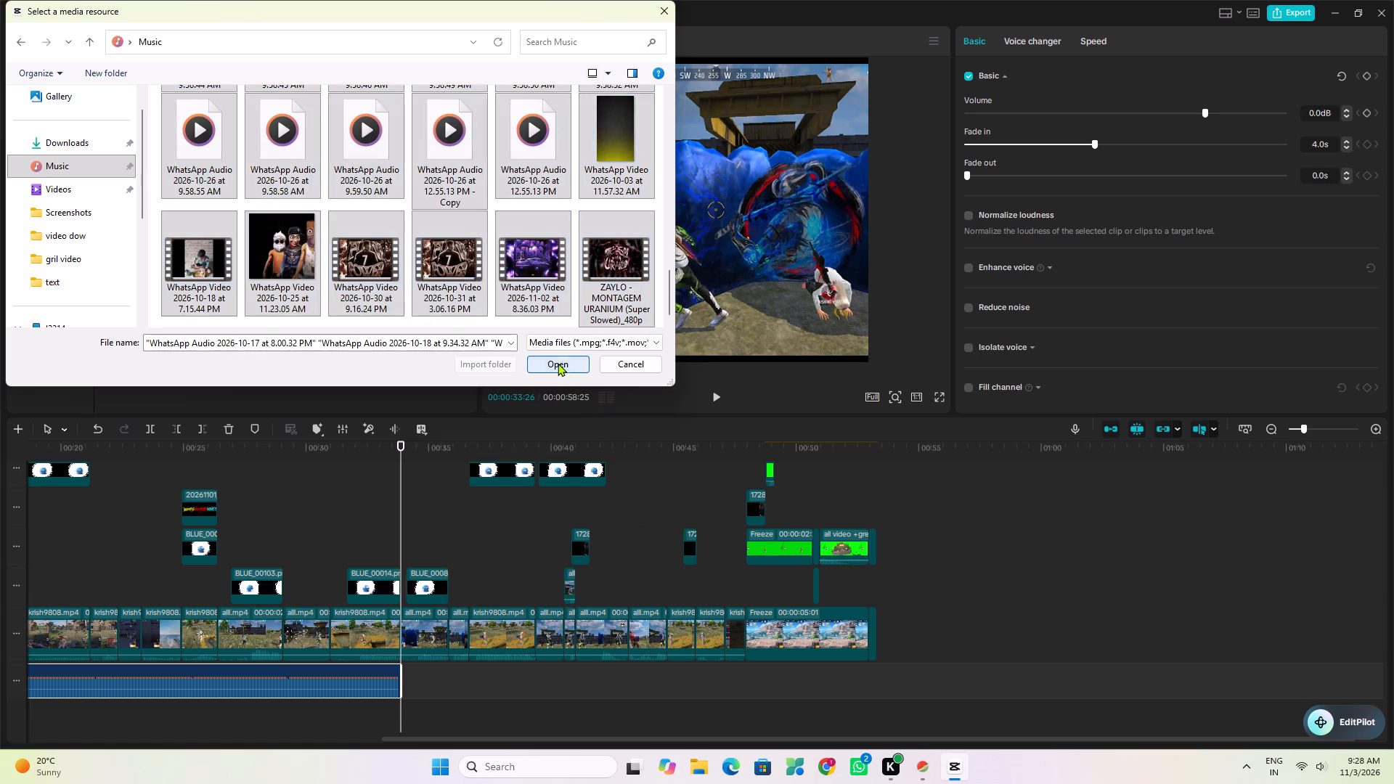
{"action": "left_click", "coordinate": [167, 97]}
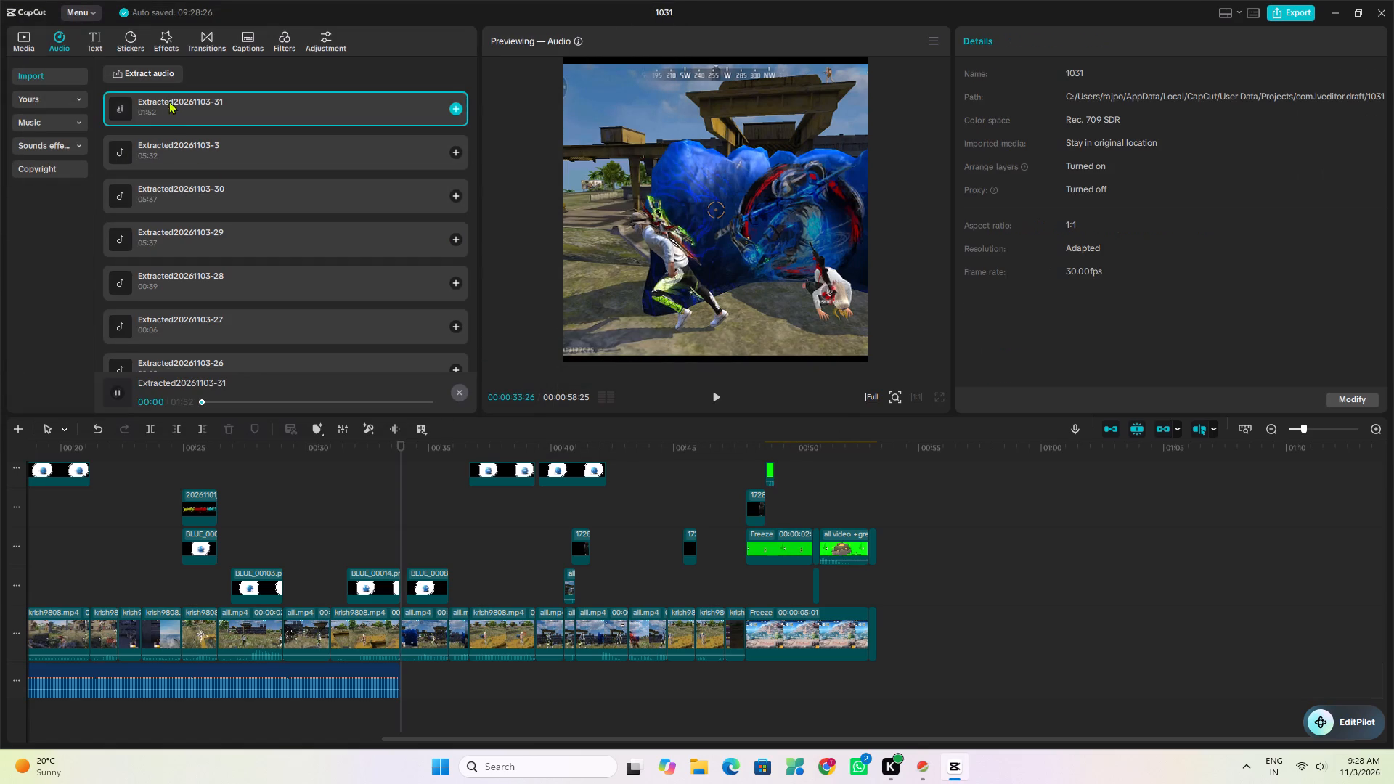
{"action": "left_click", "coordinate": [214, 158]}
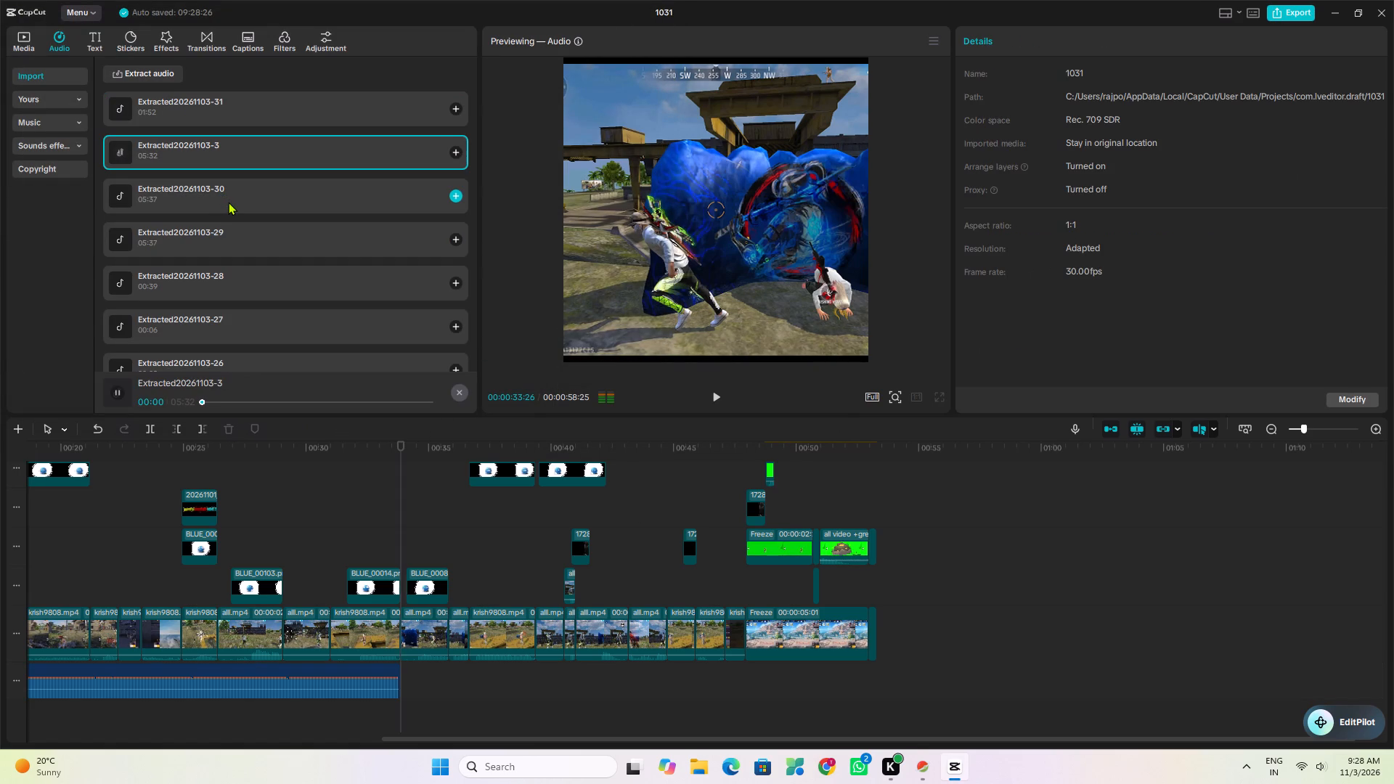
{"action": "left_click", "coordinate": [228, 202]}
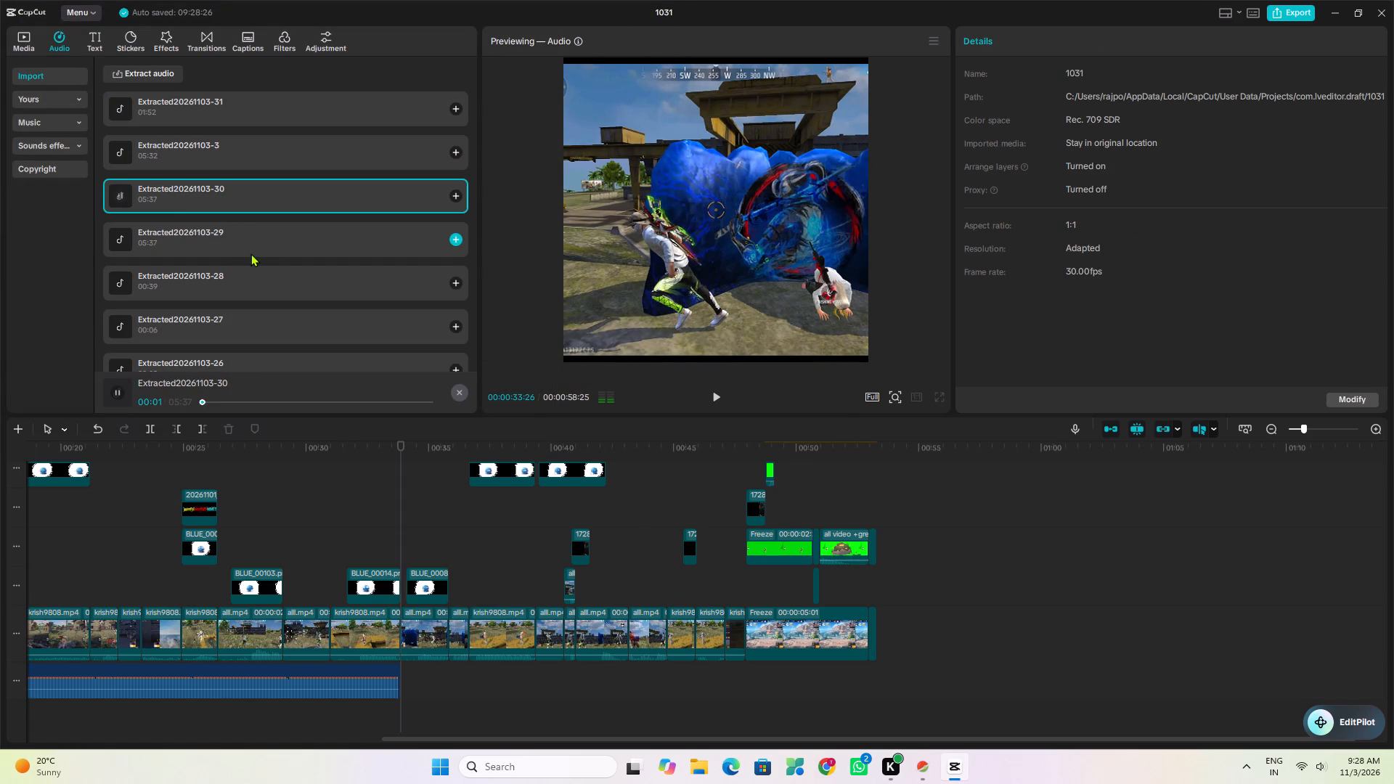
{"action": "left_click", "coordinate": [248, 251]}
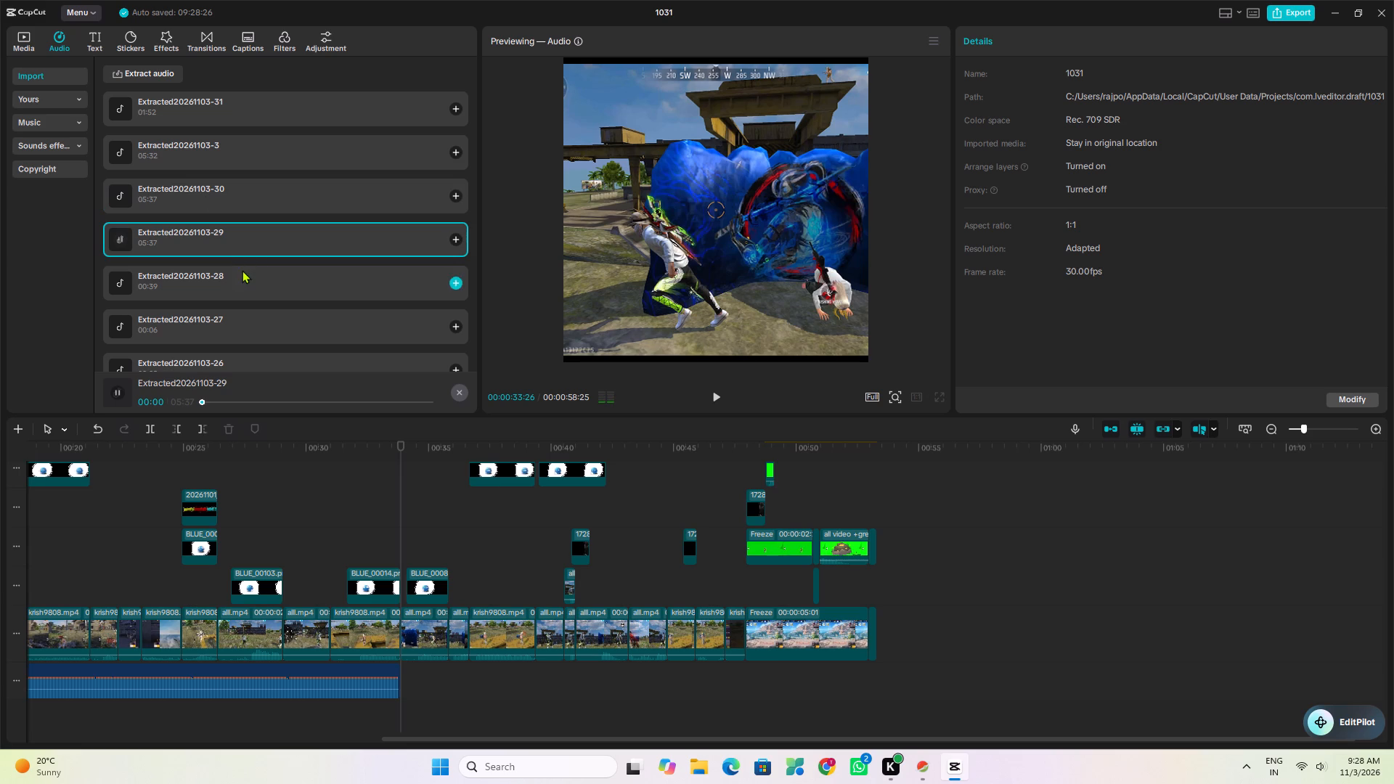
{"action": "left_click", "coordinate": [200, 182]}
{"action": "left_click", "coordinate": [204, 288]}
{"action": "scroll", "coordinate": [197, 294], "scroll_direction": "down", "scroll_amount": 1}
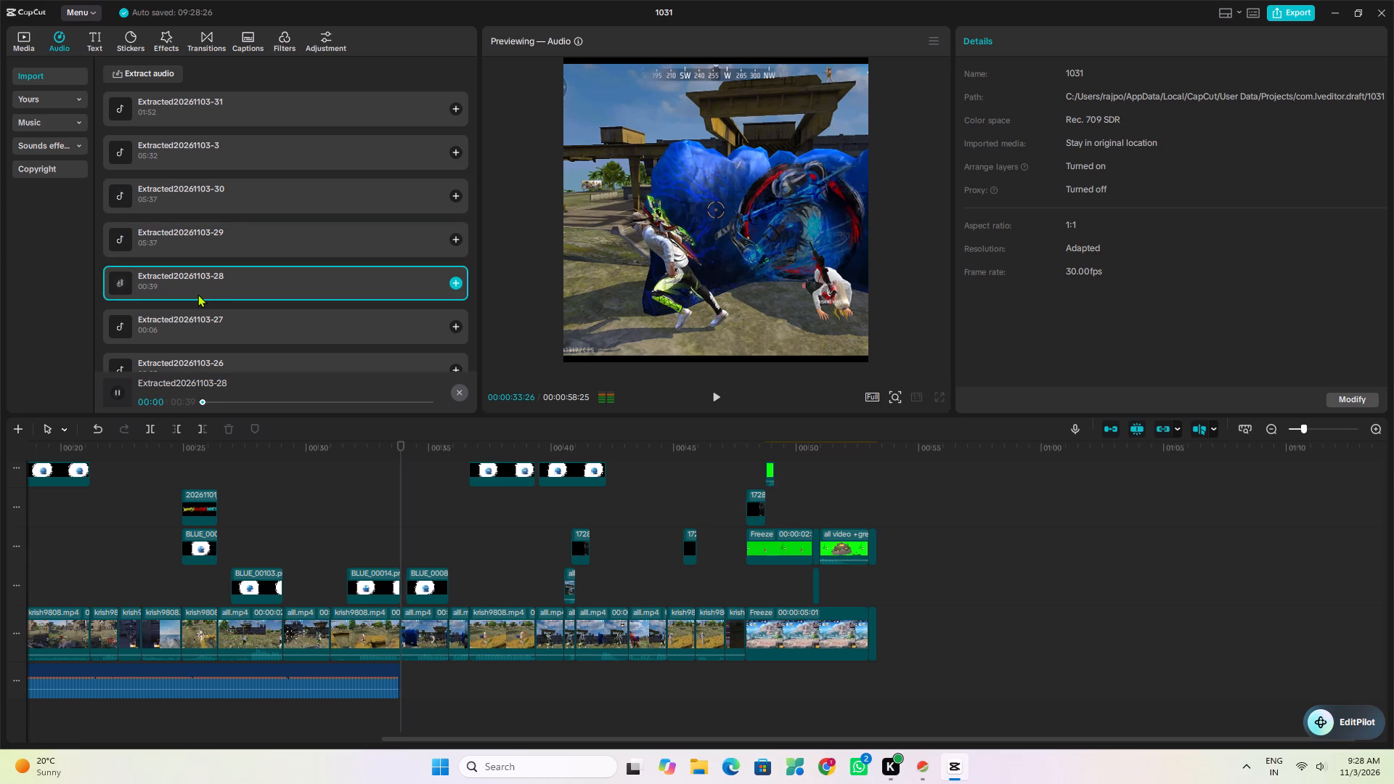
{"action": "left_click", "coordinate": [194, 243]}
{"action": "left_click", "coordinate": [196, 254]}
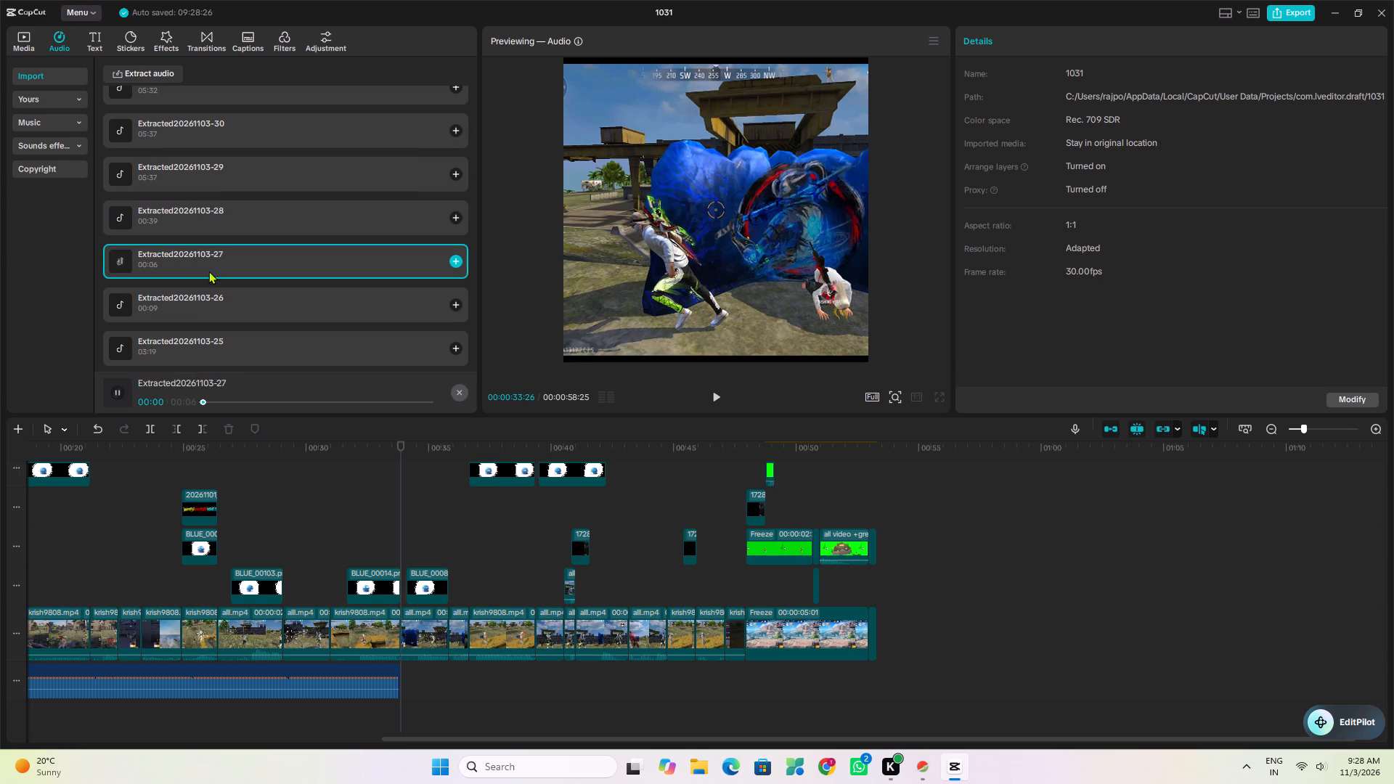
{"action": "scroll", "coordinate": [209, 271], "scroll_direction": "down", "scroll_amount": 2}
{"action": "left_click", "coordinate": [205, 269]}
{"action": "left_click", "coordinate": [195, 219]}
{"action": "scroll", "coordinate": [196, 226], "scroll_direction": "down", "scroll_amount": 1}
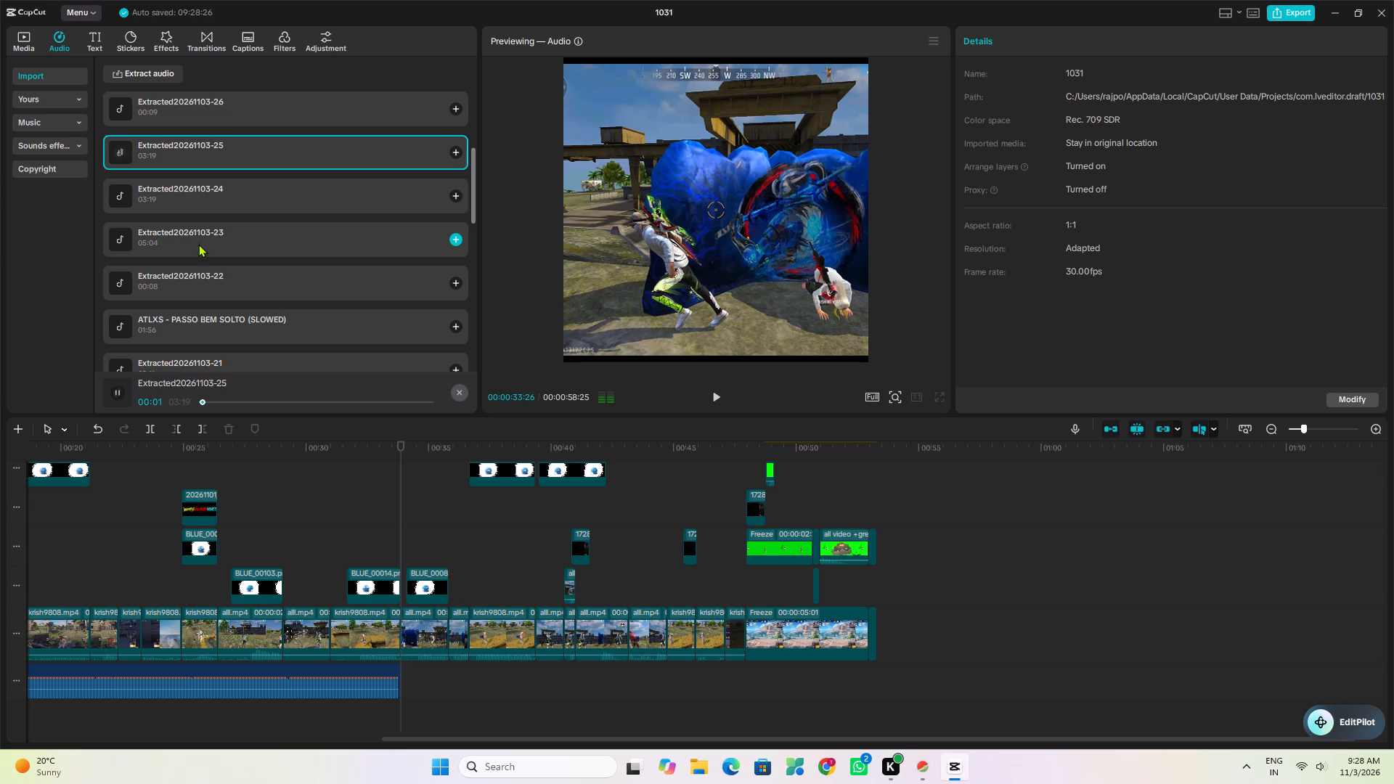
{"action": "left_click", "coordinate": [198, 244]}
{"action": "scroll", "coordinate": [198, 244], "scroll_direction": "down", "scroll_amount": 1}
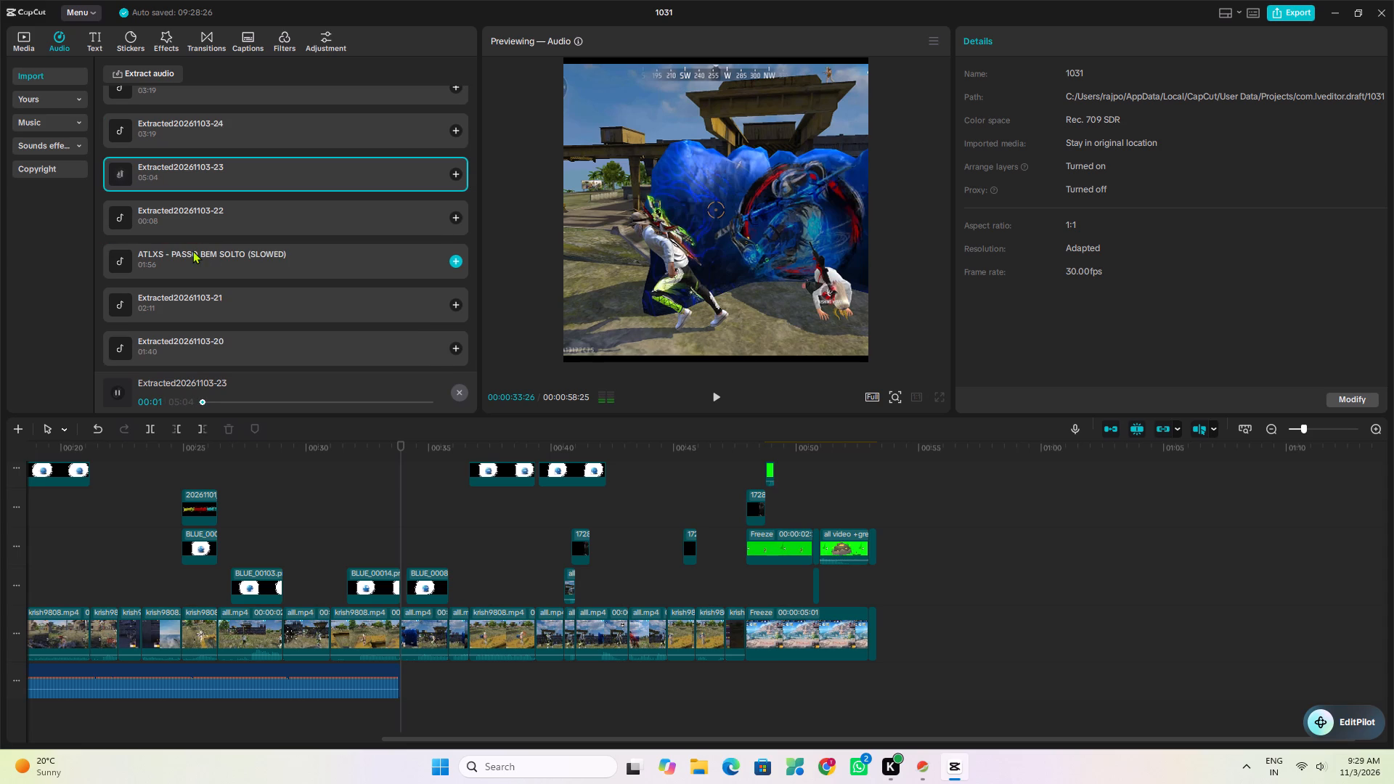
{"action": "left_click", "coordinate": [192, 250]}
{"action": "scroll", "coordinate": [192, 250], "scroll_direction": "down", "scroll_amount": 1}
{"action": "left_click", "coordinate": [178, 242]}
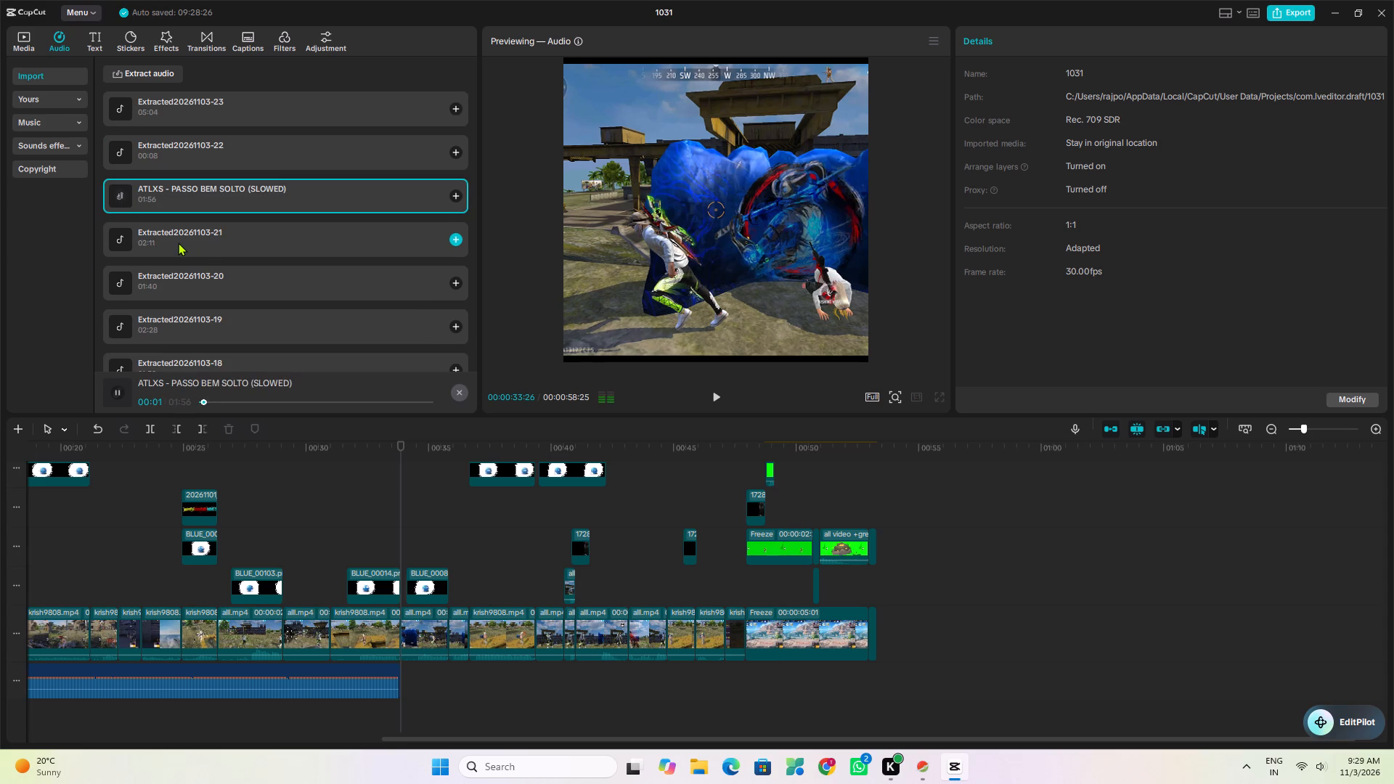
{"action": "scroll", "coordinate": [178, 242], "scroll_direction": "down", "scroll_amount": 1}
{"action": "left_click_drag", "start_coordinate": [174, 156], "coordinate": [189, 215]}
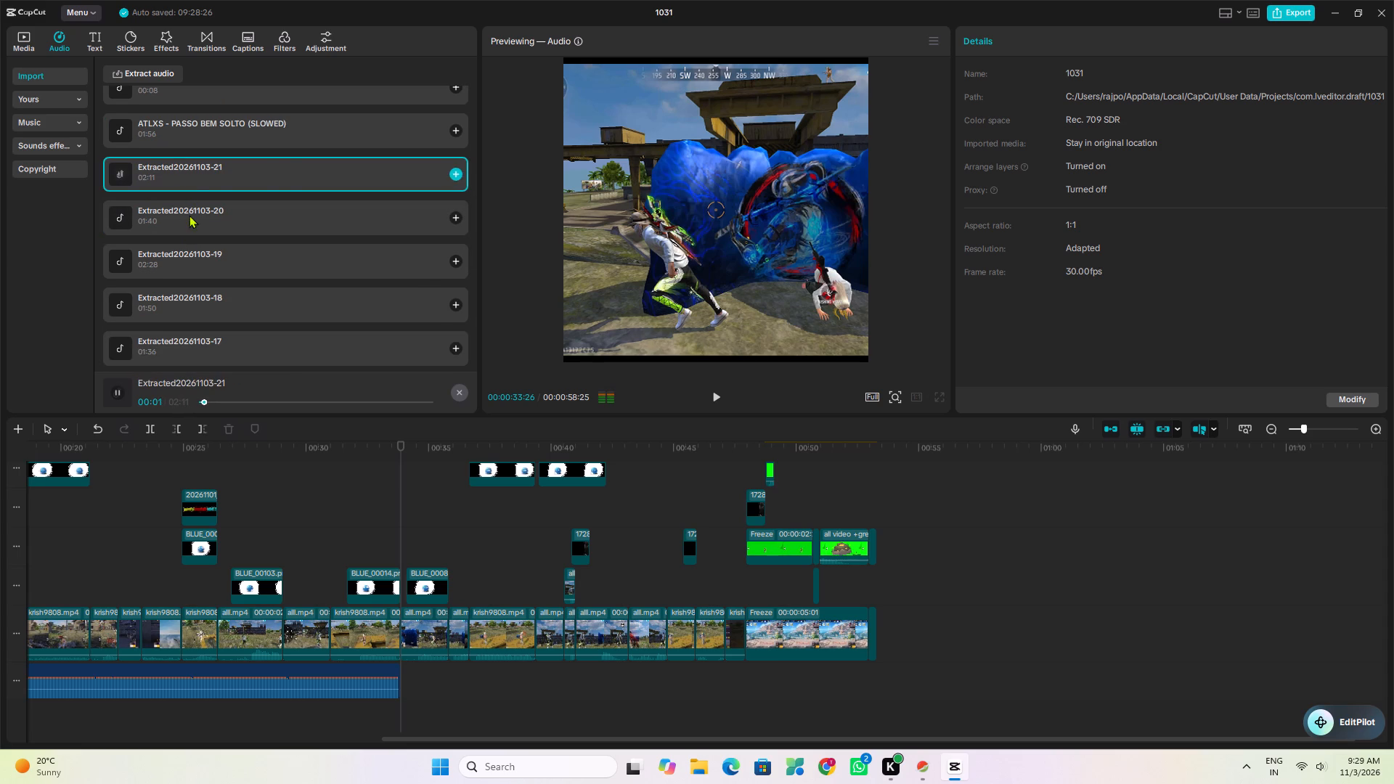
{"action": "left_click_drag", "start_coordinate": [189, 215], "coordinate": [258, 220]}
{"action": "scroll", "coordinate": [258, 243], "scroll_direction": "up", "scroll_amount": 3}
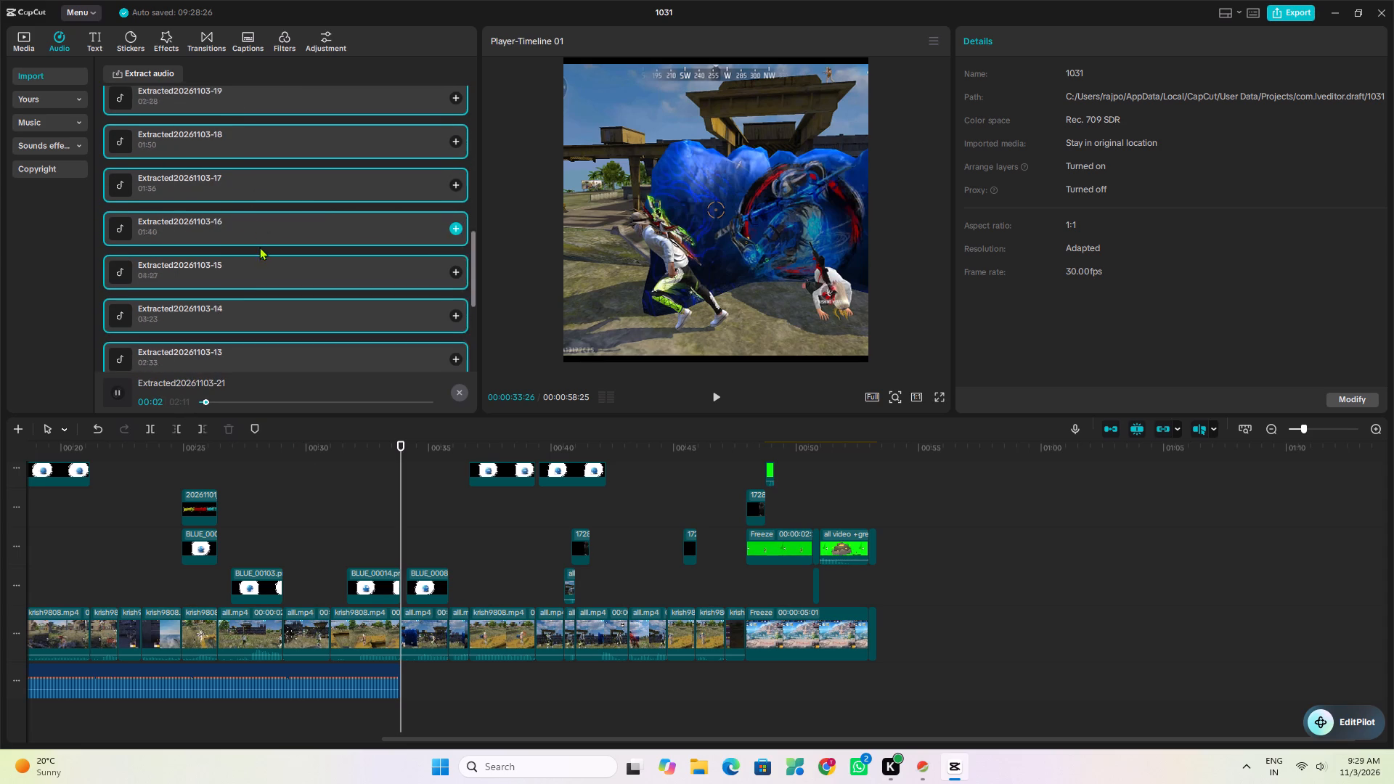
{"action": "left_click", "coordinate": [228, 166]}
{"action": "left_click", "coordinate": [187, 123]}
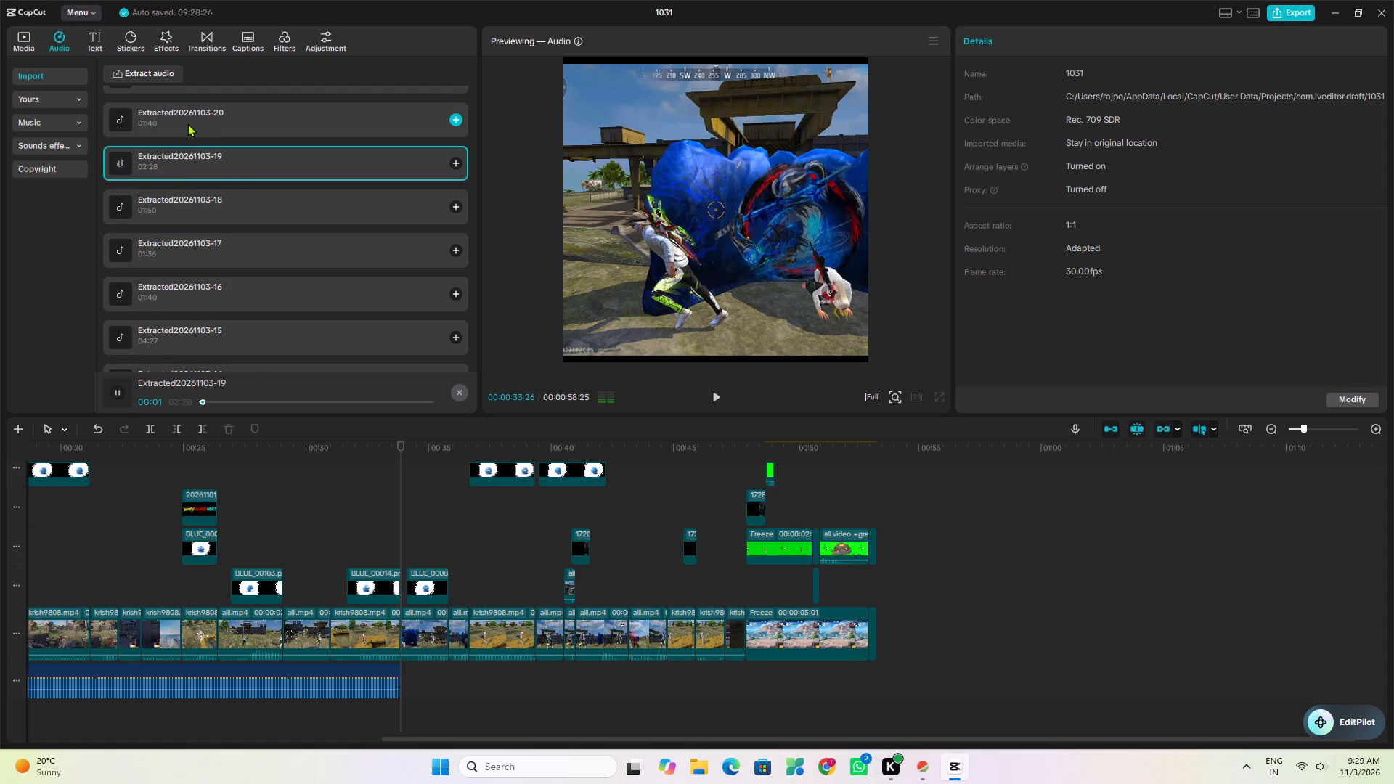
{"action": "left_click", "coordinate": [187, 163]}
{"action": "scroll", "coordinate": [187, 163], "scroll_direction": "up", "scroll_amount": 2}
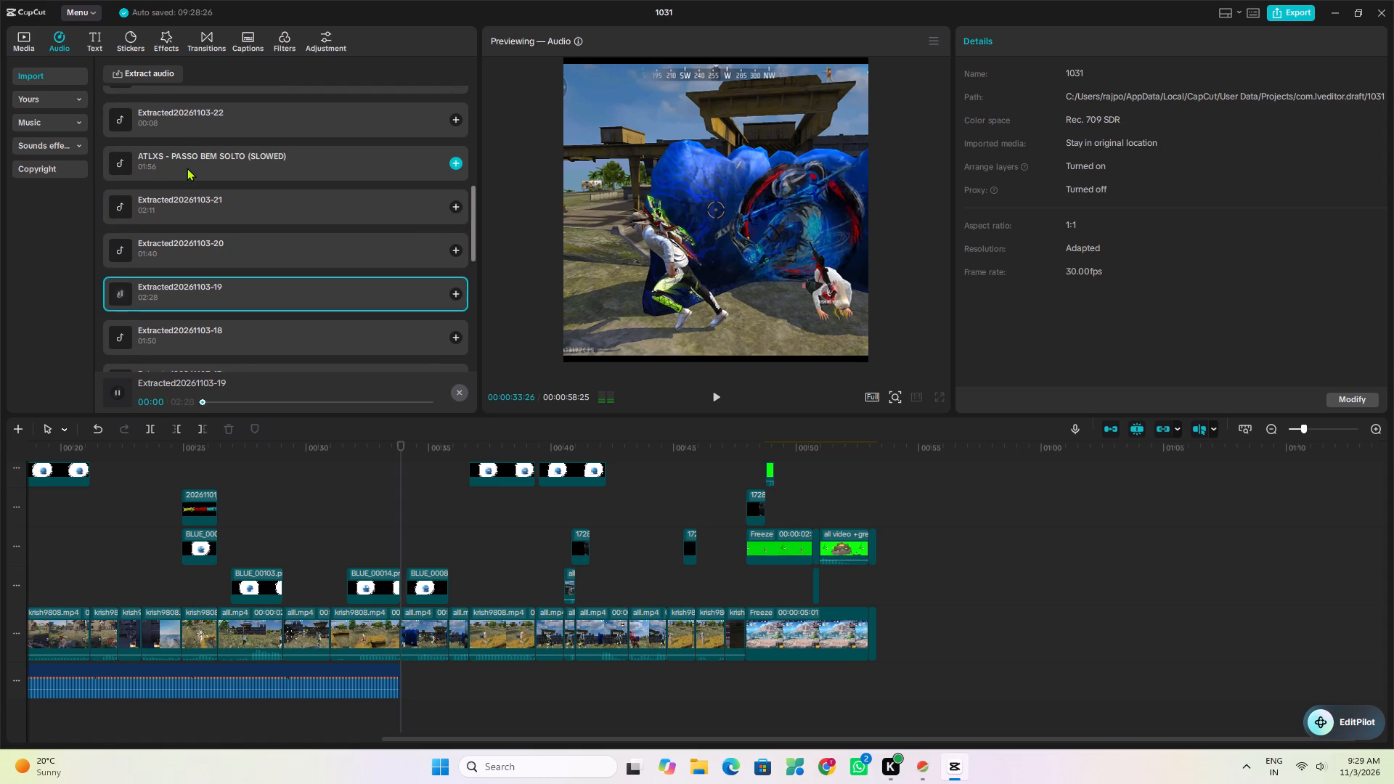
{"action": "left_click", "coordinate": [153, 164]}
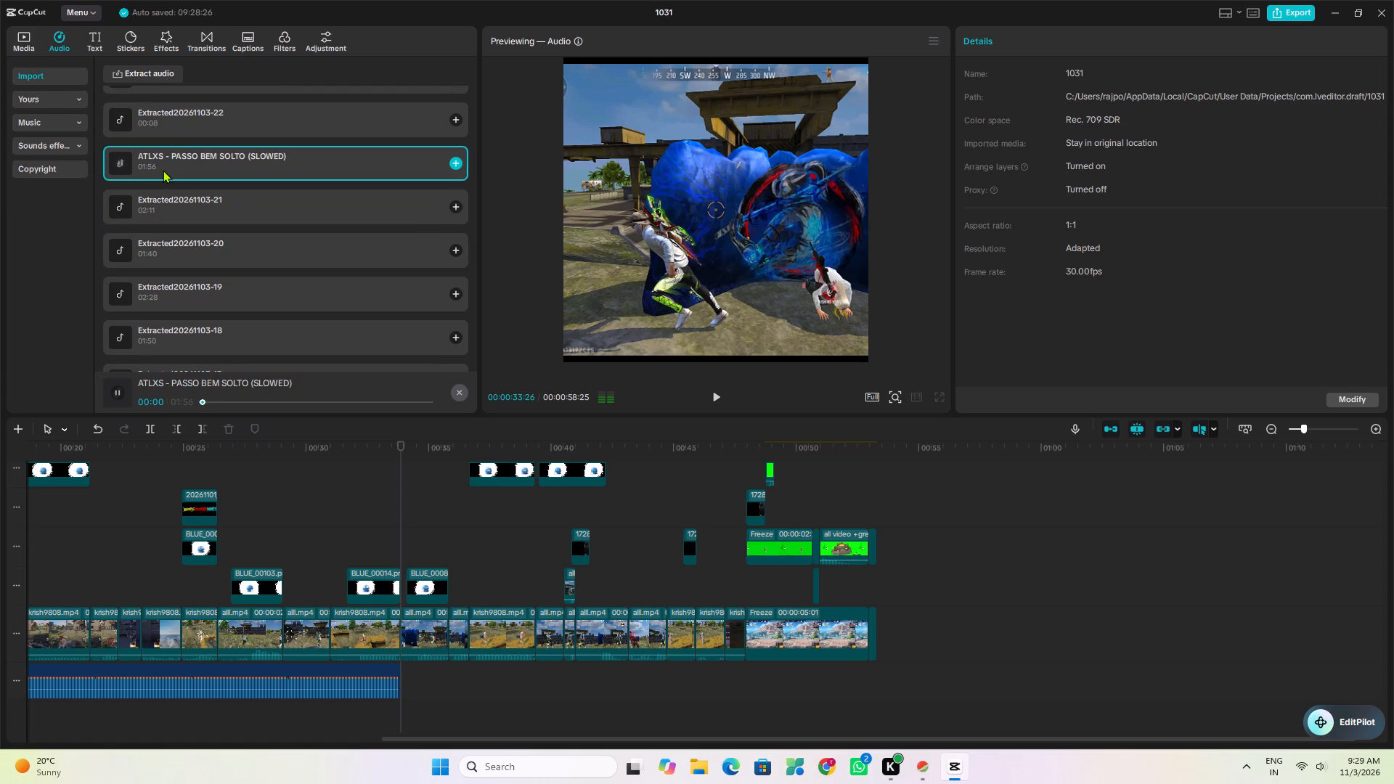
{"action": "left_click", "coordinate": [167, 205]}
{"action": "left_click_drag", "start_coordinate": [168, 205], "coordinate": [206, 320]}
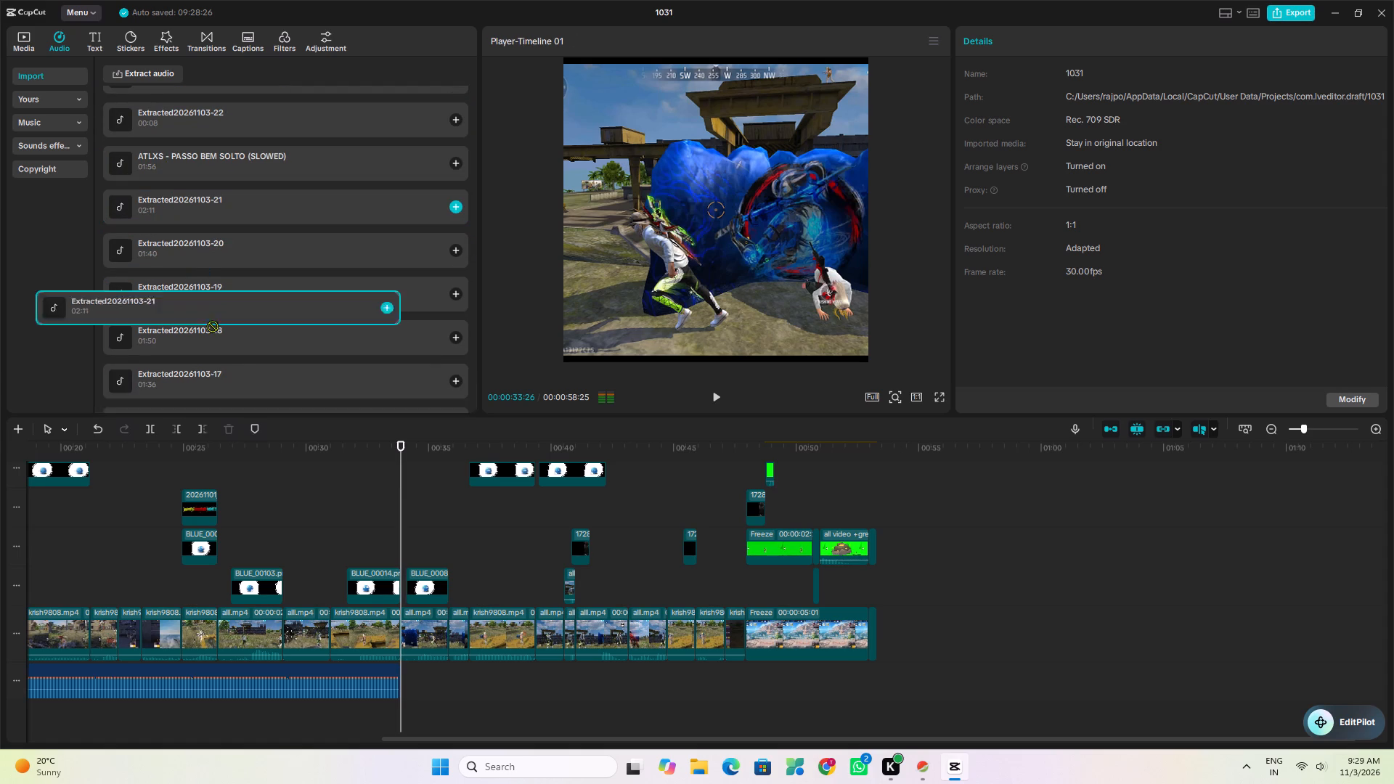
{"action": "left_click_drag", "start_coordinate": [206, 320], "coordinate": [397, 715]}
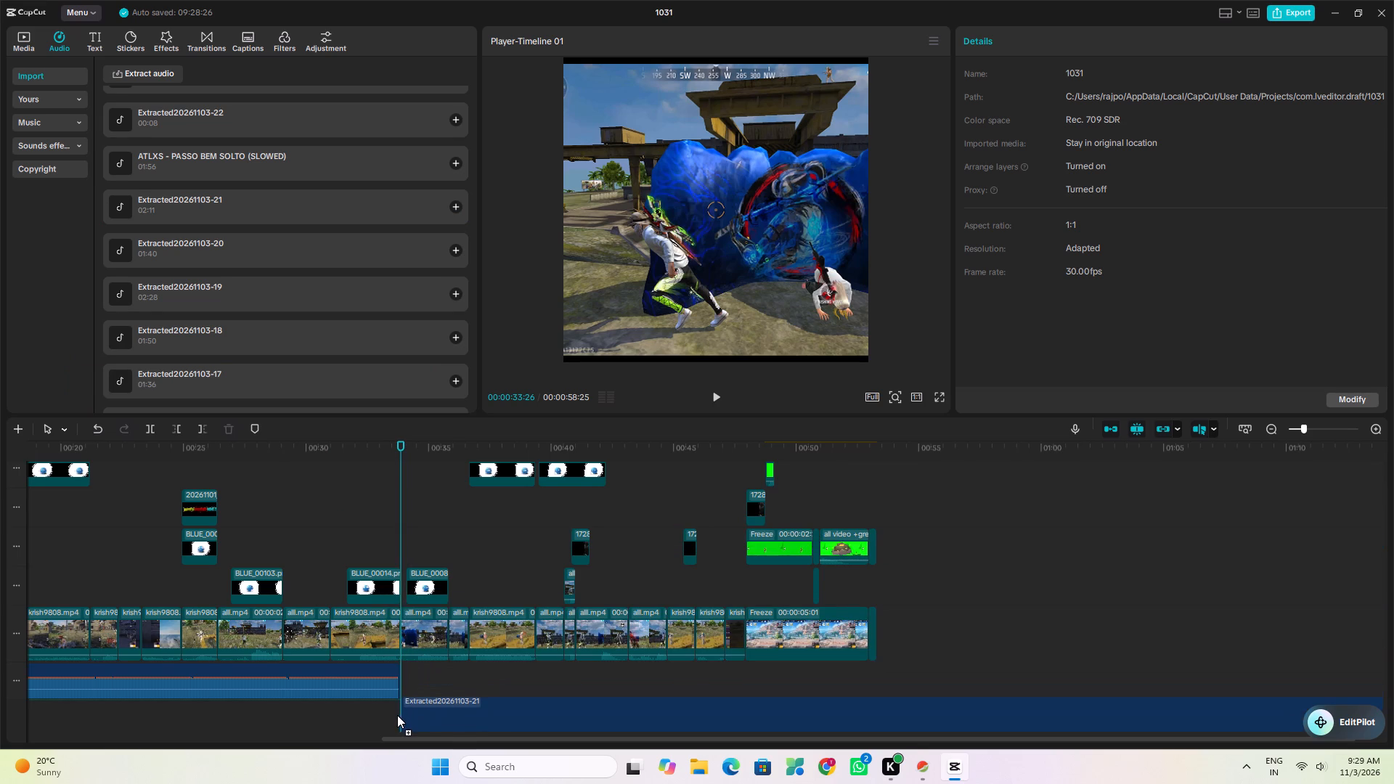
{"action": "left_click_drag", "start_coordinate": [397, 715], "coordinate": [396, 719]}
{"action": "scroll", "coordinate": [412, 679], "scroll_direction": "down", "scroll_amount": 3}
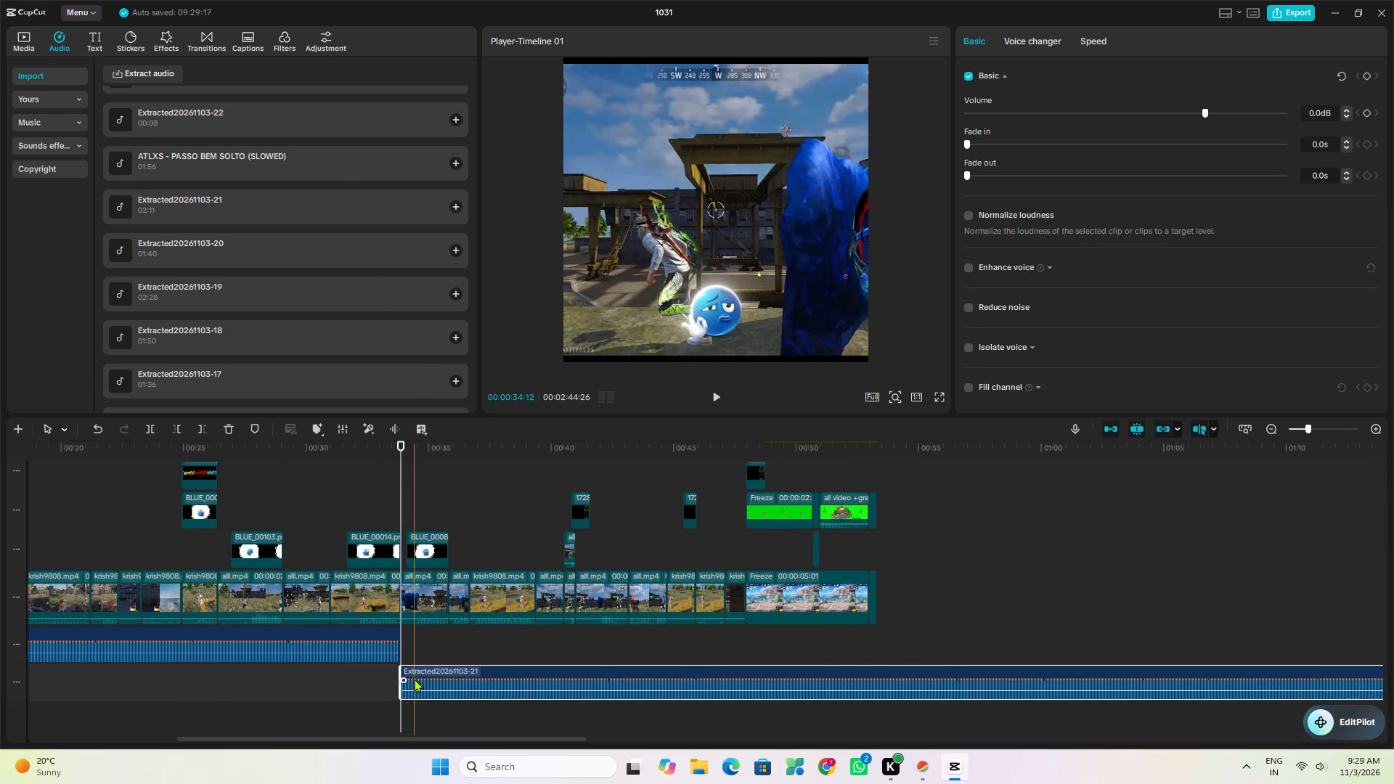
{"action": "left_click", "coordinate": [374, 682]}
{"action": "key", "text": "space"}
{"action": "key", "text": "space"}
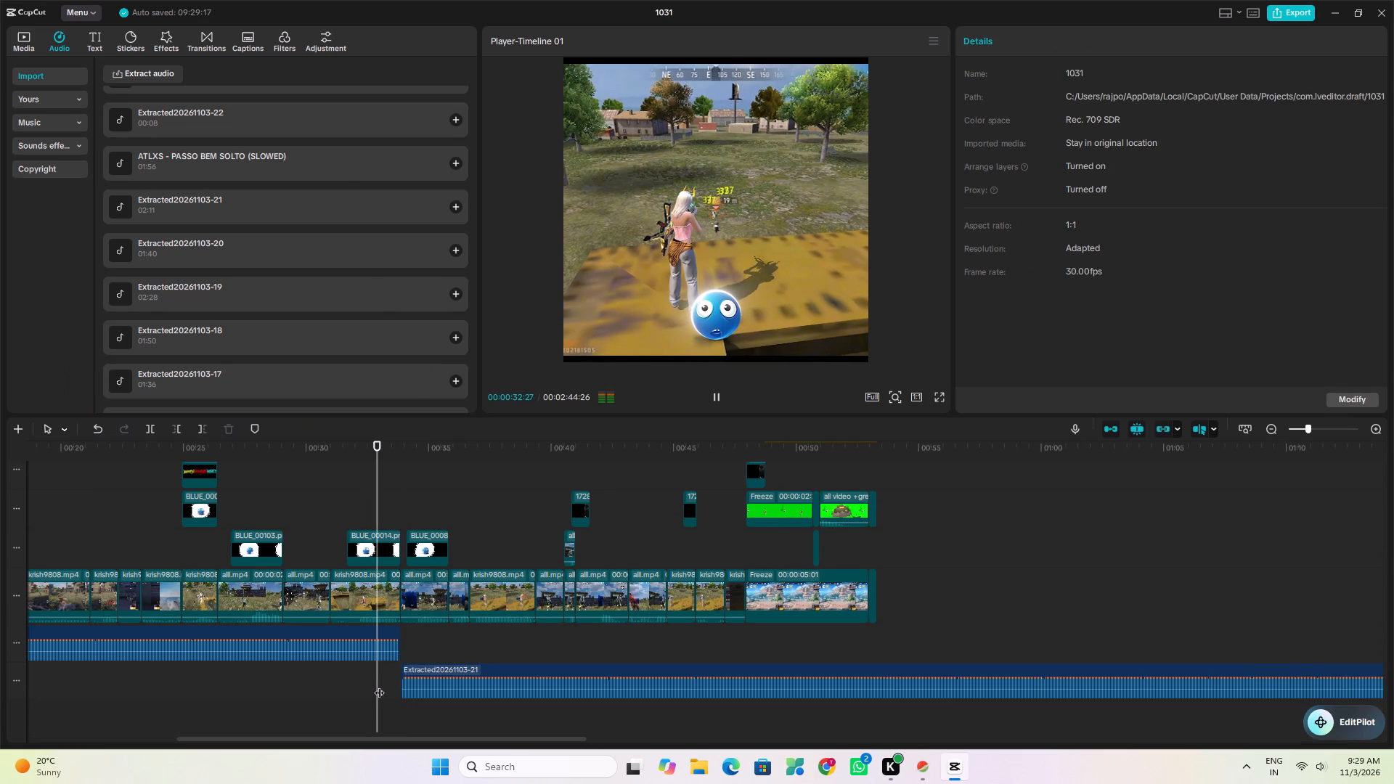
{"action": "key", "text": "space"}
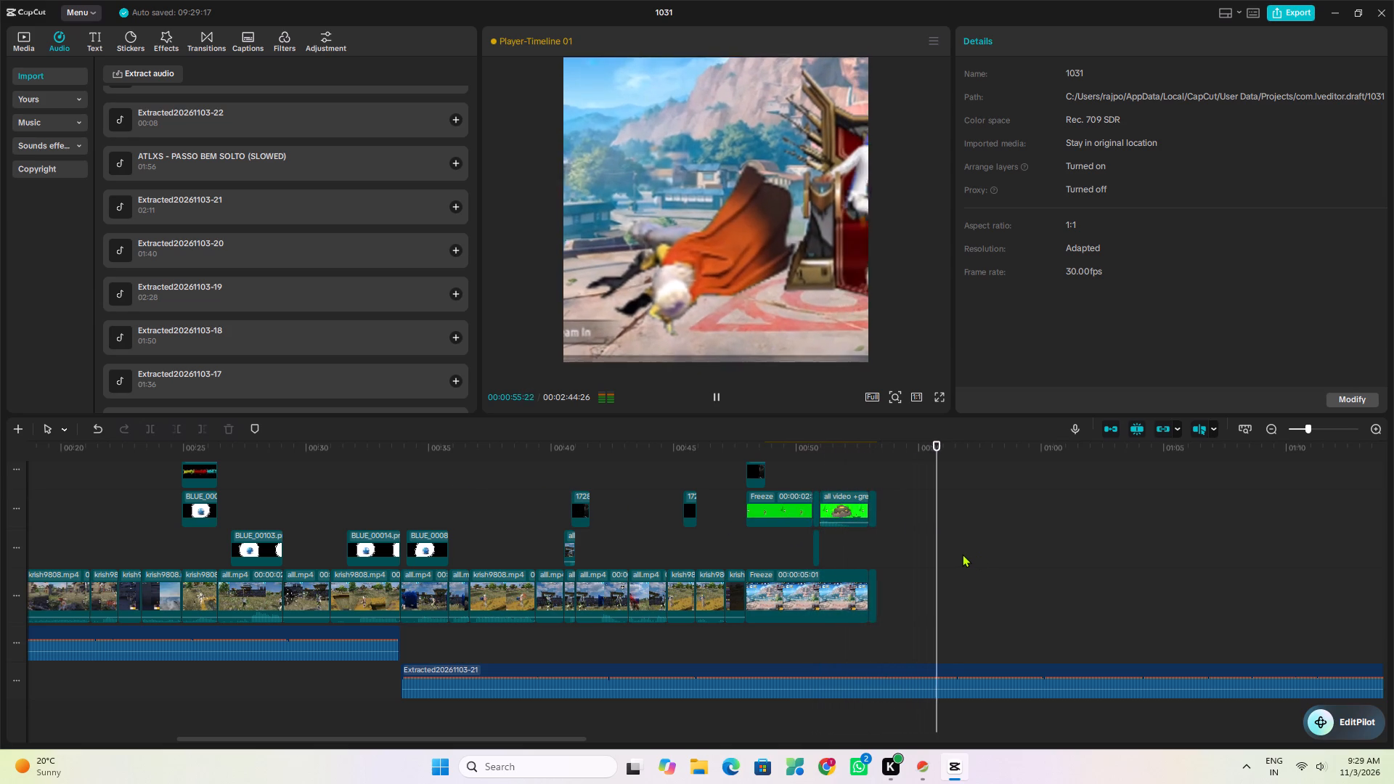
{"action": "scroll", "coordinate": [961, 555], "scroll_direction": "up", "scroll_amount": 10}
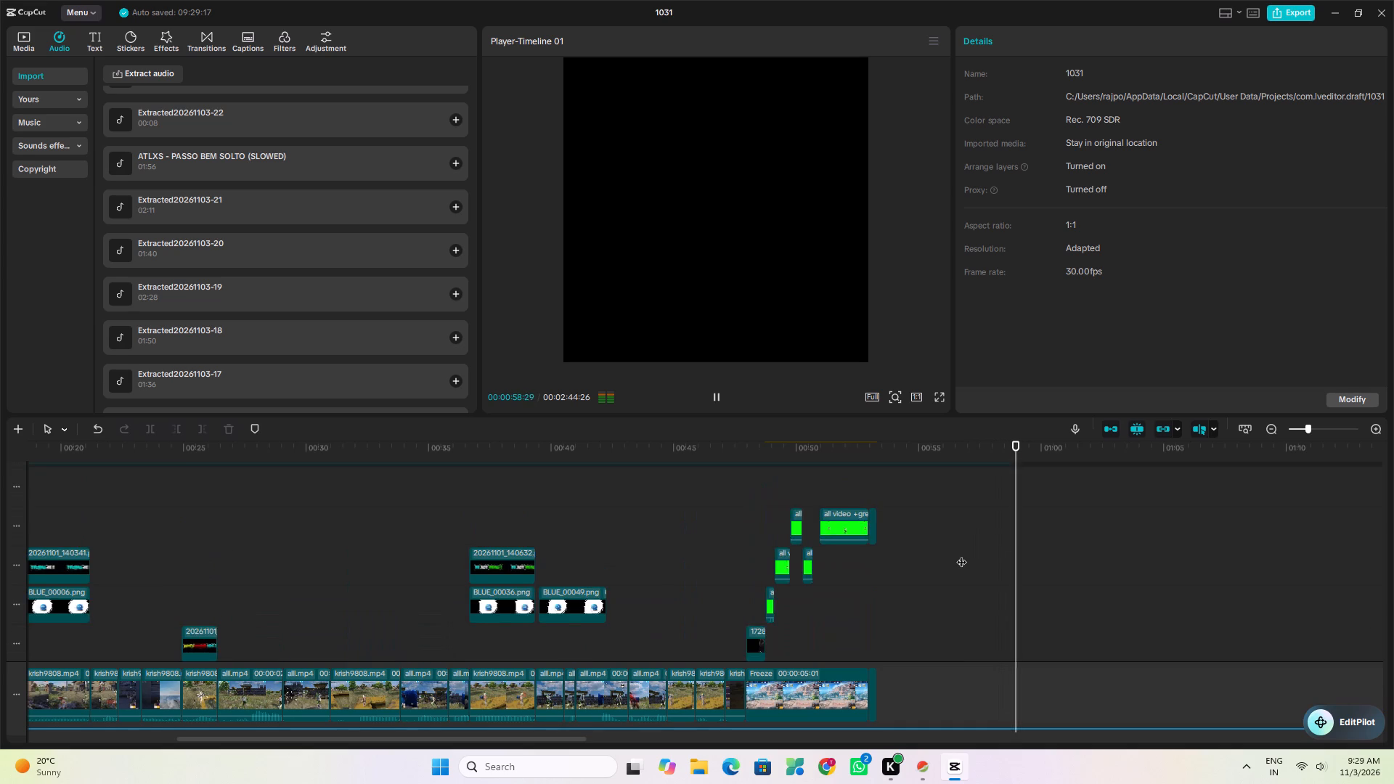
{"action": "scroll", "coordinate": [973, 565], "scroll_direction": "down", "scroll_amount": 7}
{"action": "scroll", "coordinate": [1056, 556], "scroll_direction": "down", "scroll_amount": 6}
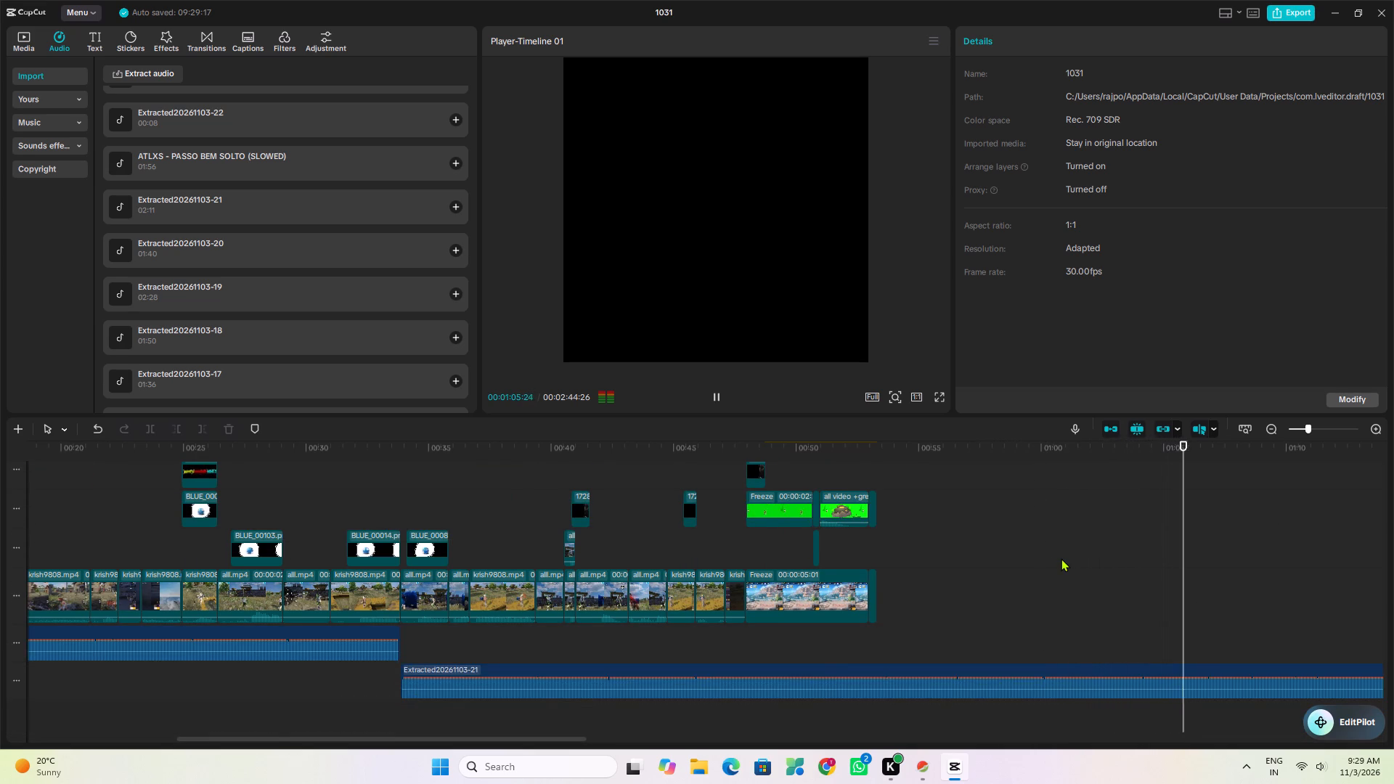
{"action": "key", "text": "space"}
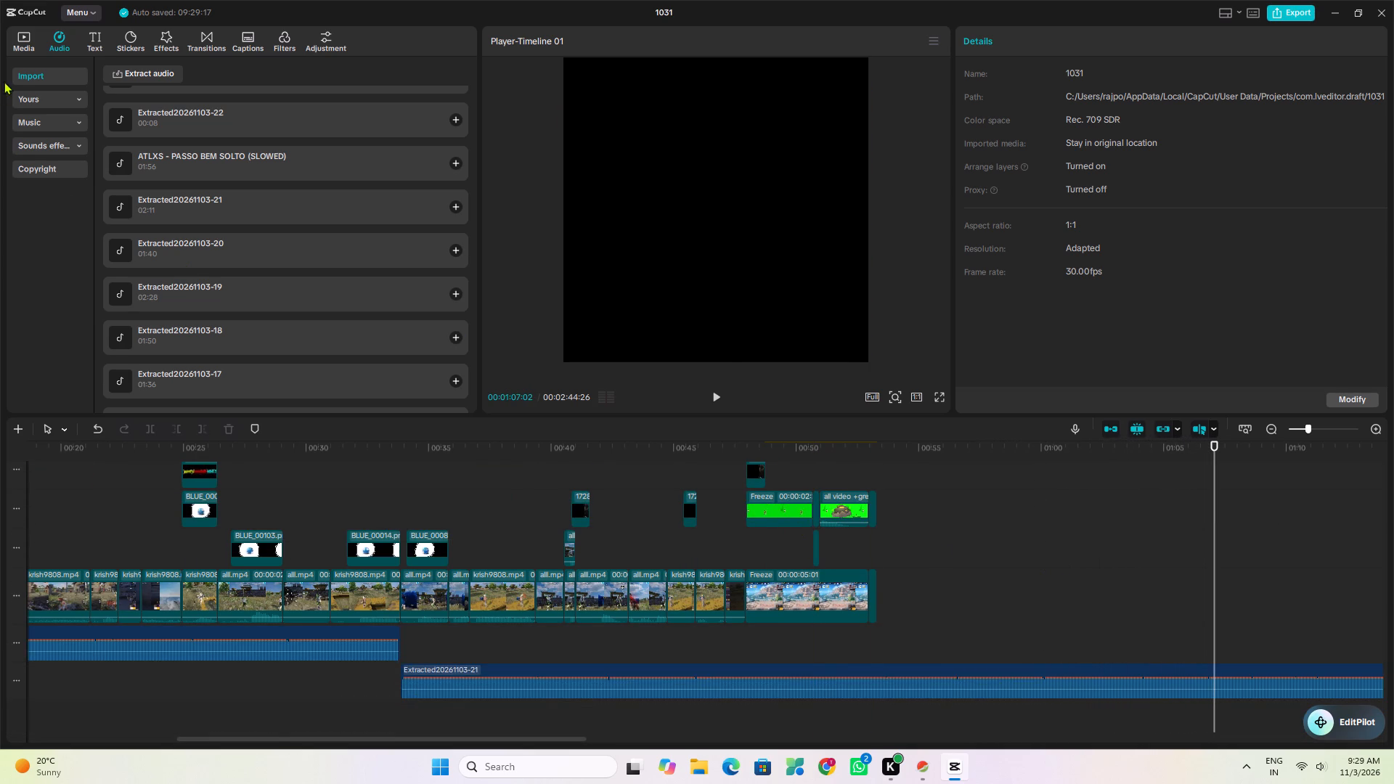
Play the second half of the reference video, the vidssave file ending in (1).mp4, to hear its music.
{"action": "left_click", "coordinate": [20, 38]}
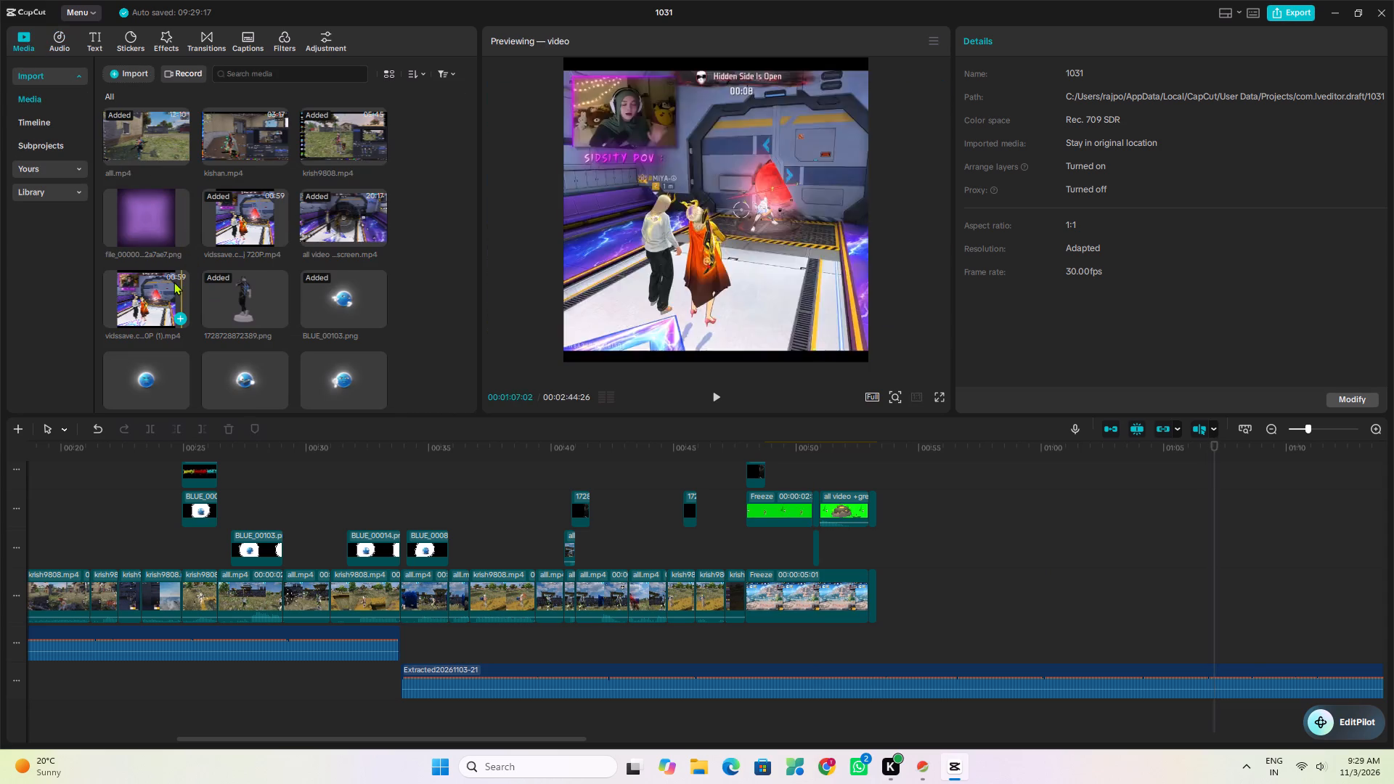
{"action": "left_click", "coordinate": [169, 287]}
{"action": "key", "text": "space"}
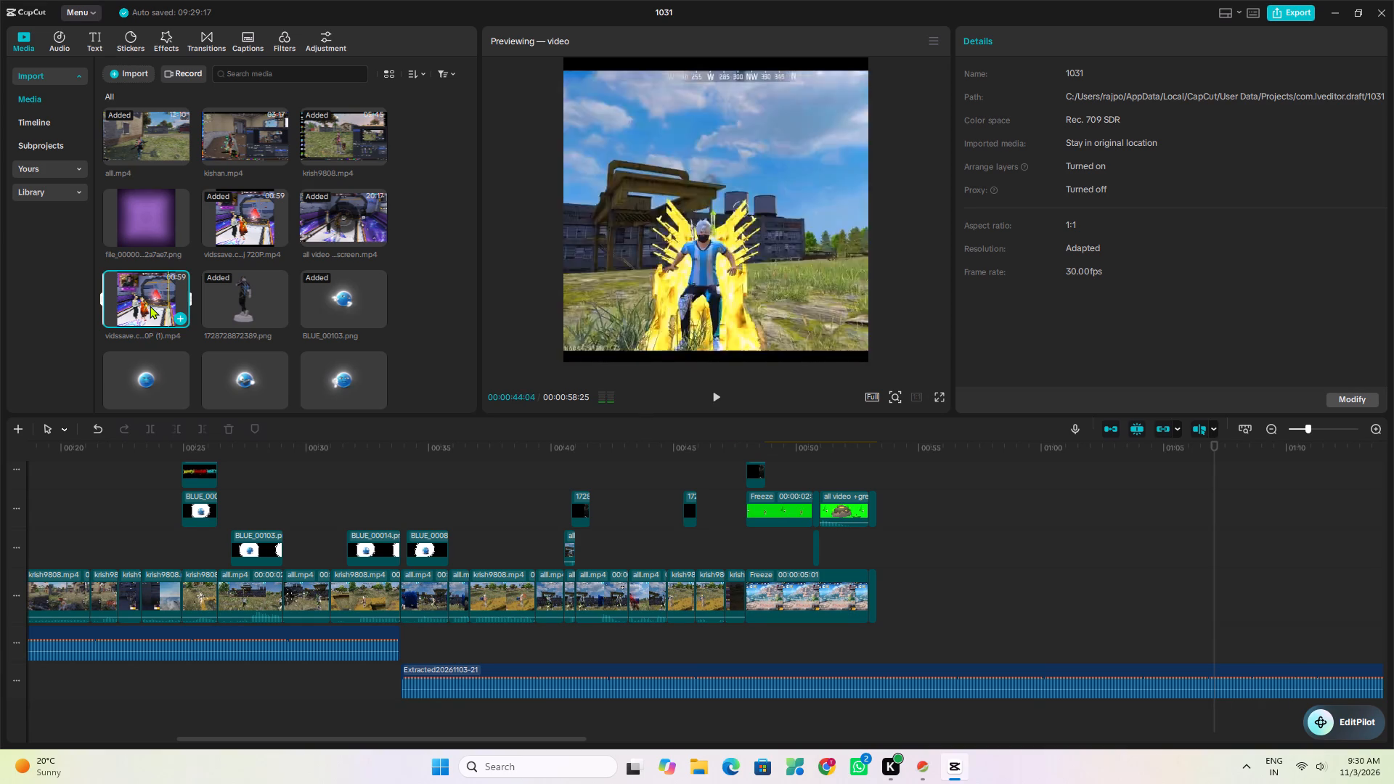
{"action": "left_click", "coordinate": [150, 306]}
{"action": "key", "text": "space"}
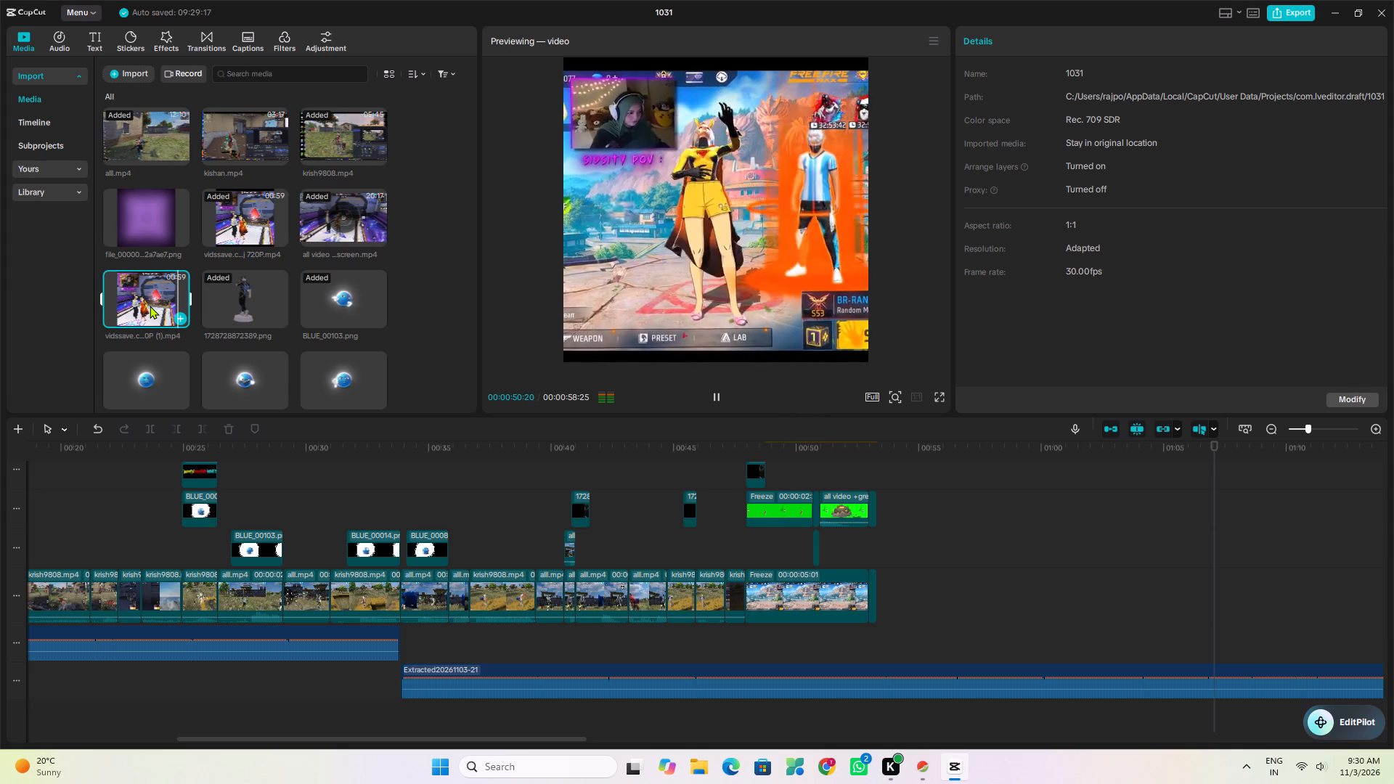
{"action": "key", "text": "space"}
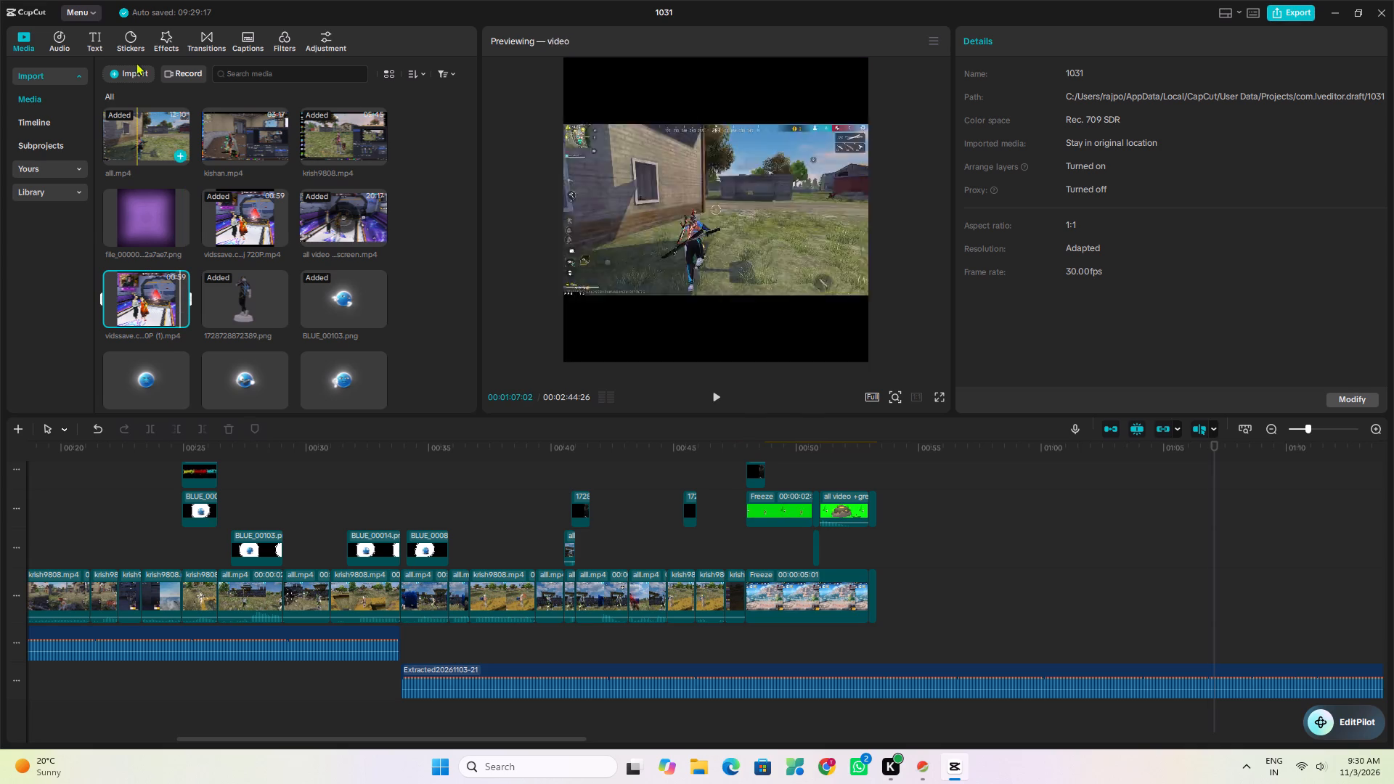
Import WhatsApp Video 2026-10-31 at 3.06.16 PM from the Music folder into the project media.
{"action": "left_click", "coordinate": [145, 73]}
{"action": "left_click", "coordinate": [132, 99]}
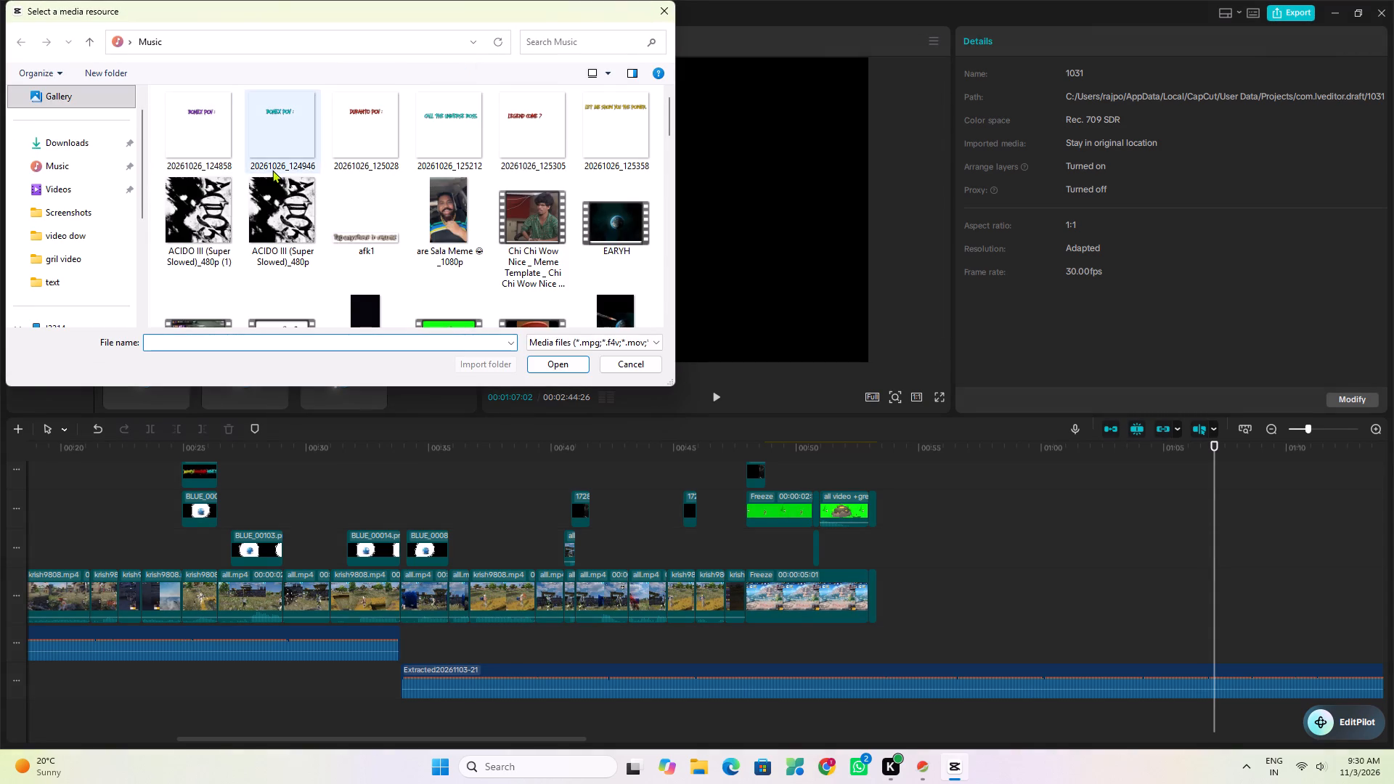
{"action": "scroll", "coordinate": [274, 169], "scroll_direction": "down", "scroll_amount": 9}
{"action": "scroll", "coordinate": [505, 201], "scroll_direction": "down", "scroll_amount": 5}
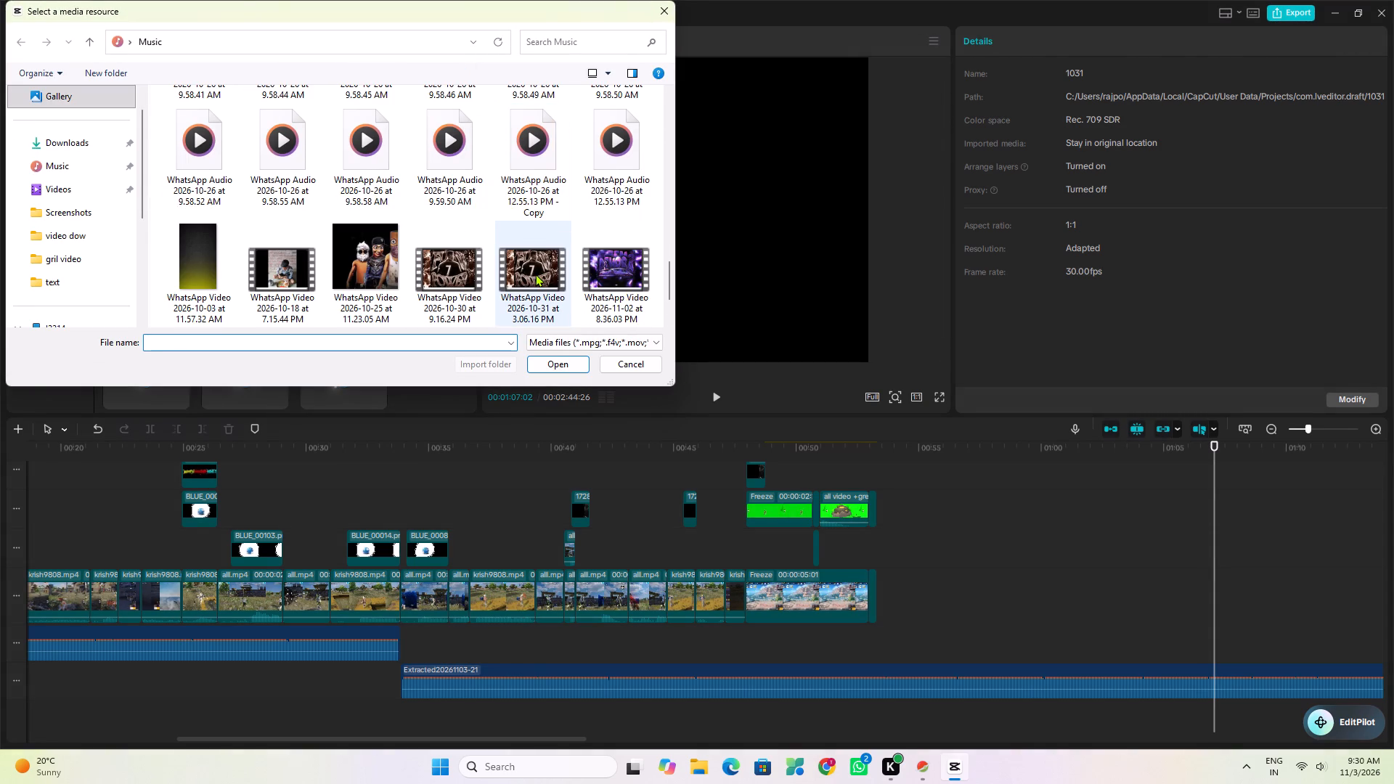
{"action": "left_click", "coordinate": [535, 274]}
{"action": "left_click", "coordinate": [564, 362]}
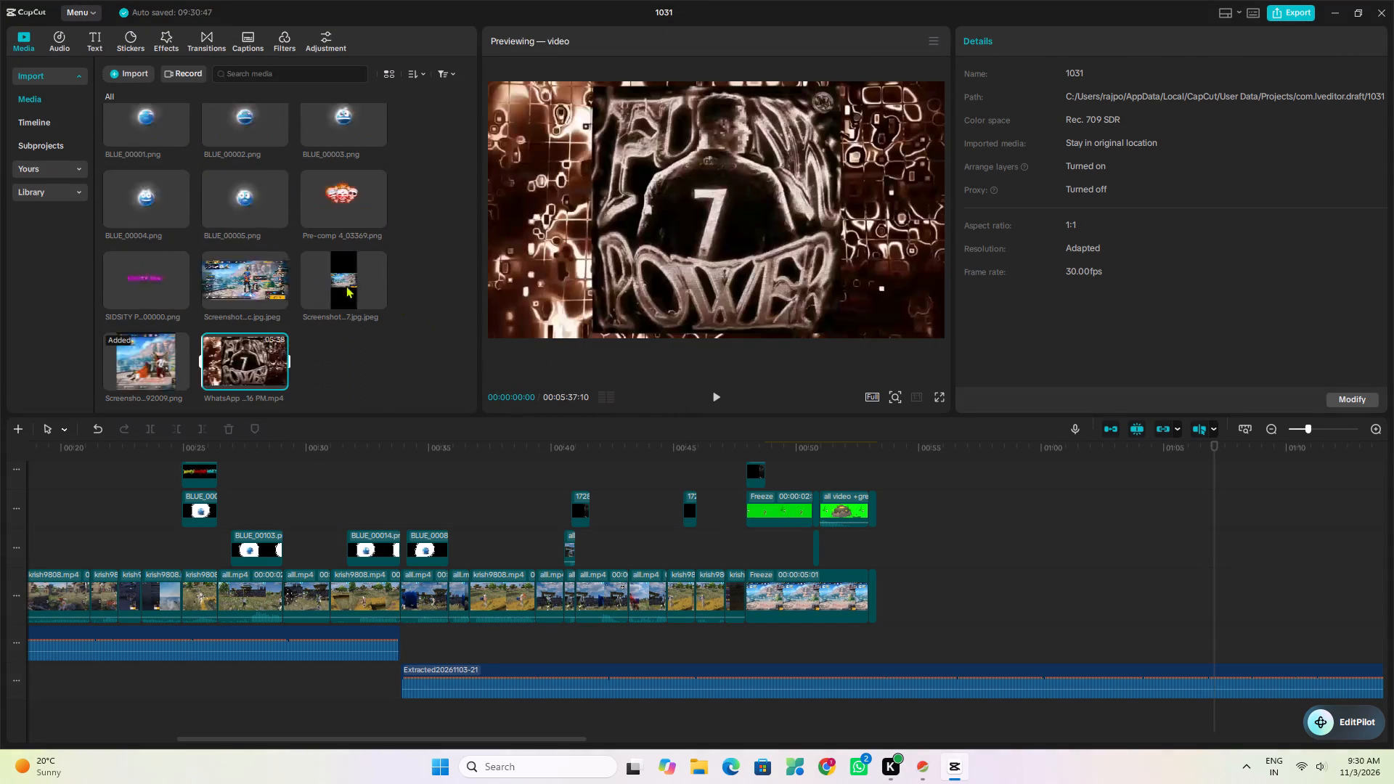
Audition the music of the imported WhatsApp video from several points near its beginning.
{"action": "left_click", "coordinate": [223, 367]}
{"action": "key", "text": "space"}
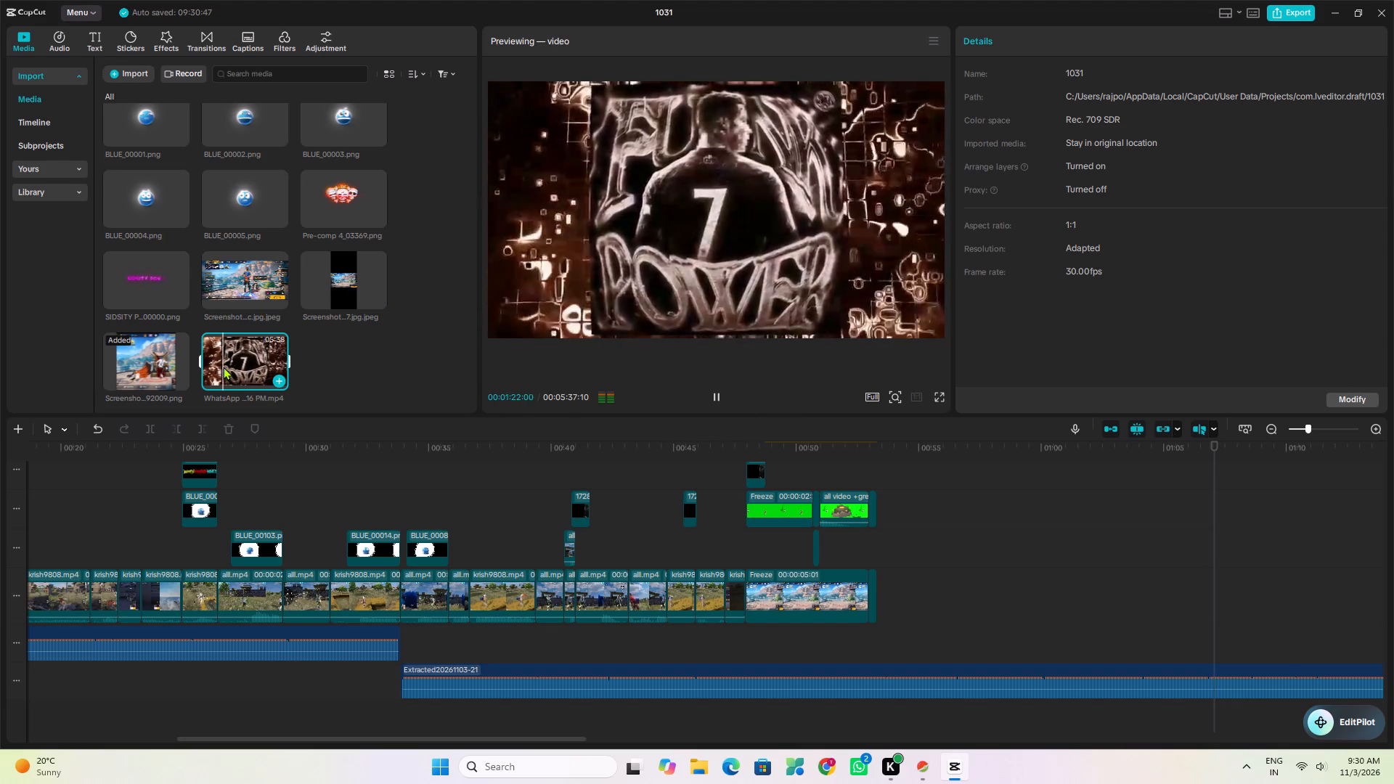
{"action": "left_click", "coordinate": [207, 375]}
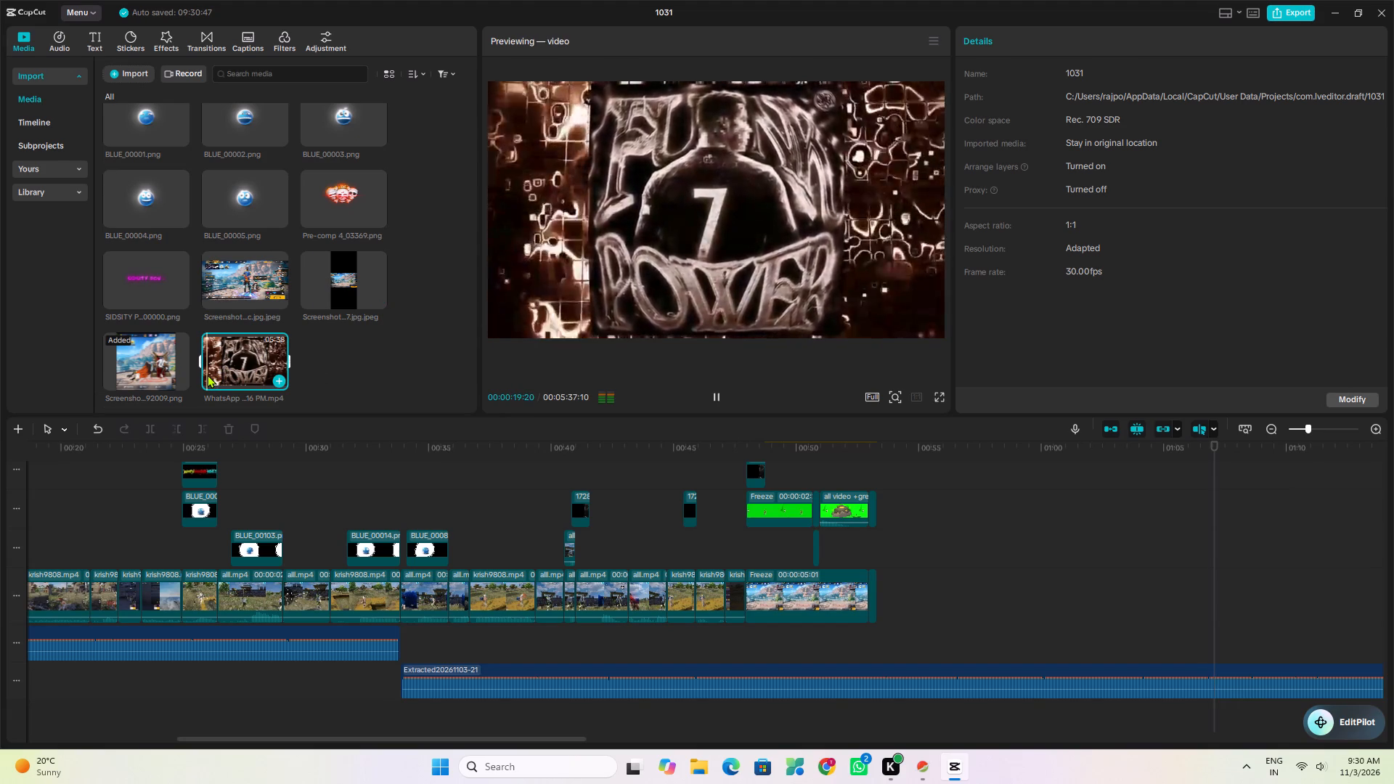
{"action": "key", "text": "space"}
{"action": "key", "text": "space"}
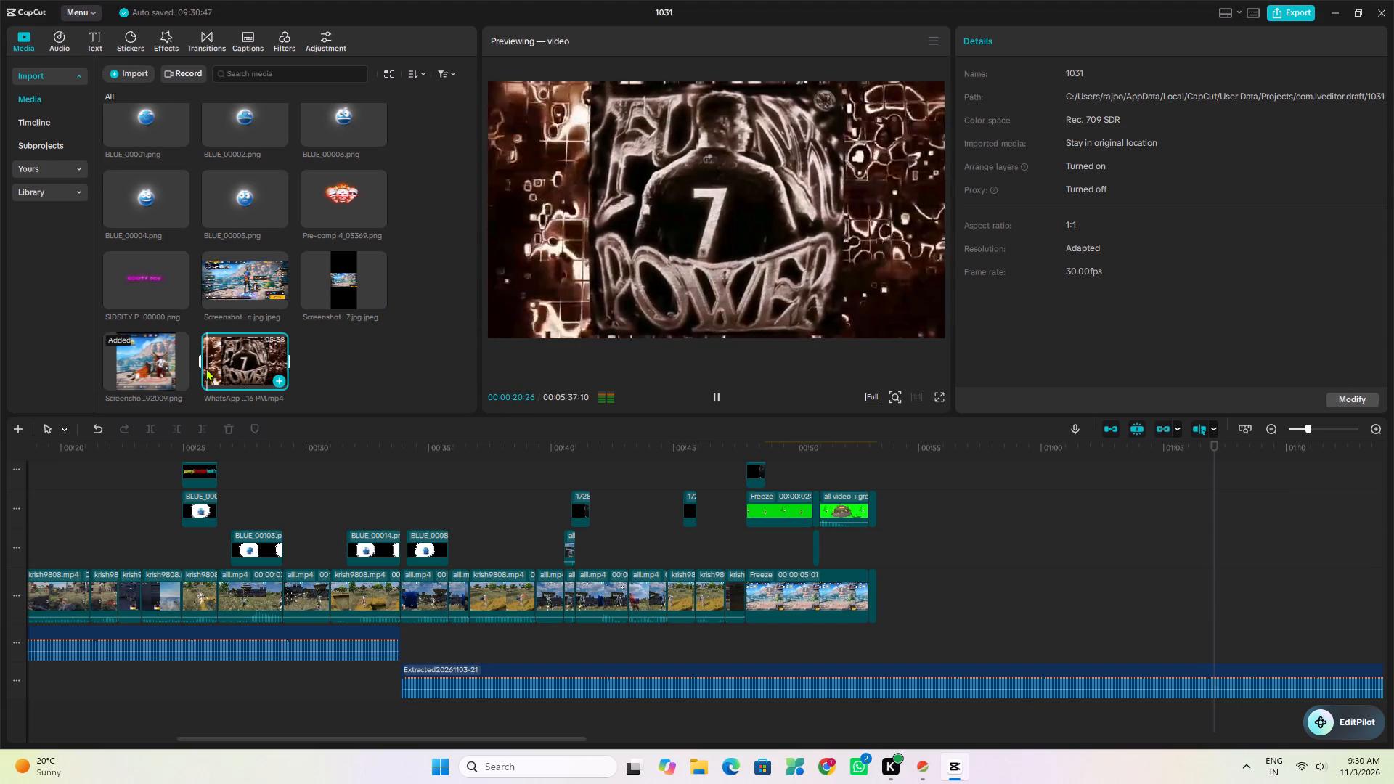
{"action": "left_click", "coordinate": [205, 374]}
{"action": "key", "text": "space"}
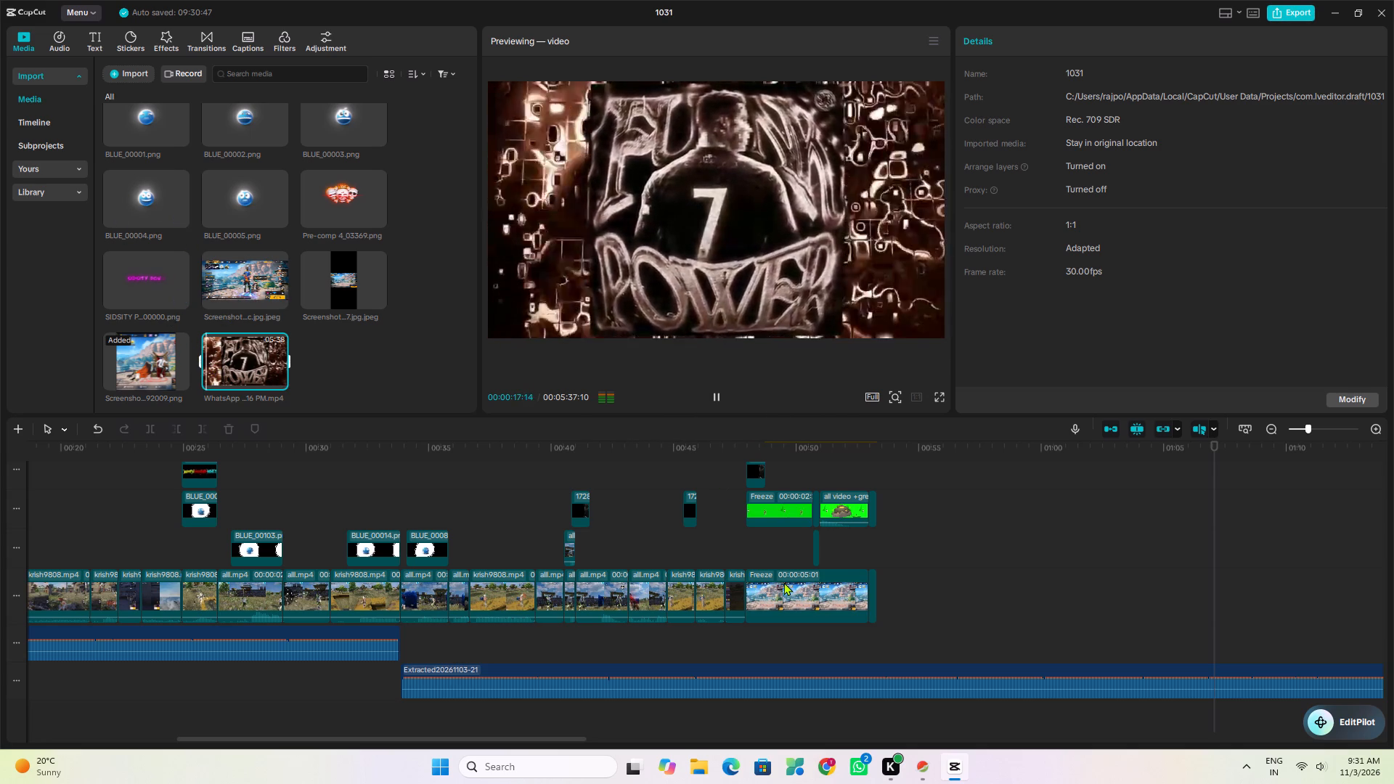
{"action": "left_click", "coordinate": [654, 642]}
{"action": "key", "text": "space"}
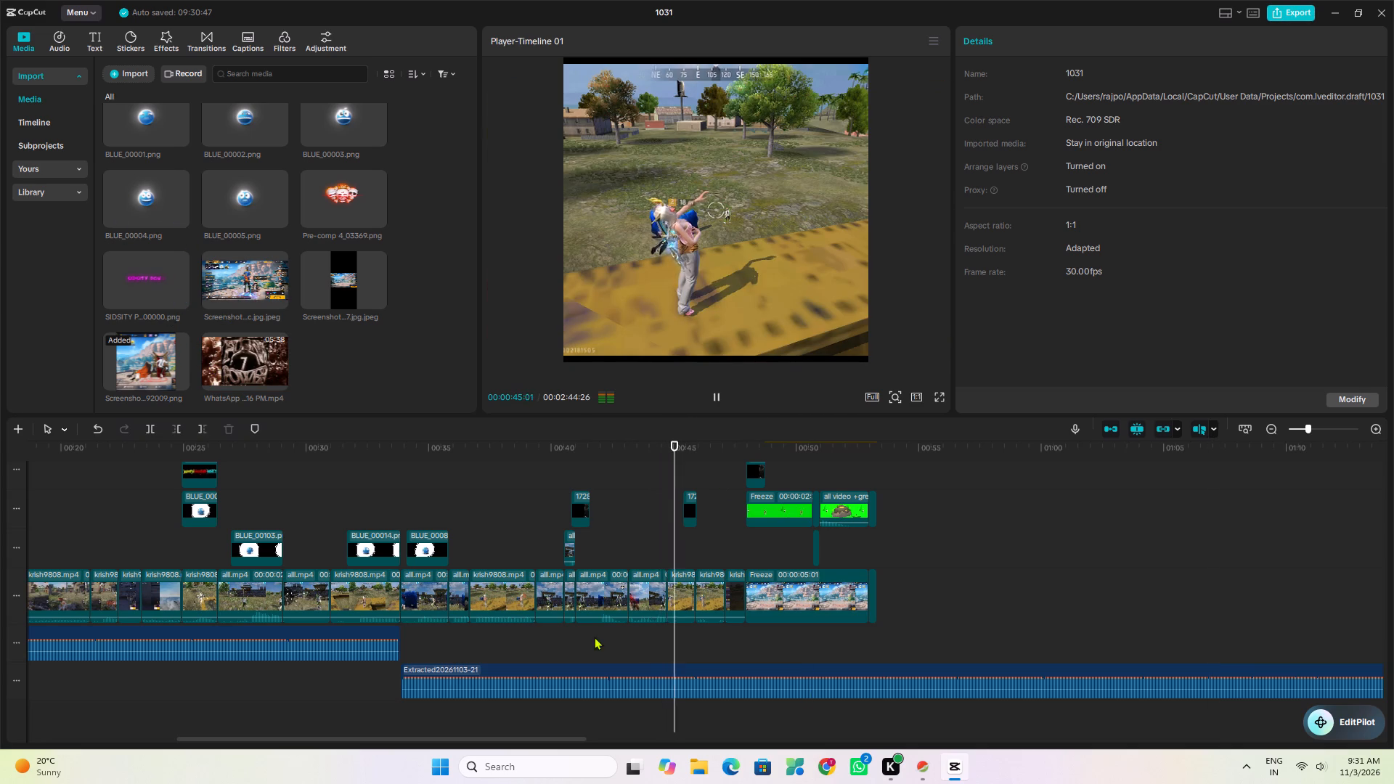
{"action": "key", "text": "space"}
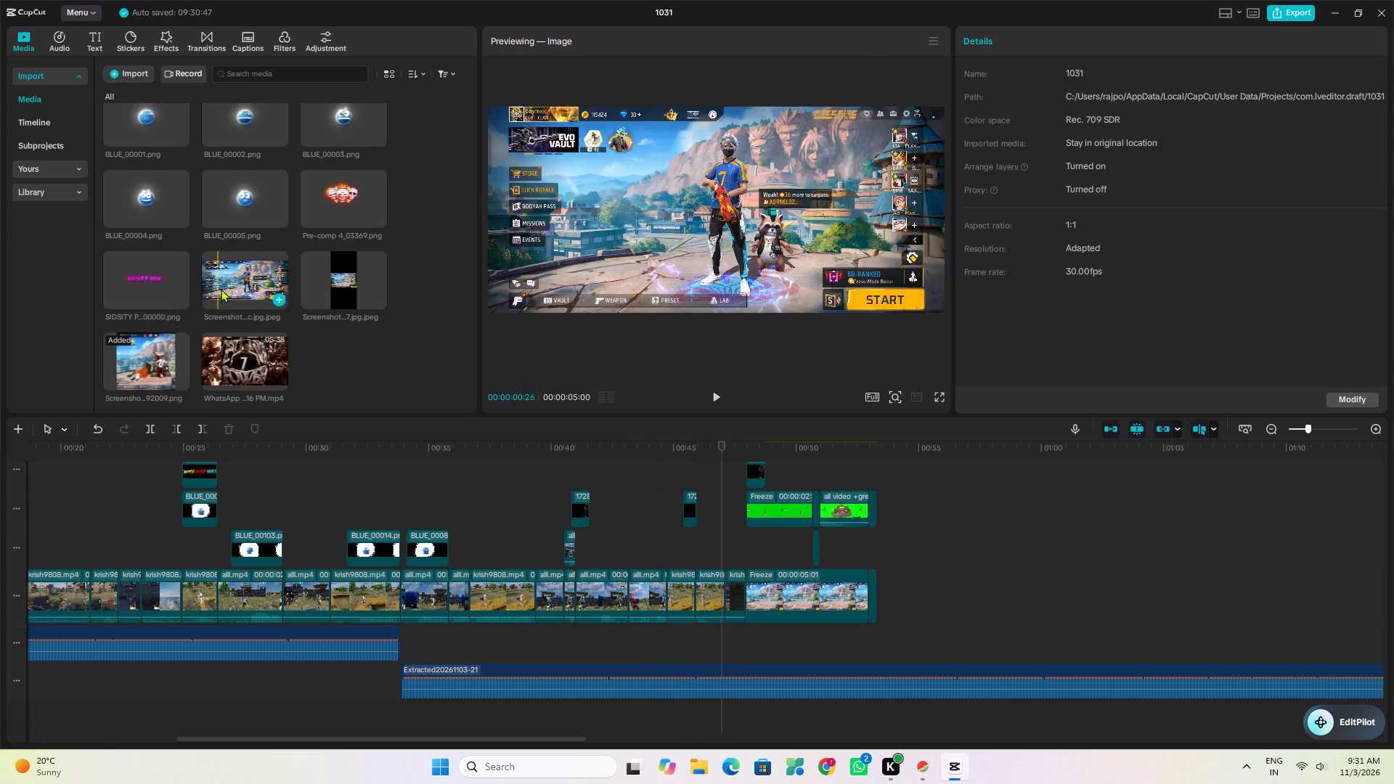
{"action": "left_click_drag", "start_coordinate": [475, 396], "coordinate": [478, 244]}
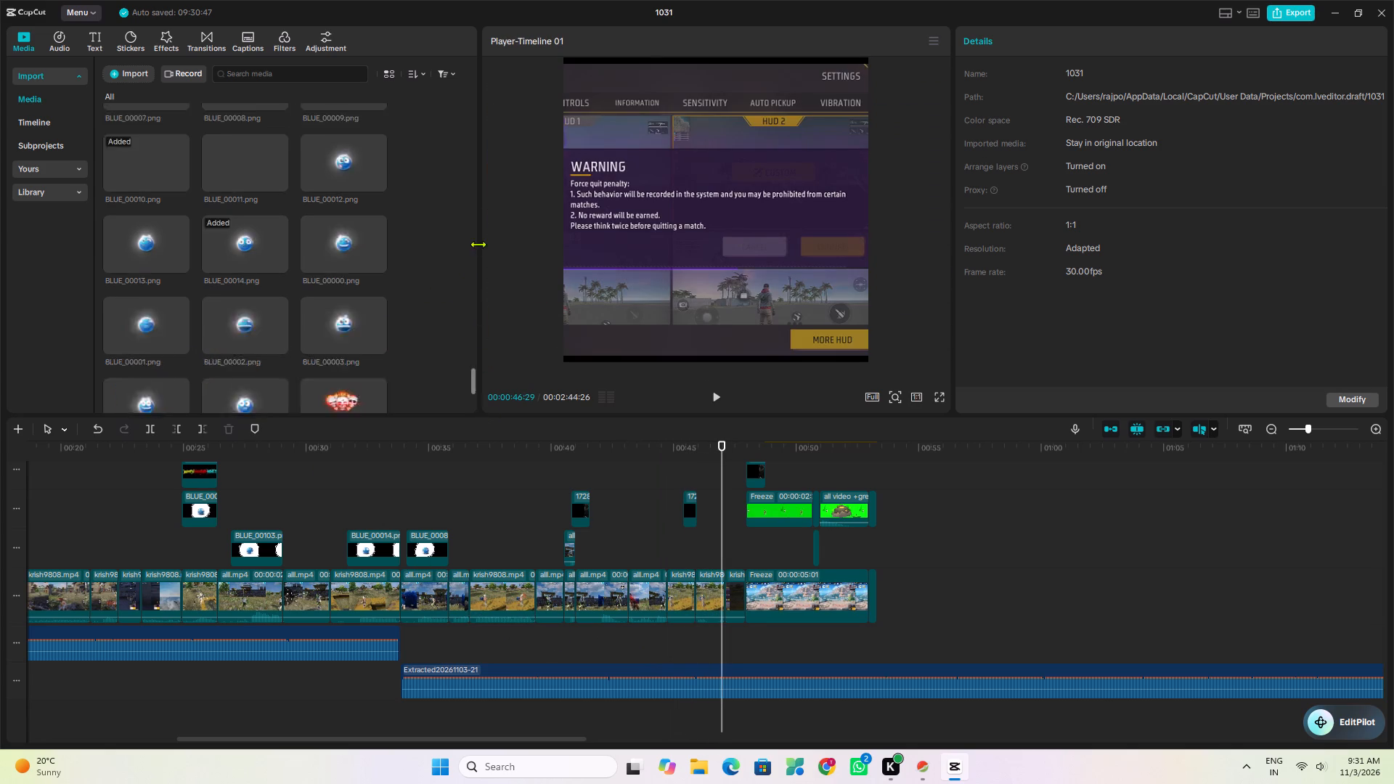
{"action": "left_click_drag", "start_coordinate": [478, 244], "coordinate": [484, 73]}
{"action": "scroll", "coordinate": [420, 324], "scroll_direction": "down", "scroll_amount": 4}
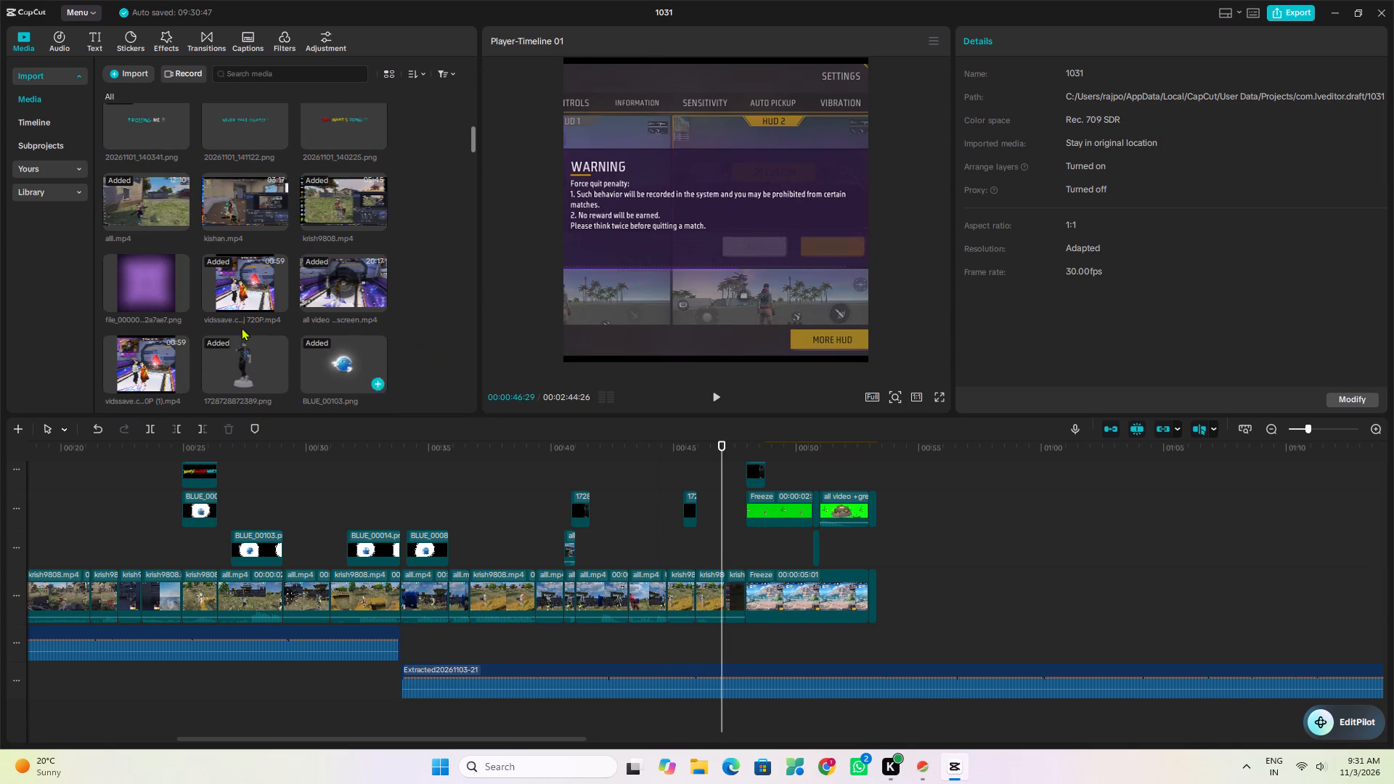
{"action": "left_click", "coordinate": [136, 367]}
{"action": "left_click", "coordinate": [160, 362]}
{"action": "key", "text": "space"}
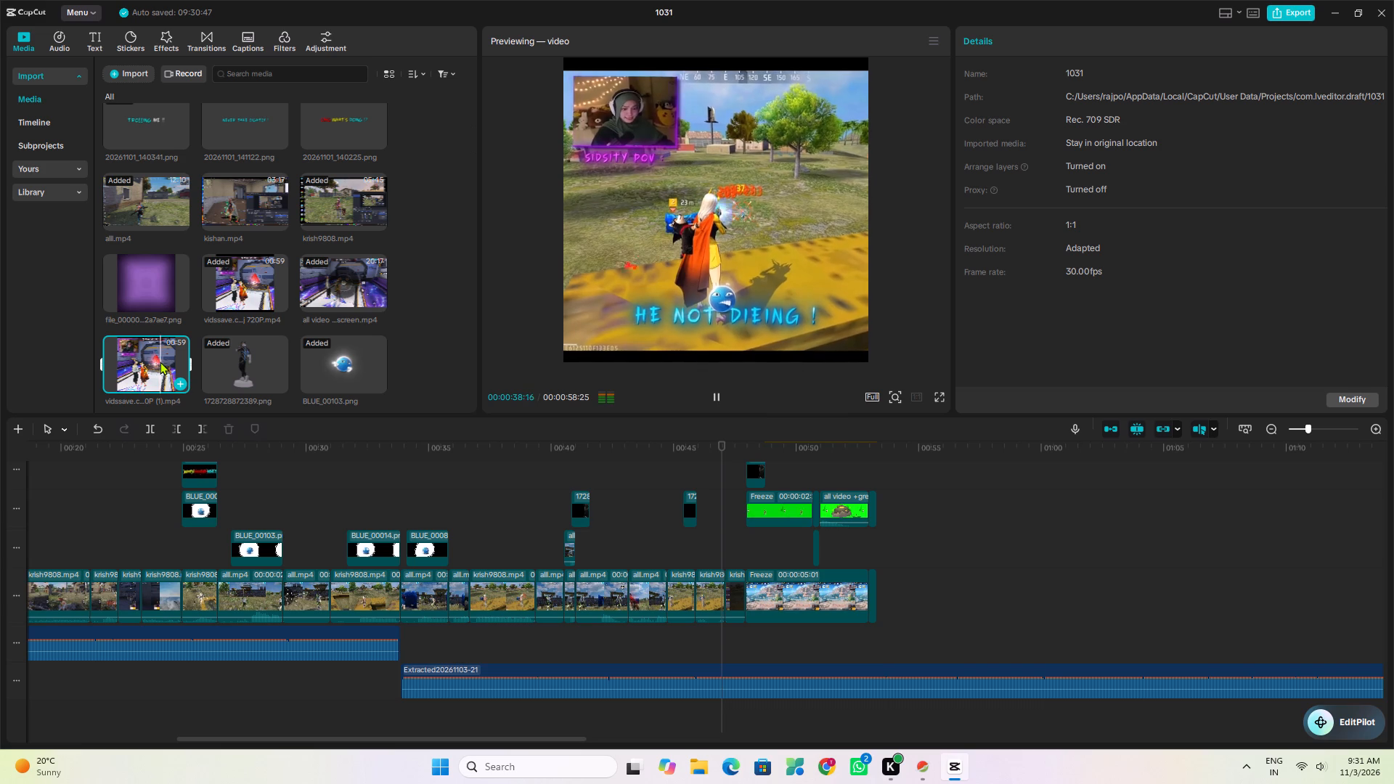
{"action": "left_click", "coordinate": [144, 365]}
{"action": "key", "text": "space"}
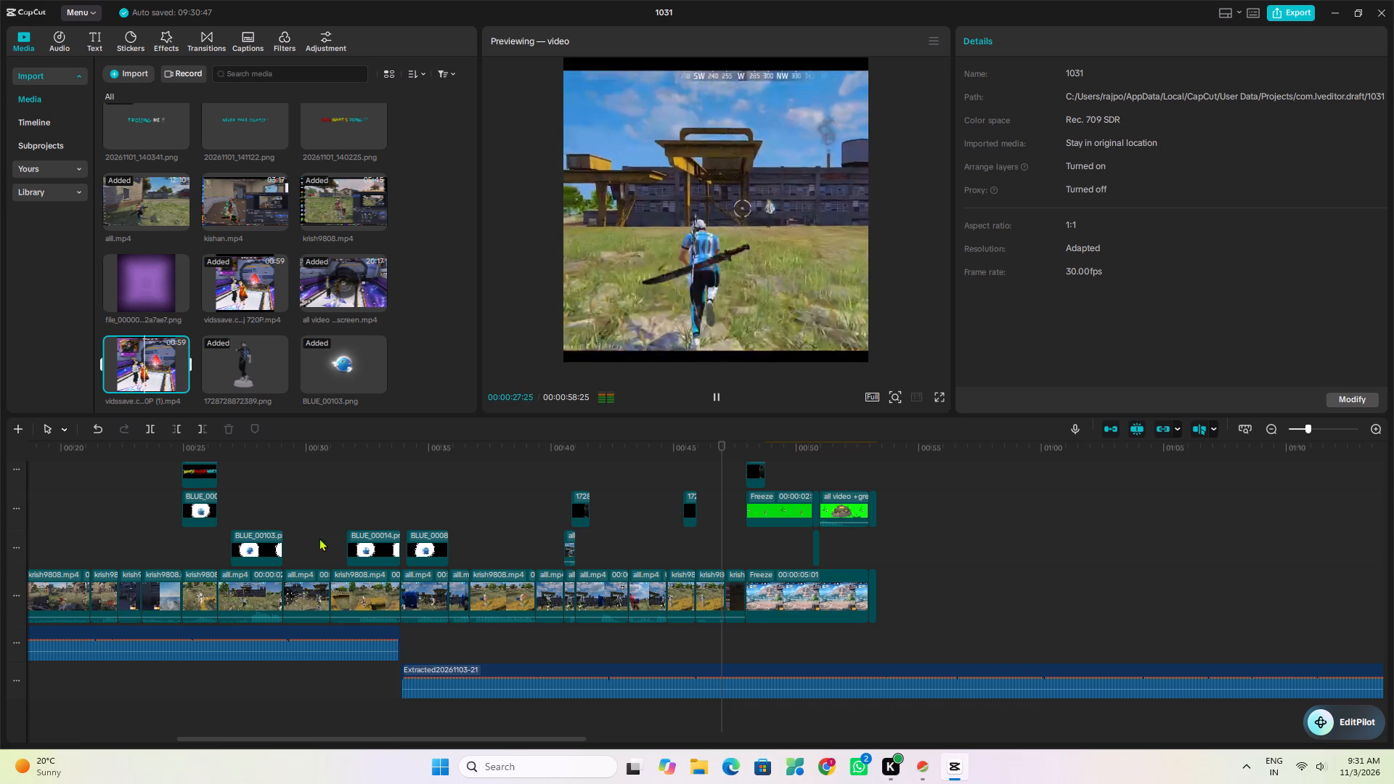
{"action": "left_click", "coordinate": [407, 711]}
{"action": "key", "text": "space"}
{"action": "key", "text": "space"}
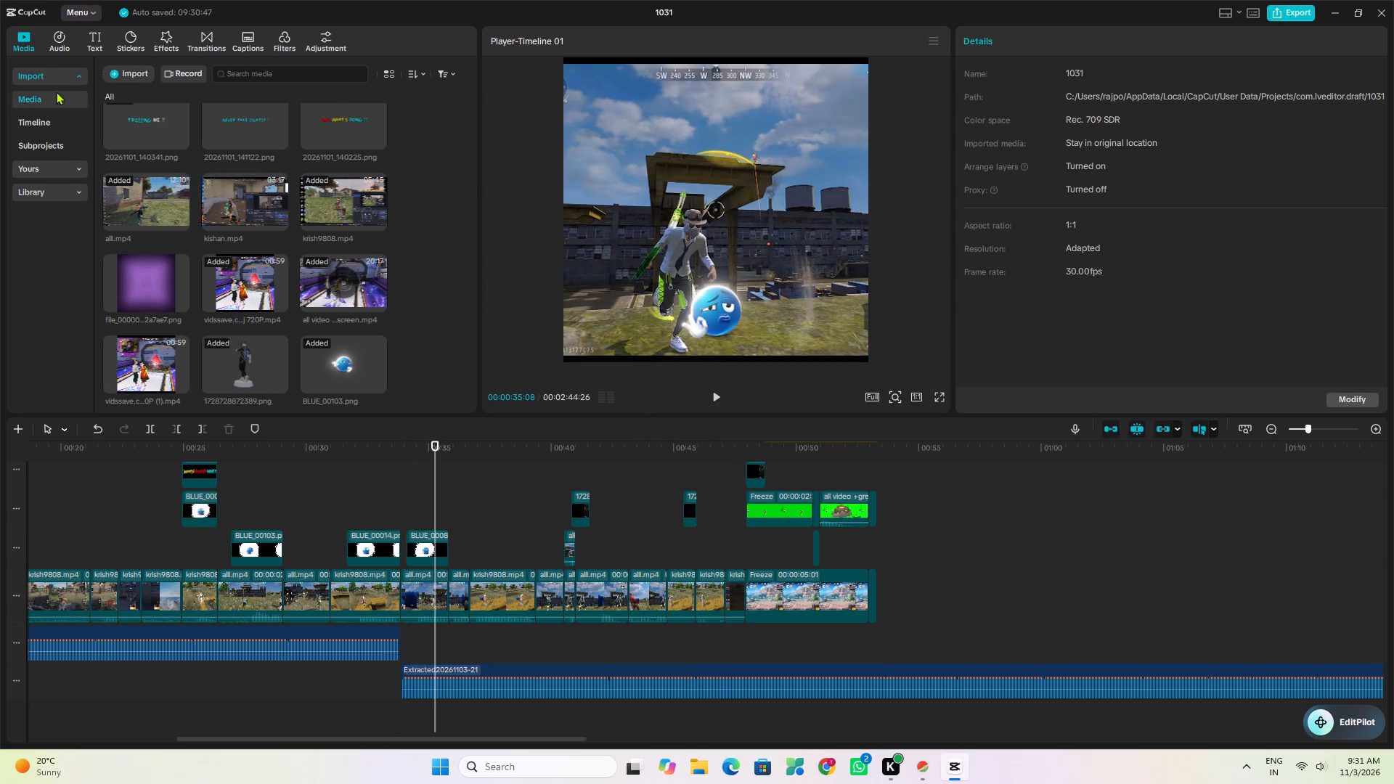
{"action": "left_click", "coordinate": [555, 703]}
{"action": "left_click", "coordinate": [553, 693]}
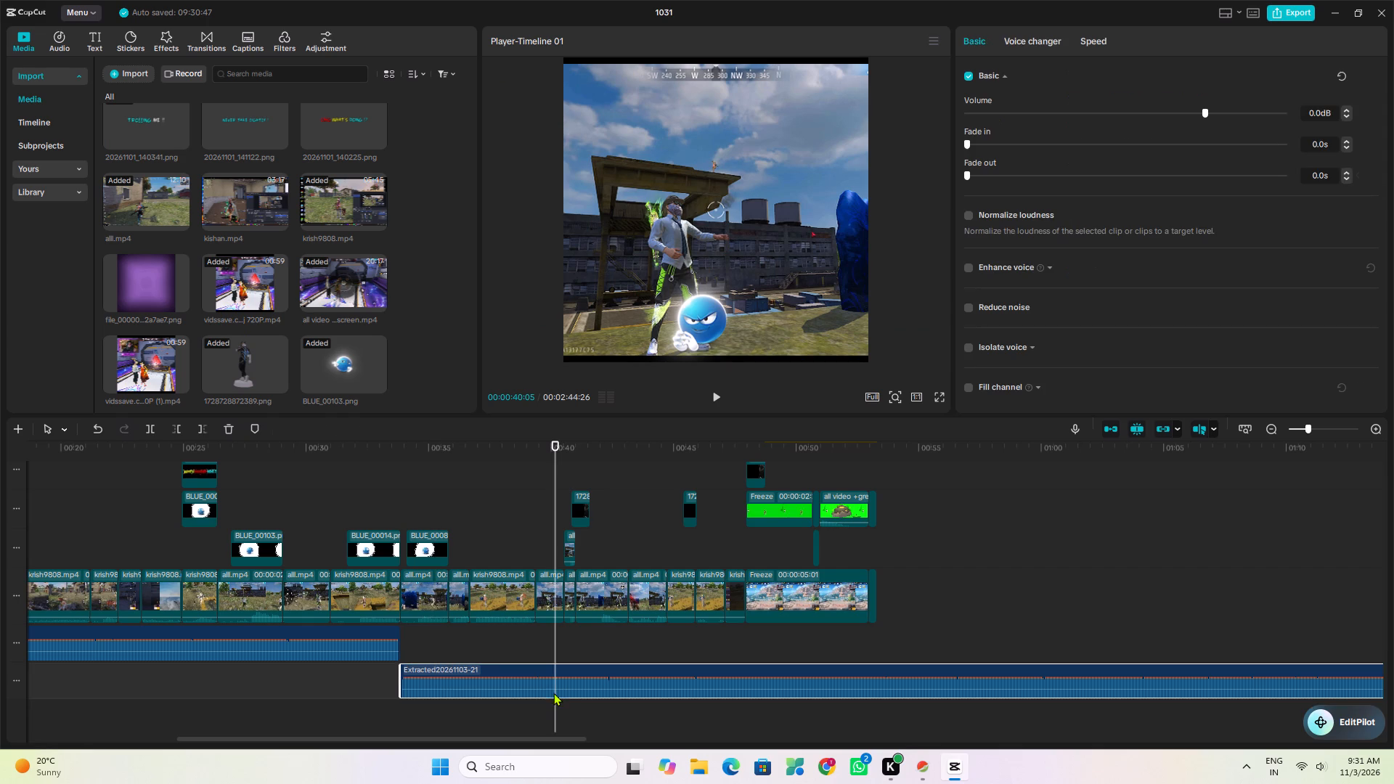
{"action": "left_click", "coordinate": [224, 431]}
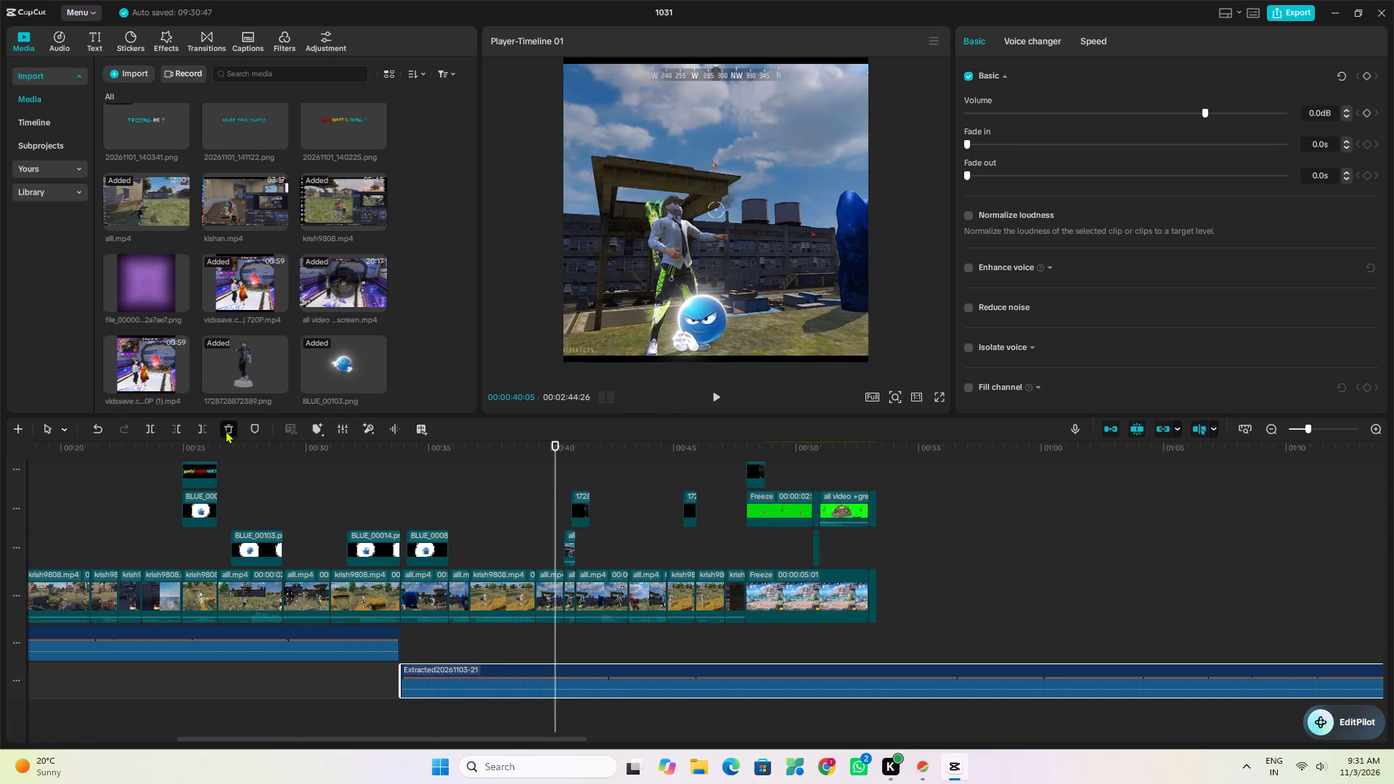
{"action": "left_click", "coordinate": [62, 30]}
{"action": "left_click", "coordinate": [145, 127]}
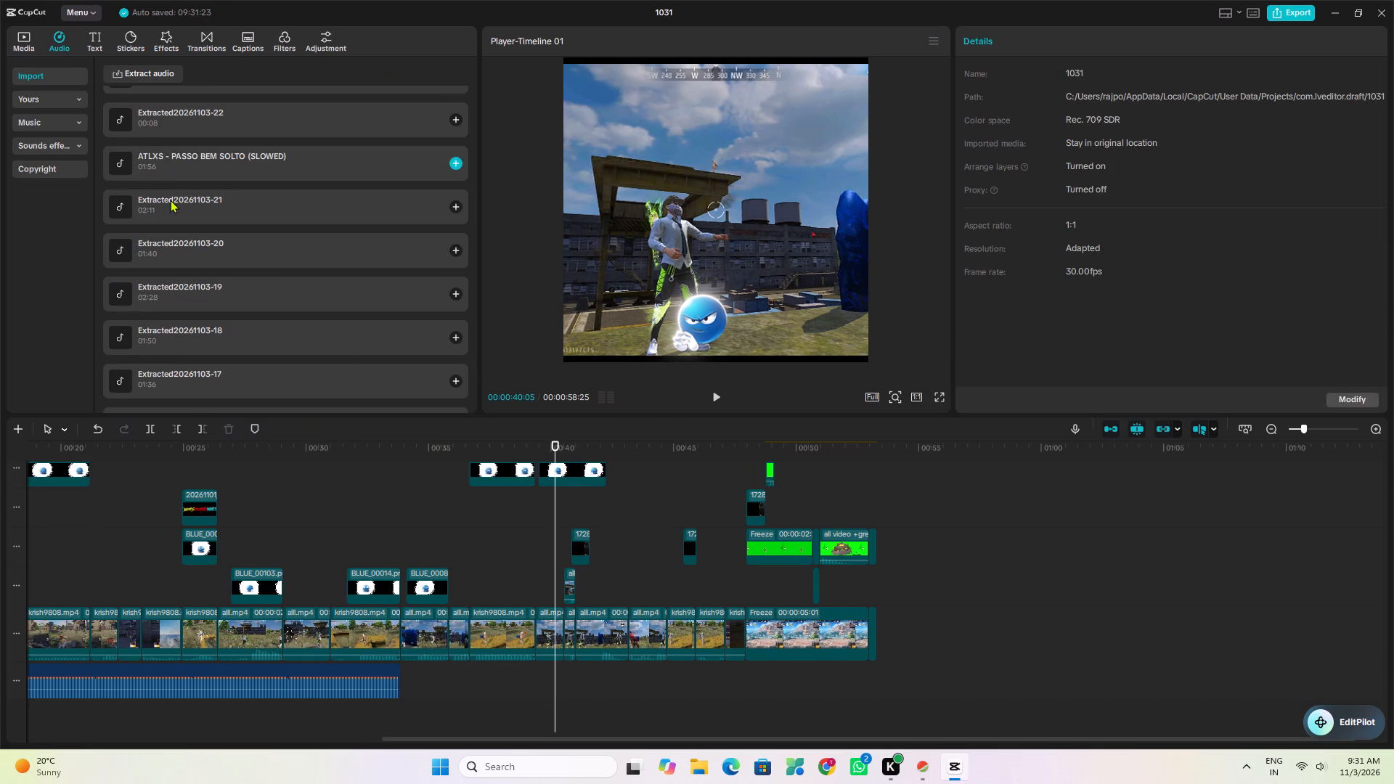
{"action": "left_click", "coordinate": [184, 239]}
{"action": "left_click", "coordinate": [200, 292]}
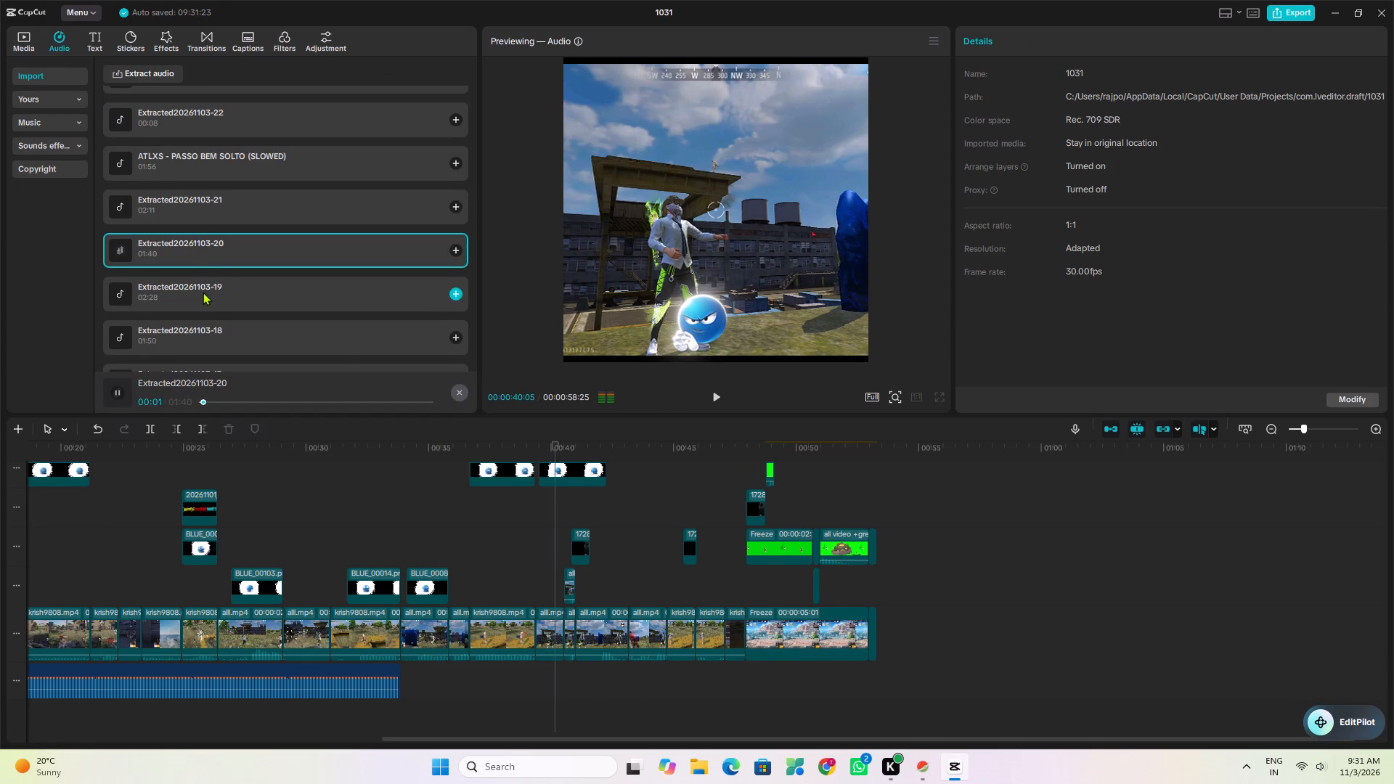
{"action": "scroll", "coordinate": [205, 290], "scroll_direction": "down", "scroll_amount": 1}
{"action": "left_click", "coordinate": [198, 228]}
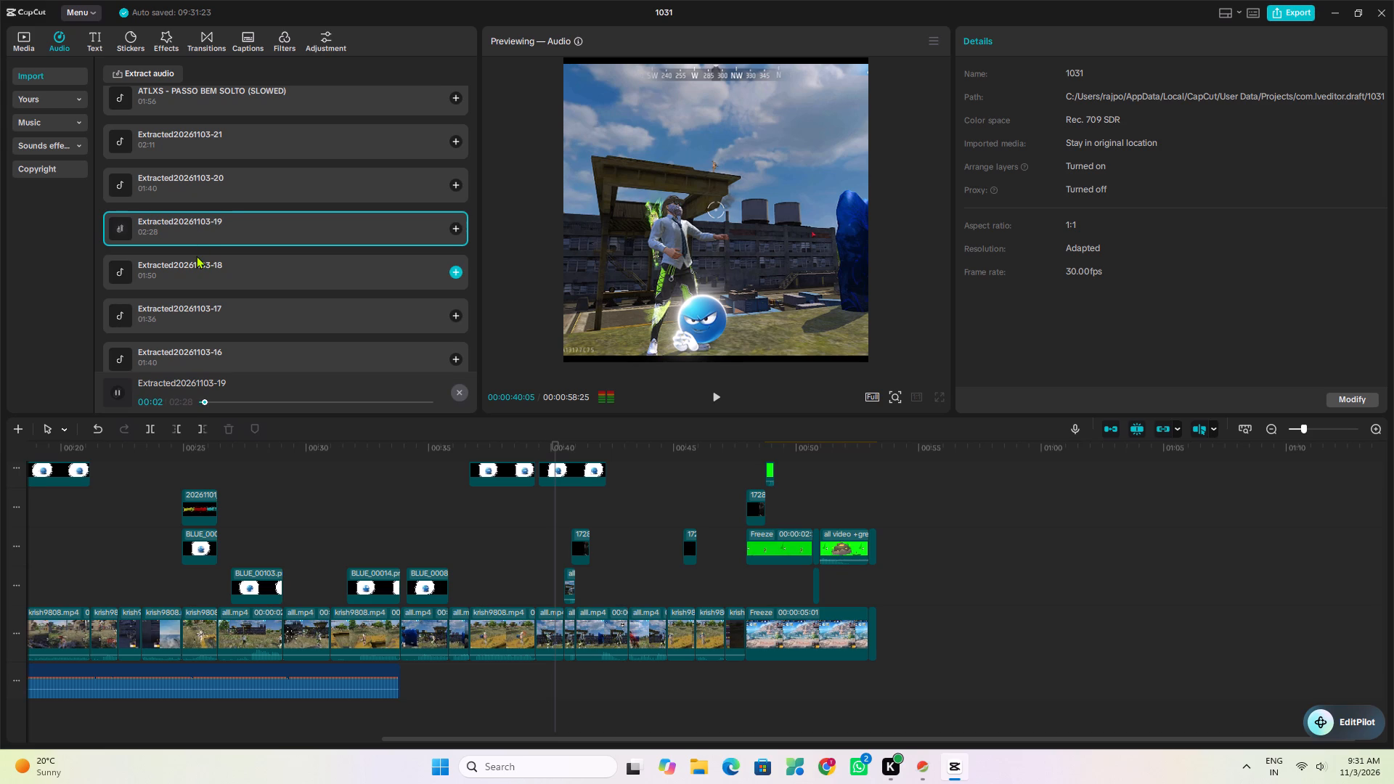
{"action": "left_click", "coordinate": [202, 277]}
{"action": "scroll", "coordinate": [203, 279], "scroll_direction": "down", "scroll_amount": 1}
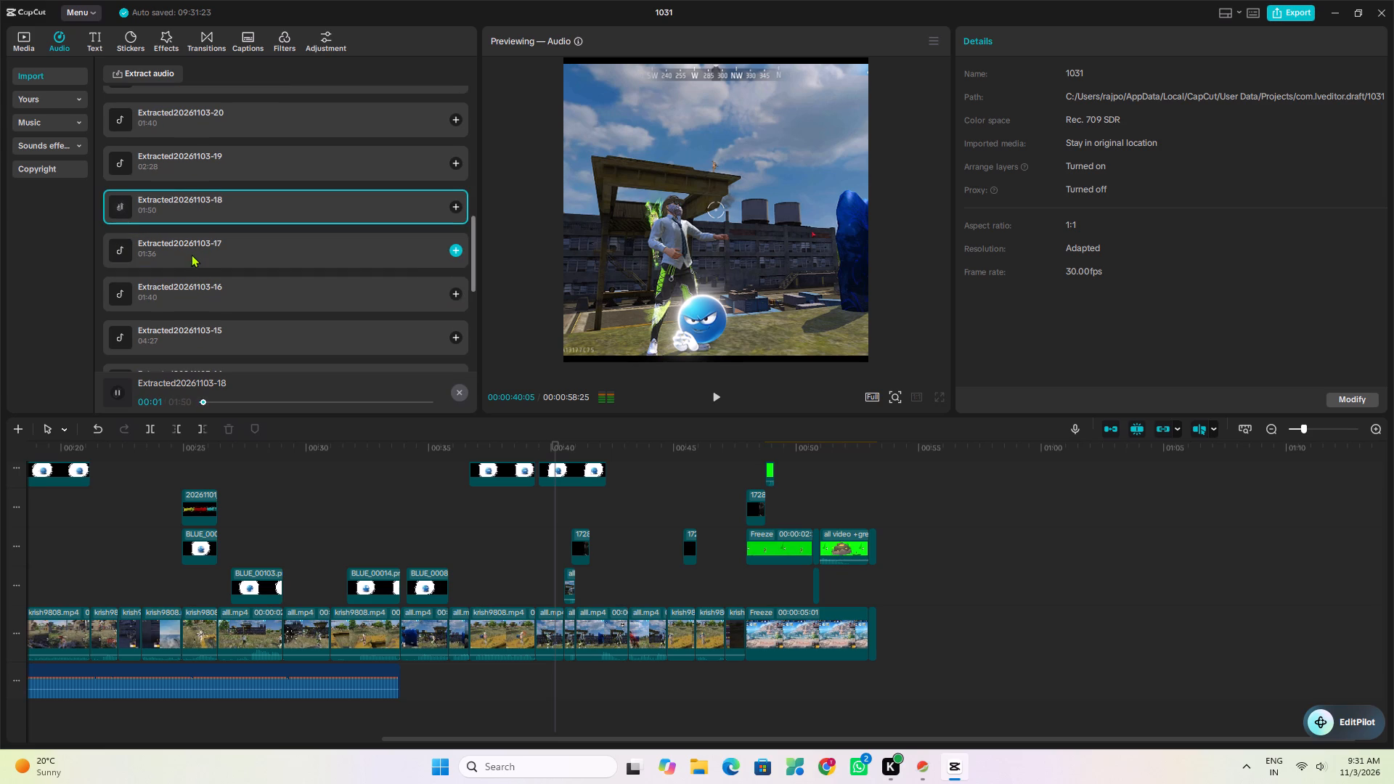
{"action": "left_click", "coordinate": [184, 248]}
{"action": "left_click", "coordinate": [199, 277]}
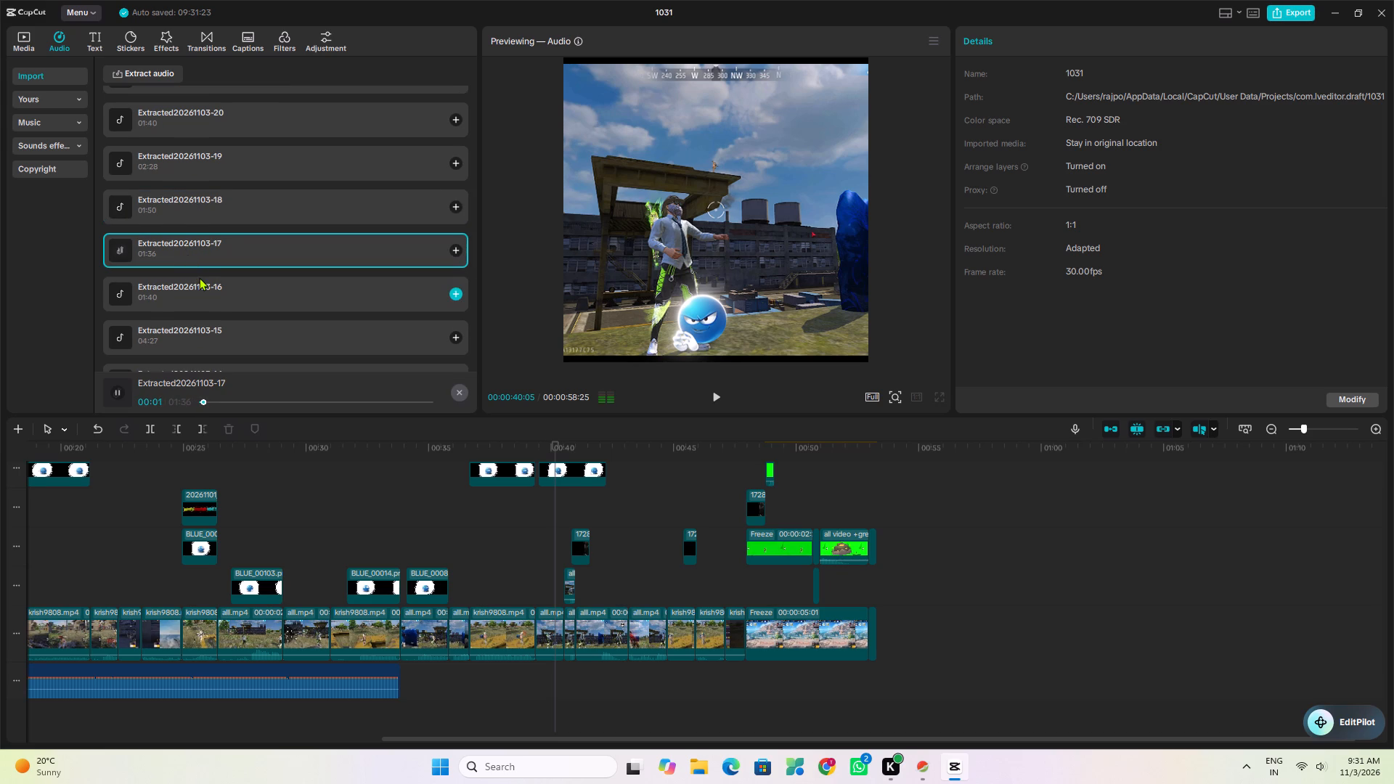
{"action": "scroll", "coordinate": [199, 277], "scroll_direction": "down", "scroll_amount": 1}
{"action": "left_click", "coordinate": [195, 275]}
{"action": "scroll", "coordinate": [191, 270], "scroll_direction": "down", "scroll_amount": 2}
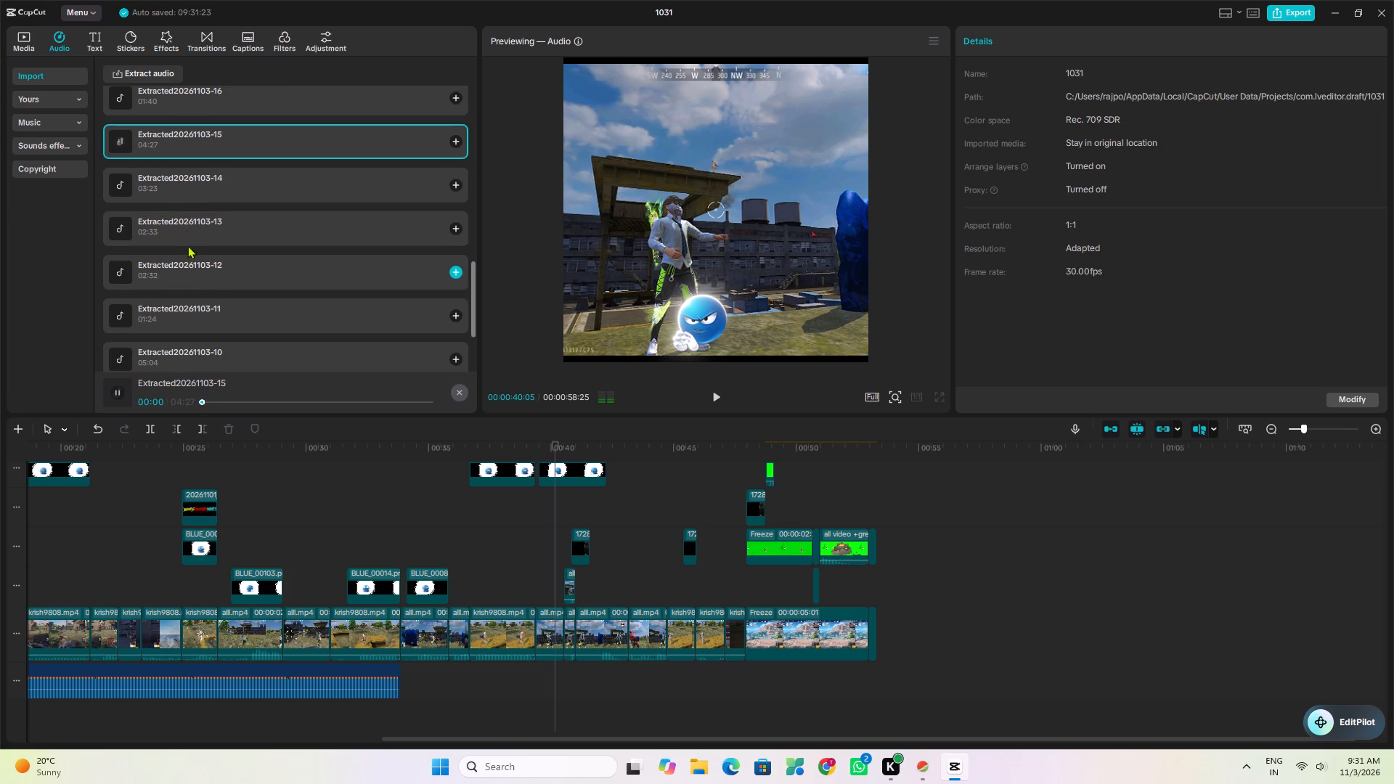
{"action": "left_click", "coordinate": [176, 184]}
{"action": "scroll", "coordinate": [176, 190], "scroll_direction": "down", "scroll_amount": 1}
{"action": "left_click", "coordinate": [171, 164]}
{"action": "scroll", "coordinate": [169, 171], "scroll_direction": "down", "scroll_amount": 1}
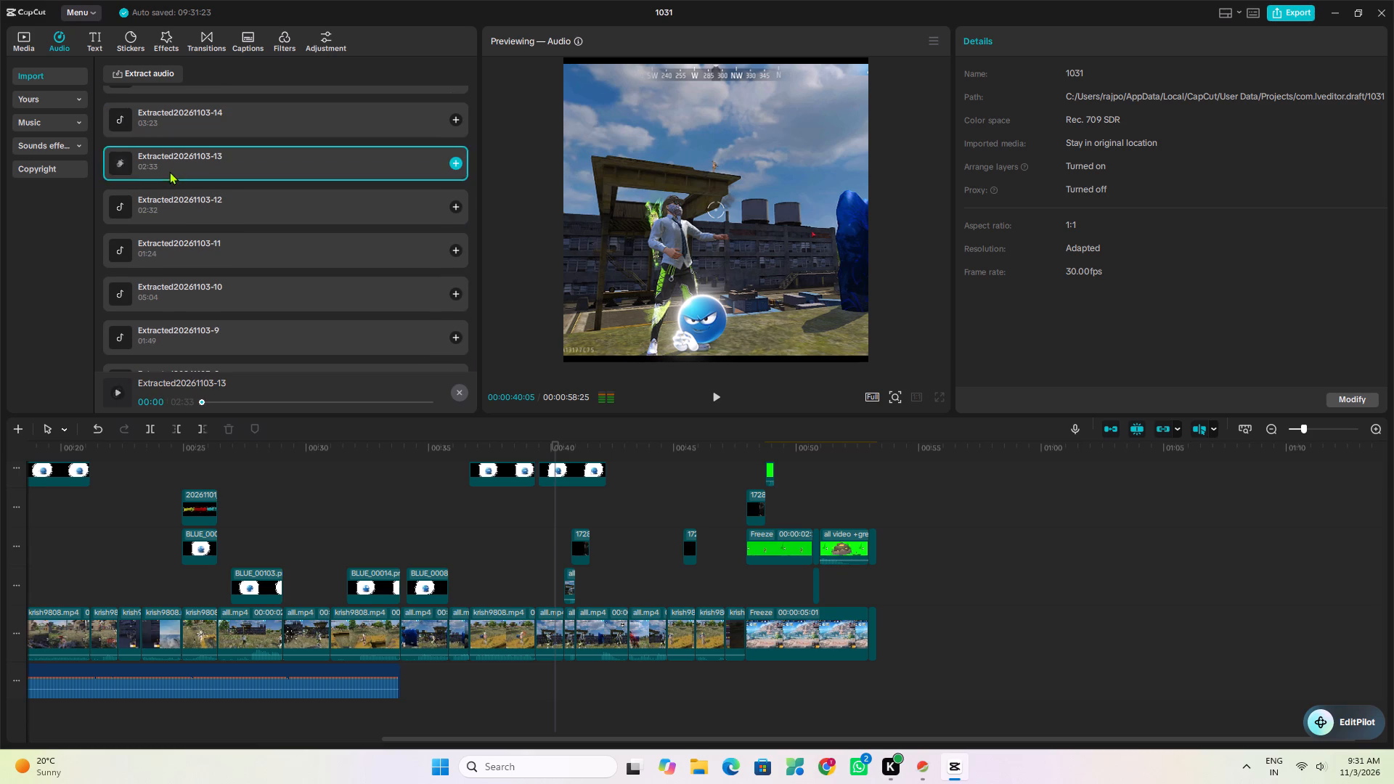
{"action": "left_click", "coordinate": [162, 145]}
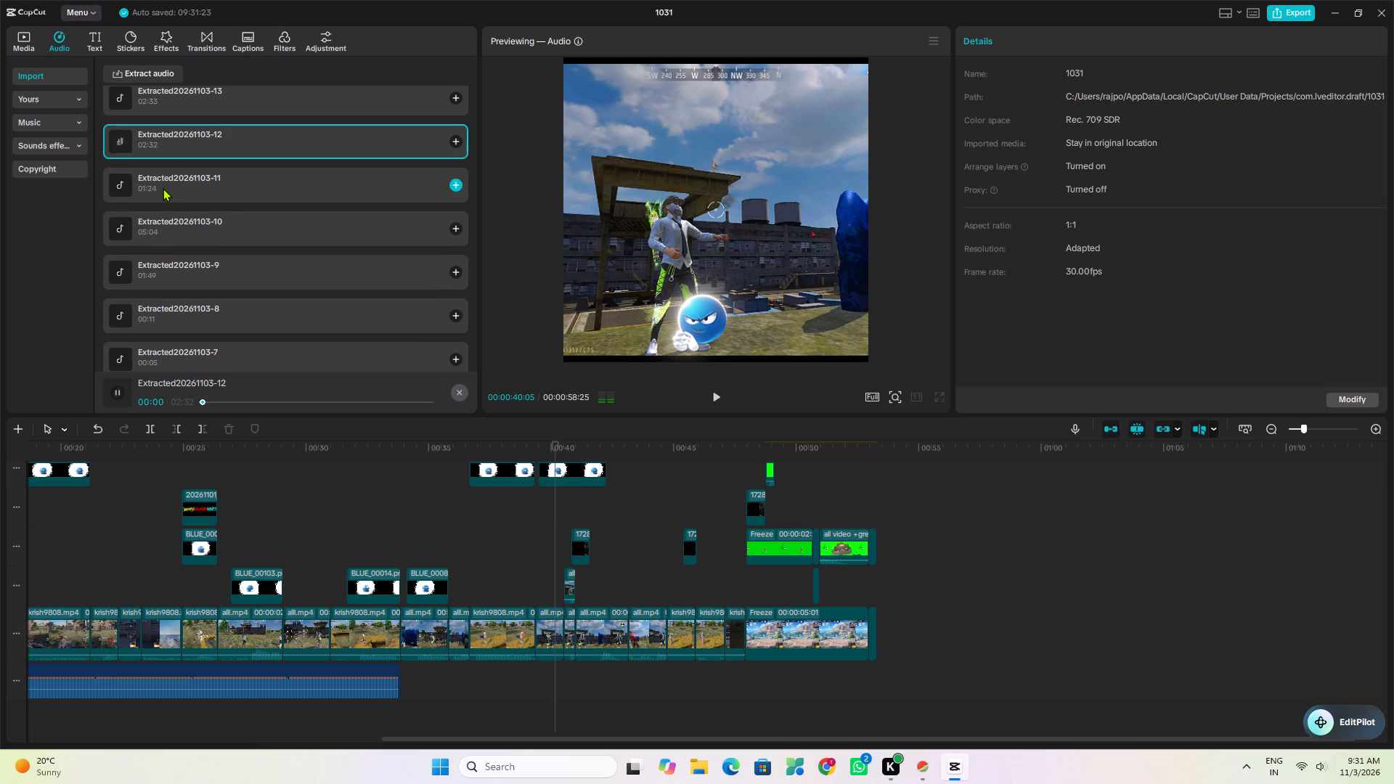
{"action": "left_click", "coordinate": [163, 188]}
{"action": "scroll", "coordinate": [163, 189], "scroll_direction": "down", "scroll_amount": 1}
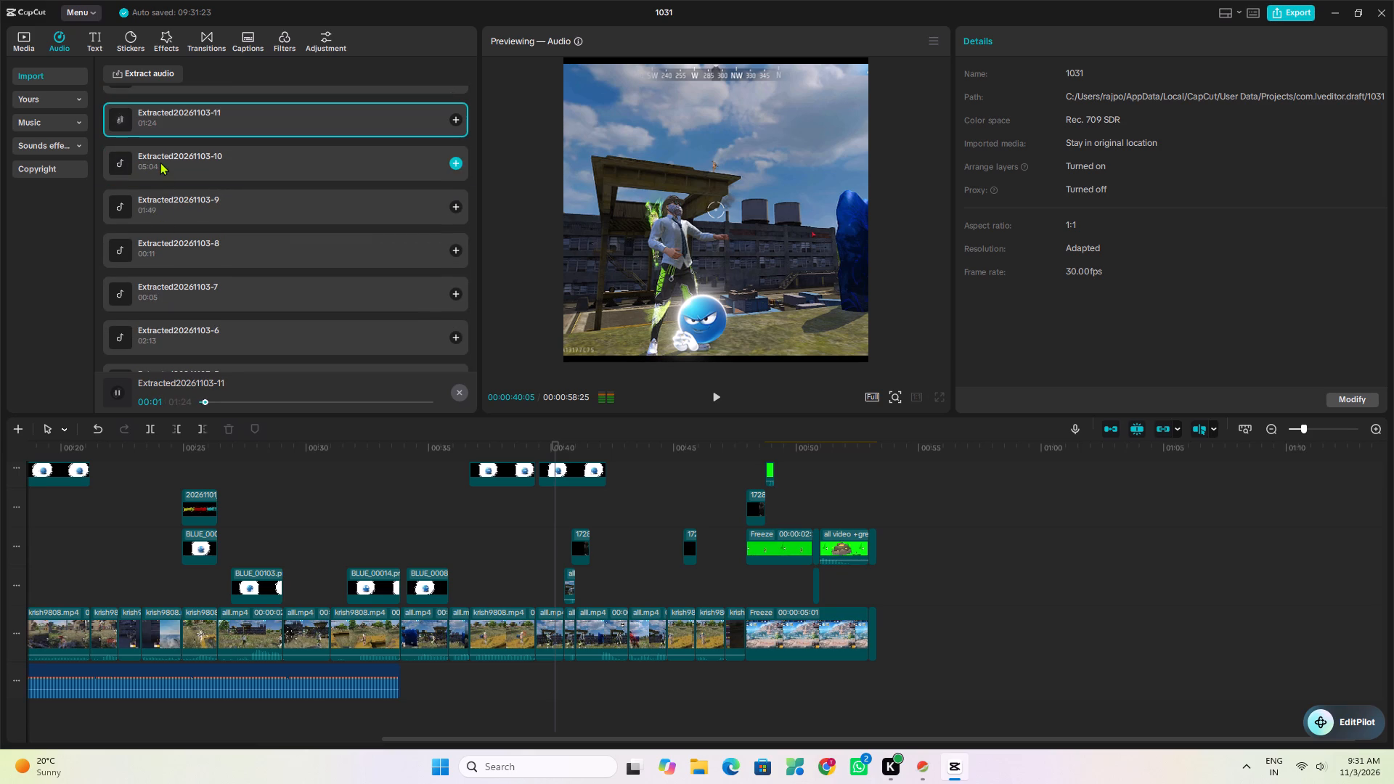
{"action": "left_click", "coordinate": [160, 162]}
{"action": "left_click", "coordinate": [167, 207]}
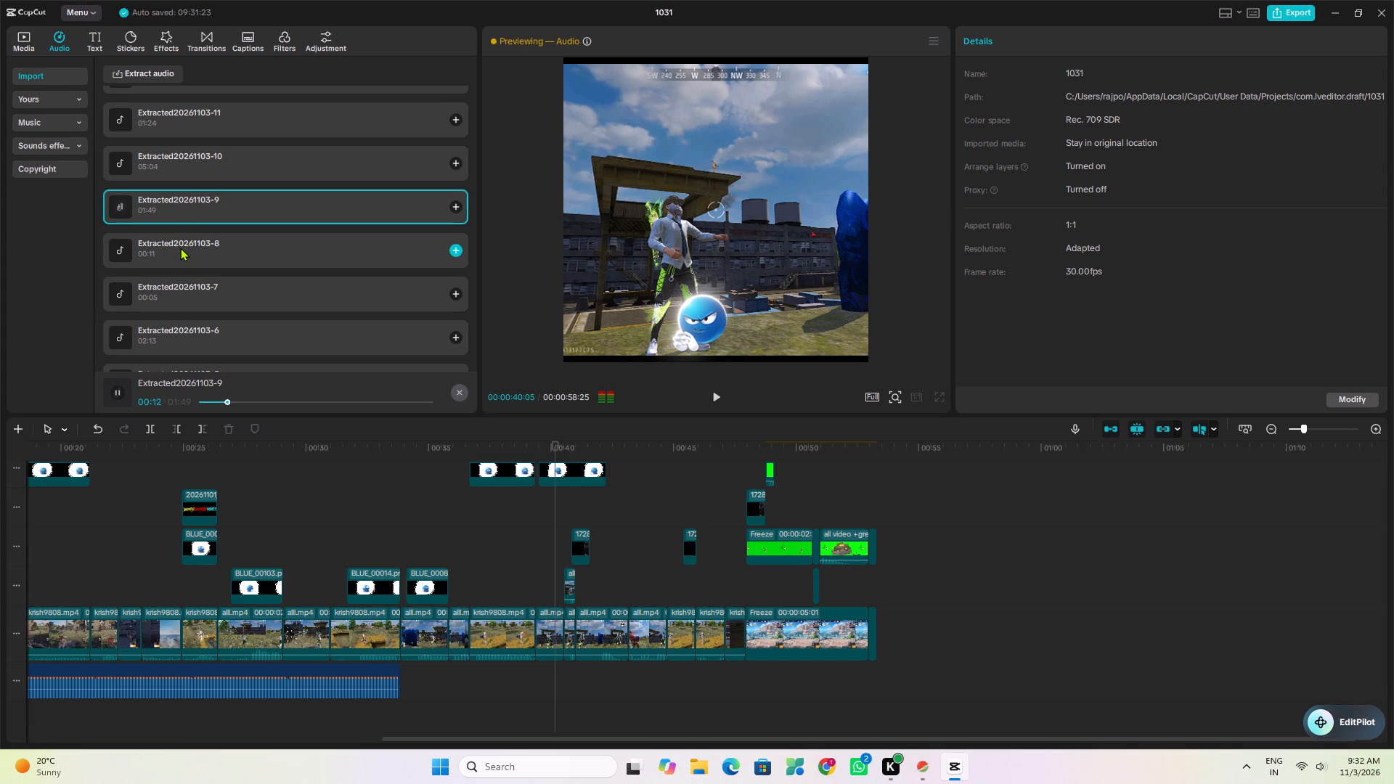
{"action": "left_click", "coordinate": [192, 261]}
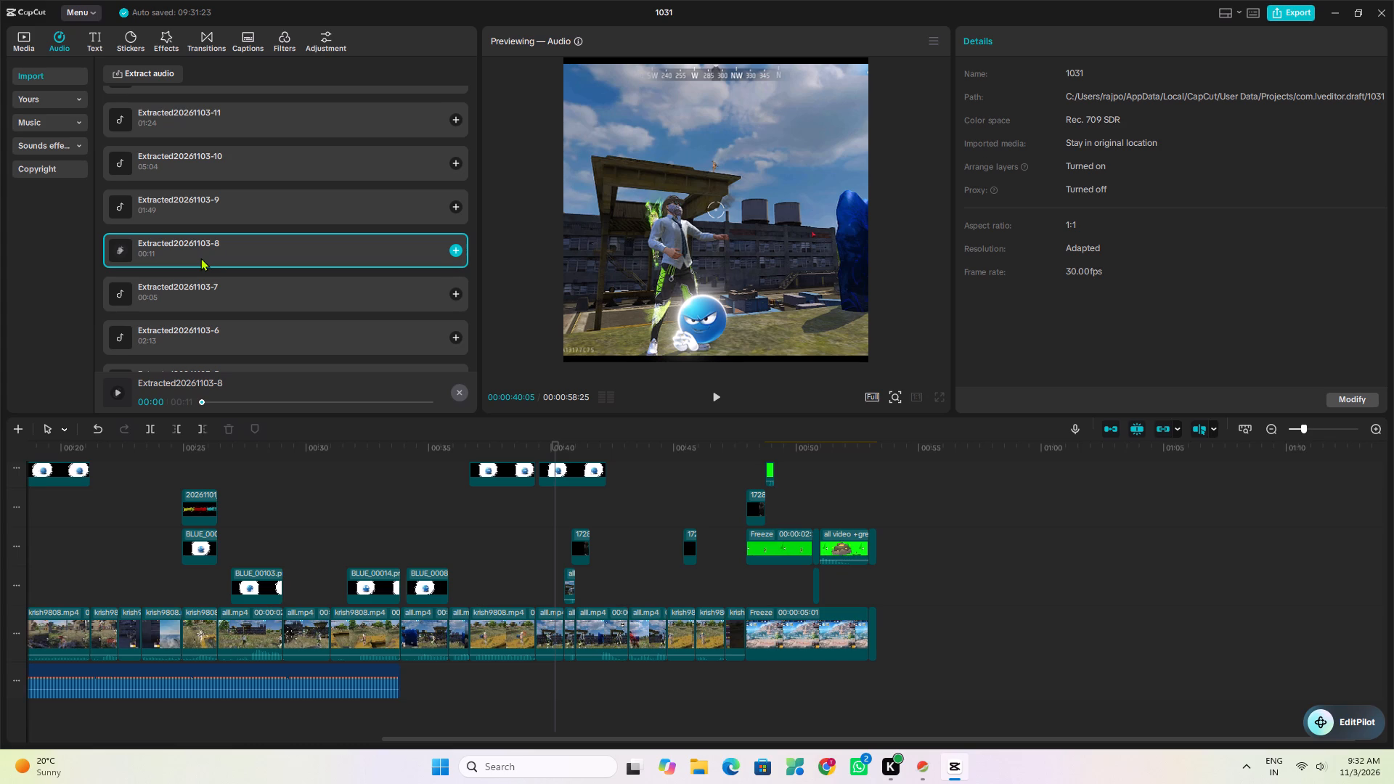
{"action": "left_click", "coordinate": [227, 277]}
{"action": "scroll", "coordinate": [240, 295], "scroll_direction": "down", "scroll_amount": 1}
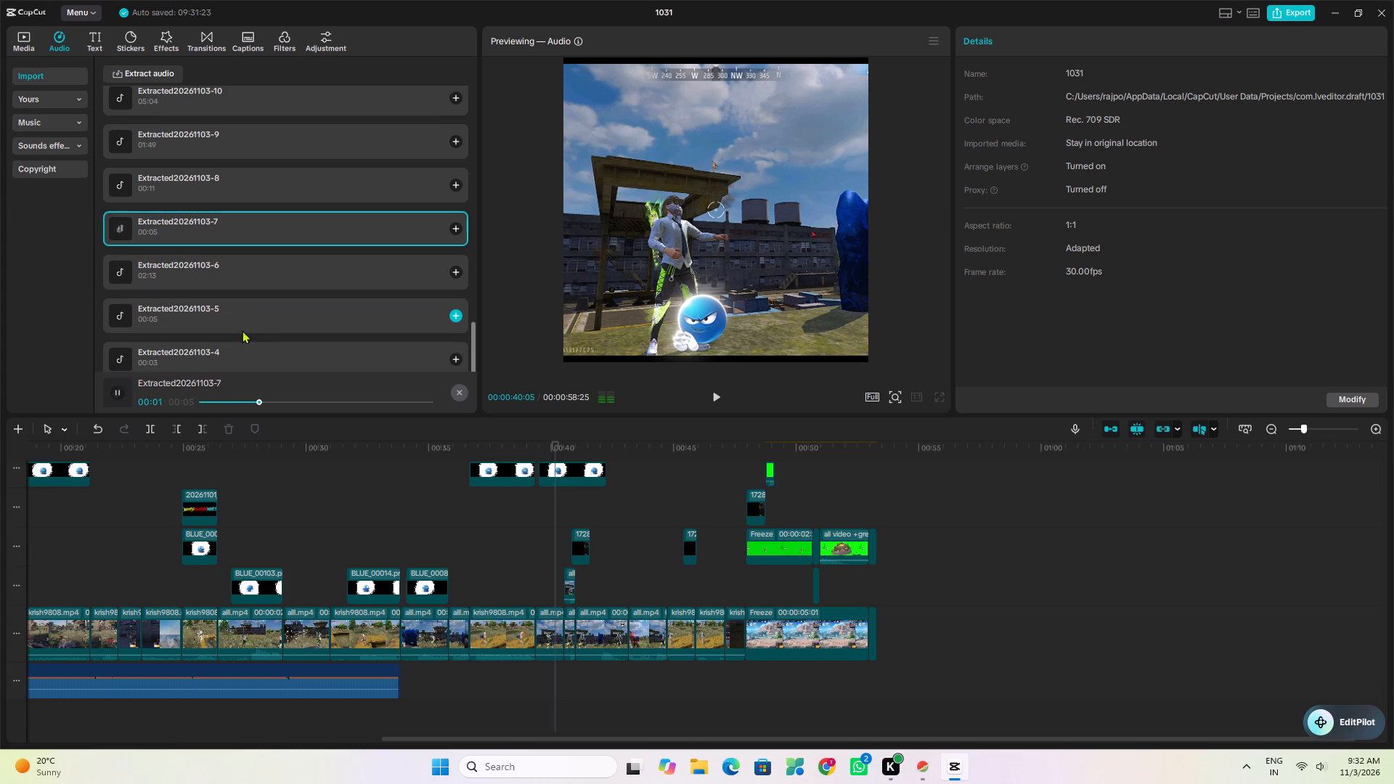
{"action": "left_click", "coordinate": [253, 272]}
{"action": "scroll", "coordinate": [253, 271], "scroll_direction": "down", "scroll_amount": 1}
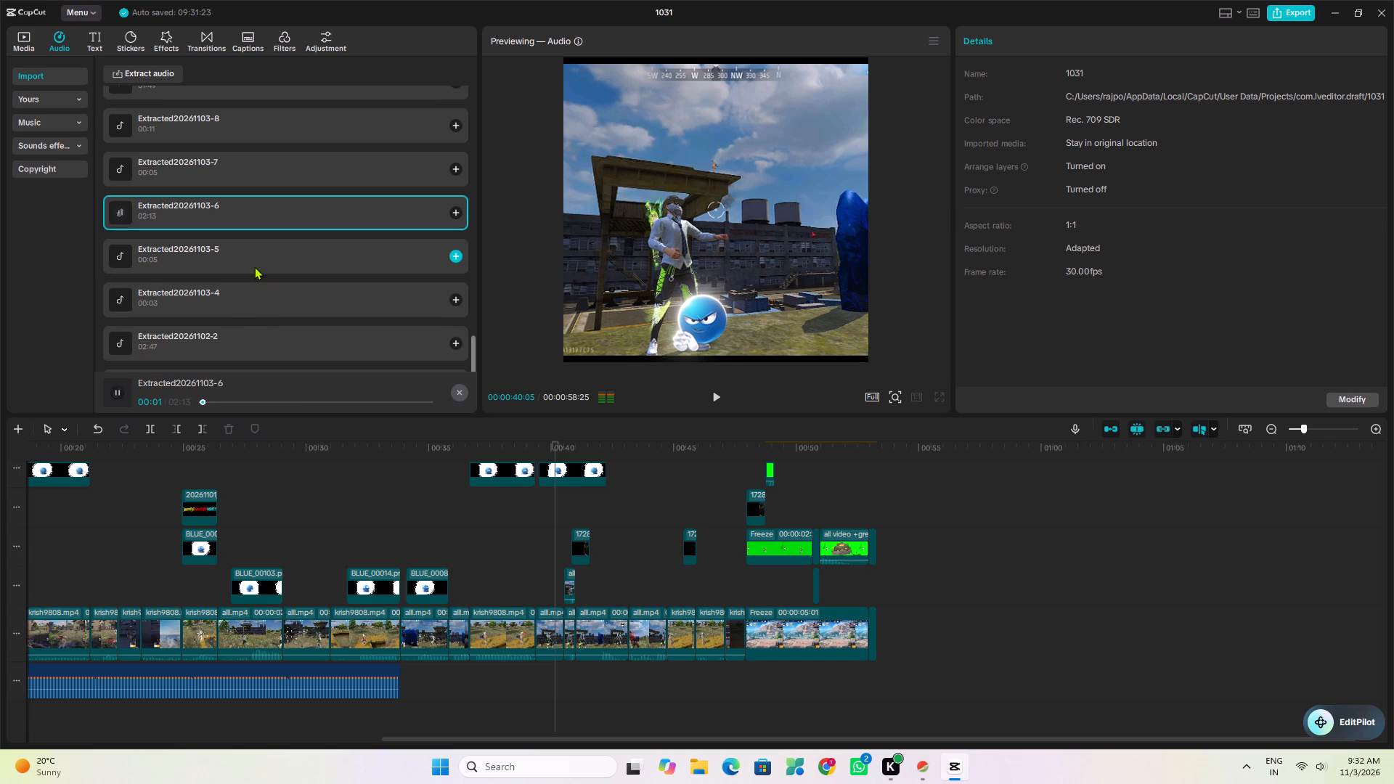
{"action": "left_click", "coordinate": [254, 266]}
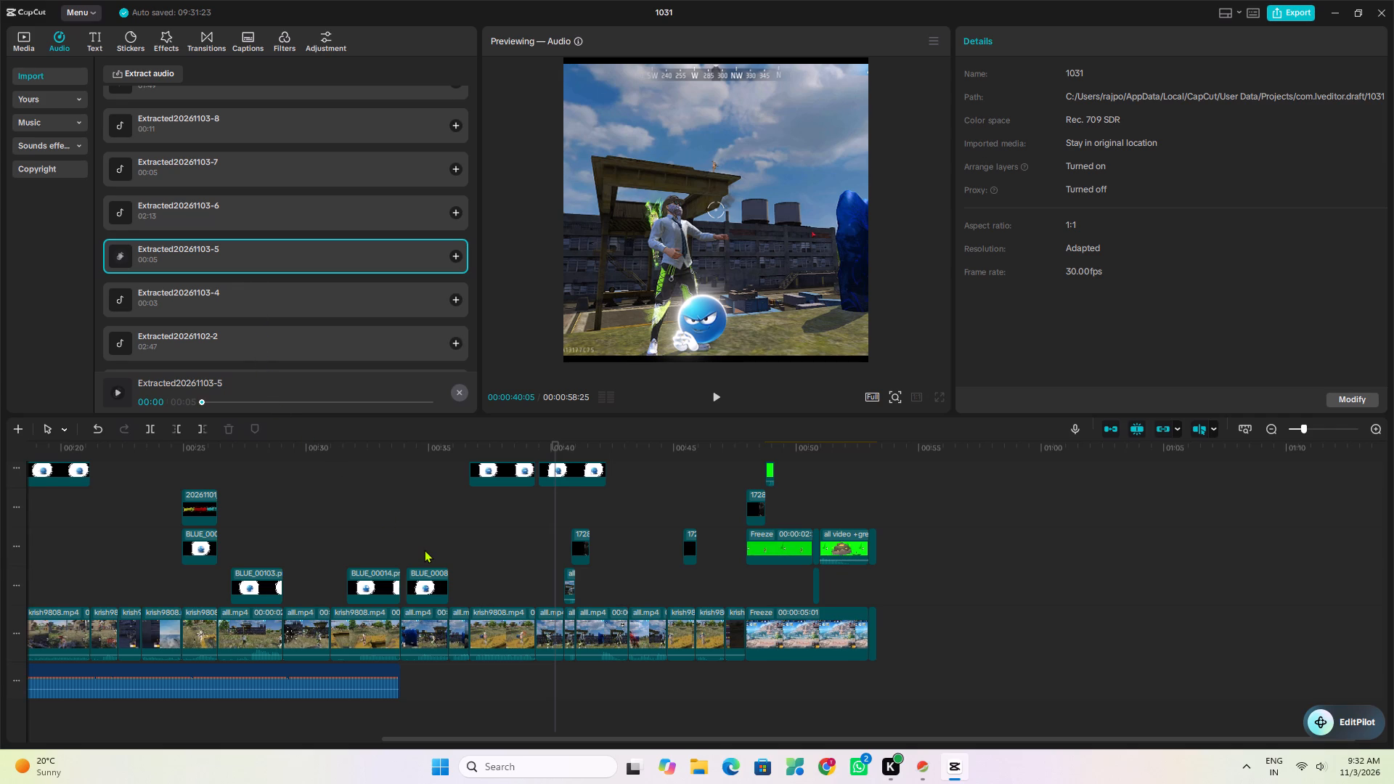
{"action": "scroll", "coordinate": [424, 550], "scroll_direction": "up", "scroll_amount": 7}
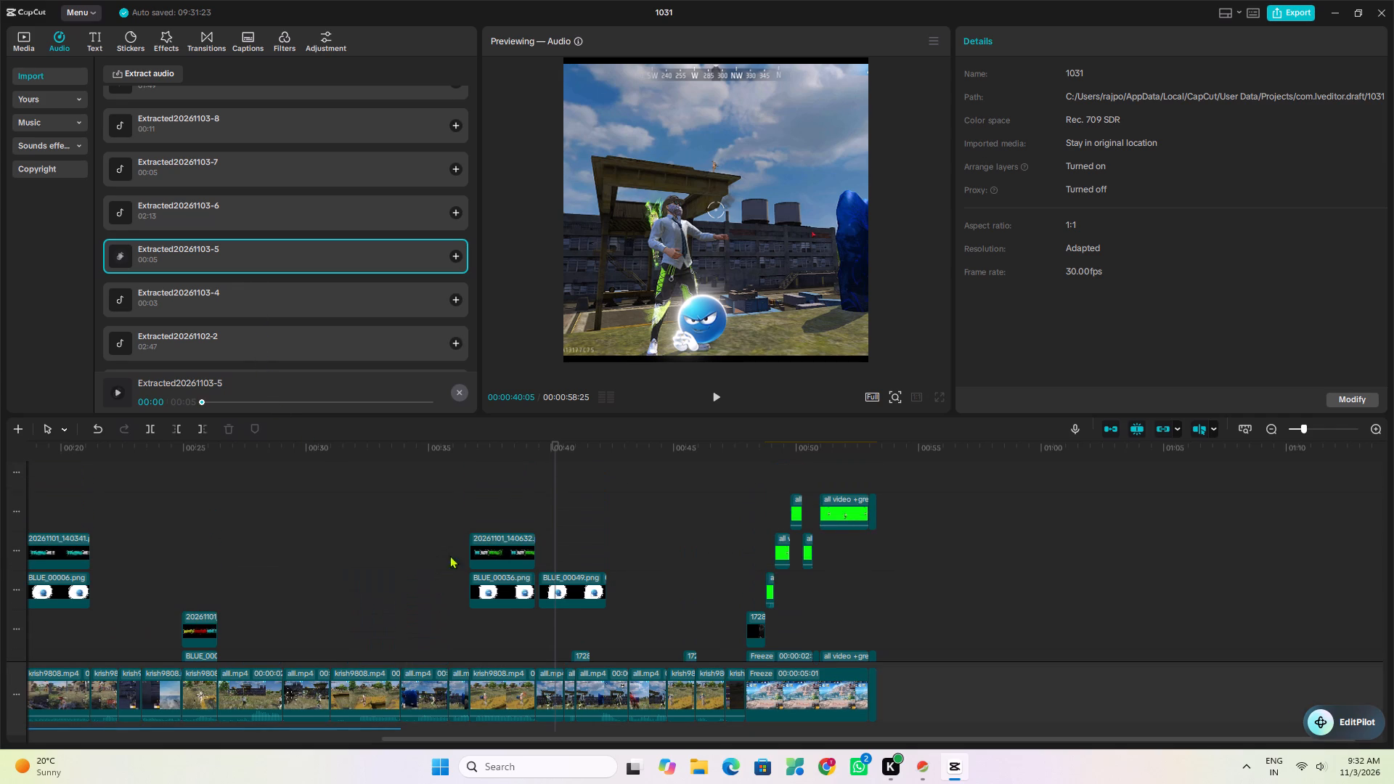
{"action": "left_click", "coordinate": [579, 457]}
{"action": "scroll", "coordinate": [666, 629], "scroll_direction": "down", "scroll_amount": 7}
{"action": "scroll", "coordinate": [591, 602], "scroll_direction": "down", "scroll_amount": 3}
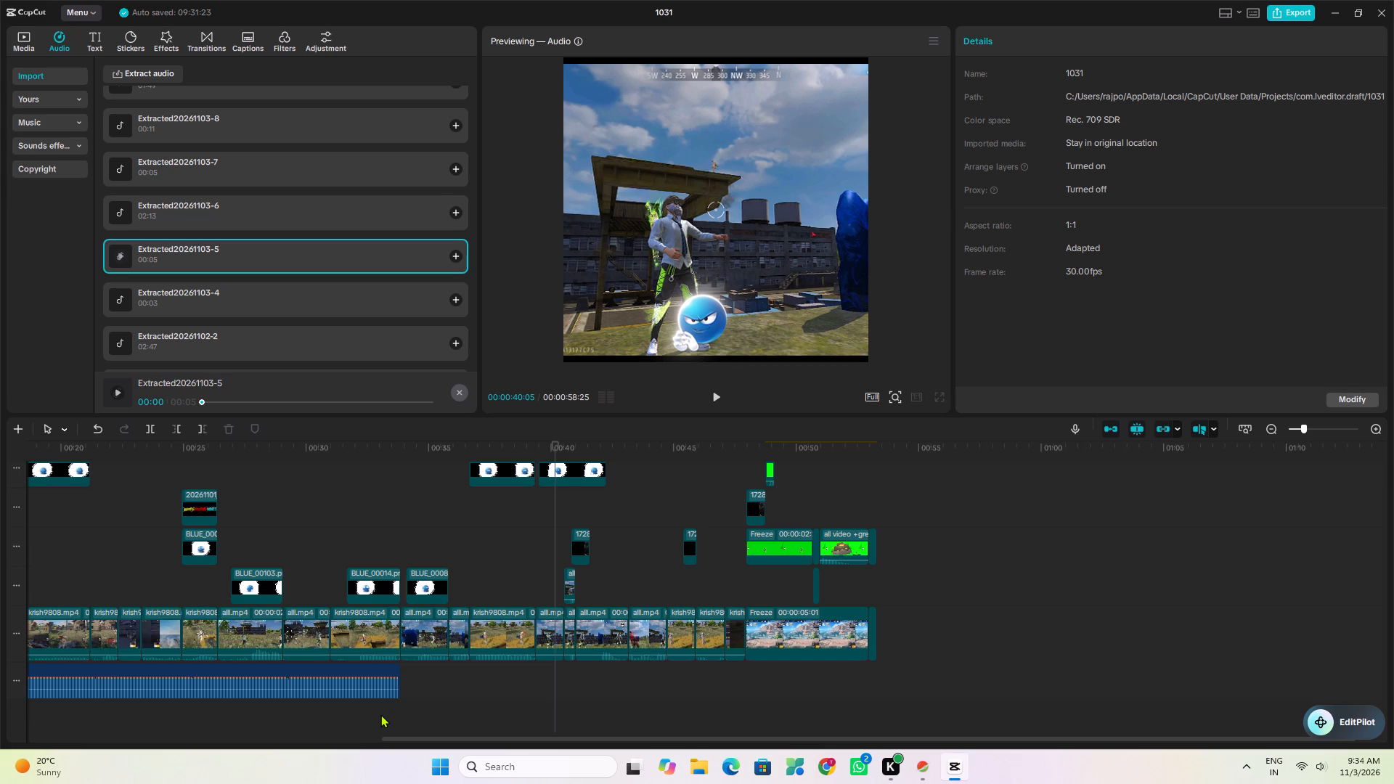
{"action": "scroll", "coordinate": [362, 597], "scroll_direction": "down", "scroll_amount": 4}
{"action": "left_click", "coordinate": [221, 197]}
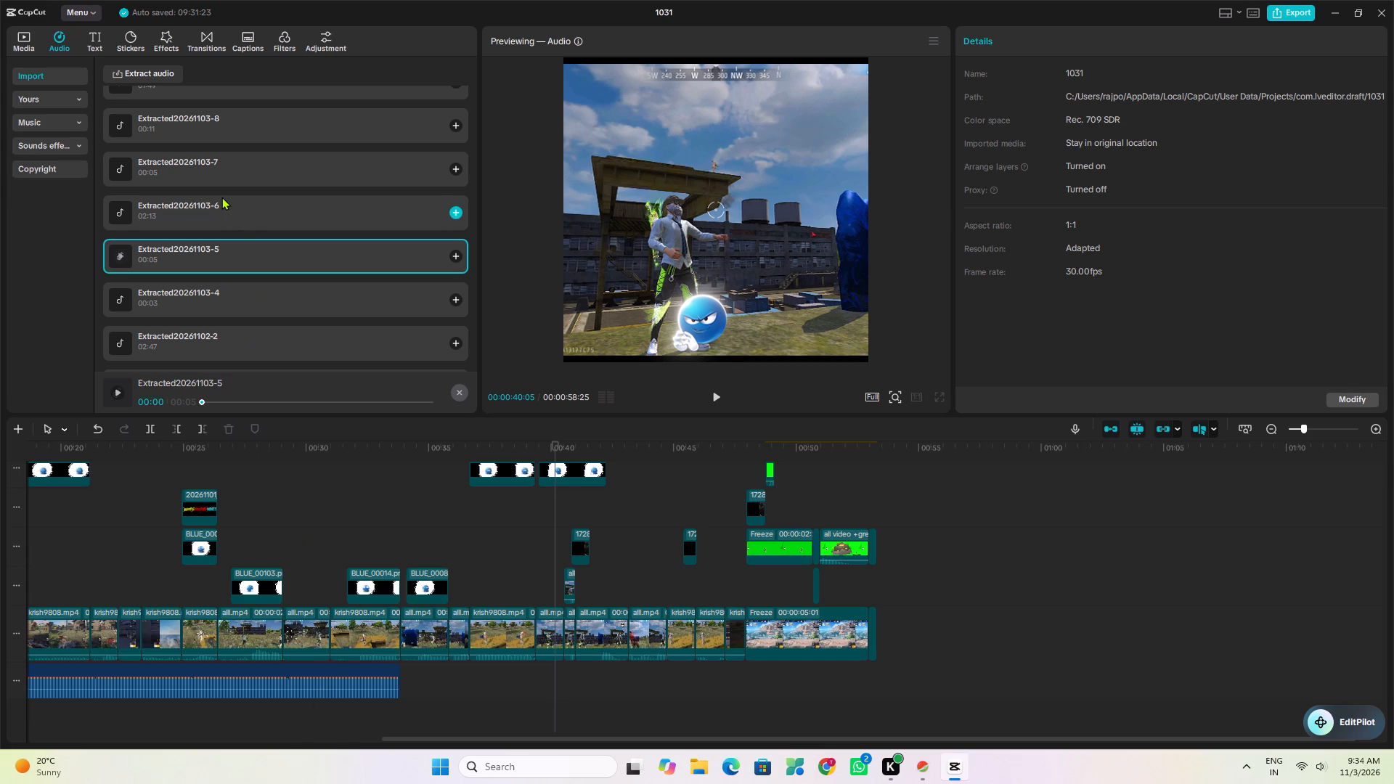
{"action": "scroll", "coordinate": [236, 215], "scroll_direction": "up", "scroll_amount": 1}
{"action": "left_click", "coordinate": [223, 207]}
{"action": "scroll", "coordinate": [223, 206], "scroll_direction": "up", "scroll_amount": 5}
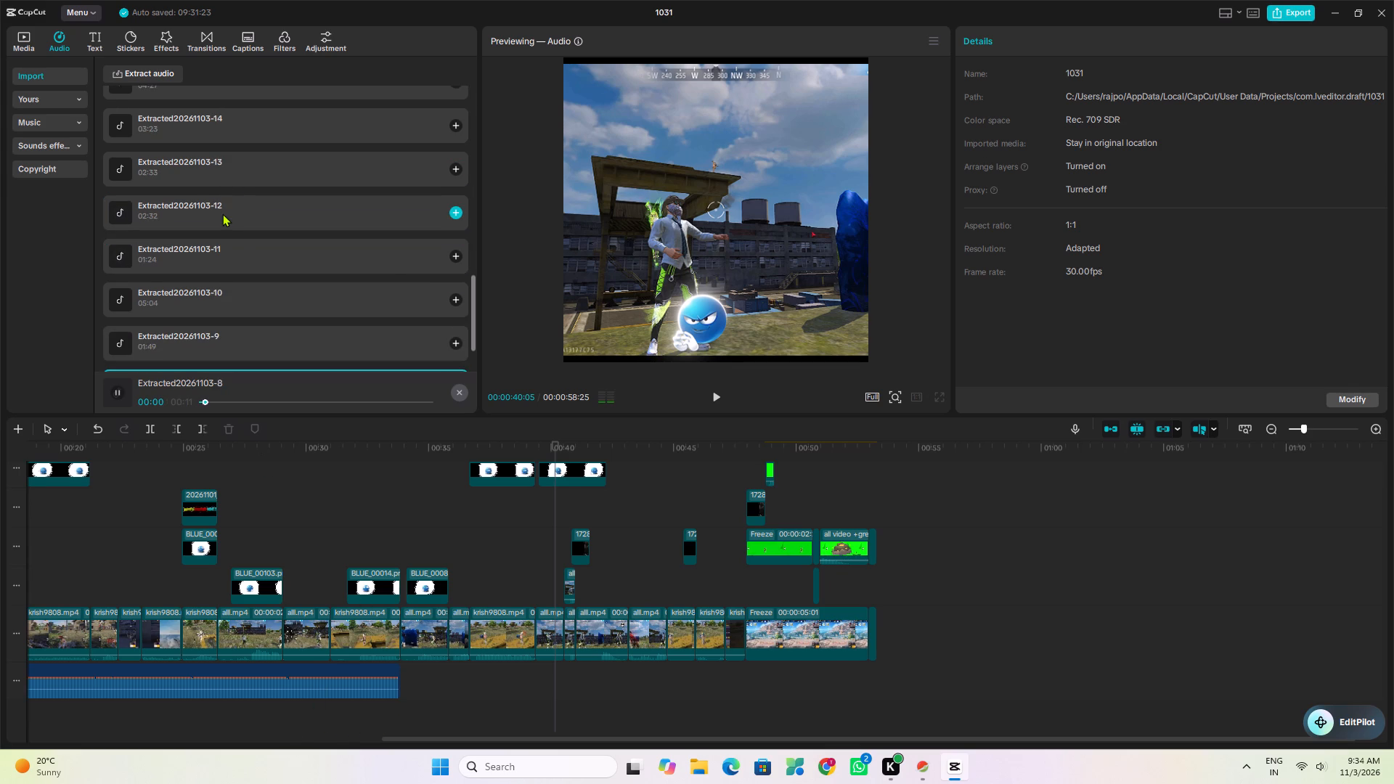
{"action": "left_click", "coordinate": [216, 268]}
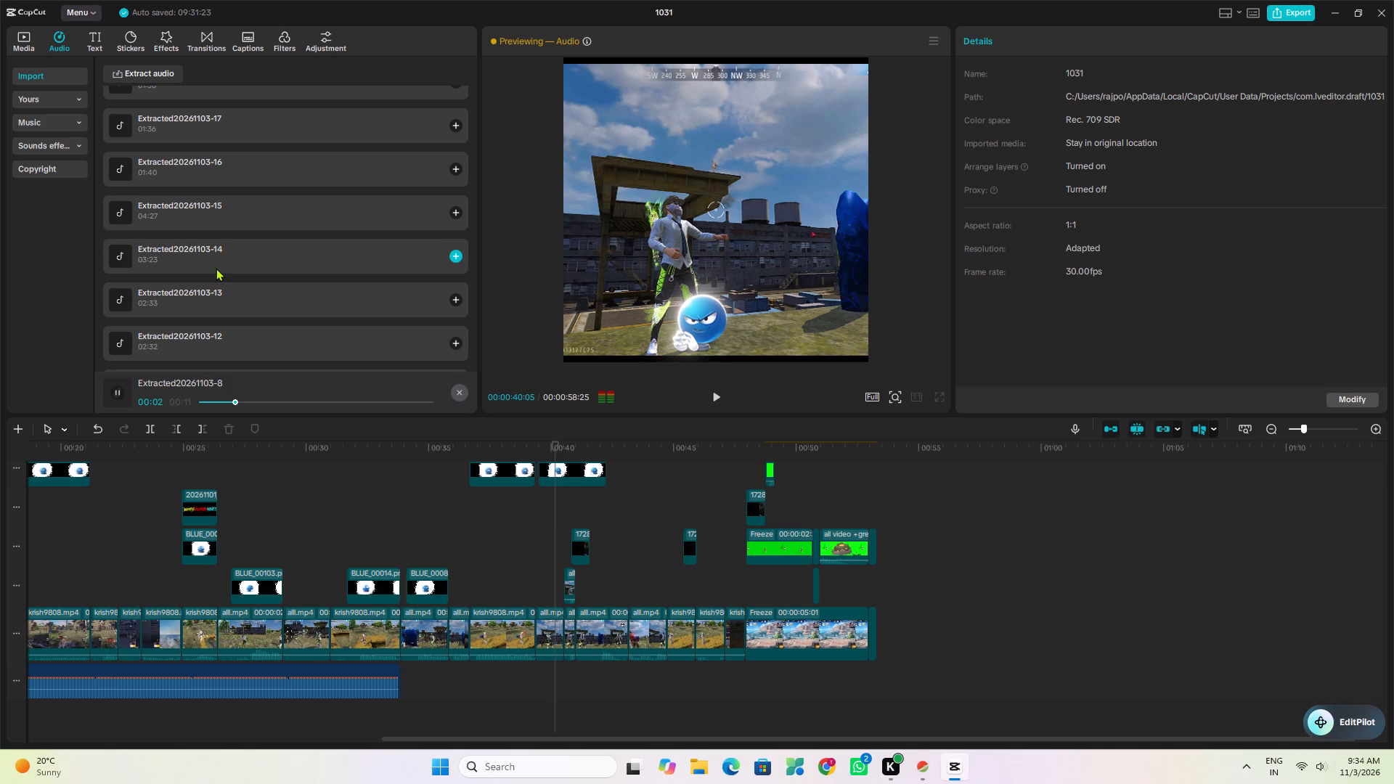
{"action": "left_click", "coordinate": [187, 300]}
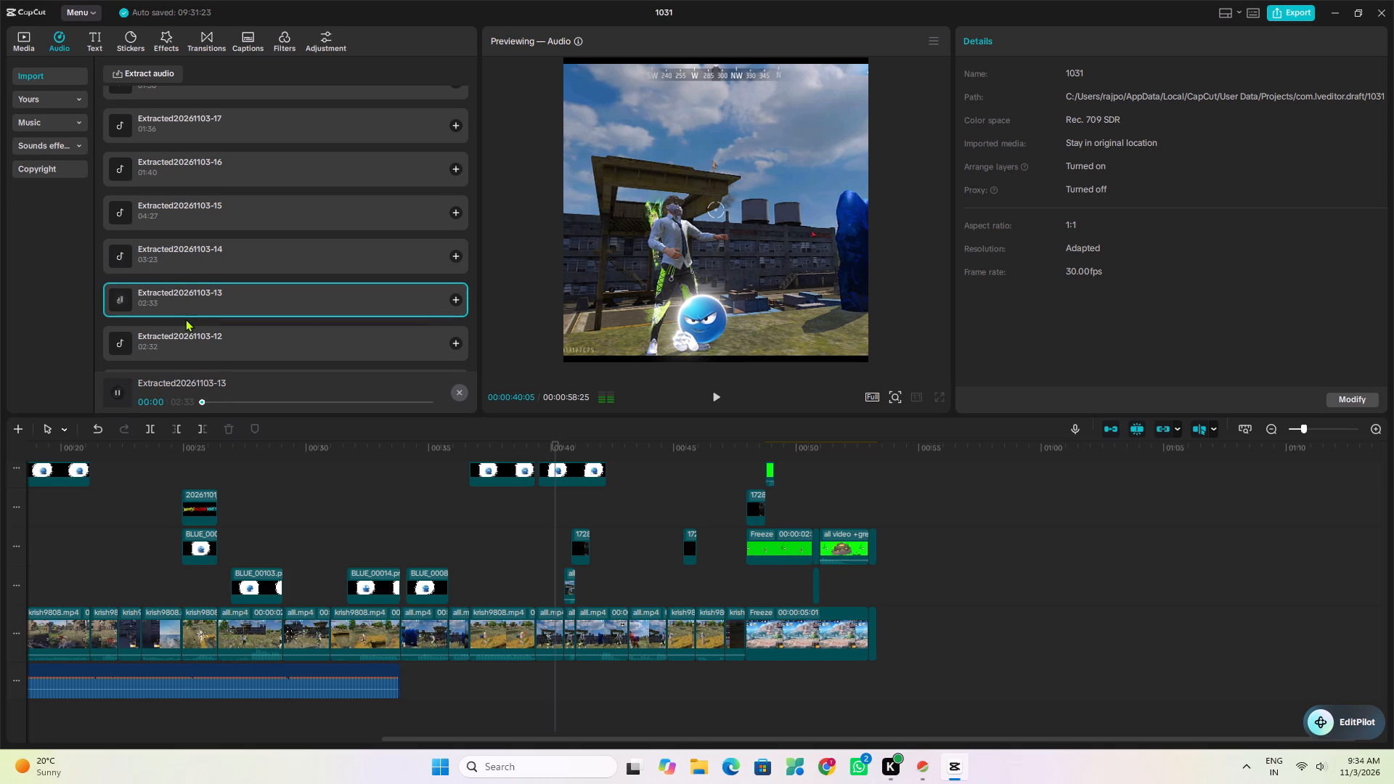
{"action": "left_click", "coordinate": [176, 355]}
{"action": "scroll", "coordinate": [192, 356], "scroll_direction": "up", "scroll_amount": 1}
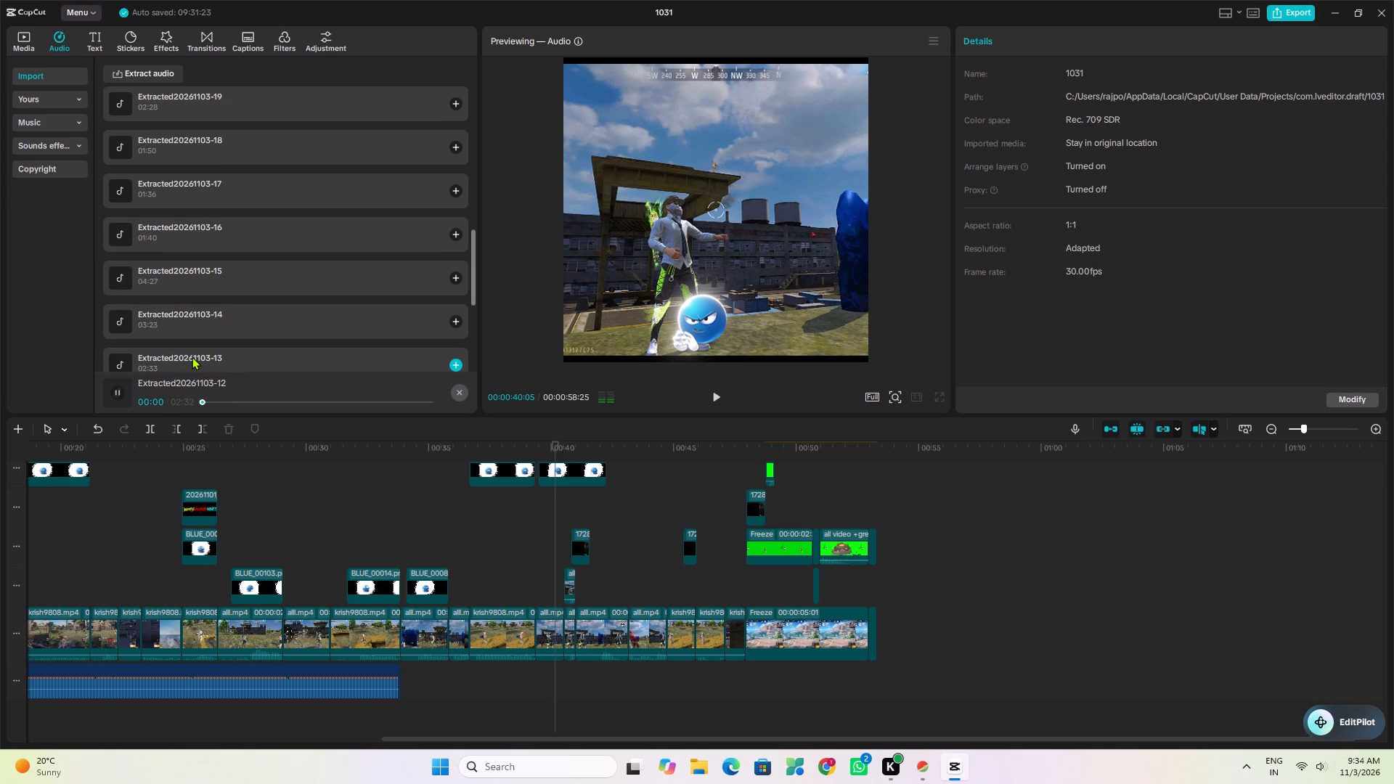
{"action": "scroll", "coordinate": [192, 354], "scroll_direction": "up", "scroll_amount": 2}
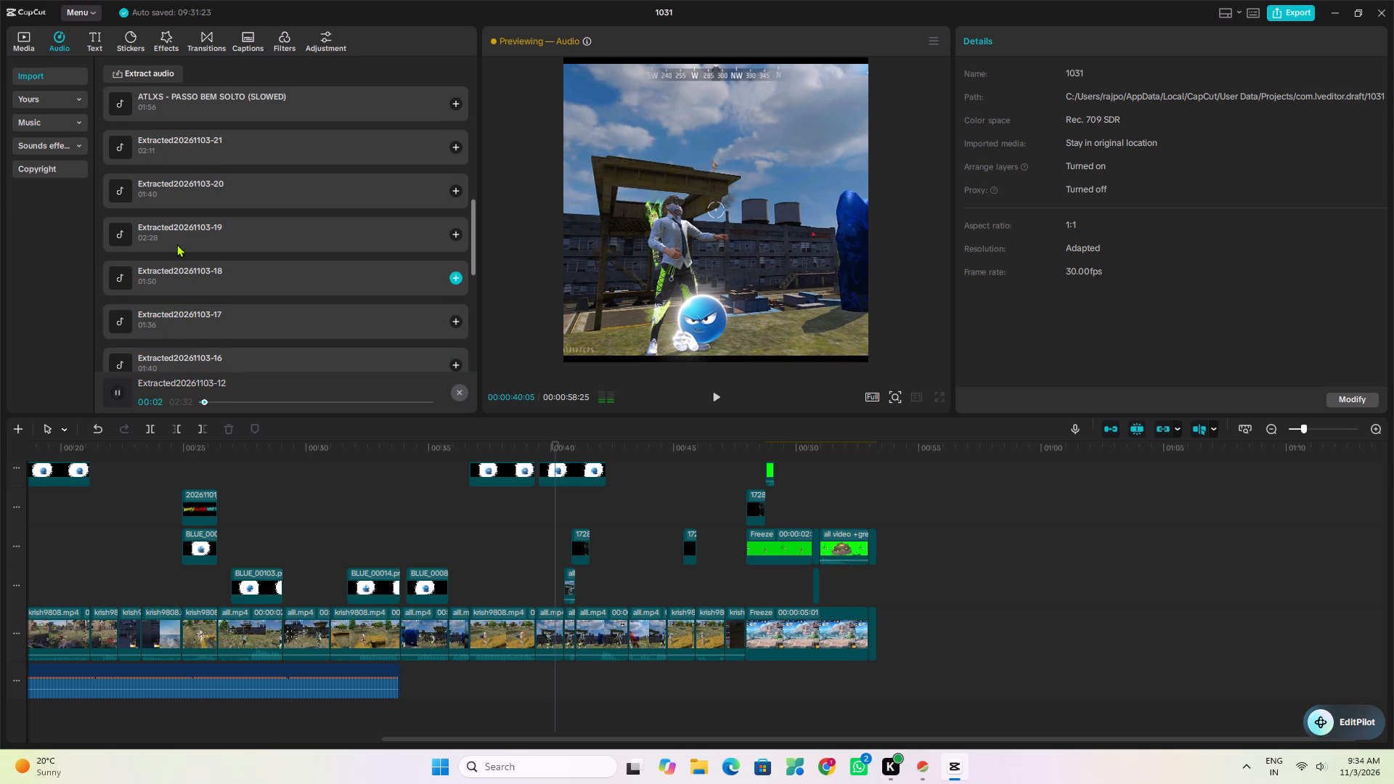
{"action": "left_click", "coordinate": [176, 232]}
{"action": "scroll", "coordinate": [176, 232], "scroll_direction": "up", "scroll_amount": 1}
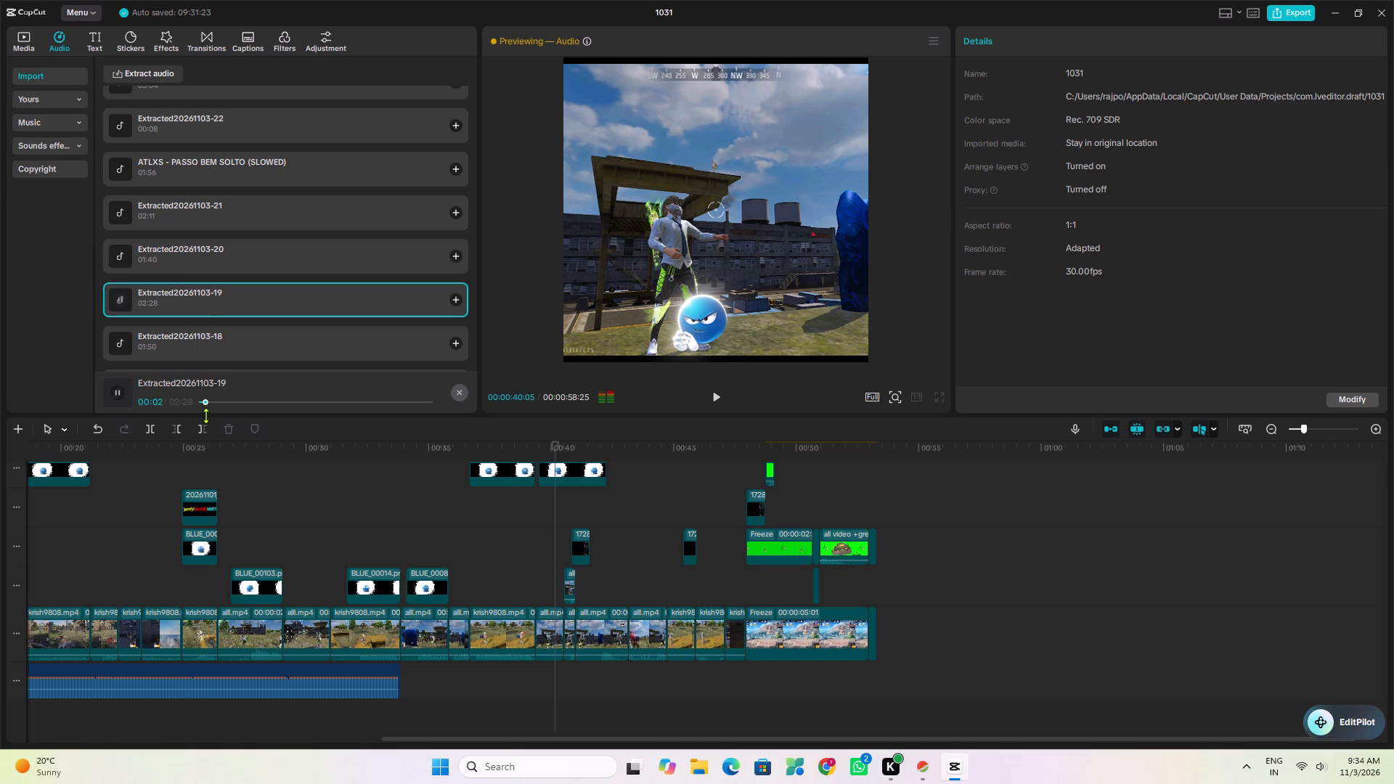
{"action": "left_click", "coordinate": [214, 398]}
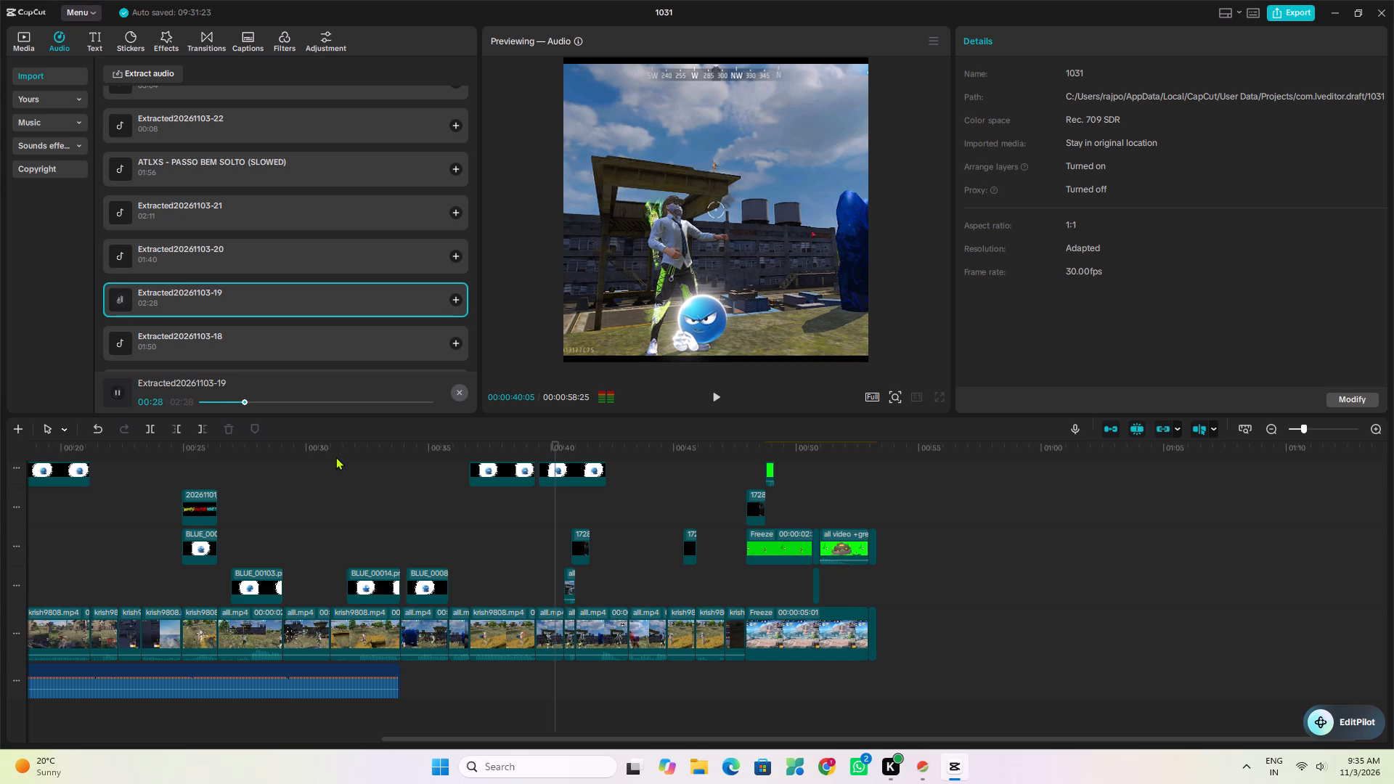
Close the editing window of project 1031.
{"action": "double_click", "coordinate": [1376, 11]}
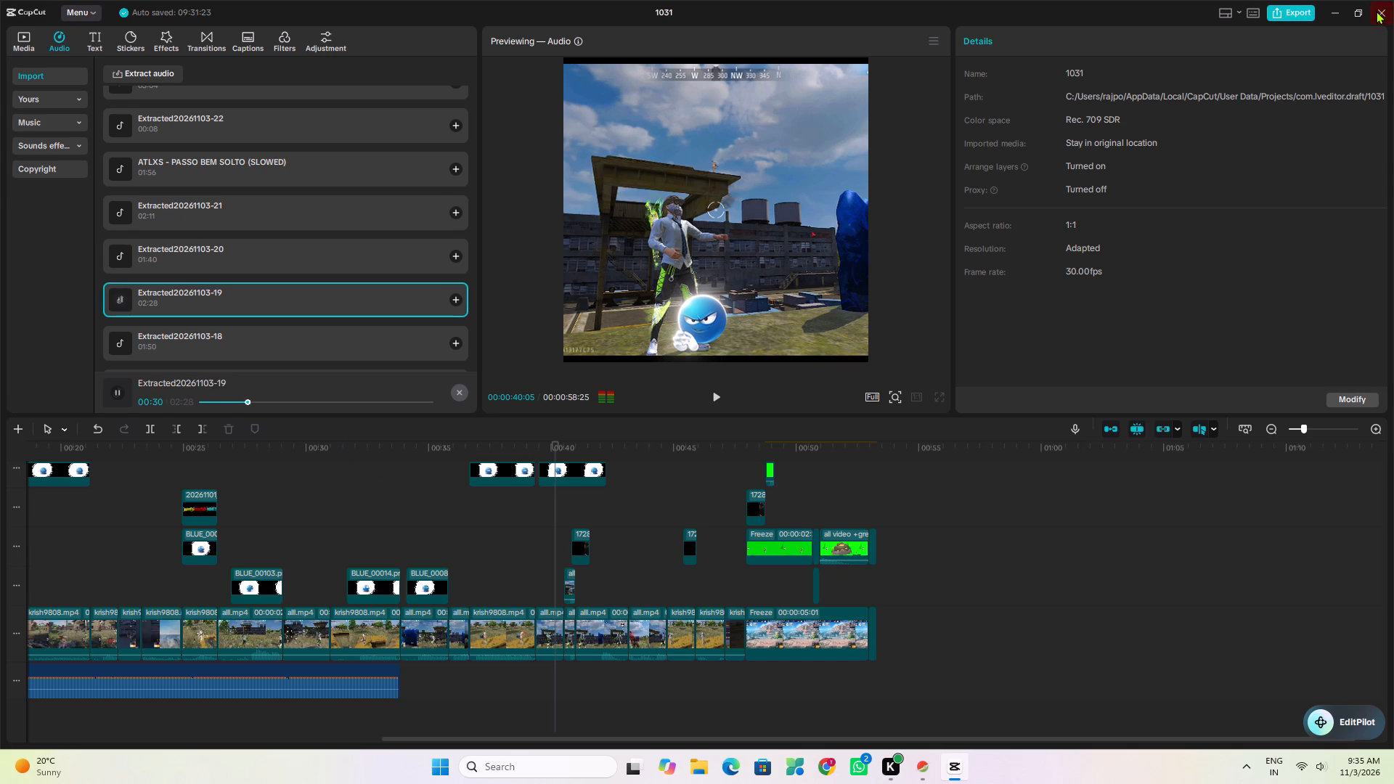